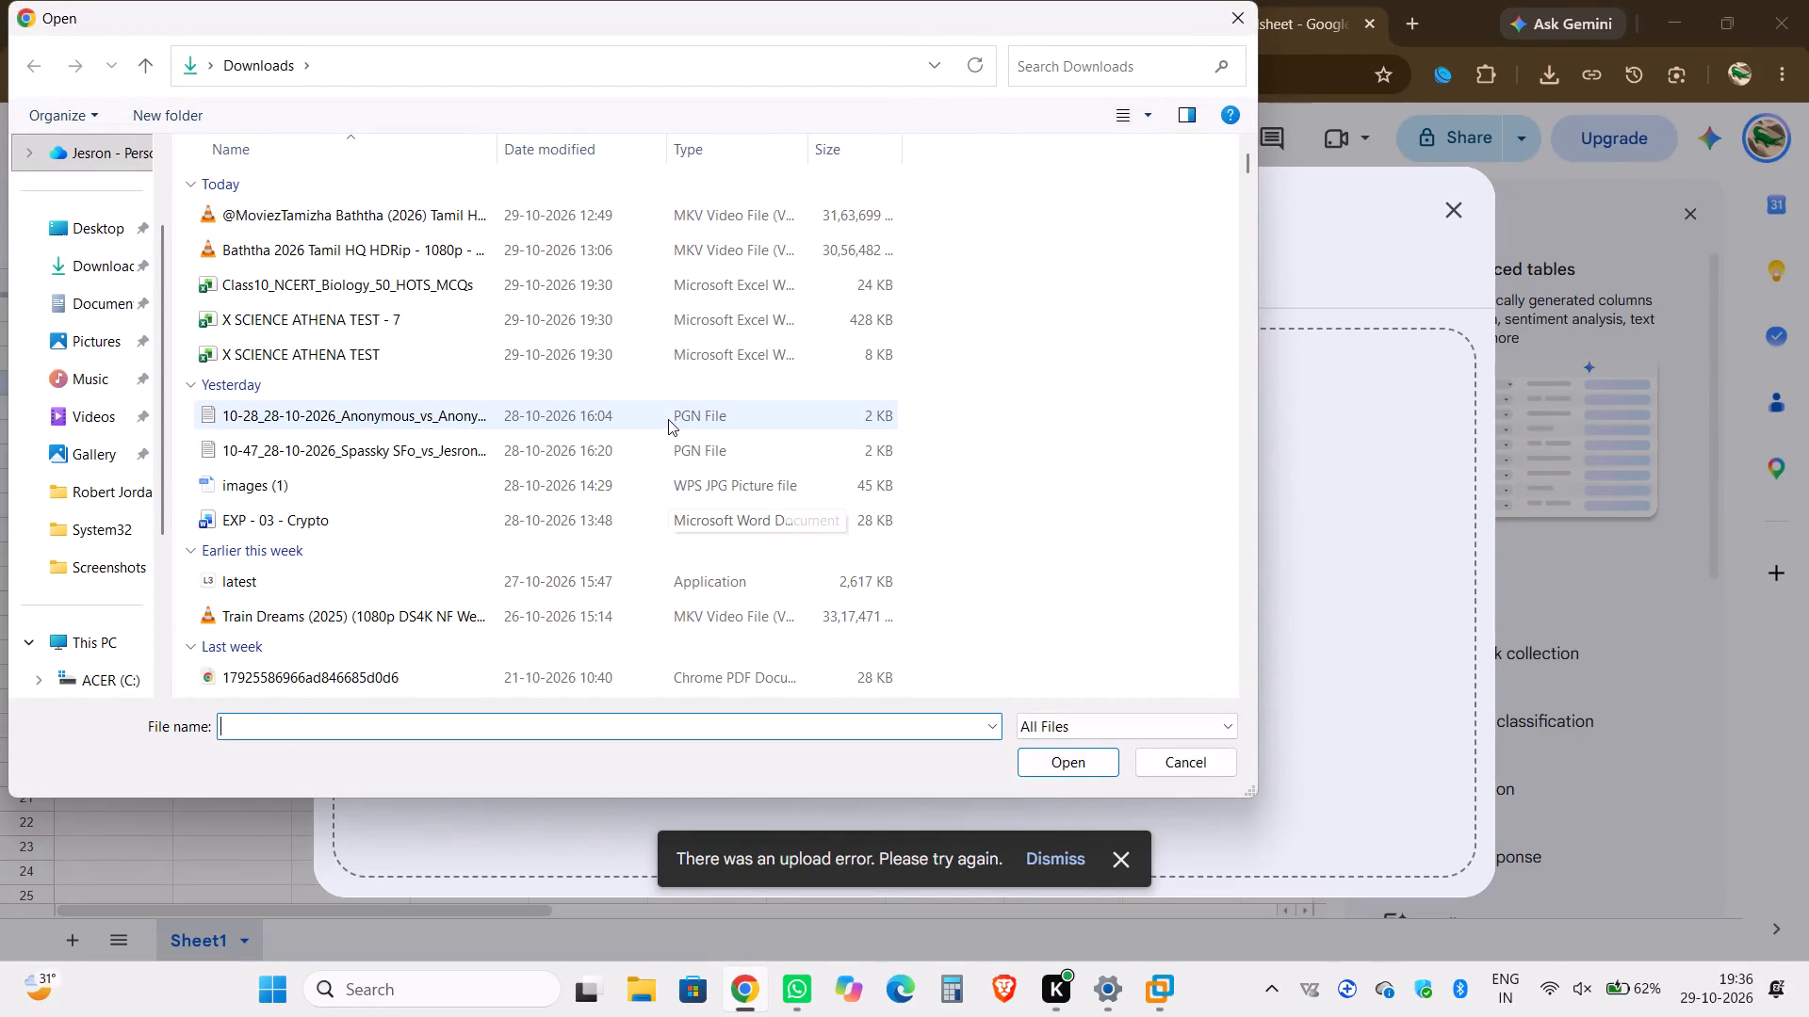
Upload the X SCIENCE ATHENA TEST workbook from the Downloads folder to open it in Google Sheets.
{"action": "left_click", "coordinate": [509, 348]}
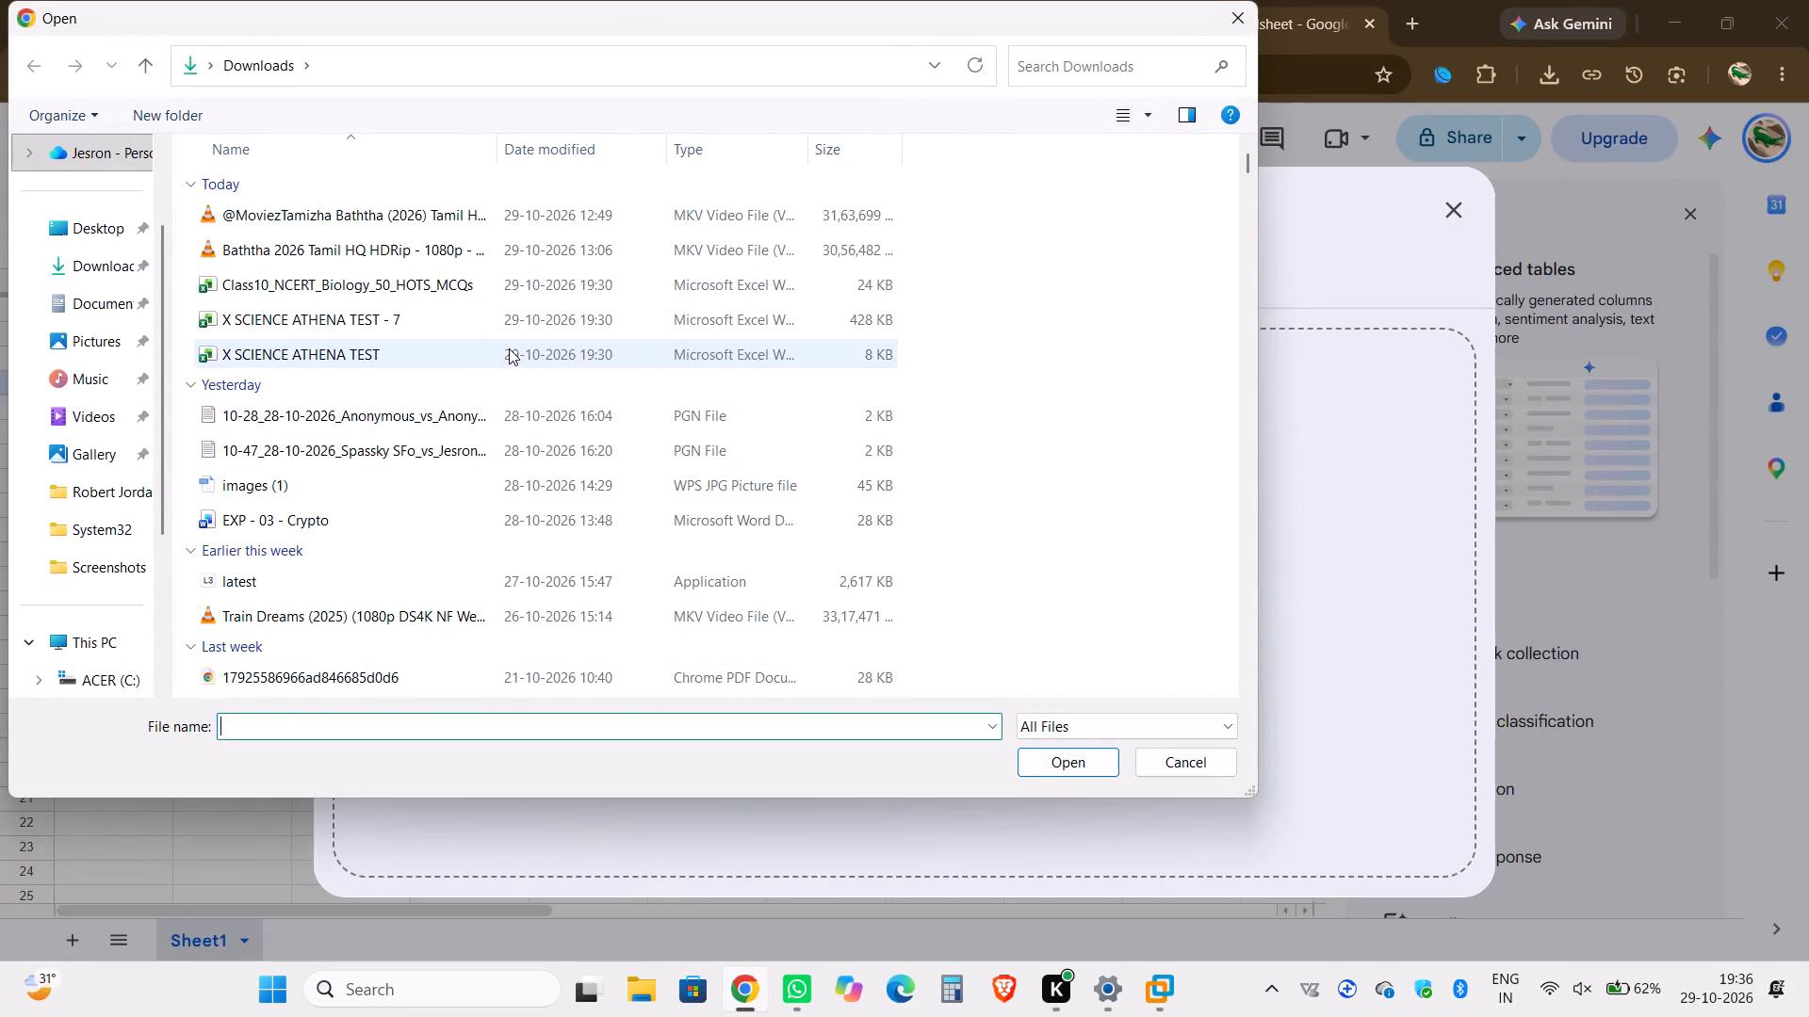
{"action": "left_click", "coordinate": [1062, 770]}
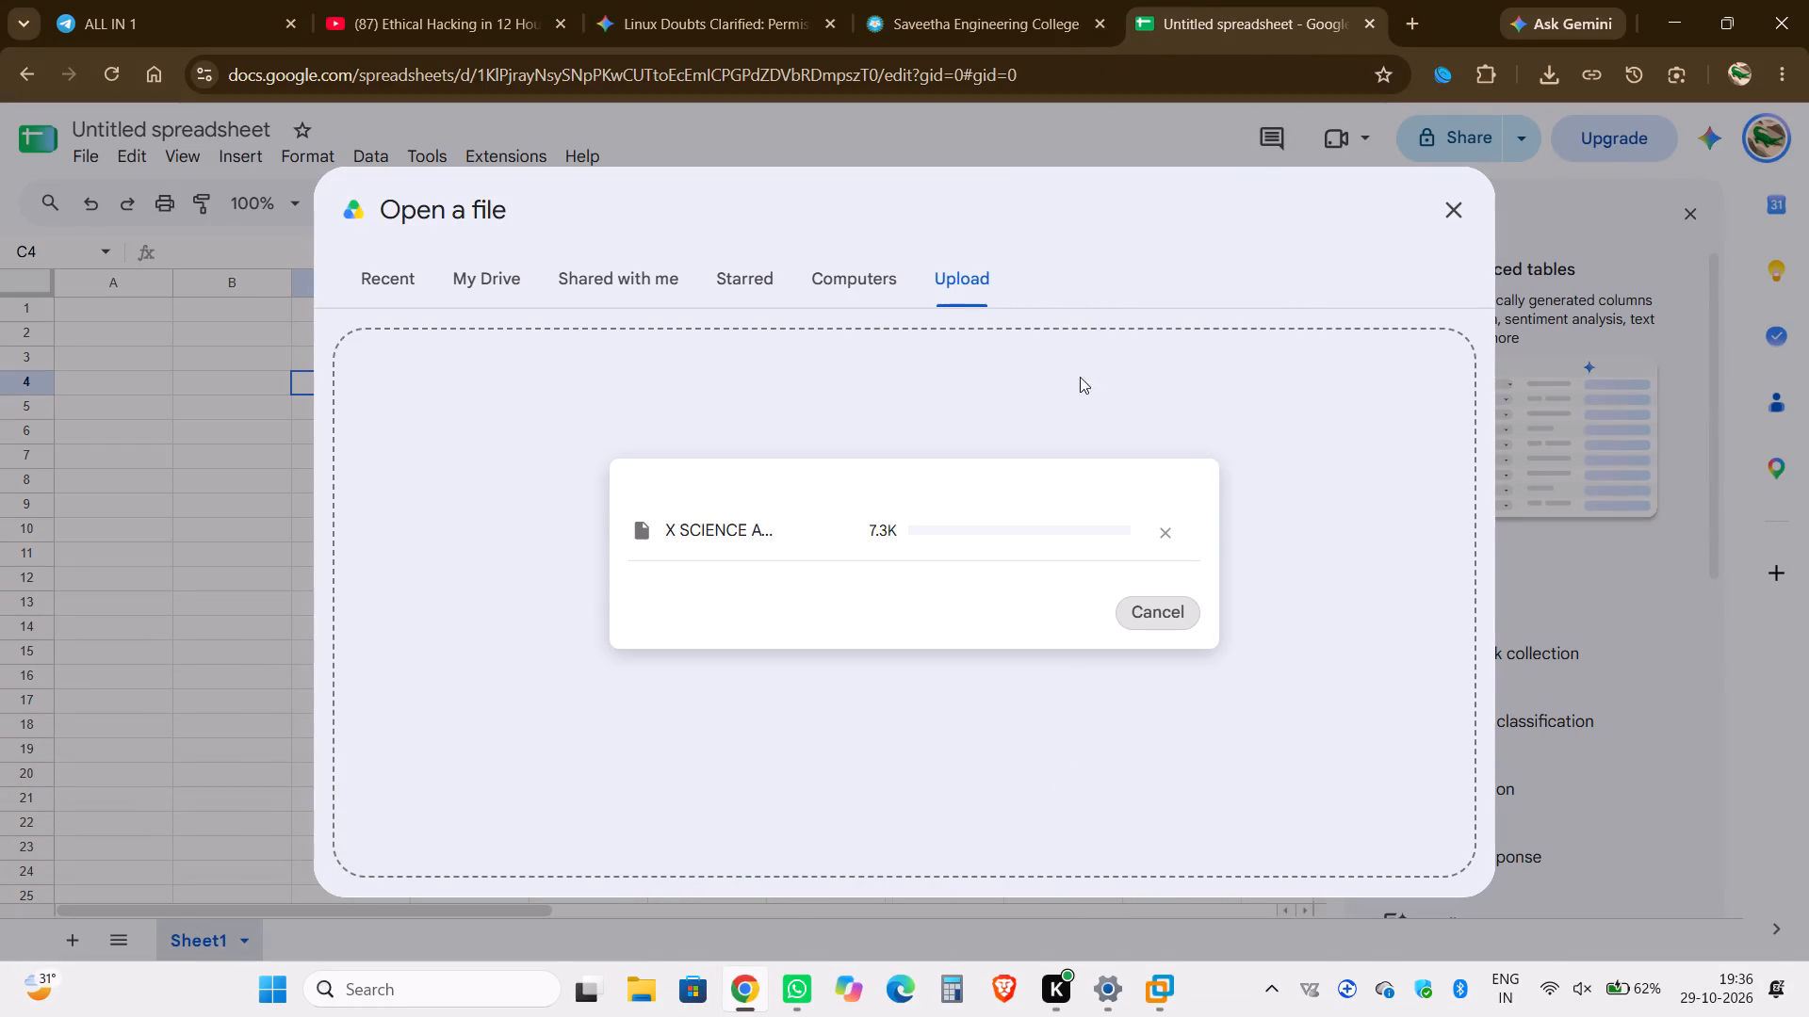
Create another blank Google Sheets spreadsheet in a new browser tab and check the X SCIENCE ATHENA TEST tab.
{"action": "left_click", "coordinate": [1410, 24]}
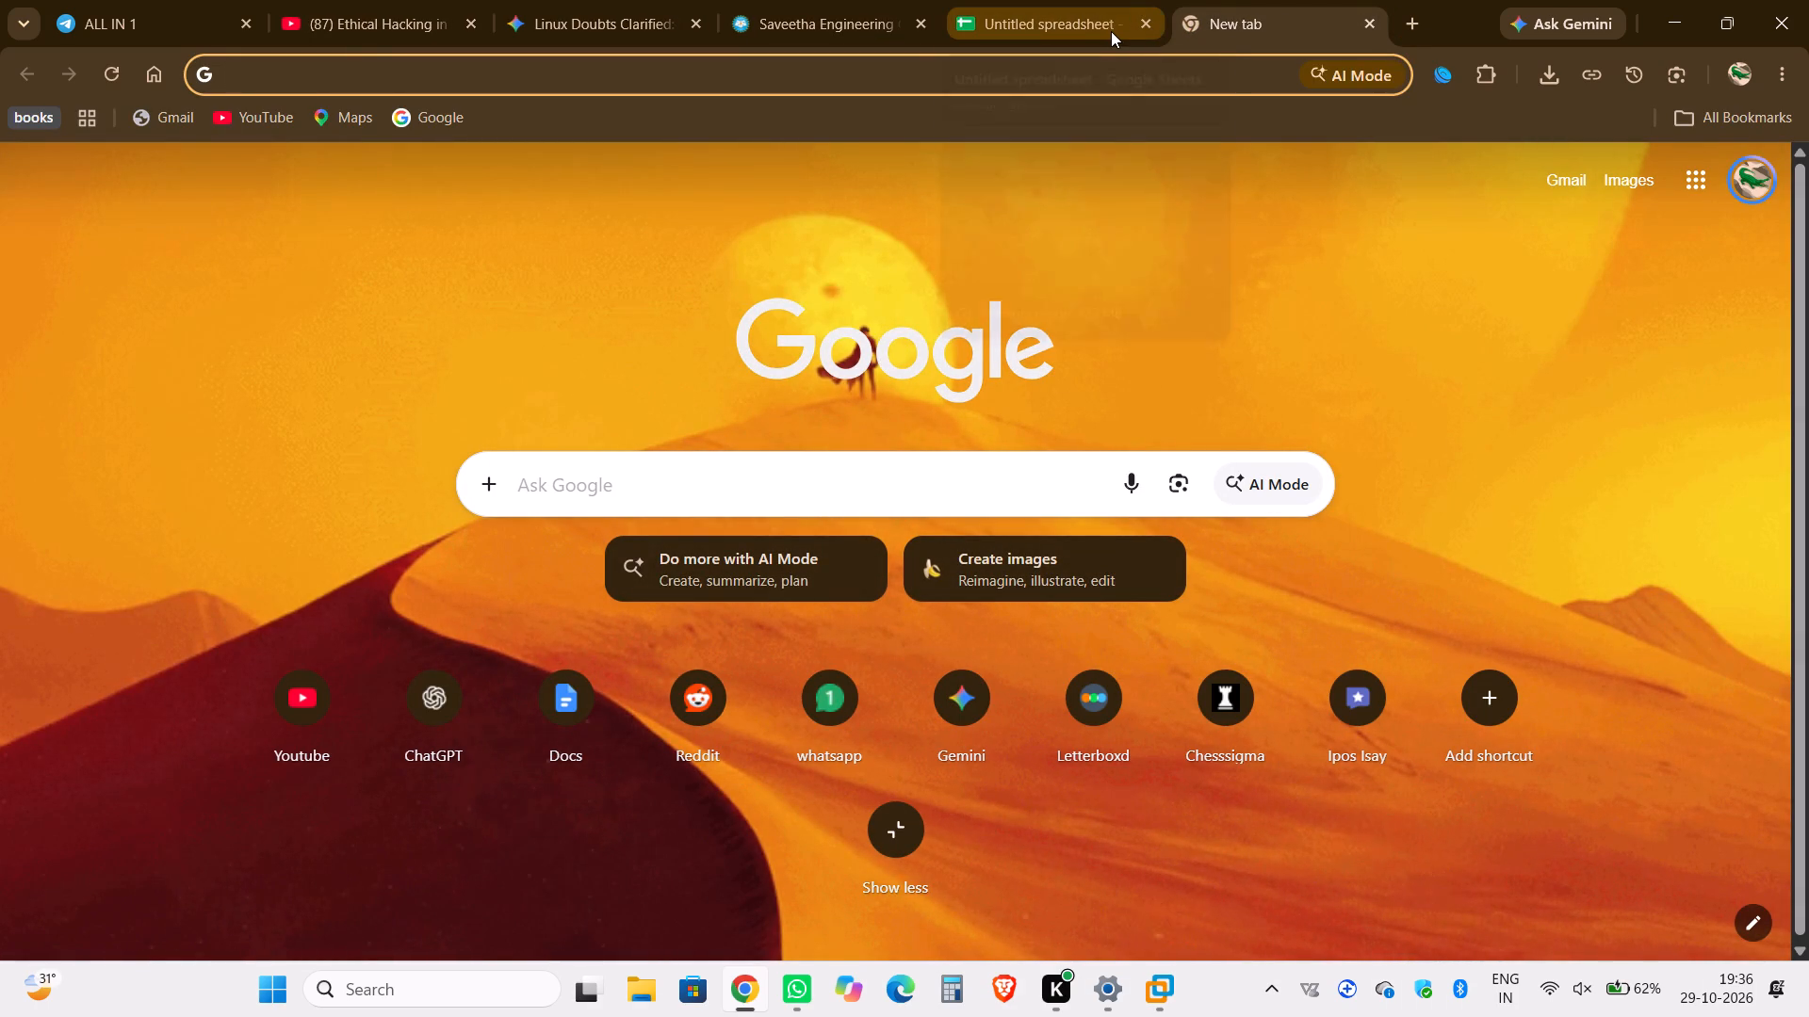
{"action": "type", "text": "she"}
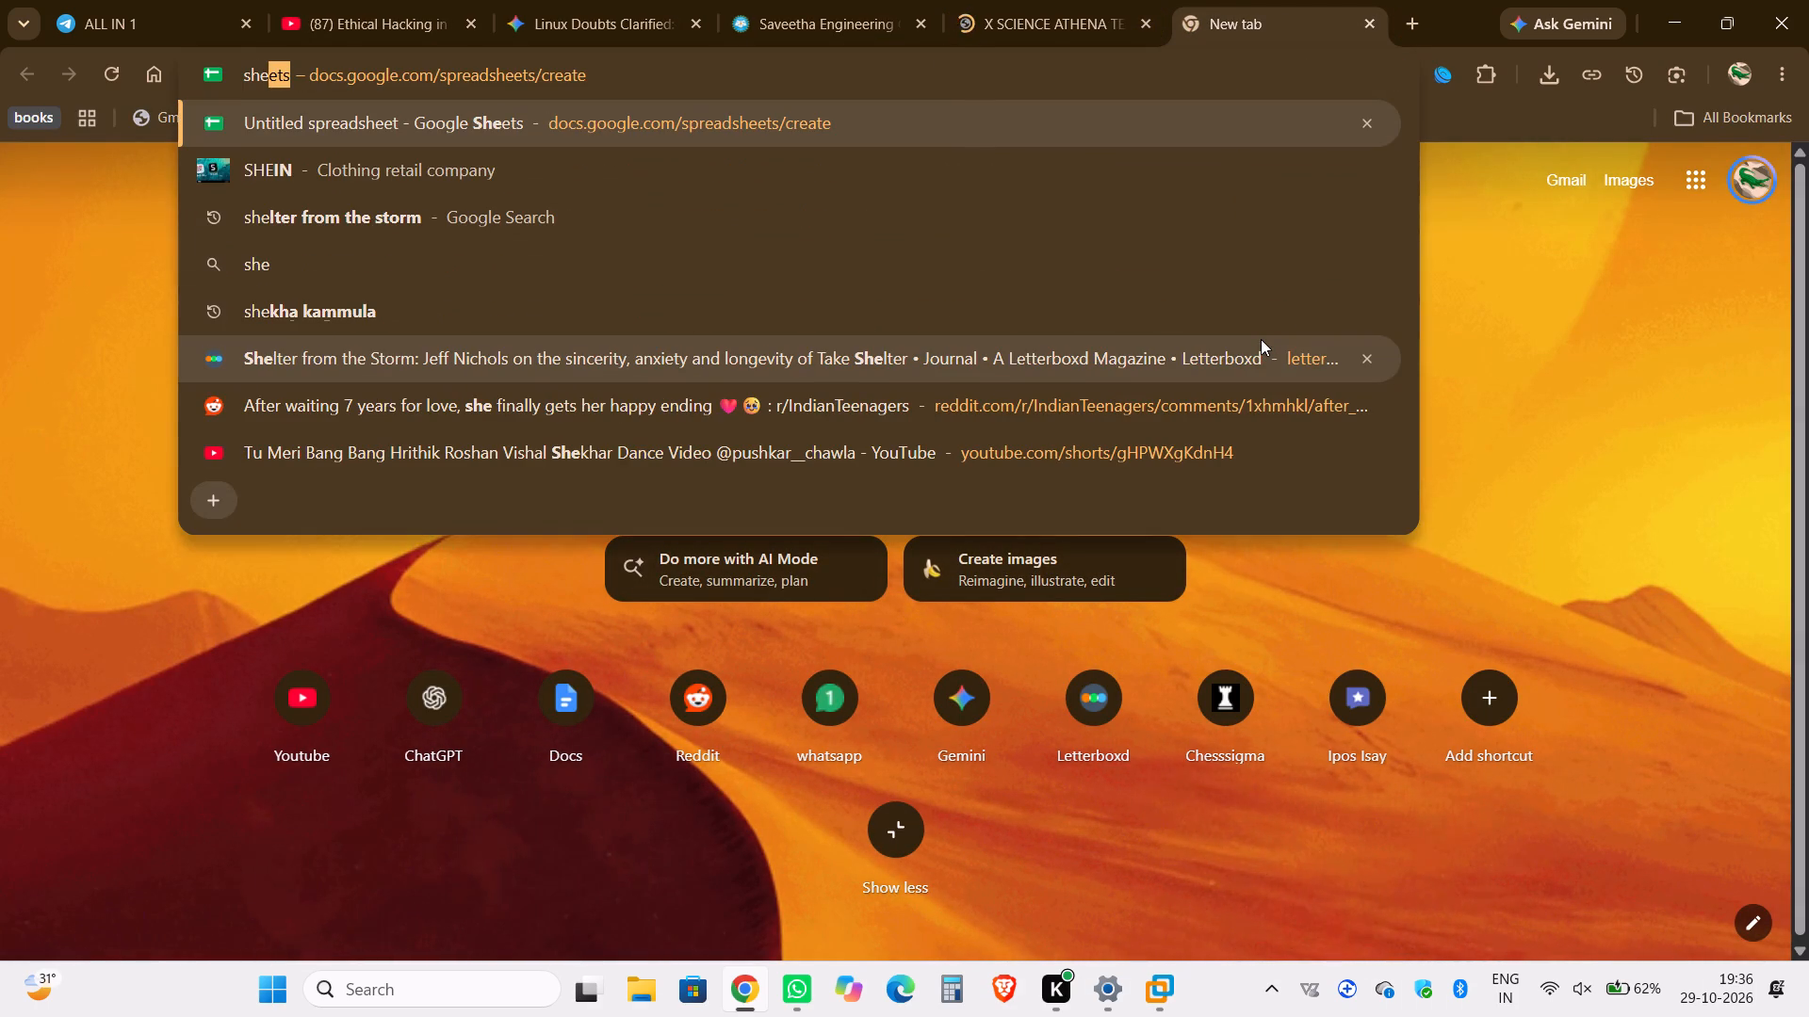
{"action": "key", "text": "Return"}
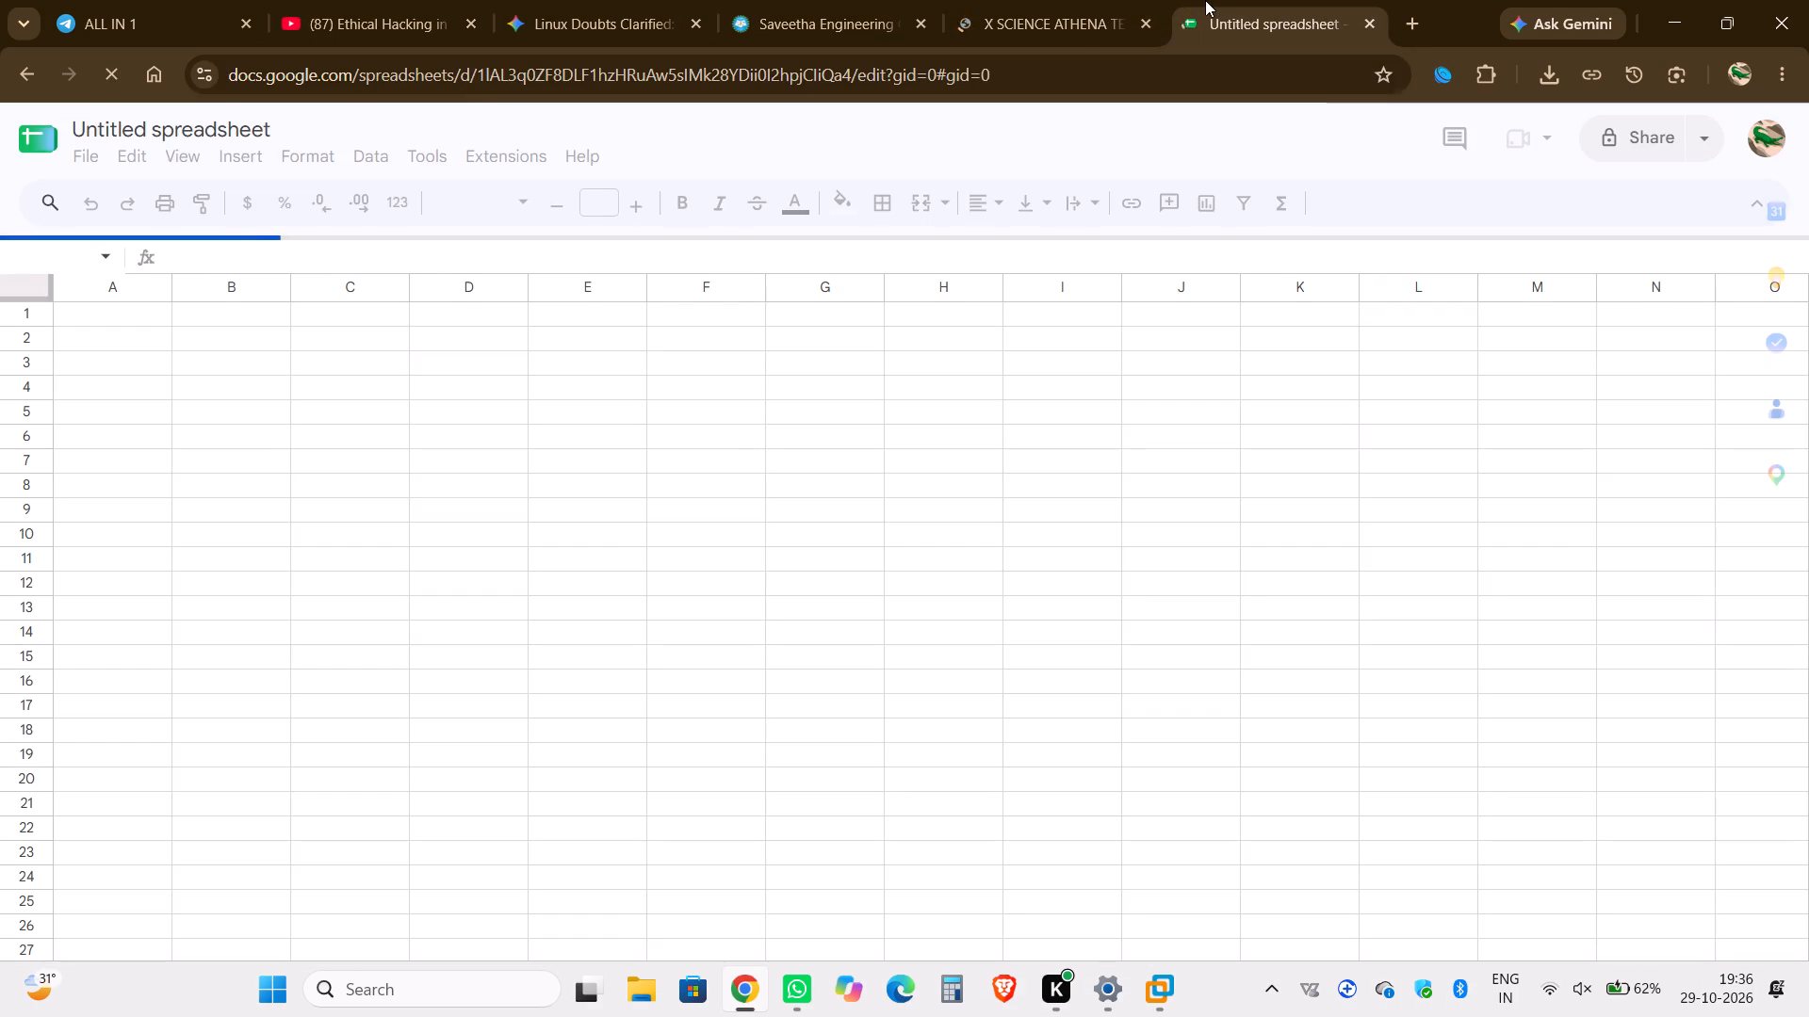
{"action": "left_click", "coordinate": [1015, 0]}
{"action": "left_click", "coordinate": [1258, 0]}
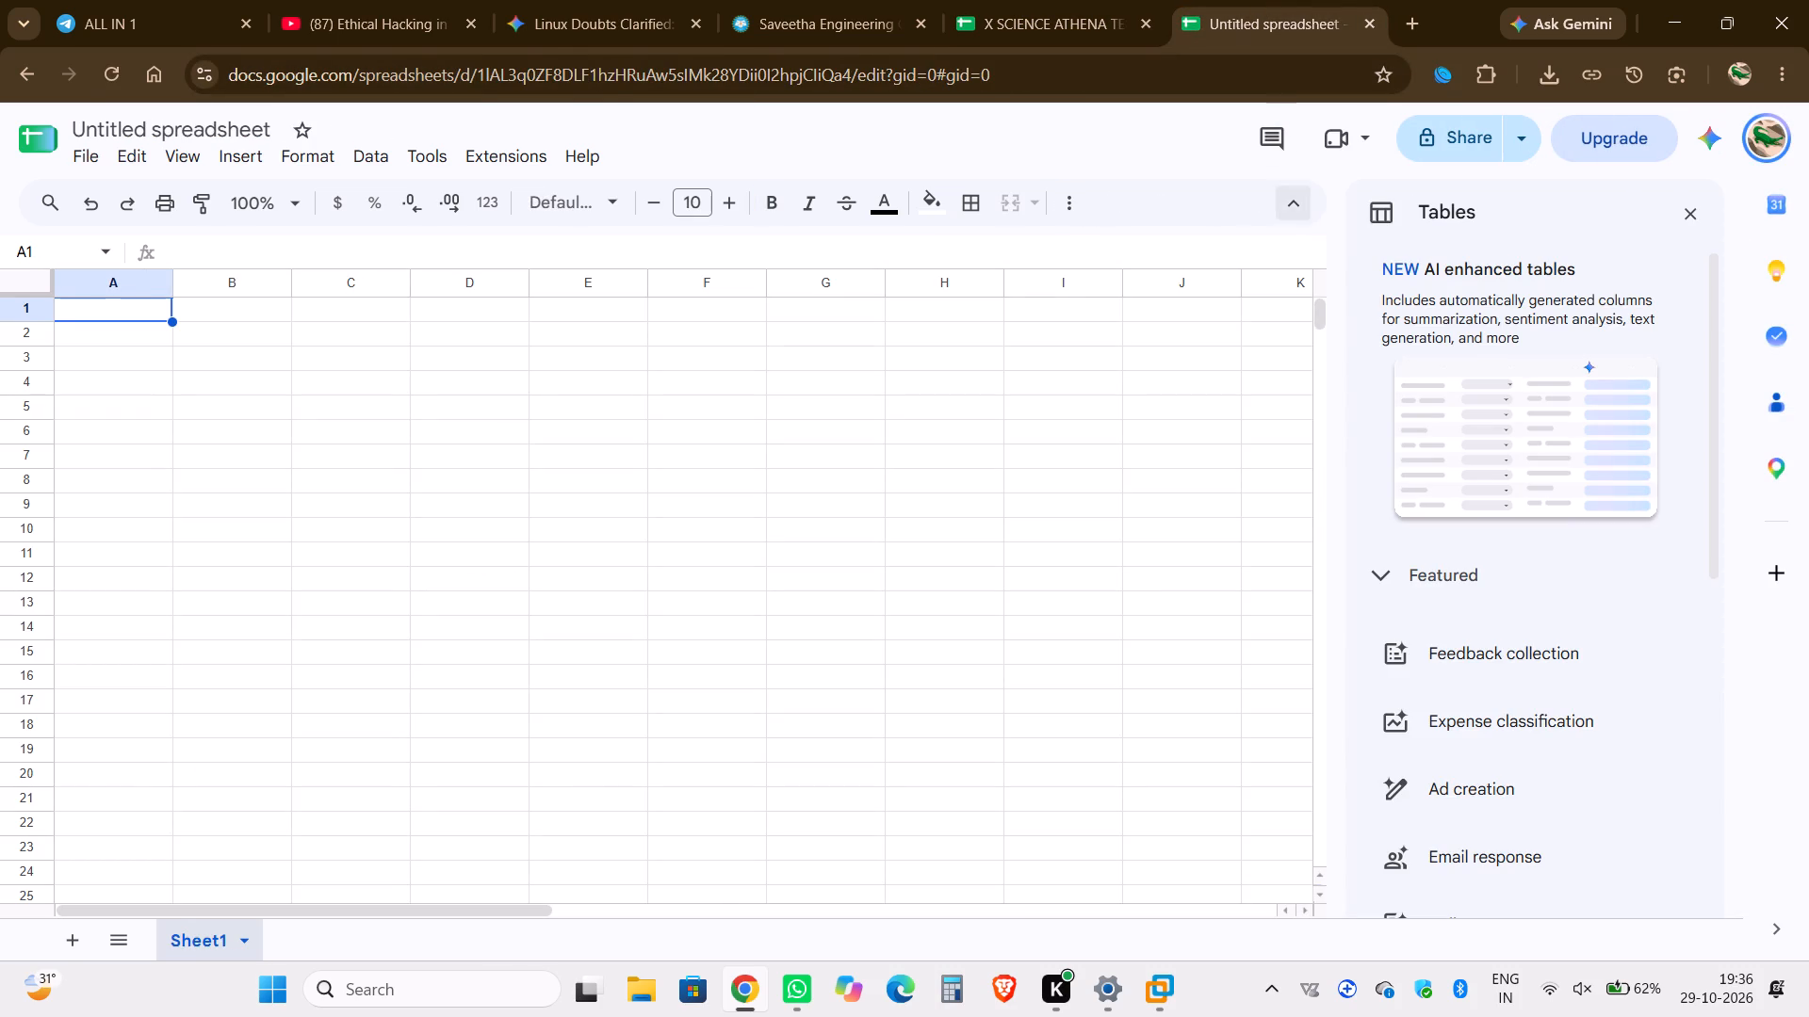
From the blank spreadsheet, try to upload and open the X SCIENCE ATHENA TEST - 7 workbook from the Downloads folder.
{"action": "left_click", "coordinate": [91, 161]}
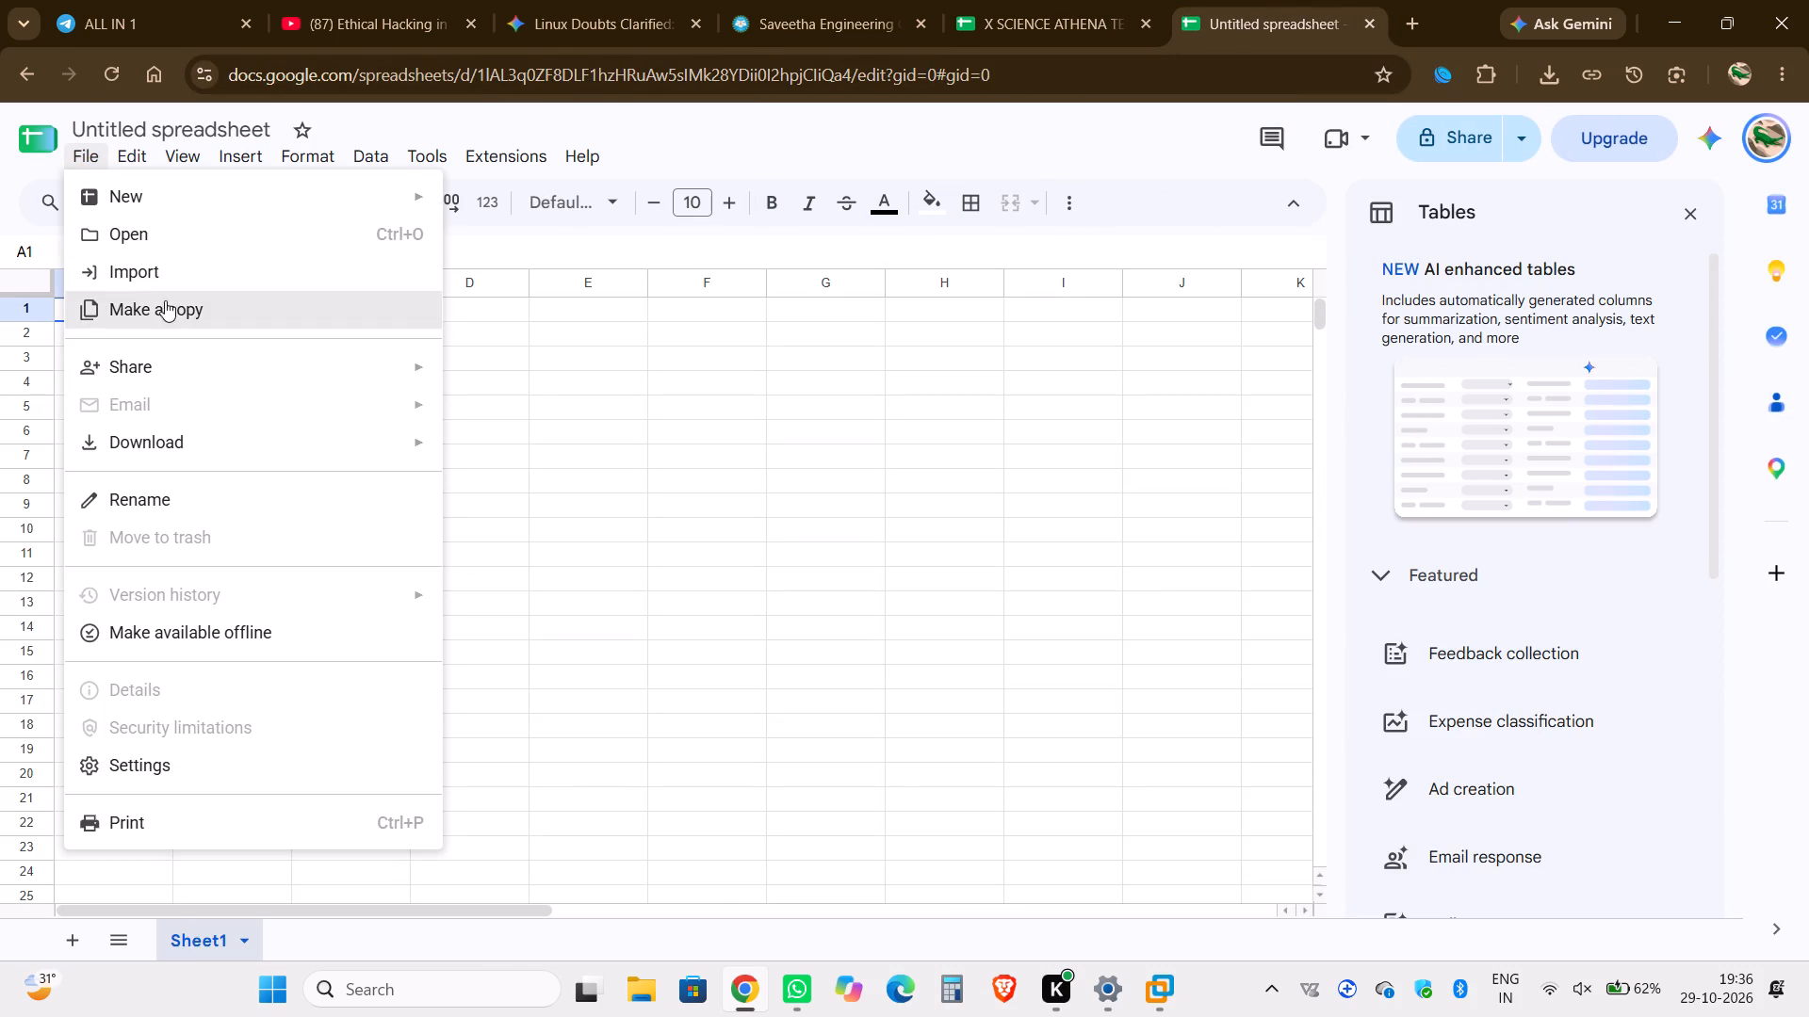
{"action": "left_click", "coordinate": [140, 250]}
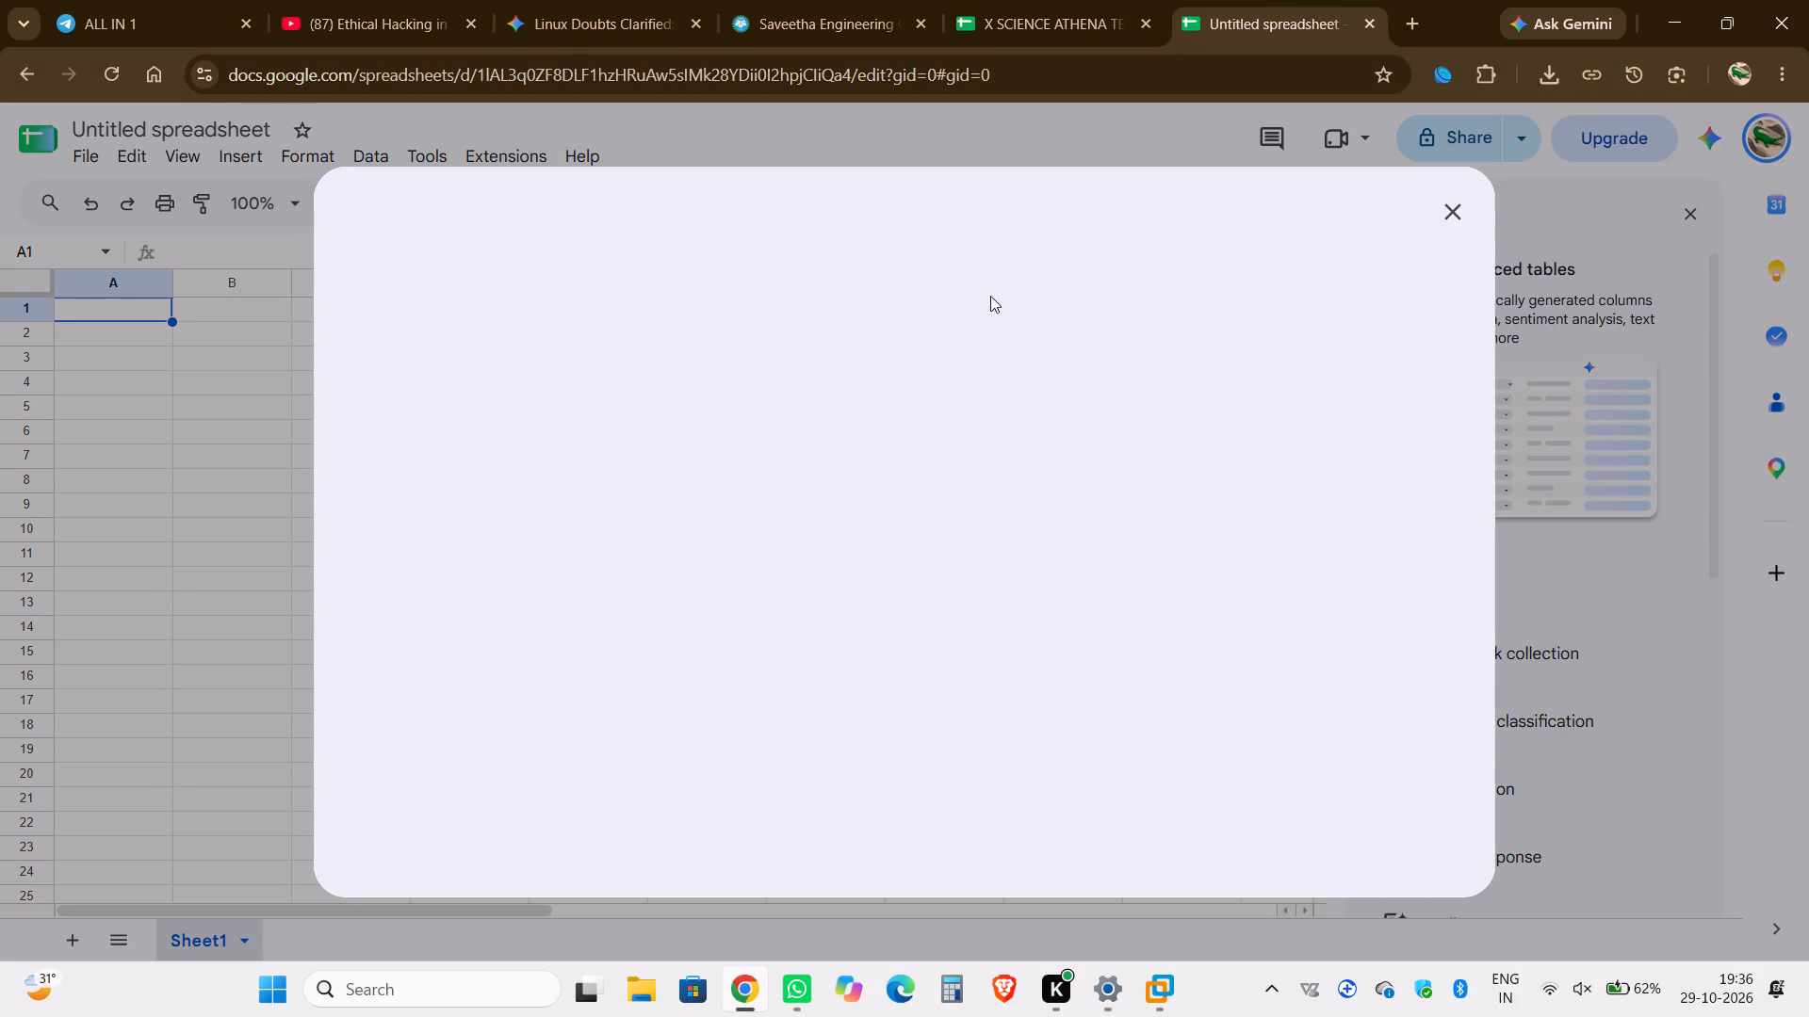
{"action": "left_click", "coordinate": [952, 274]}
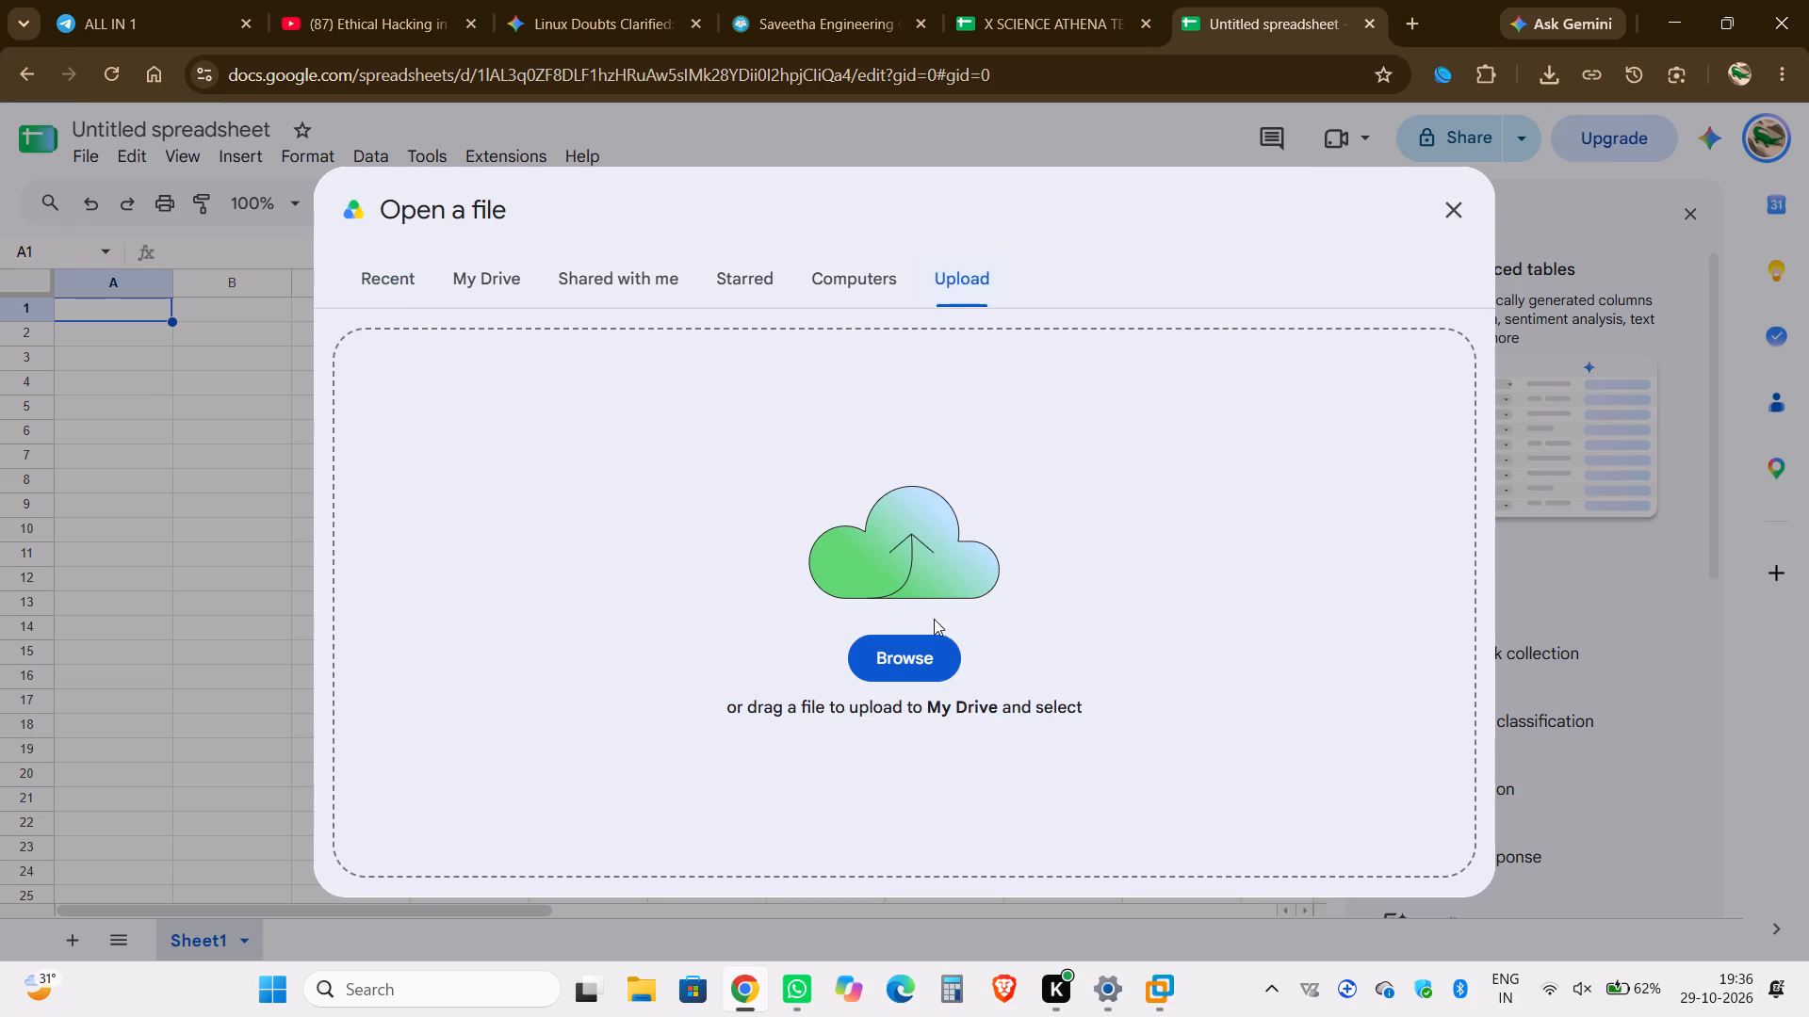
{"action": "left_click", "coordinate": [921, 643]}
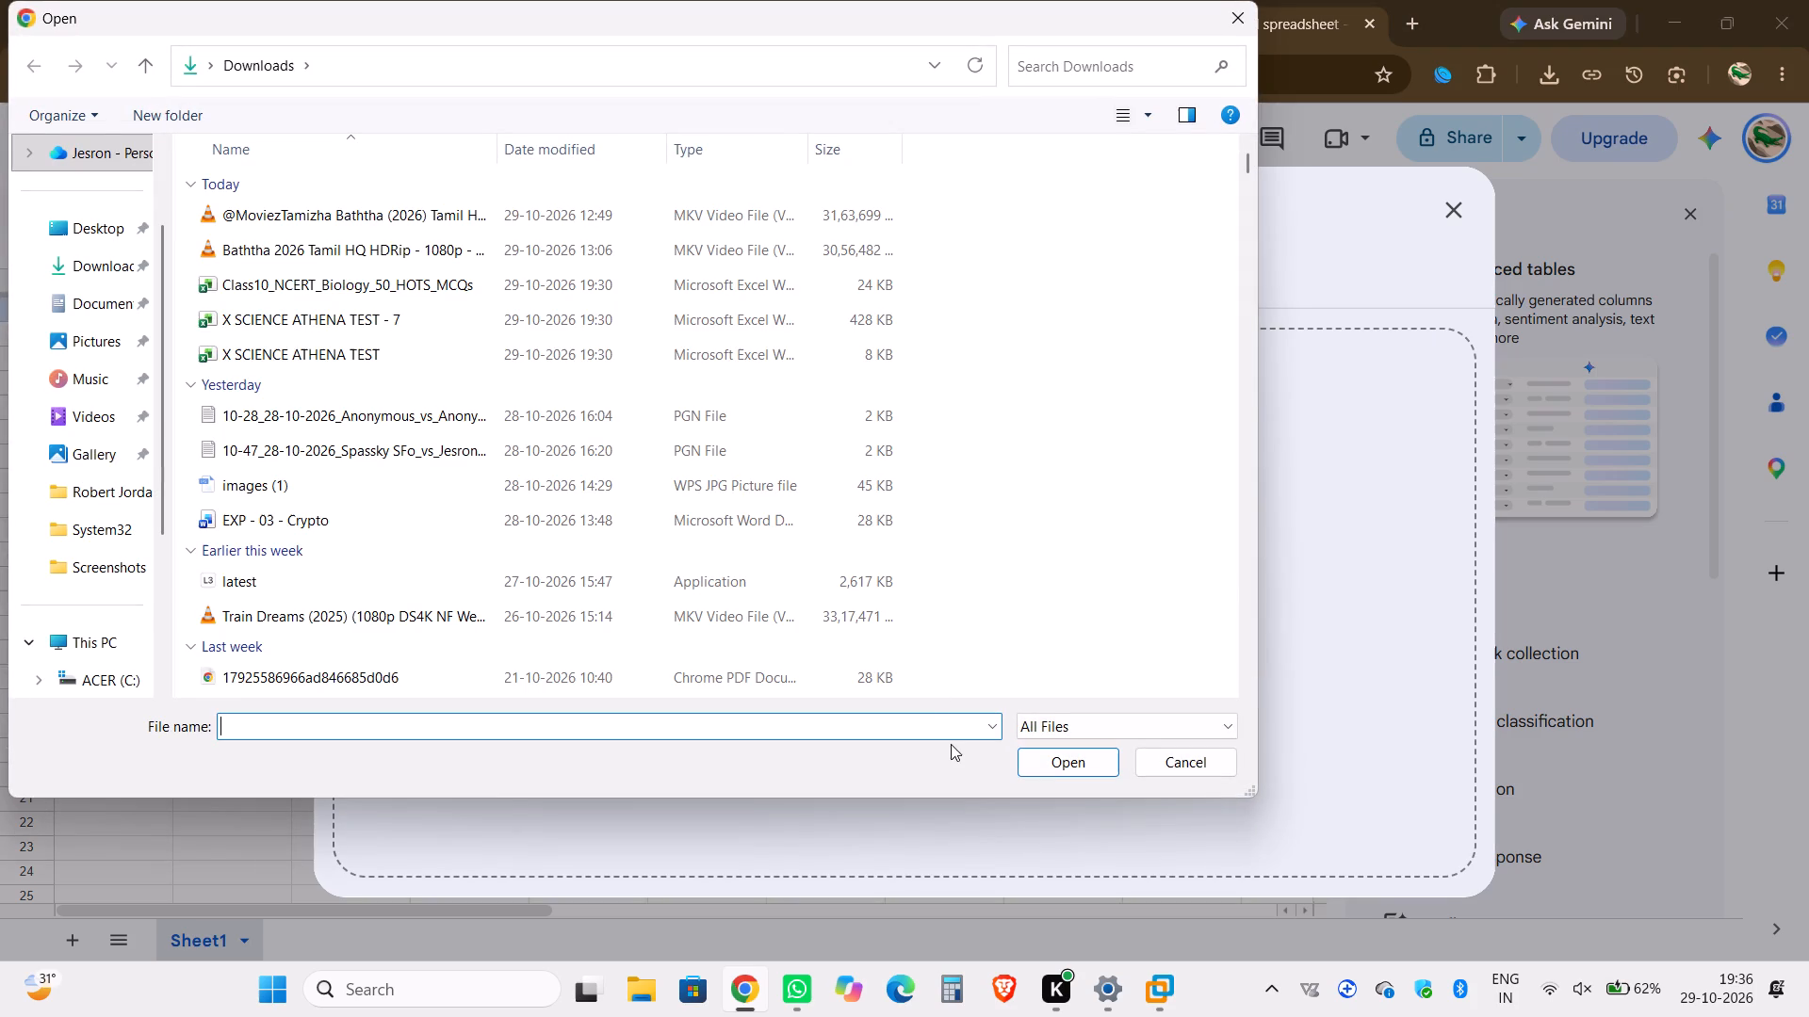
{"action": "left_click", "coordinate": [568, 320]}
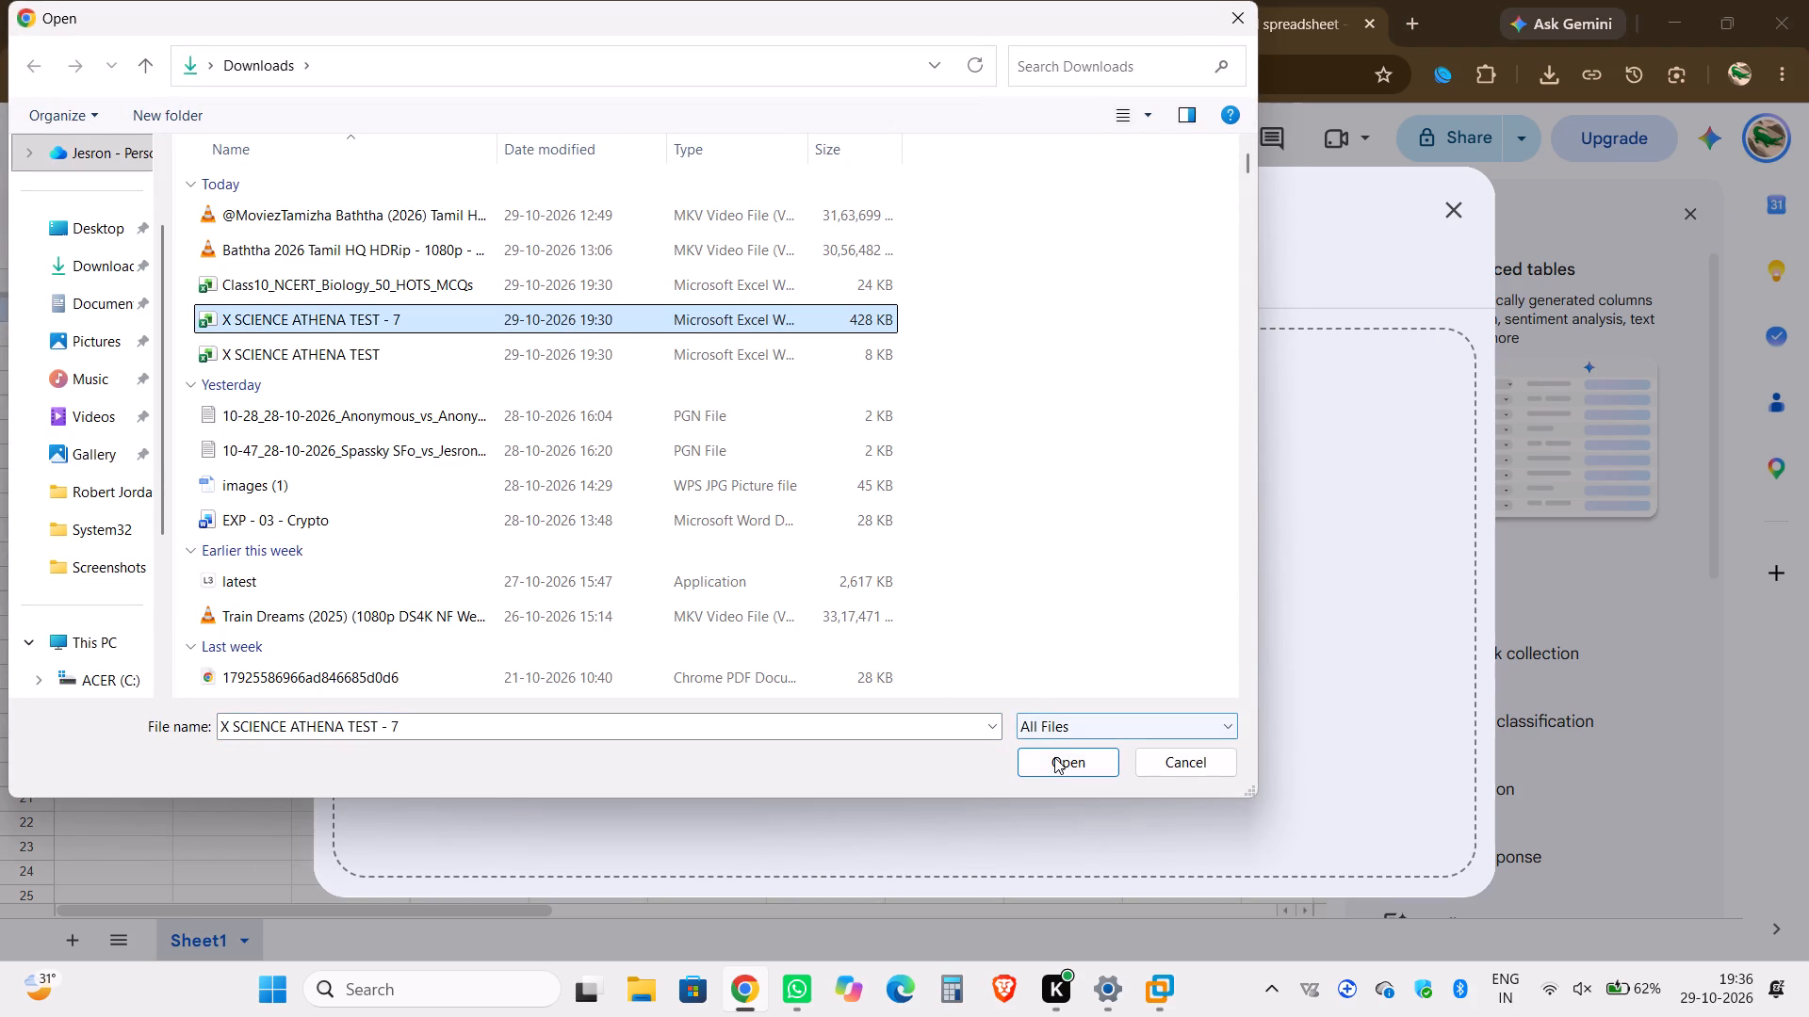
{"action": "left_click", "coordinate": [1054, 757]}
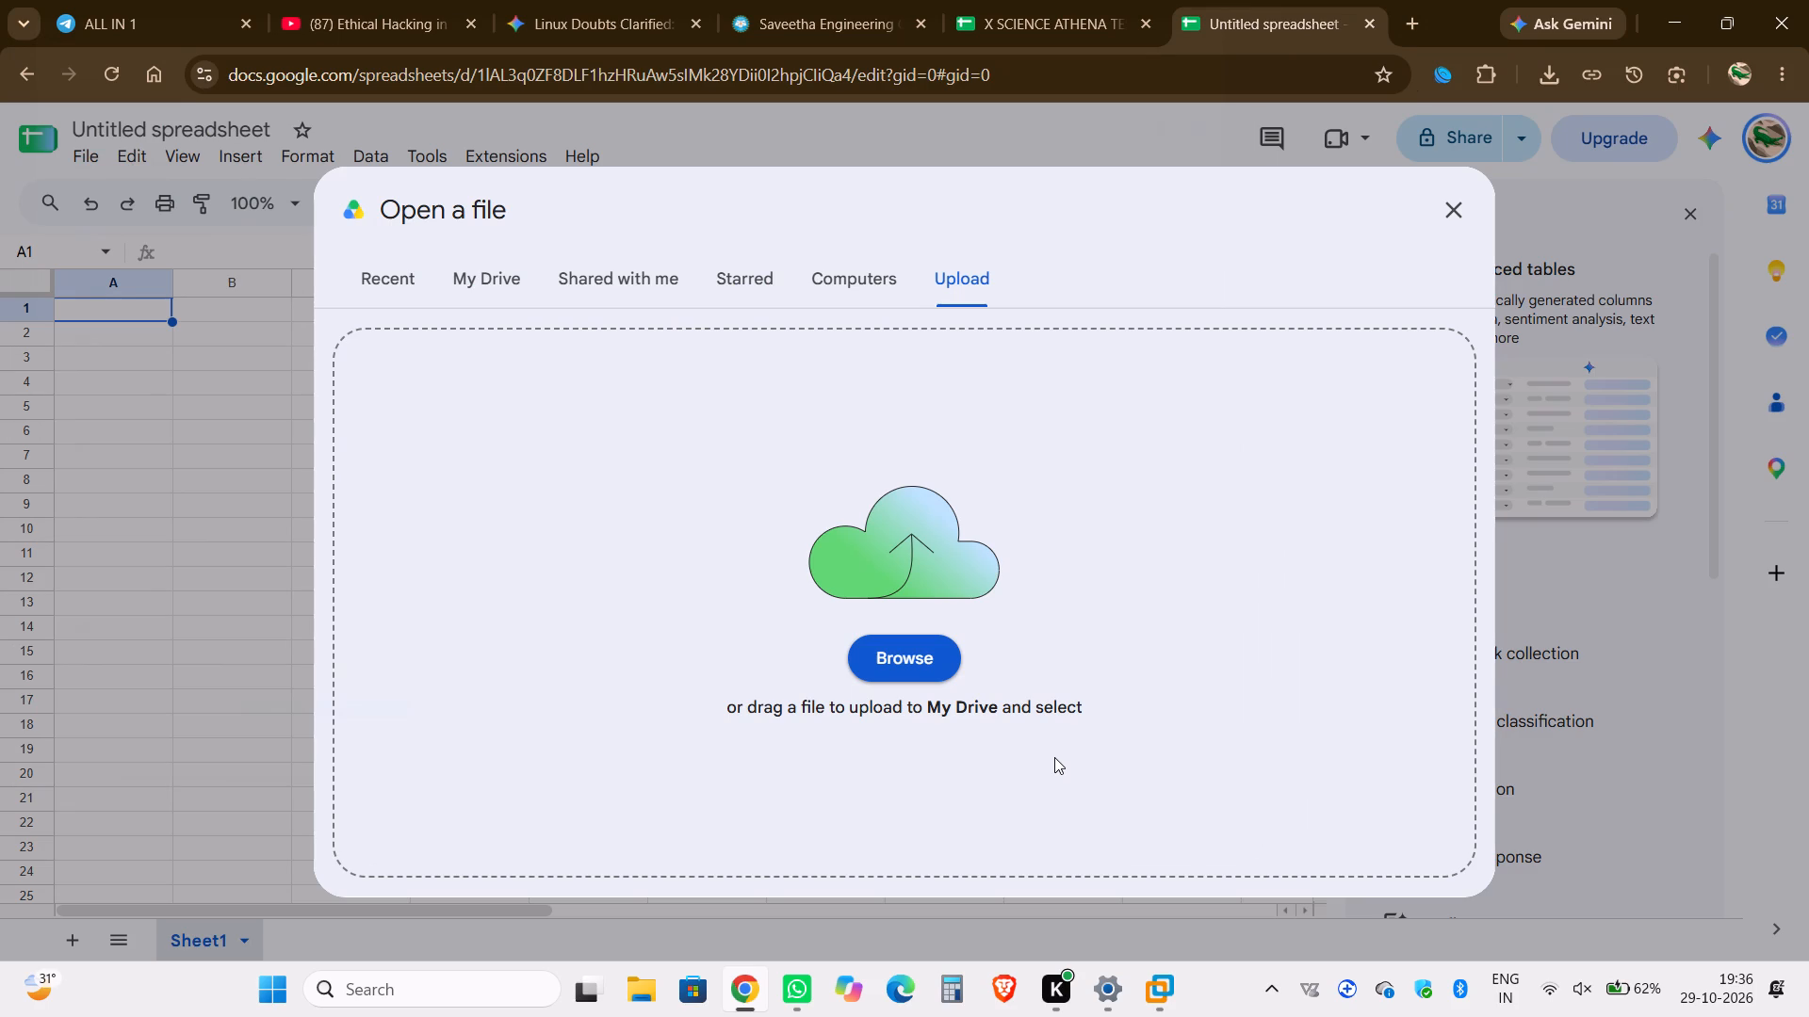
Upload the Class10_NCERT_Biology_50_HOTS_MCQs workbook from the Downloads folder to open it in Google Sheets.
{"action": "left_click", "coordinate": [873, 644]}
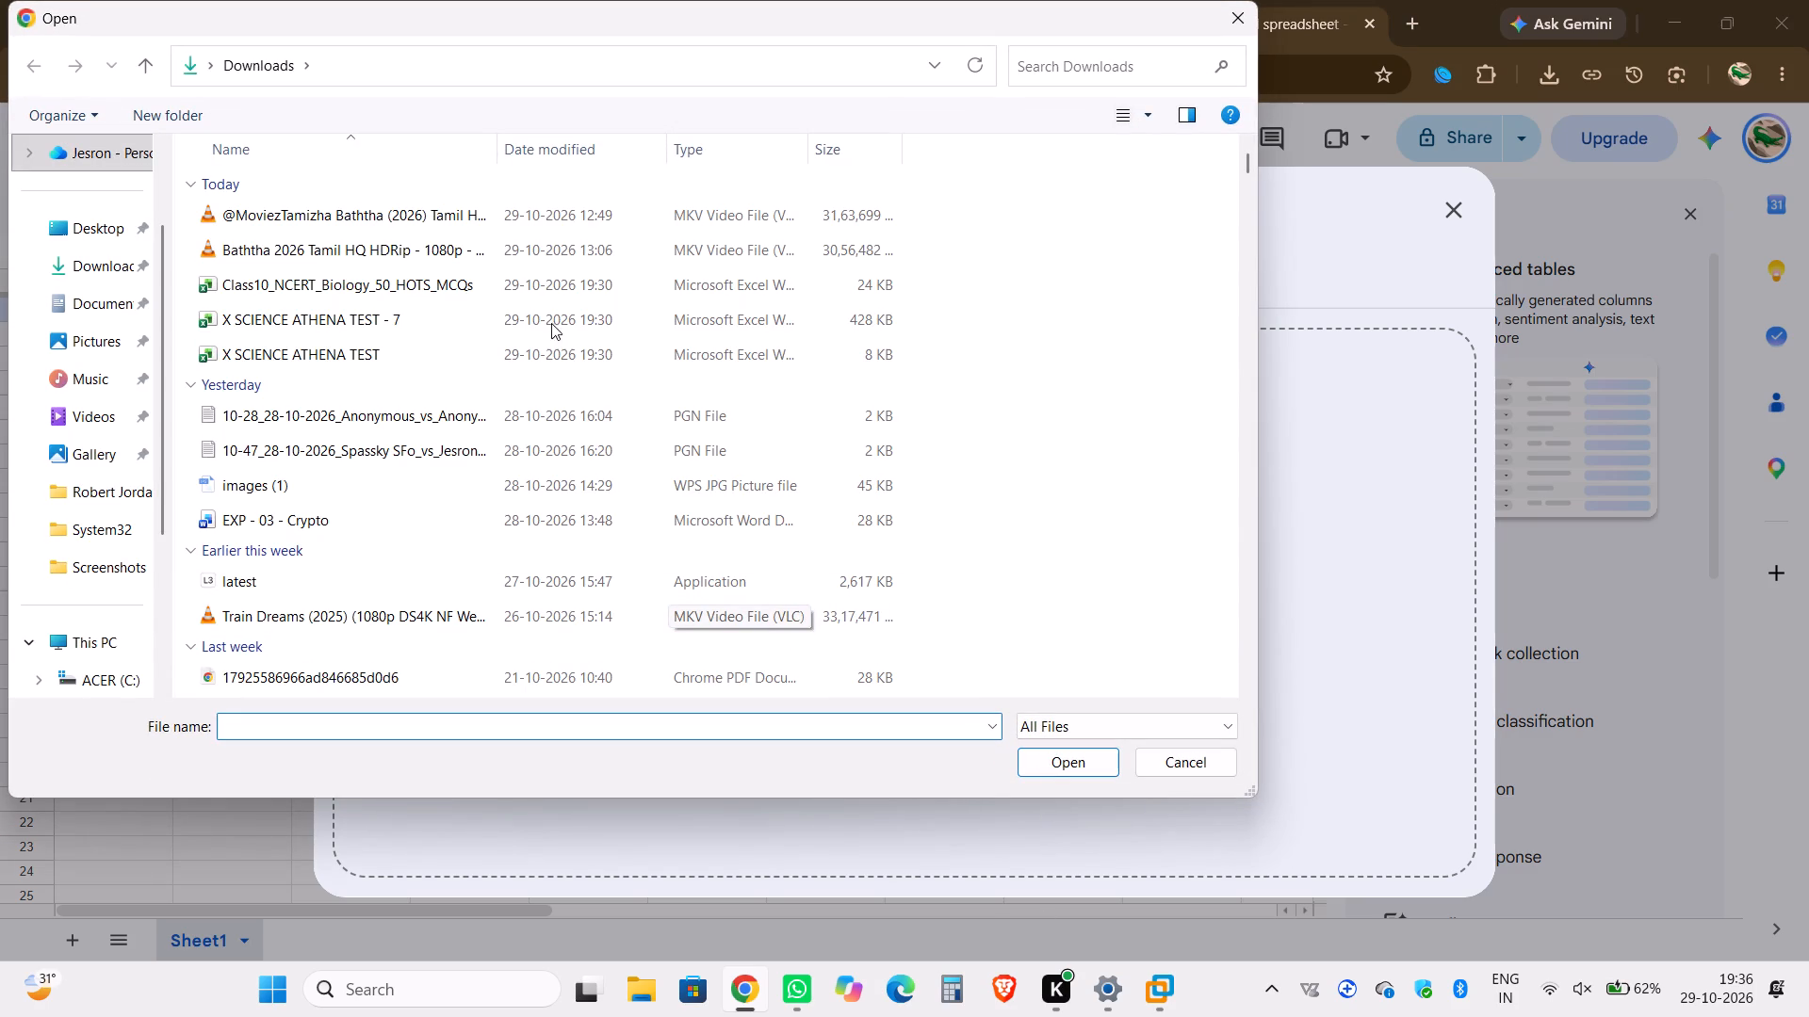
{"action": "left_click", "coordinate": [556, 294]}
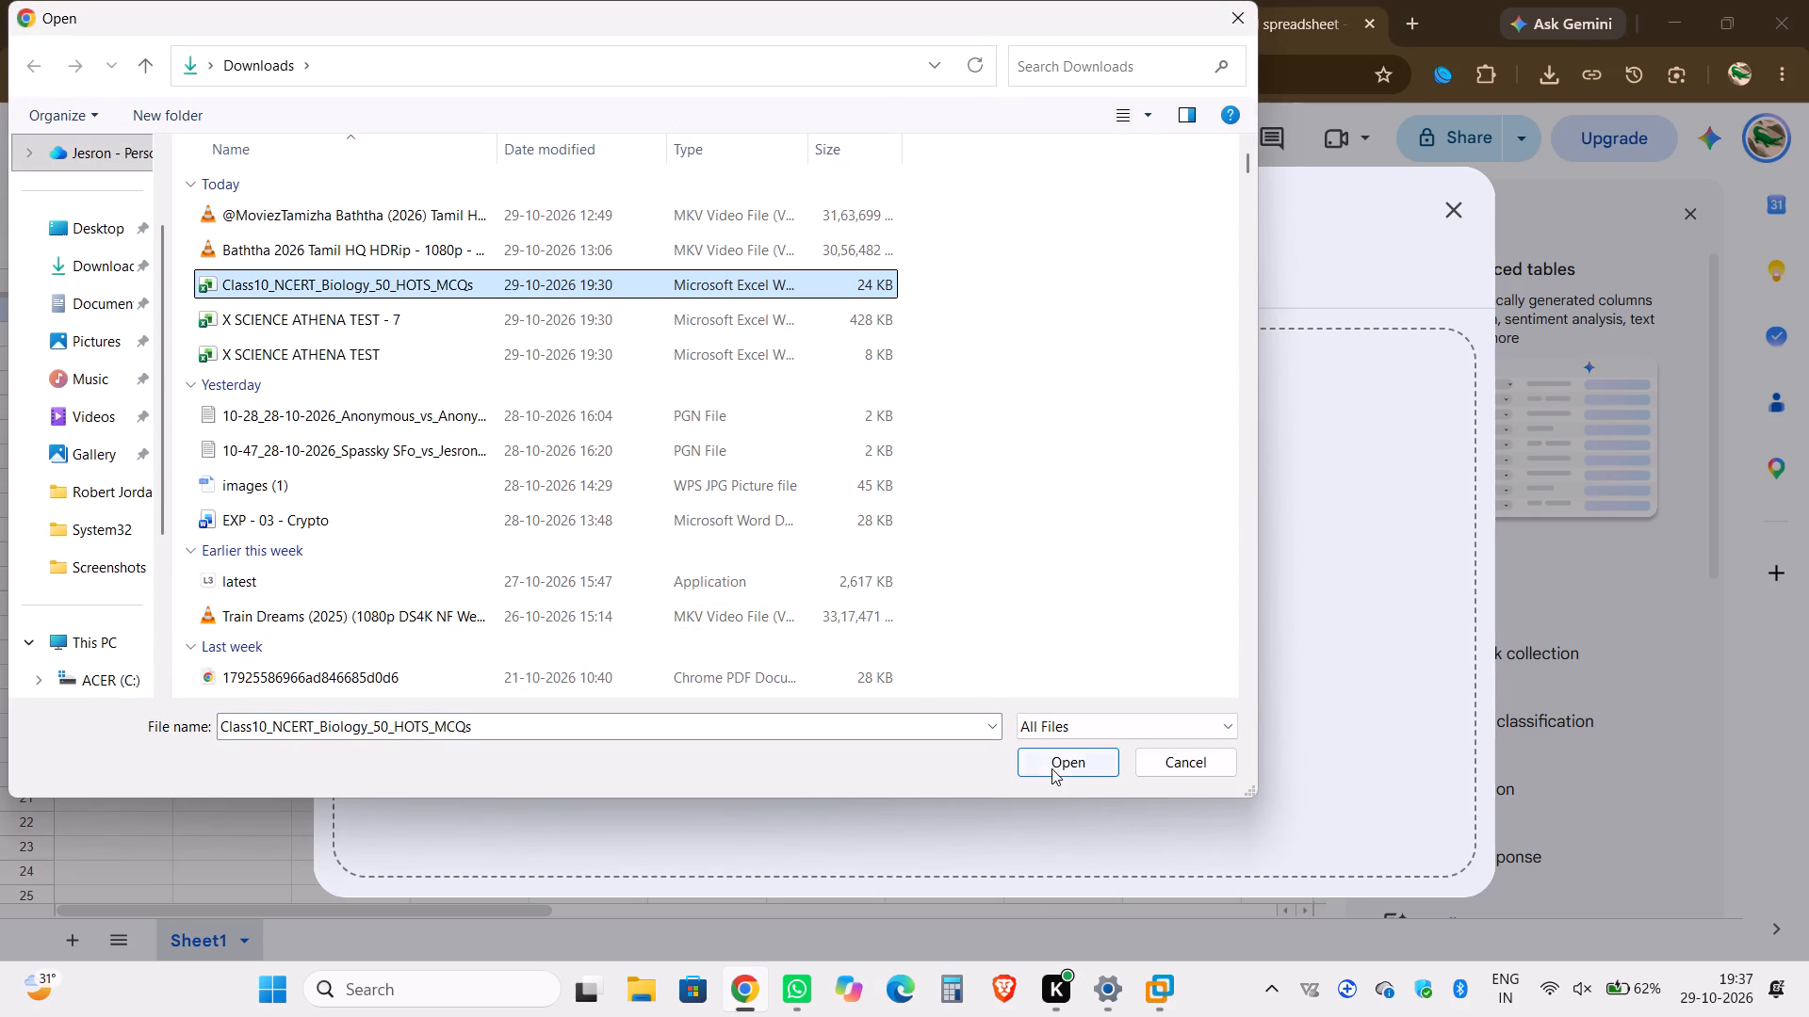
{"action": "left_click", "coordinate": [1051, 768]}
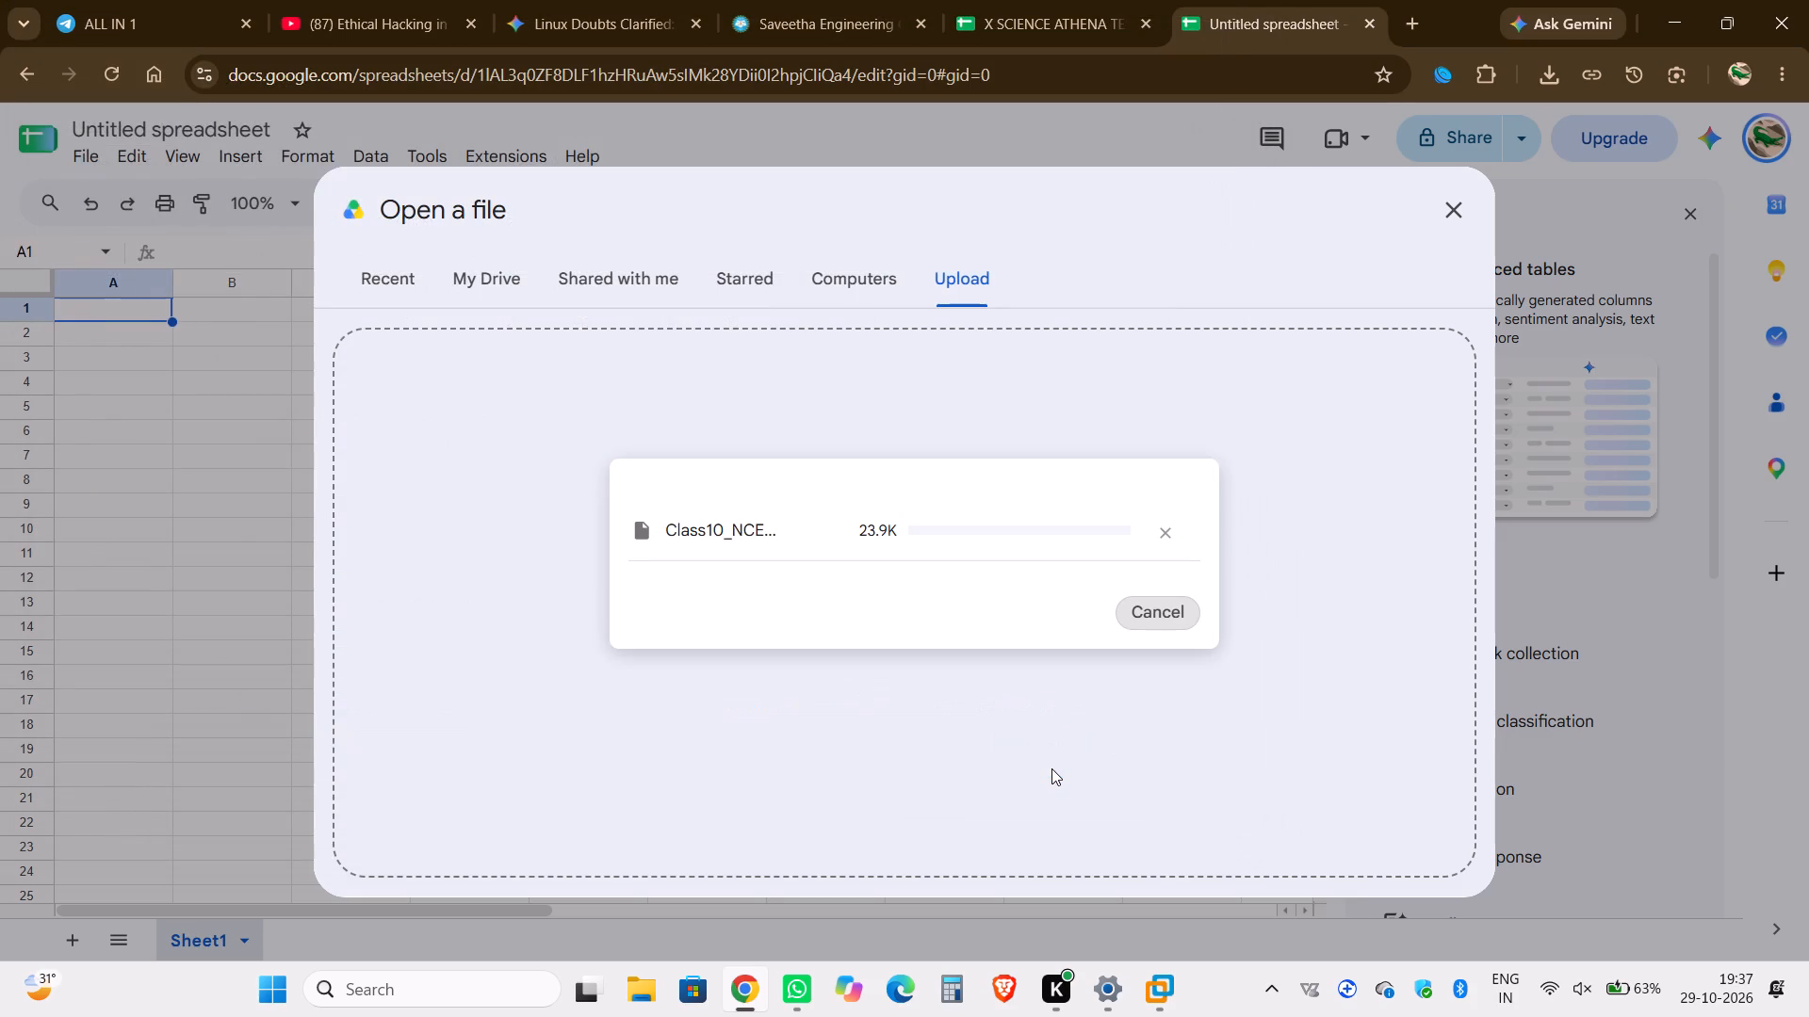
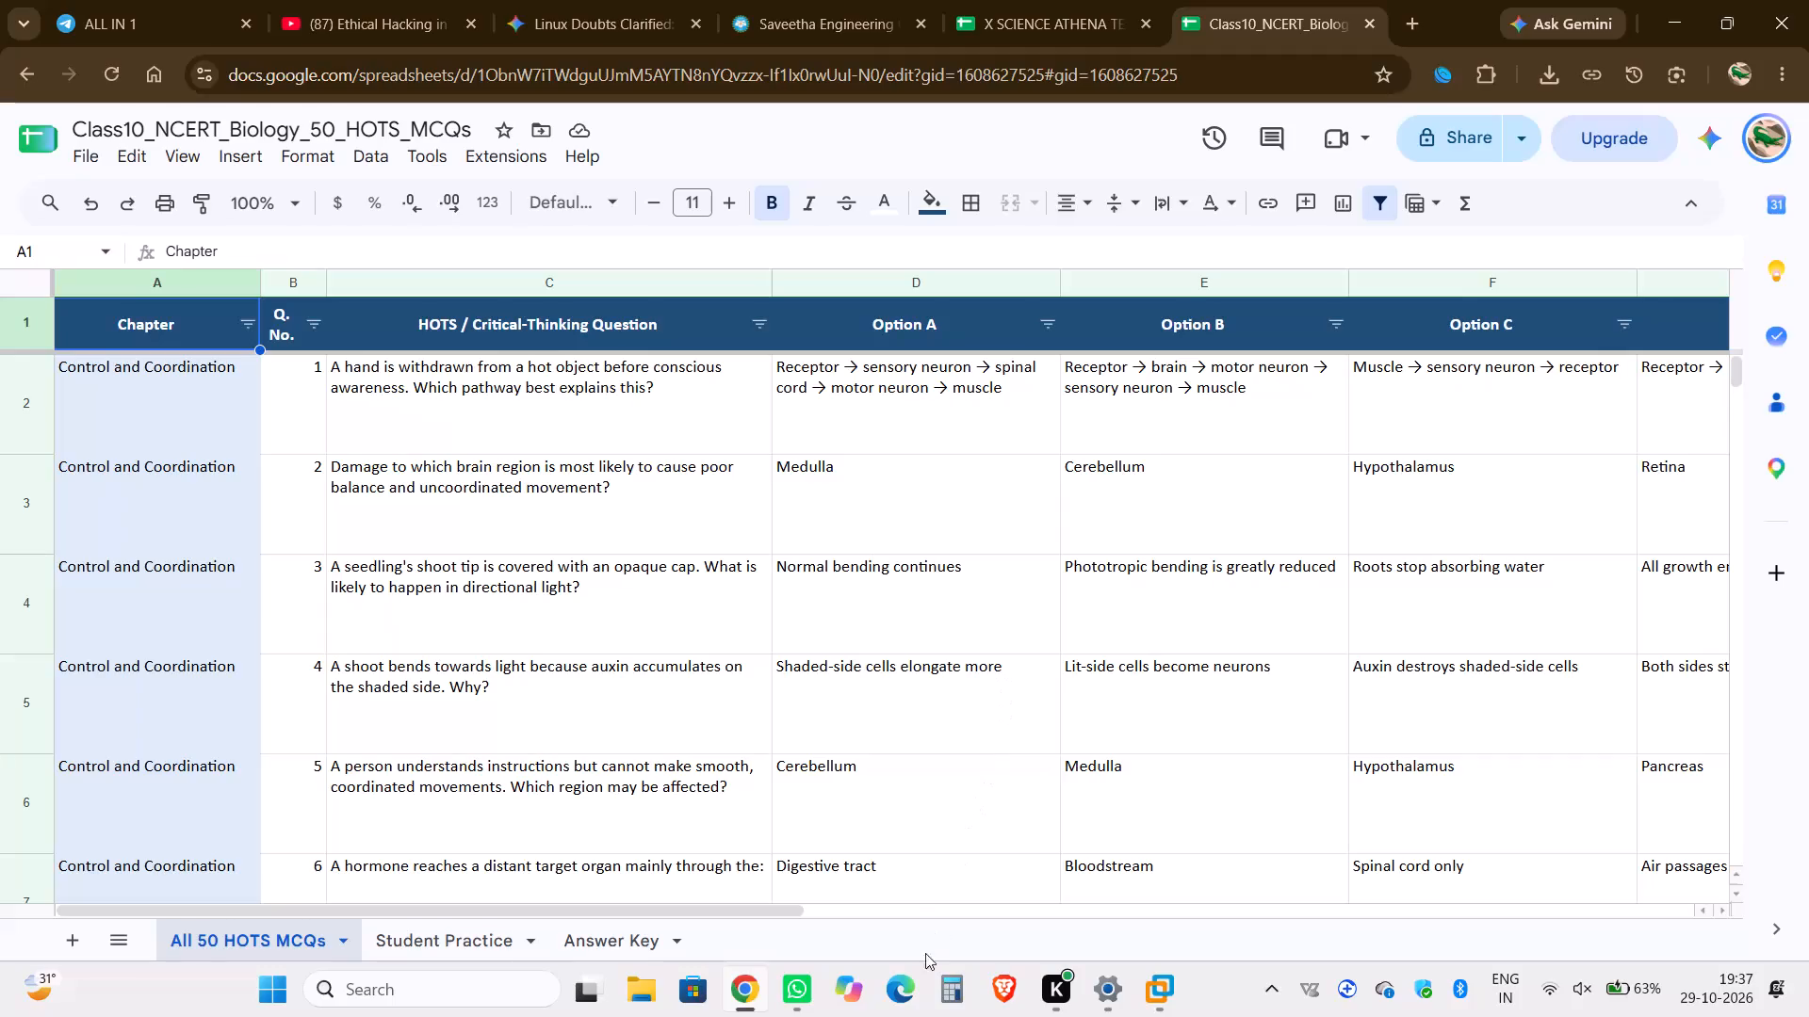
From another new blank spreadsheet, upload the Class10_NCERT_Biology_50_HOTS_MCQs workbook from the Downloads folder to open it in Google Sheets.
{"action": "left_click", "coordinate": [1062, 0]}
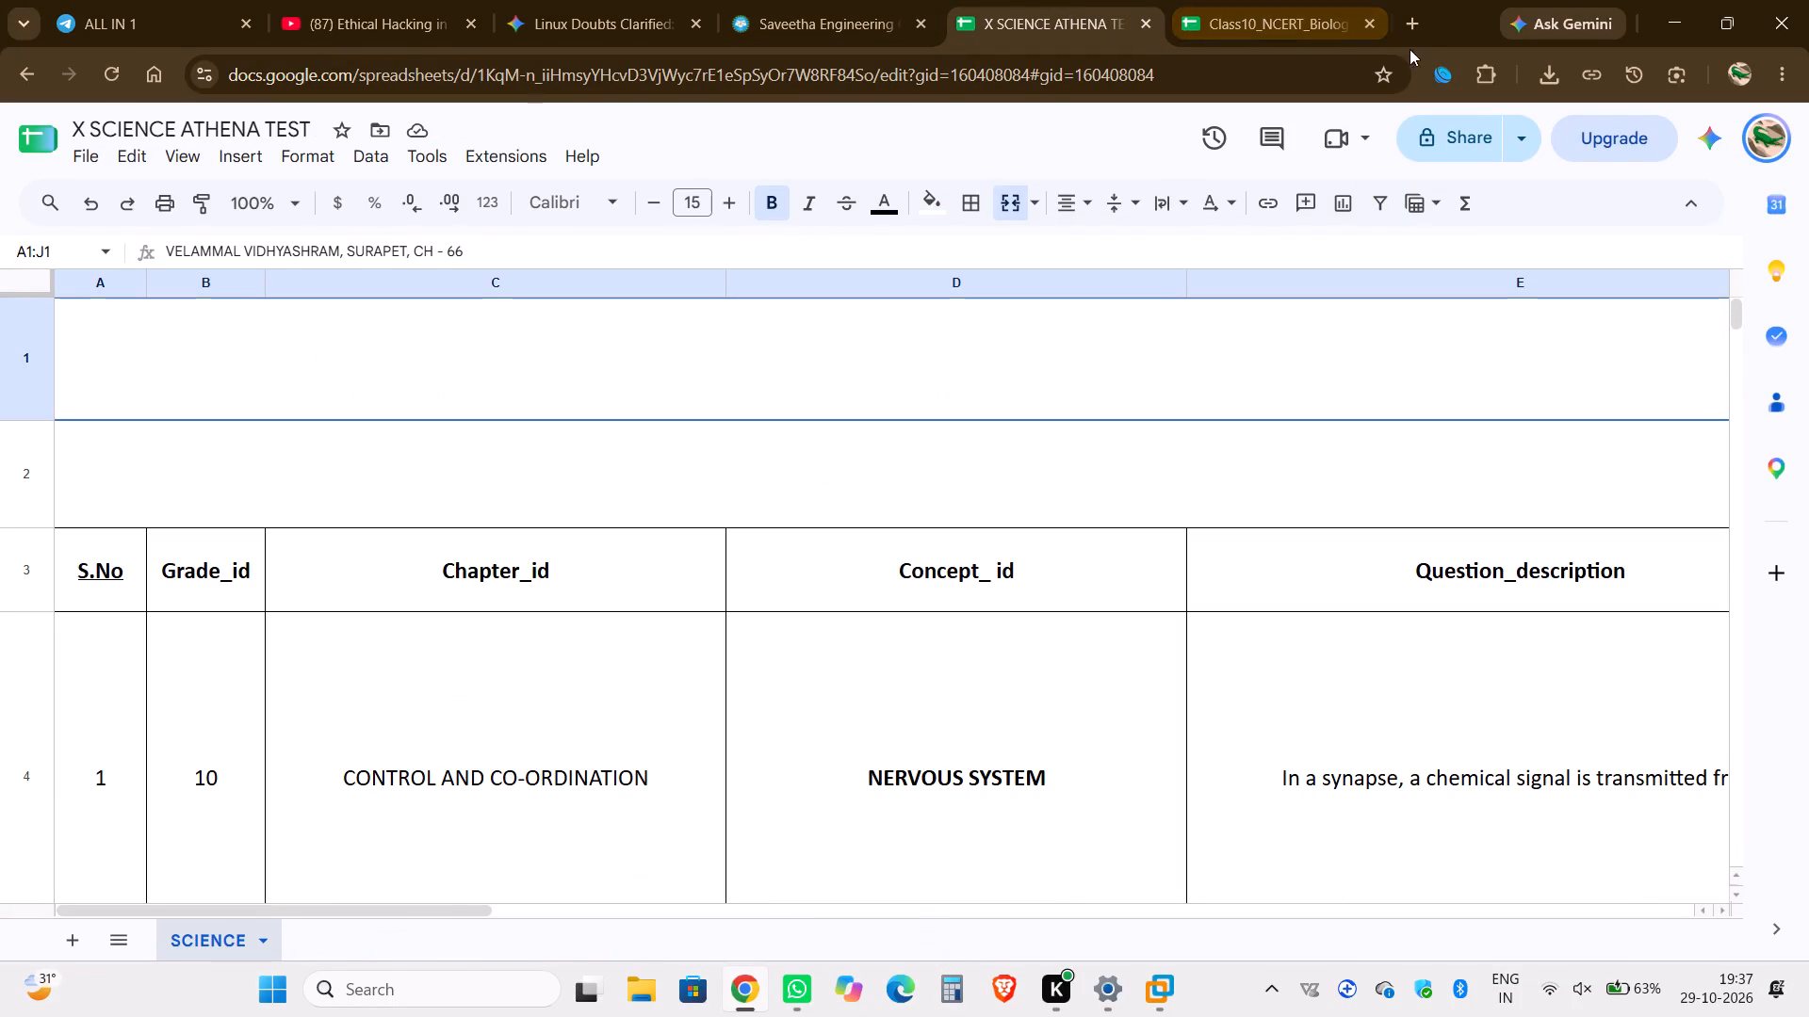
{"action": "left_click", "coordinate": [1412, 21]}
{"action": "type", "text": "sheets"}
{"action": "key", "text": "Return"}
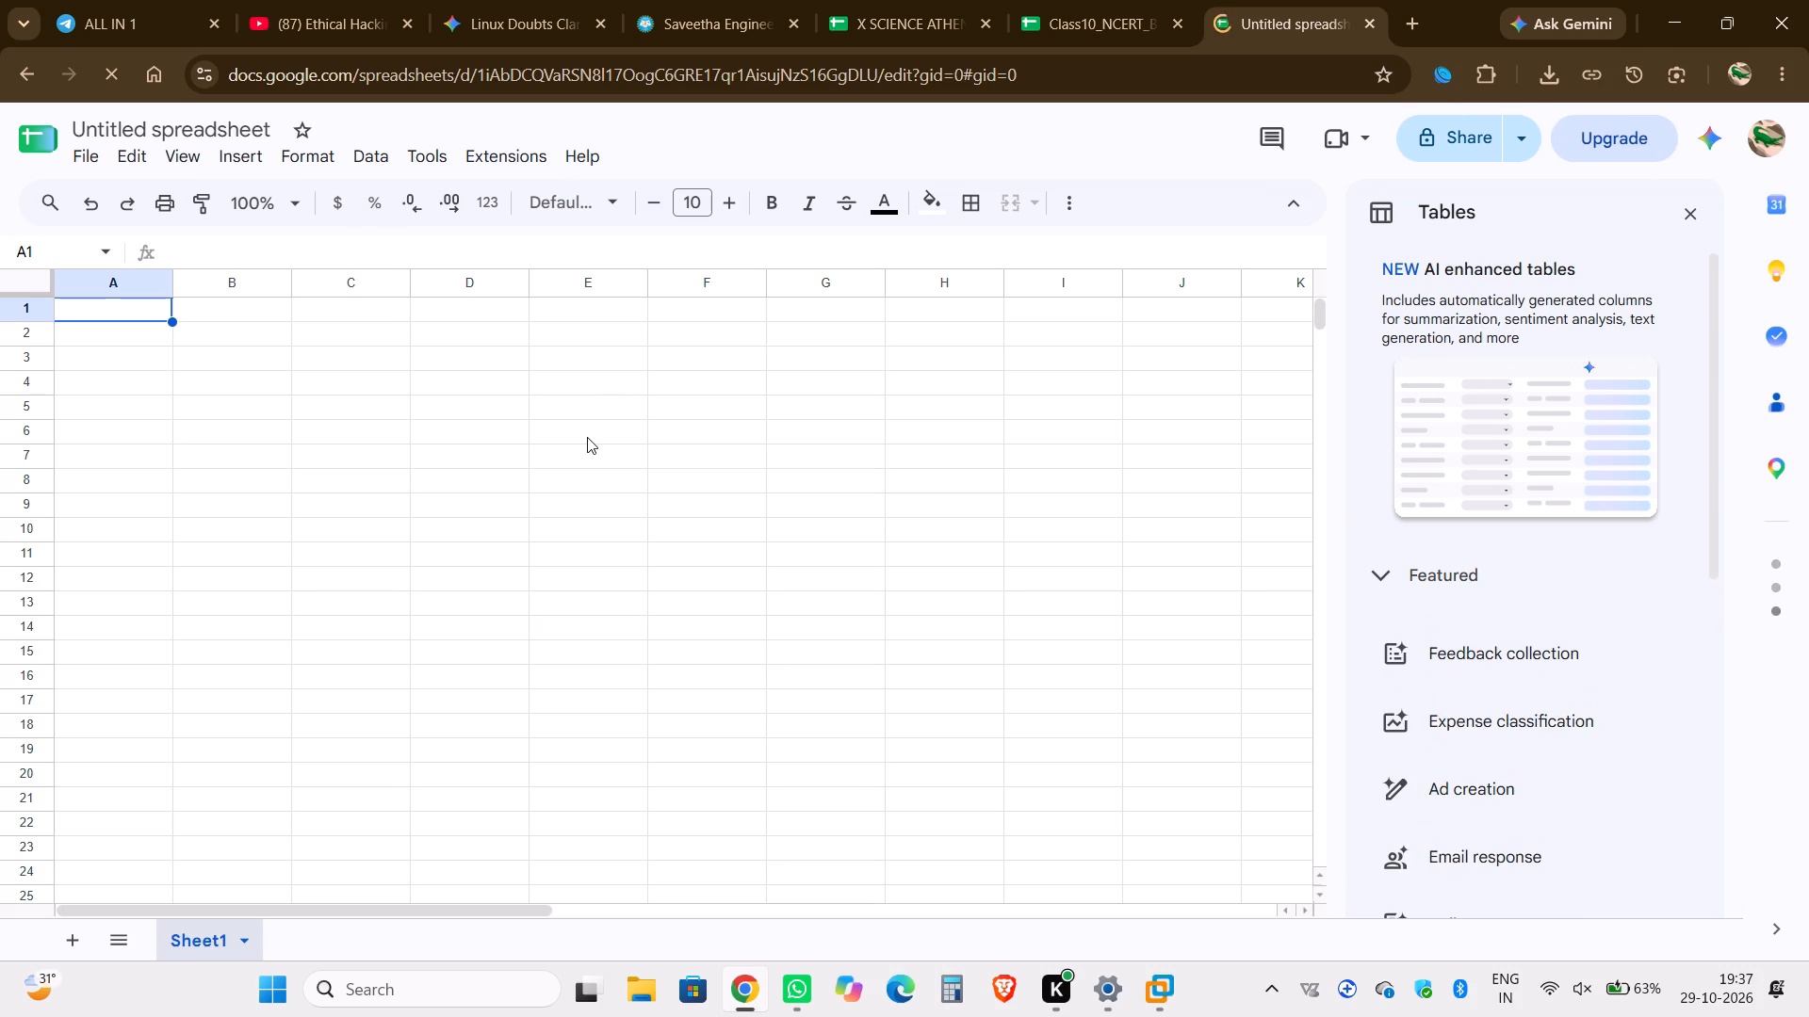
{"action": "left_click", "coordinate": [103, 159]}
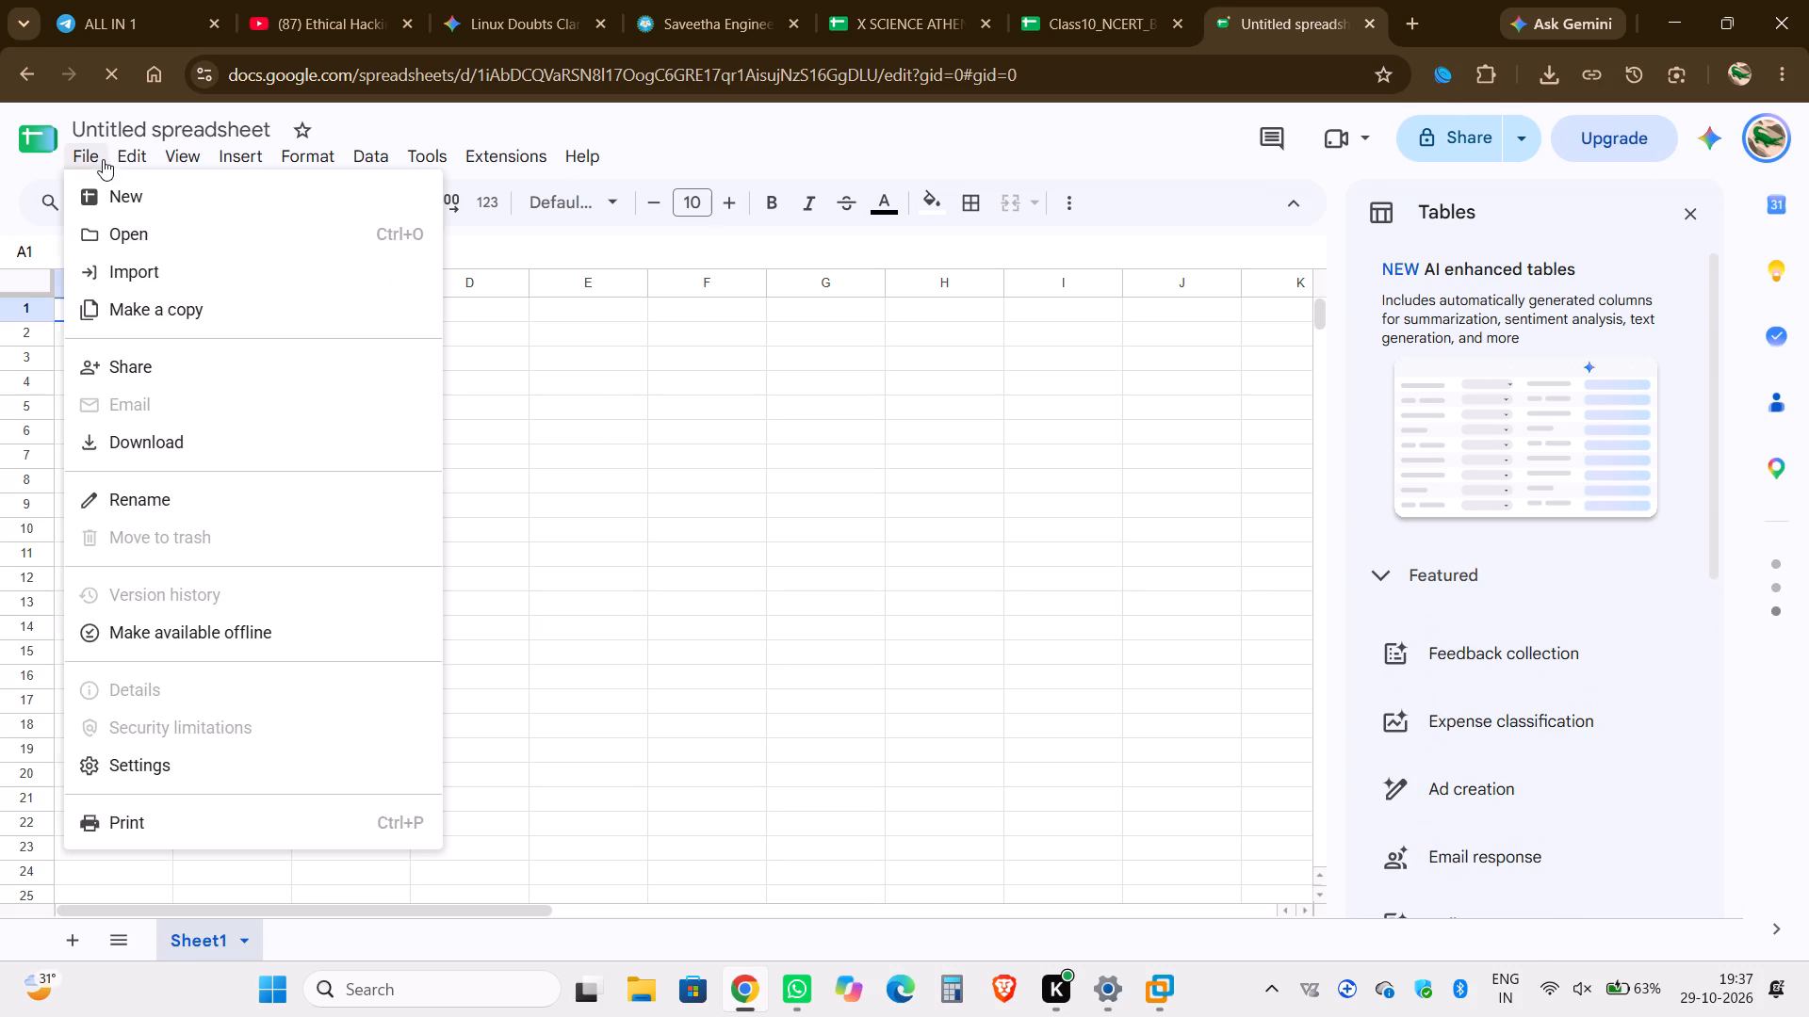
{"action": "left_click", "coordinate": [155, 250]}
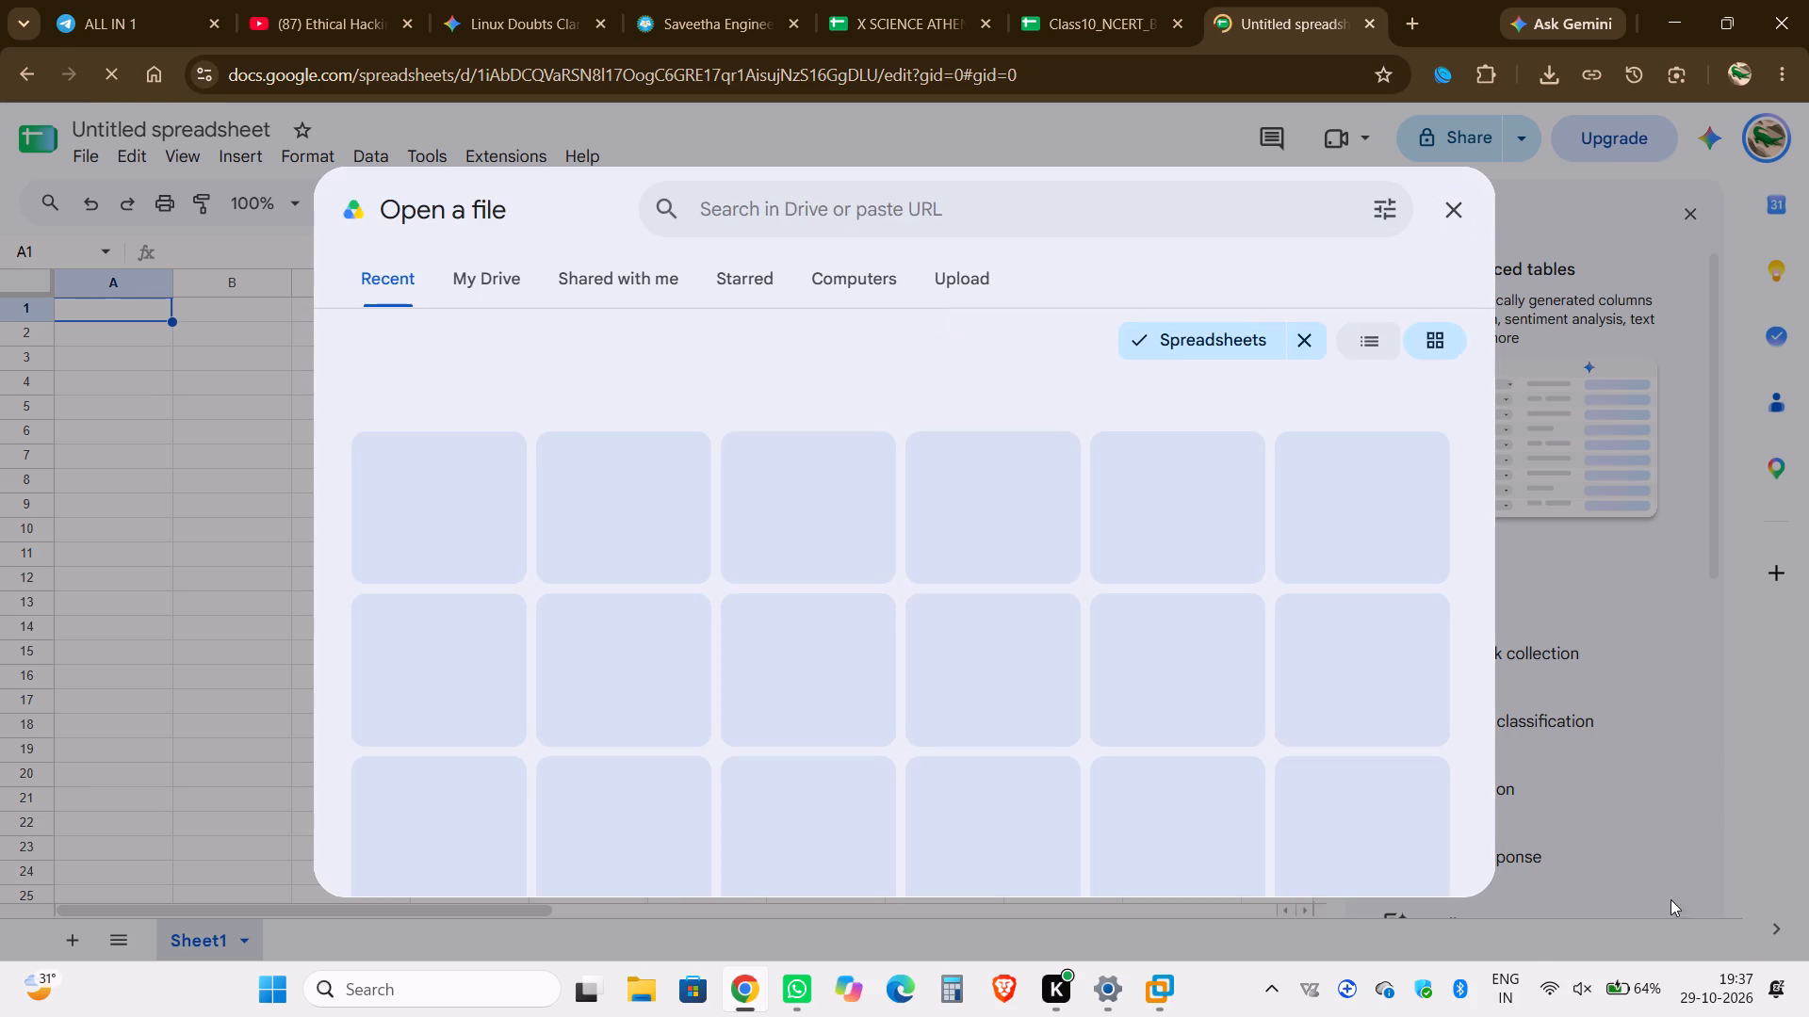
{"action": "left_click", "coordinate": [957, 265]}
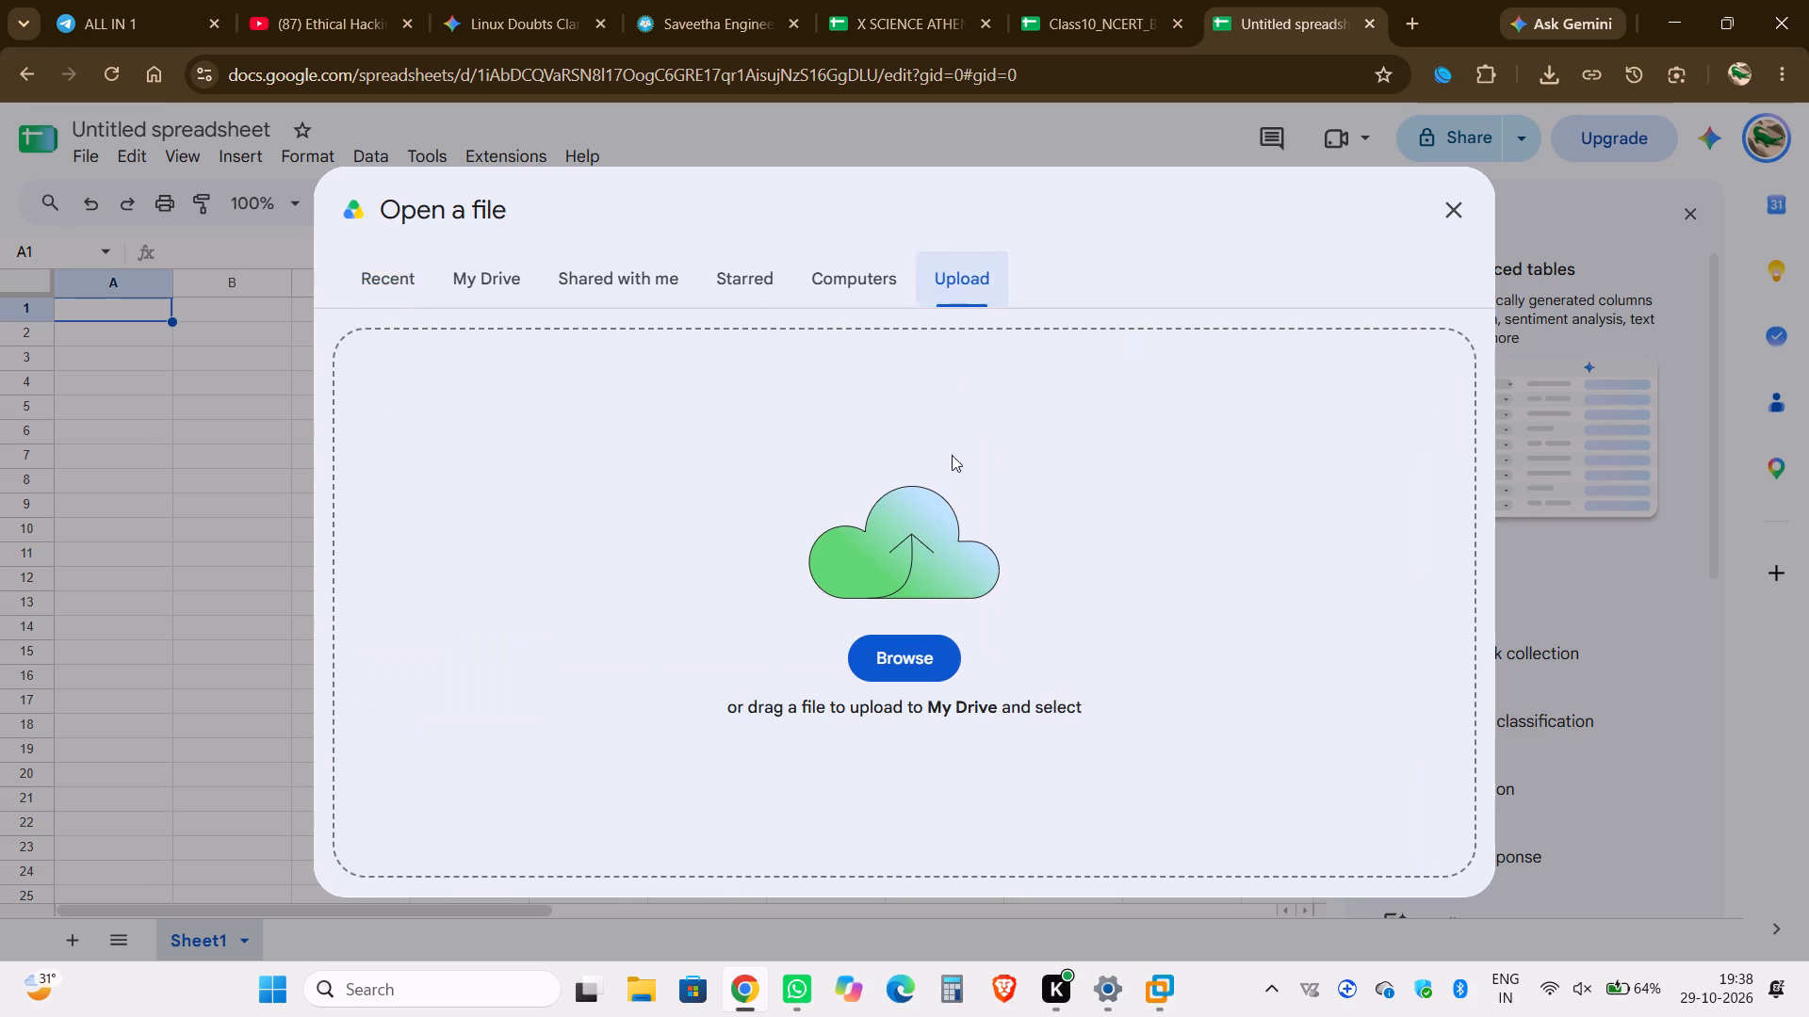
{"action": "left_click", "coordinate": [908, 642]}
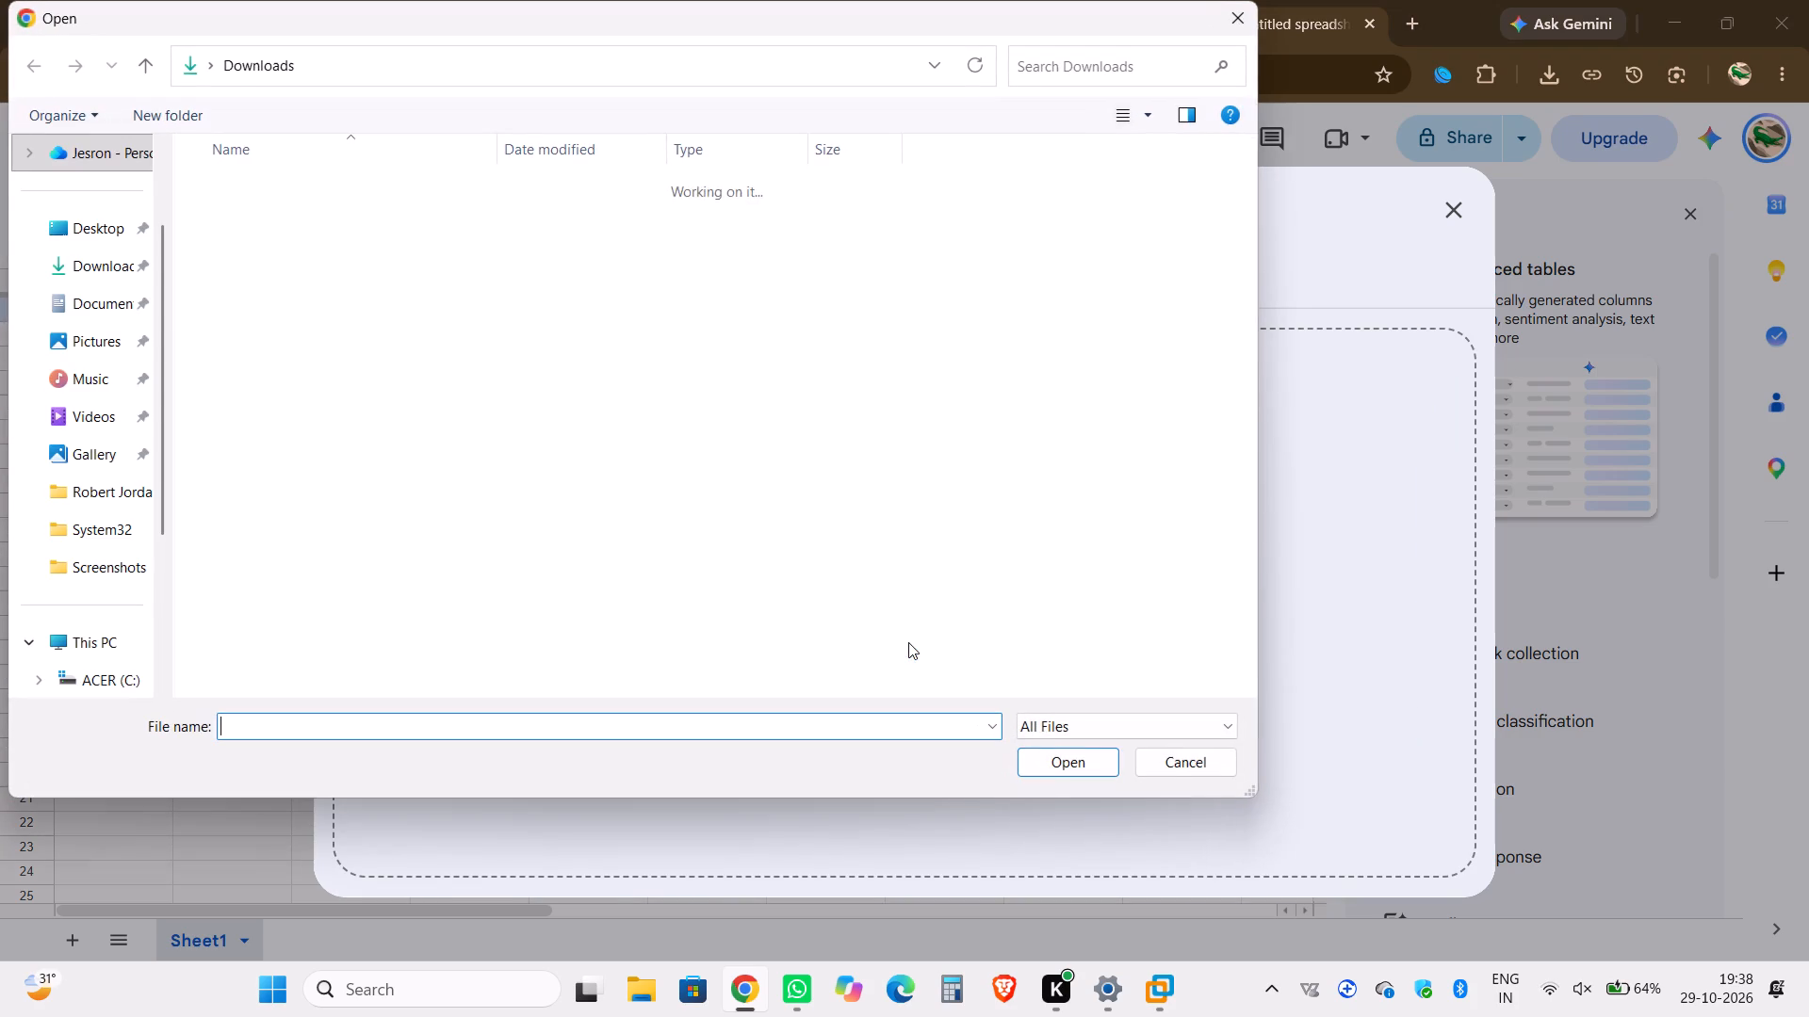
{"action": "left_click", "coordinate": [584, 289]}
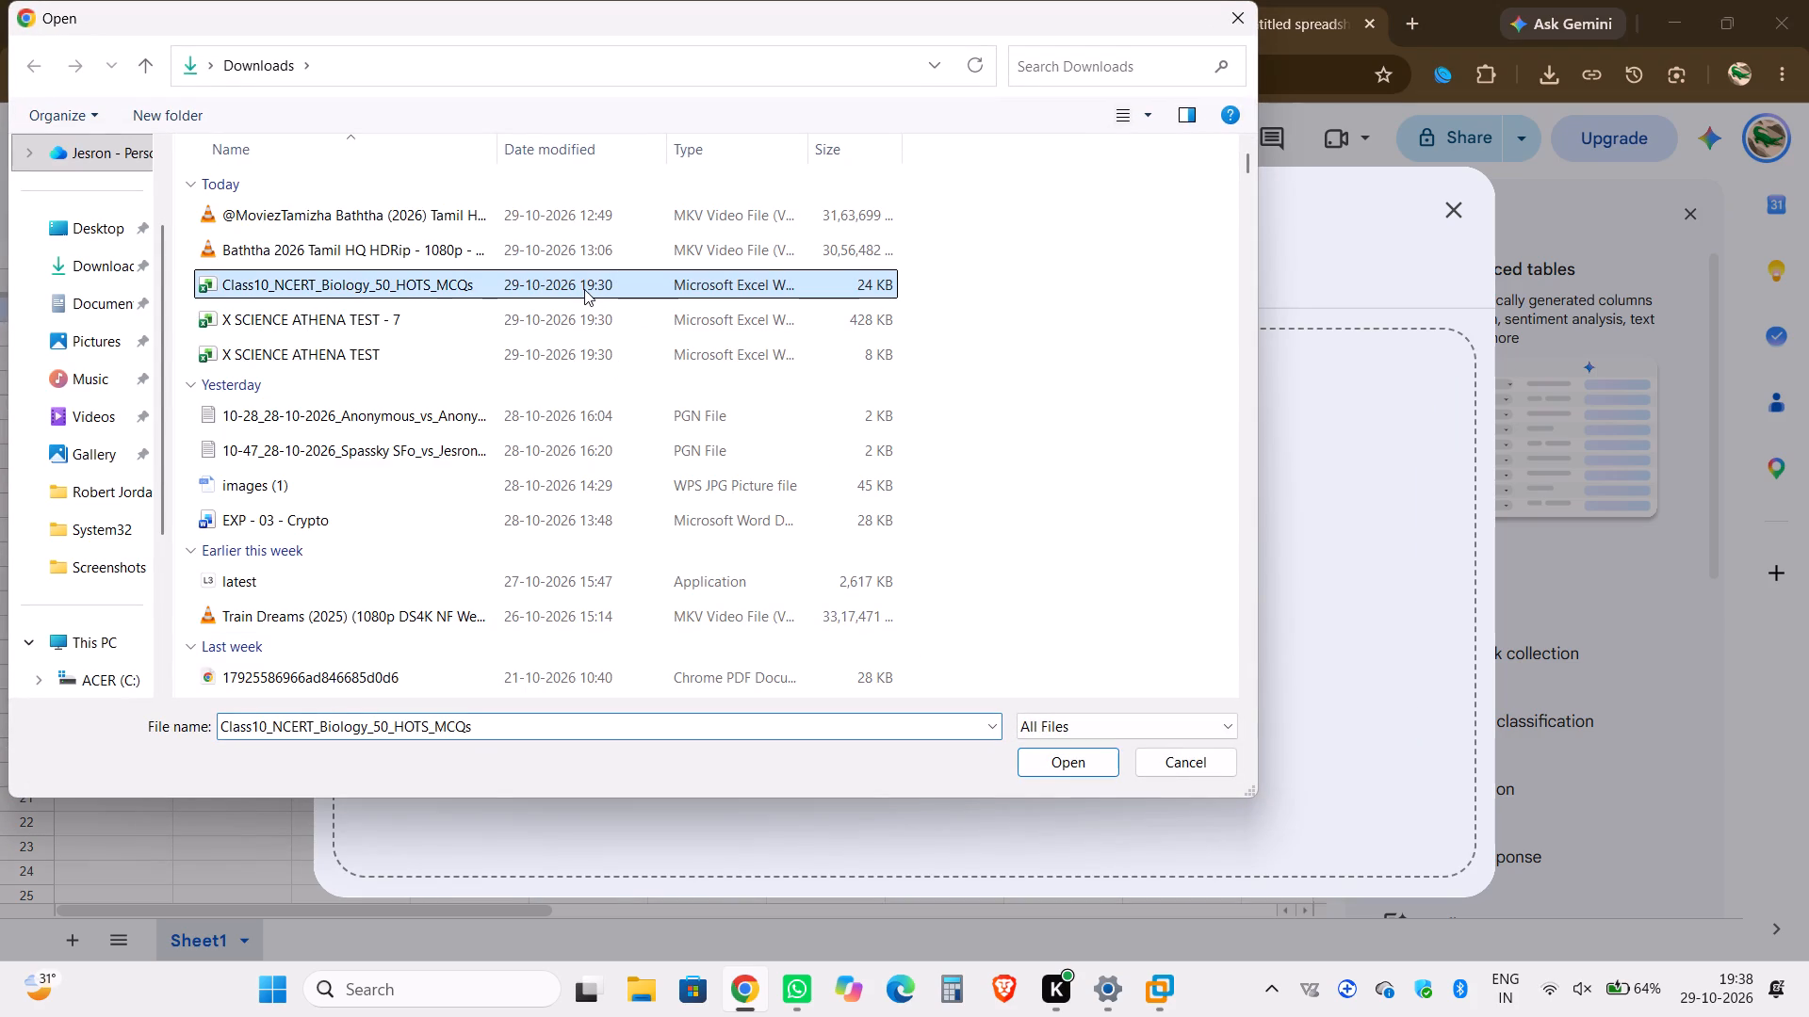
{"action": "left_click", "coordinate": [1093, 765]}
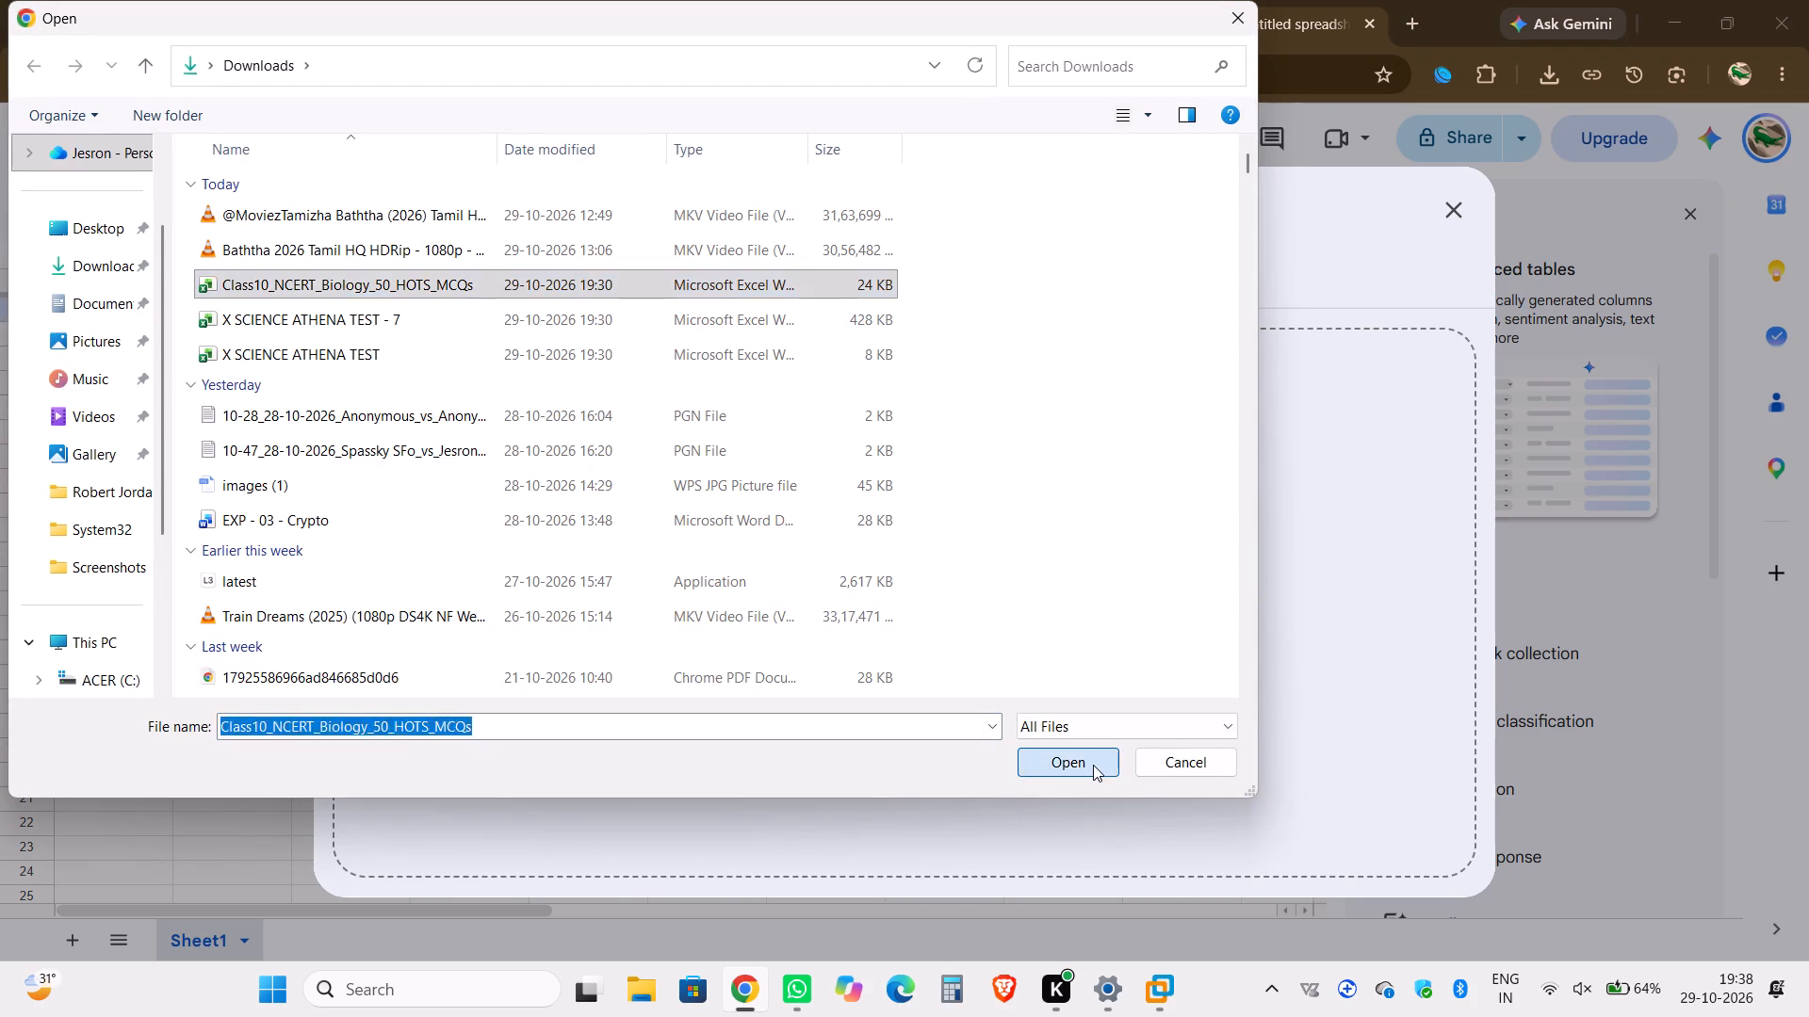
Create another blank Google Sheets spreadsheet in a new browser tab and dismiss its Tables suggestions.
{"action": "left_click", "coordinate": [1408, 31]}
{"action": "type", "text": "sheets"}
{"action": "key", "text": "Return"}
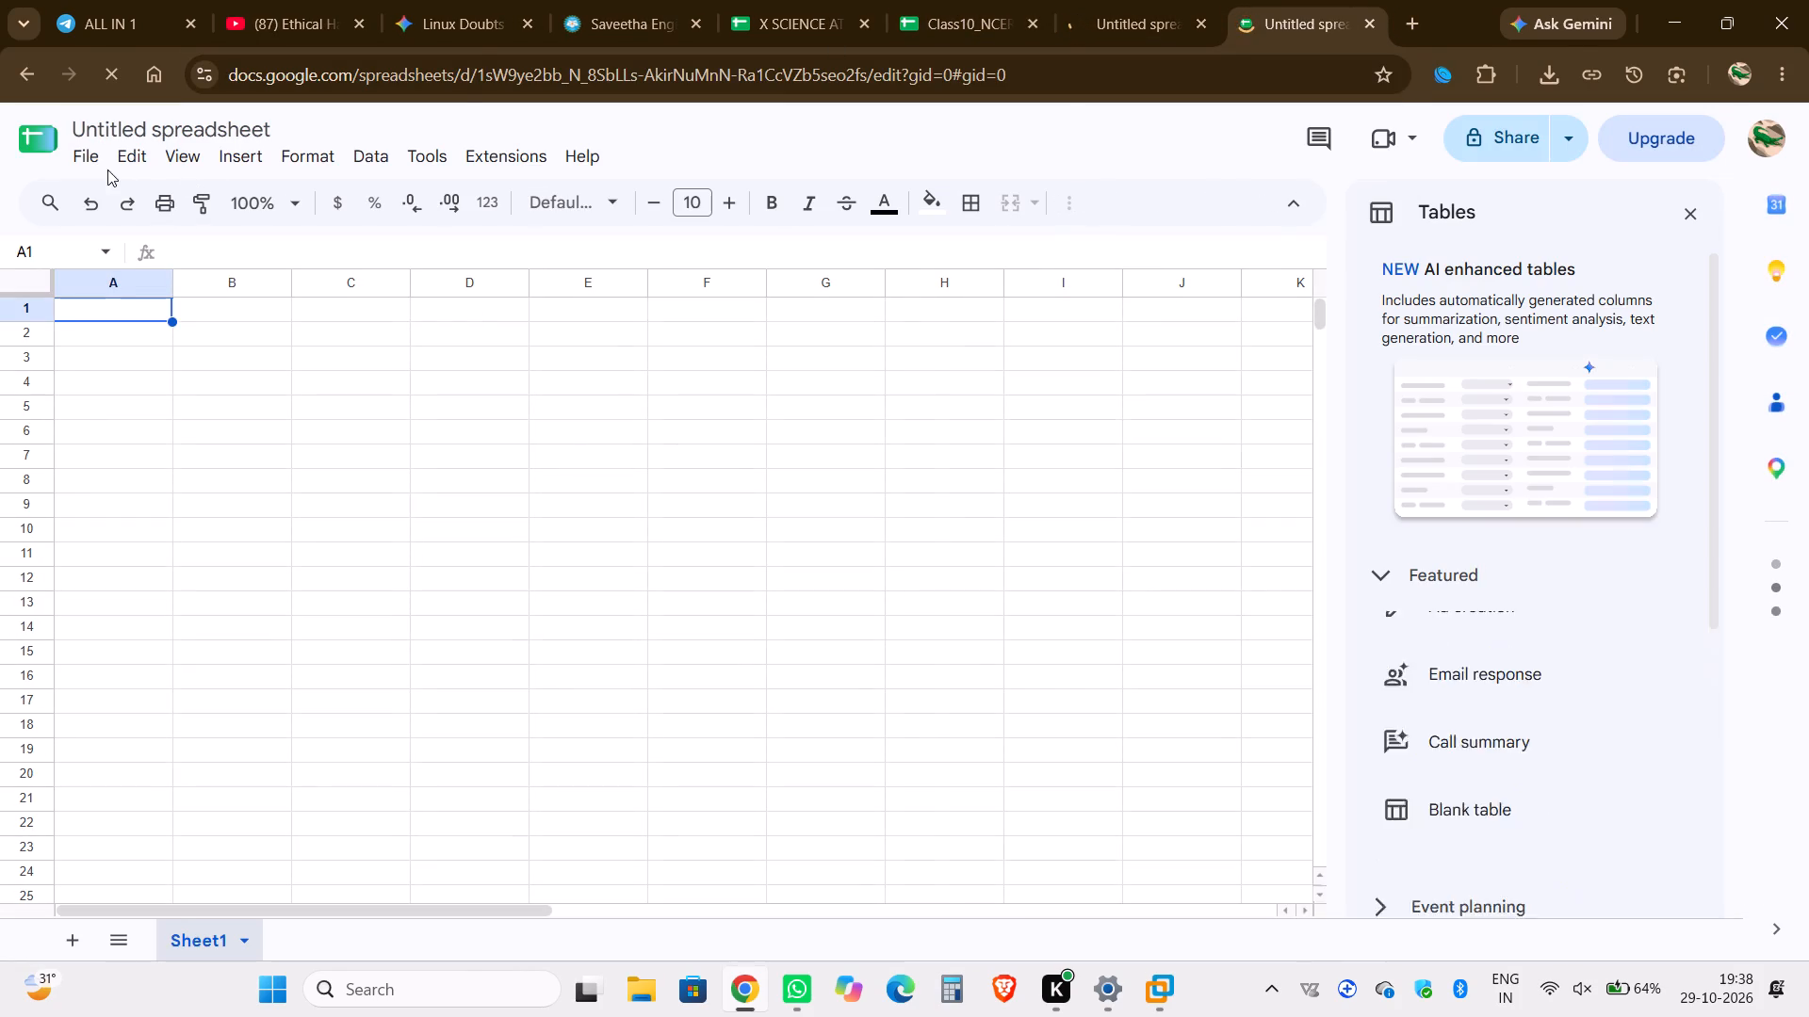
{"action": "left_click", "coordinate": [1682, 208]}
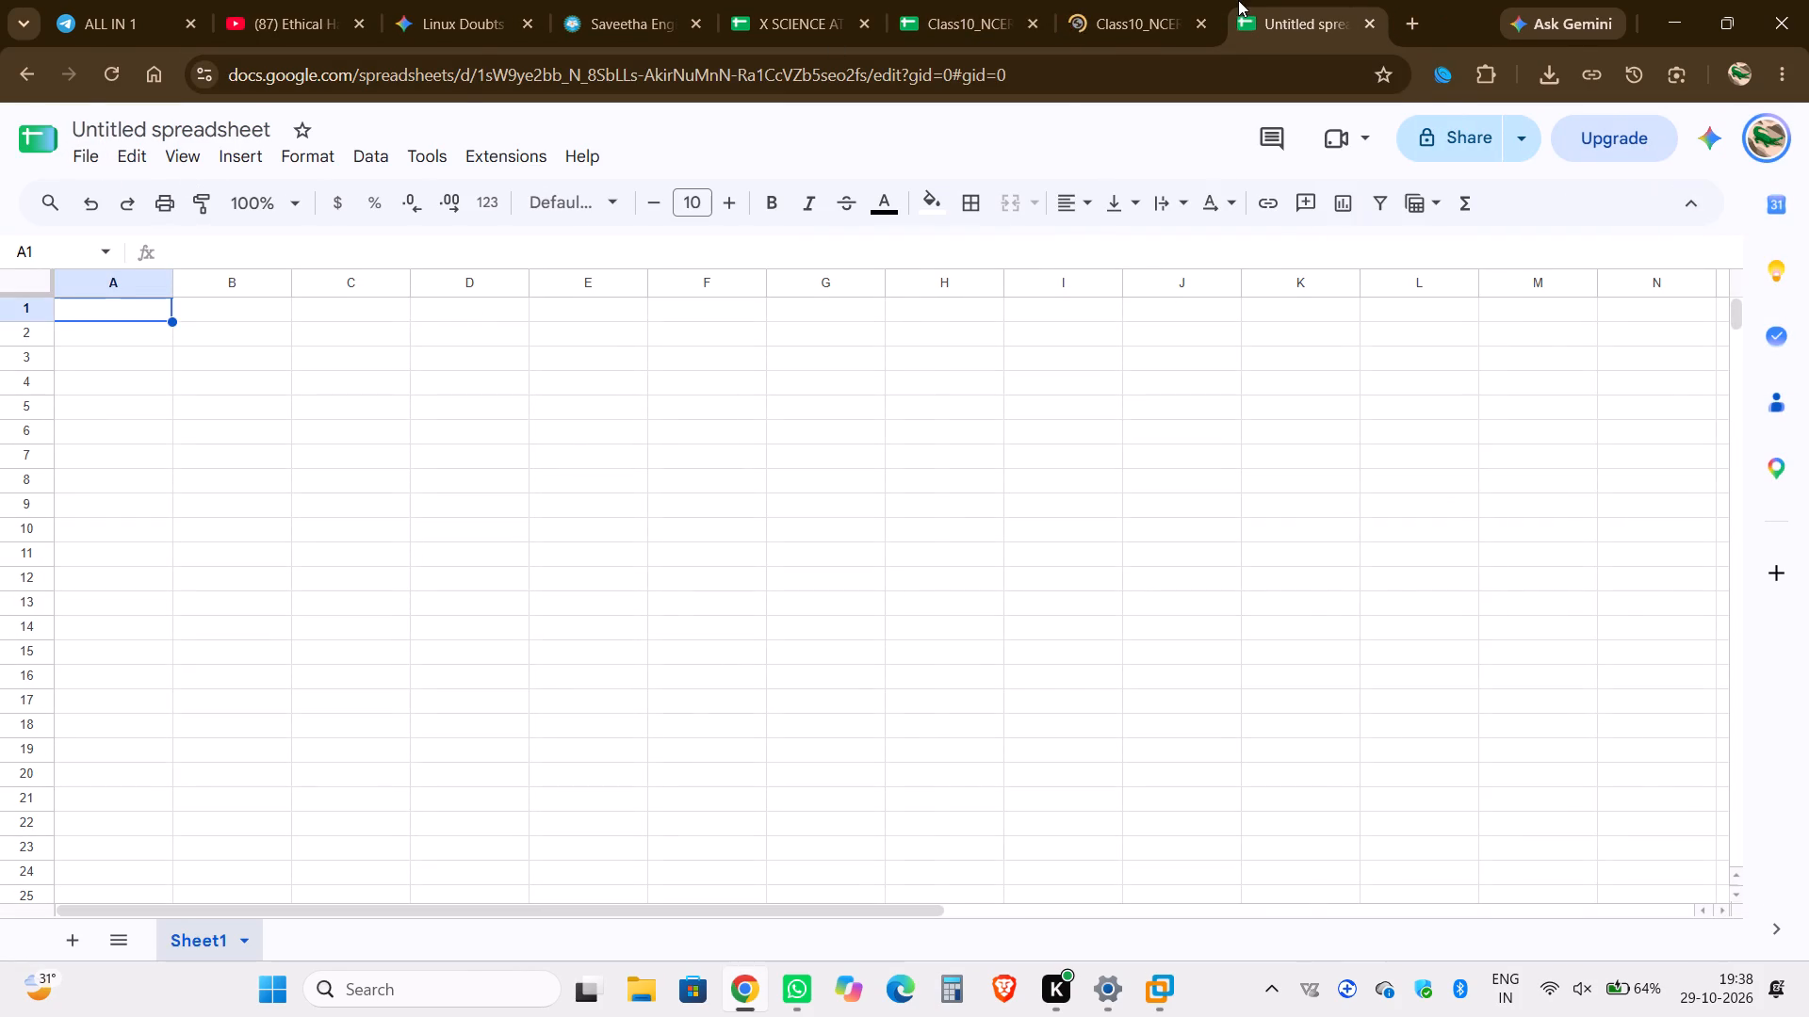
In the X SCIENCE ATHENA TEST spreadsheet, copy the test title and column header rows, A2:J3.
{"action": "left_click", "coordinate": [856, 0]}
{"action": "scroll", "coordinate": [739, 543], "scroll_direction": "down", "scroll_amount": 1}
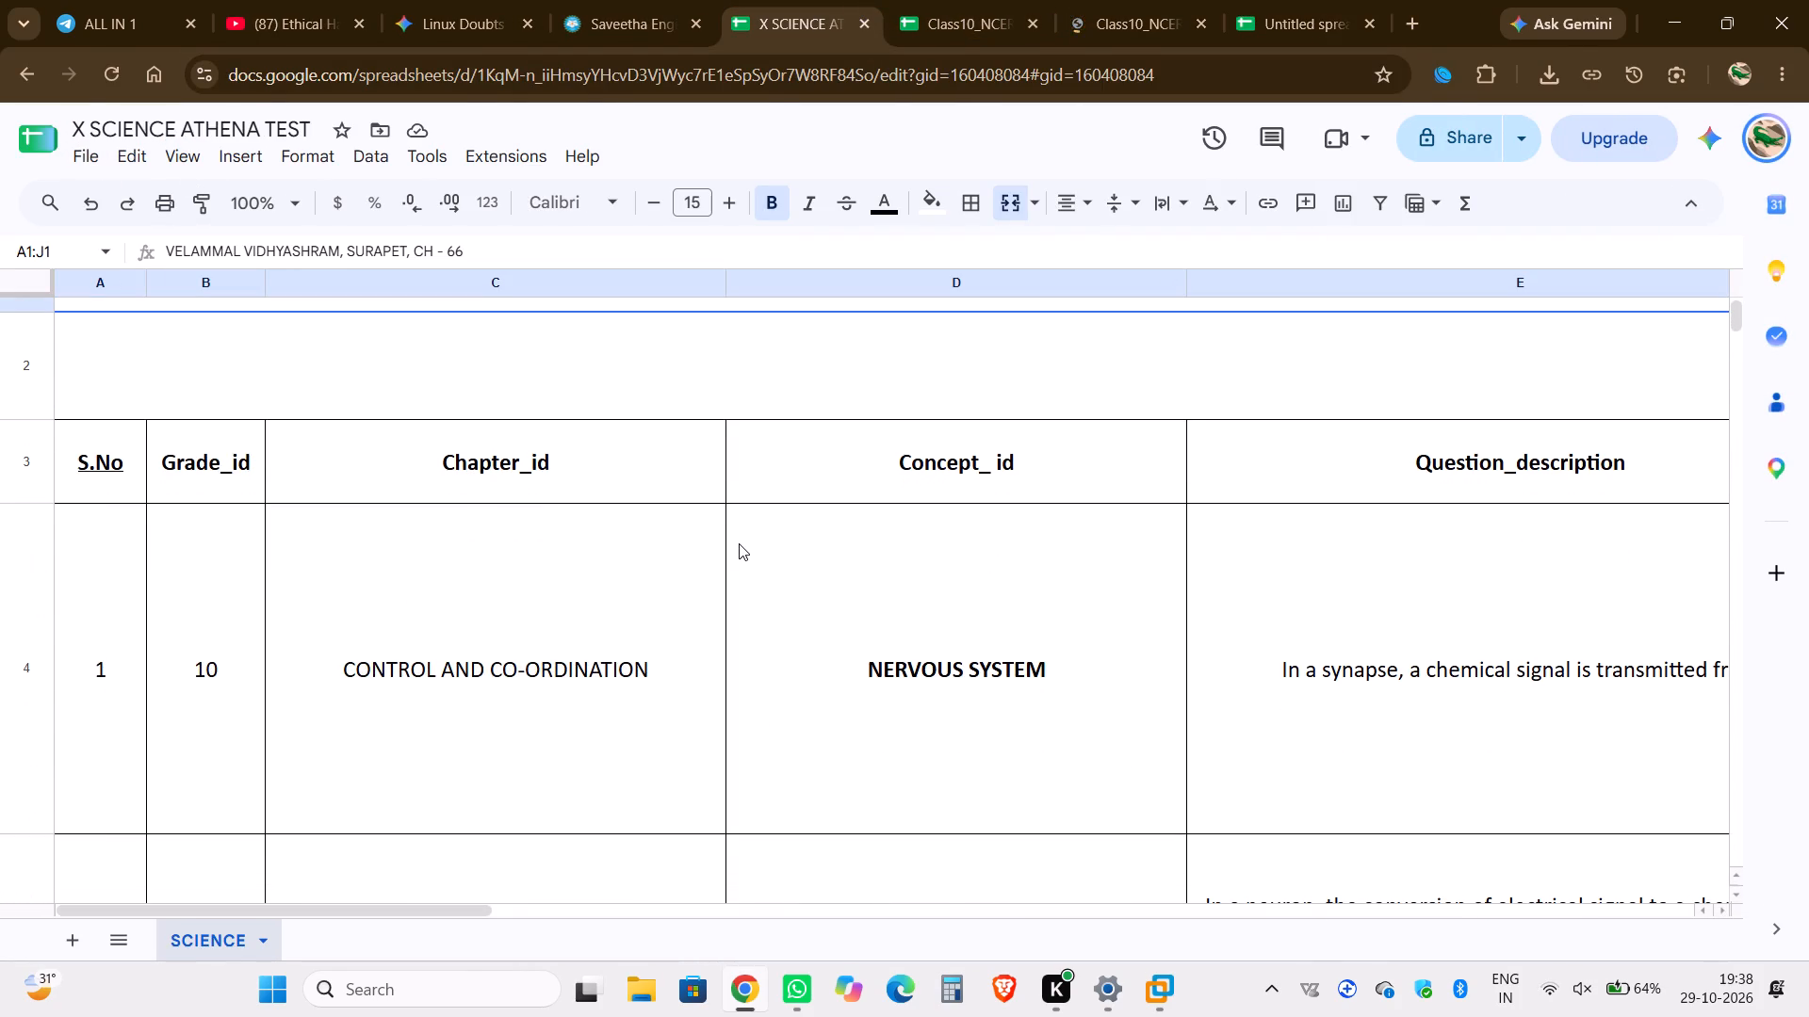
{"action": "key", "text": "ctrl+minus"}
{"action": "key", "text": "ctrl+minus"}
{"action": "key", "text": "ctrl+minus"}
{"action": "key", "text": "ctrl+minus"}
{"action": "key", "text": "ctrl+minus"}
{"action": "key", "text": "ctrl+minus"}
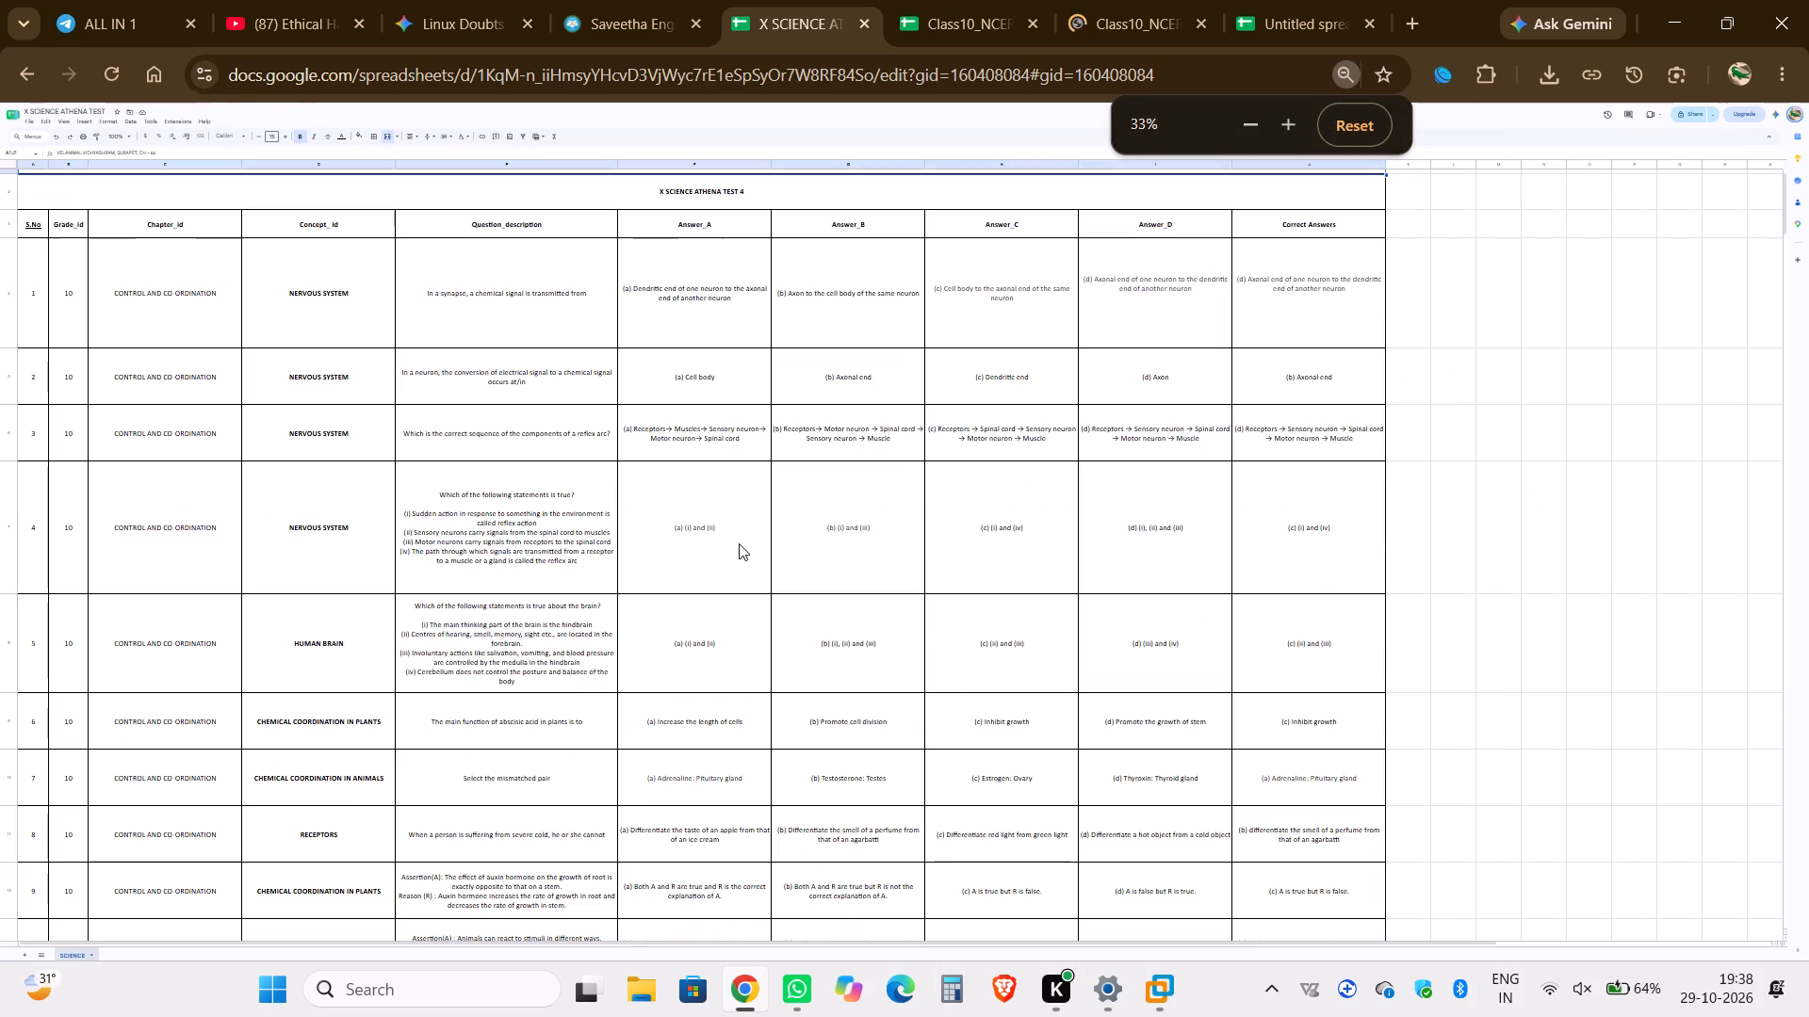
{"action": "key", "text": "ctrl+equal"}
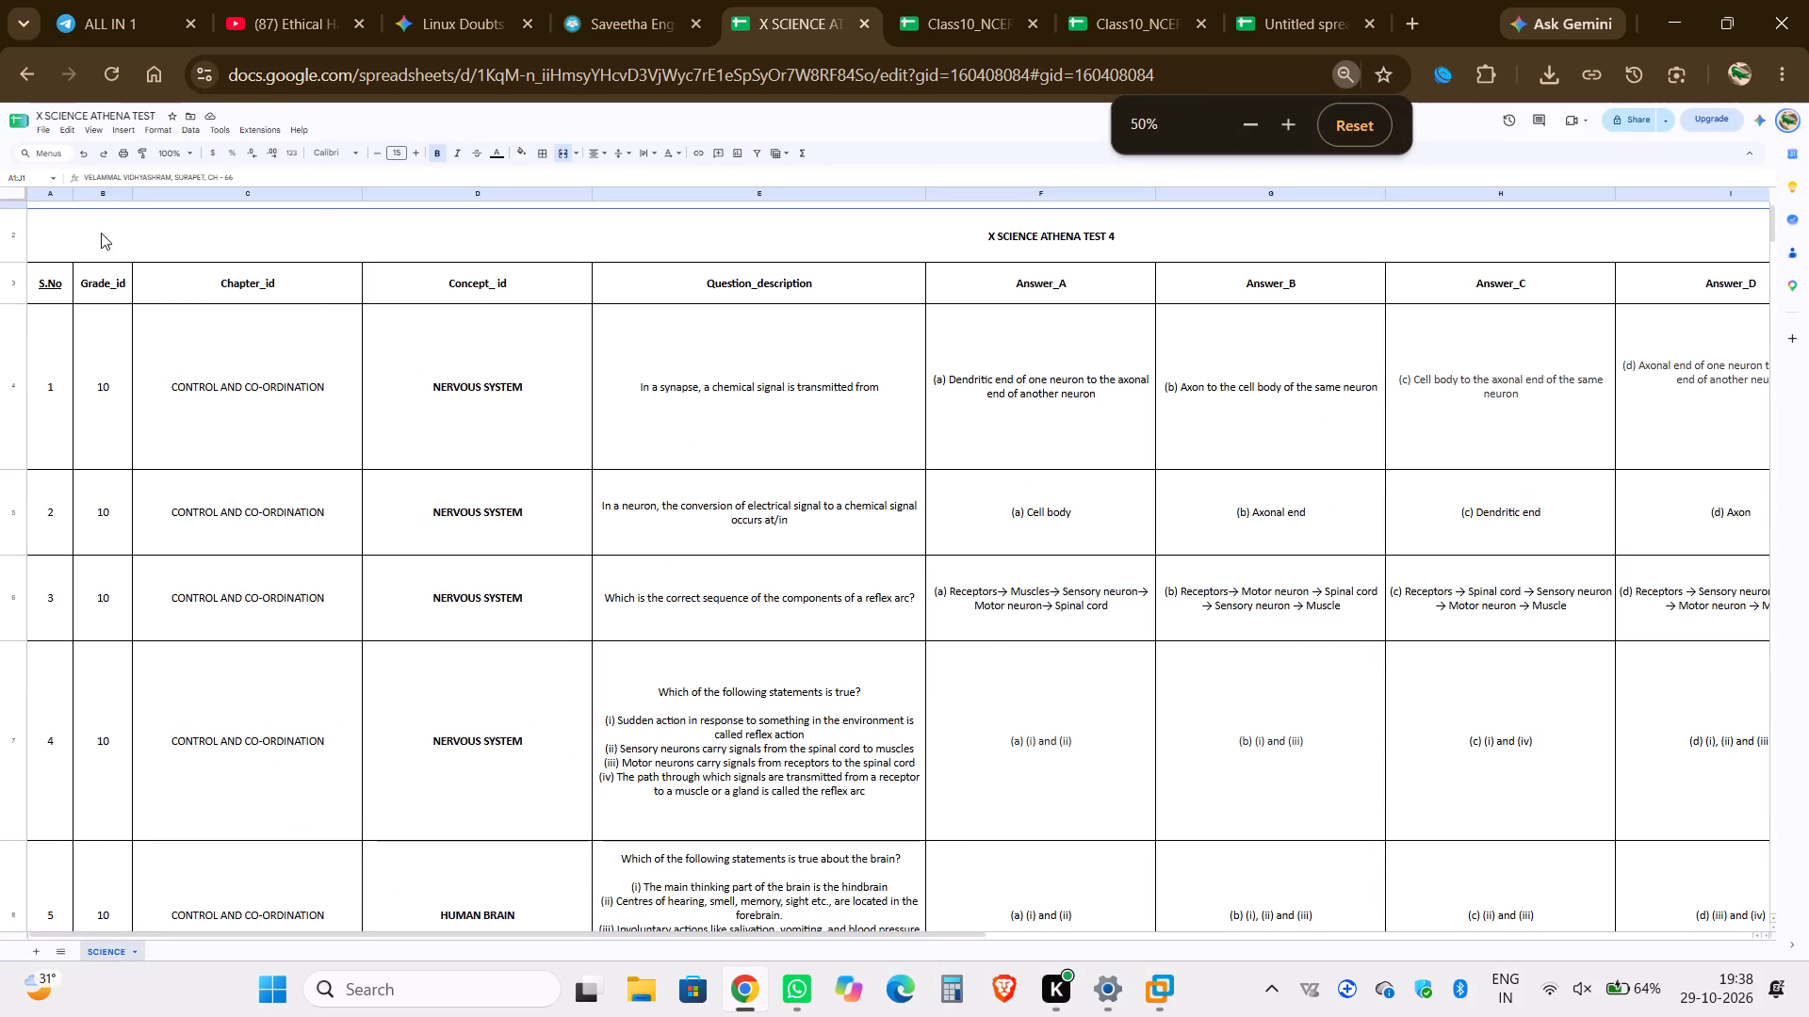
{"action": "left_click_drag", "start_coordinate": [88, 227], "coordinate": [1341, 274]}
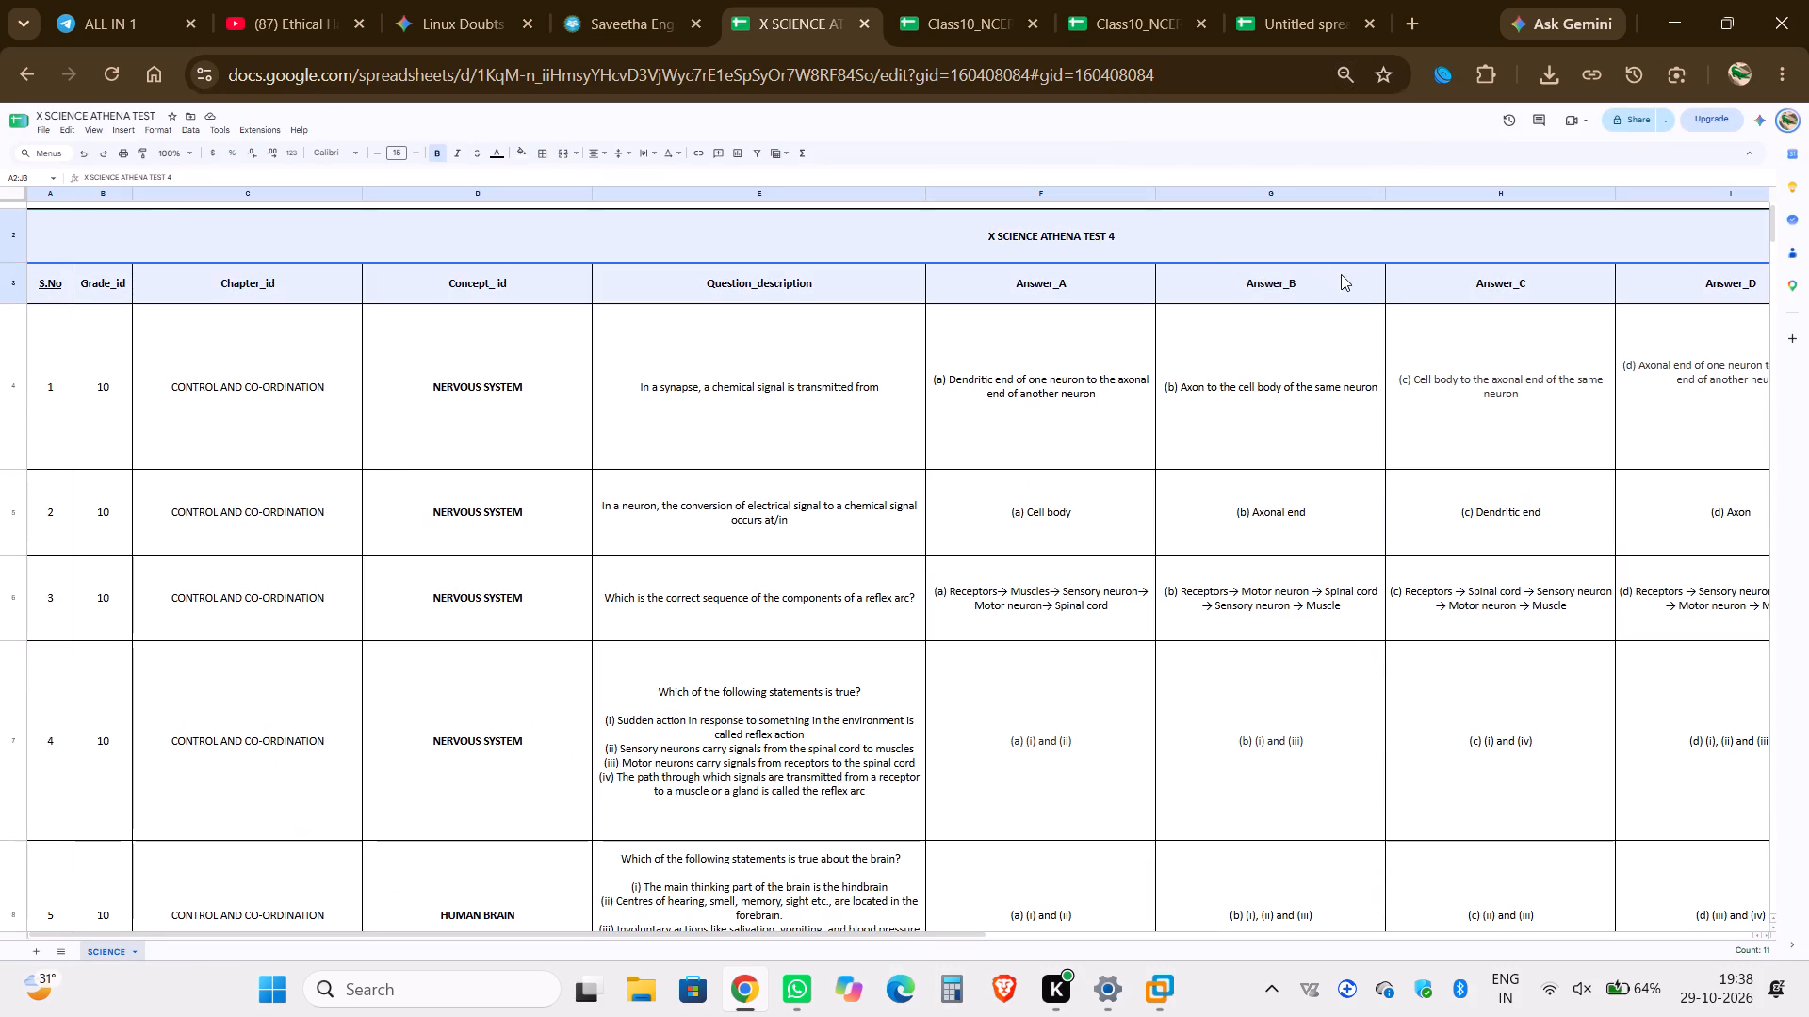
{"action": "left_click_drag", "start_coordinate": [1341, 274], "coordinate": [1765, 282]}
{"action": "left_click_drag", "start_coordinate": [1765, 282], "coordinate": [1322, 287]}
{"action": "key", "text": "ctrl+c"}
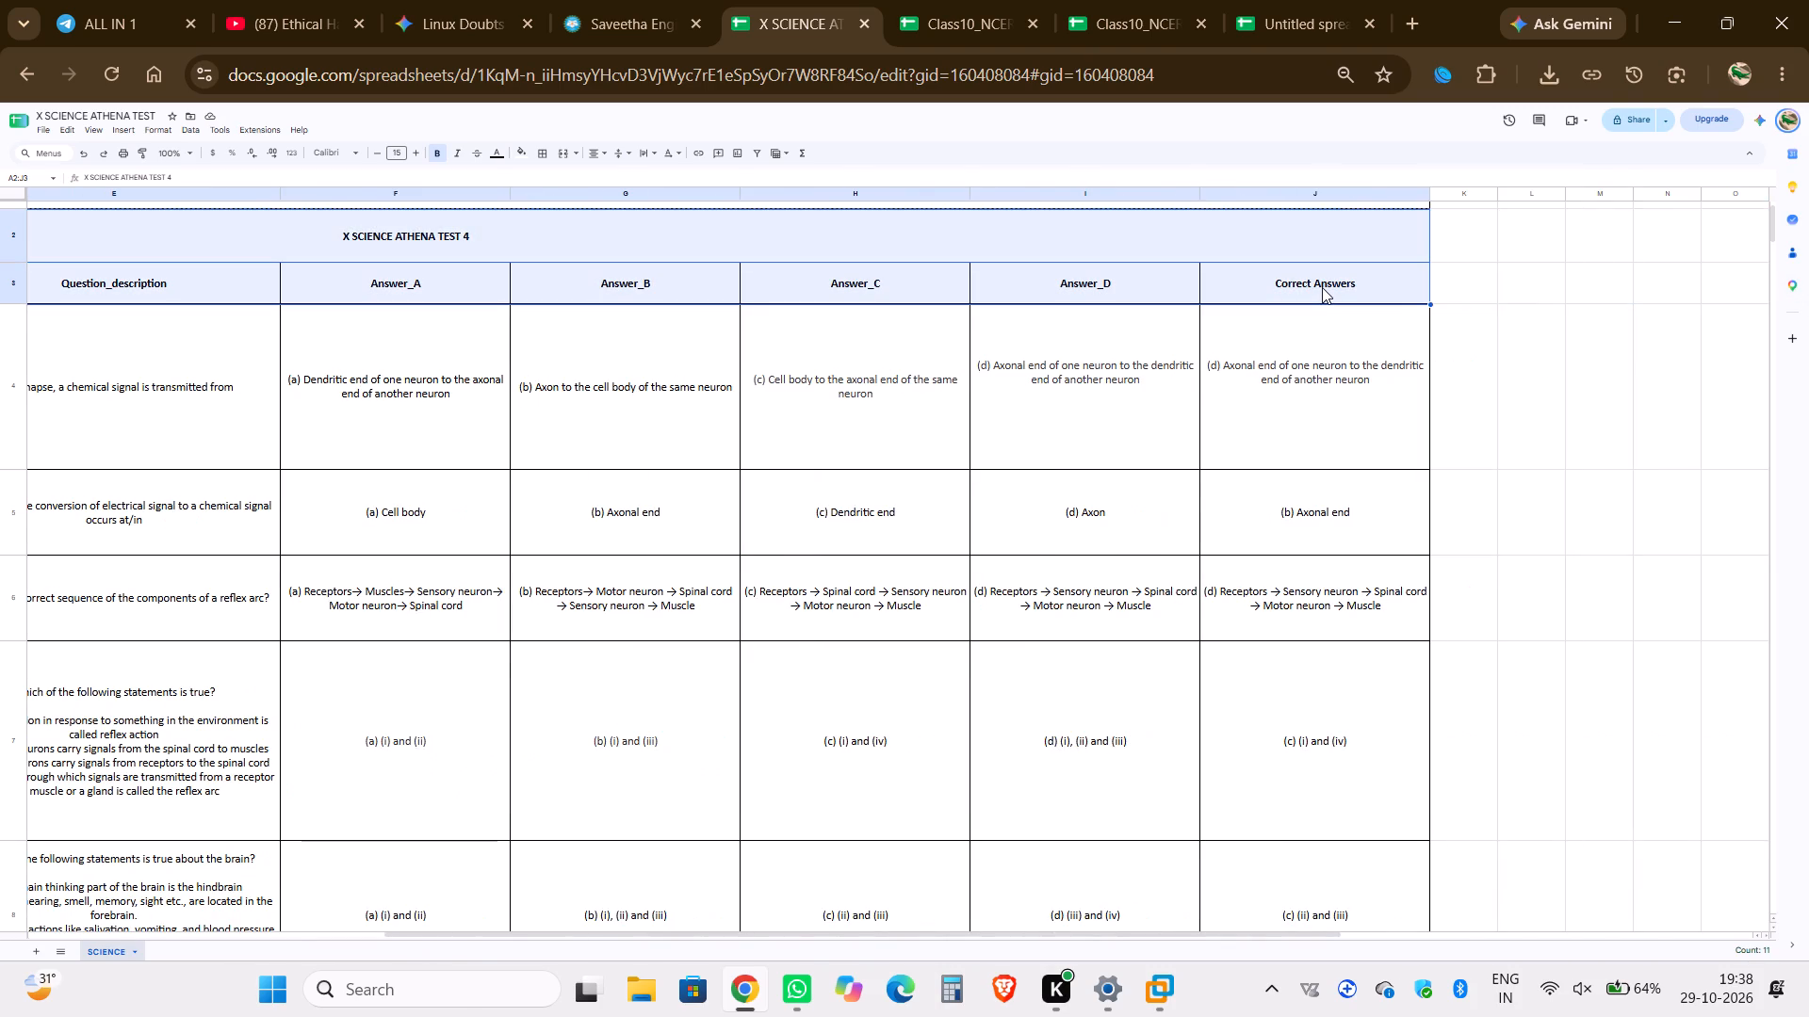
Paste the copied title and header rows into the blank spreadsheet starting at cell A1.
{"action": "left_click", "coordinate": [1381, 0]}
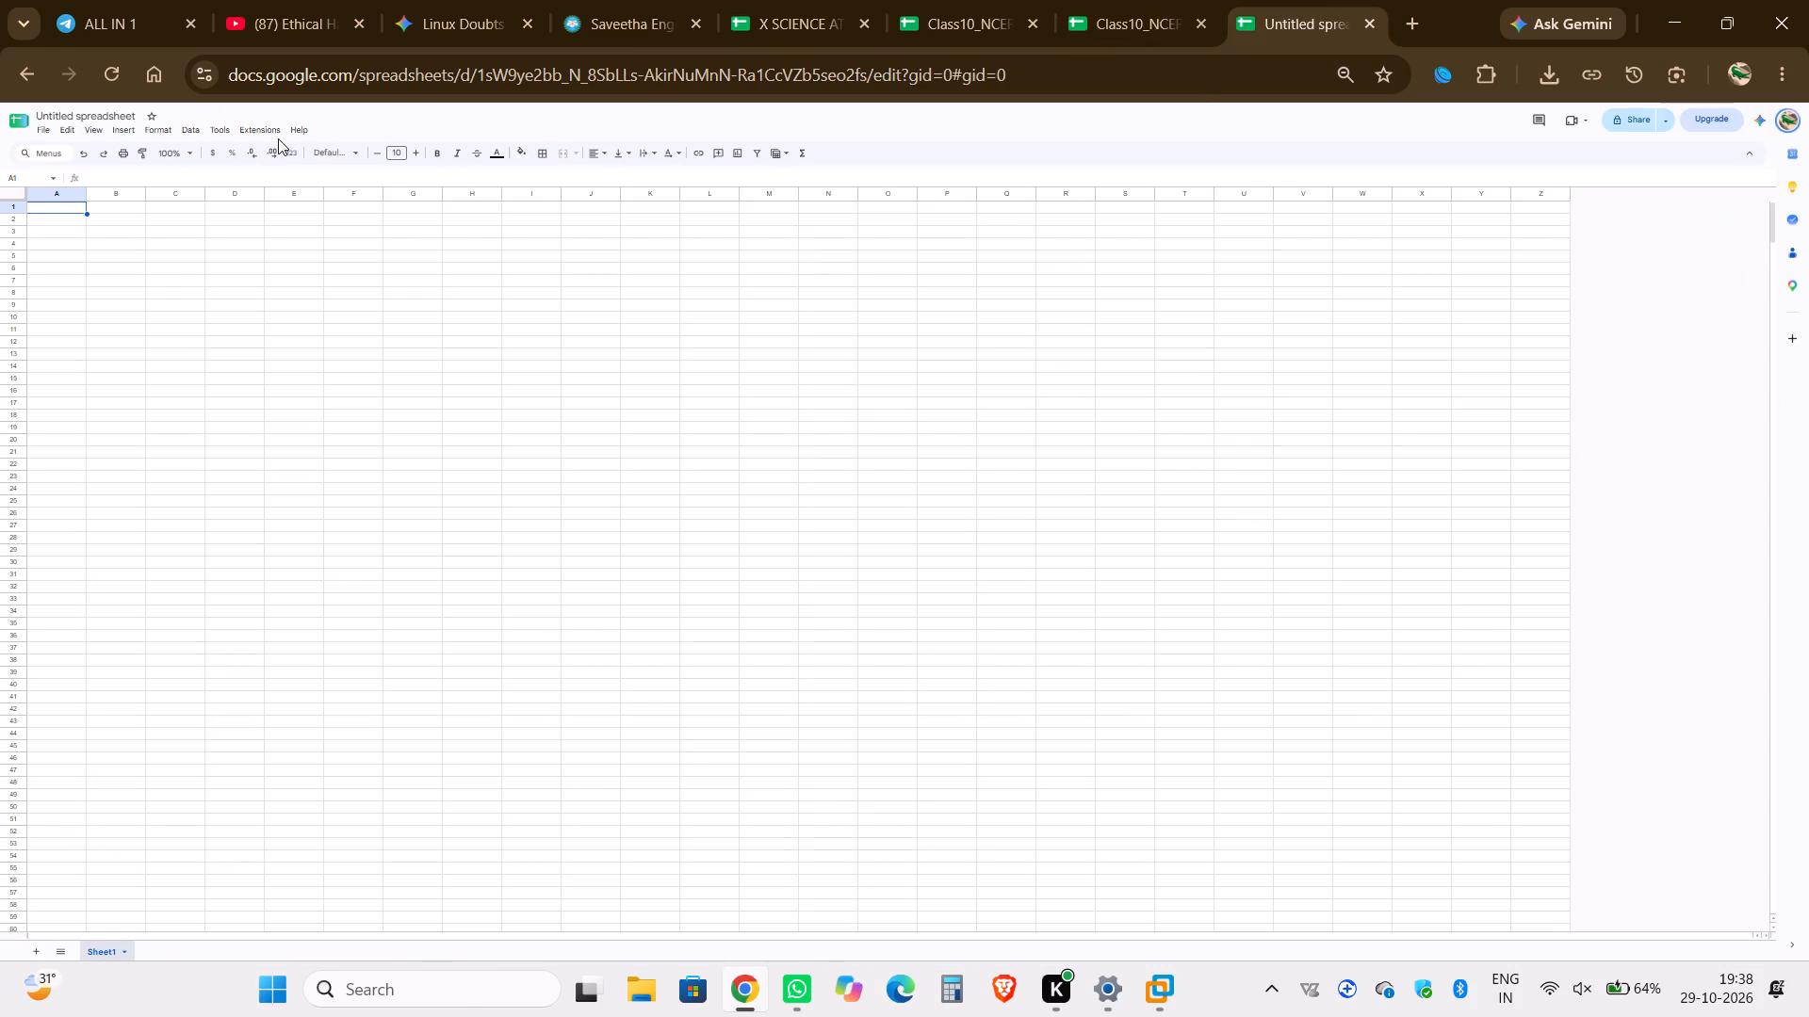
{"action": "key", "text": "ctrl+v"}
{"action": "left_click", "coordinate": [321, 358]}
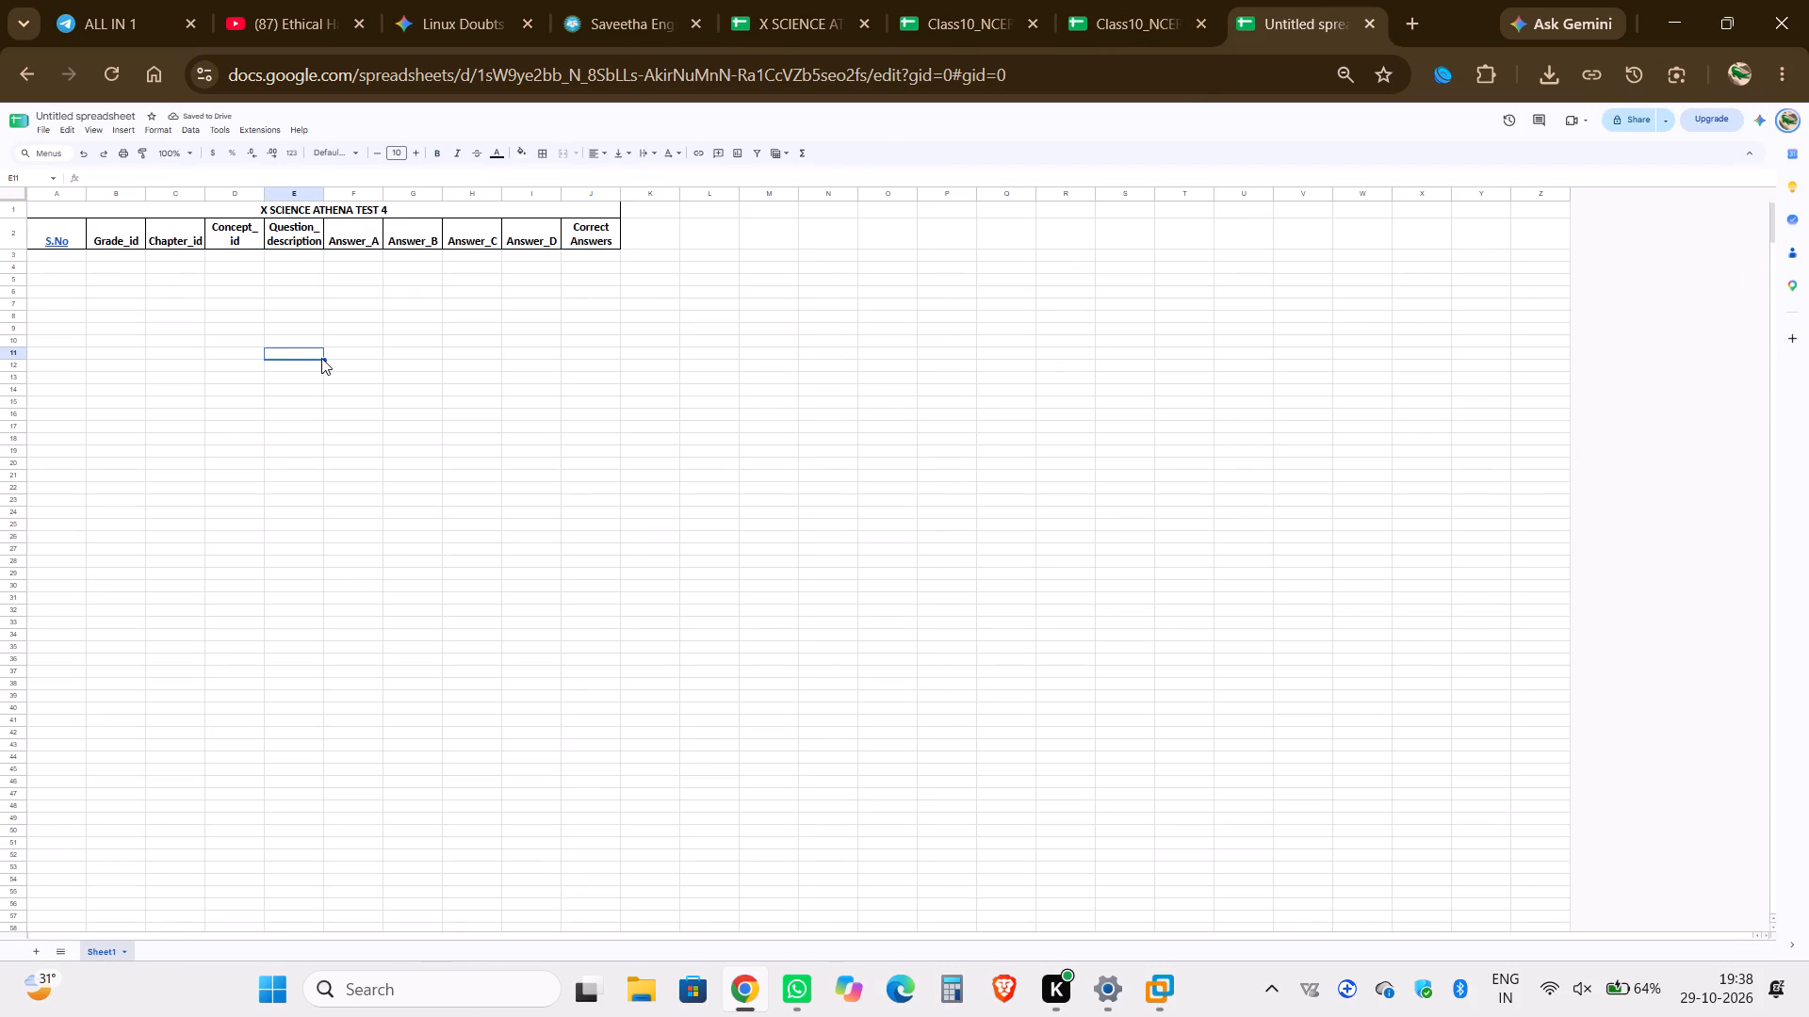
{"action": "key", "text": "ctrl+equal"}
{"action": "key", "text": "ctrl+equal"}
{"action": "left_click", "coordinate": [560, 366]}
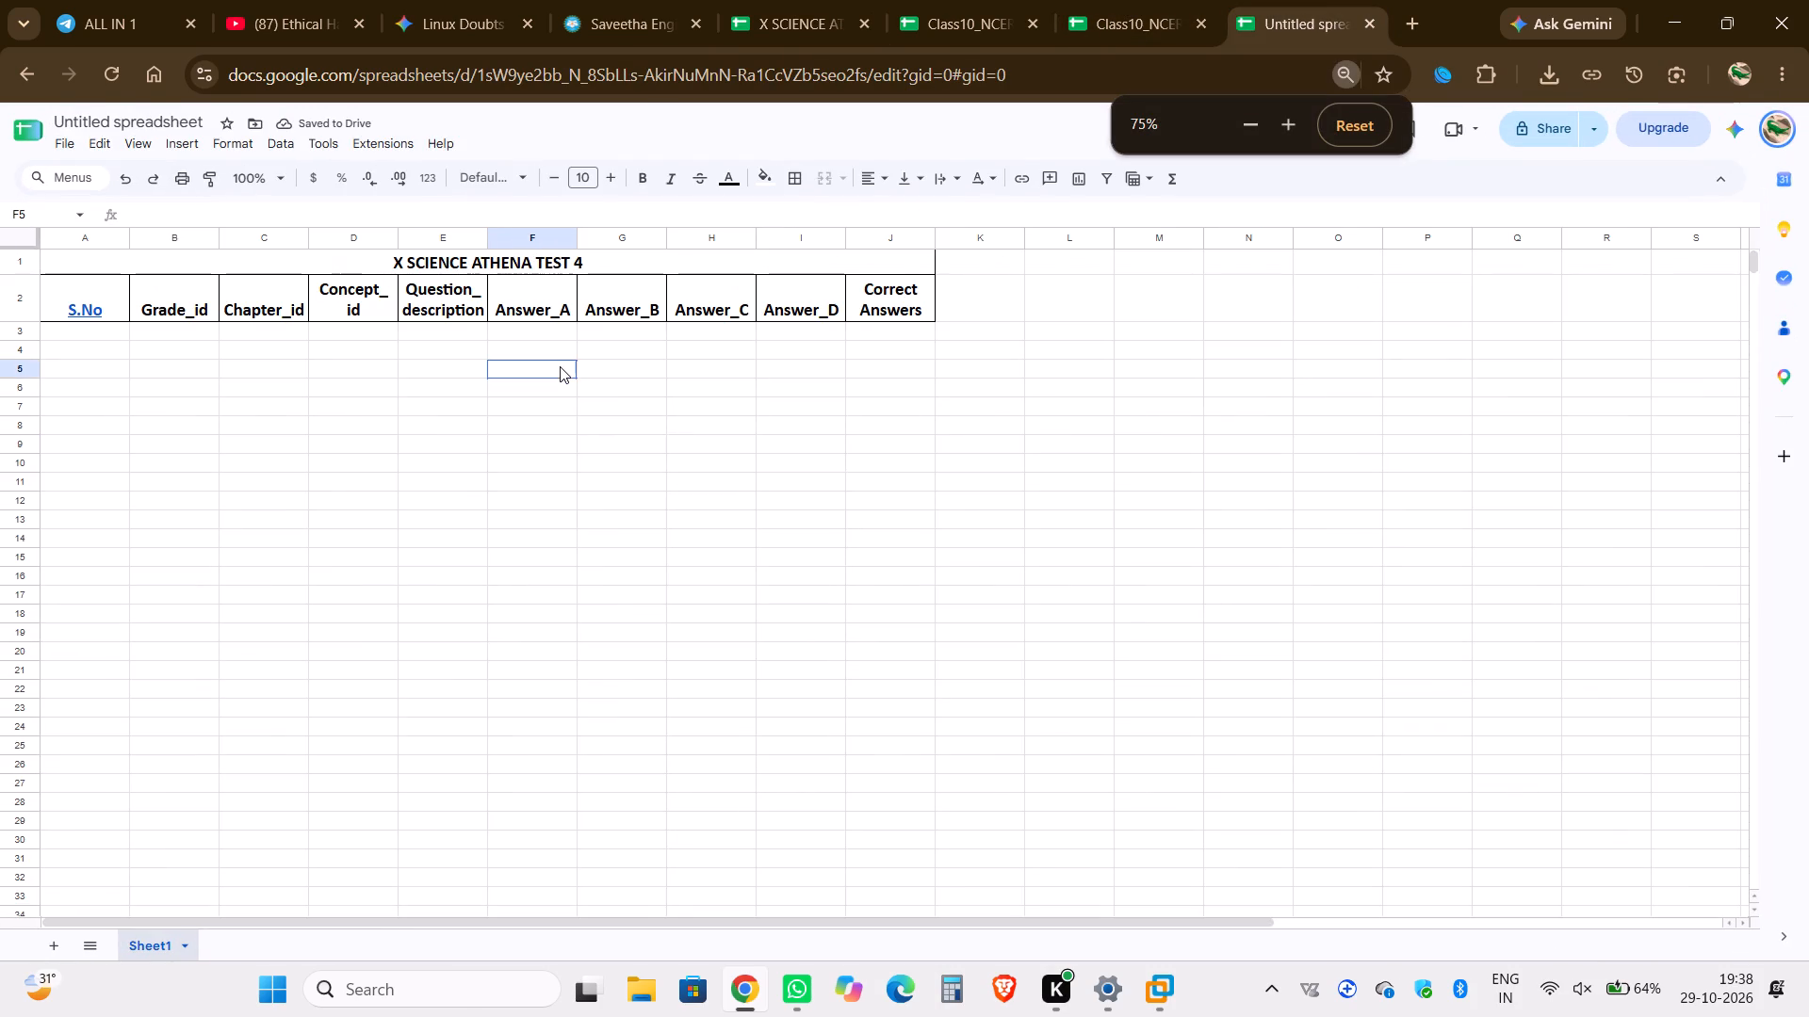
In the X SCIENCE ATHENA TEST spreadsheet, copy all ten question rows, A4:J13, through the Correct Answers column.
{"action": "left_click", "coordinate": [853, 0]}
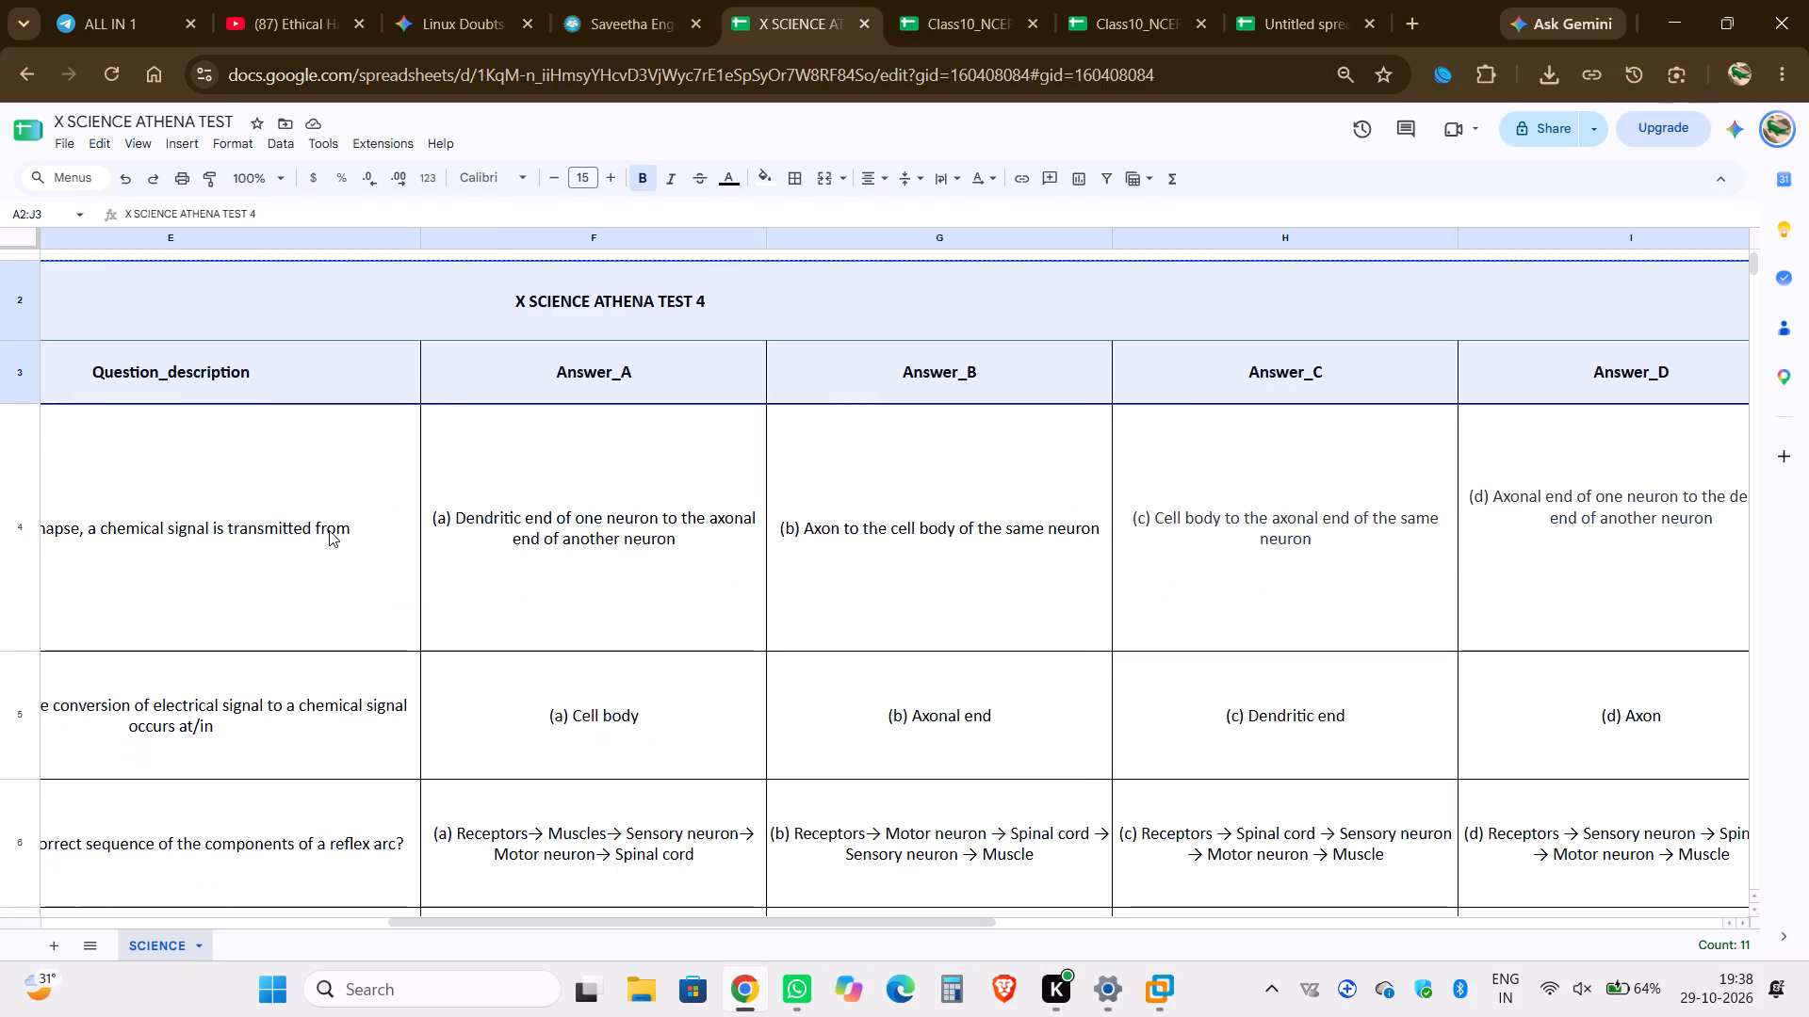
{"action": "key", "text": "ctrl+minus"}
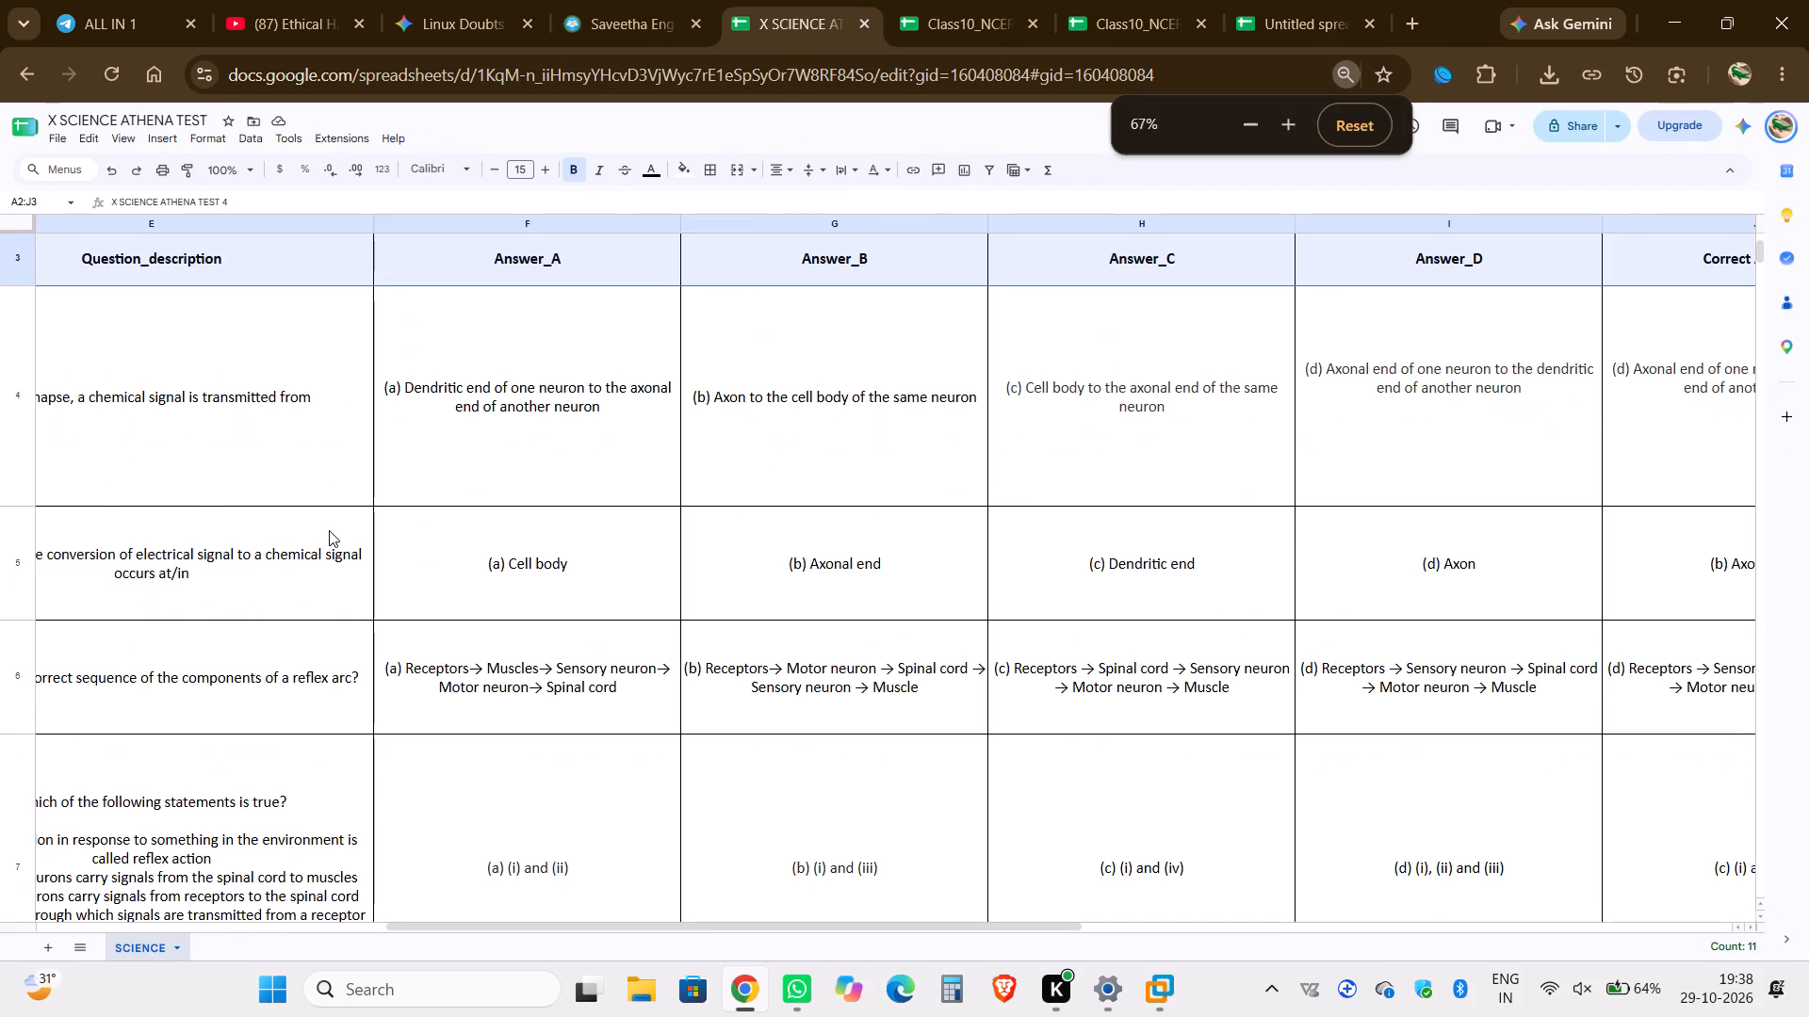
{"action": "key", "text": "ctrl+minus"}
{"action": "key", "text": "ctrl+minus"}
{"action": "scroll", "coordinate": [329, 530], "scroll_direction": "right", "scroll_amount": 6}
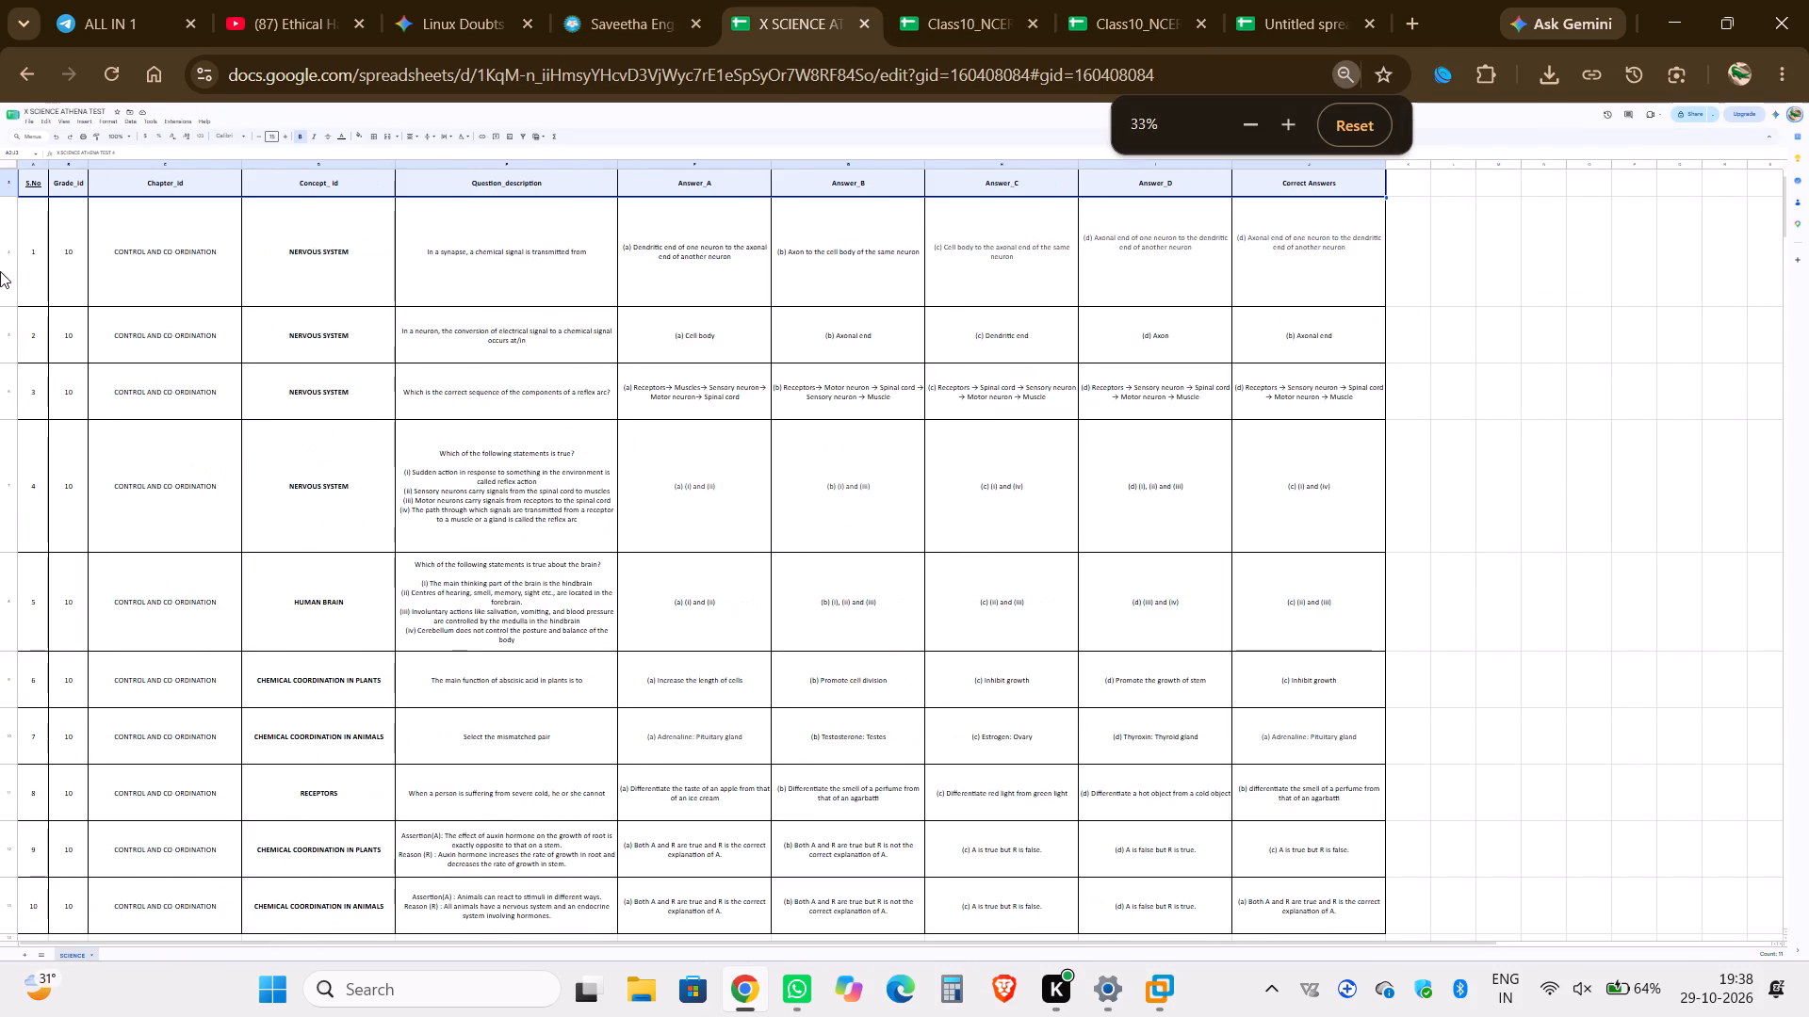
{"action": "left_click_drag", "start_coordinate": [28, 226], "coordinate": [1032, 694]}
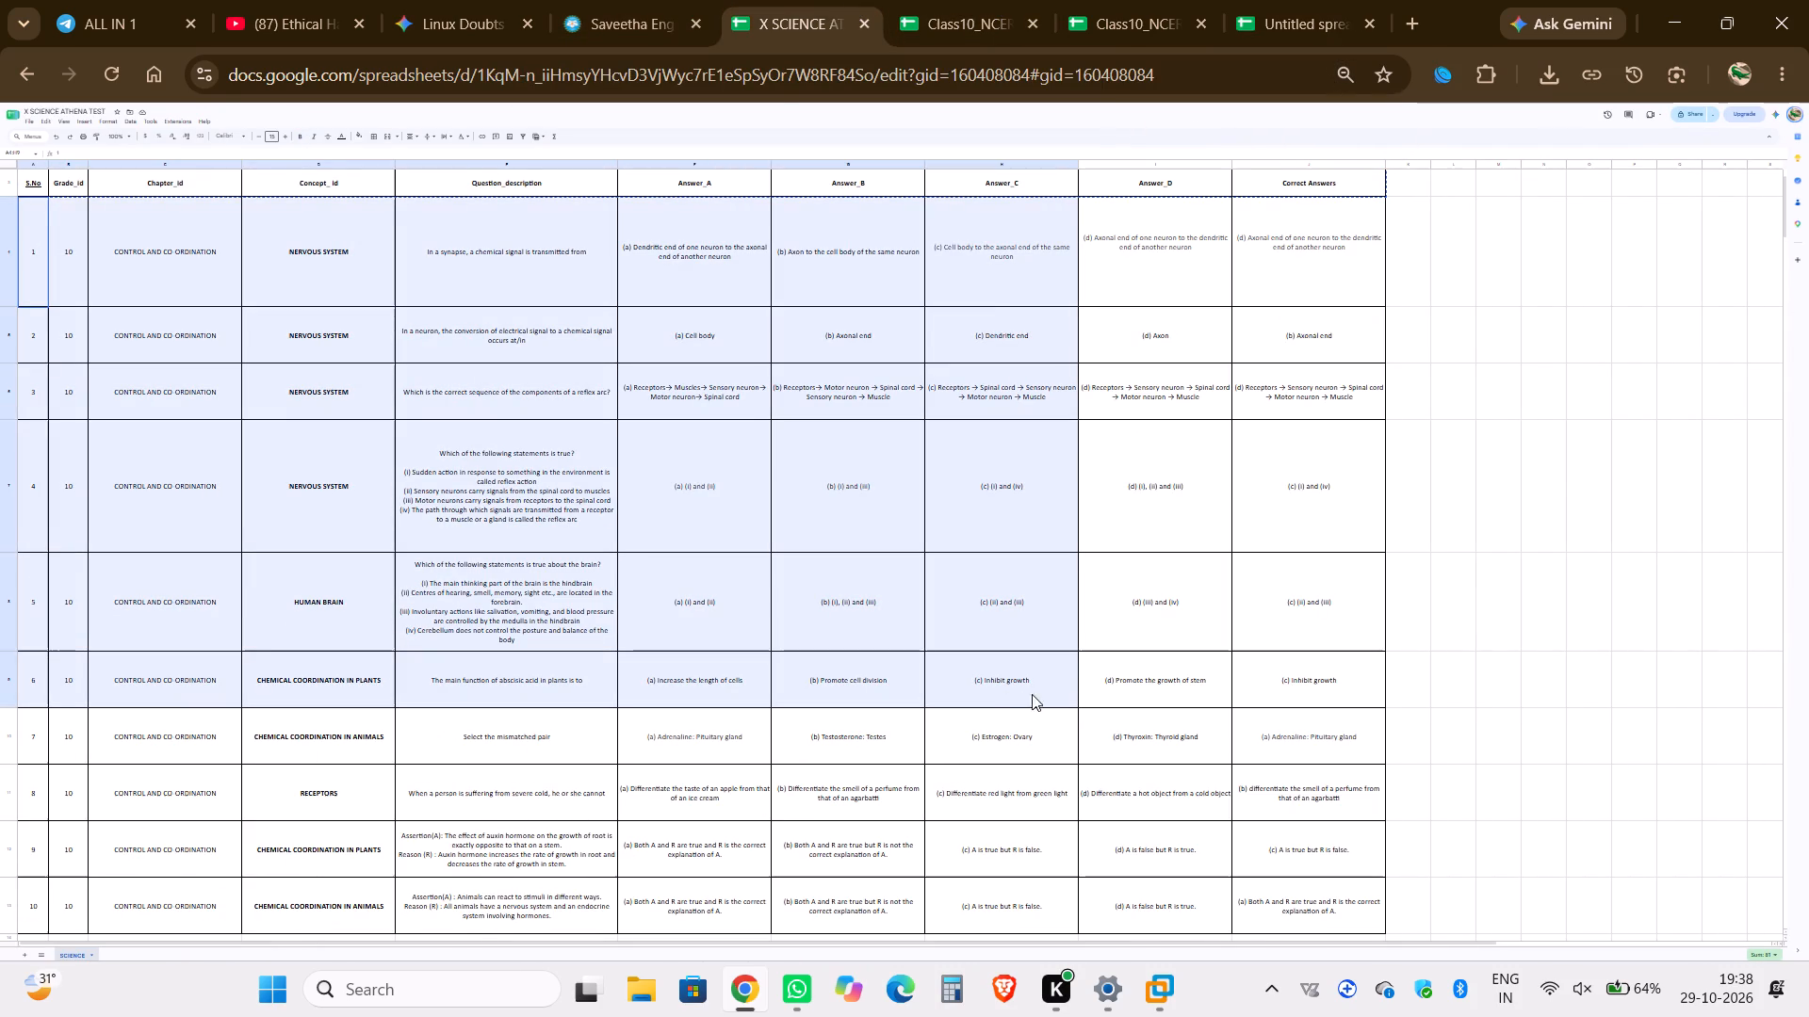
{"action": "left_click_drag", "start_coordinate": [1032, 694], "coordinate": [1318, 930]}
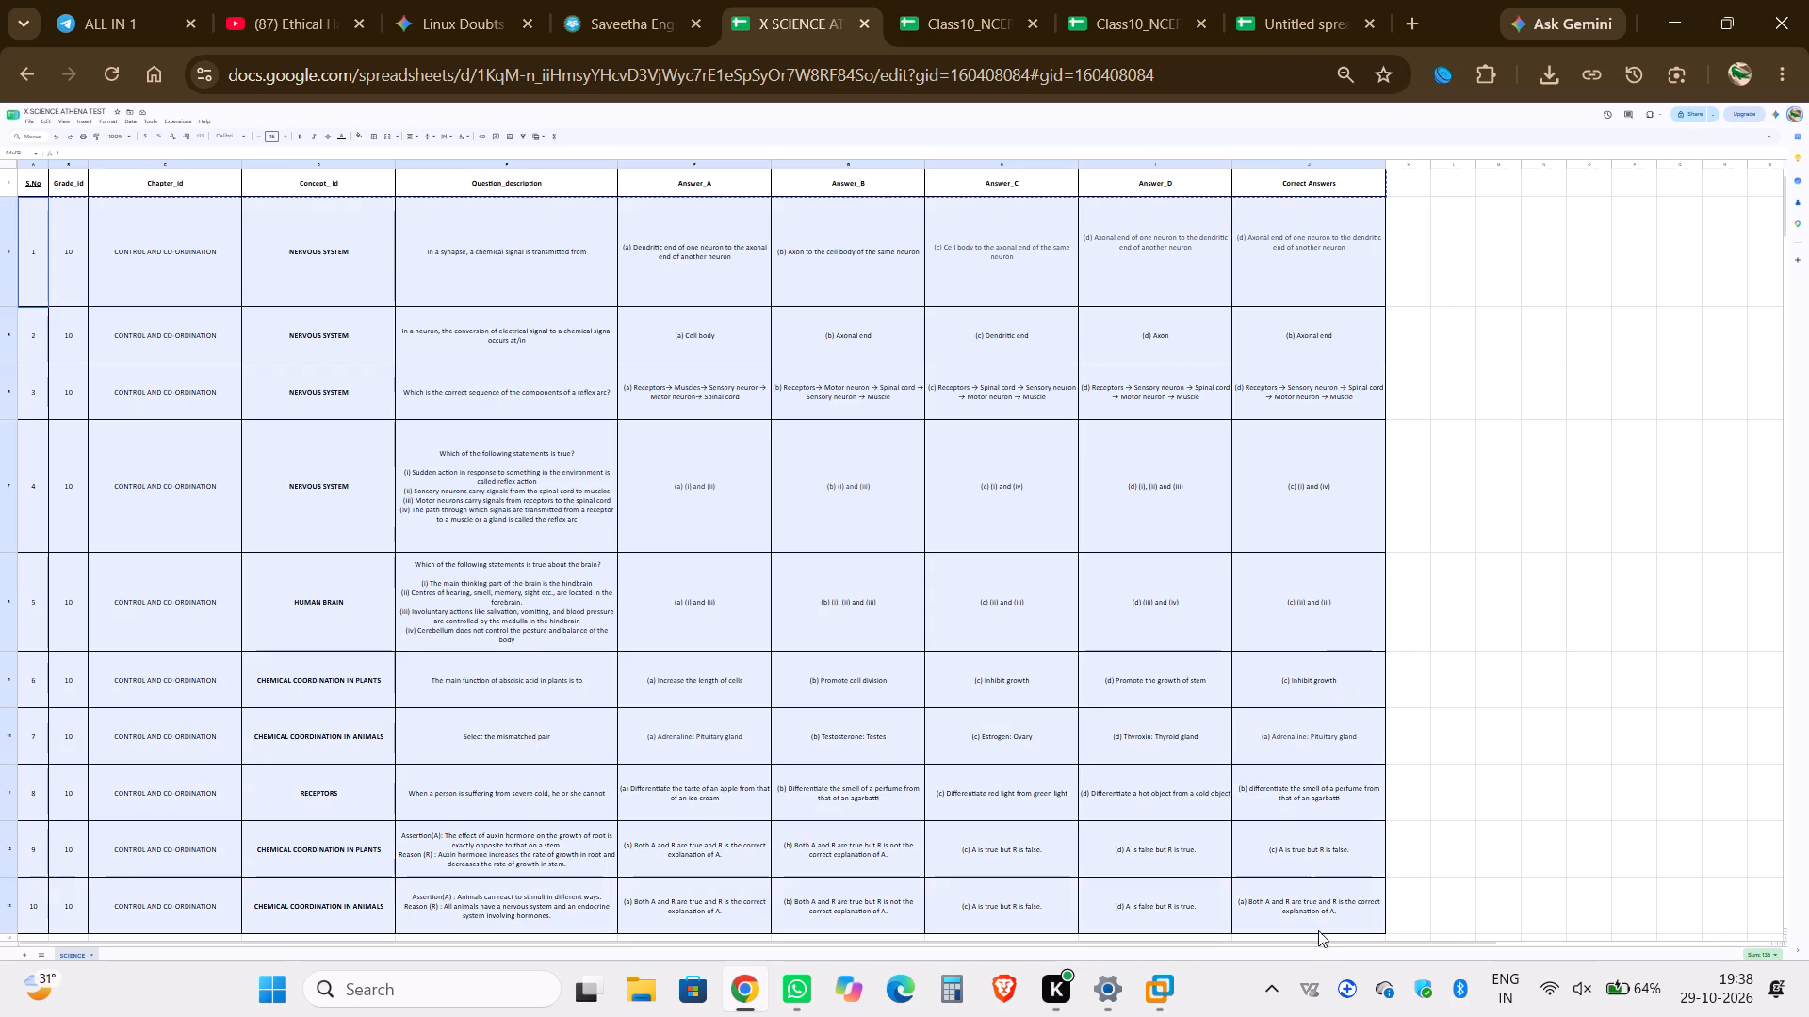
{"action": "left_click_drag", "start_coordinate": [1318, 930], "coordinate": [1308, 897]}
{"action": "key", "text": "Down"}
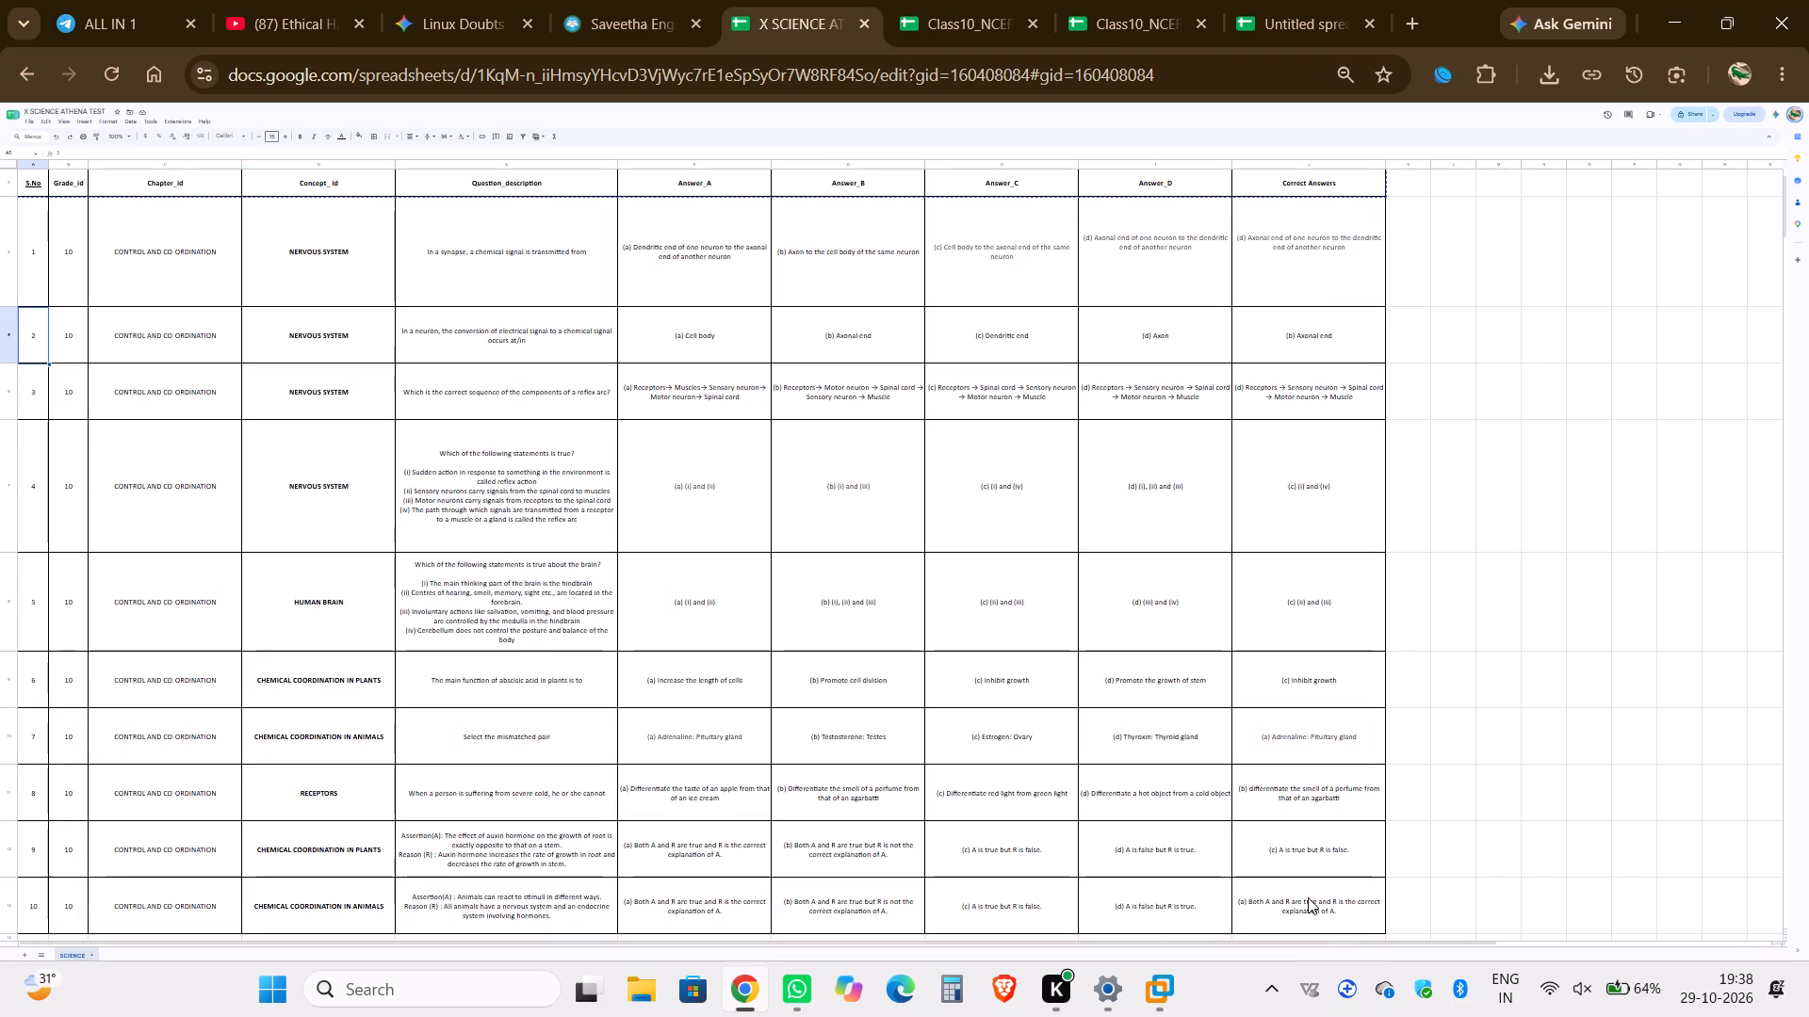
{"action": "left_click_drag", "start_coordinate": [40, 234], "coordinate": [1047, 791]}
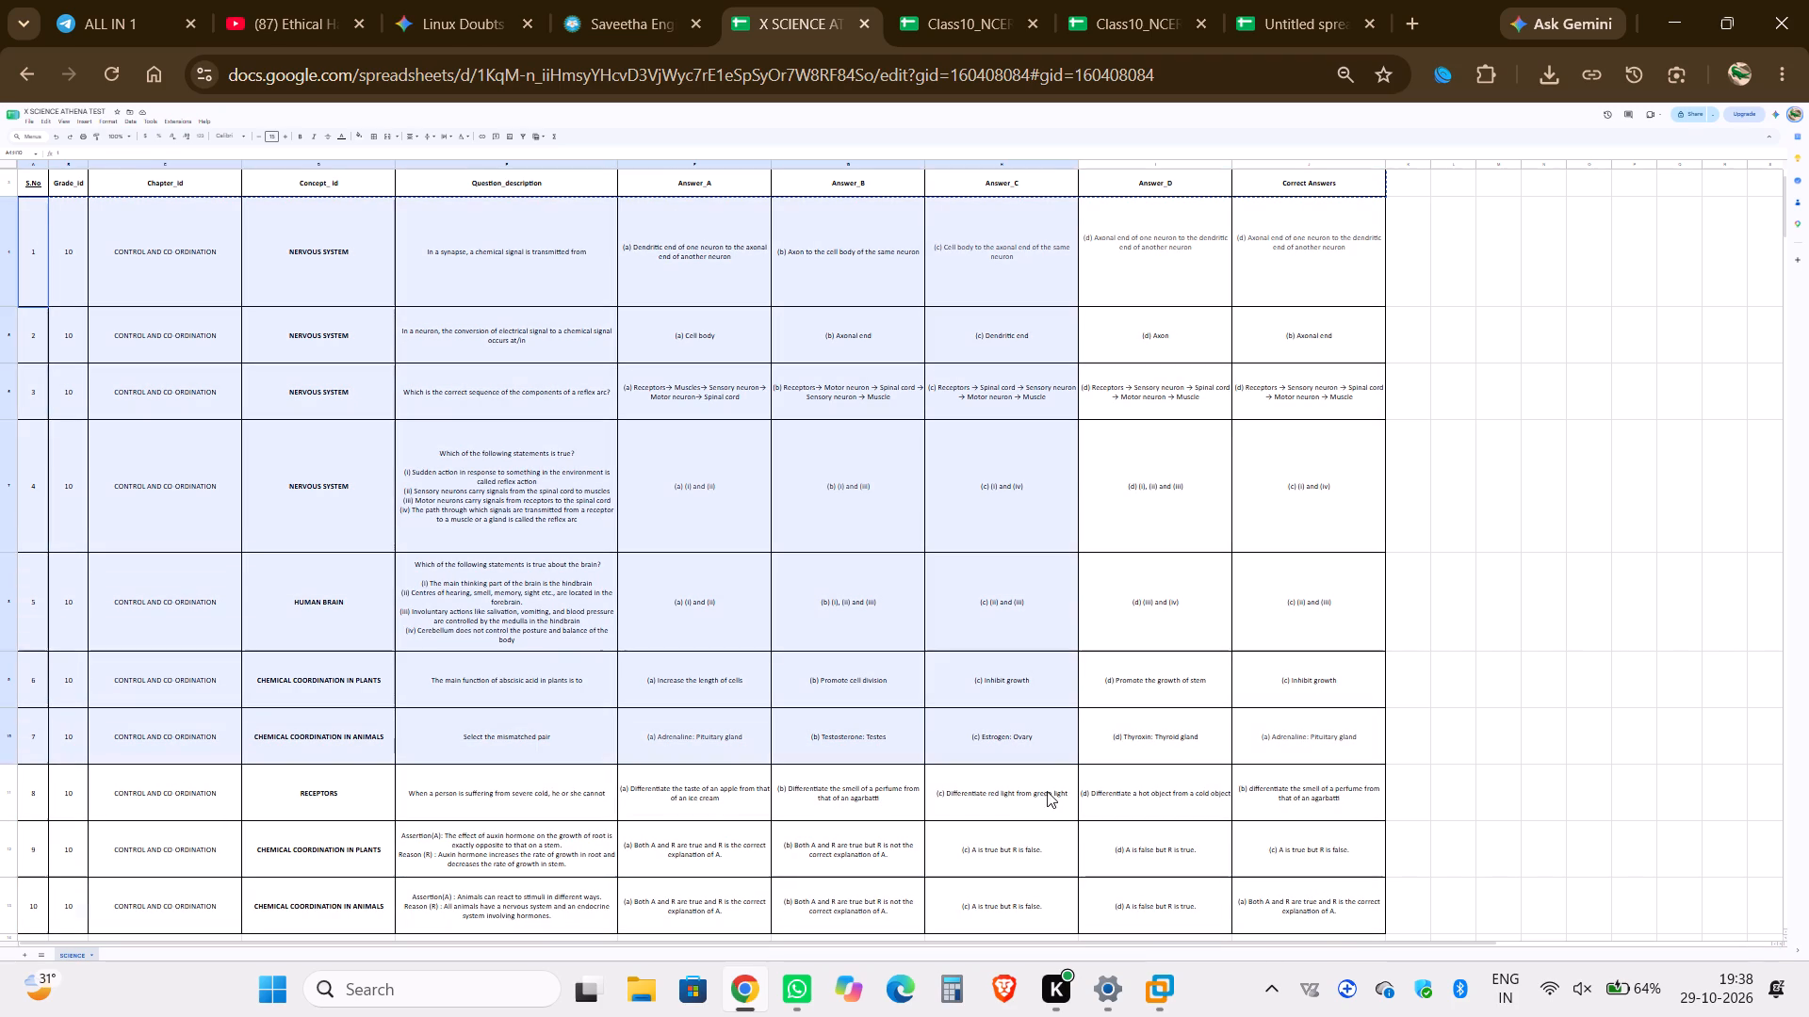
{"action": "left_click_drag", "start_coordinate": [1047, 791], "coordinate": [1046, 784]}
{"action": "key", "text": "Down"}
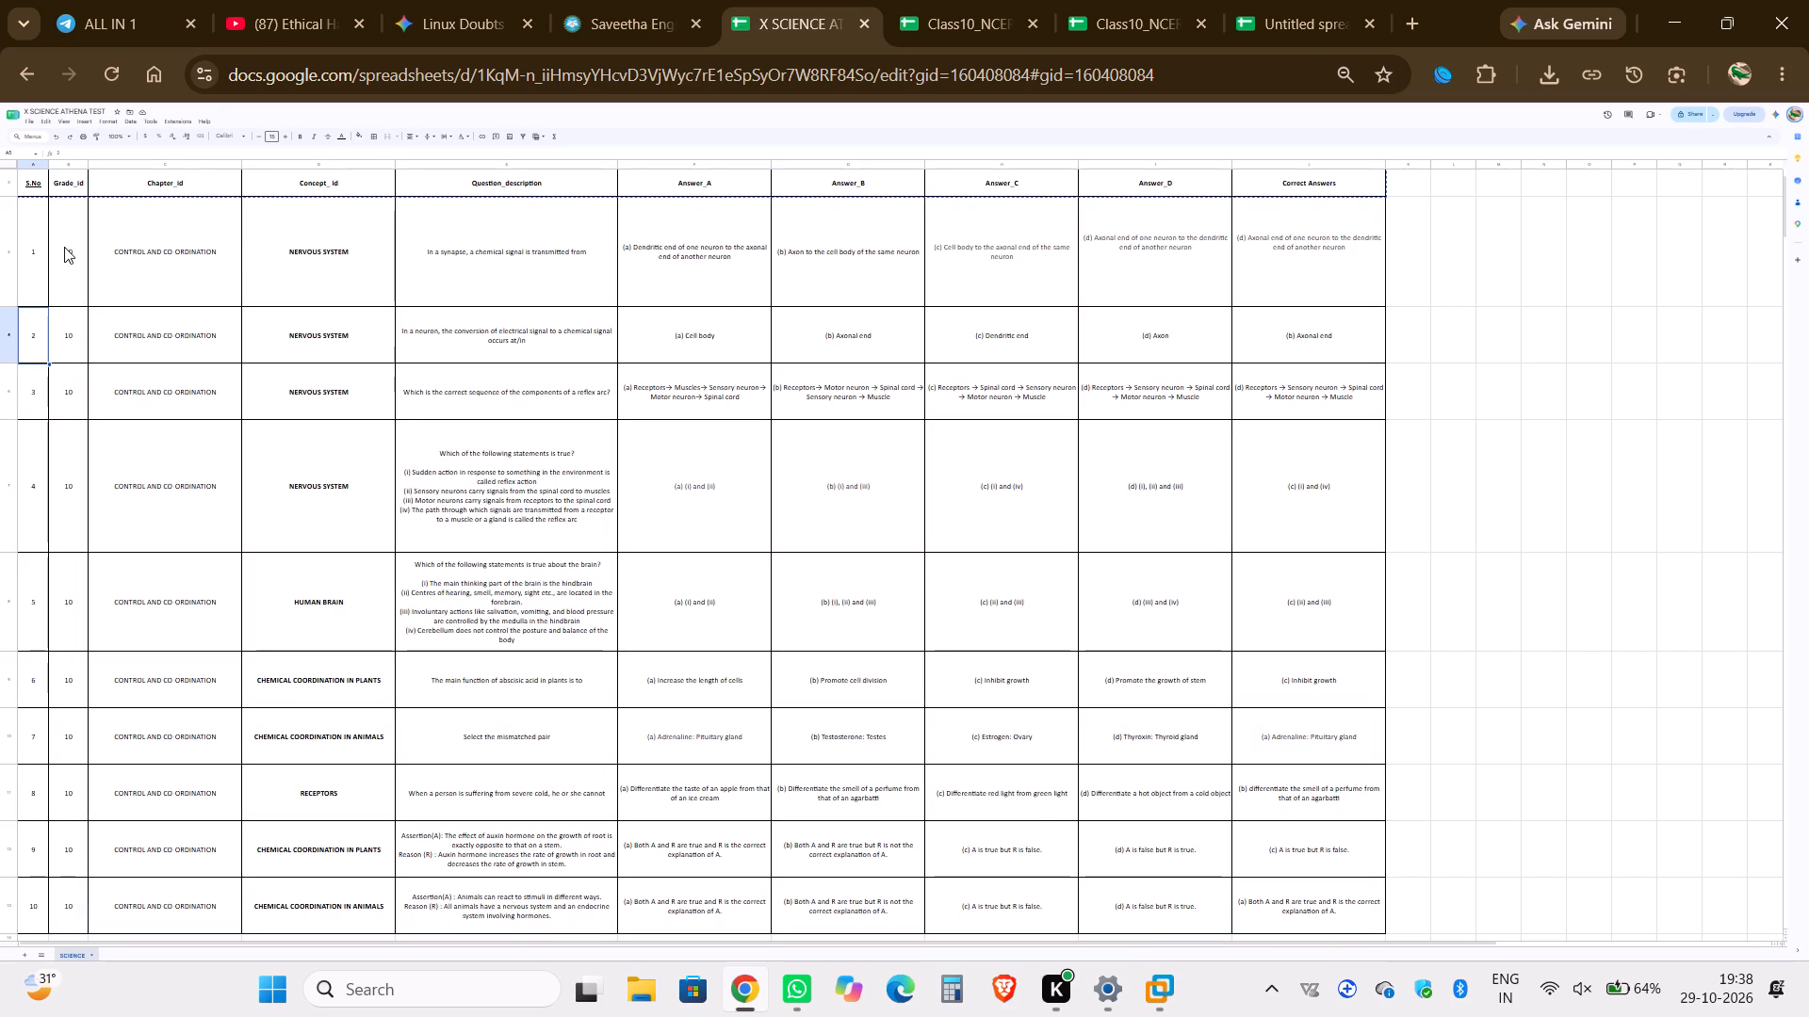
{"action": "left_click_drag", "start_coordinate": [34, 230], "coordinate": [1340, 1004]}
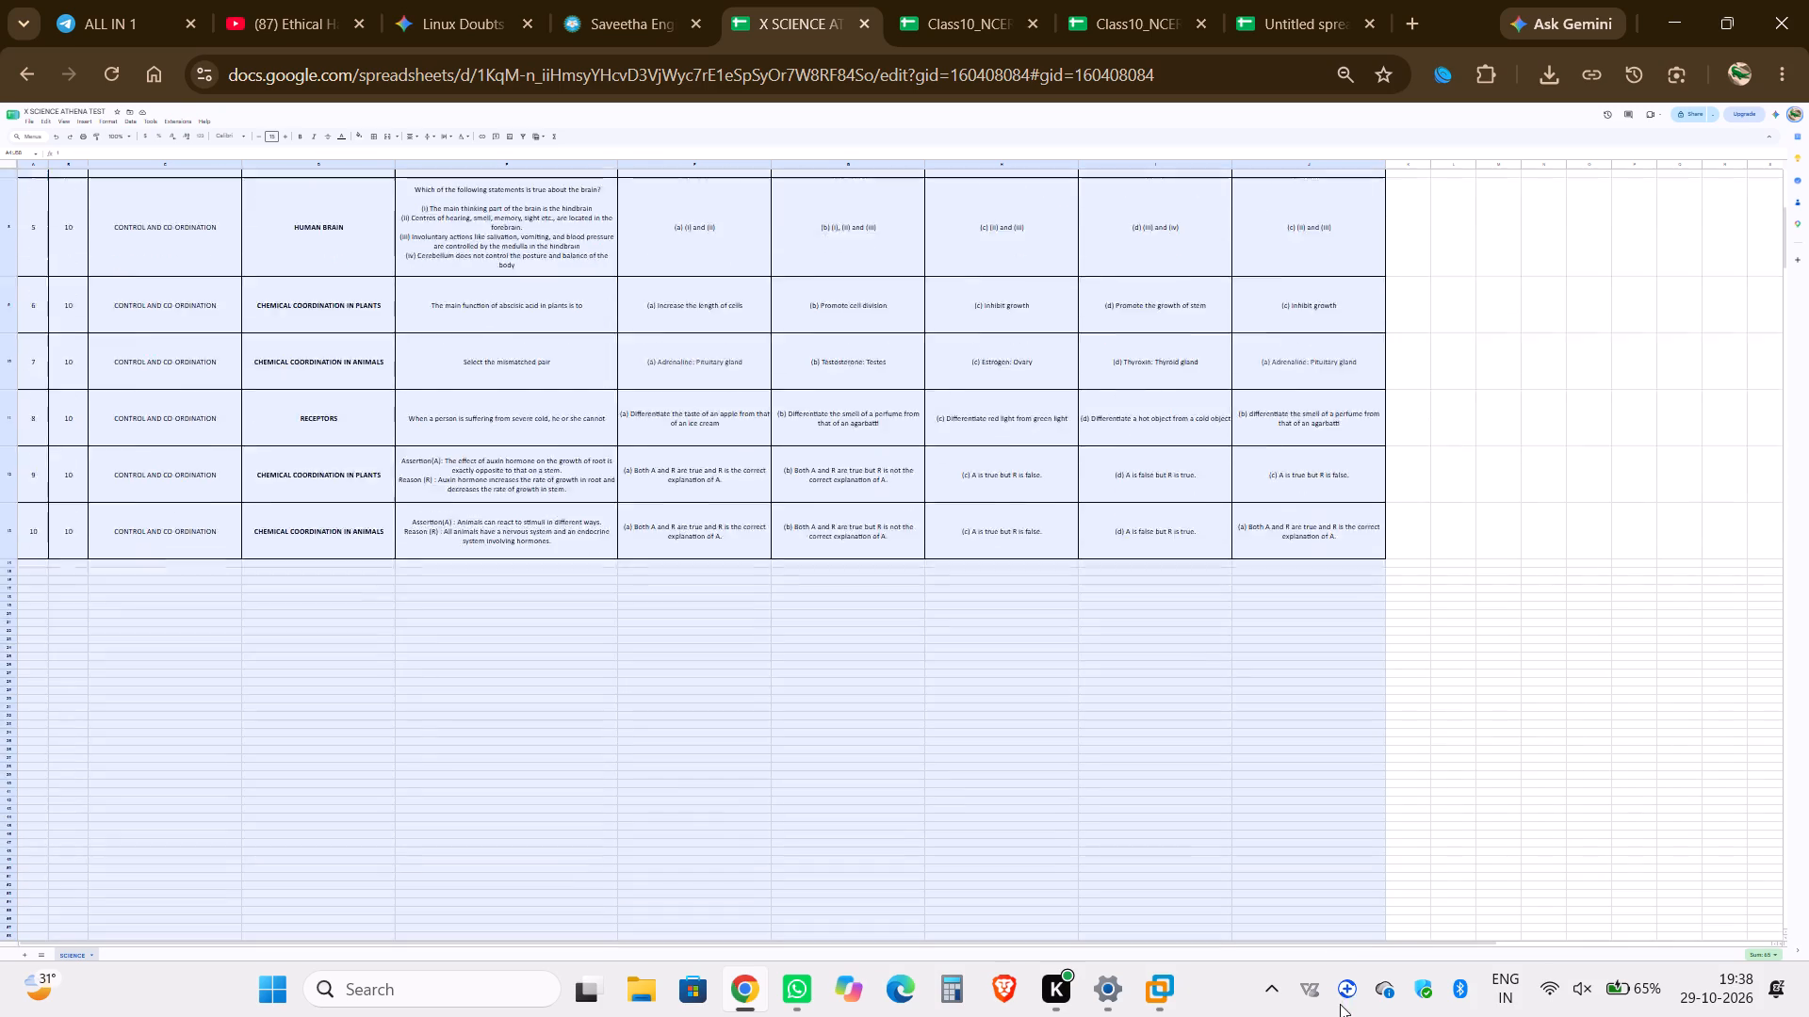
{"action": "left_click_drag", "start_coordinate": [1340, 1004], "coordinate": [1353, 397]}
{"action": "key", "text": "ctrl+c"}
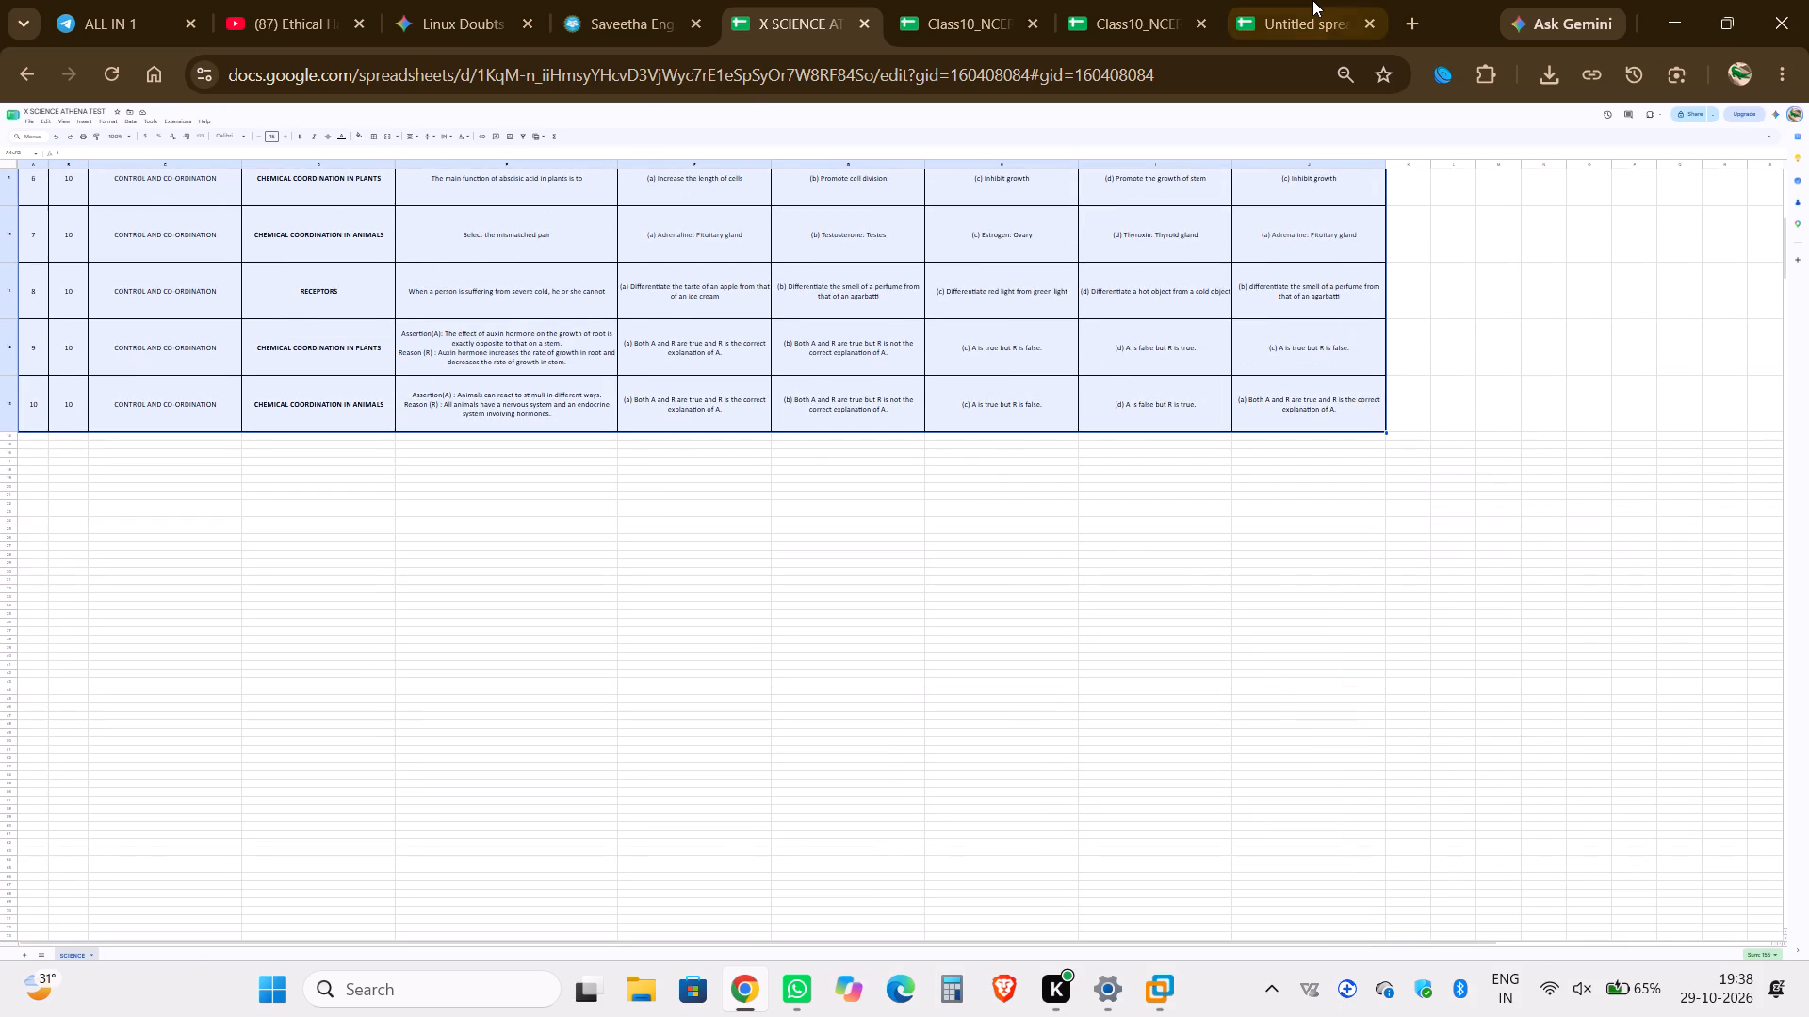
Paste the copied question rows into the untitled spreadsheet below the headers, starting at cell A3.
{"action": "left_click", "coordinate": [1312, 0]}
{"action": "key", "text": "ctrl+equal"}
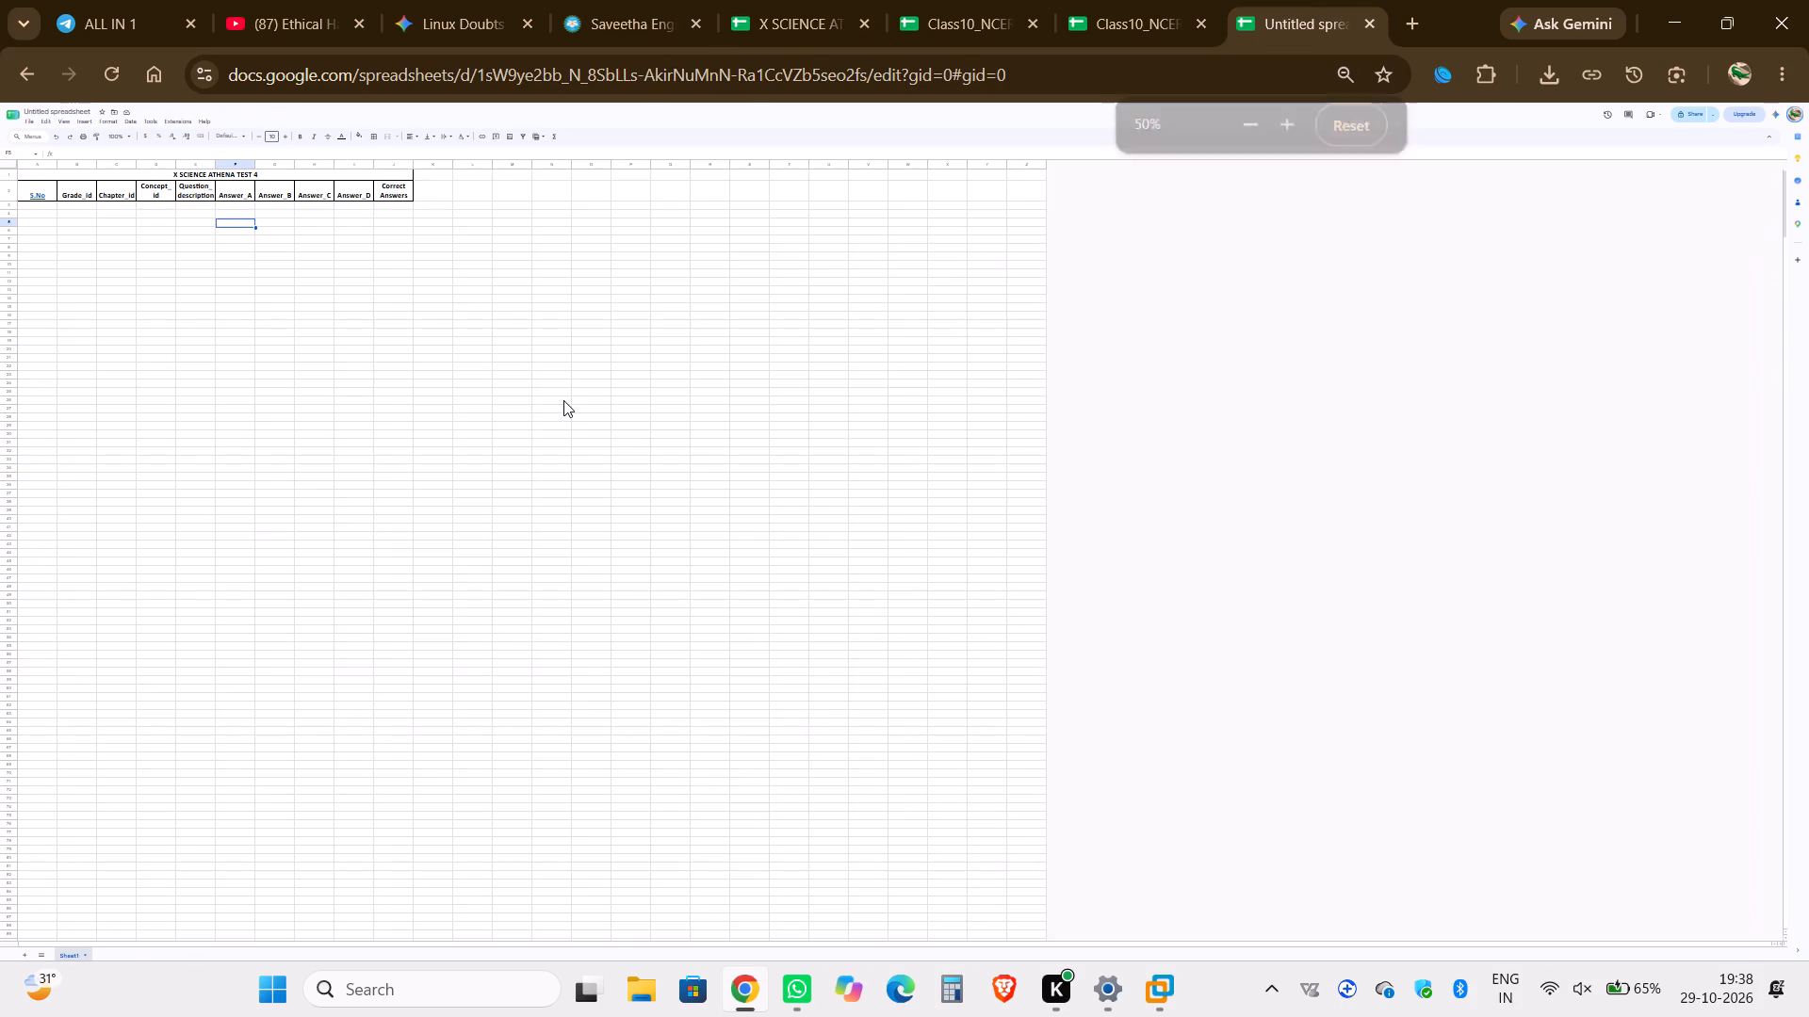
{"action": "key", "text": "ctrl+equal"}
{"action": "left_click", "coordinate": [46, 304]}
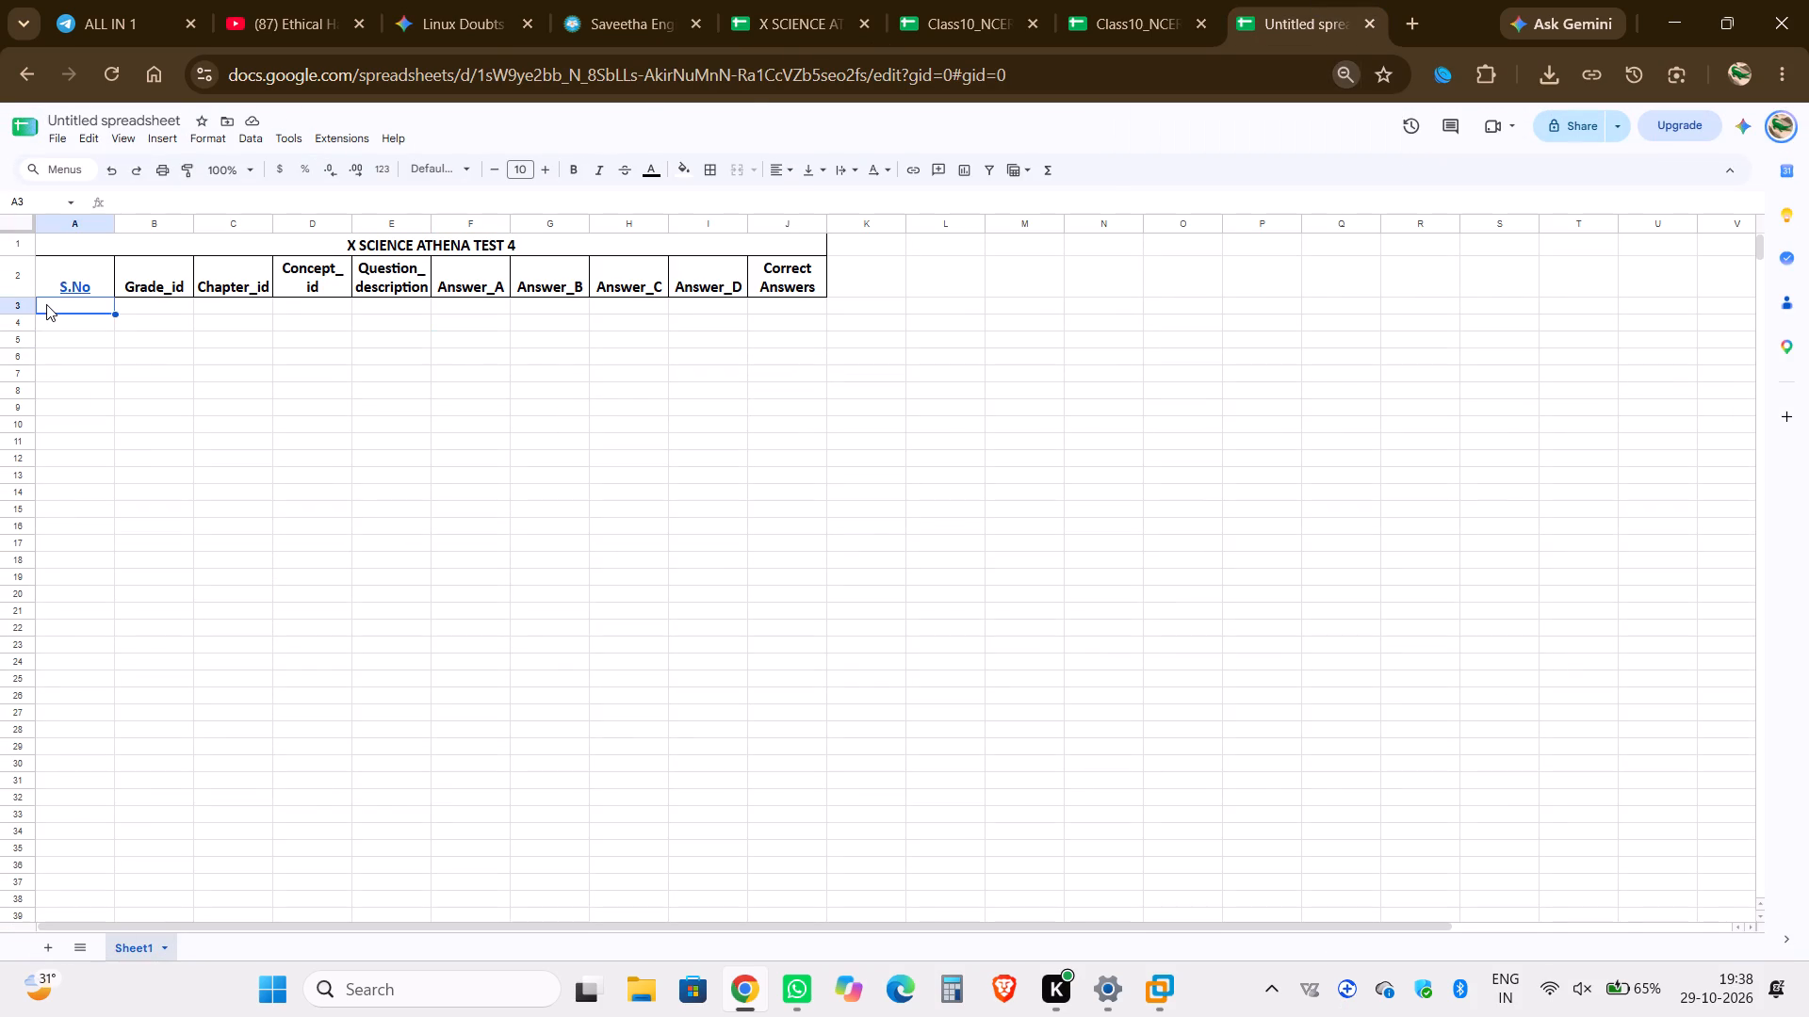
{"action": "key", "text": "ctrl+v"}
{"action": "left_click", "coordinate": [518, 566]}
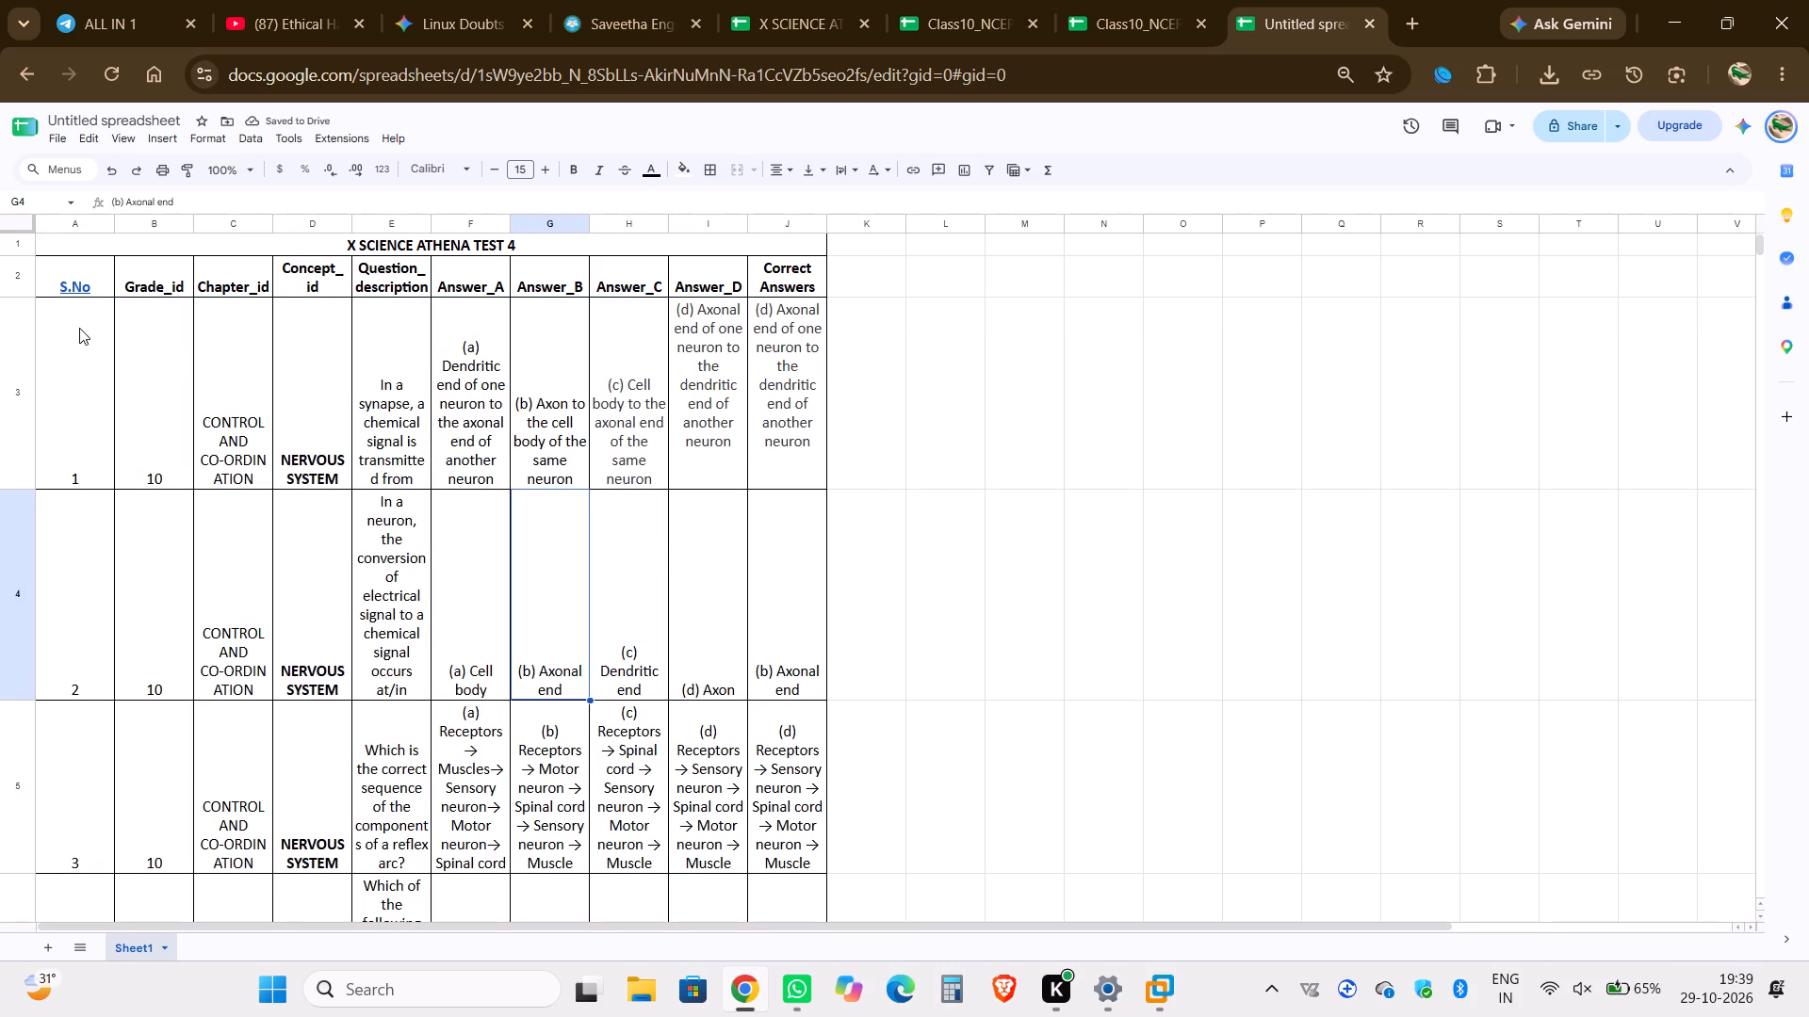
Left-align the contents of the pasted question rows, A3:J12, in the untitled spreadsheet.
{"action": "left_click_drag", "start_coordinate": [79, 328], "coordinate": [788, 377]}
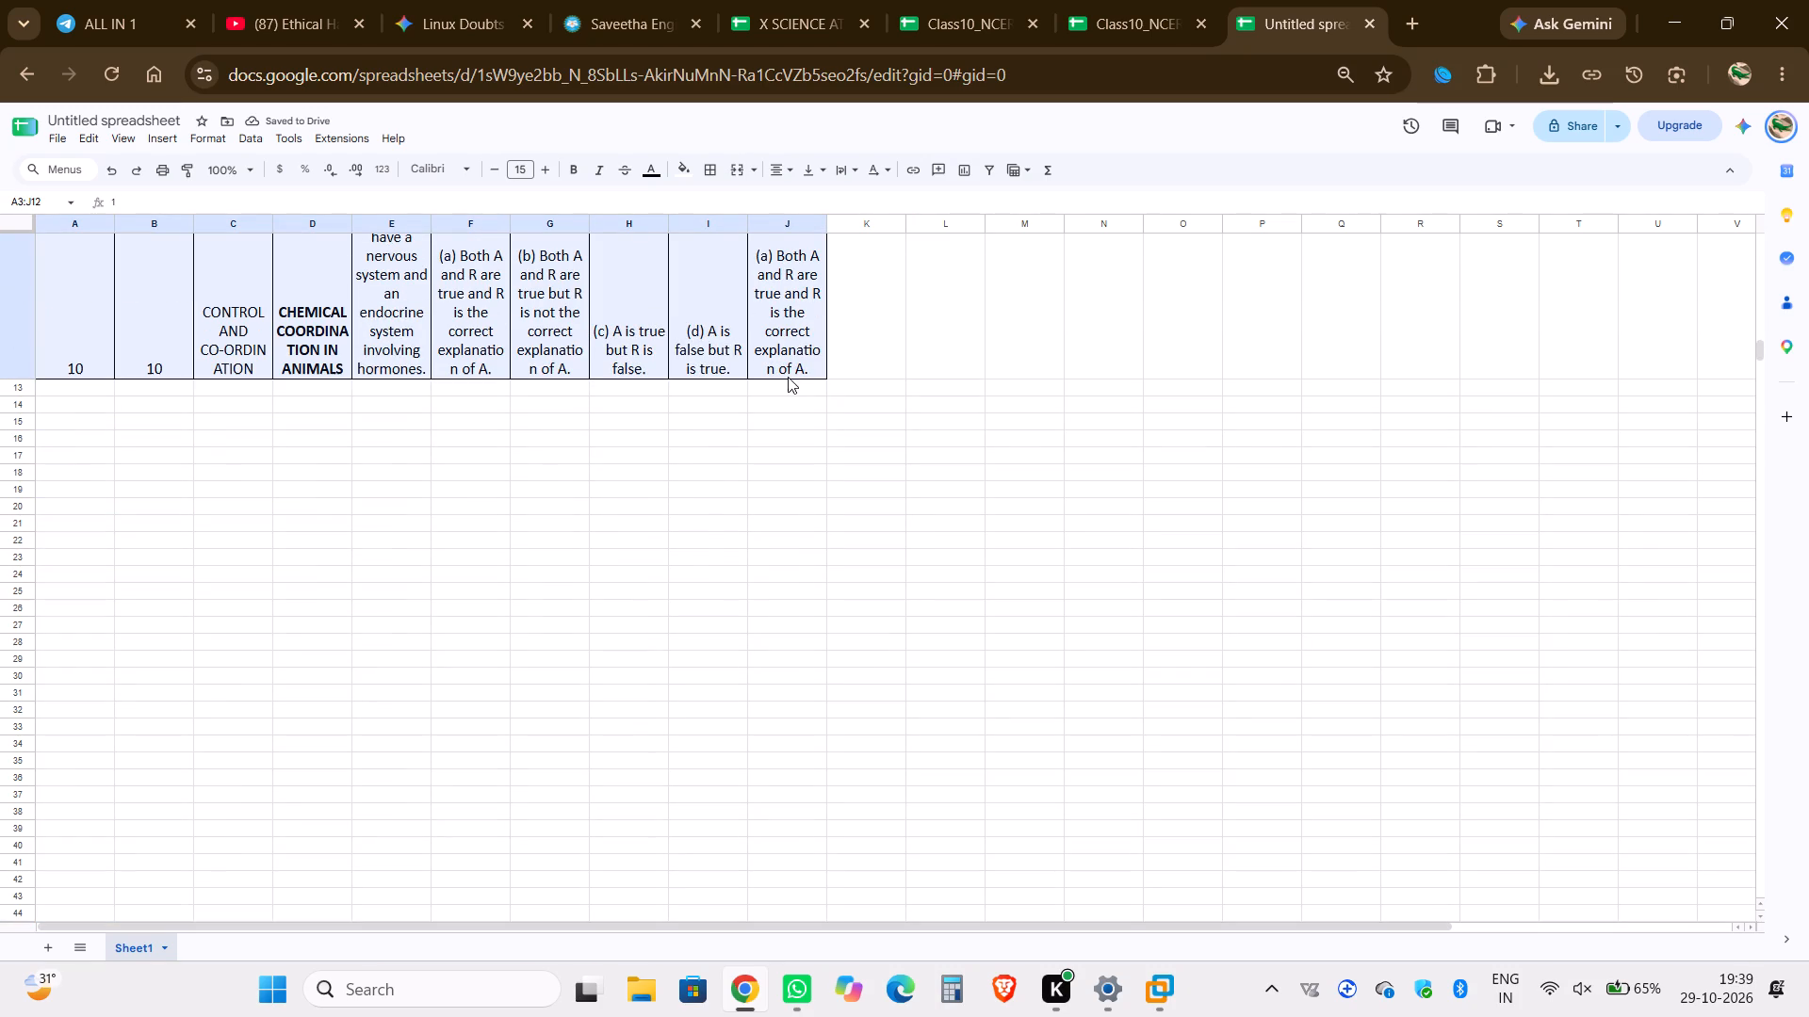
{"action": "left_click_drag", "start_coordinate": [788, 377], "coordinate": [782, 363]}
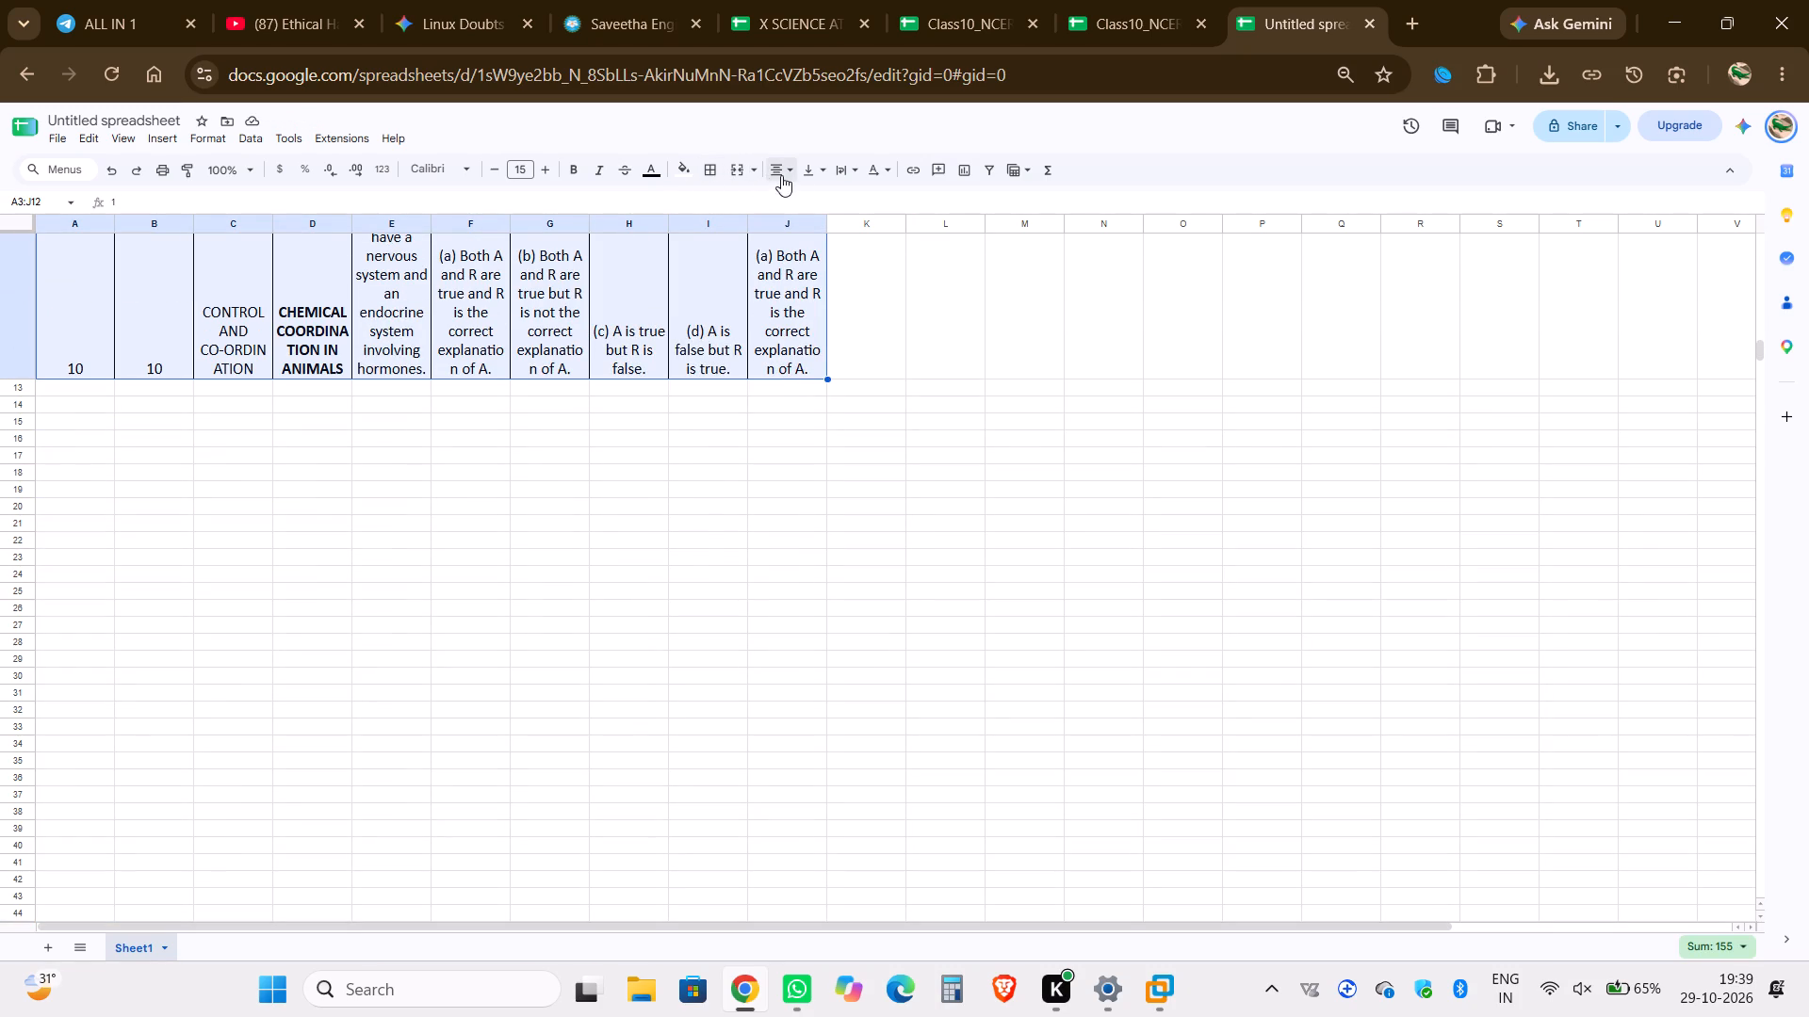
{"action": "left_click", "coordinate": [774, 171]}
{"action": "left_click", "coordinate": [784, 202]}
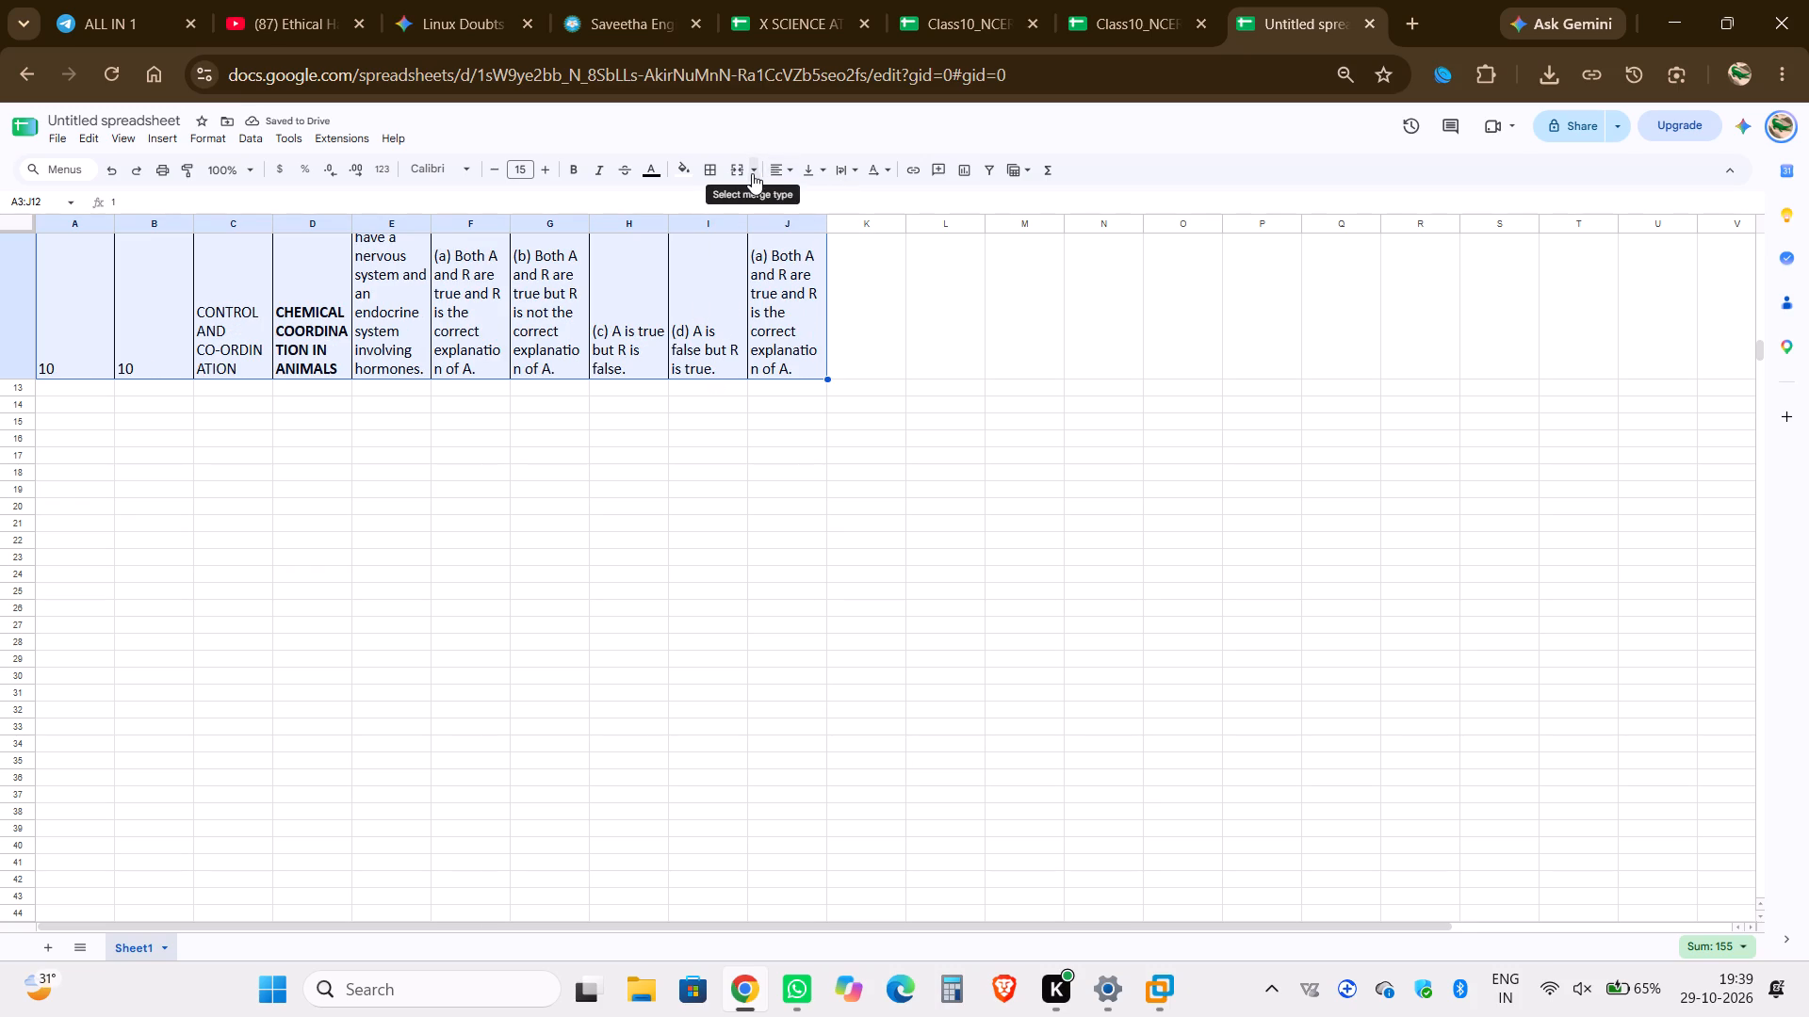
Vertically centre the contents of the pasted question rows, A3:J12, in the untitled spreadsheet.
{"action": "left_click", "coordinate": [822, 170]}
{"action": "left_click", "coordinate": [835, 194]}
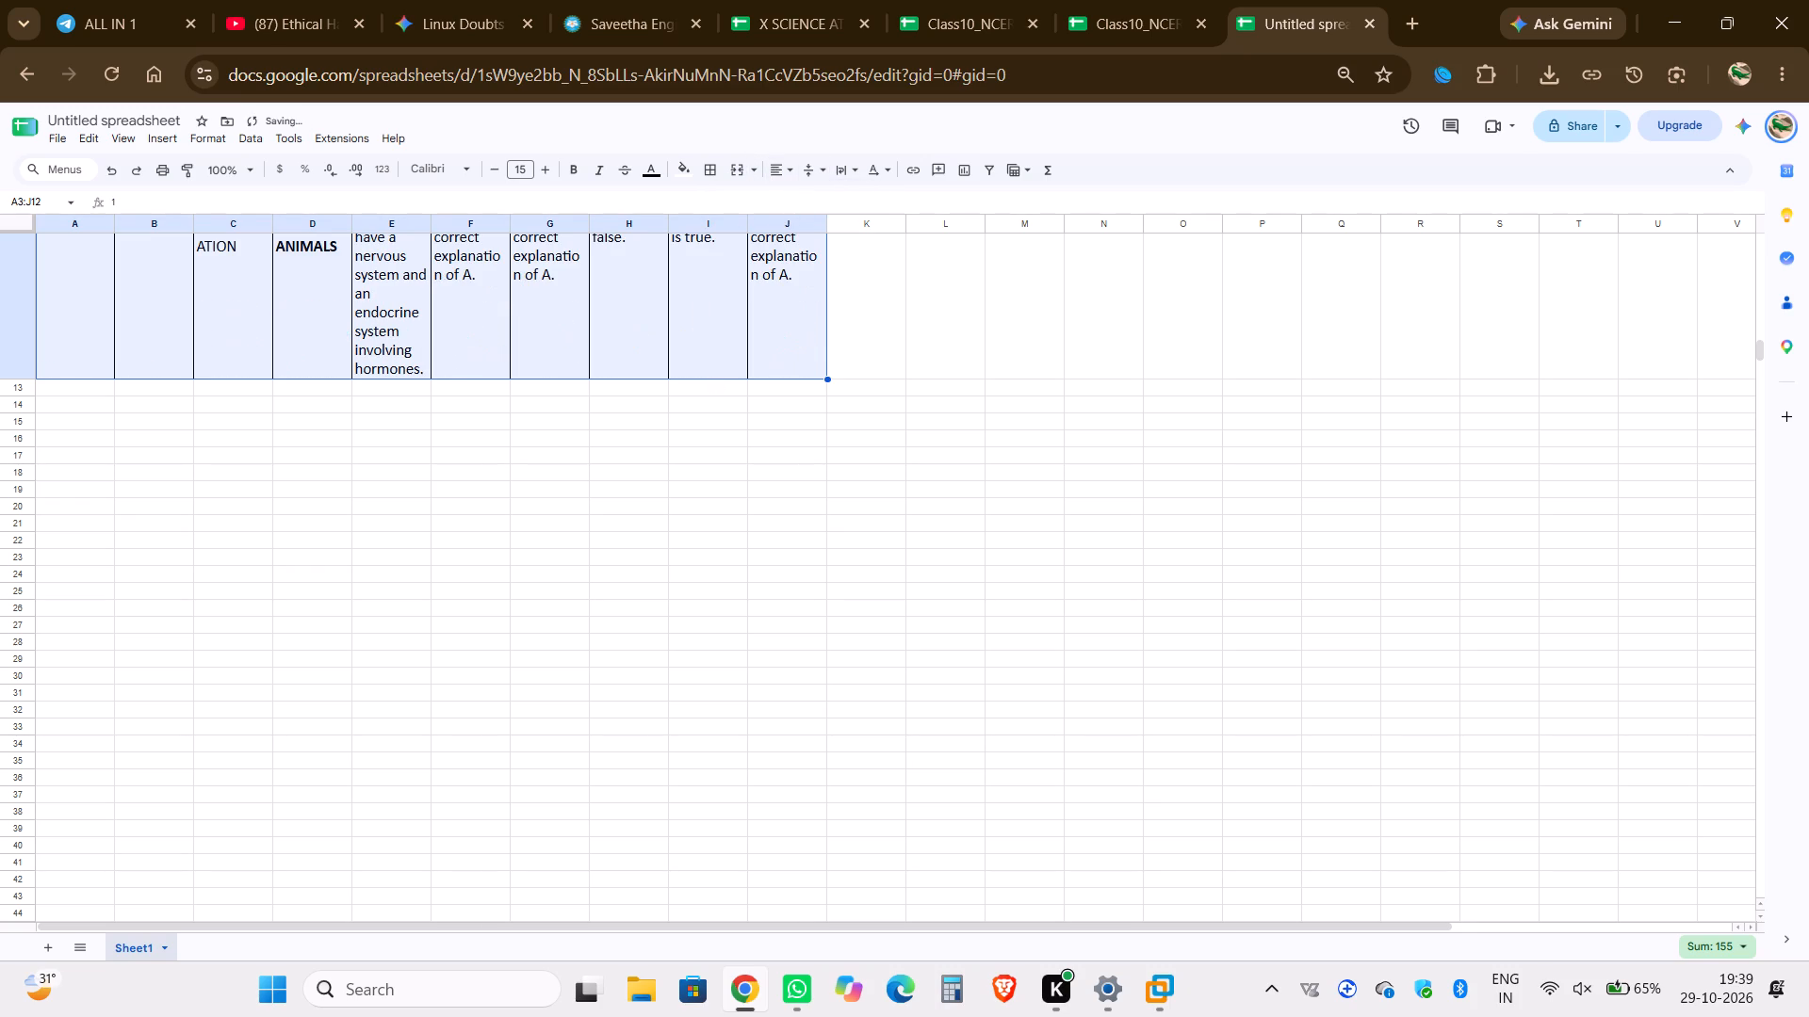
{"action": "left_click", "coordinate": [869, 323]}
Widen the S.No, Grade_id, Chapter_id and Concept_id columns, giving Concept_id enough width for NERVOUS SYSTEM on one line.
{"action": "scroll", "coordinate": [869, 323], "scroll_direction": "up", "scroll_amount": 9}
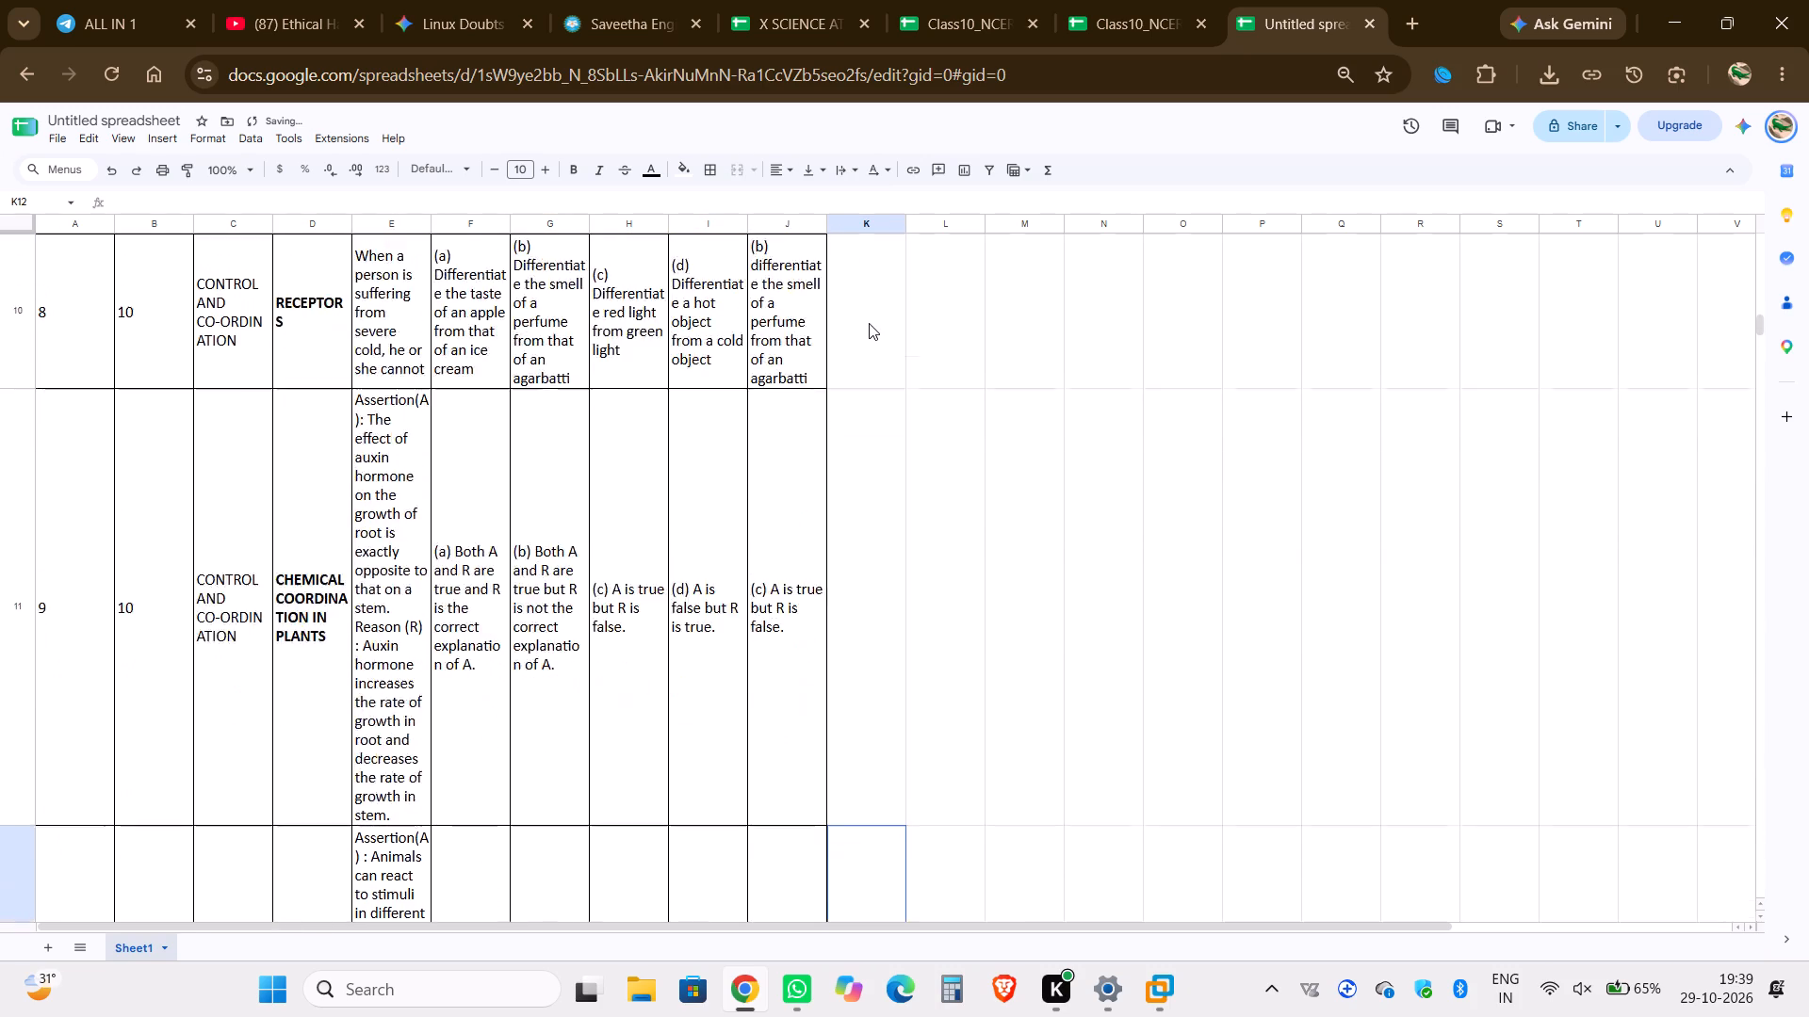
{"action": "scroll", "coordinate": [869, 323], "scroll_direction": "up", "scroll_amount": 15}
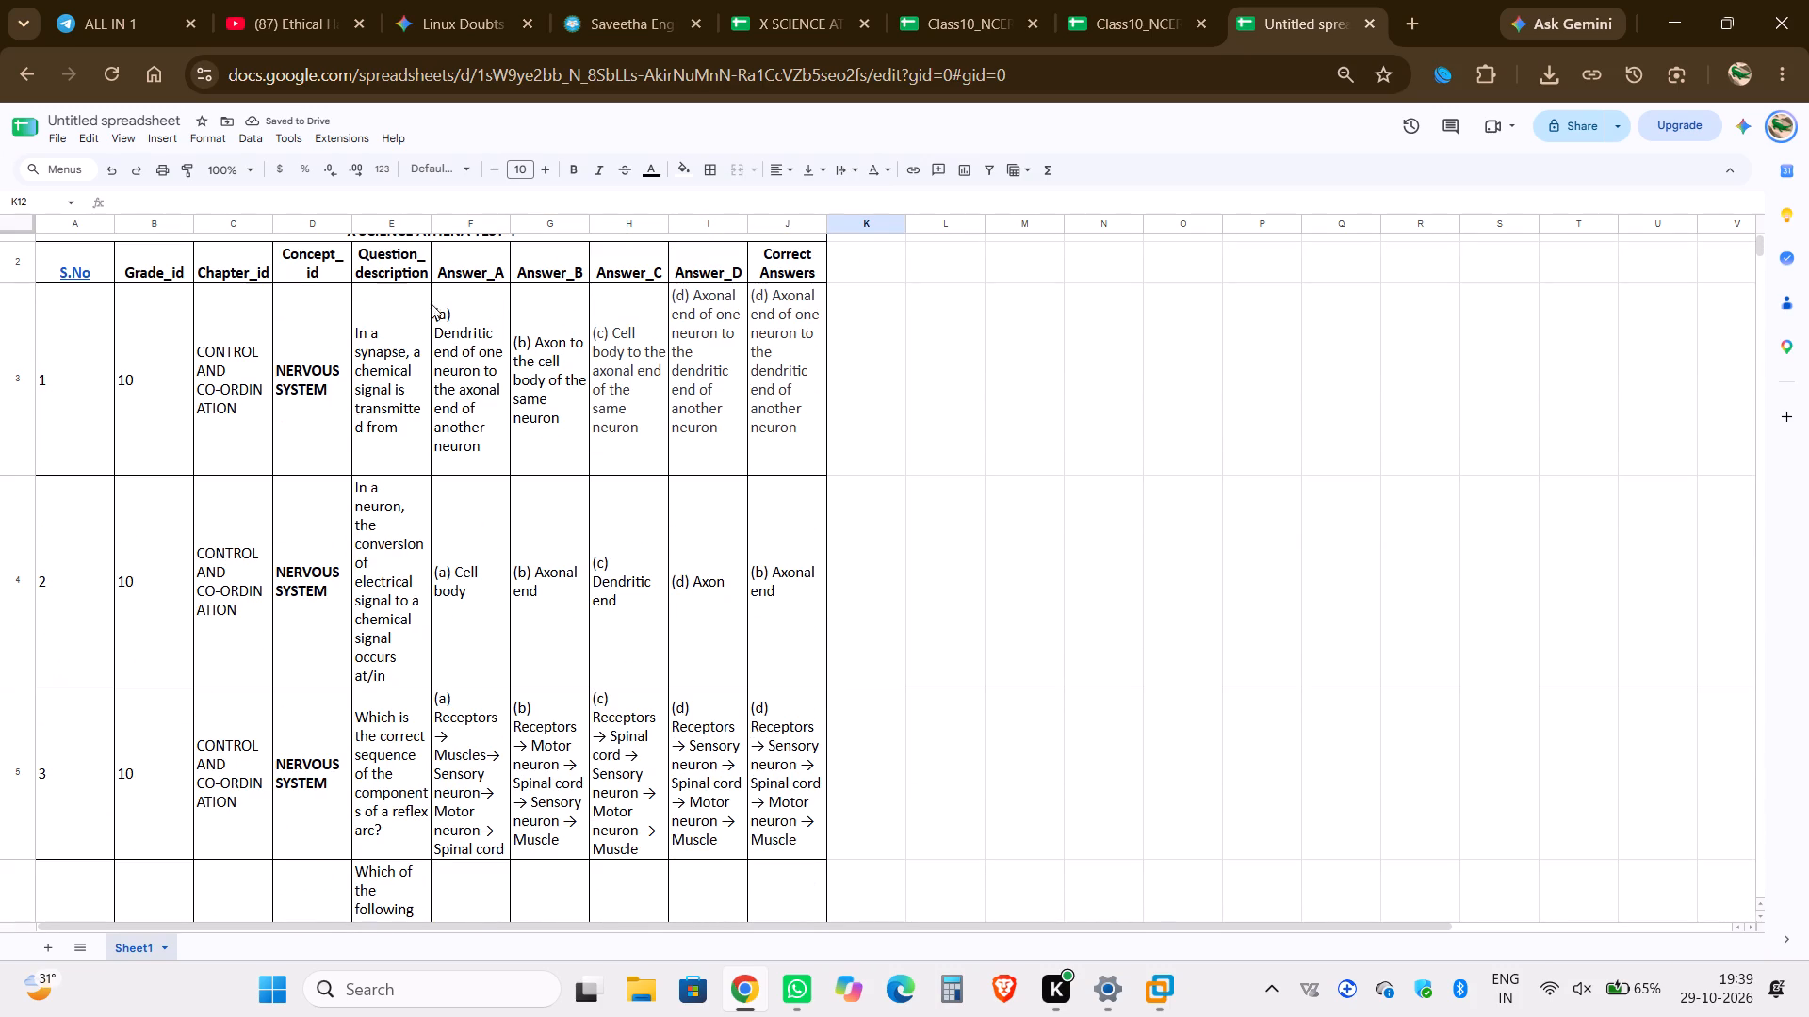
{"action": "left_click", "coordinate": [114, 282]}
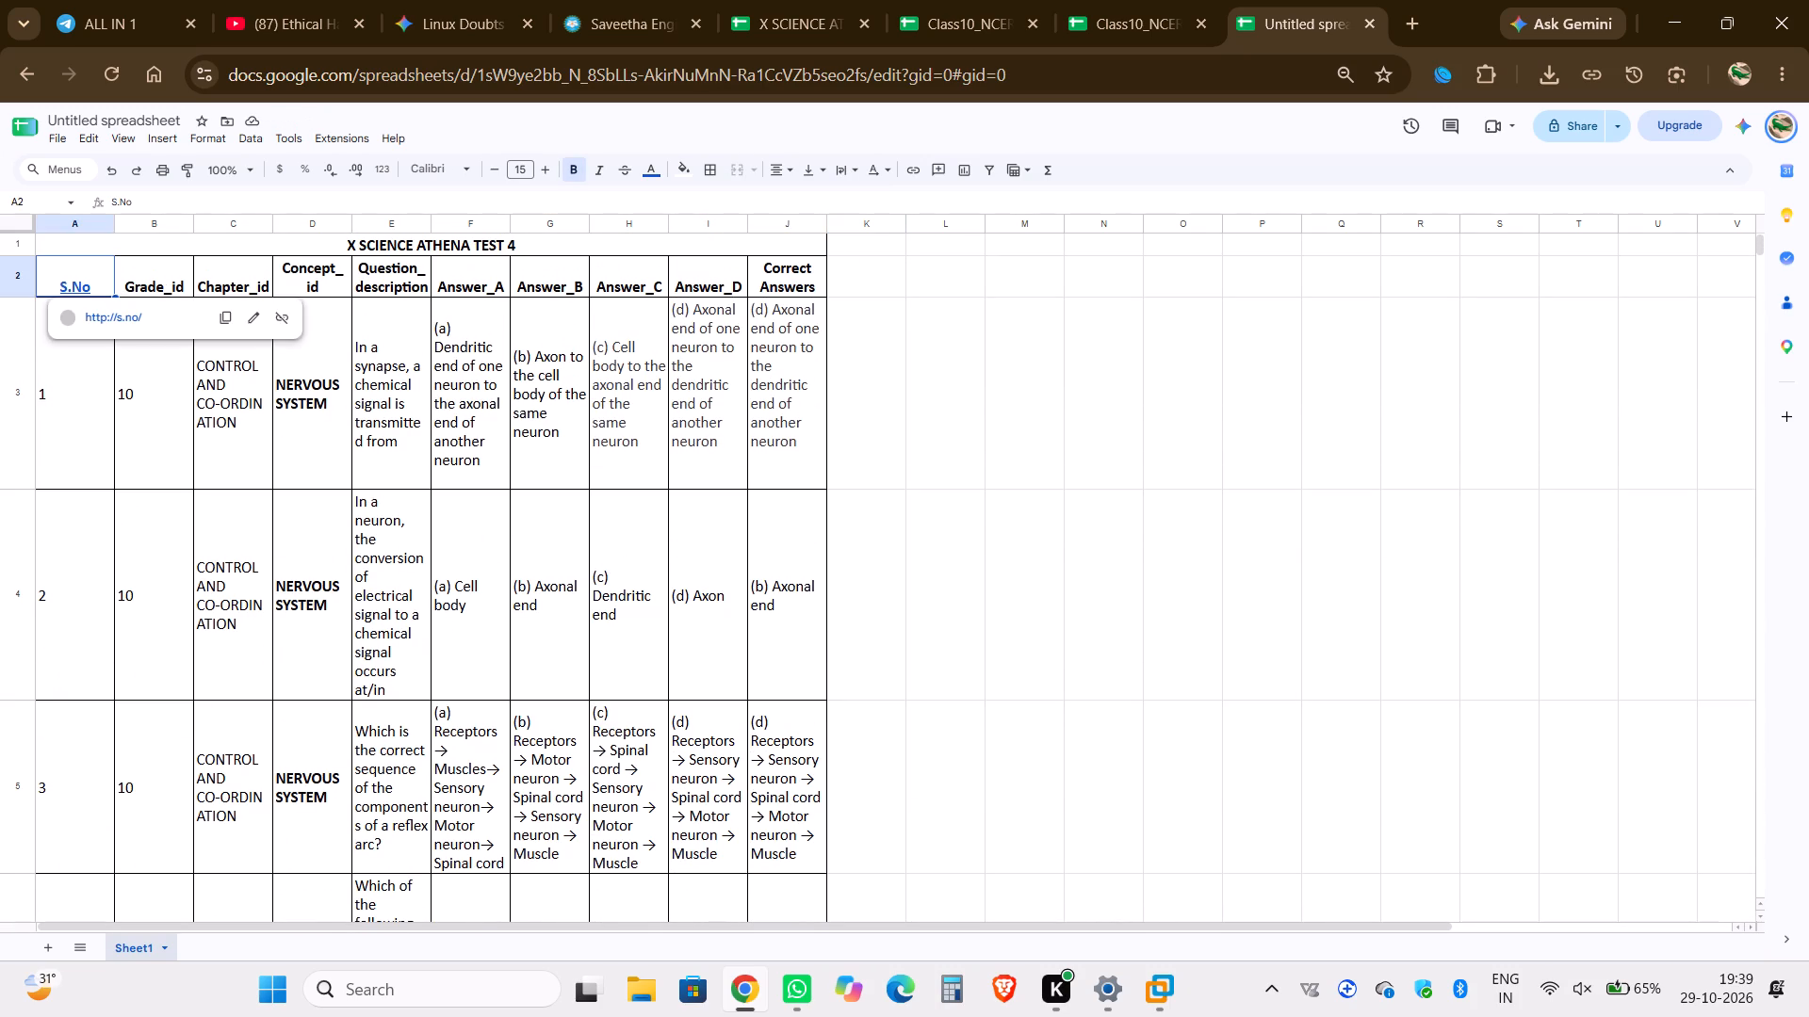
{"action": "left_click", "coordinate": [108, 407]}
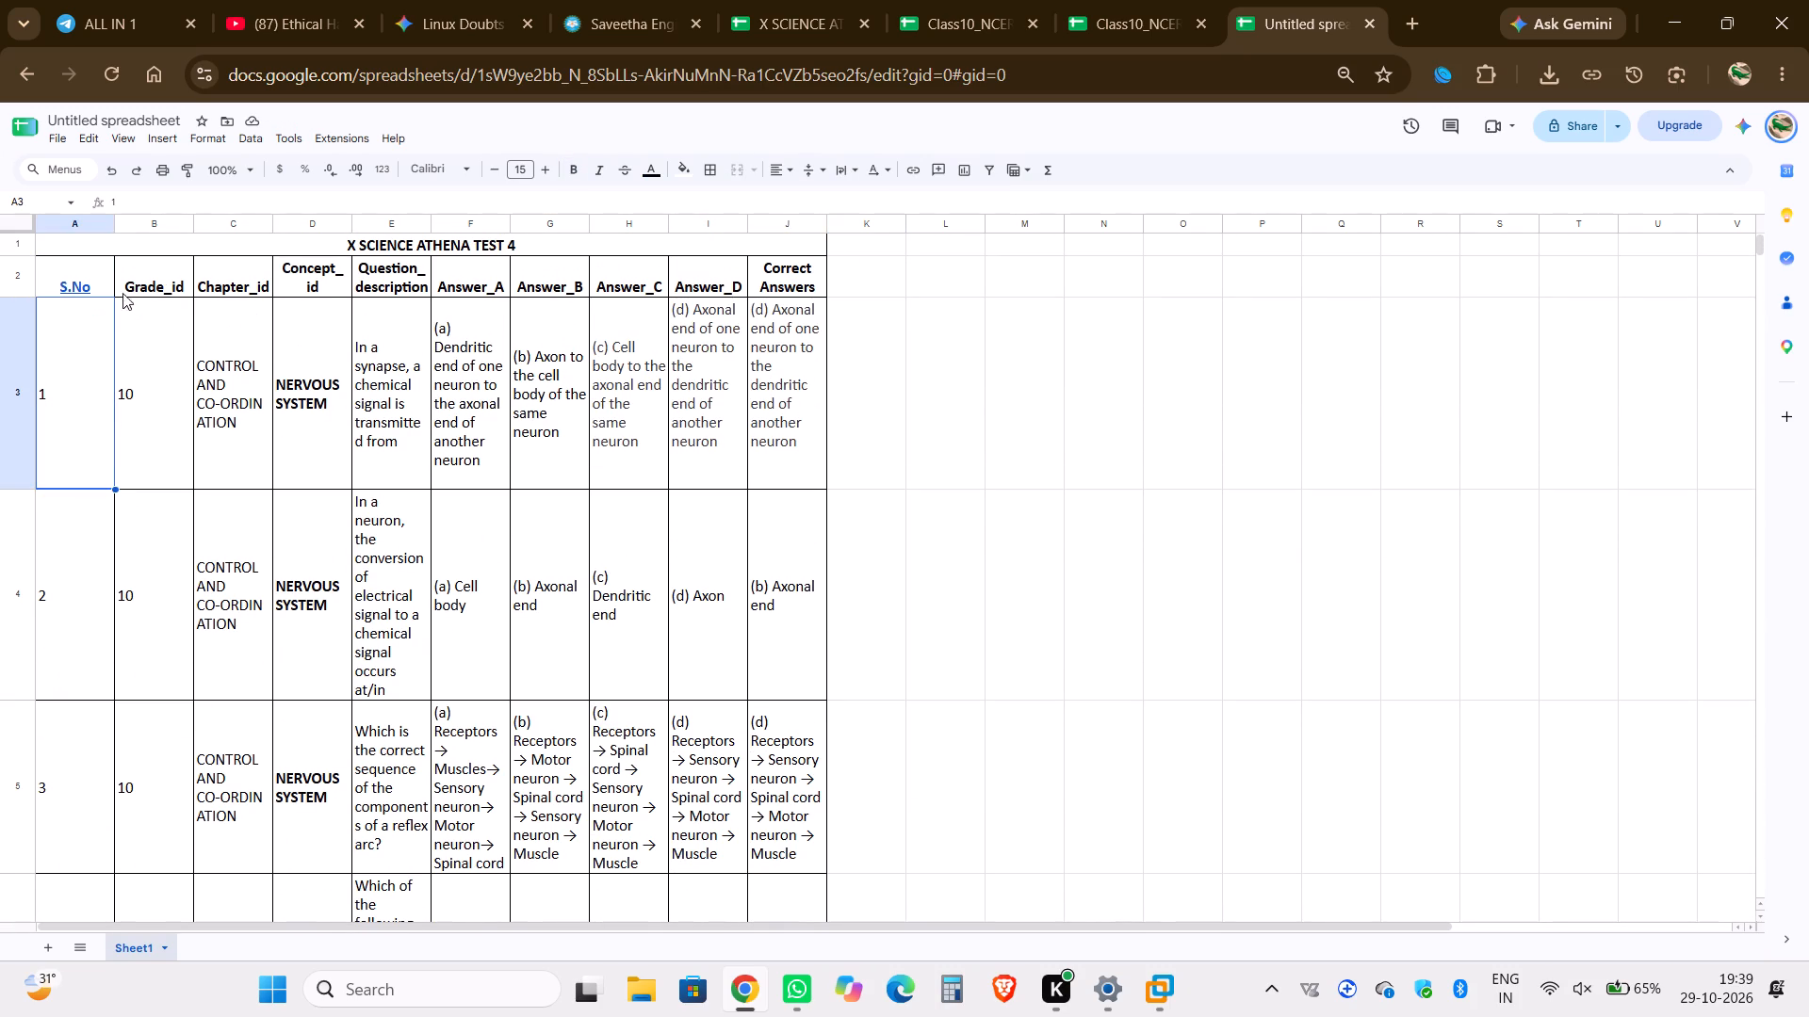
{"action": "left_click_drag", "start_coordinate": [113, 219], "coordinate": [127, 220]}
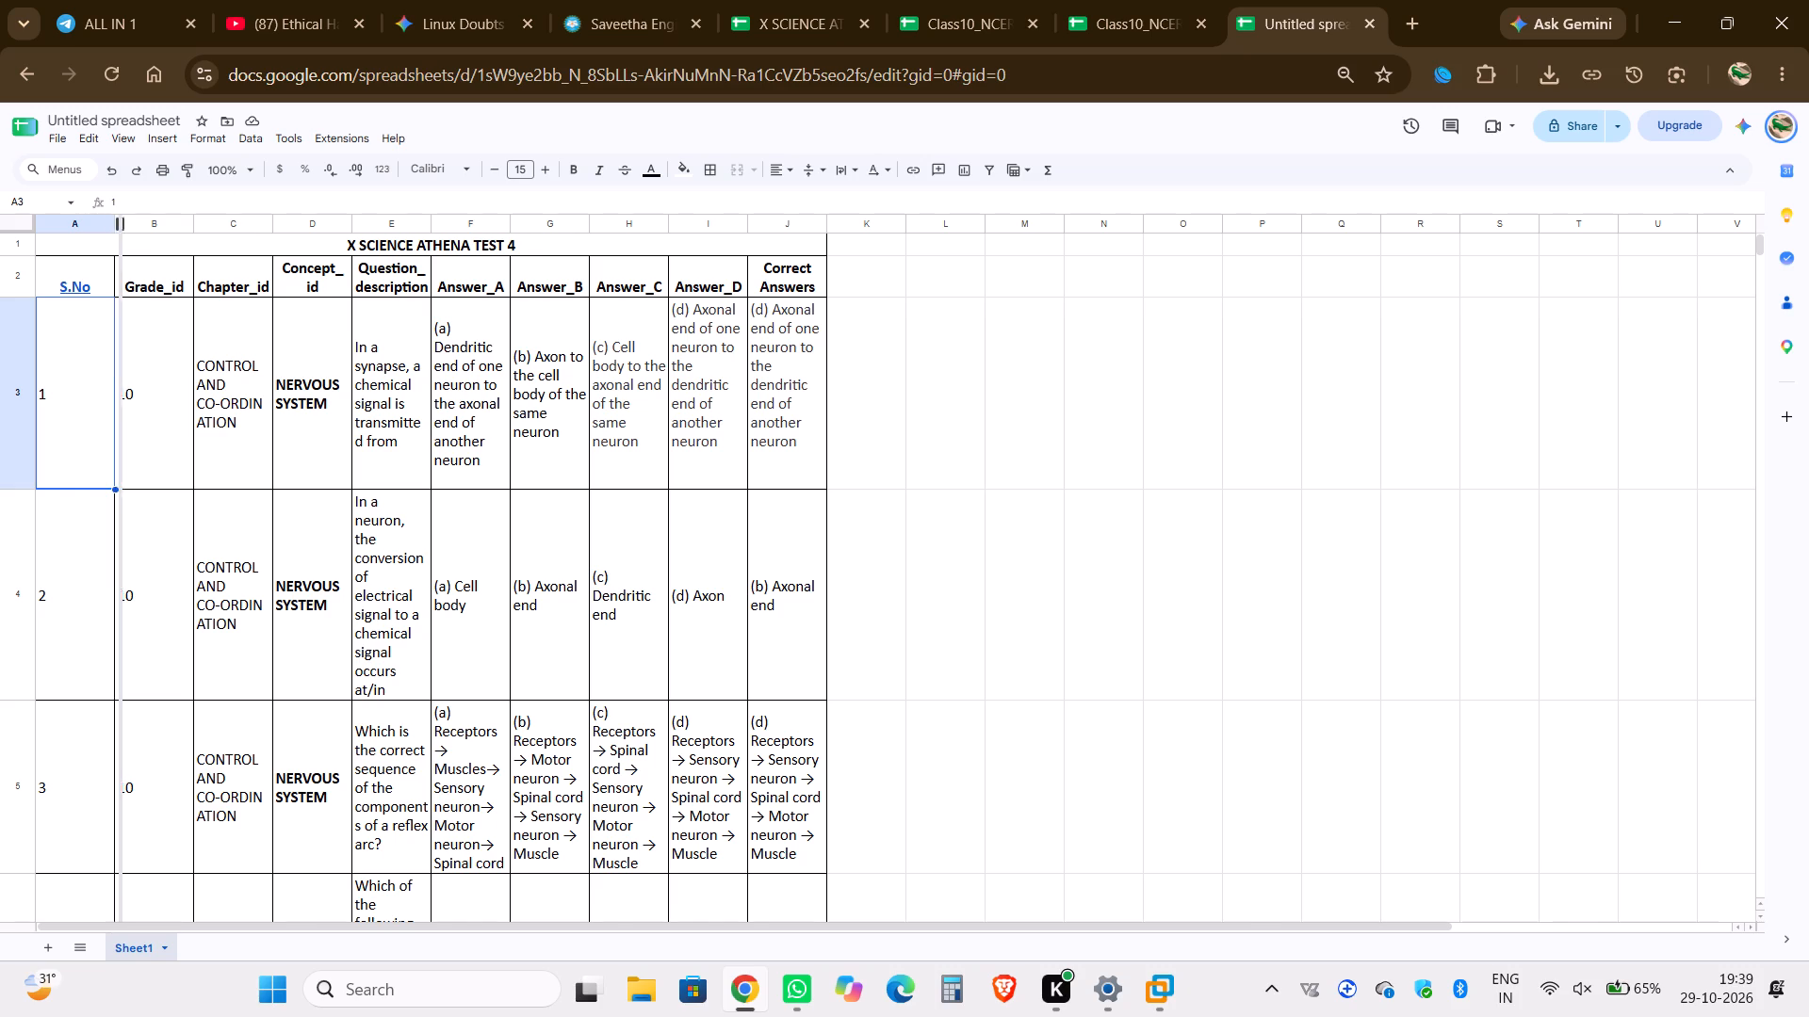
{"action": "left_click_drag", "start_coordinate": [127, 220], "coordinate": [140, 224]}
{"action": "left_click_drag", "start_coordinate": [222, 226], "coordinate": [255, 230]}
{"action": "left_click_drag", "start_coordinate": [335, 225], "coordinate": [405, 229]}
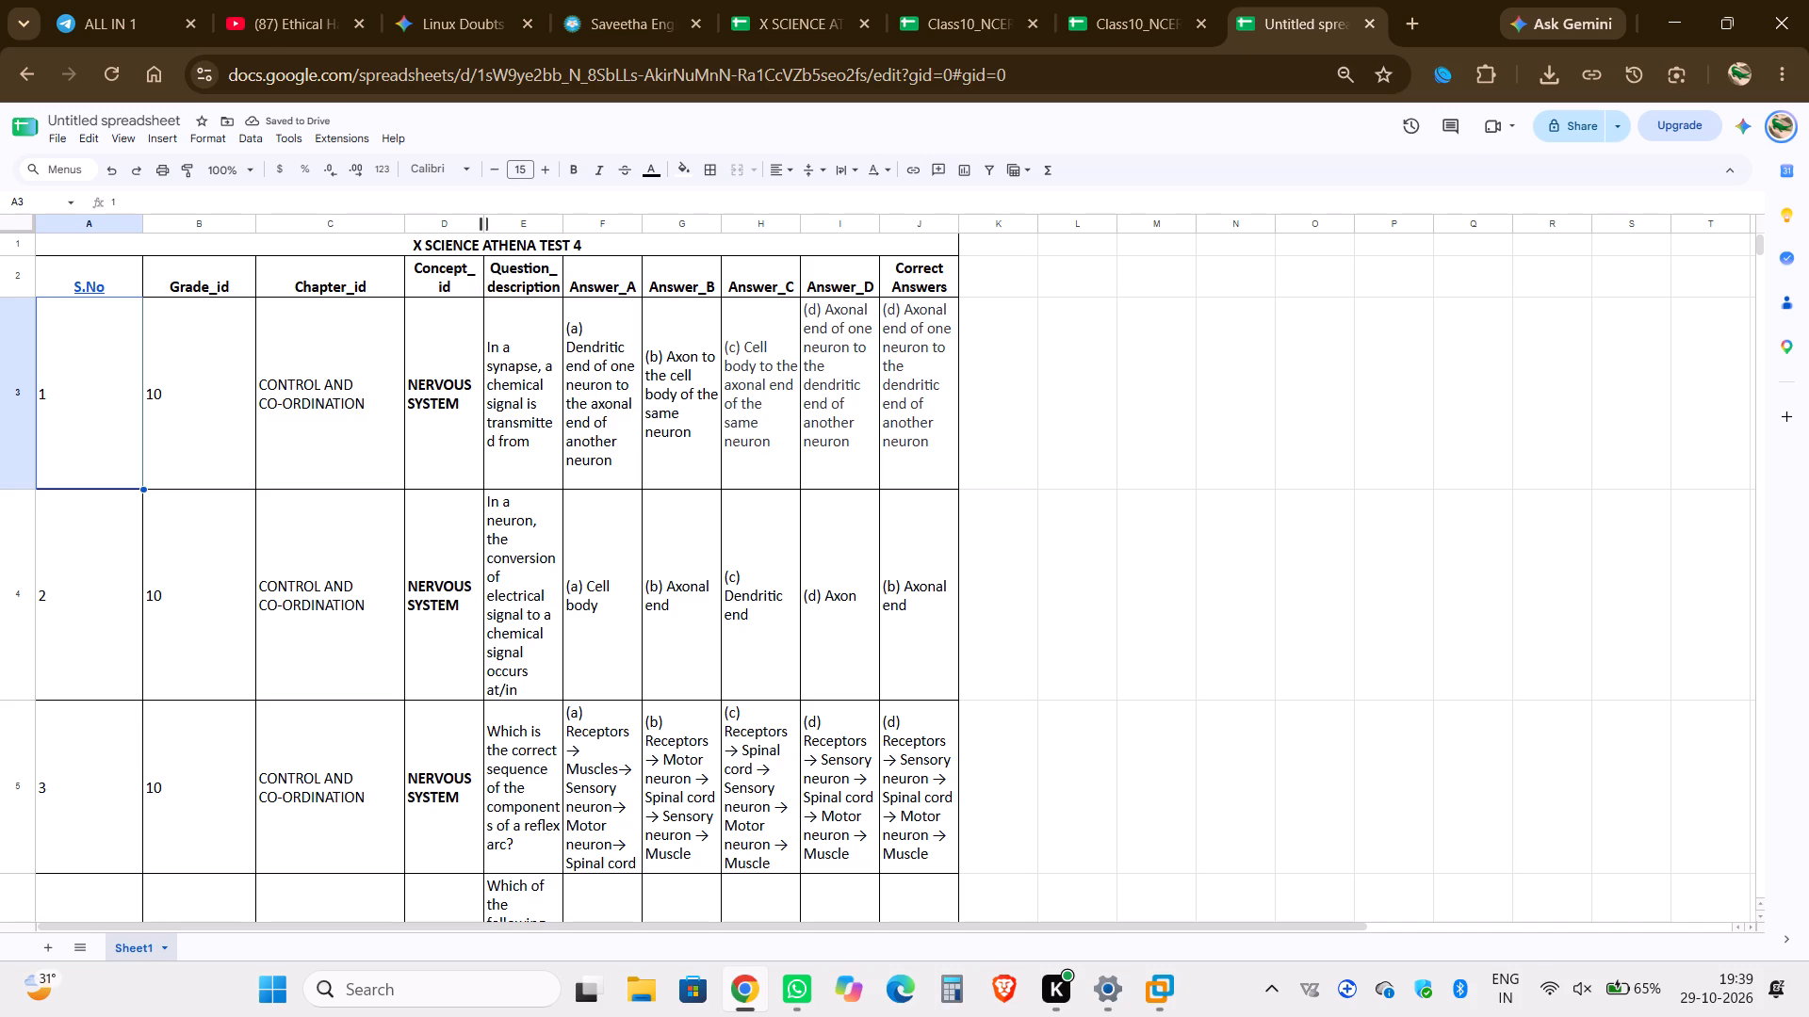
{"action": "left_click_drag", "start_coordinate": [484, 221], "coordinate": [499, 223]}
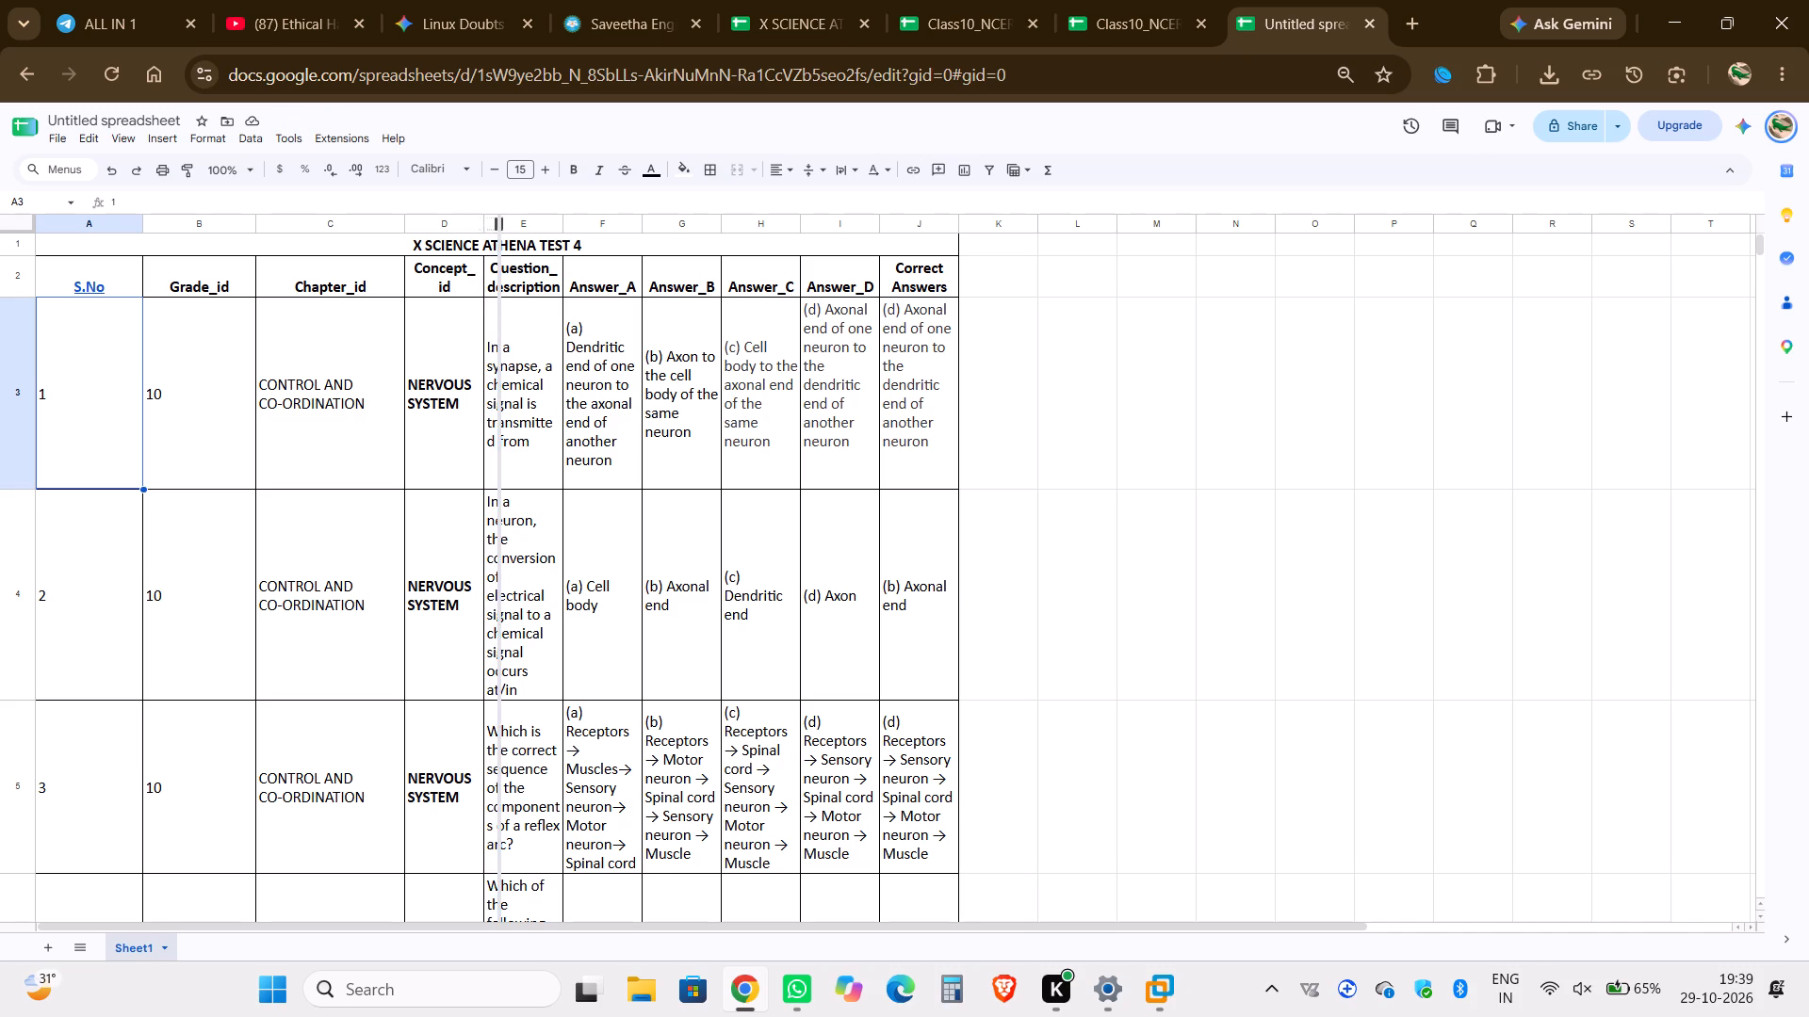
{"action": "left_click_drag", "start_coordinate": [499, 223], "coordinate": [564, 230]}
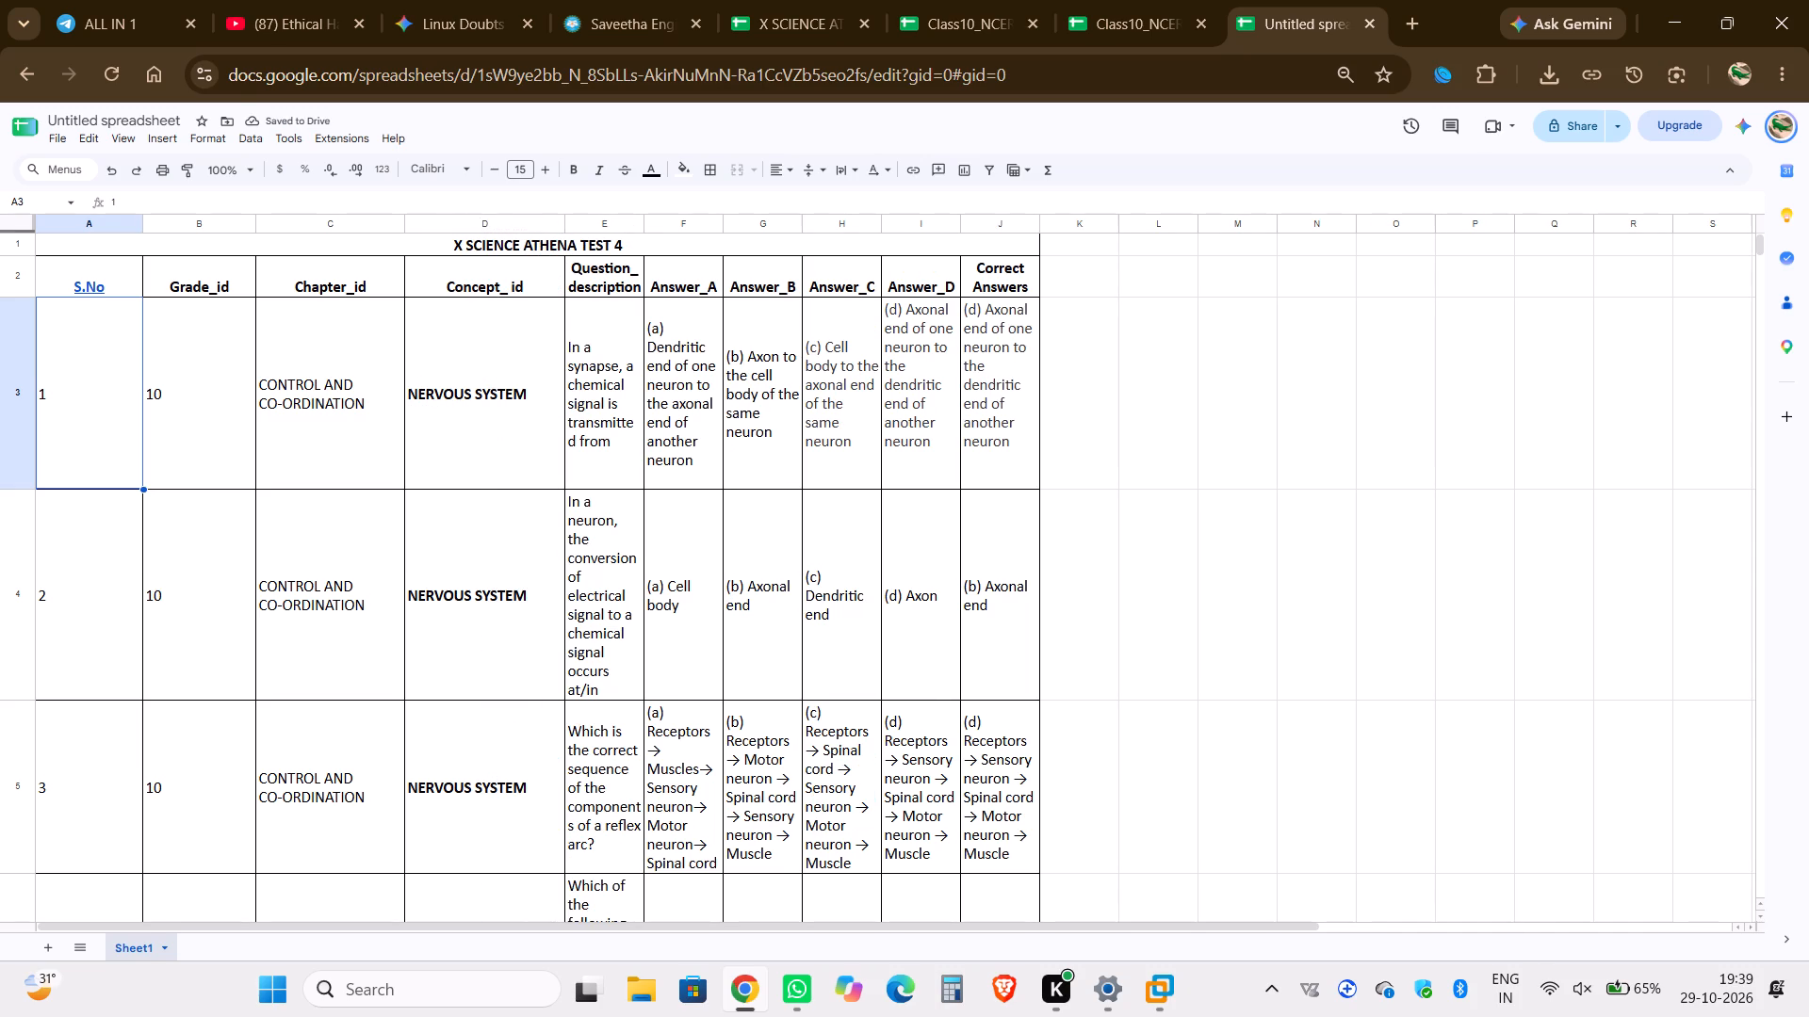
Widen the Question_description, Answer_A to Answer_D and Correct Answers columns to roughly double their width.
{"action": "left_click_drag", "start_coordinate": [645, 218], "coordinate": [748, 232]}
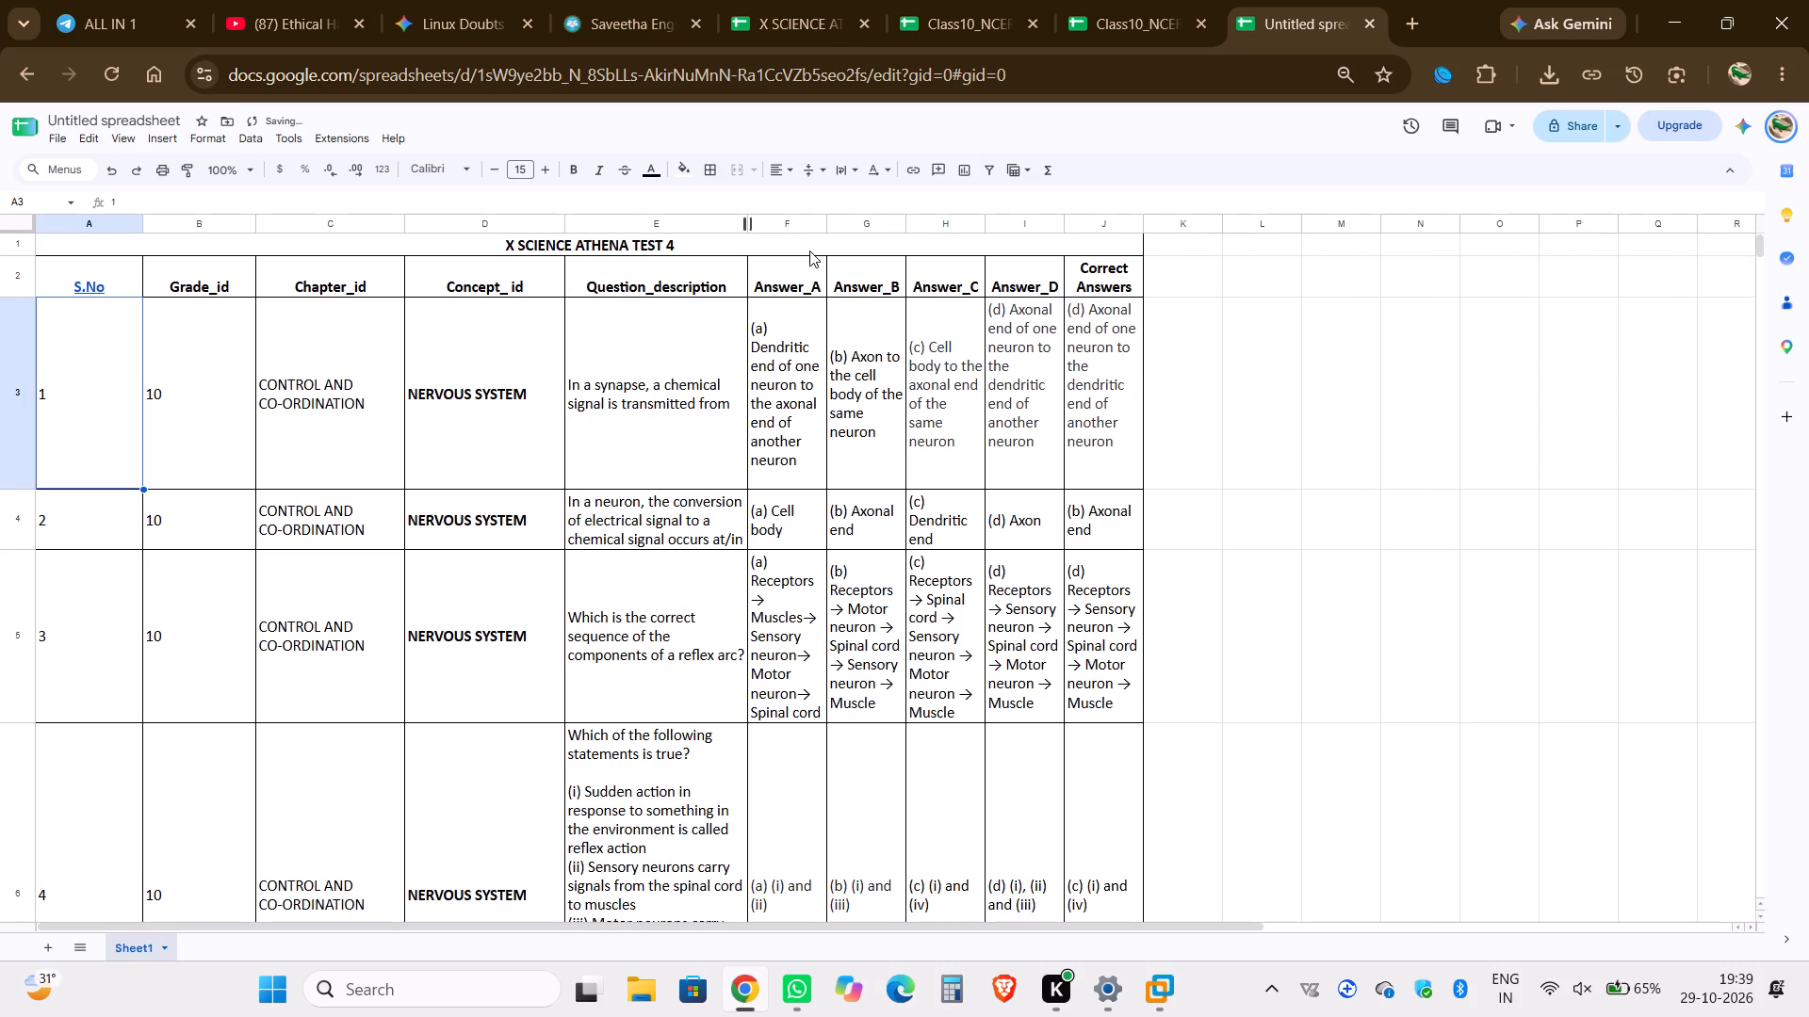
{"action": "left_click_drag", "start_coordinate": [826, 218], "coordinate": [929, 220]}
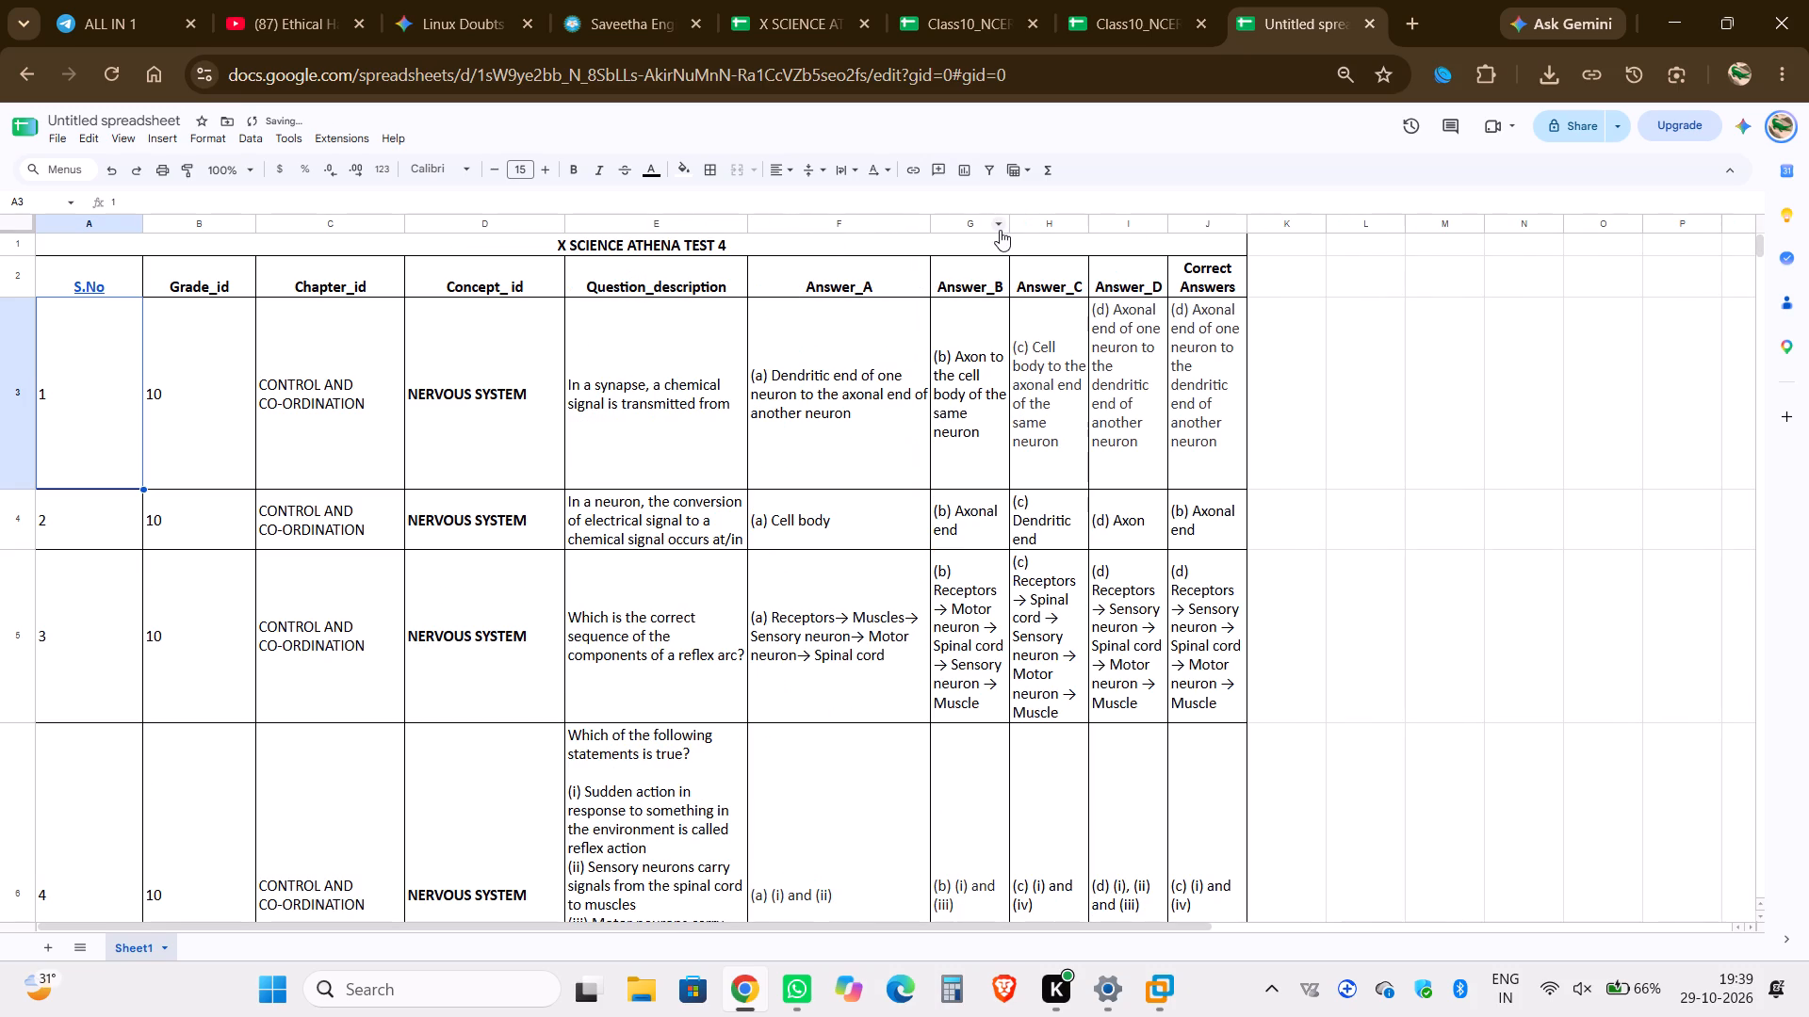
{"action": "left_click_drag", "start_coordinate": [1006, 219], "coordinate": [1077, 229]}
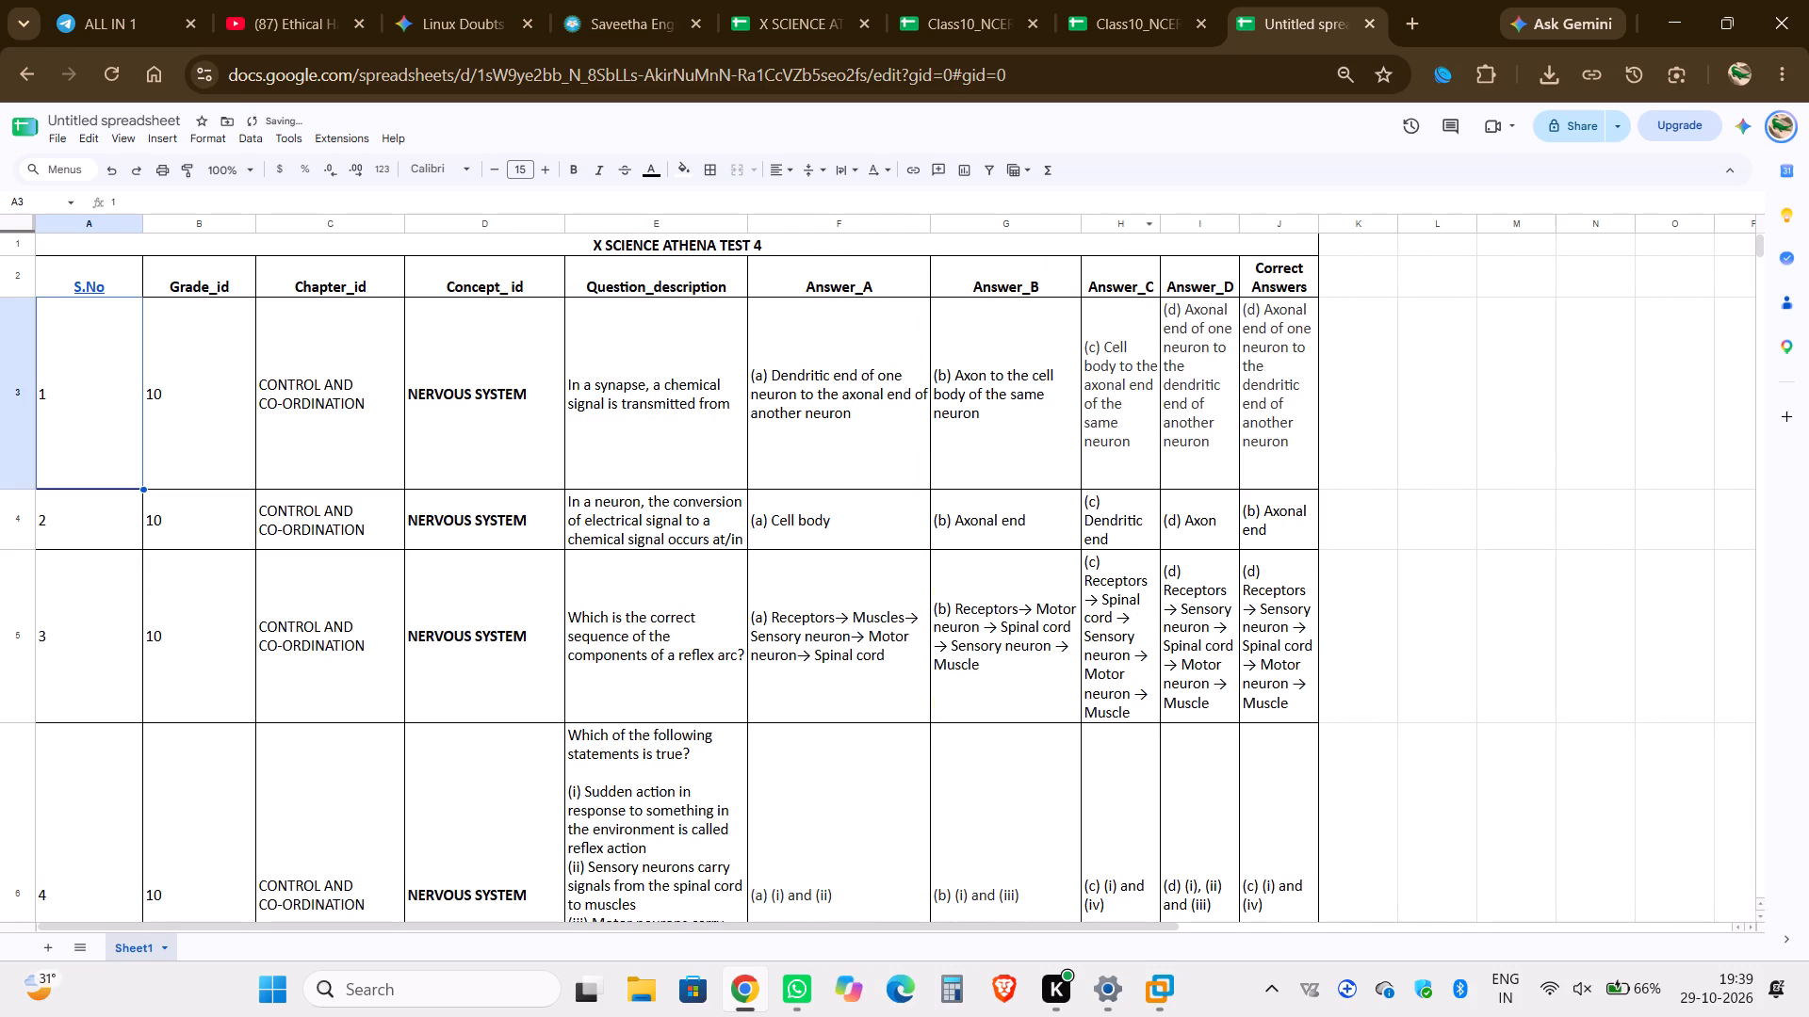
{"action": "left_click_drag", "start_coordinate": [1160, 222], "coordinate": [1230, 228]}
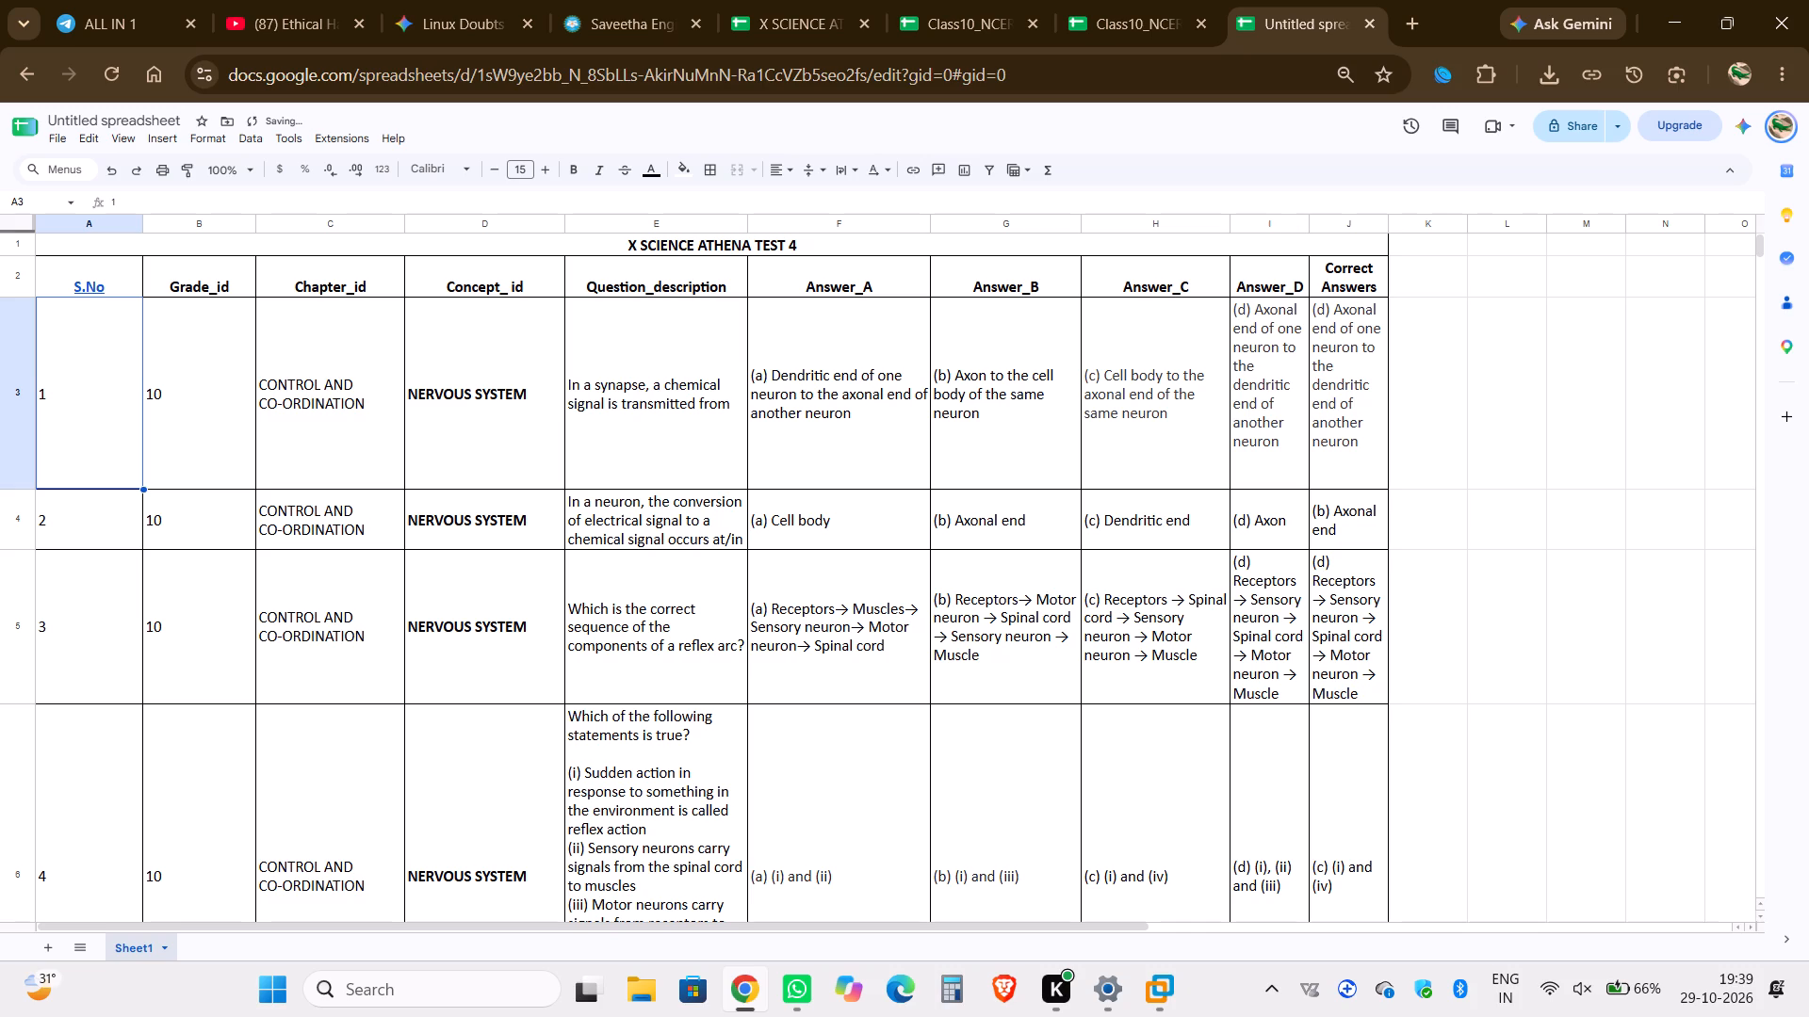
{"action": "left_click_drag", "start_coordinate": [1308, 226], "coordinate": [1372, 226]}
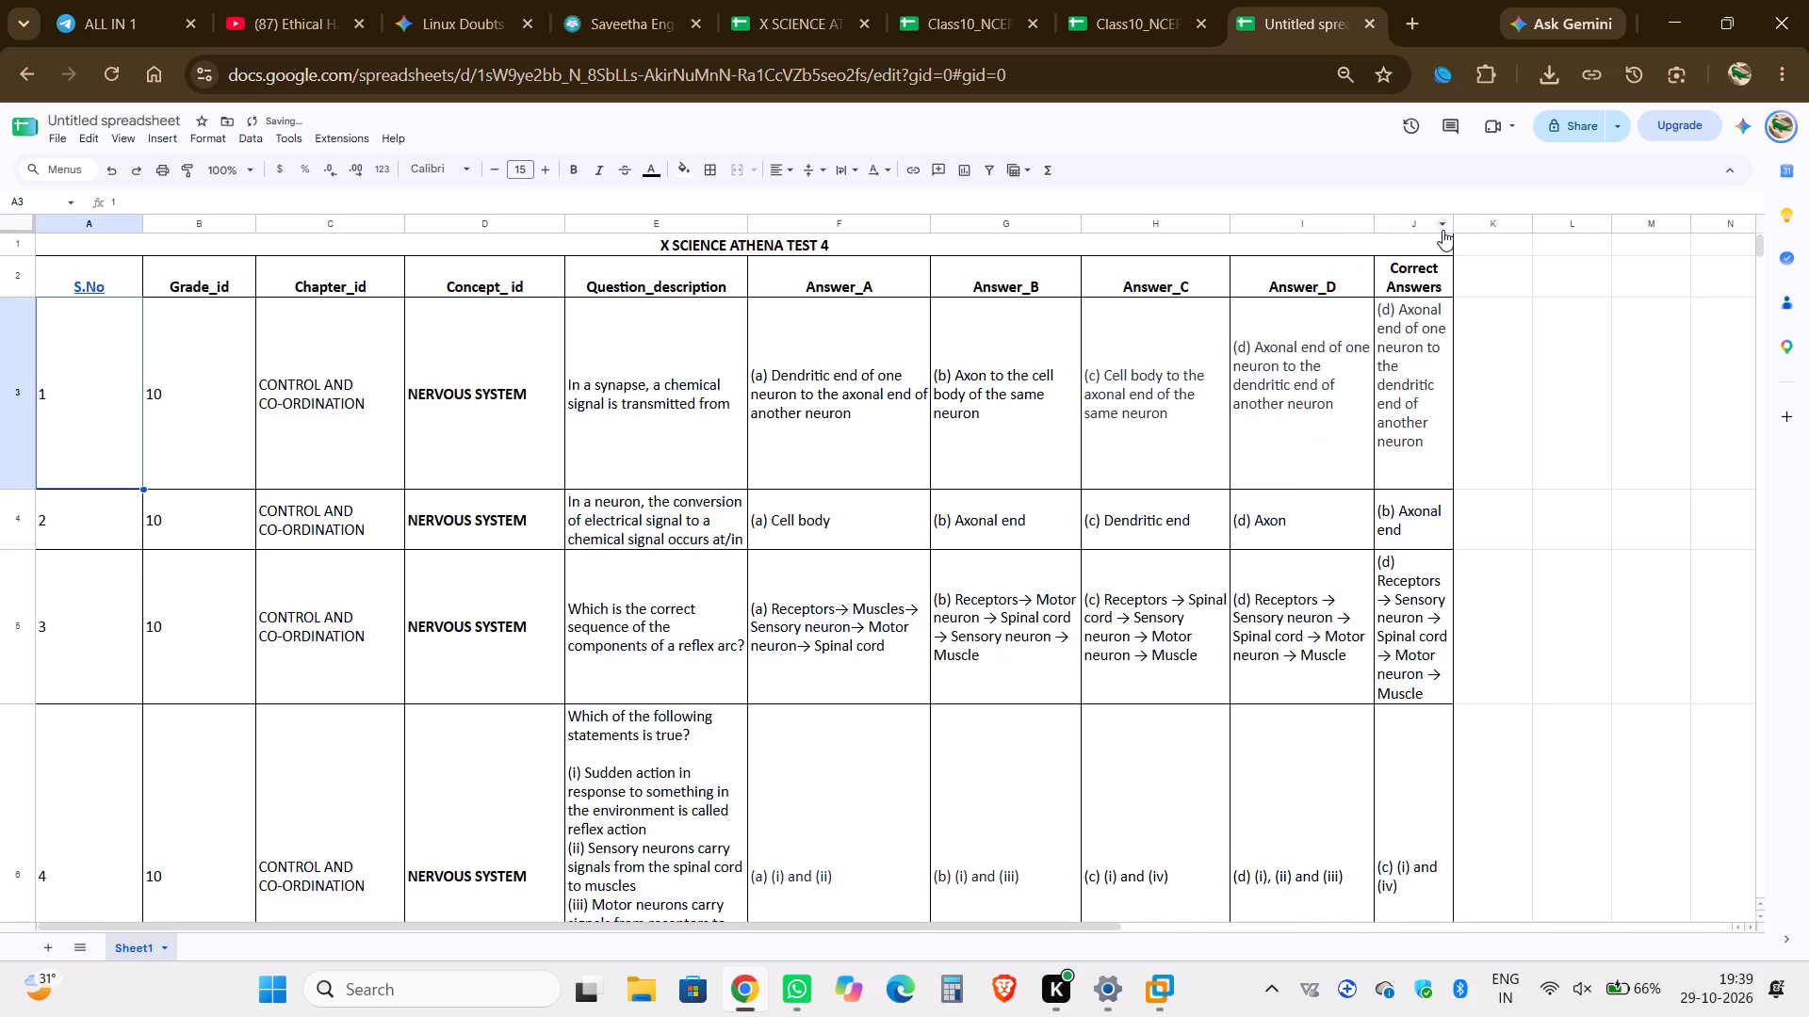
{"action": "left_click_drag", "start_coordinate": [1454, 224], "coordinate": [1548, 220]}
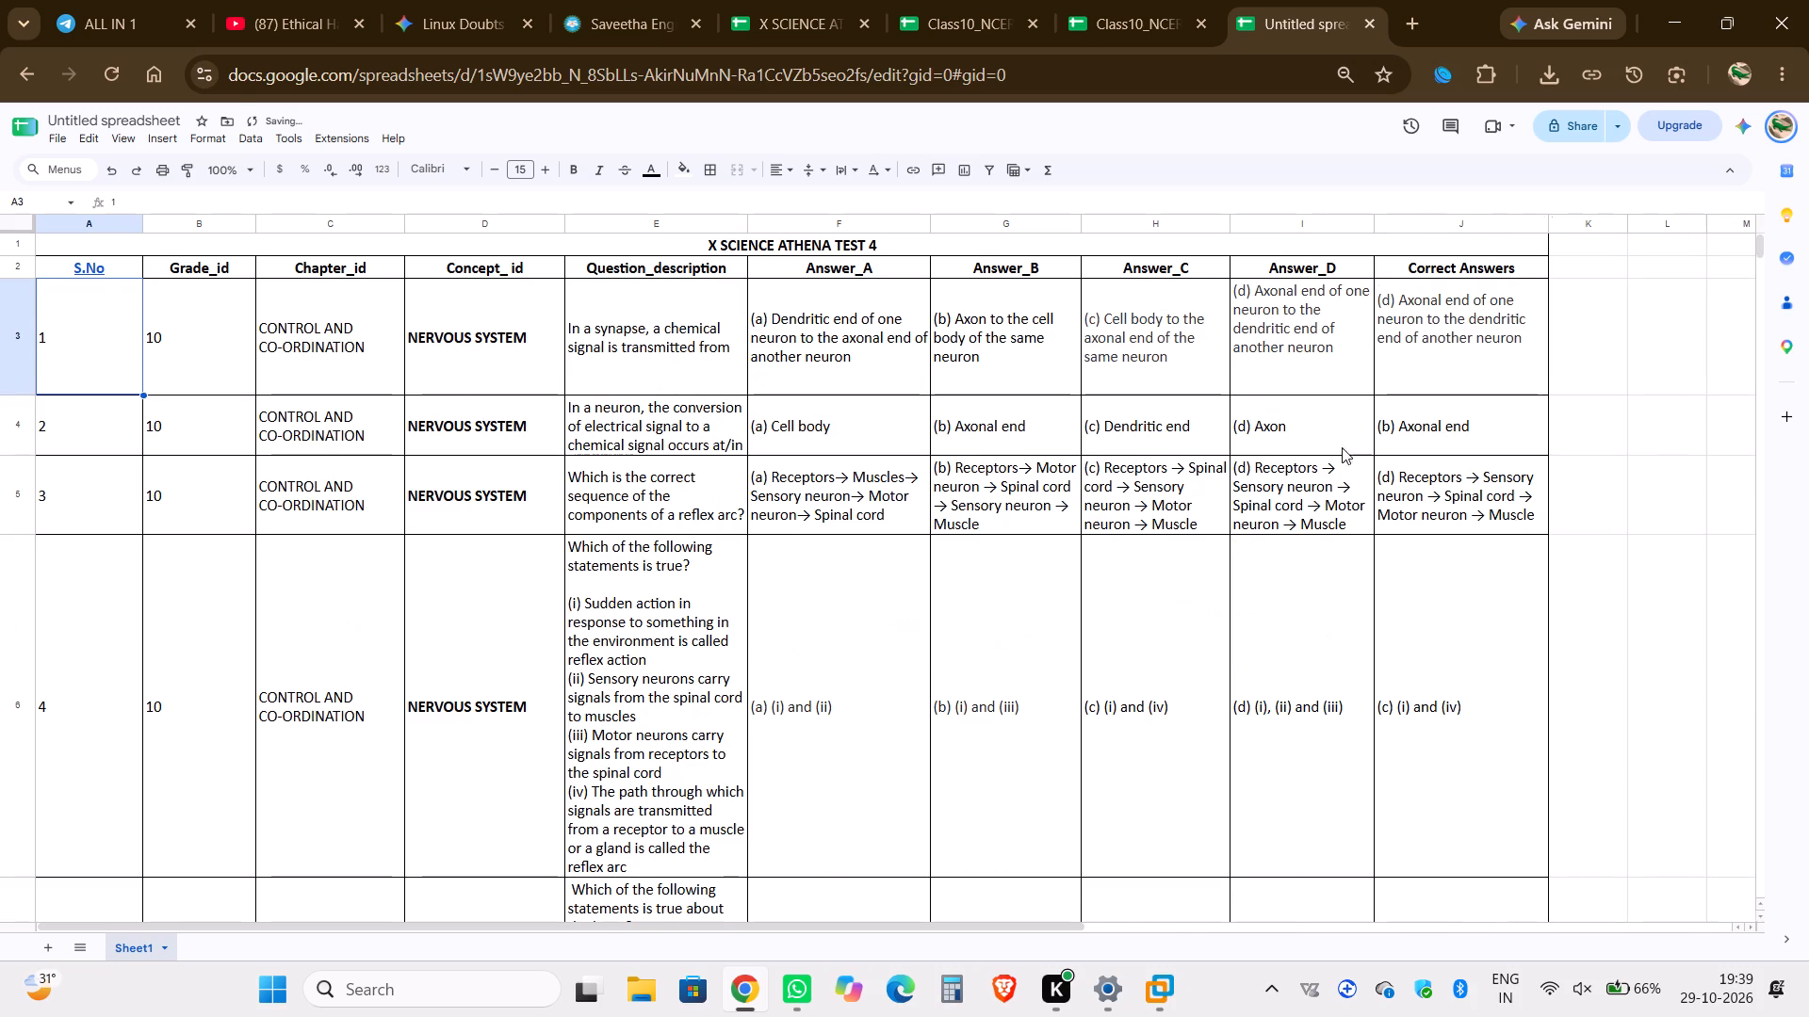
Widen the Question_description column further to shorten the tall rows with multi-statement questions.
{"action": "scroll", "coordinate": [1300, 491], "scroll_direction": "right", "scroll_amount": 1}
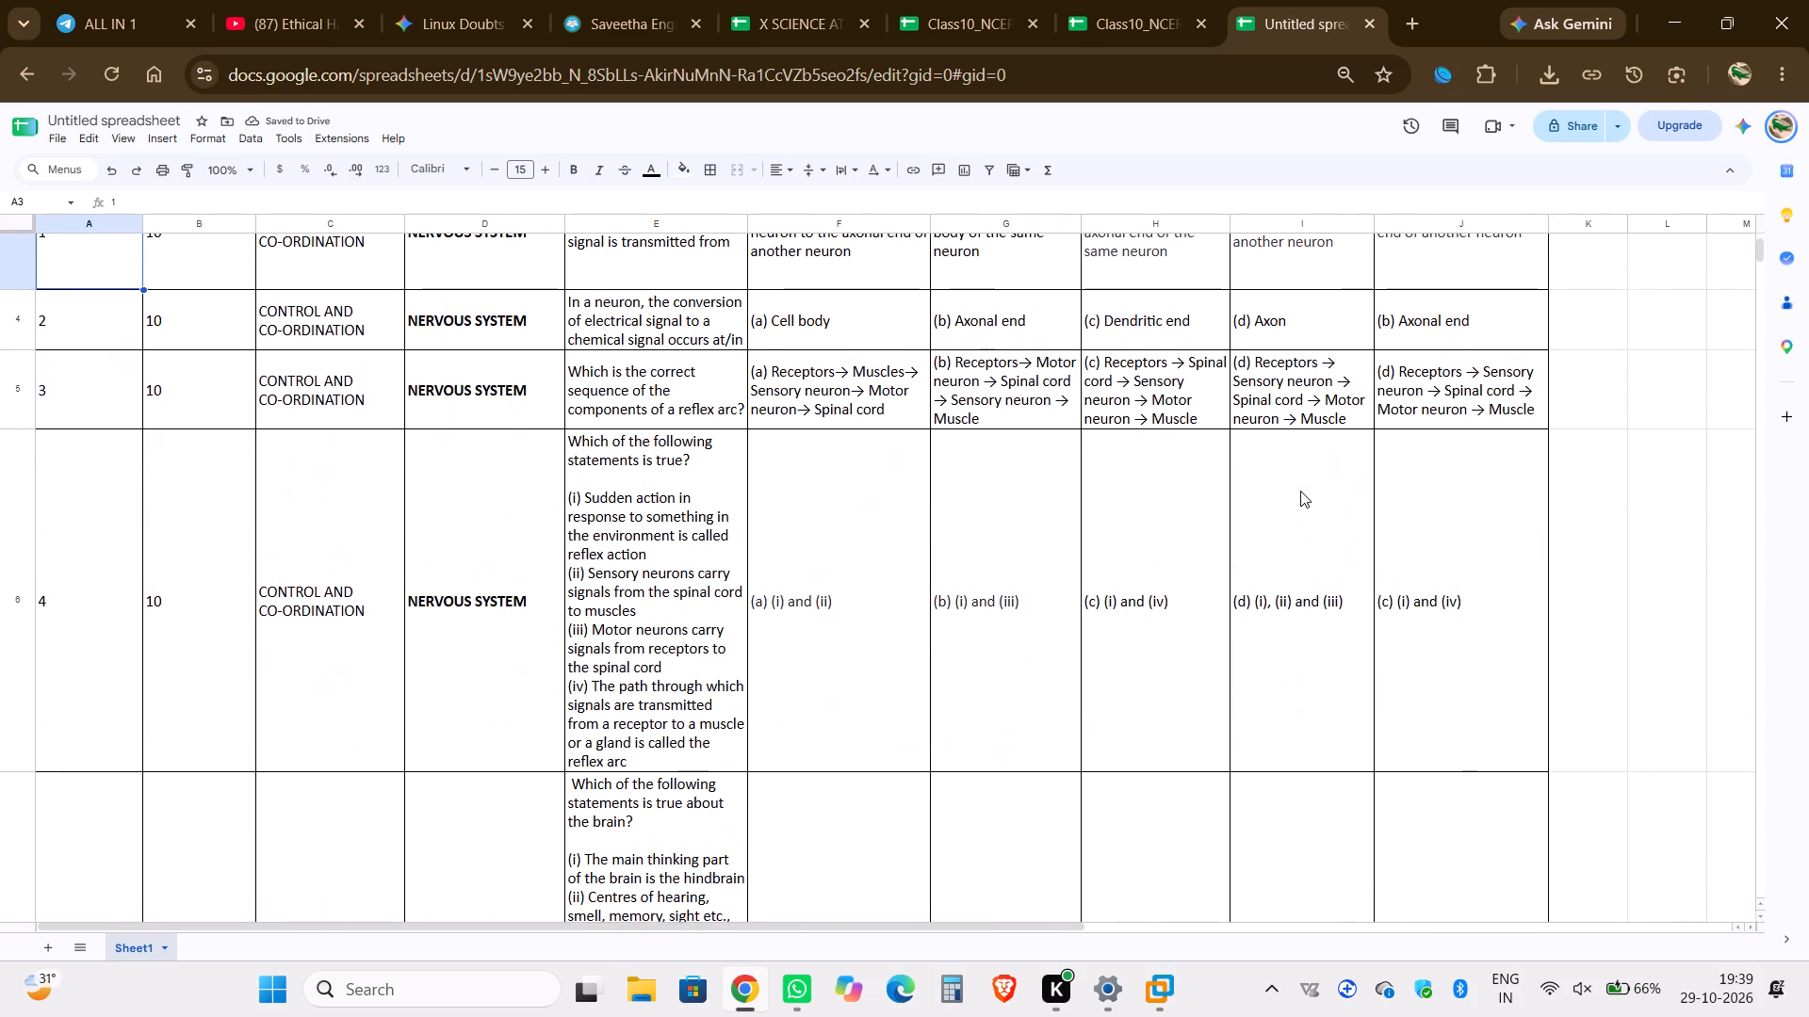
{"action": "scroll", "coordinate": [1300, 491], "scroll_direction": "right", "scroll_amount": 1}
{"action": "scroll", "coordinate": [1300, 491], "scroll_direction": "down", "scroll_amount": 4}
{"action": "scroll", "coordinate": [1300, 491], "scroll_direction": "up", "scroll_amount": 2}
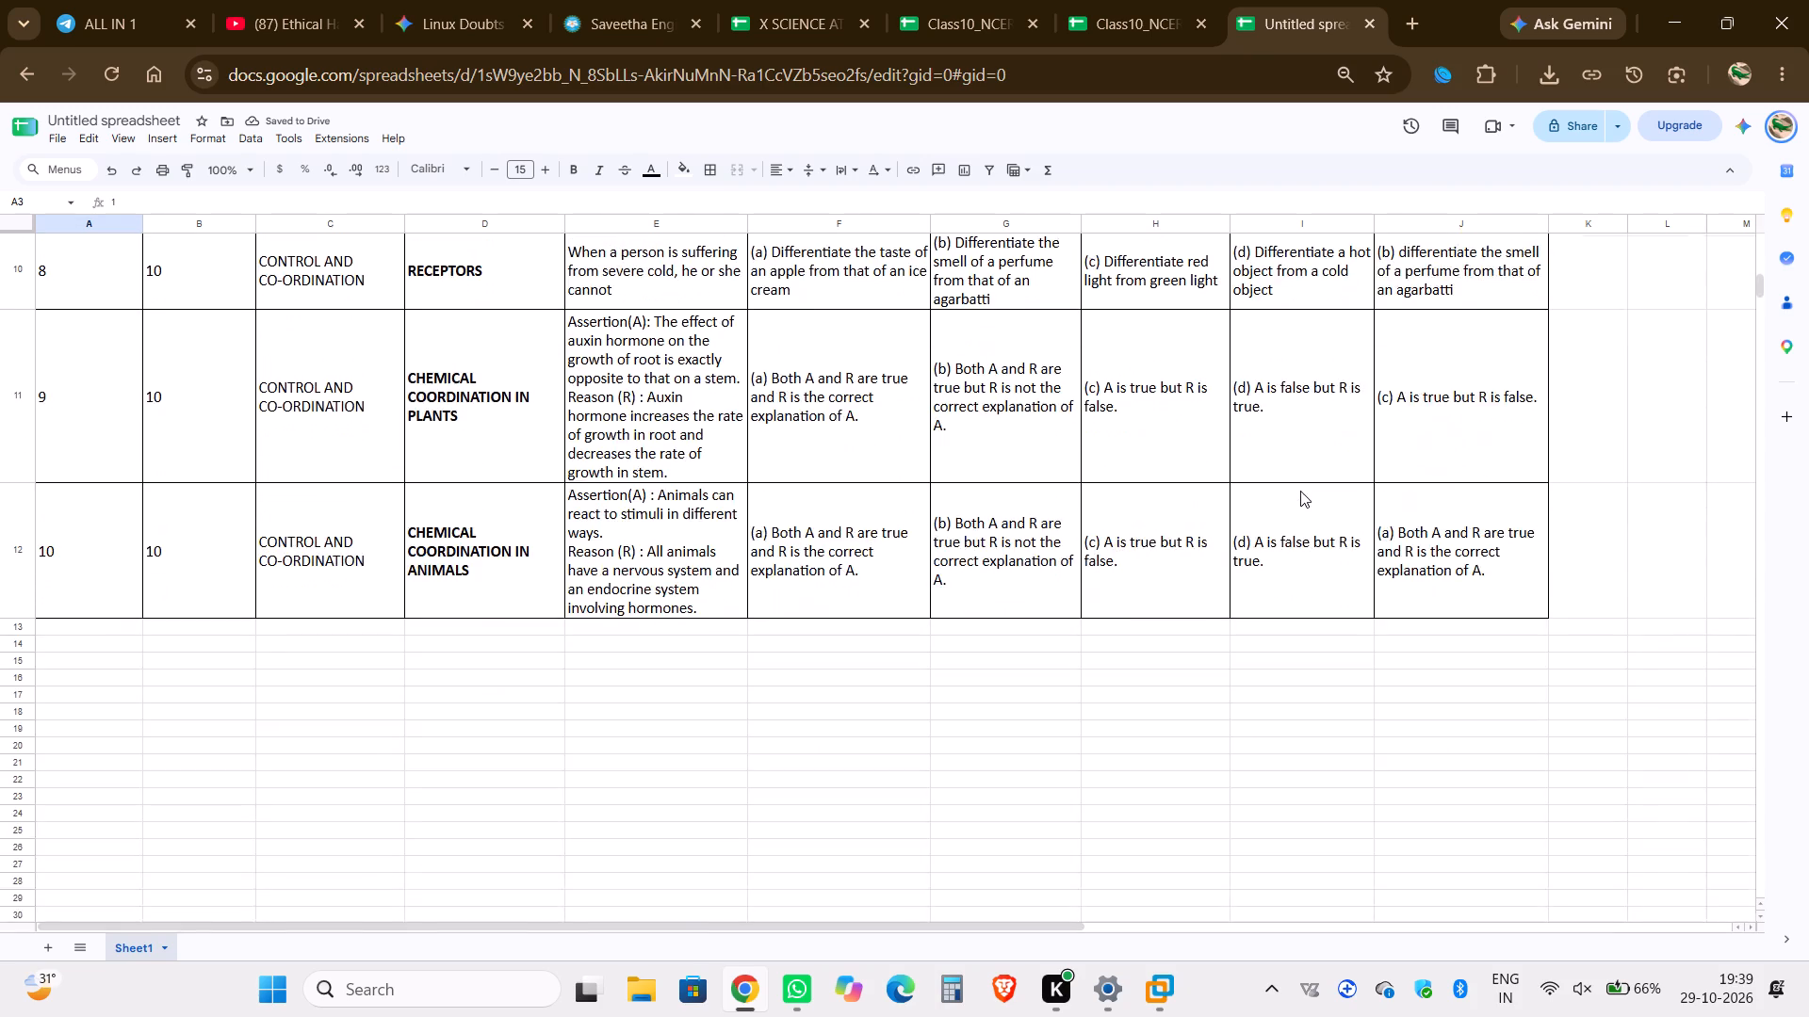
{"action": "scroll", "coordinate": [1300, 491], "scroll_direction": "up", "scroll_amount": 4}
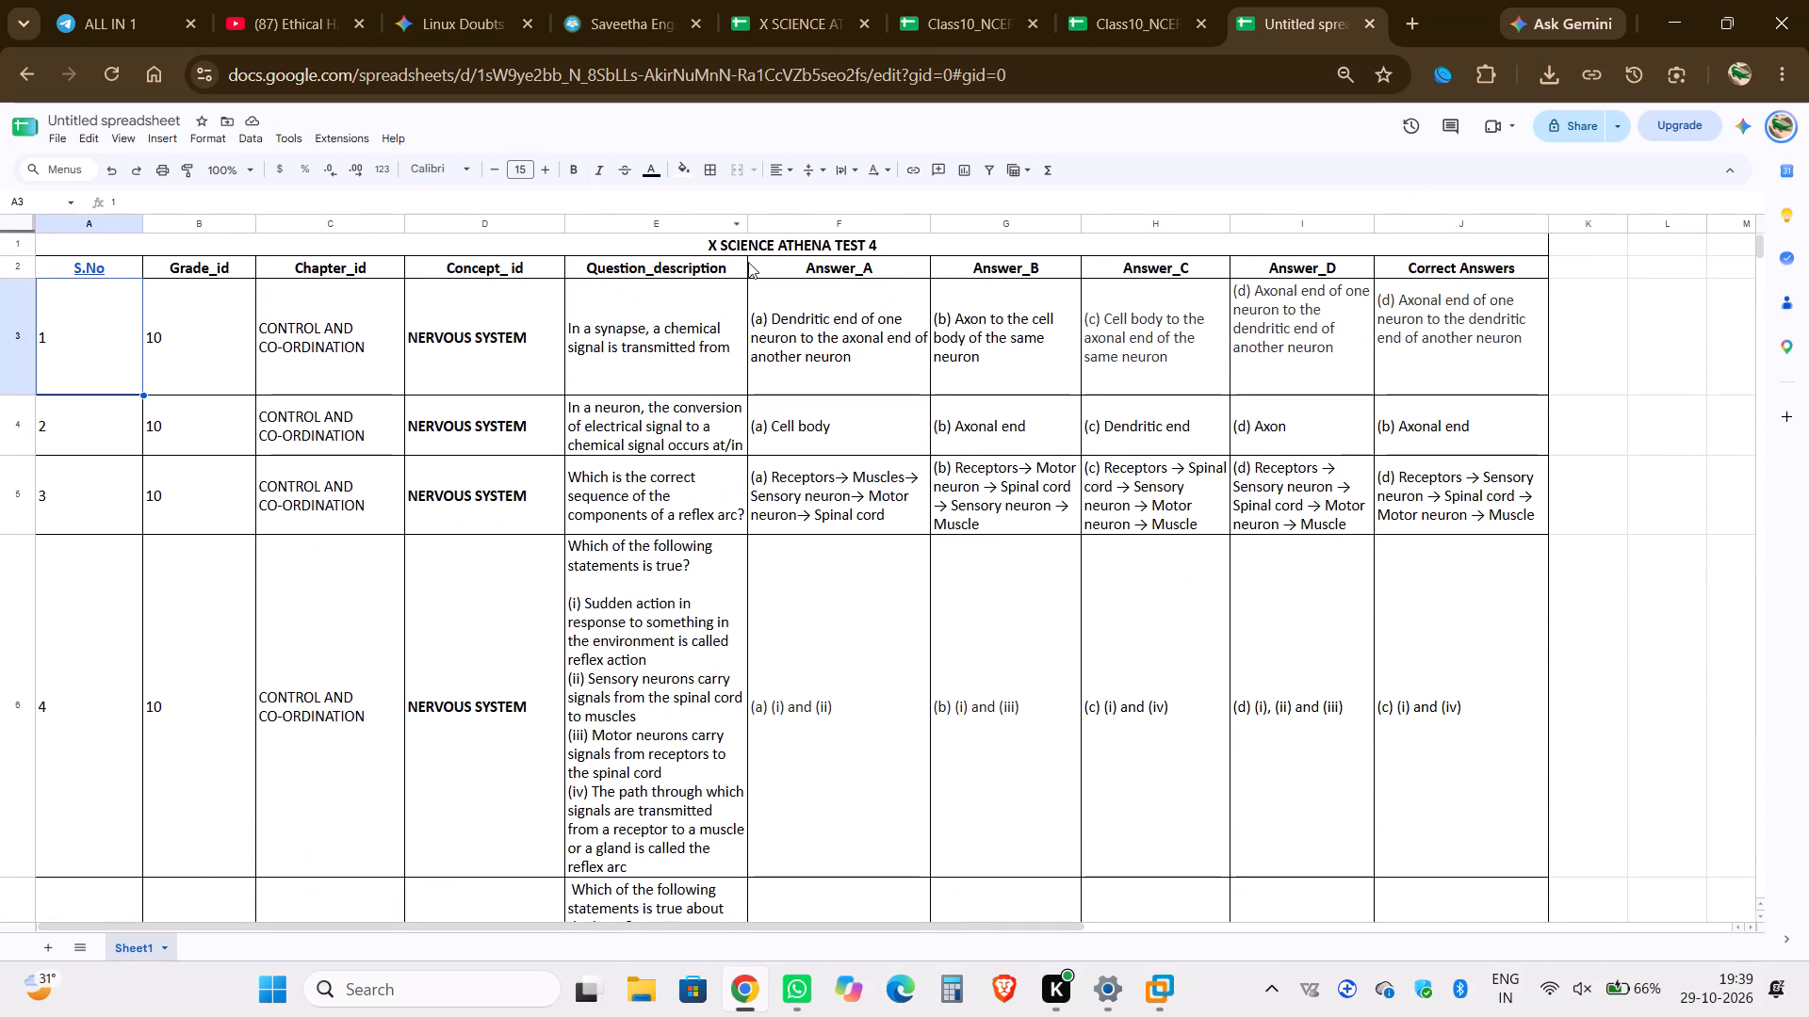
{"action": "left_click_drag", "start_coordinate": [748, 221], "coordinate": [883, 233]}
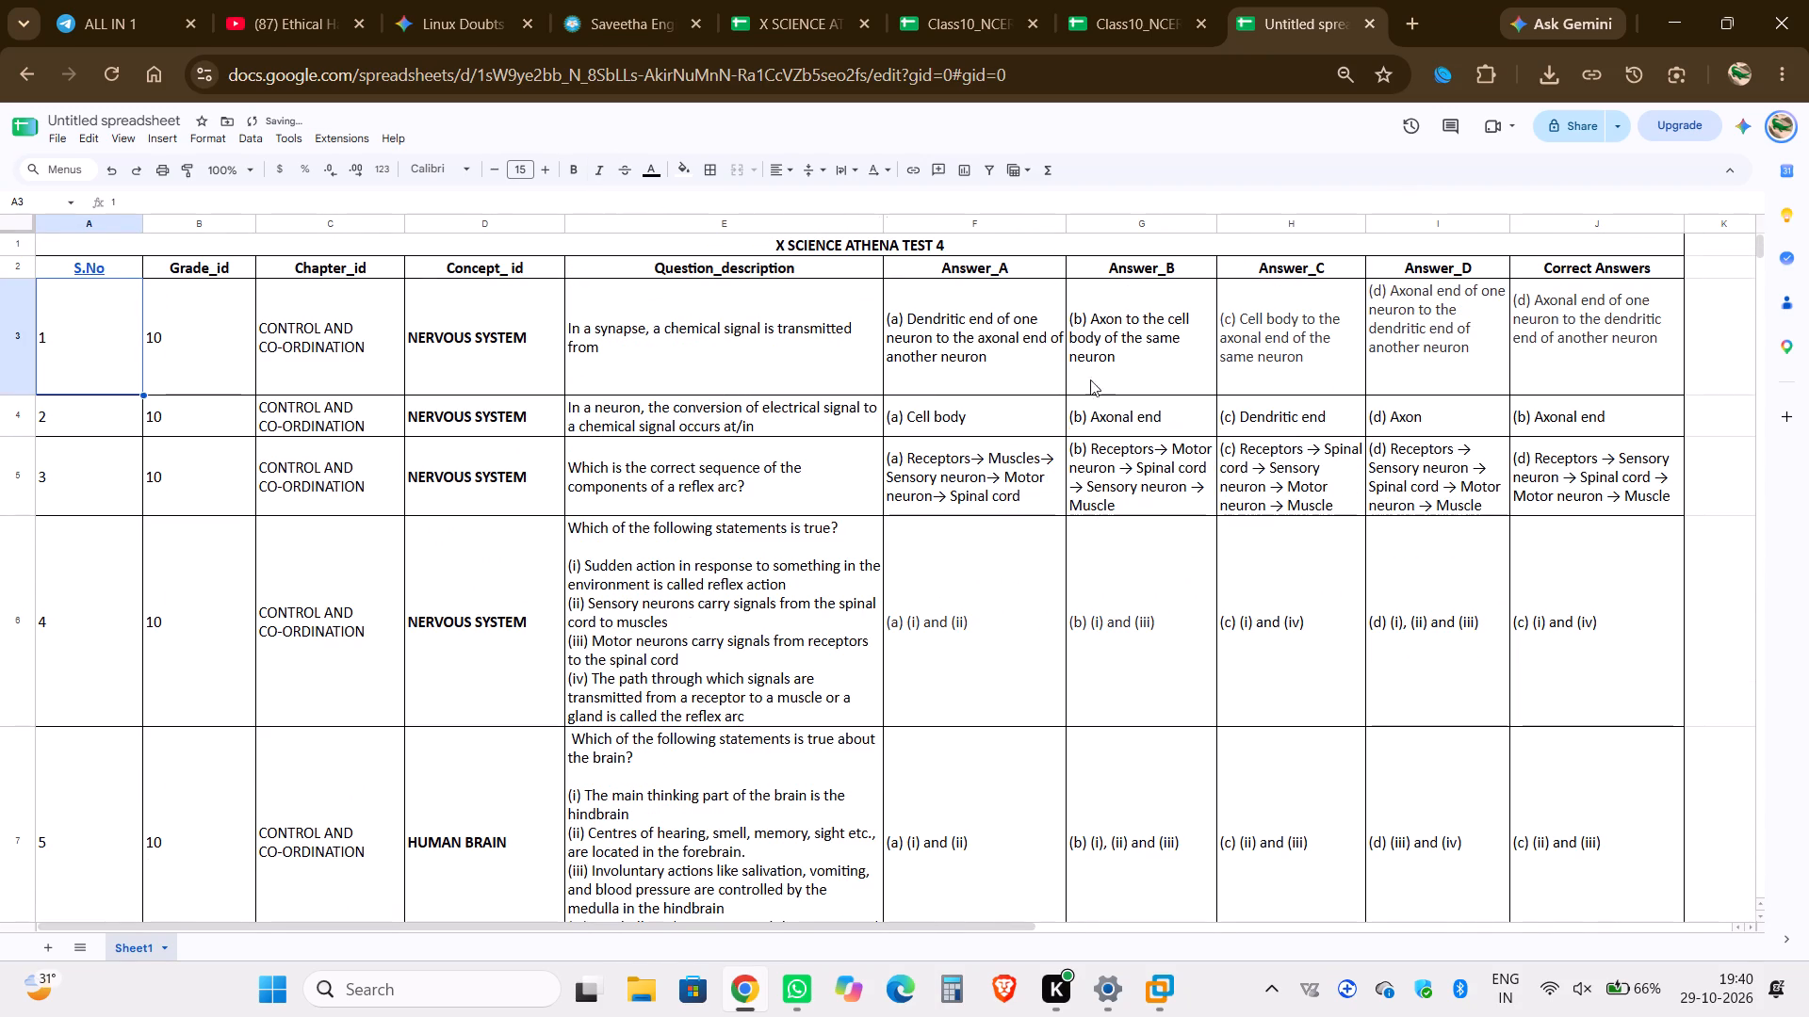
Narrow the S.No and Grade_id columns to fit their short numbers.
{"action": "scroll", "coordinate": [938, 602], "scroll_direction": "down", "scroll_amount": 2}
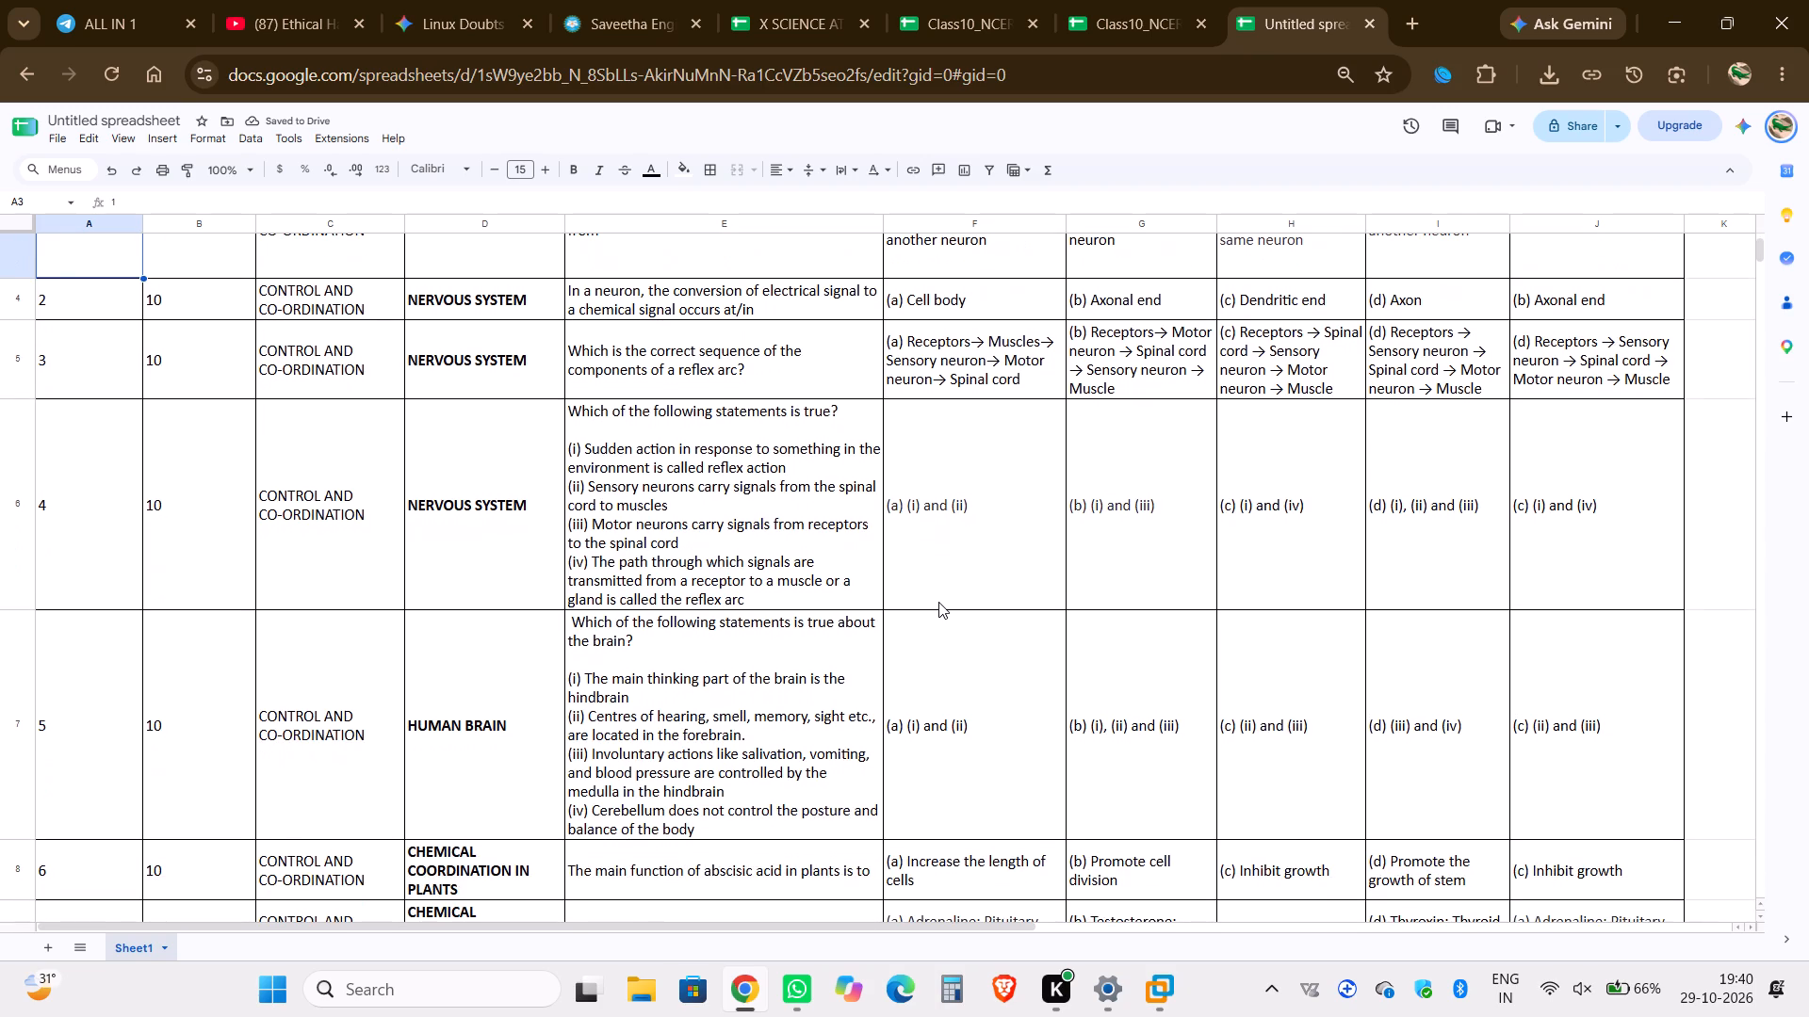
{"action": "scroll", "coordinate": [938, 602], "scroll_direction": "down", "scroll_amount": 5}
{"action": "scroll", "coordinate": [938, 602], "scroll_direction": "up", "scroll_amount": 3}
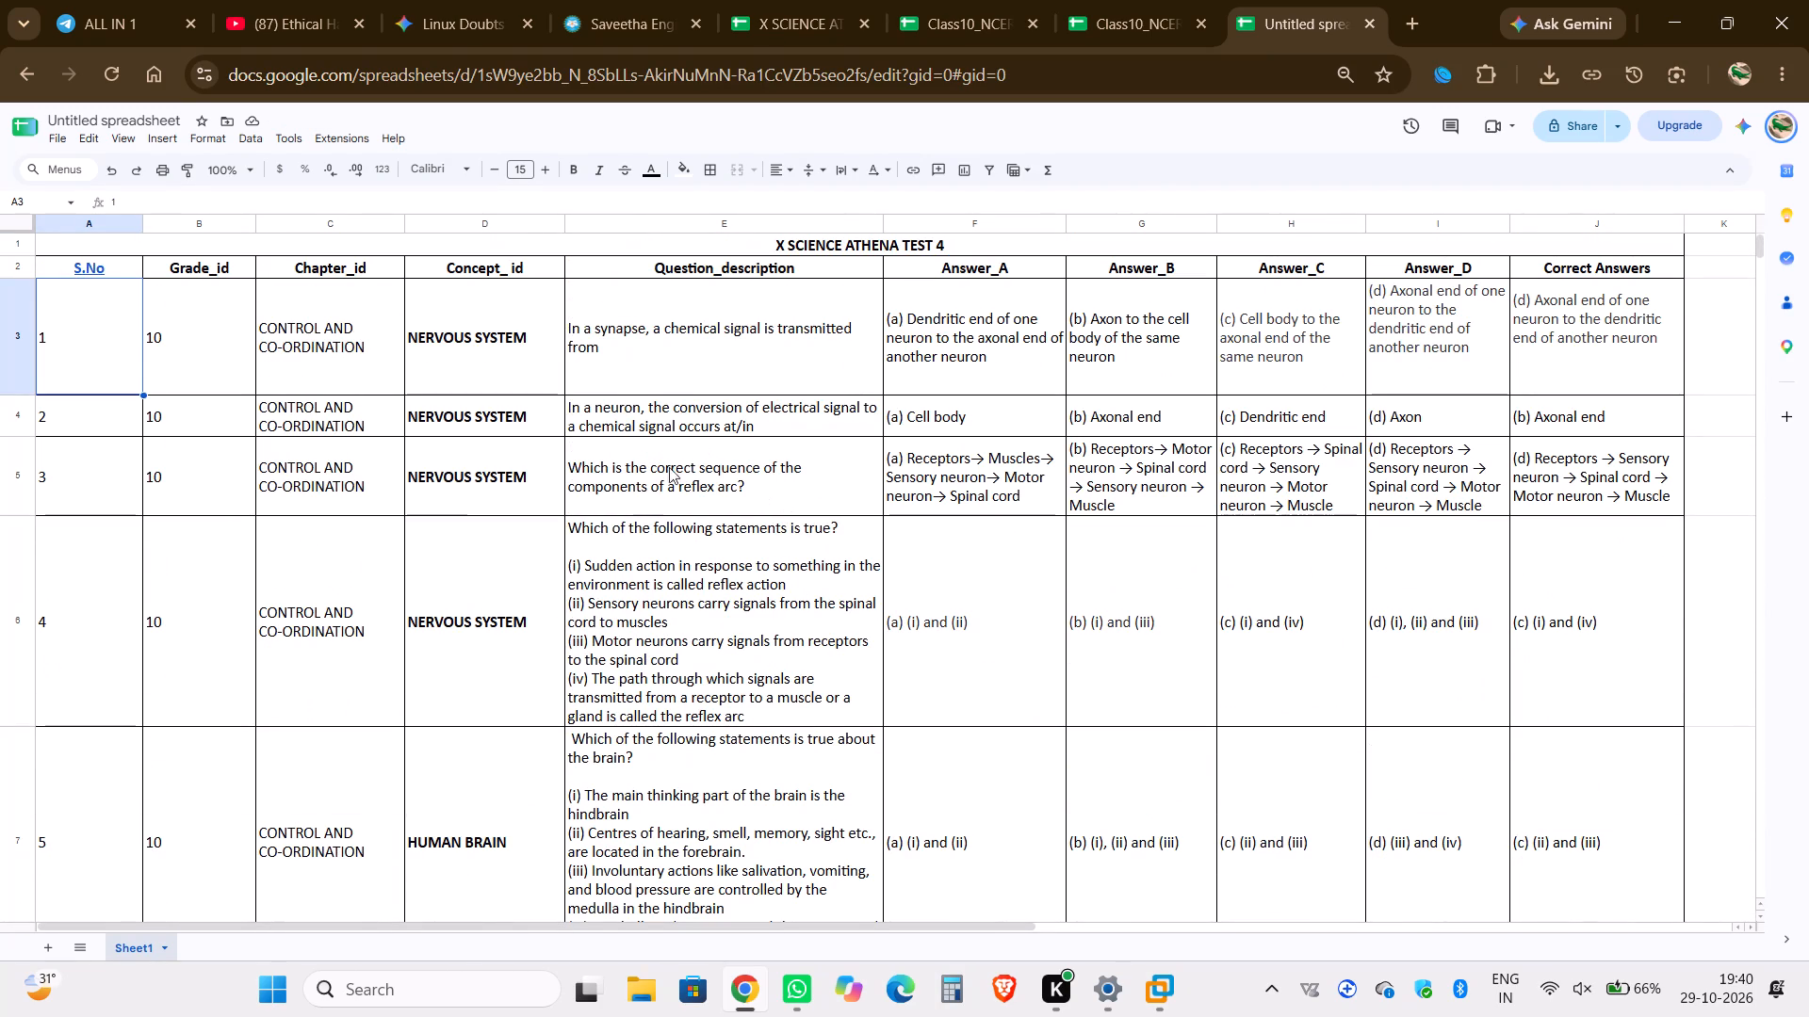
{"action": "left_click", "coordinate": [567, 558]}
{"action": "scroll", "coordinate": [479, 714], "scroll_direction": "up", "scroll_amount": 1}
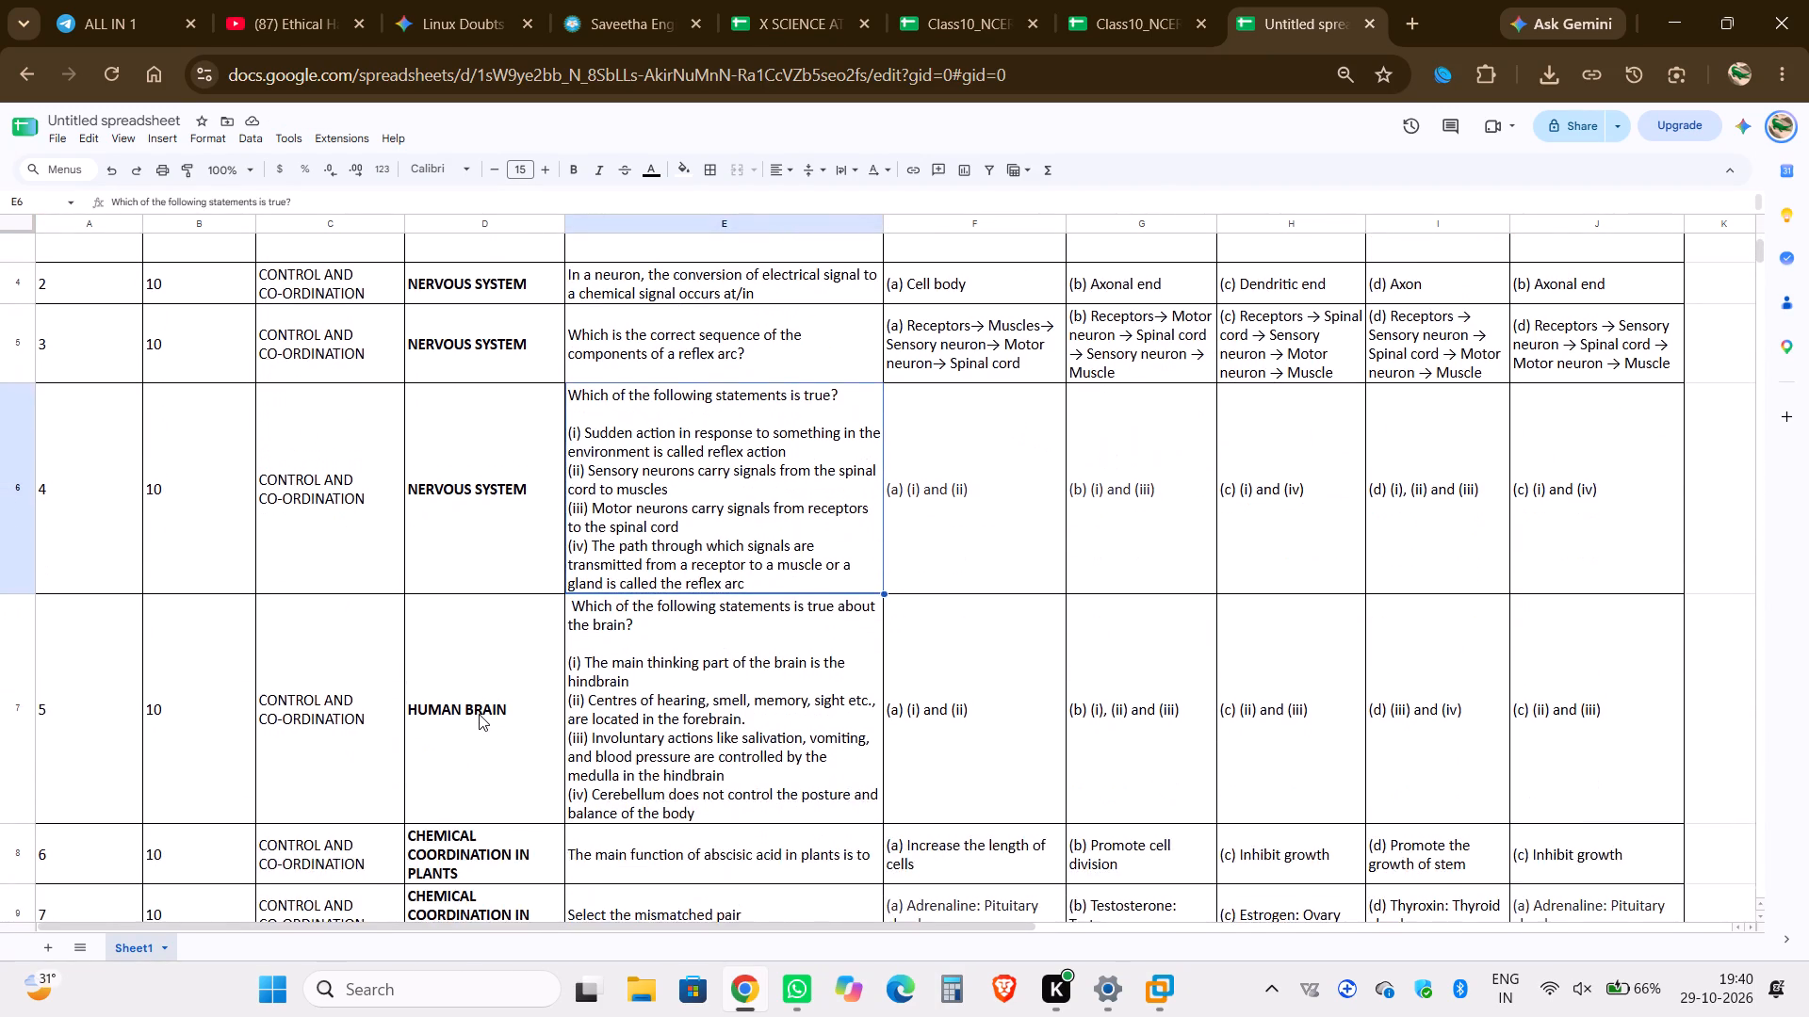
{"action": "scroll", "coordinate": [479, 714], "scroll_direction": "up", "scroll_amount": 1}
{"action": "left_click_drag", "start_coordinate": [146, 224], "coordinate": [104, 225]}
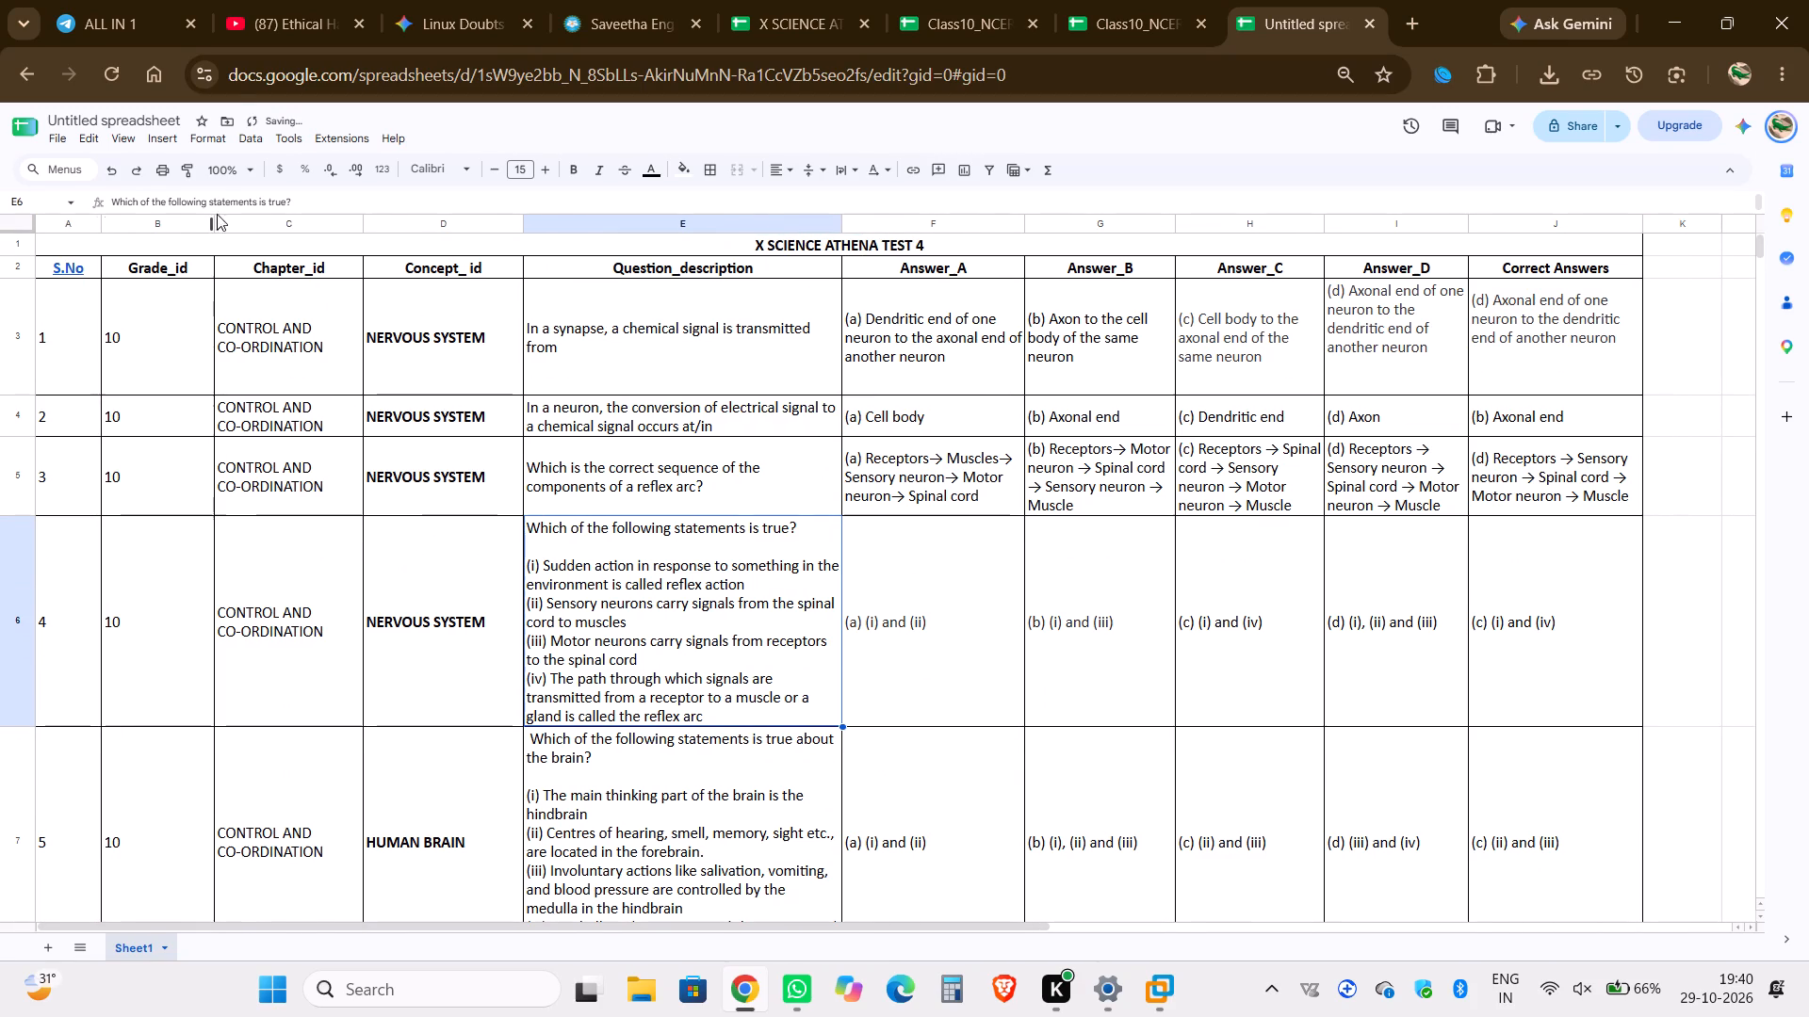
{"action": "left_click_drag", "start_coordinate": [215, 223], "coordinate": [171, 227]}
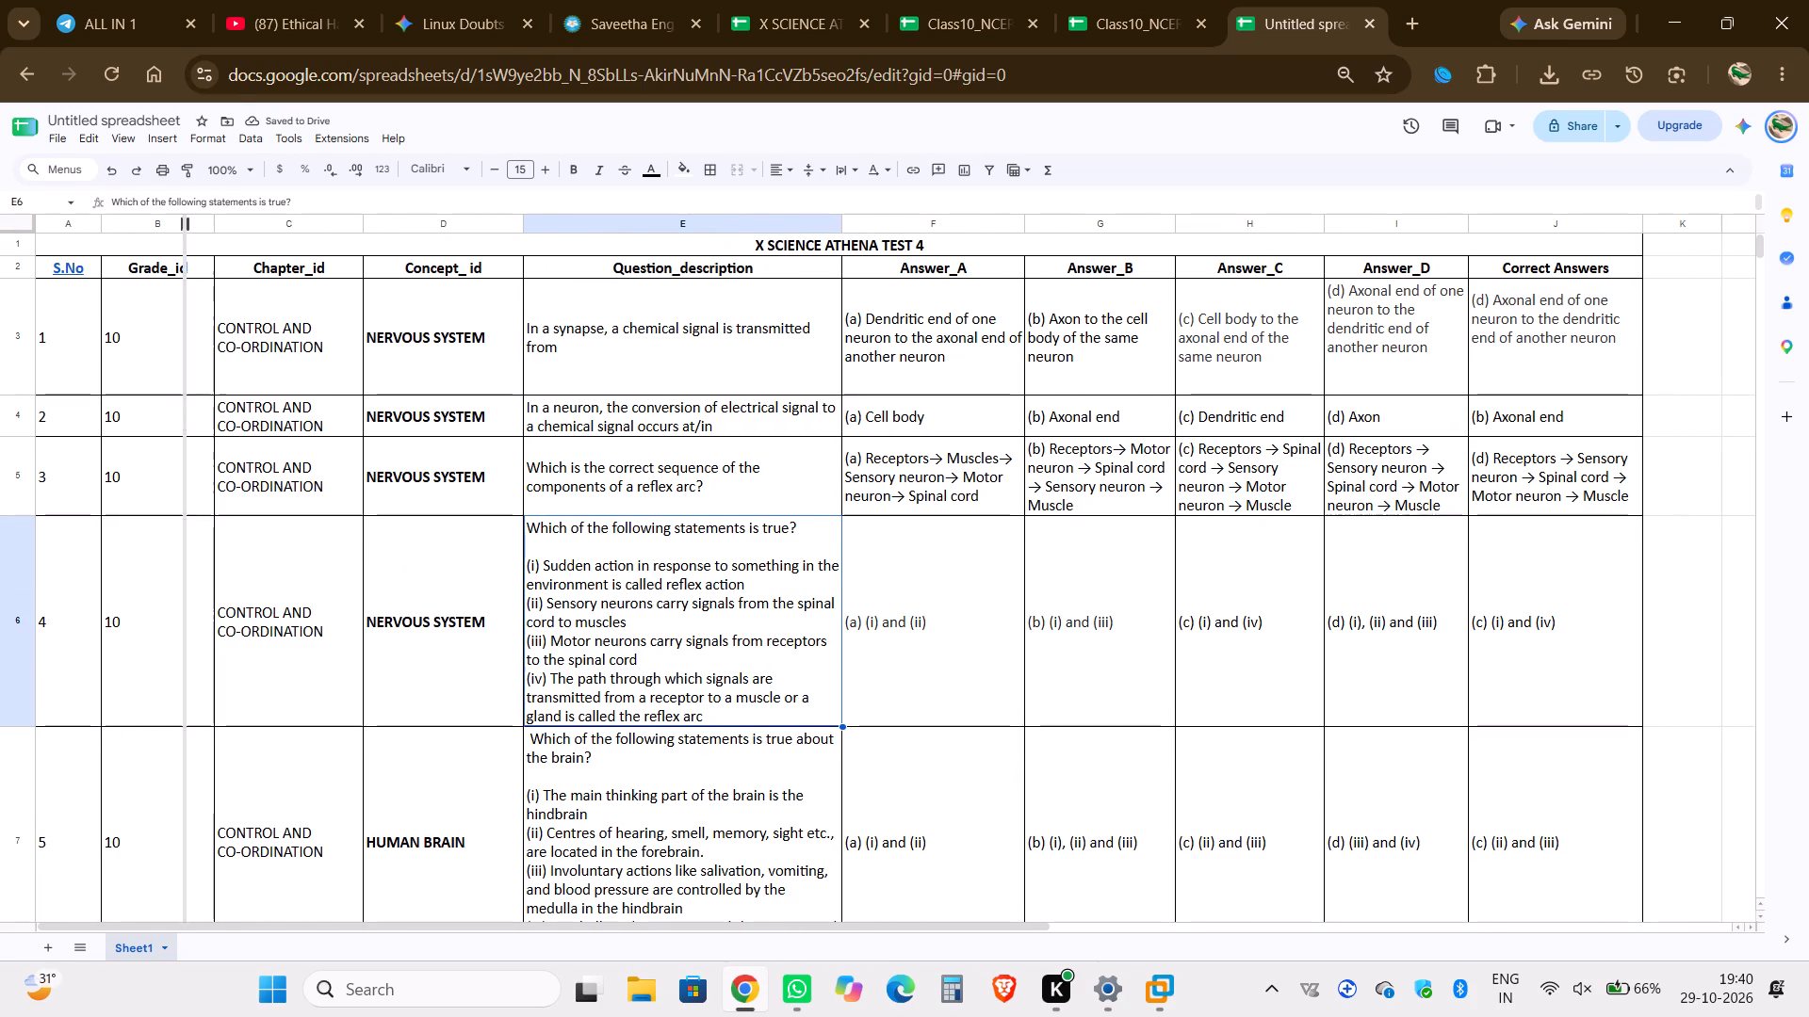
{"action": "left_click_drag", "start_coordinate": [171, 227], "coordinate": [163, 228]}
Compare the layout of the compiled sheet with the X SCIENCE ATHENA TEST and both Class10_NCERT_Biology_50_HOTS_MCQs spreadsheets.
{"action": "scroll", "coordinate": [240, 354], "scroll_direction": "down", "scroll_amount": 3}
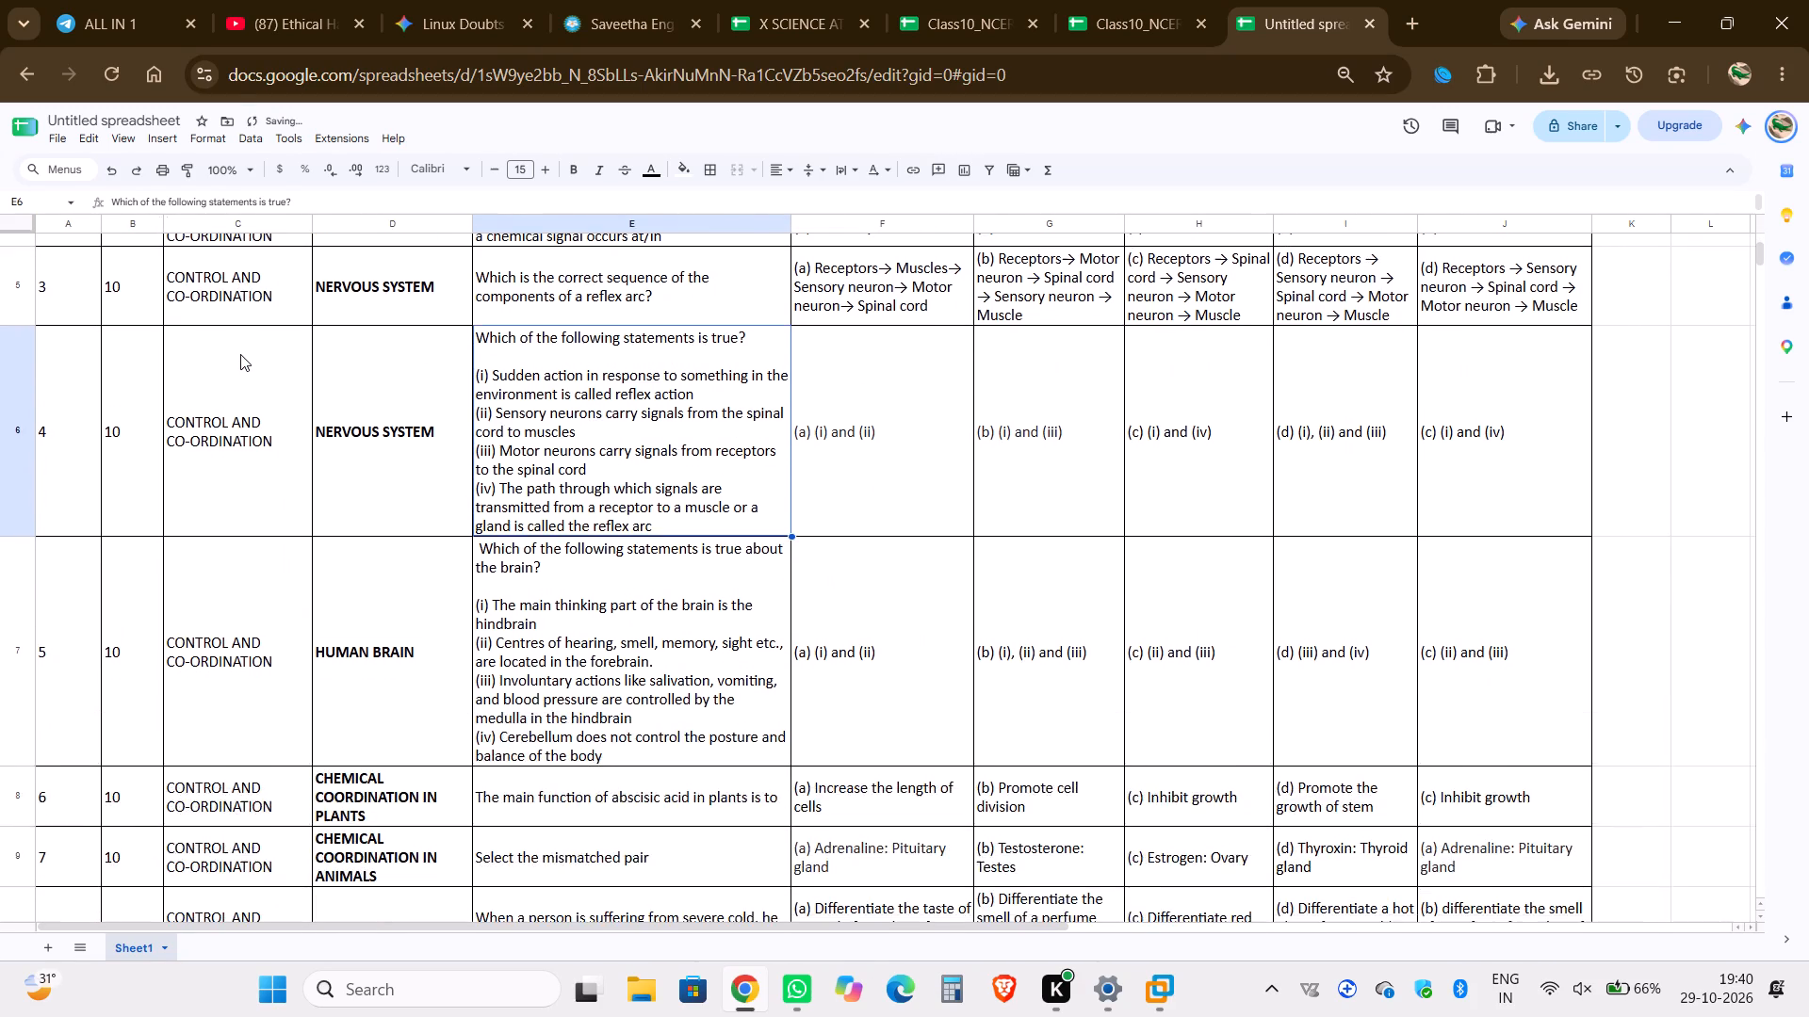
{"action": "scroll", "coordinate": [240, 354], "scroll_direction": "down", "scroll_amount": 4}
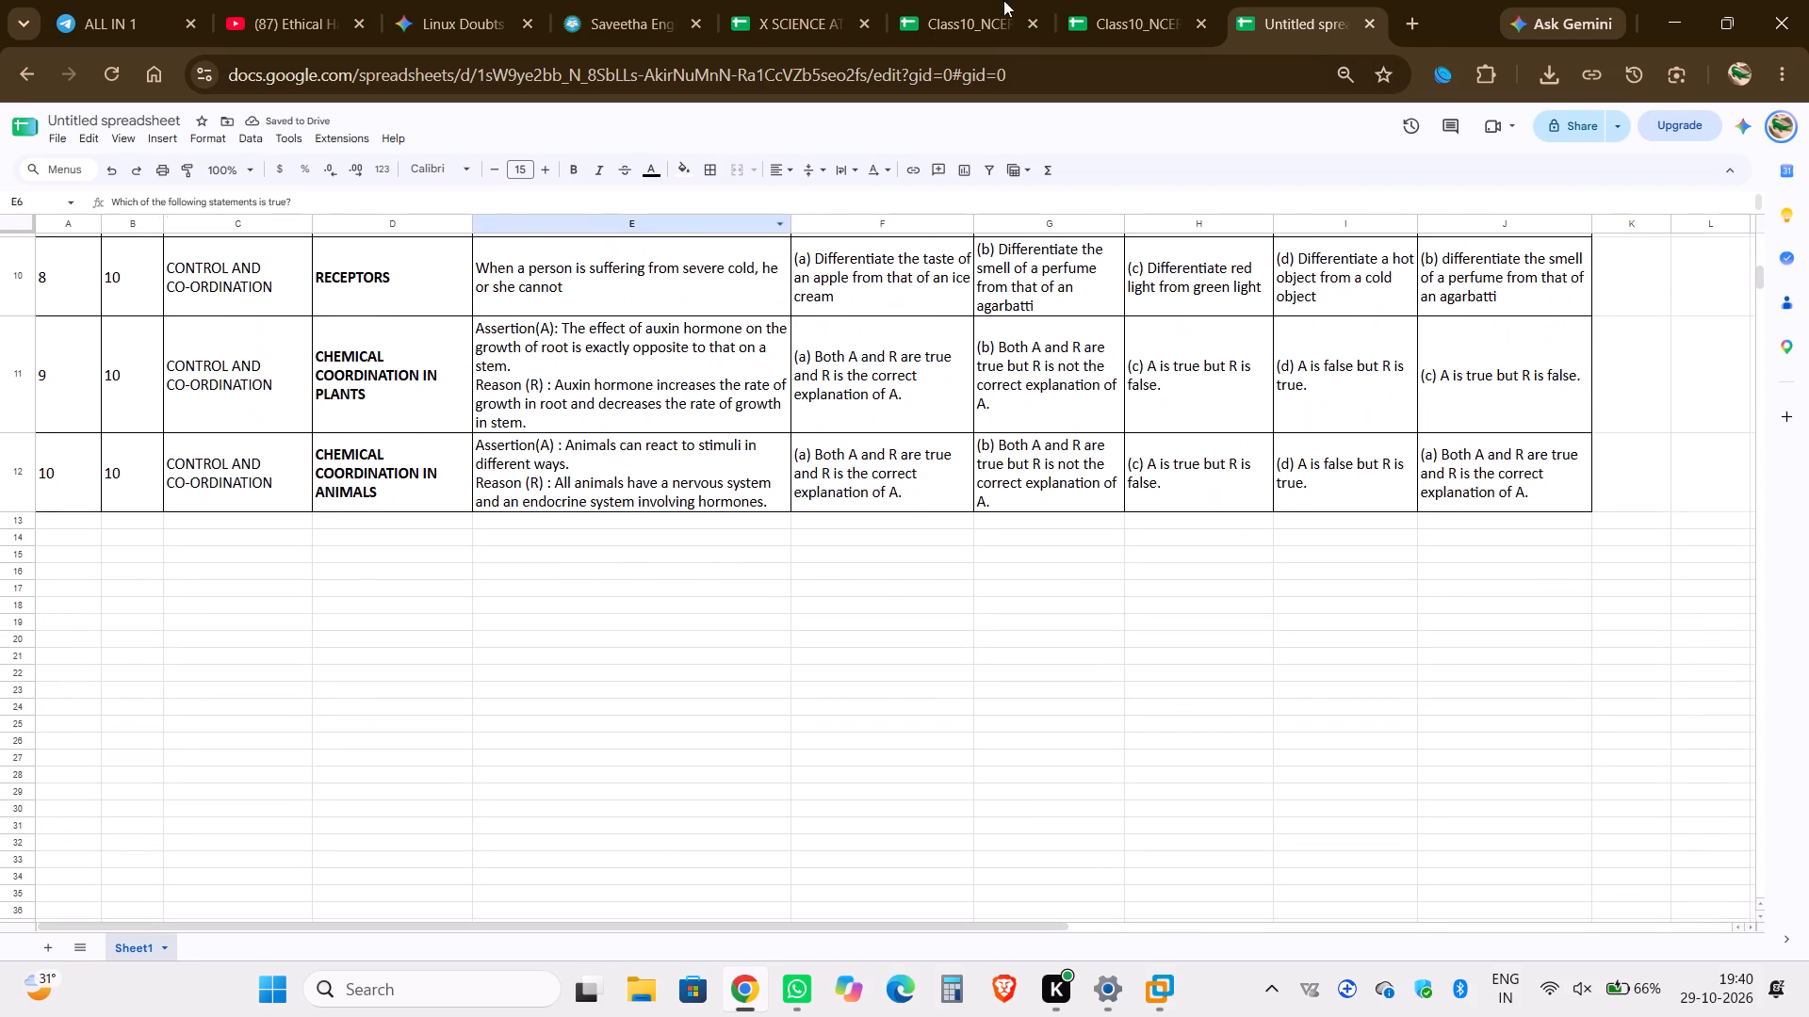
{"action": "left_click", "coordinate": [794, 0]}
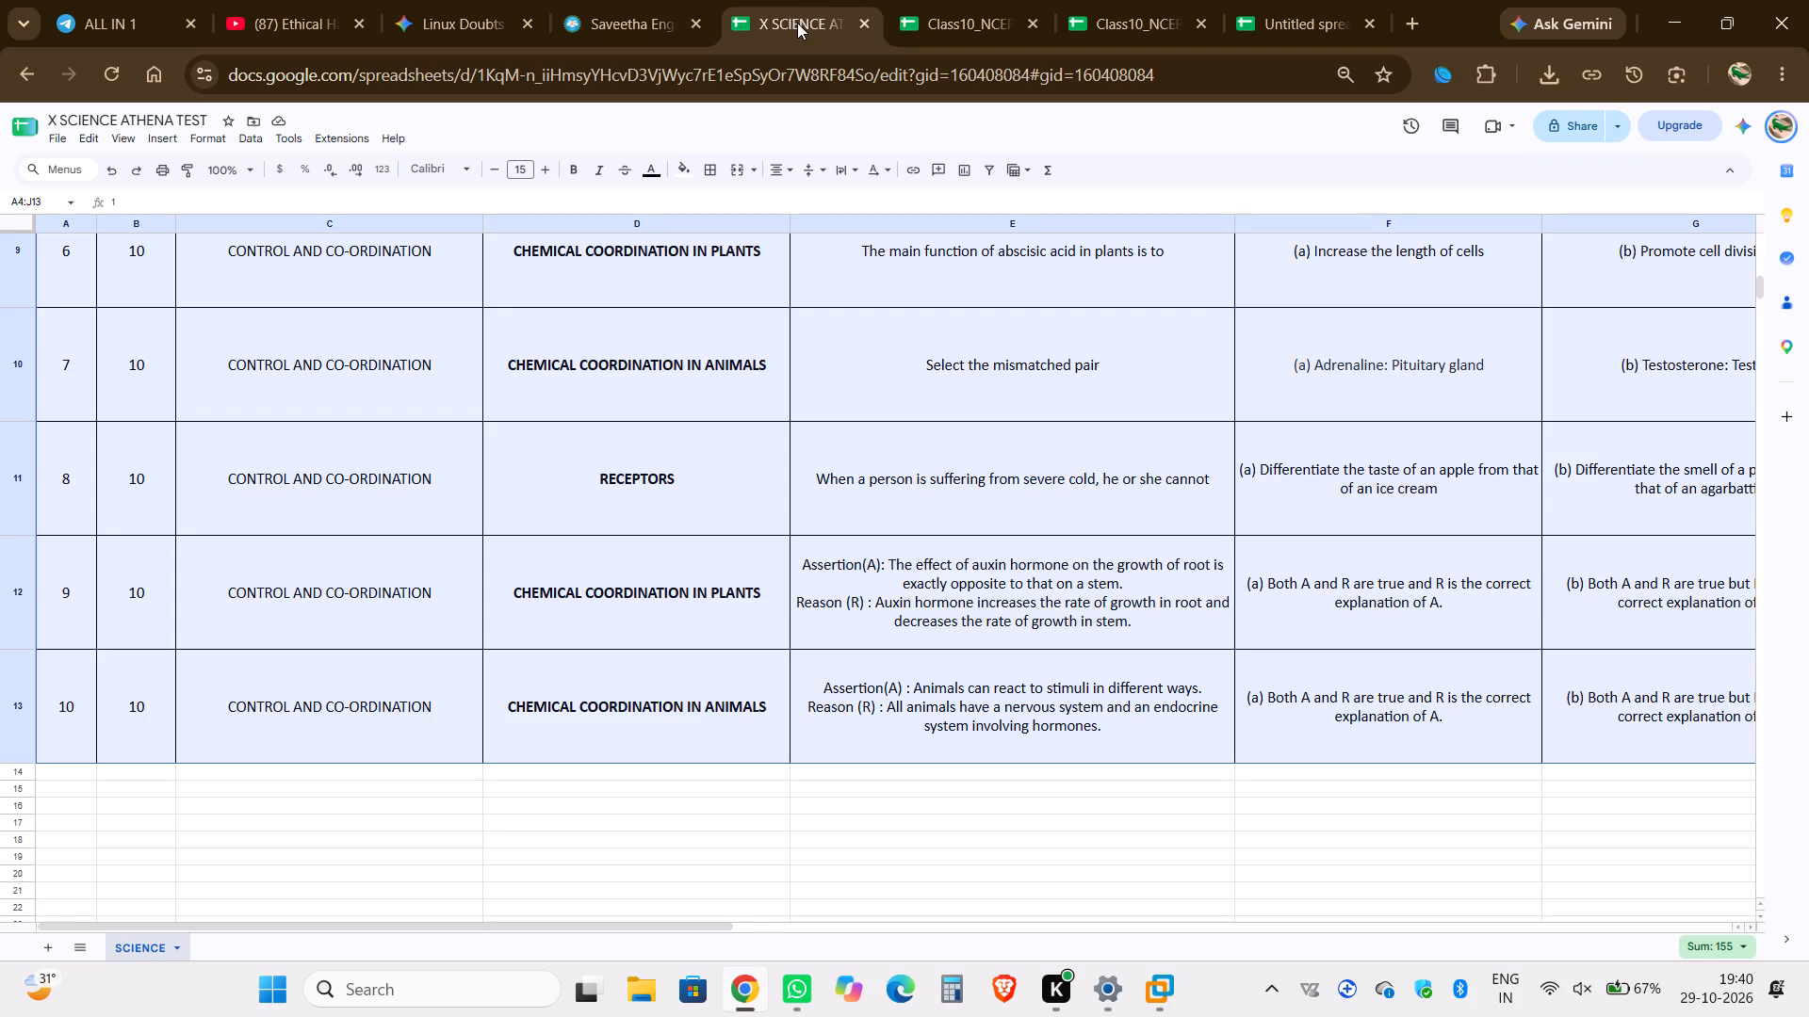
{"action": "left_click", "coordinate": [947, 4]}
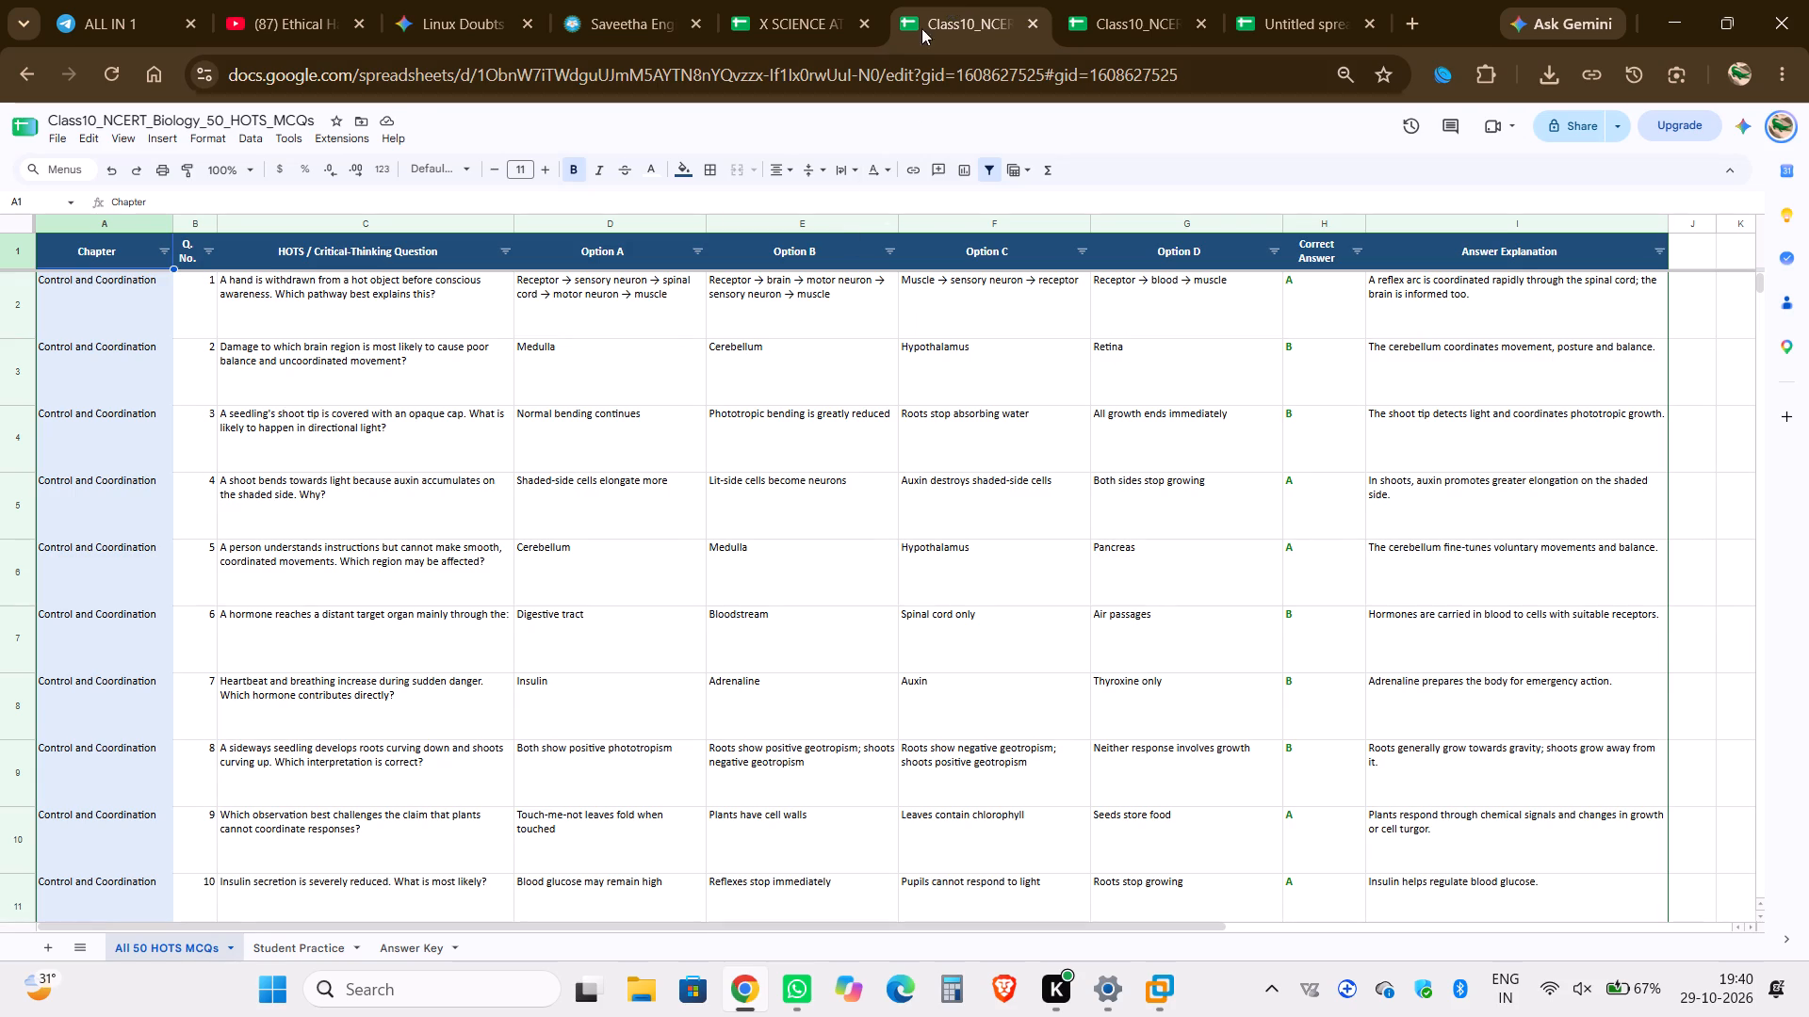
{"action": "left_click", "coordinate": [1120, 0]}
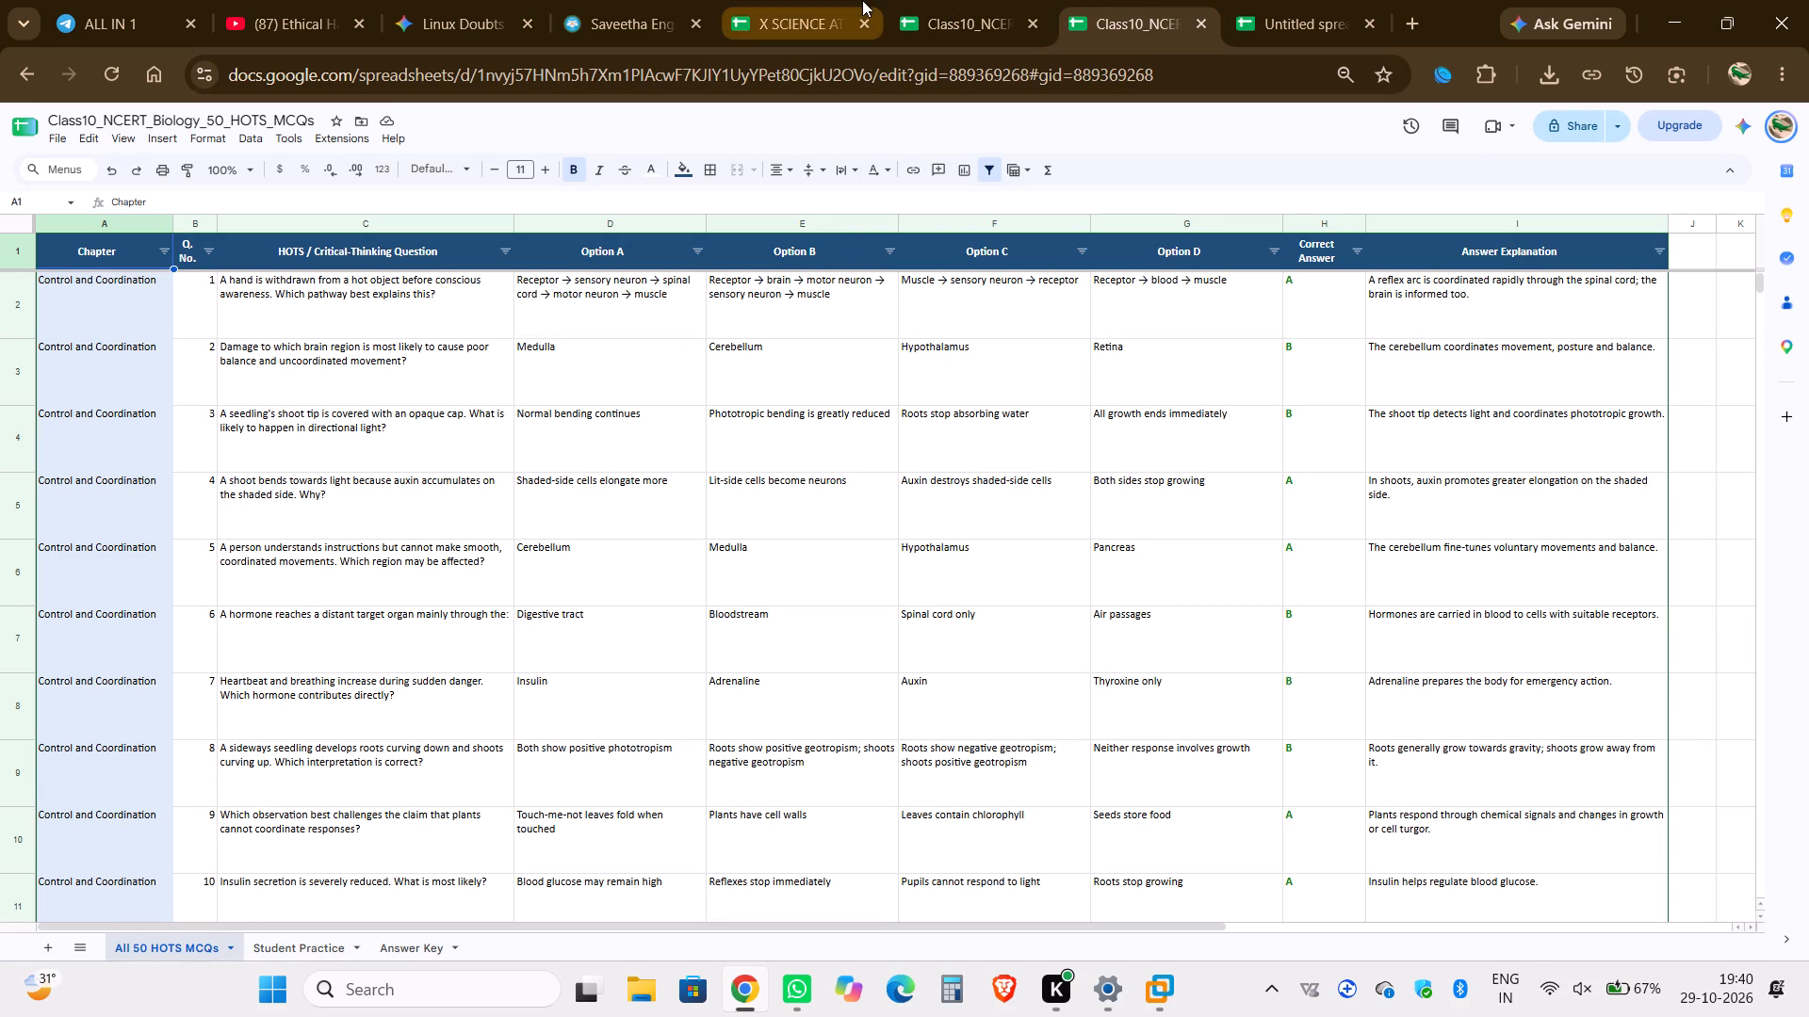
{"action": "left_click", "coordinate": [961, 11]}
{"action": "left_click", "coordinate": [748, 0]}
{"action": "left_click", "coordinate": [969, 0]}
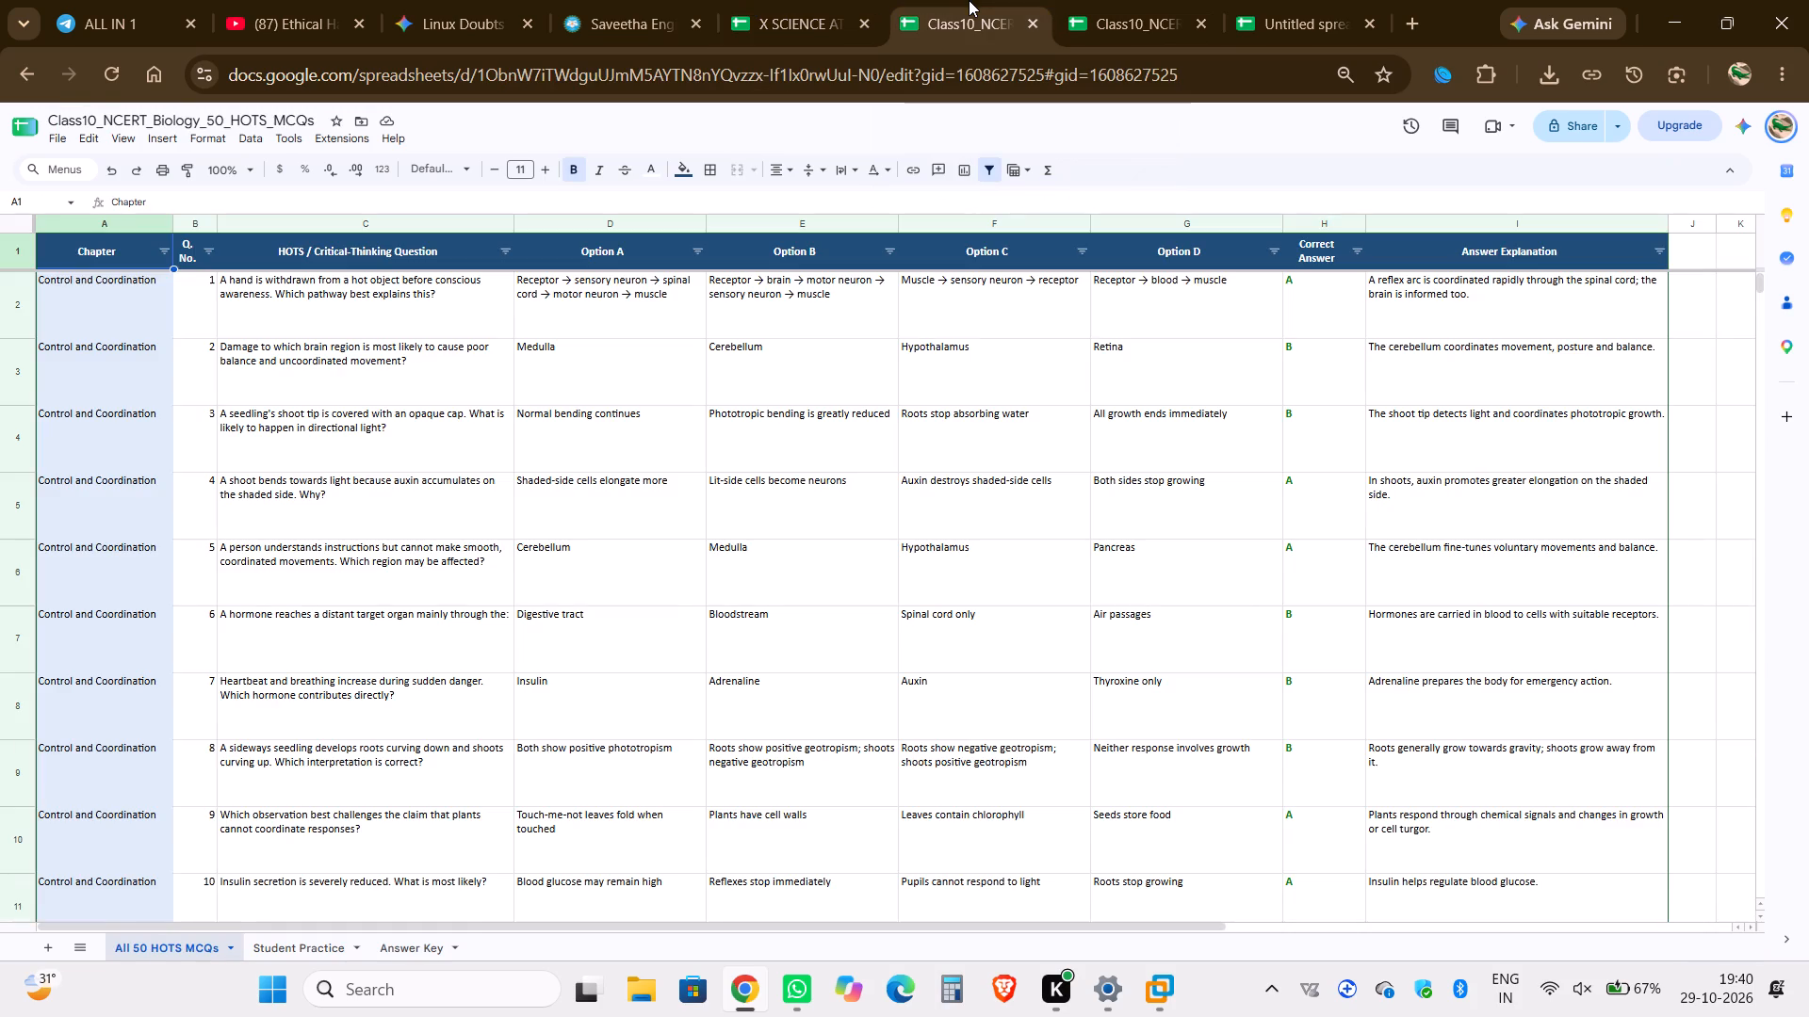
{"action": "left_click", "coordinate": [774, 0]}
{"action": "scroll", "coordinate": [687, 490], "scroll_direction": "up", "scroll_amount": 6}
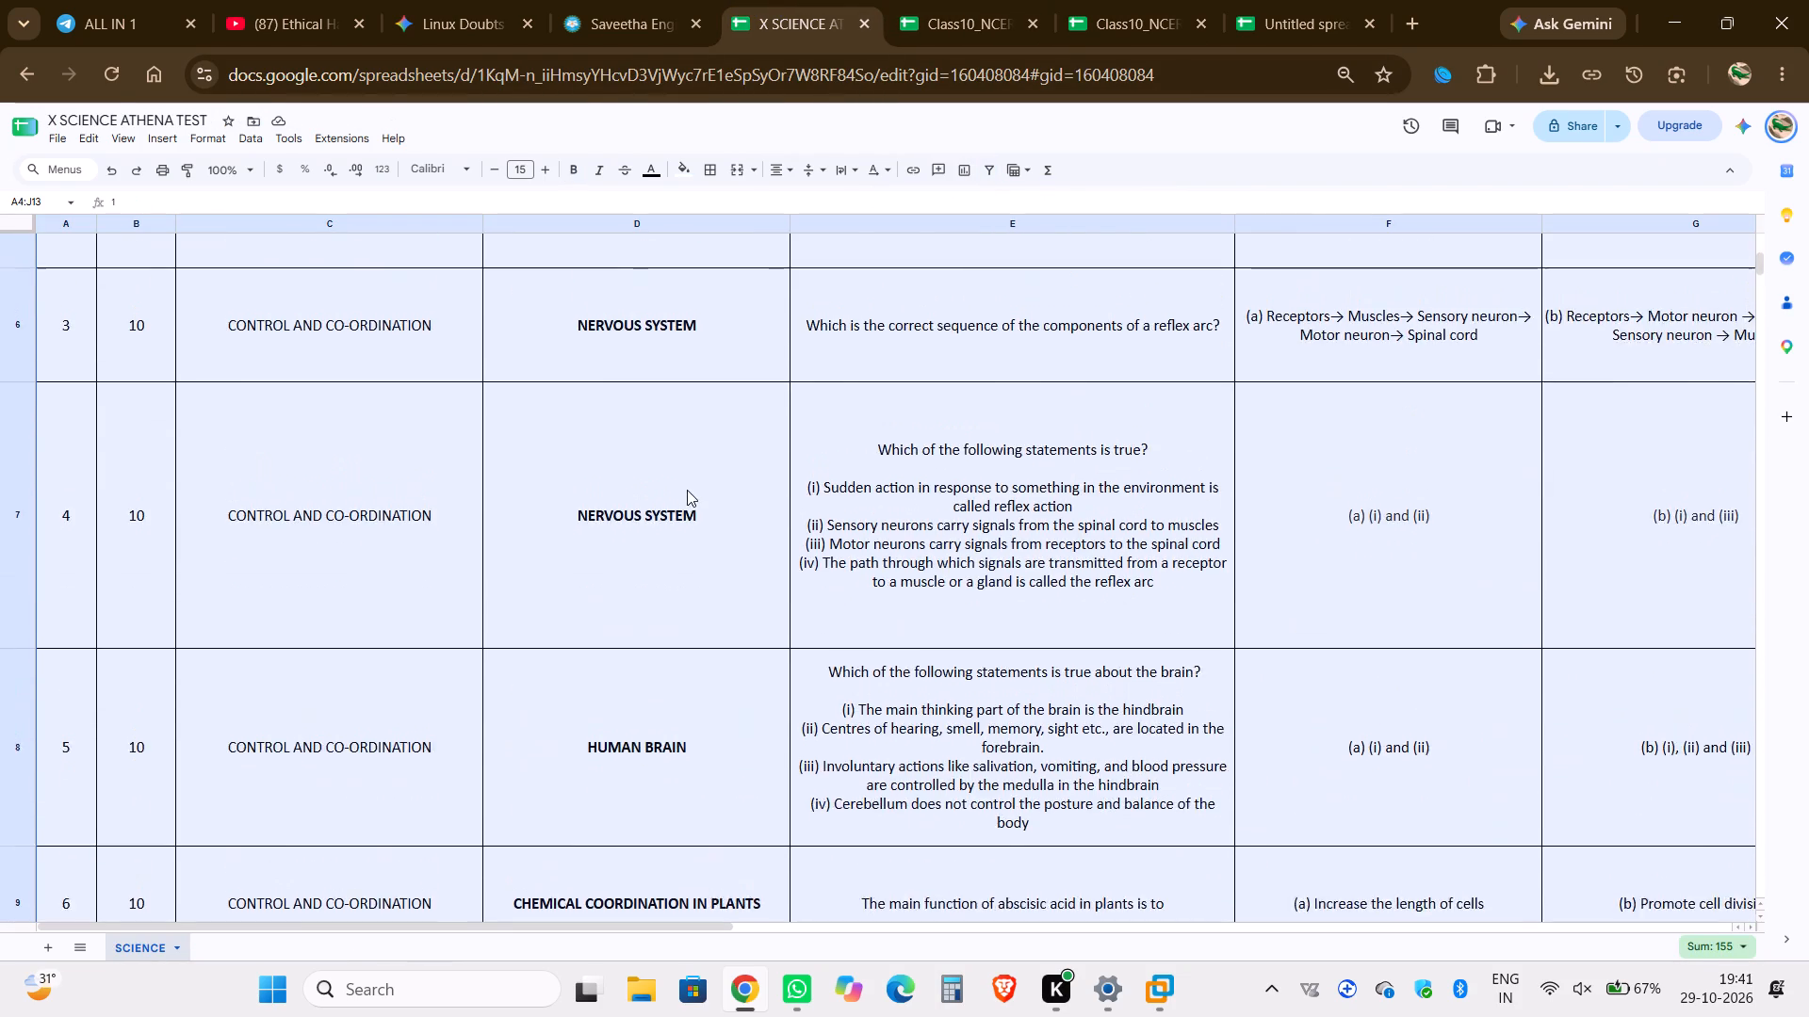
{"action": "scroll", "coordinate": [687, 490], "scroll_direction": "up", "scroll_amount": 5}
{"action": "left_click", "coordinate": [1354, 0]}
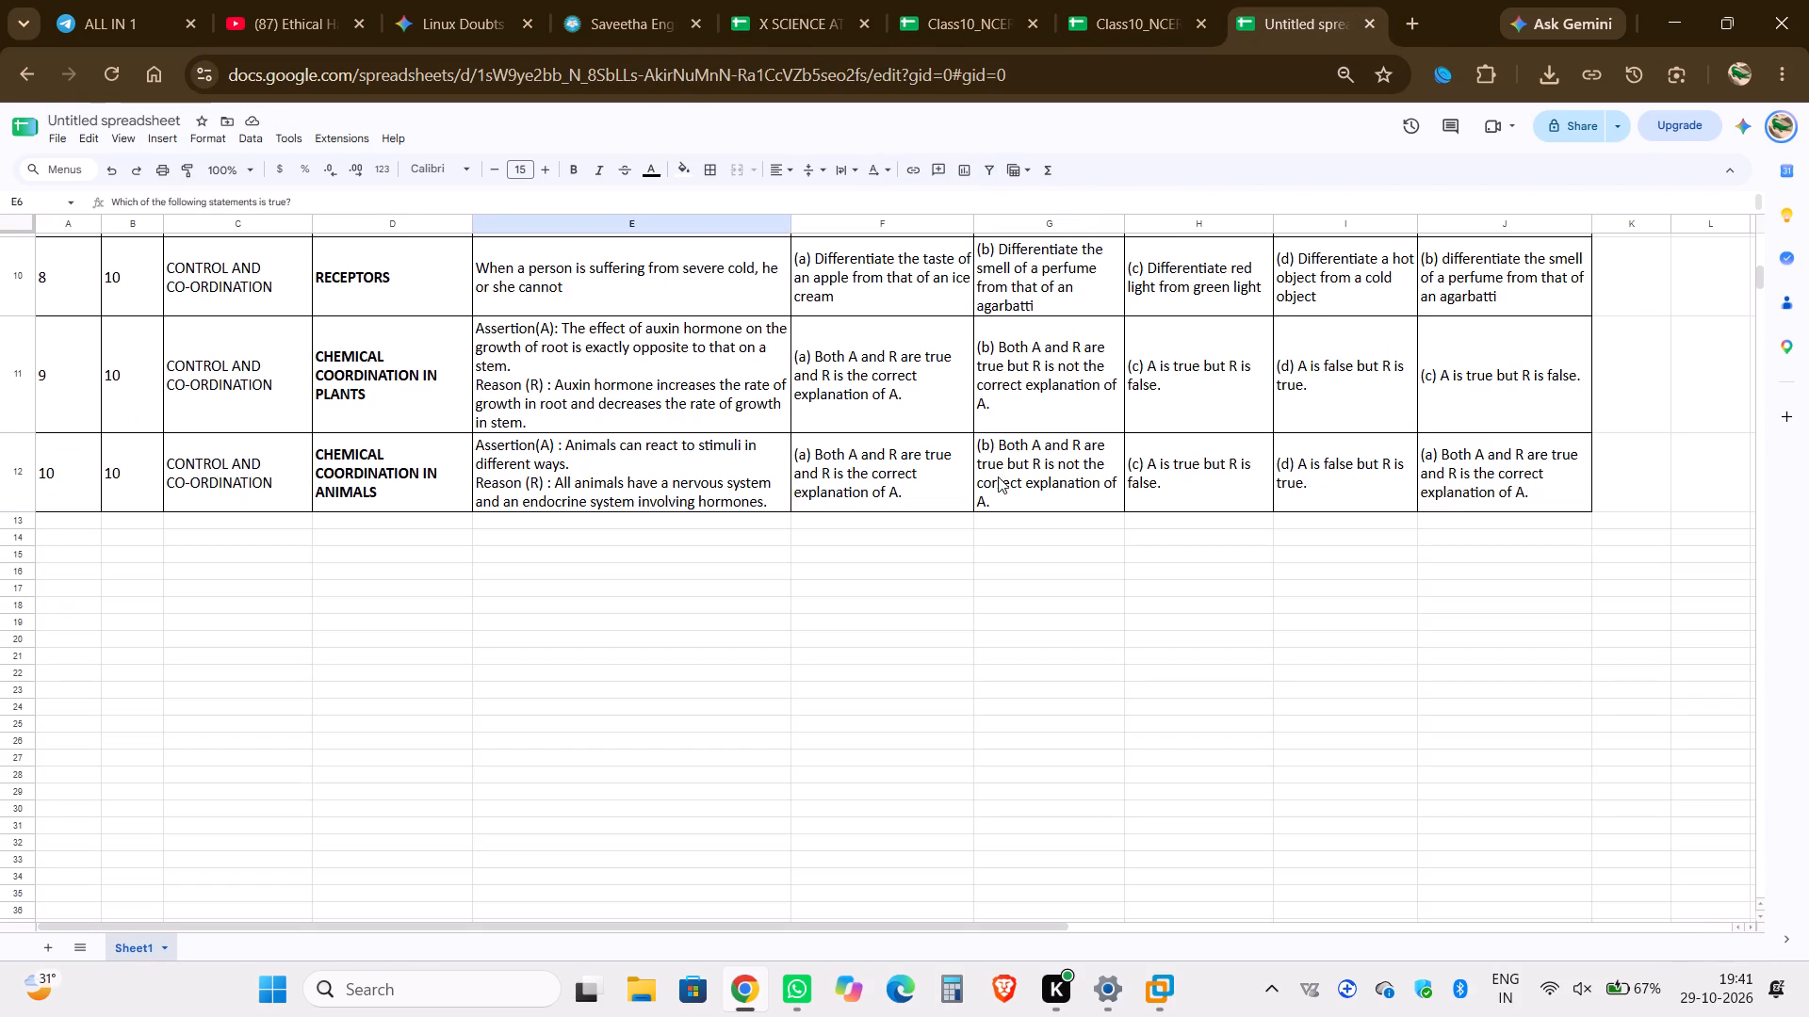
{"action": "scroll", "coordinate": [998, 476], "scroll_direction": "up", "scroll_amount": 7}
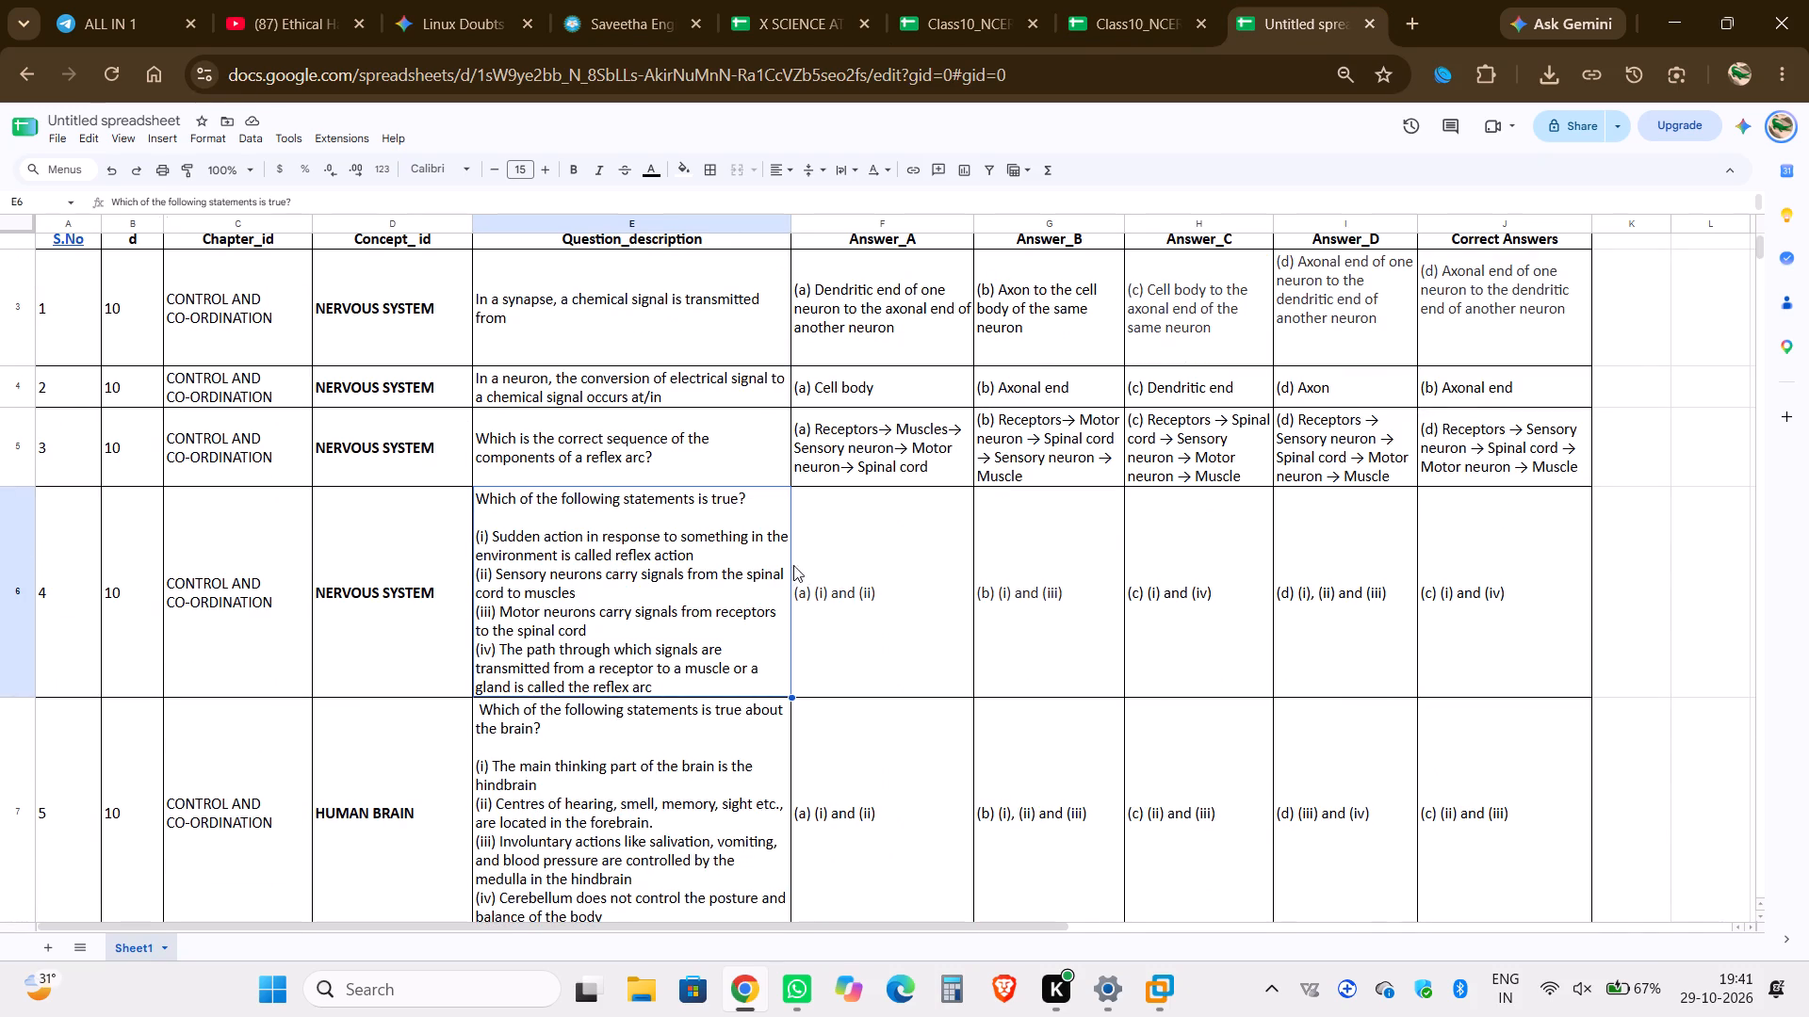
{"action": "left_click", "coordinate": [879, 0]}
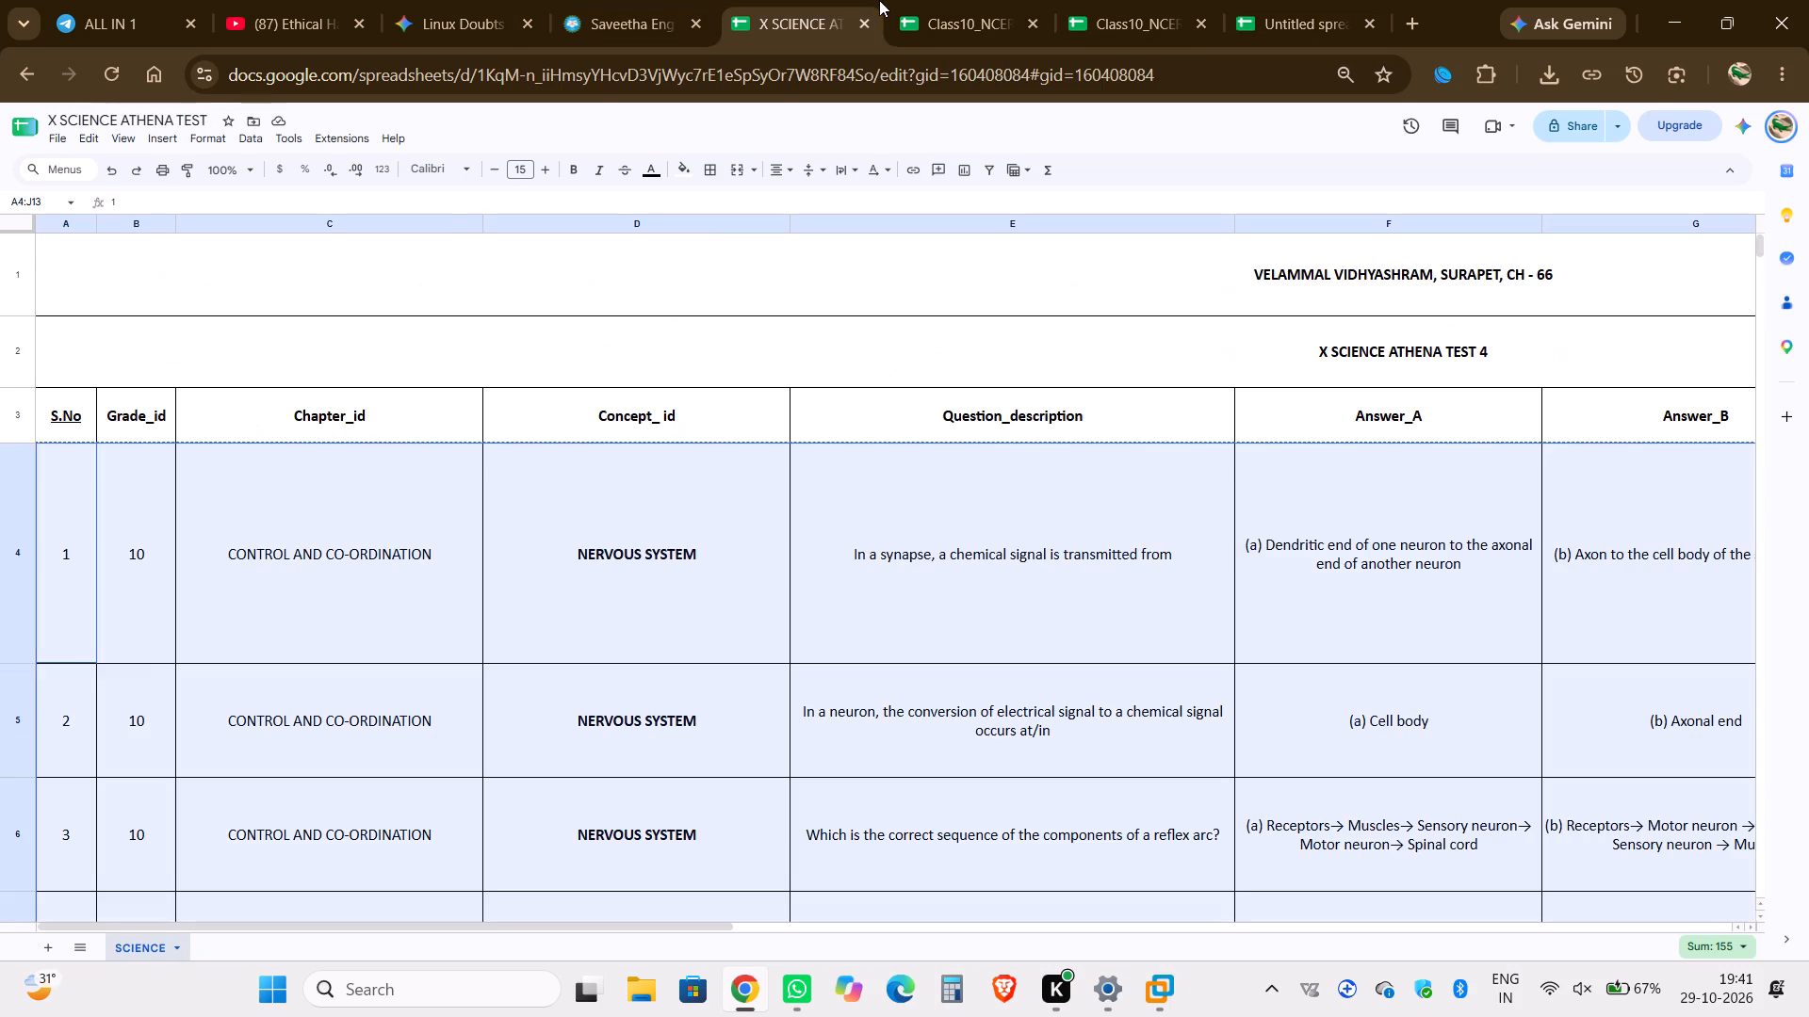
Check the Downloads folder in File Explorer for the science test and biology workbooks.
{"action": "left_click", "coordinate": [630, 985]}
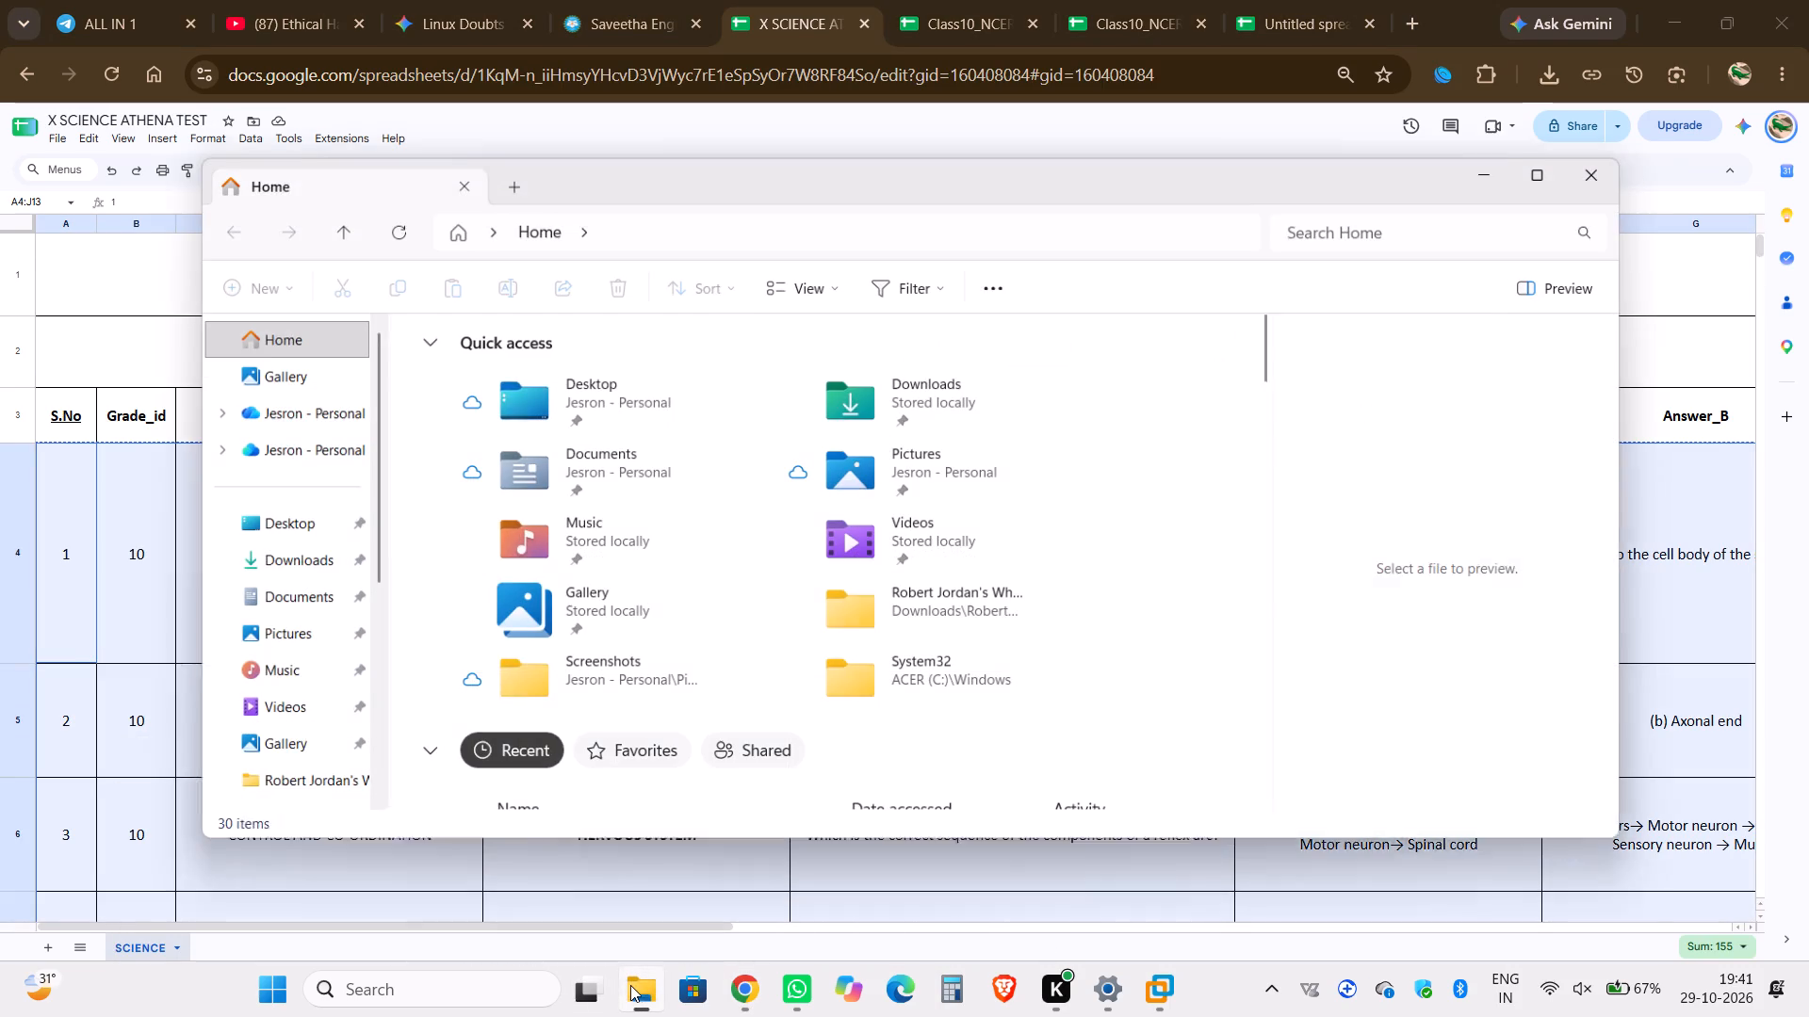
{"action": "left_click", "coordinate": [293, 579]}
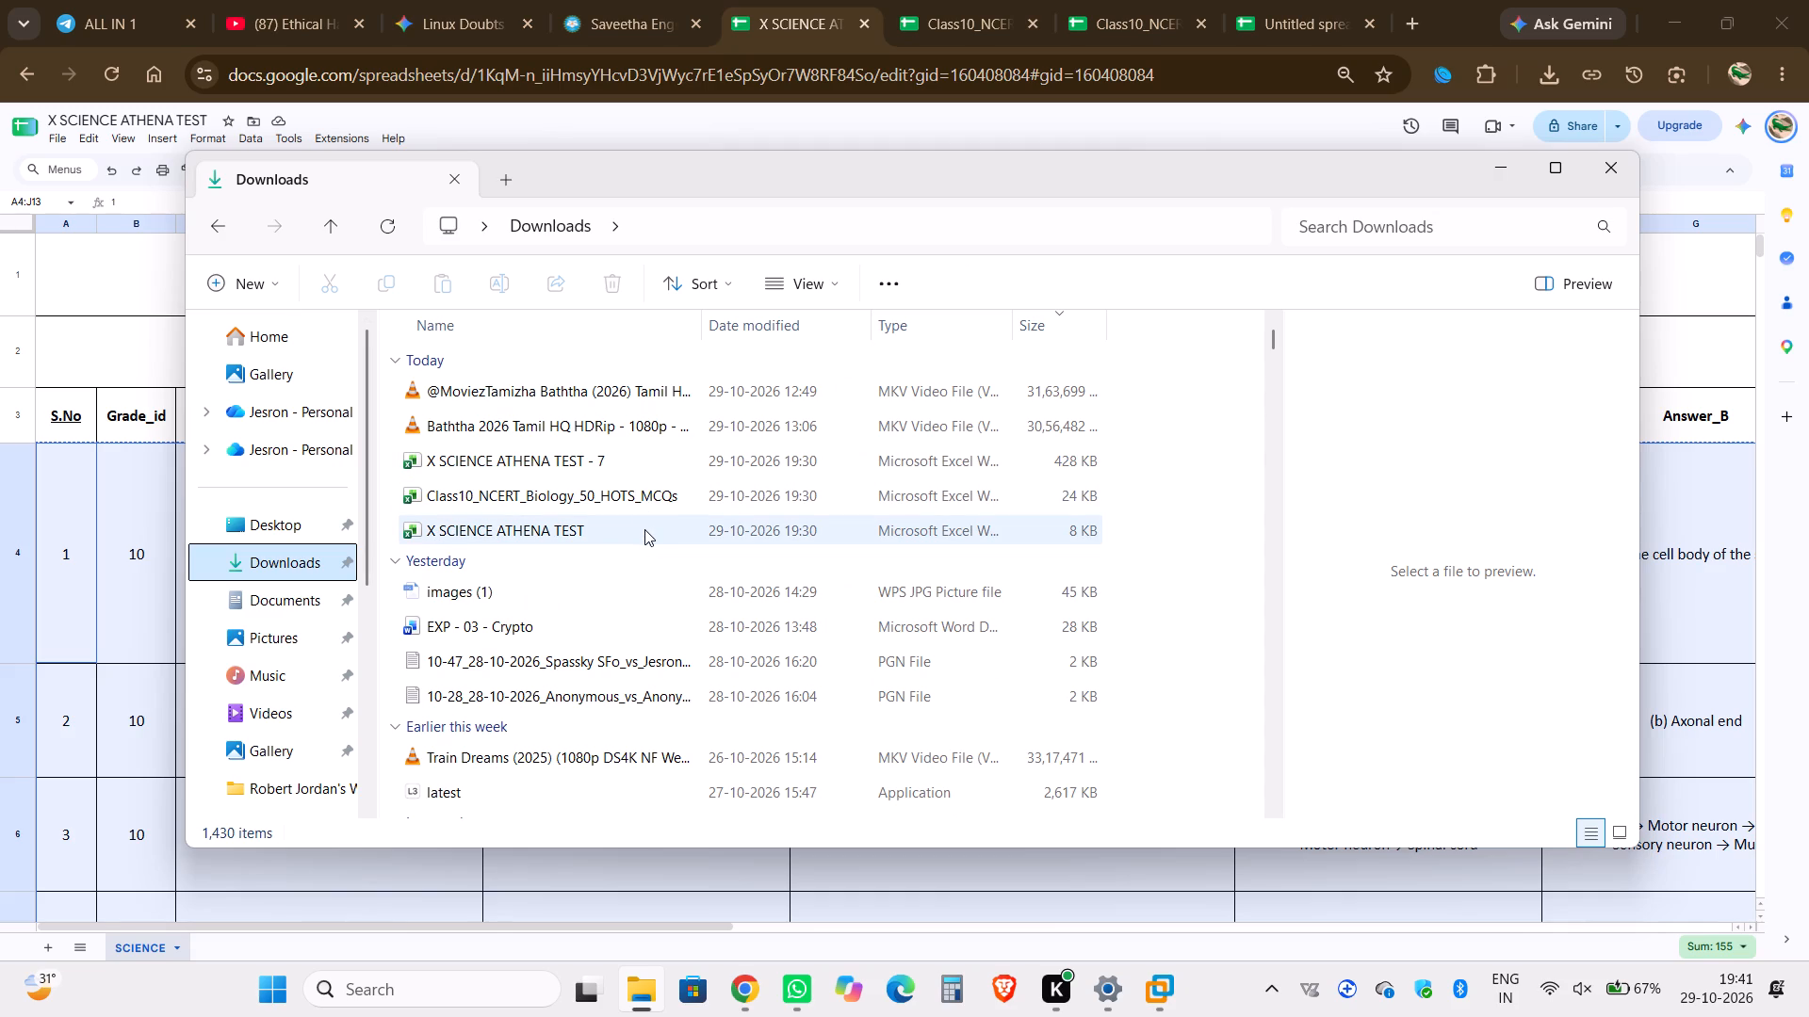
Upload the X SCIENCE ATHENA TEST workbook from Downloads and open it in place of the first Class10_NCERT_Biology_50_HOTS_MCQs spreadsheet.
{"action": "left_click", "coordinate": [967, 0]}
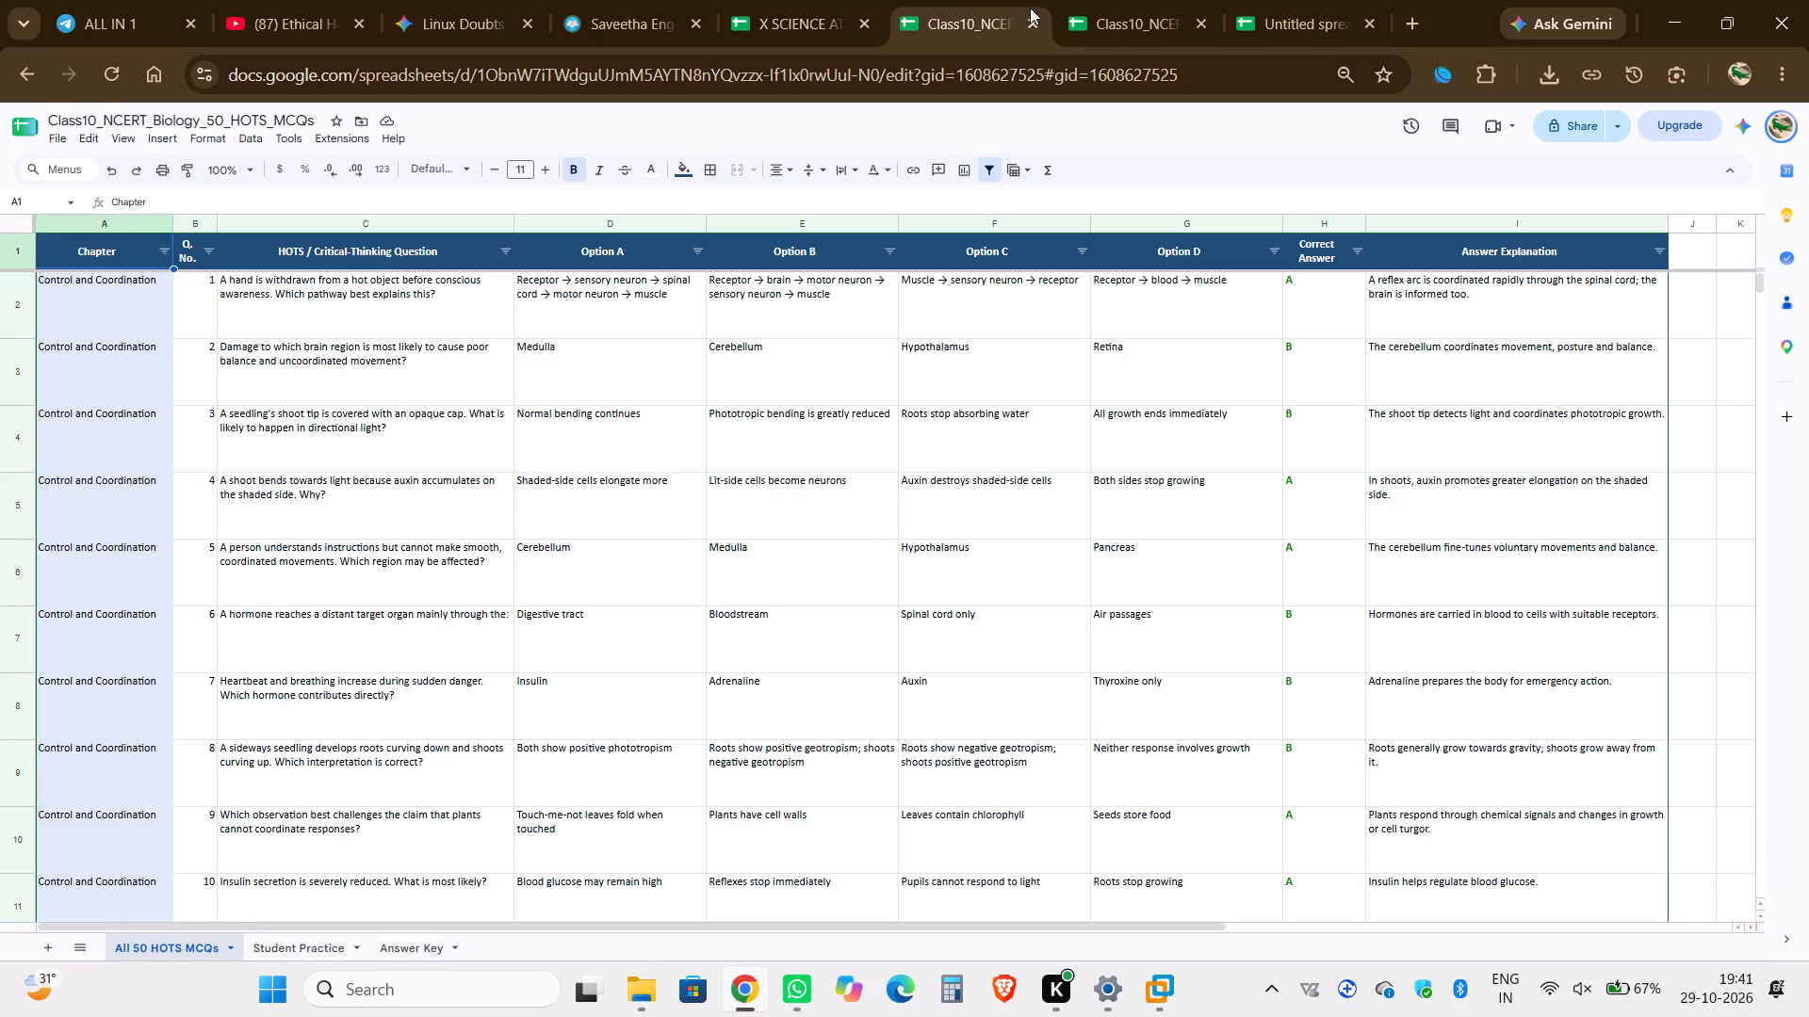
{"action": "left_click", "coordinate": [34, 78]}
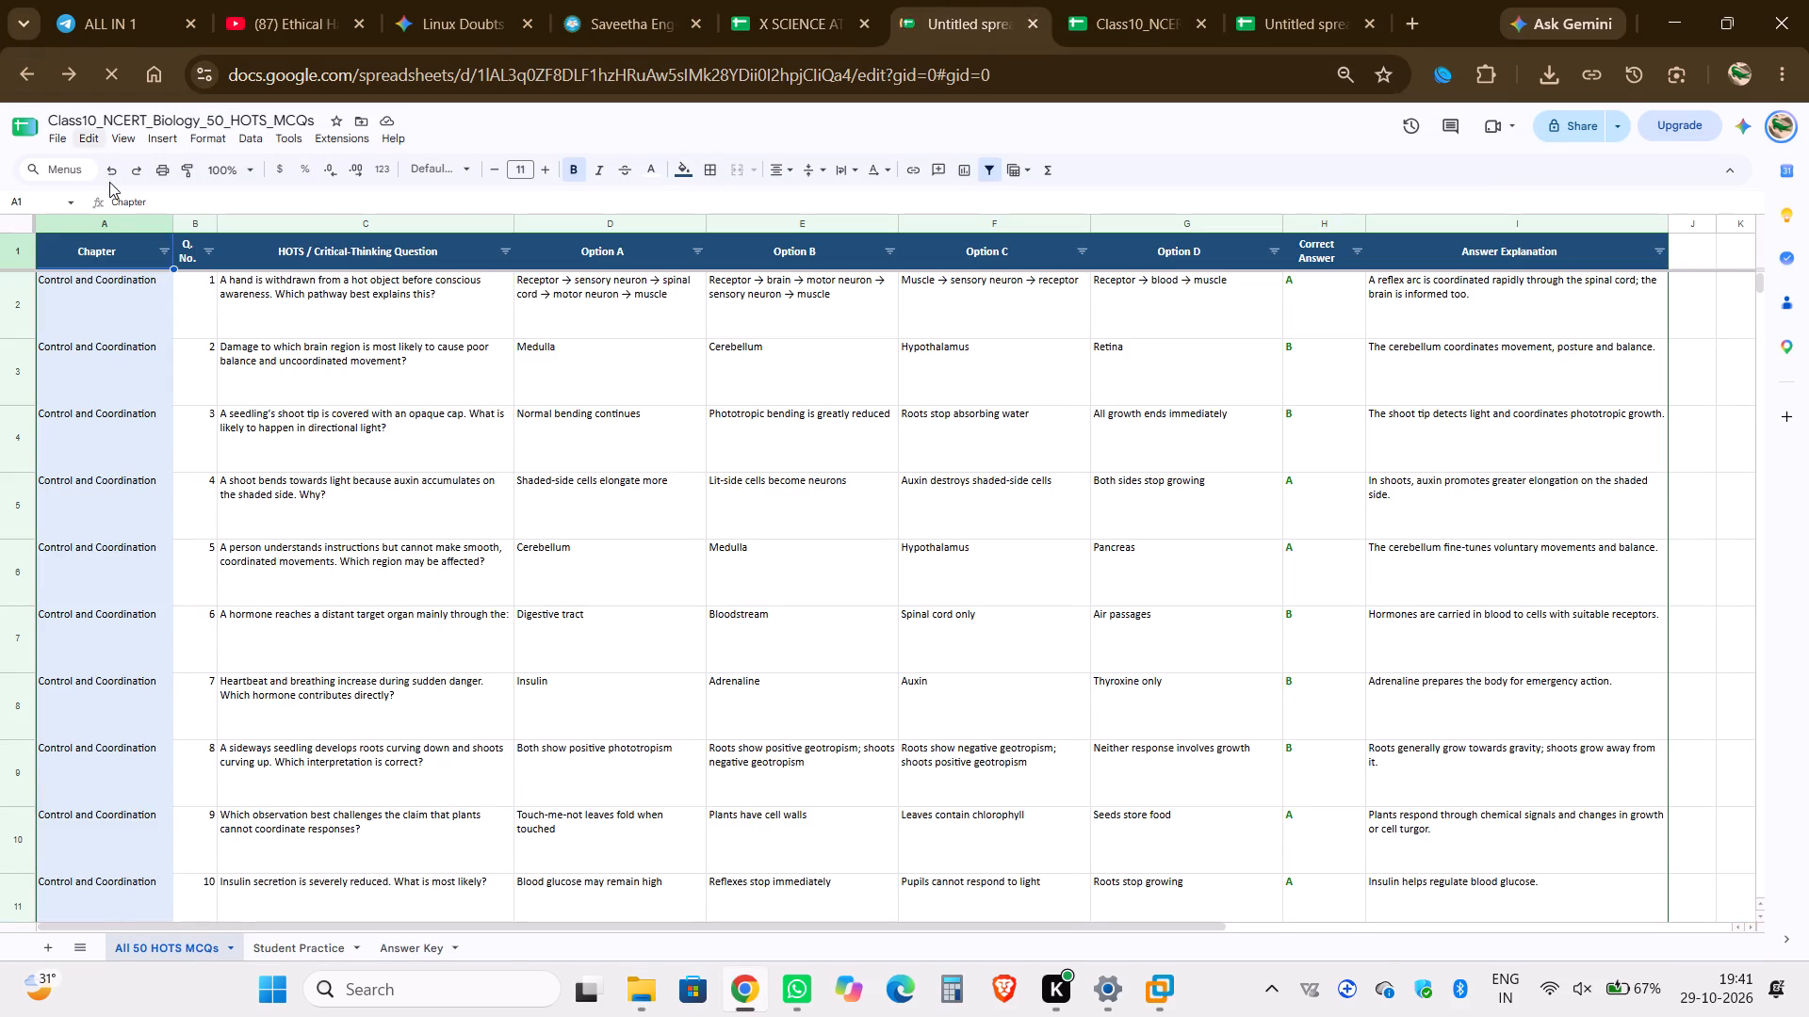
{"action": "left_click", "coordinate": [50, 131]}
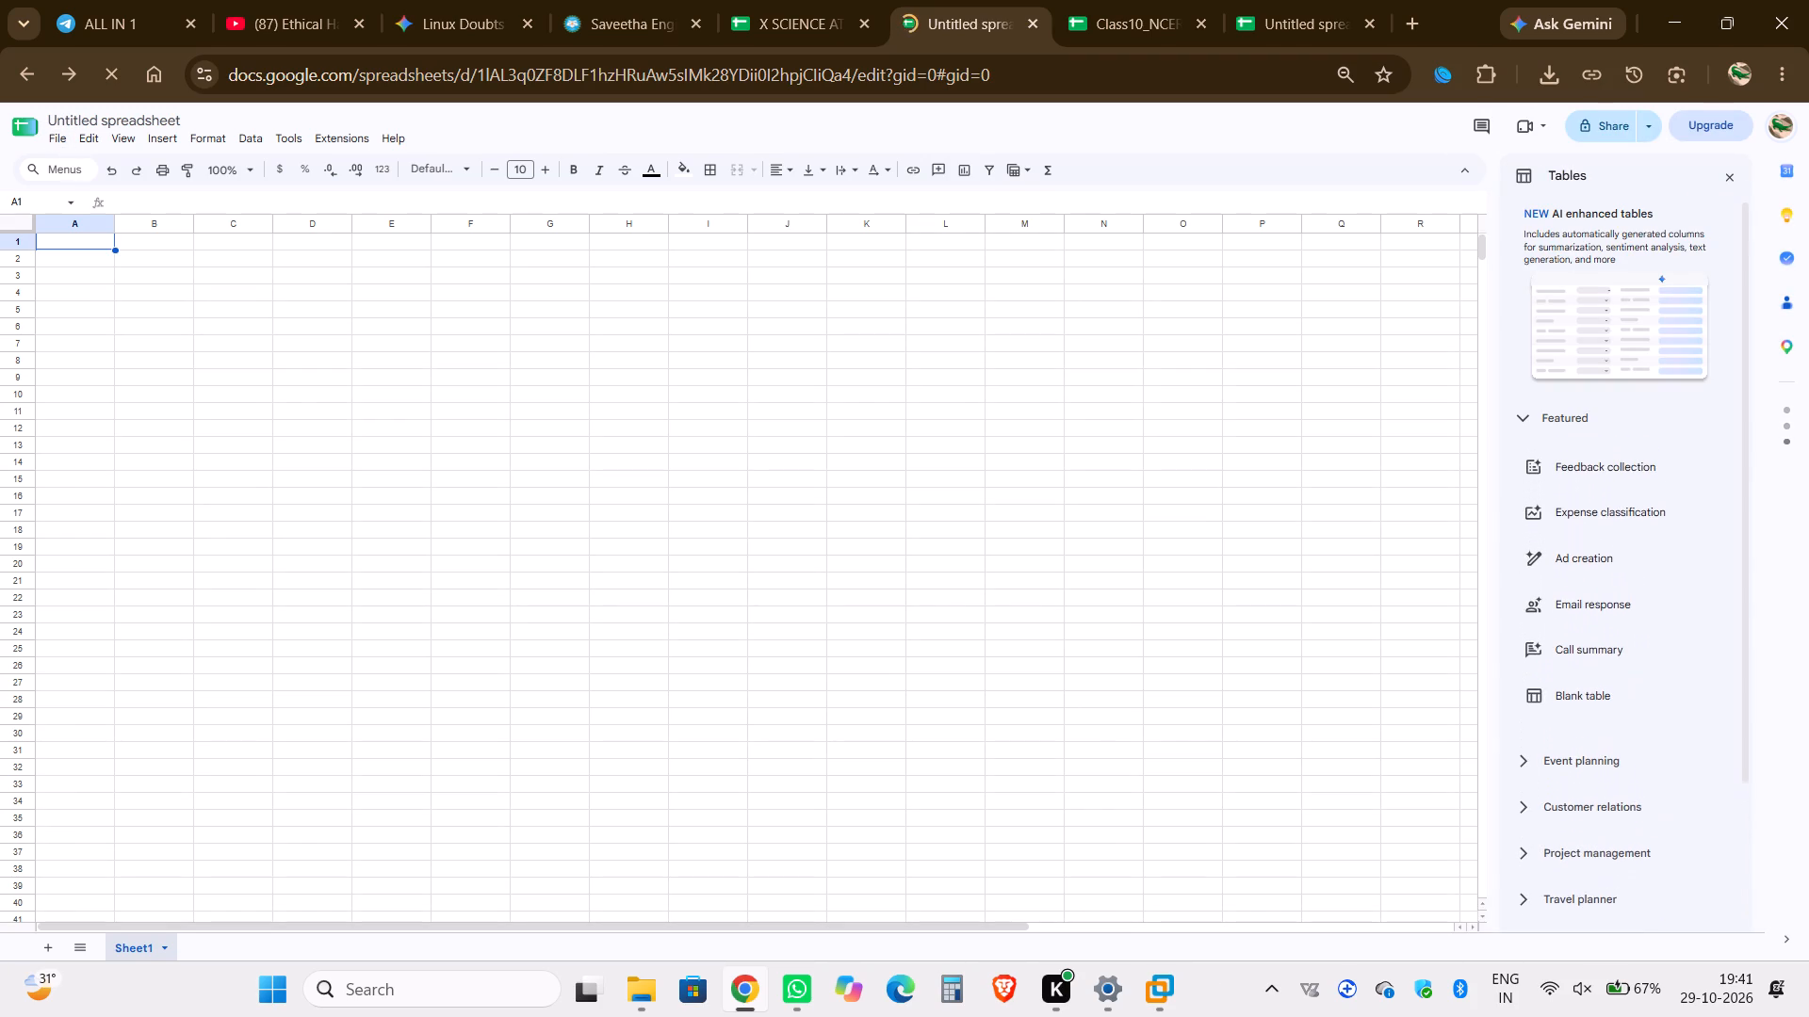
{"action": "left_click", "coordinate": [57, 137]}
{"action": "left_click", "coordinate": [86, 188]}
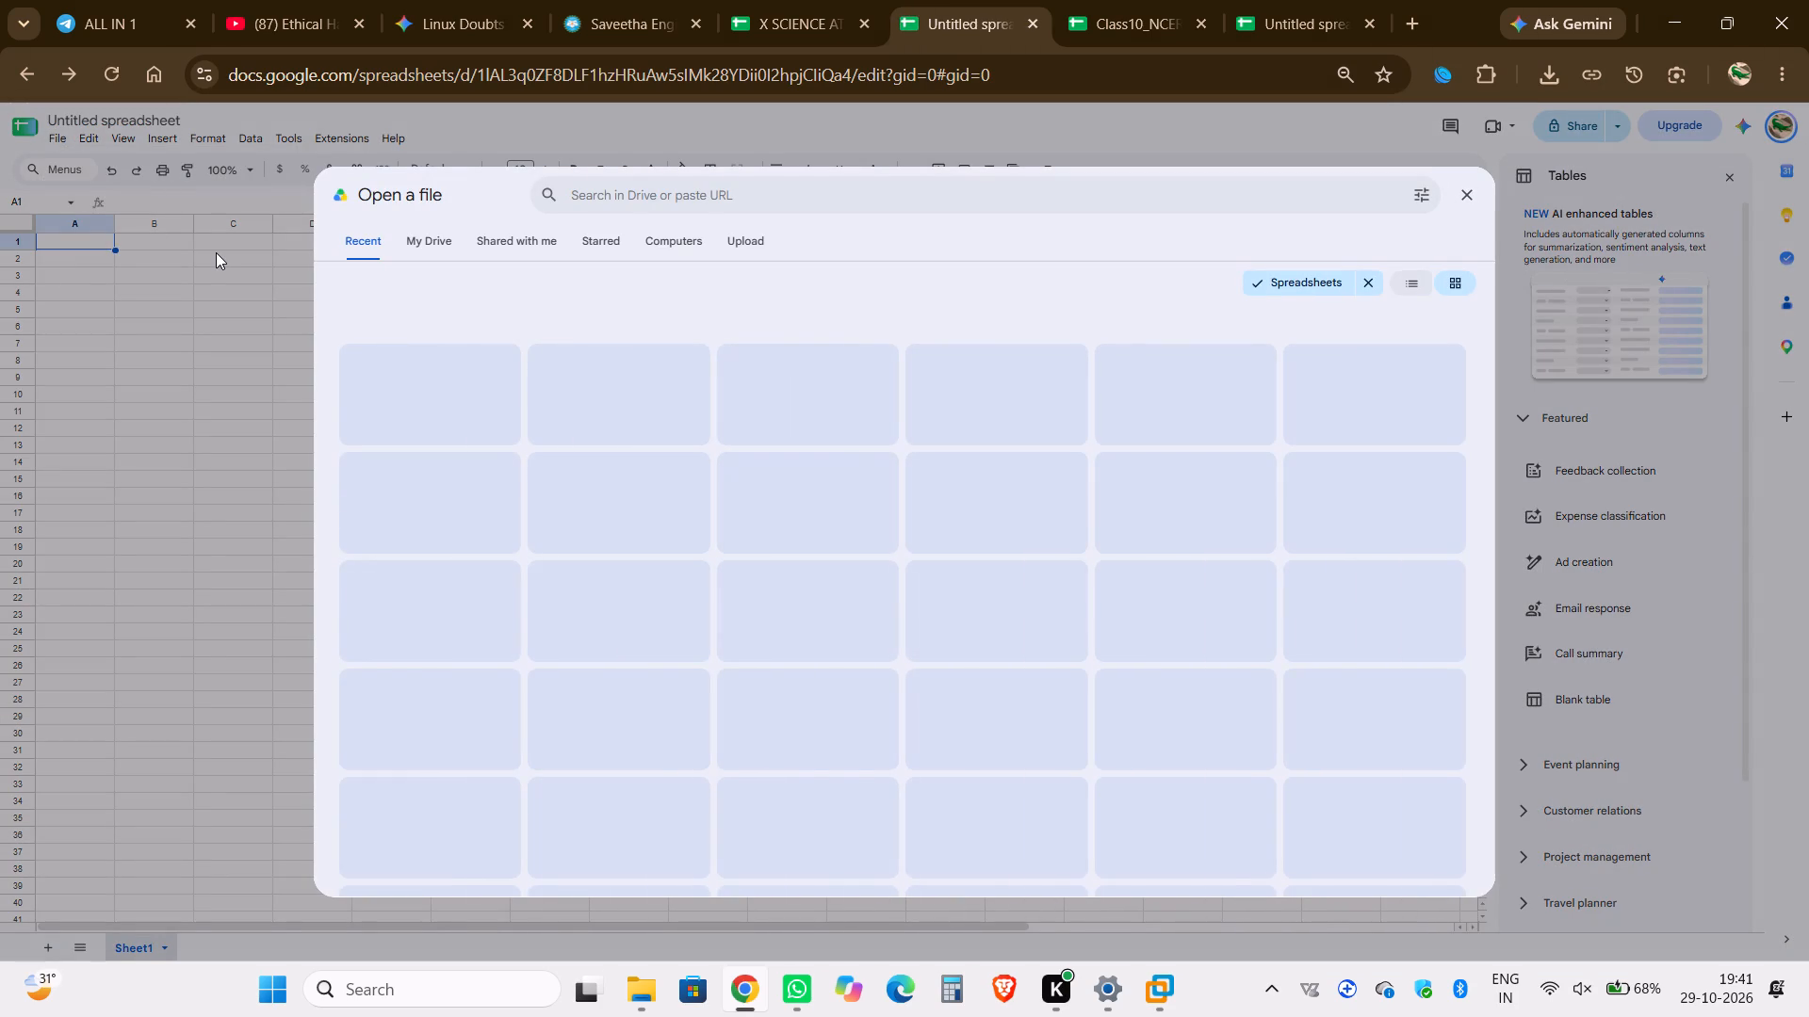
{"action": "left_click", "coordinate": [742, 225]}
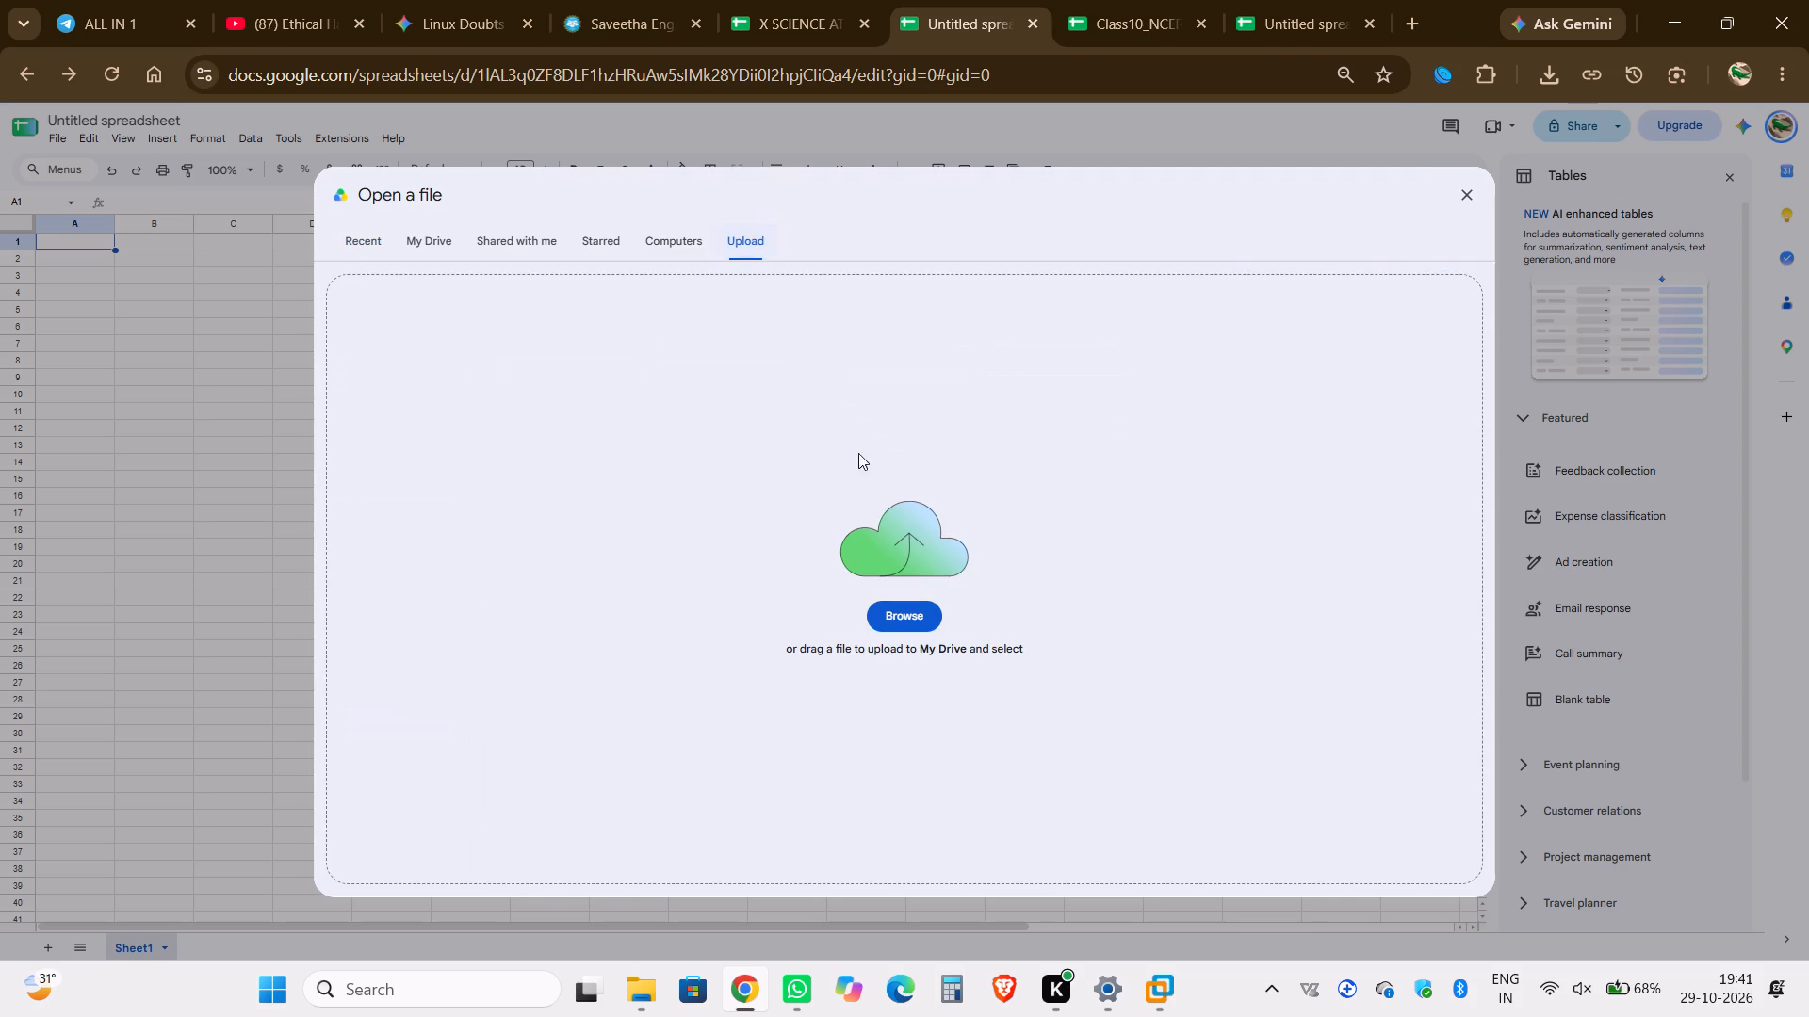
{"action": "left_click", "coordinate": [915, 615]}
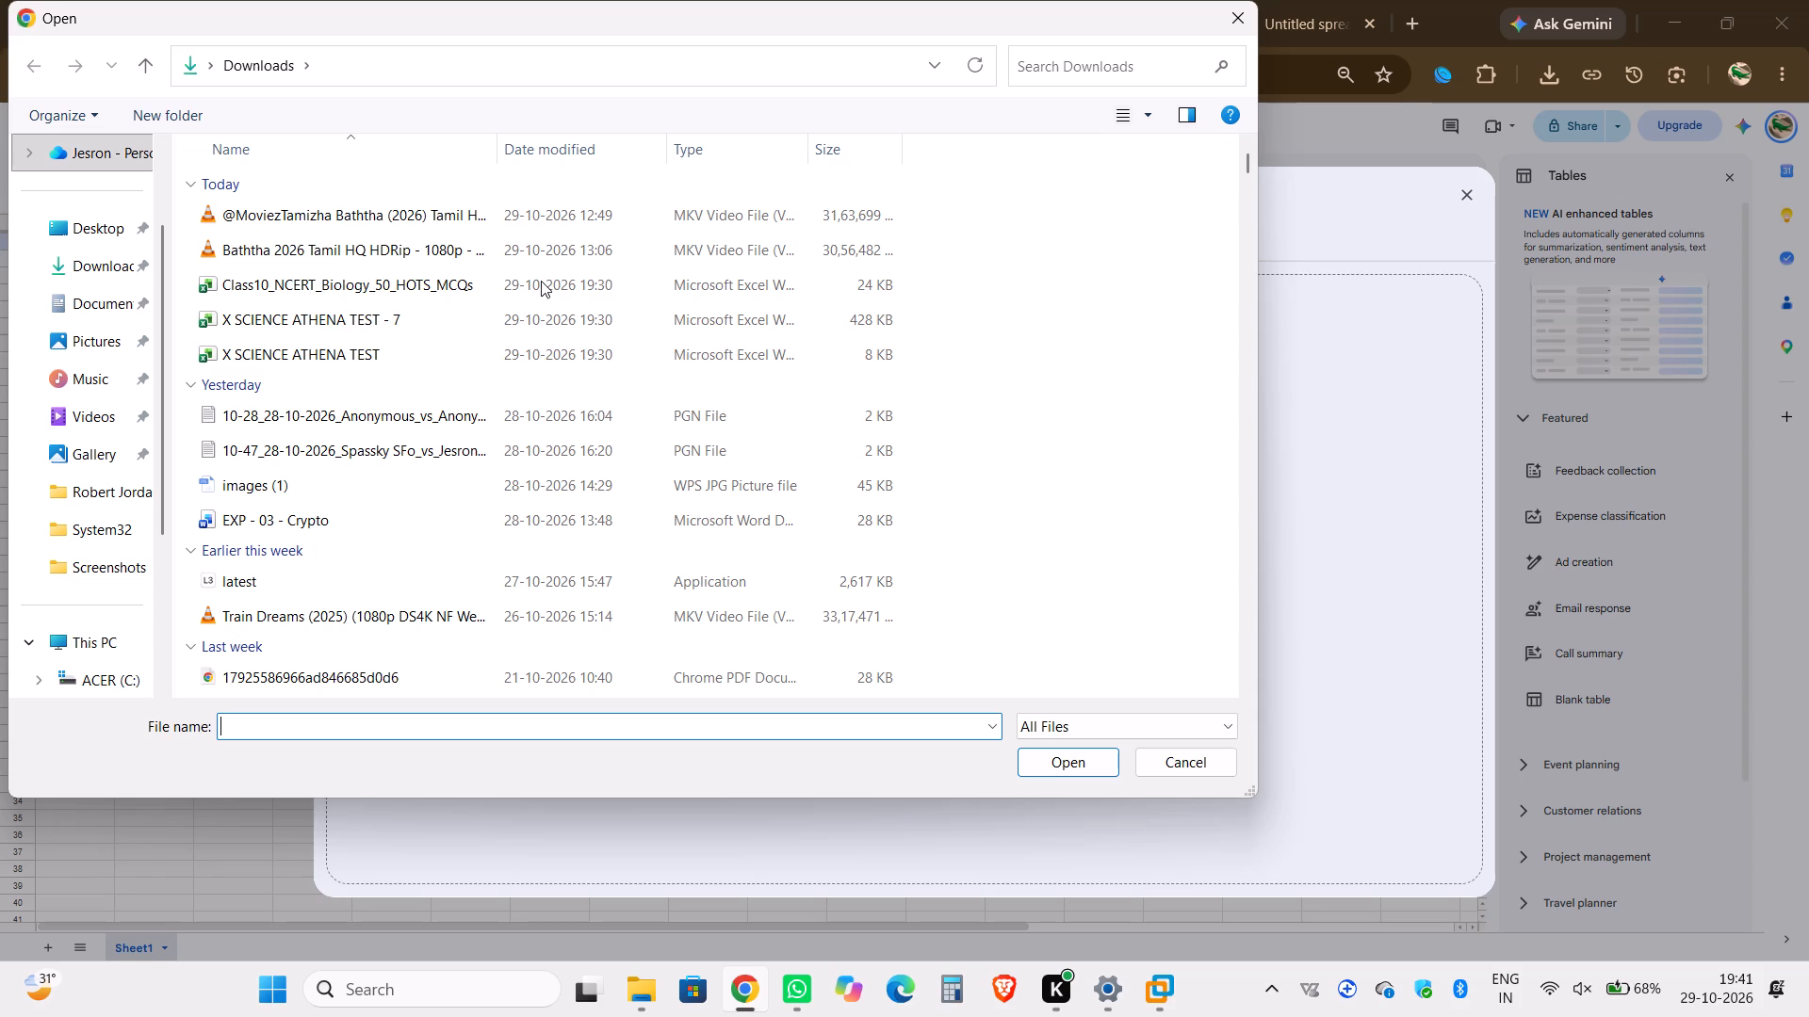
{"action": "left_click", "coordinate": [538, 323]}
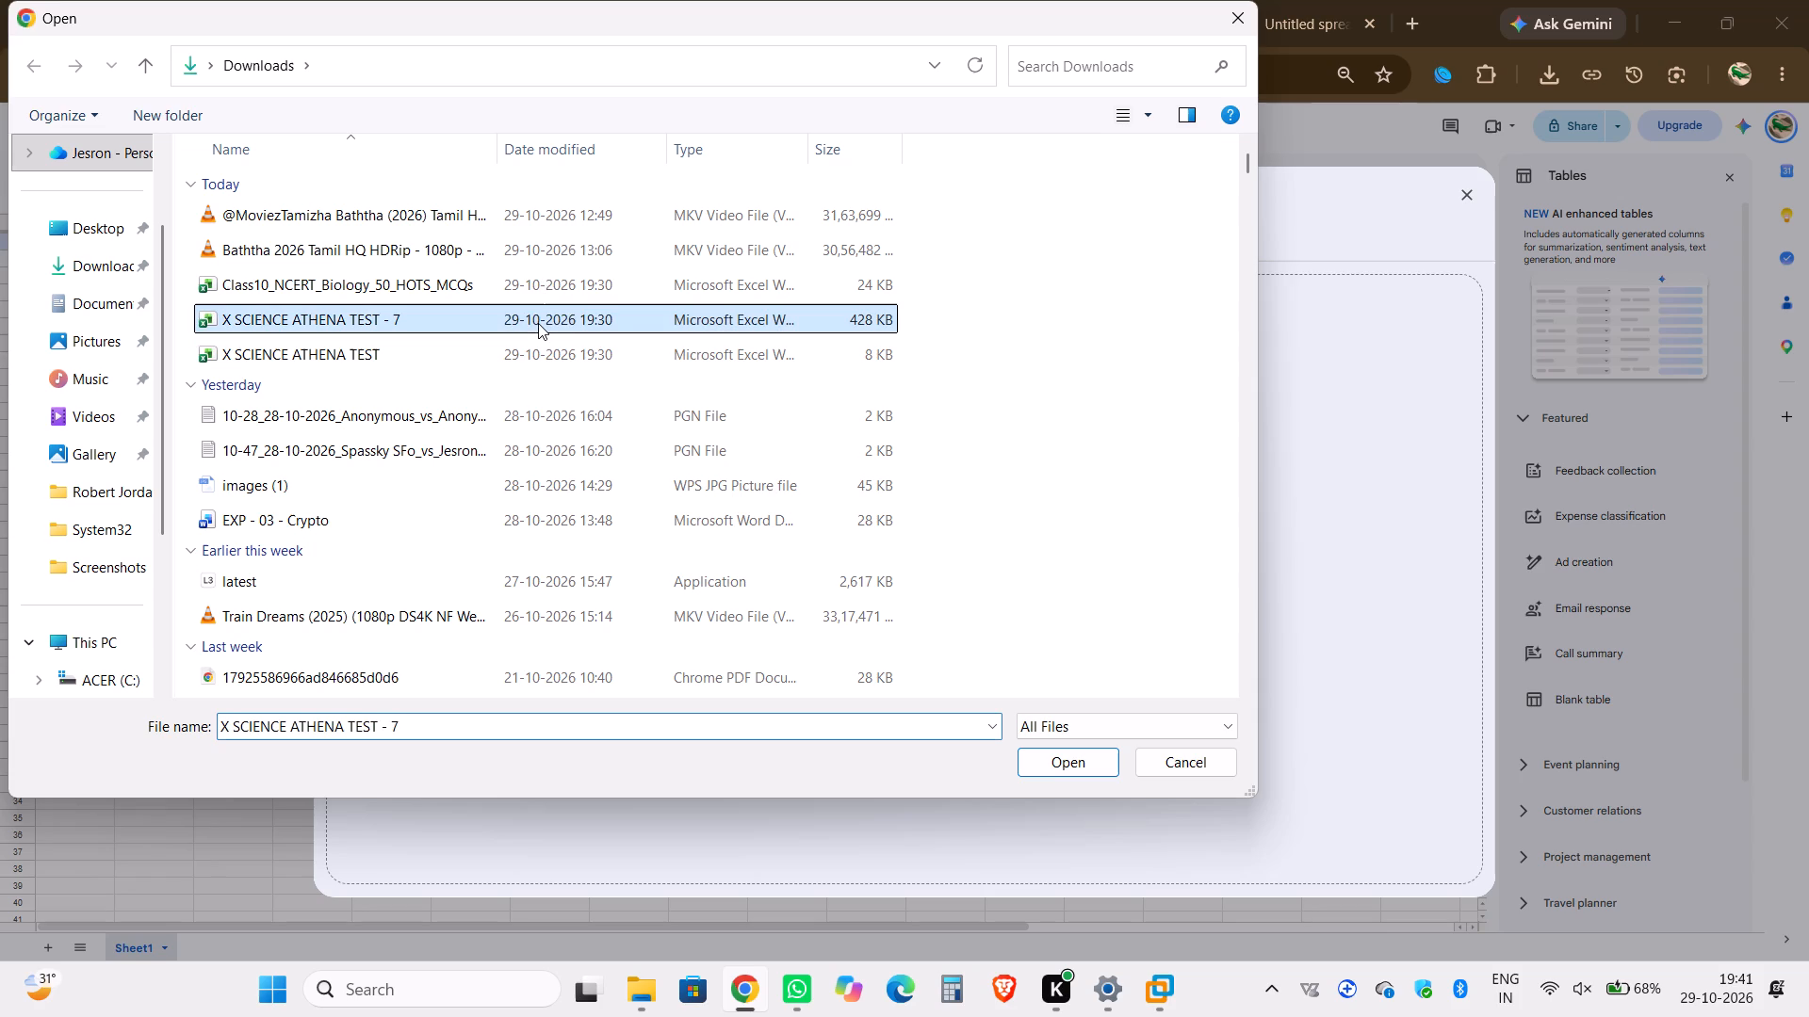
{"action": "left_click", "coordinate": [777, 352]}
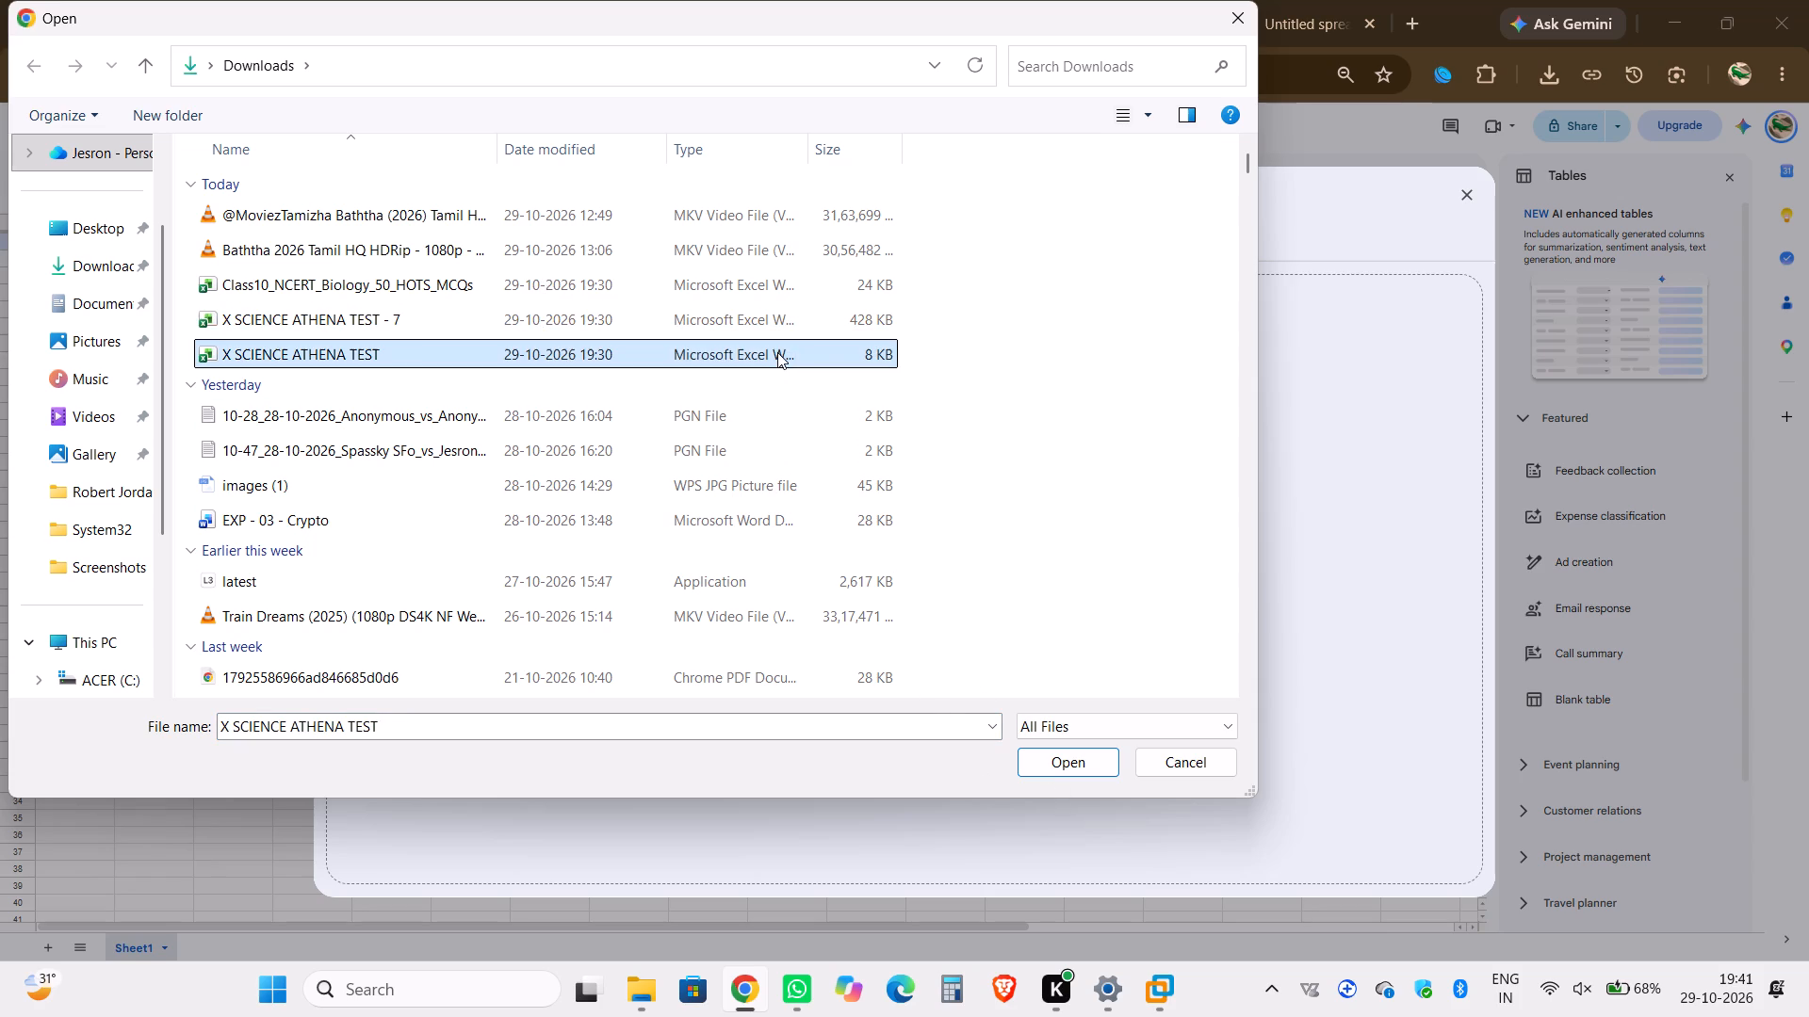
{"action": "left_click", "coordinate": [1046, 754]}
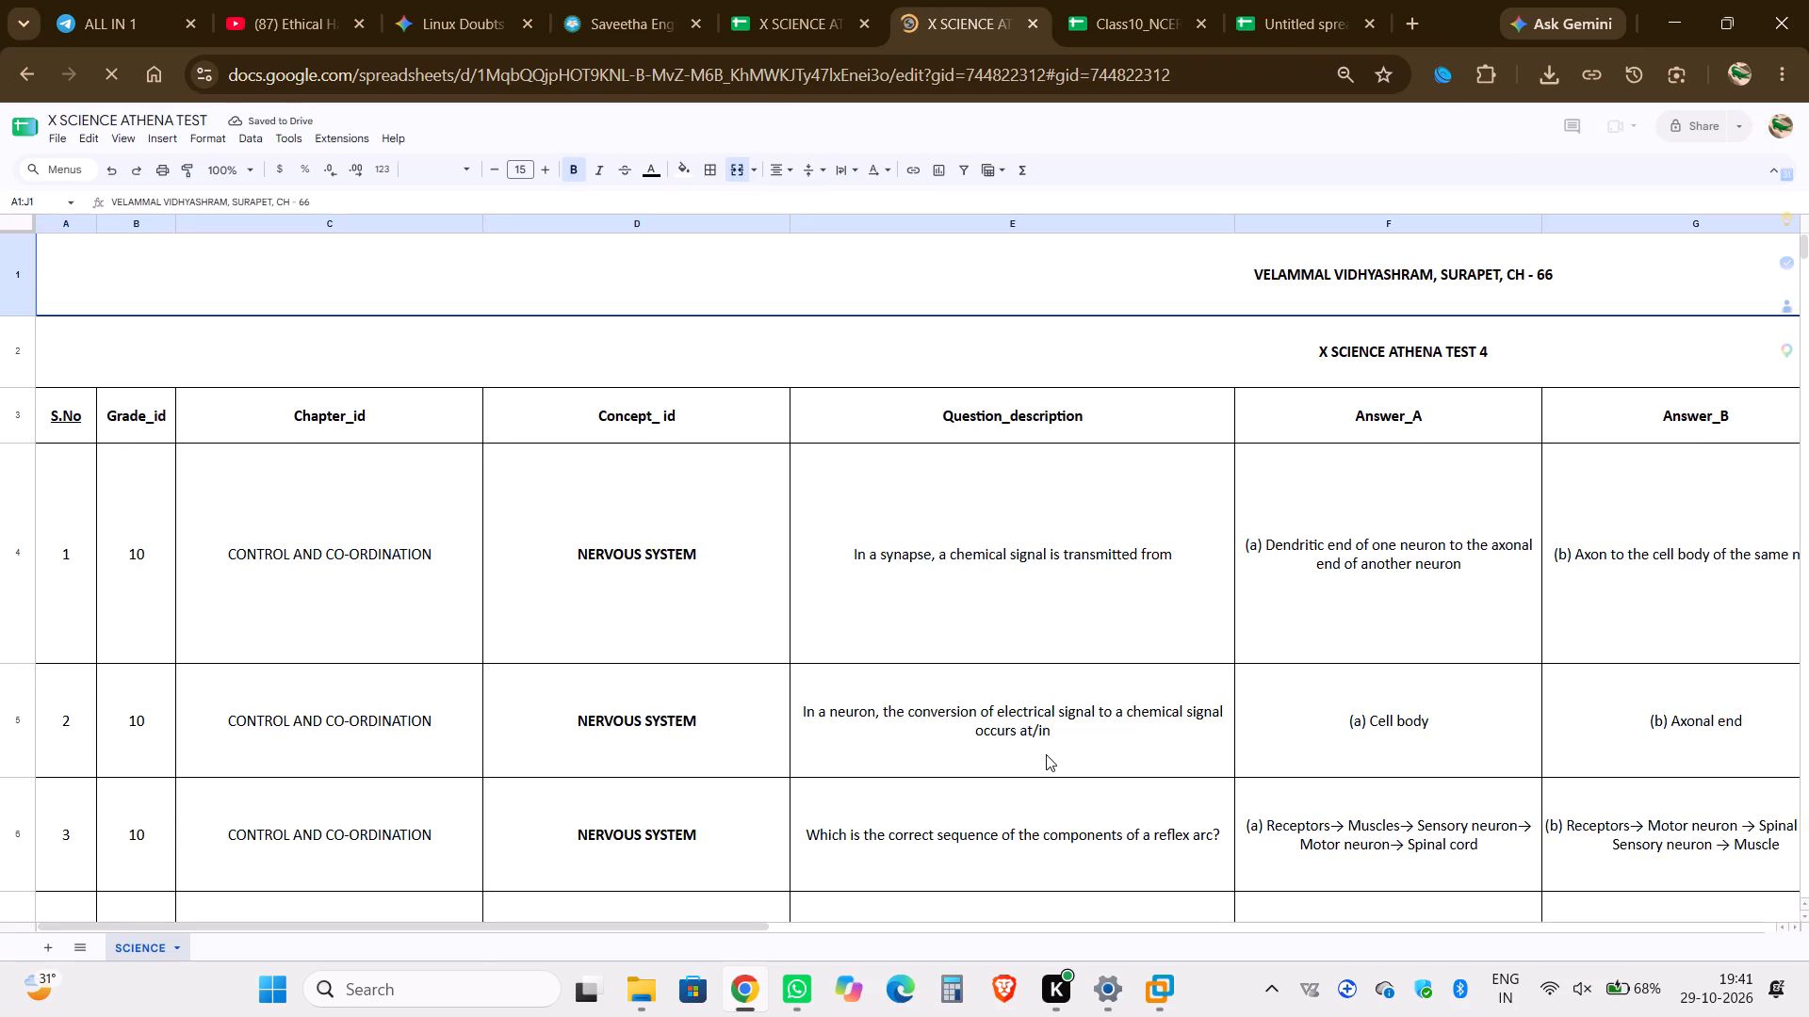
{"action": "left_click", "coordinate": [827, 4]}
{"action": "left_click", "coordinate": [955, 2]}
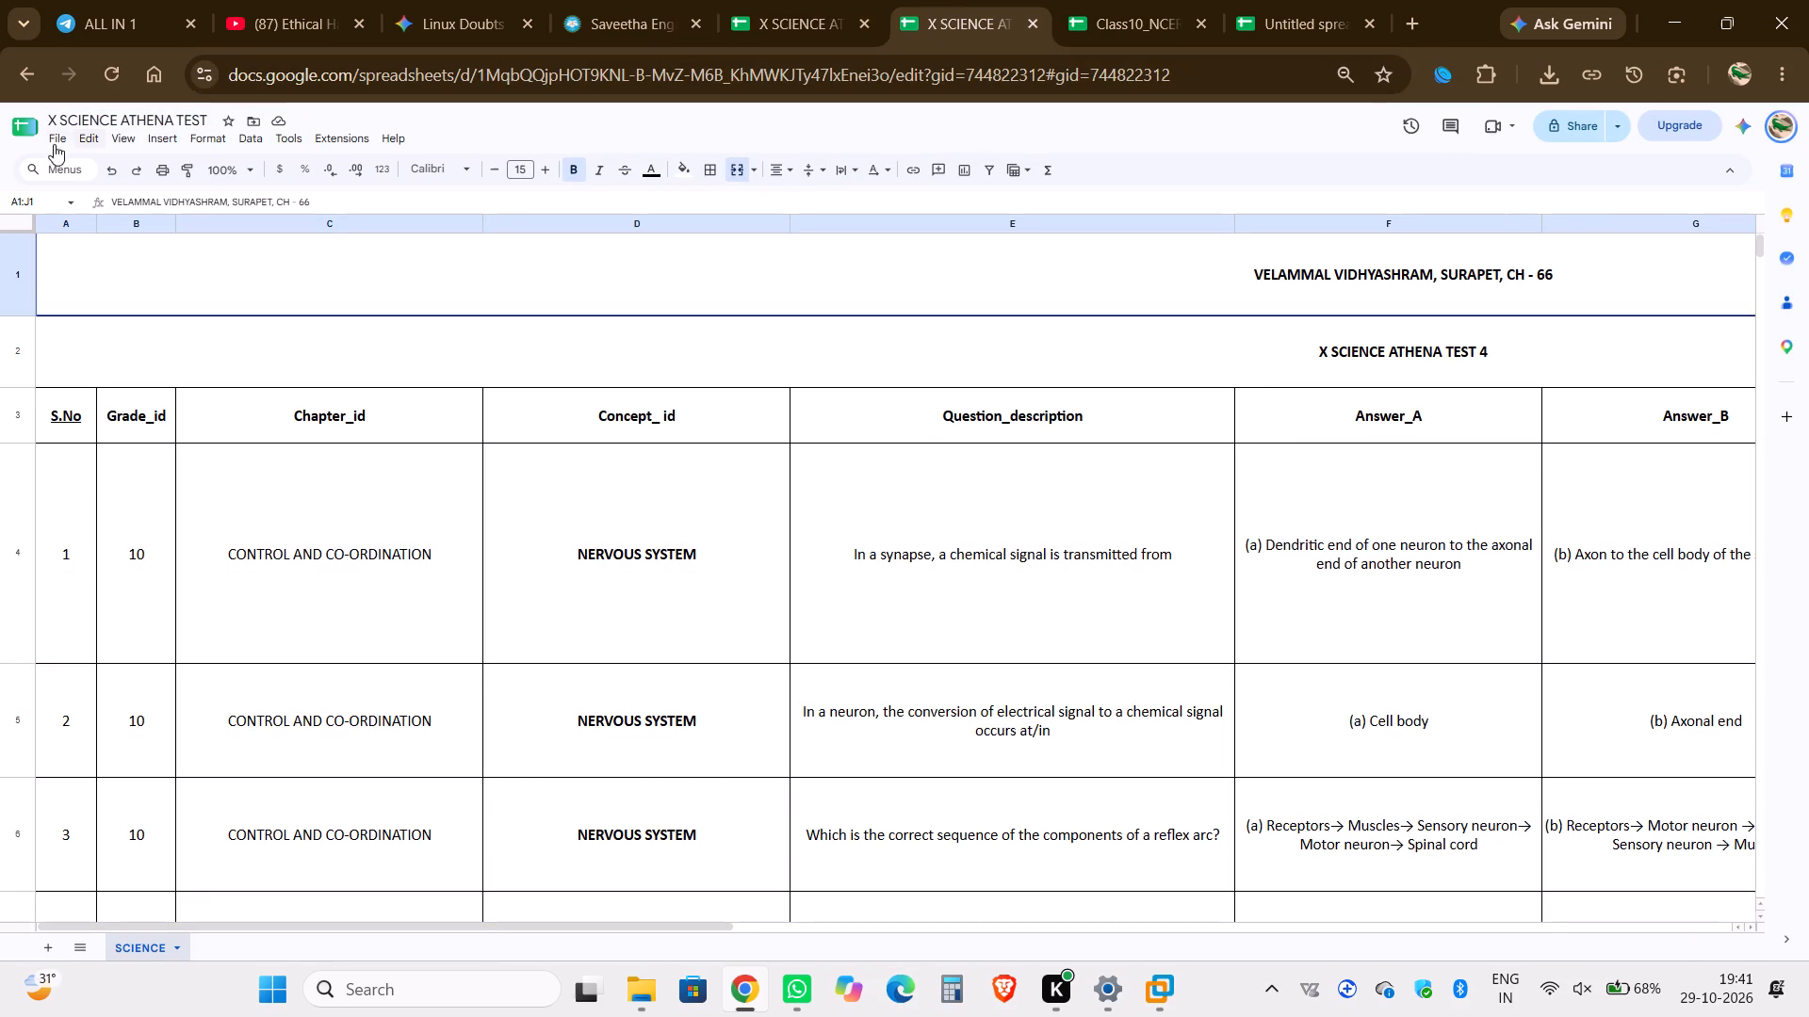
Return to the blank spreadsheet, then upload and open the X SCIENCE ATHENA TEST - 7 workbook from Downloads.
{"action": "left_click", "coordinate": [27, 76]}
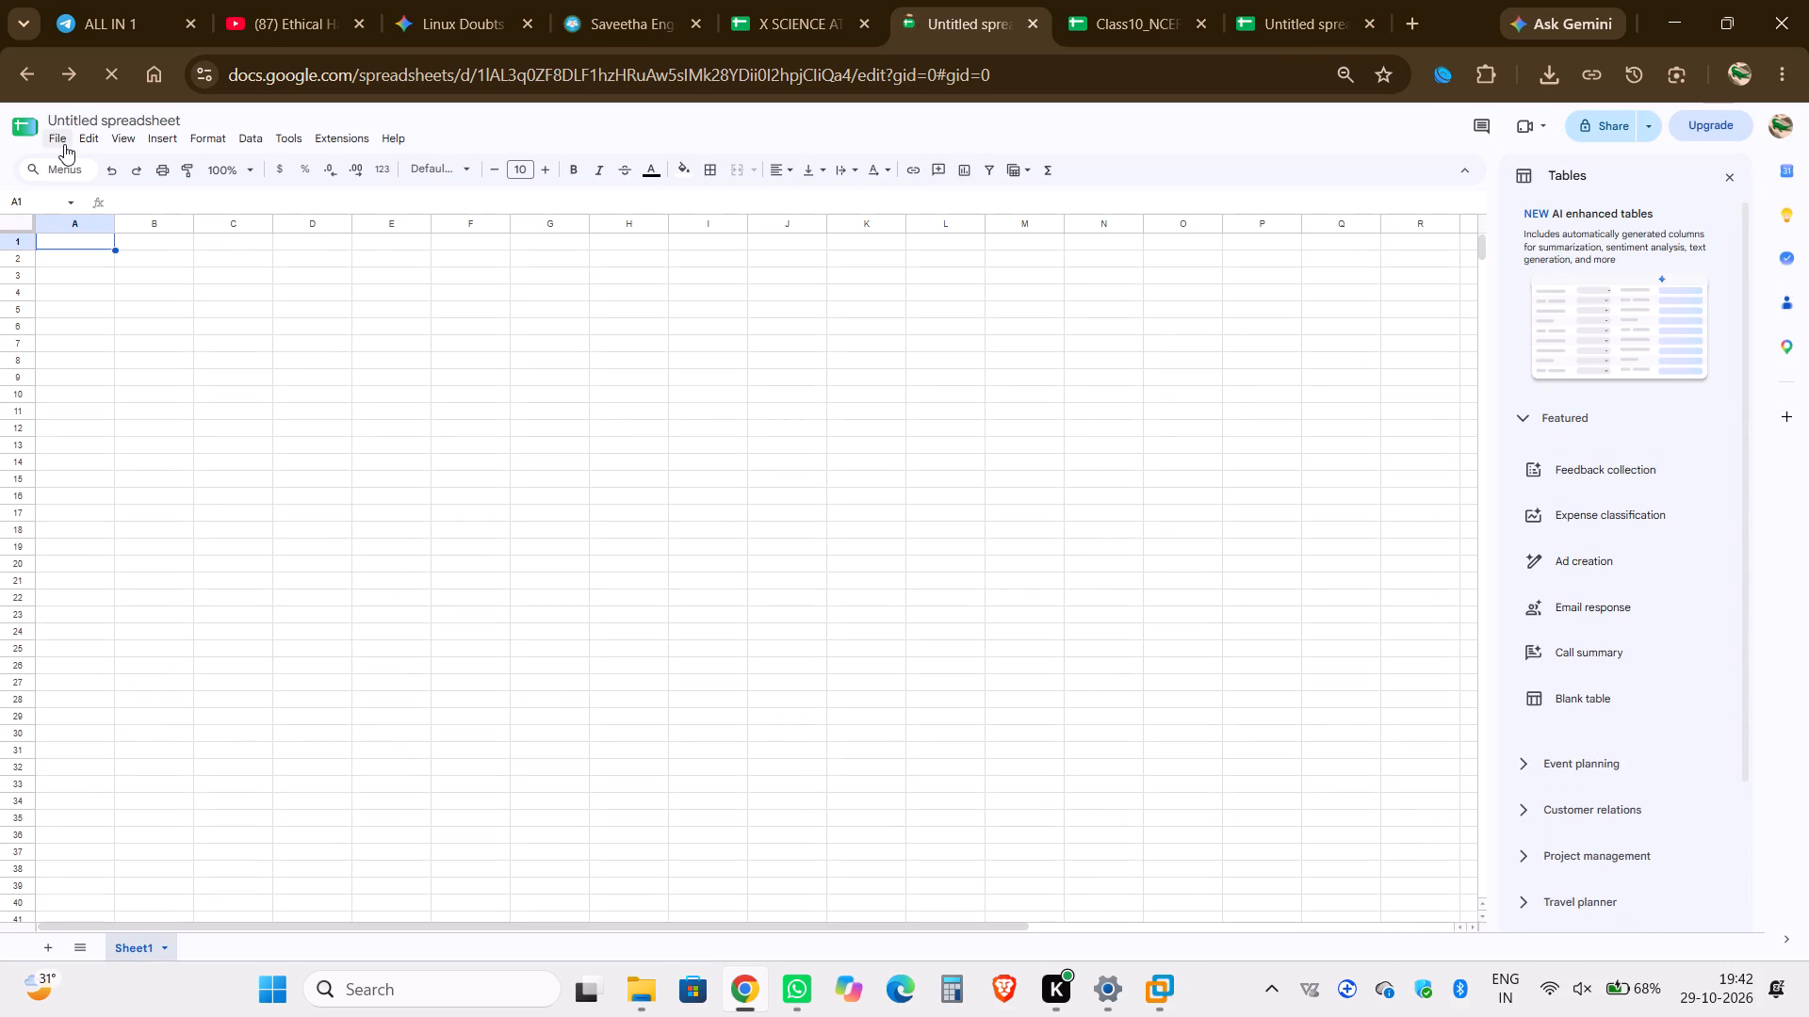
{"action": "left_click", "coordinate": [53, 137]}
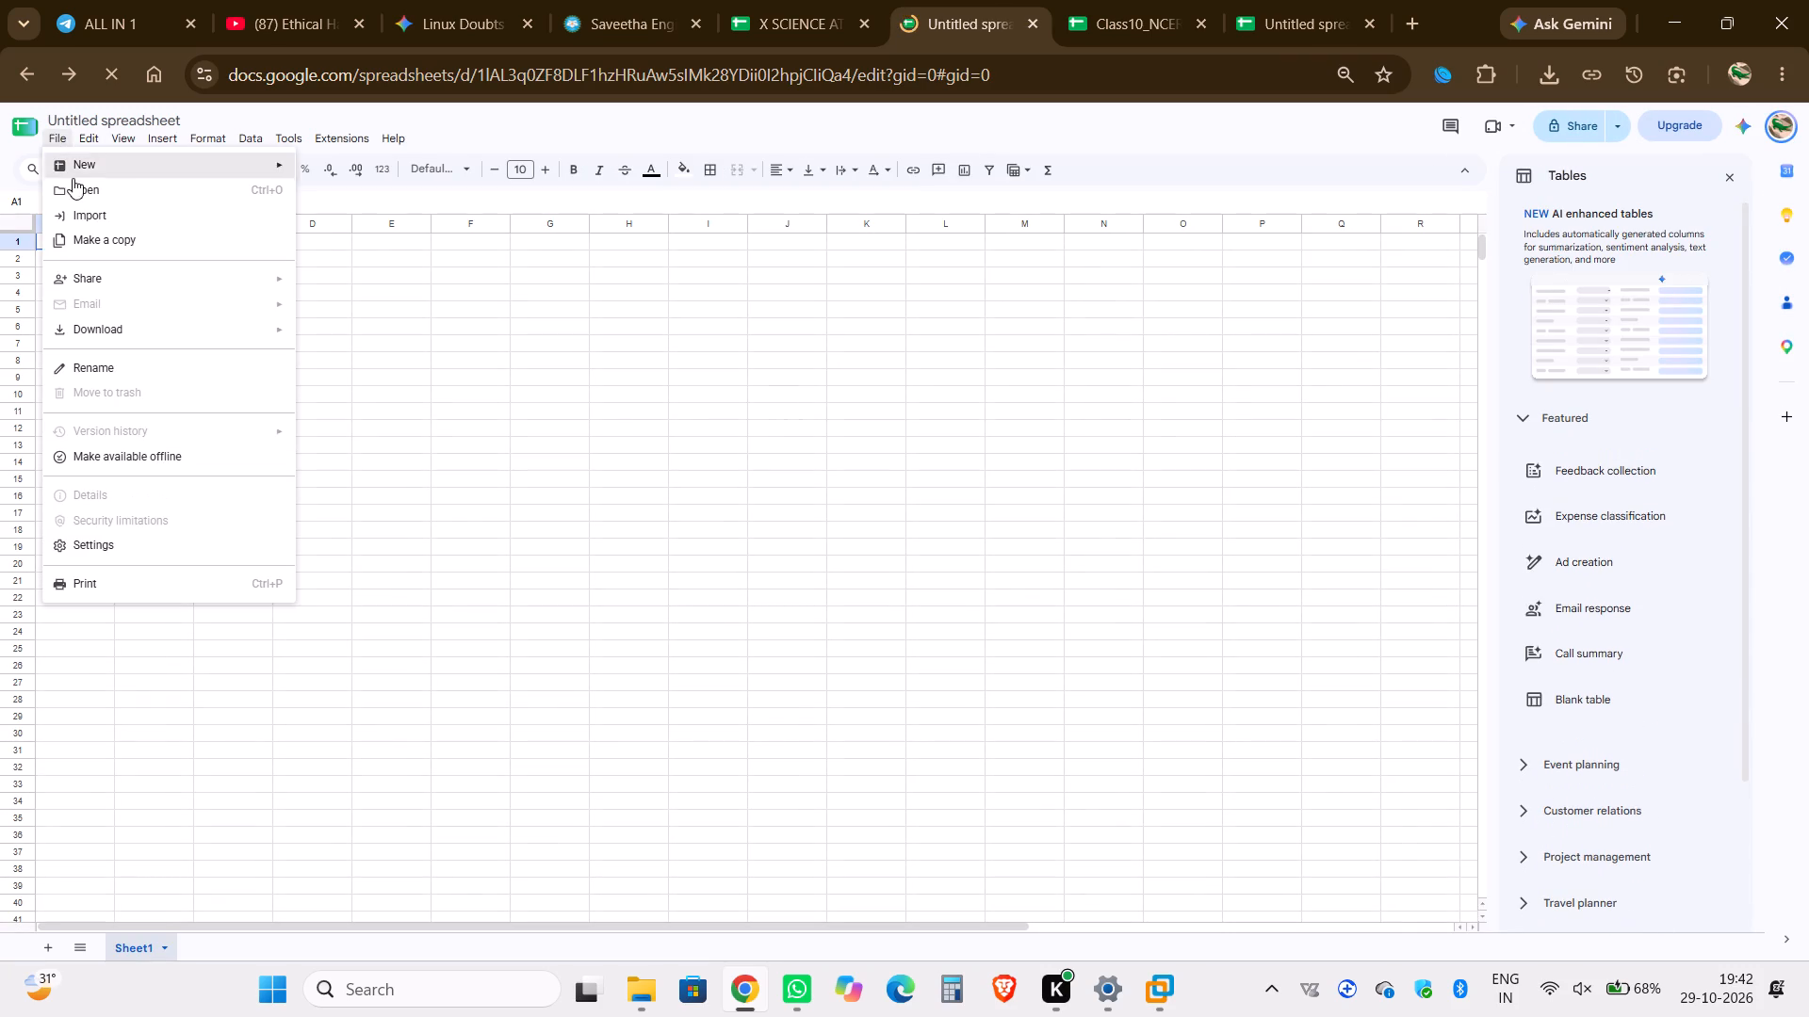
{"action": "left_click", "coordinate": [76, 187]}
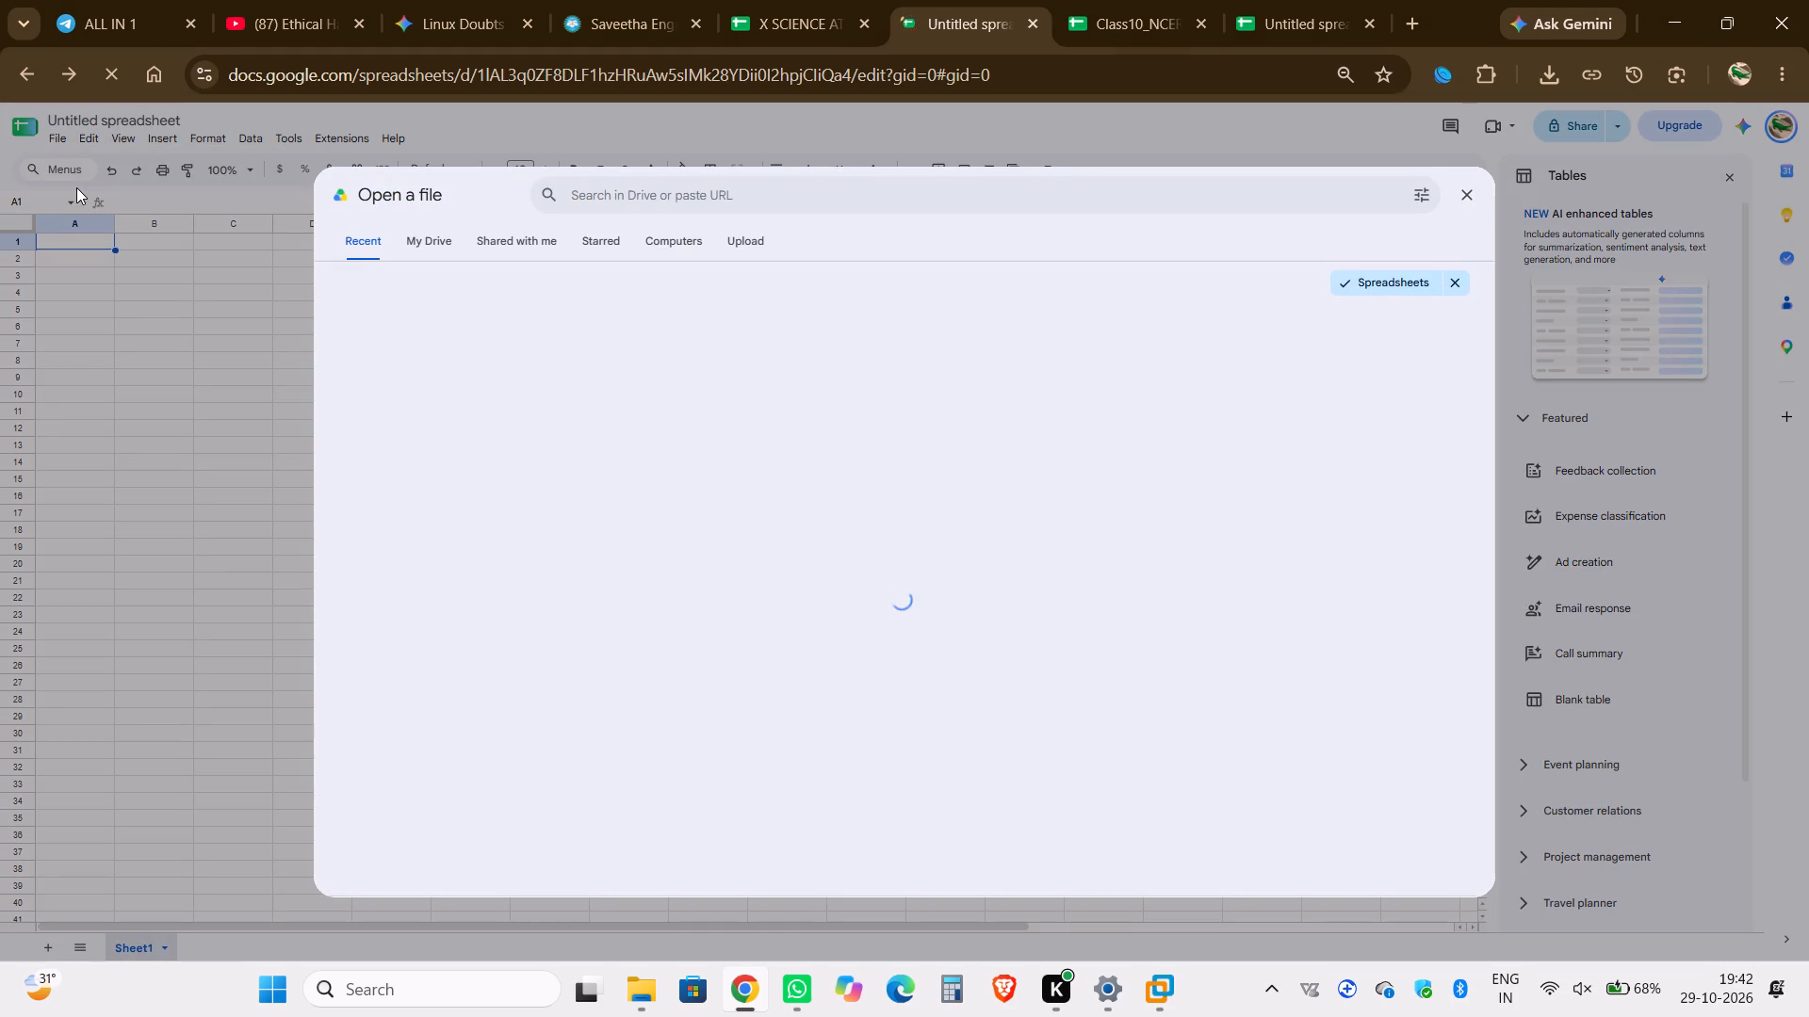
{"action": "left_click", "coordinate": [746, 246]}
{"action": "left_click", "coordinate": [909, 606]}
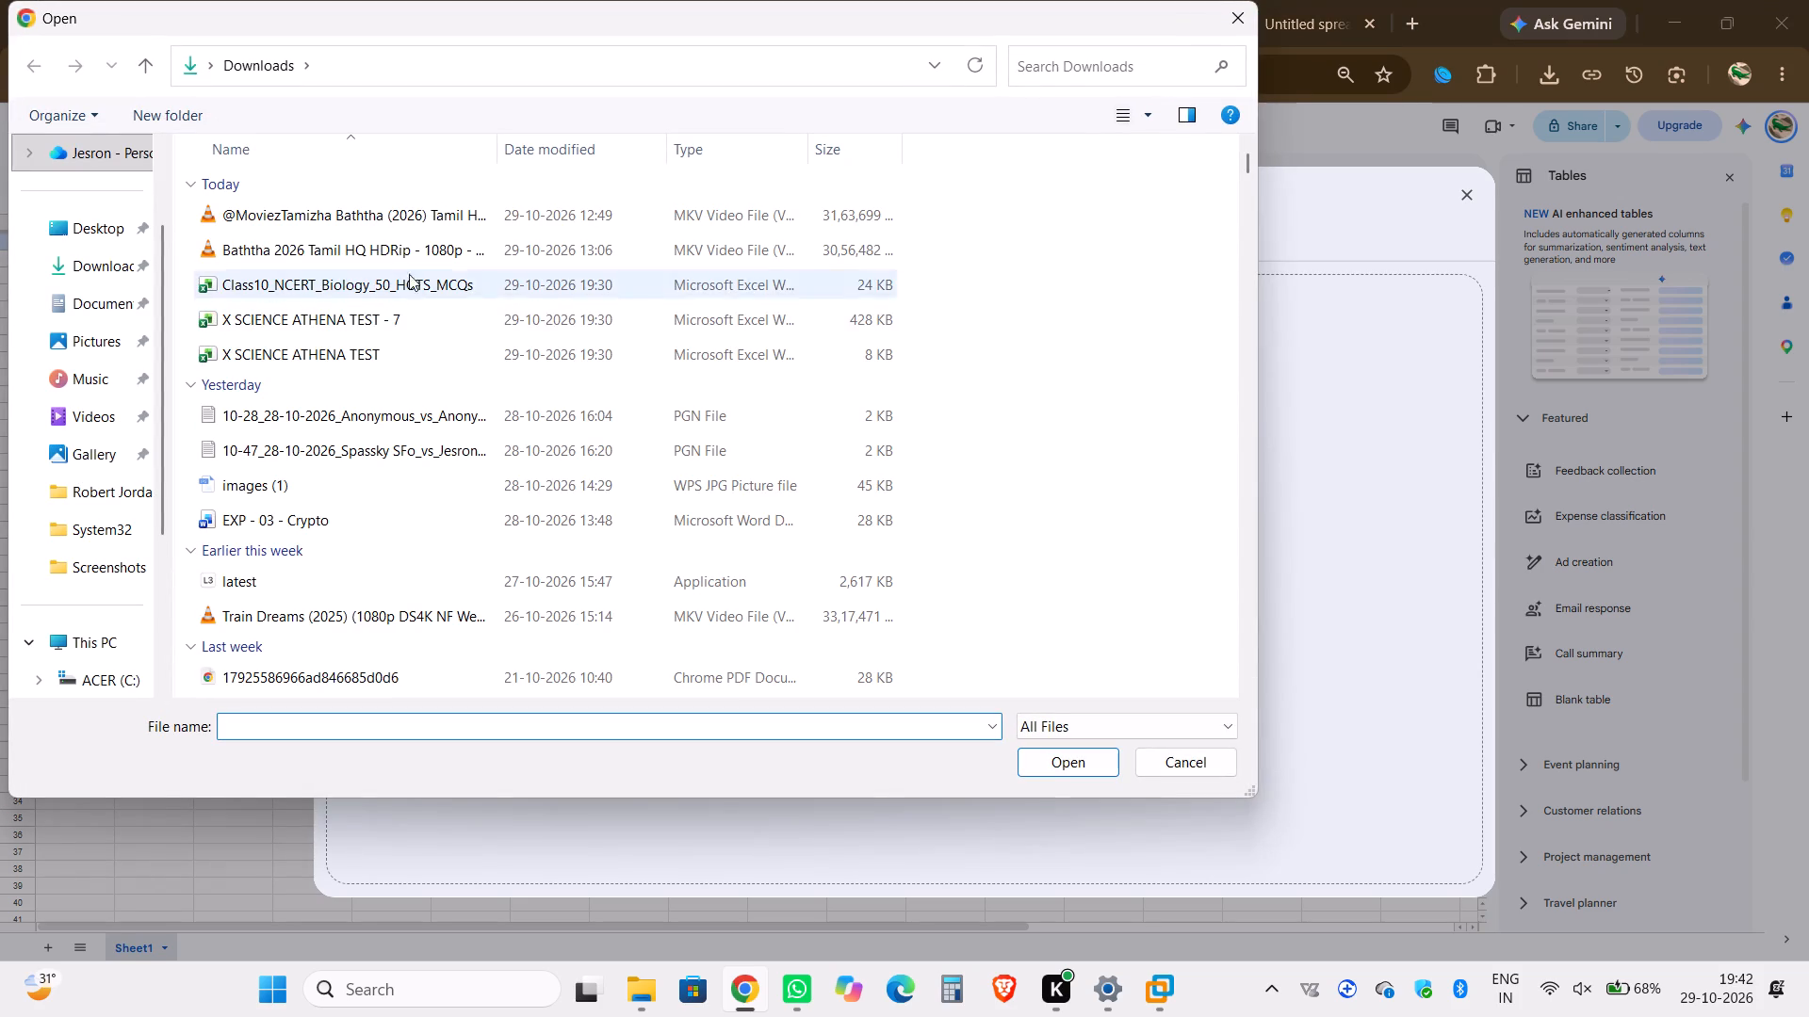
{"action": "left_click", "coordinate": [435, 313]}
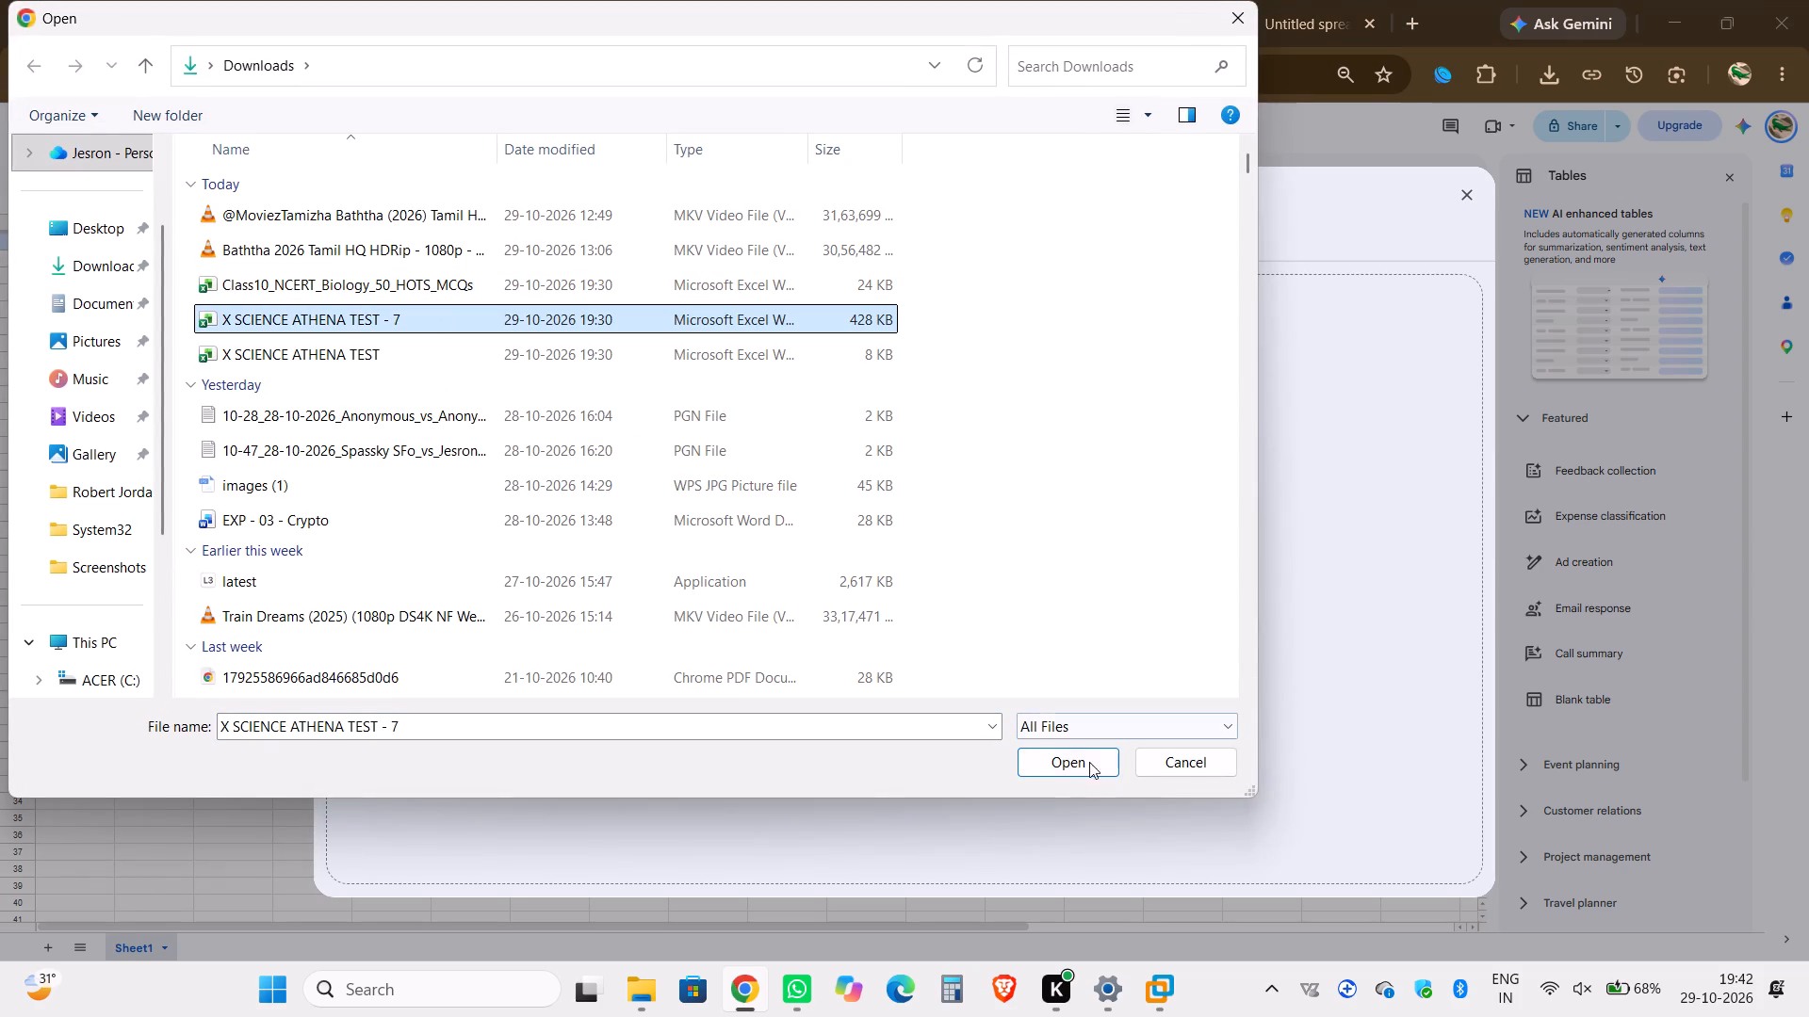
{"action": "left_click", "coordinate": [1072, 764]}
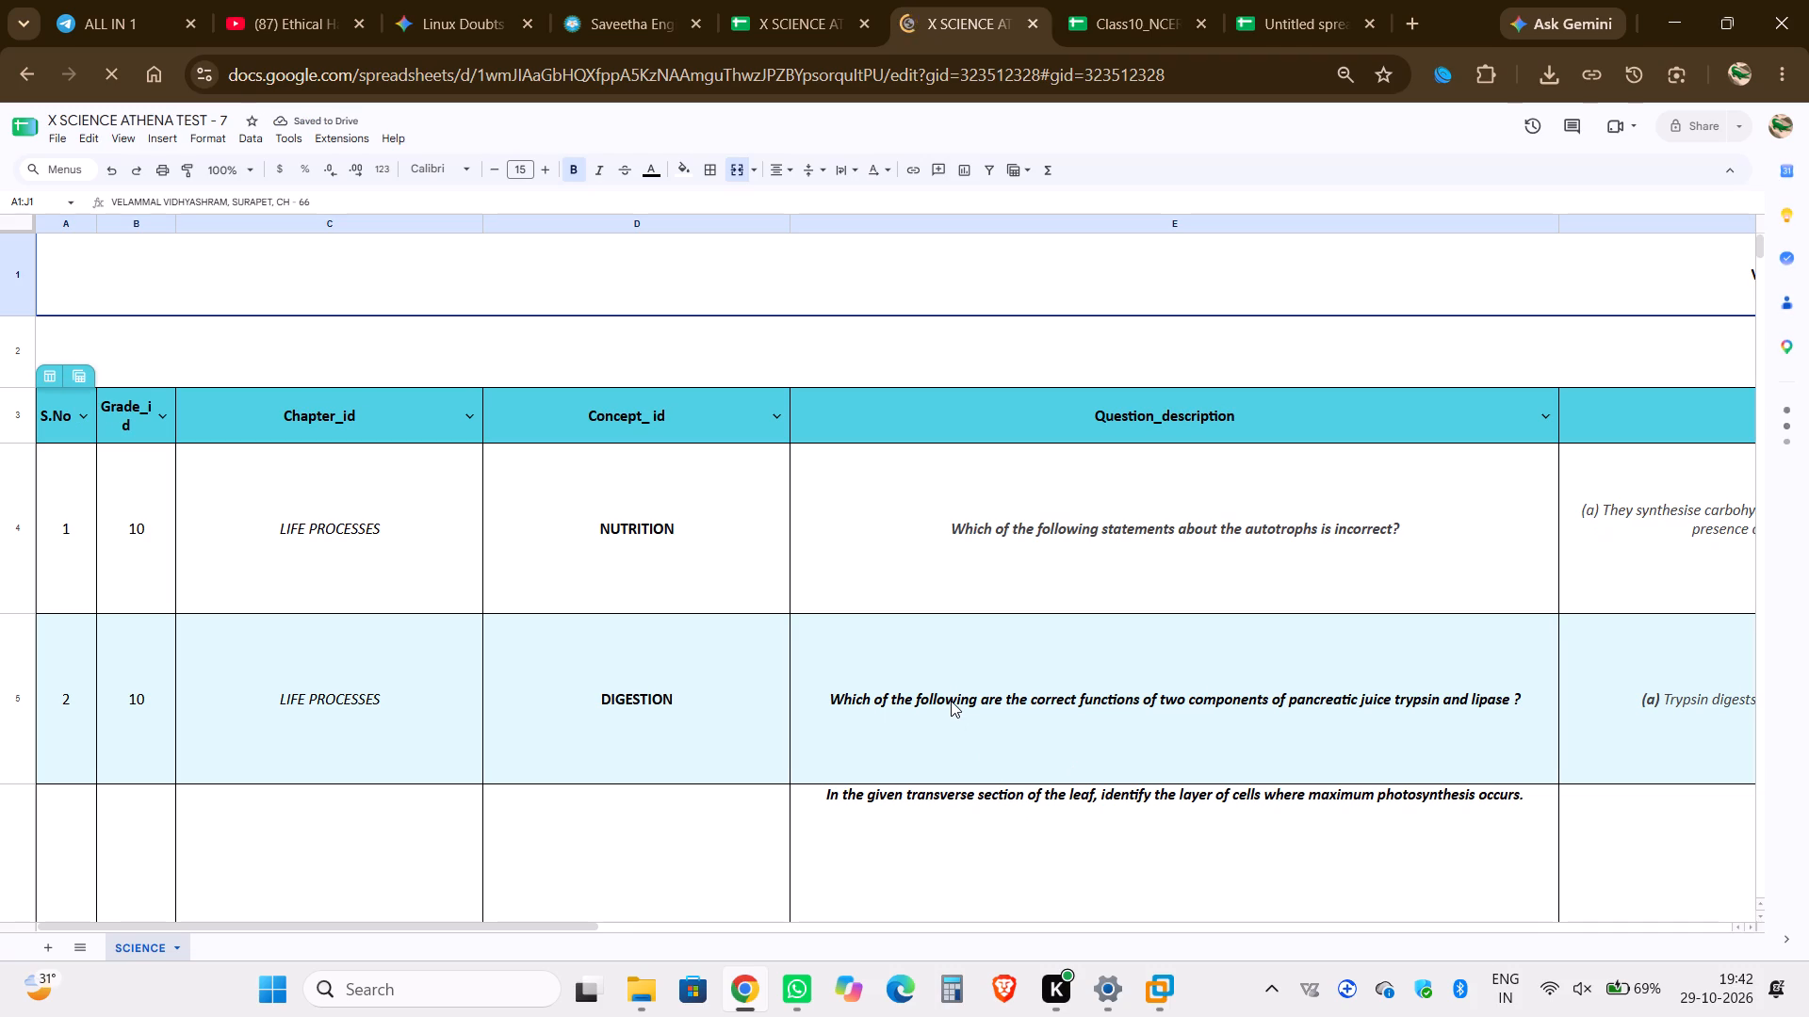
Compare the question layout of X SCIENCE ATHENA TEST - 7 with that of X SCIENCE ATHENA TEST.
{"action": "key", "text": "ctrl+minus"}
{"action": "key", "text": "ctrl+minus"}
{"action": "key", "text": "ctrl+minus"}
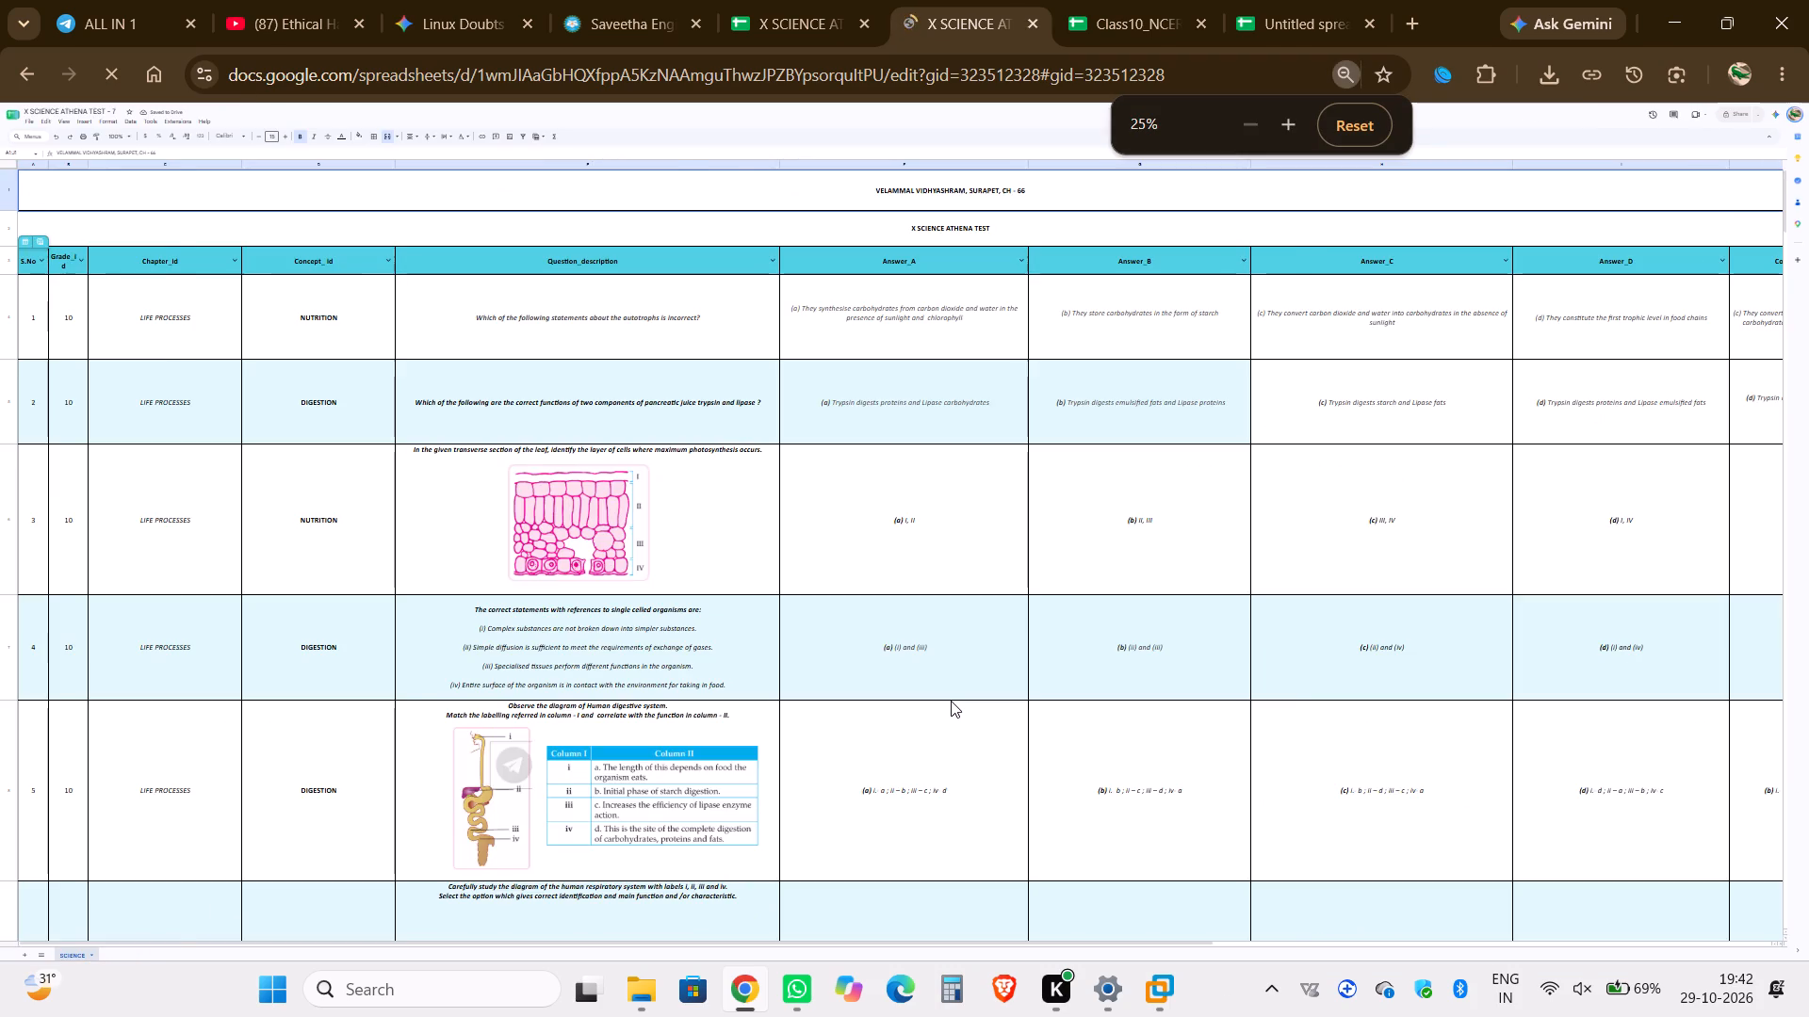
{"action": "left_click", "coordinate": [776, 0]}
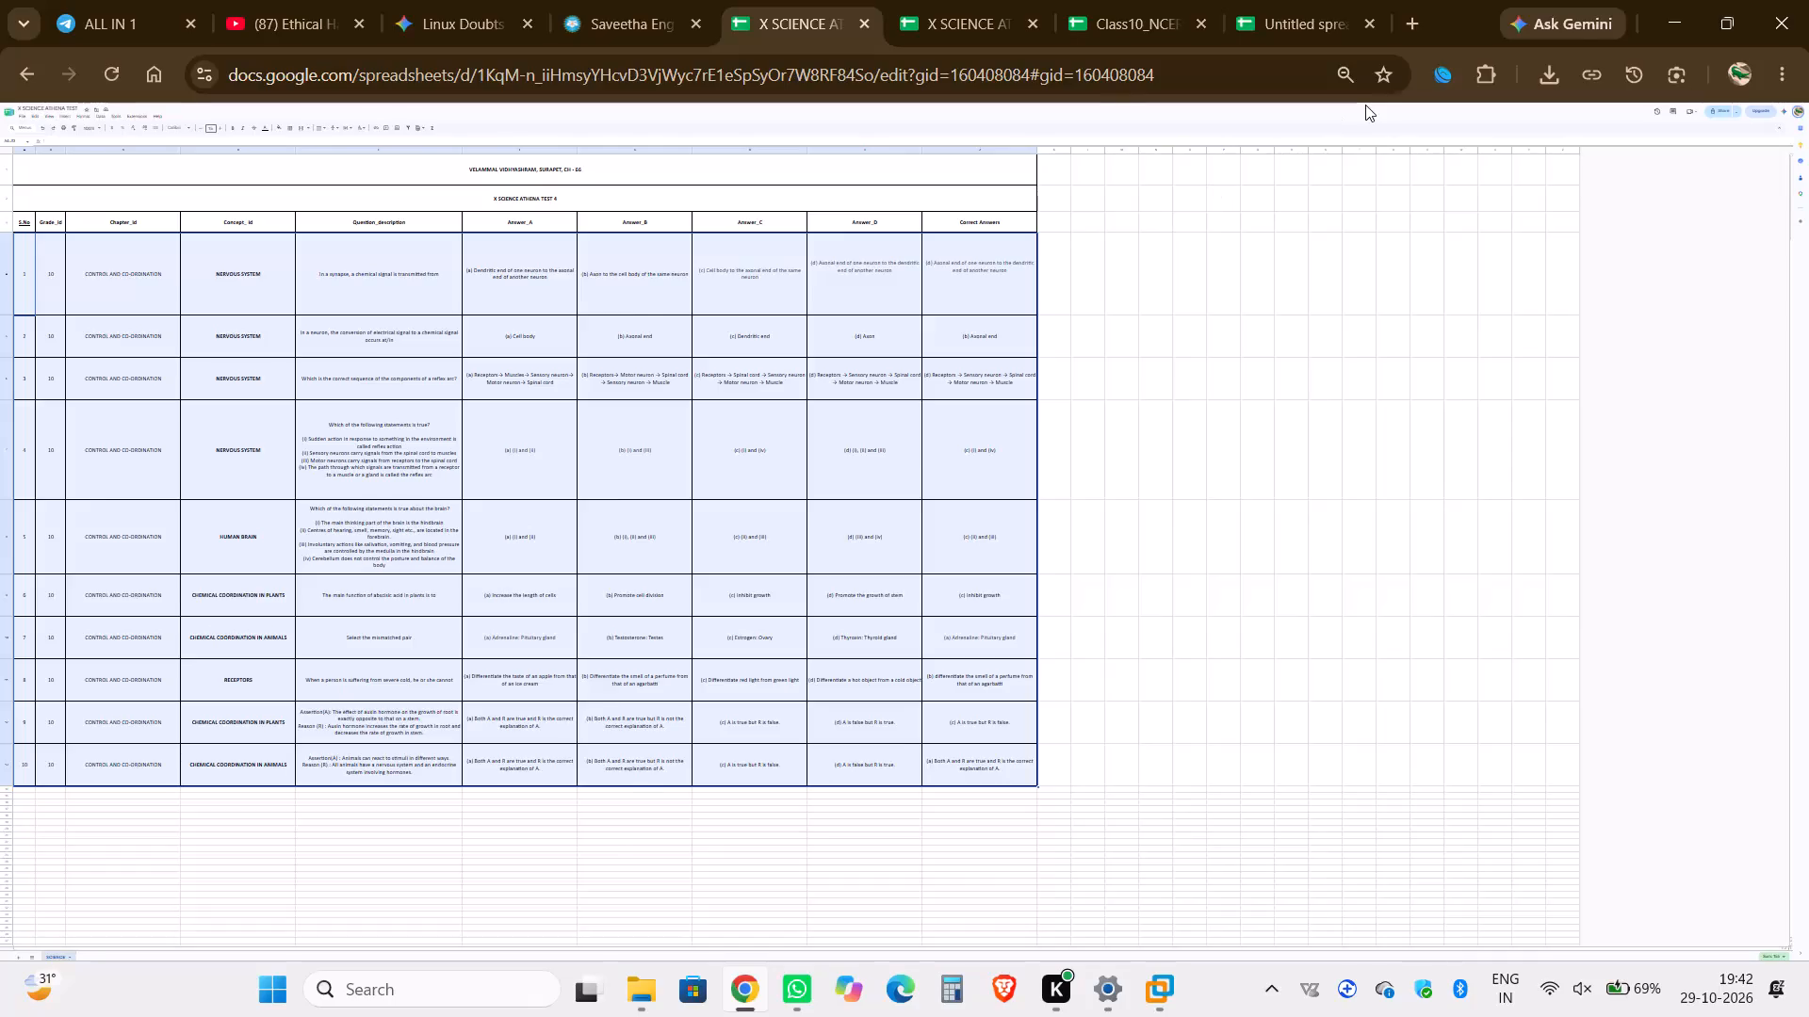
{"action": "key", "text": "ctrl+equal"}
{"action": "left_click", "coordinate": [1017, 0]}
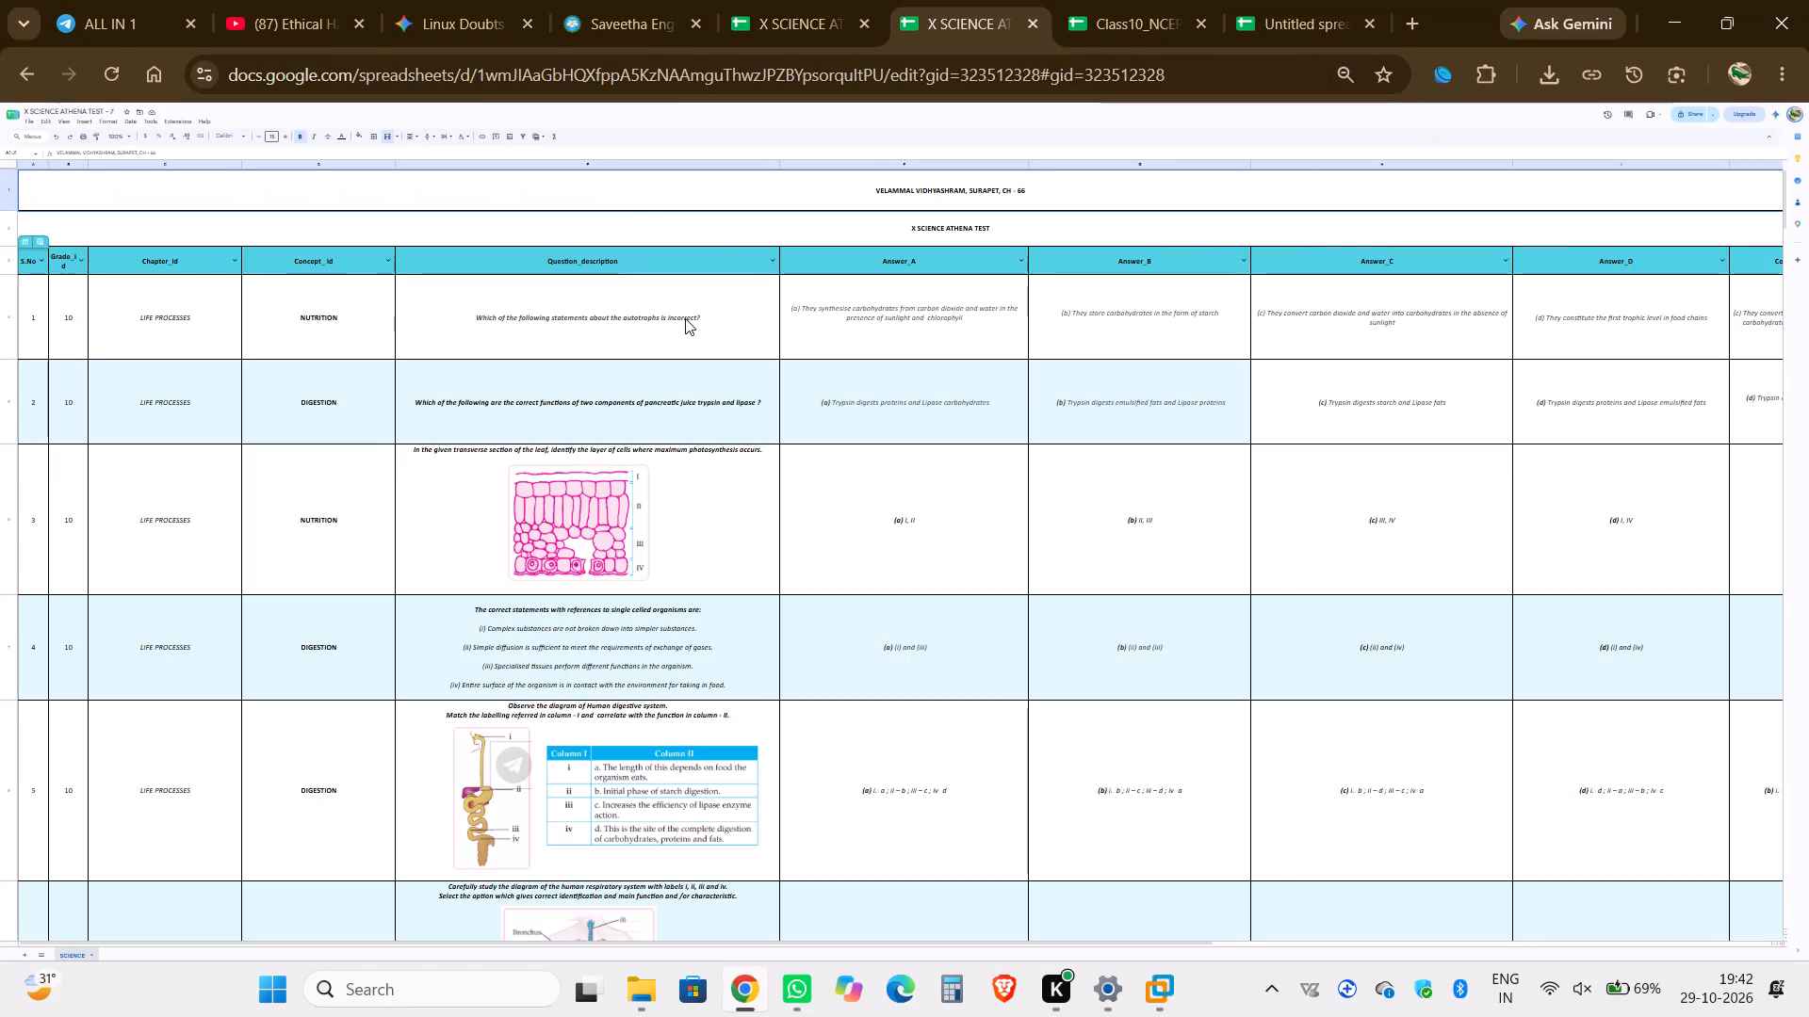
{"action": "left_click", "coordinate": [1130, 0]}
Clear the ten Control and Co-ordination question rows below the header in the untitled compiled spreadsheet.
{"action": "left_click", "coordinate": [1338, 0]}
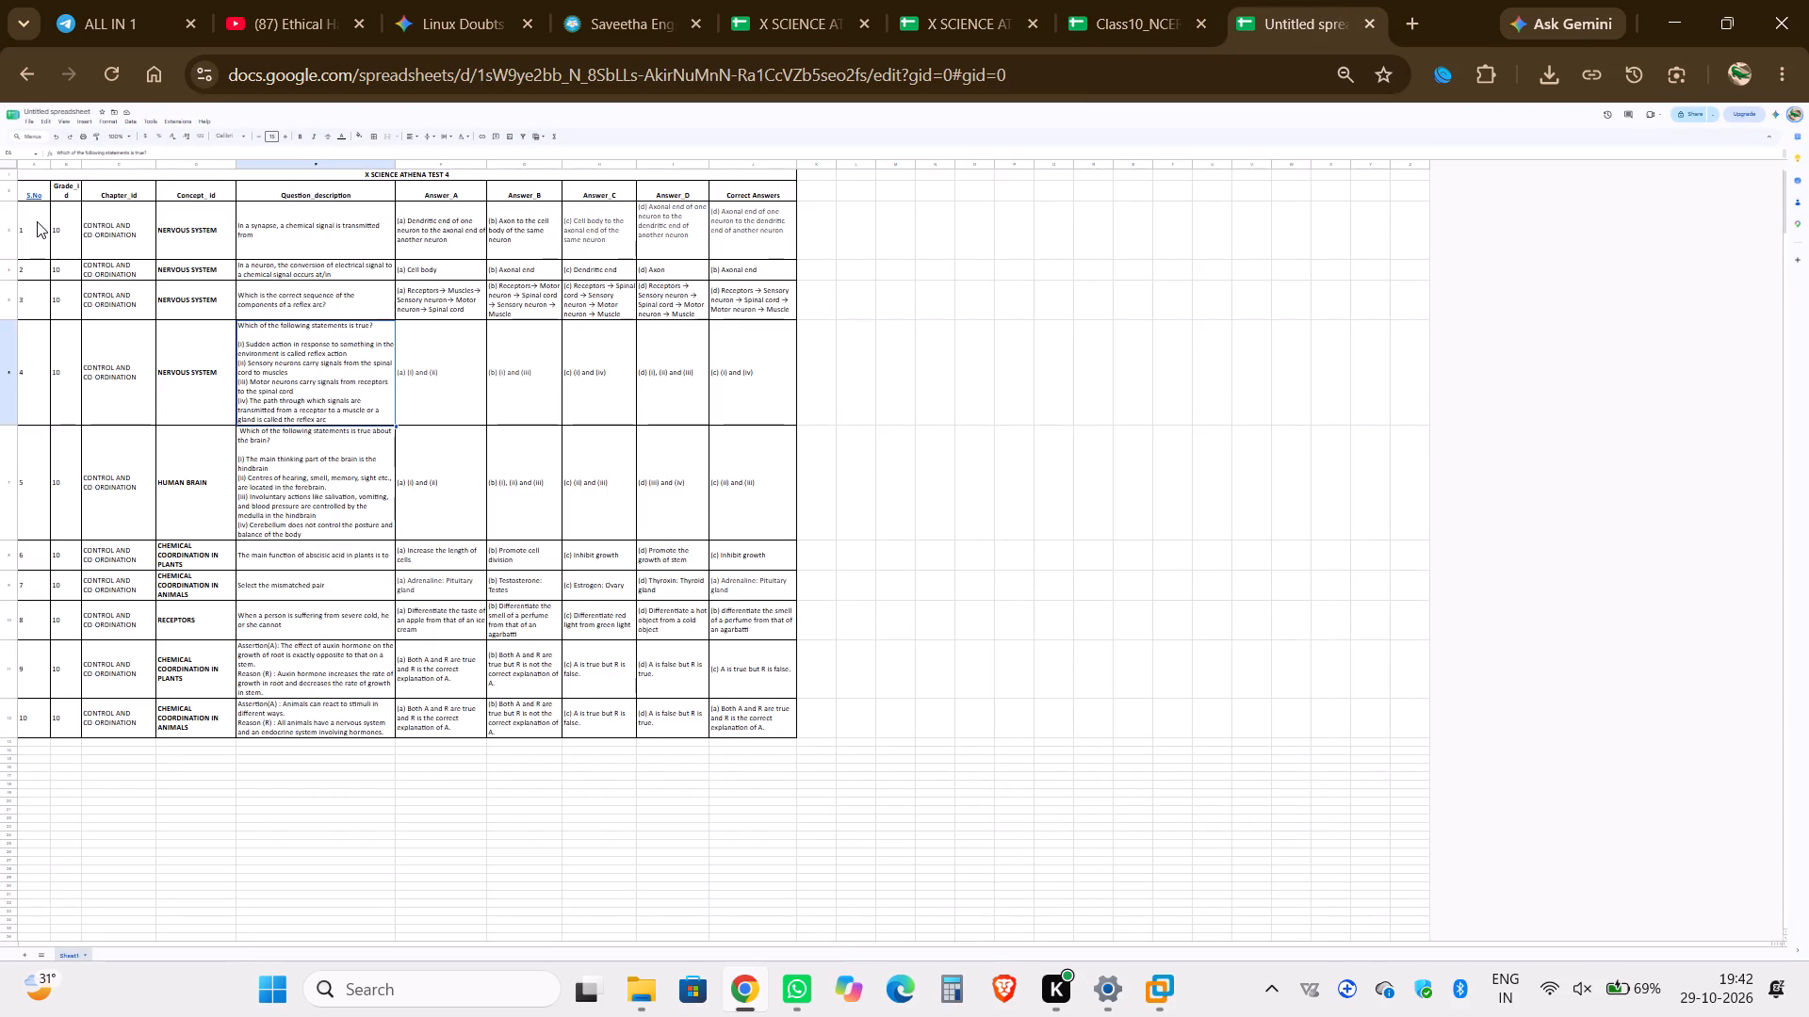
{"action": "left_click_drag", "start_coordinate": [37, 221], "coordinate": [758, 709]}
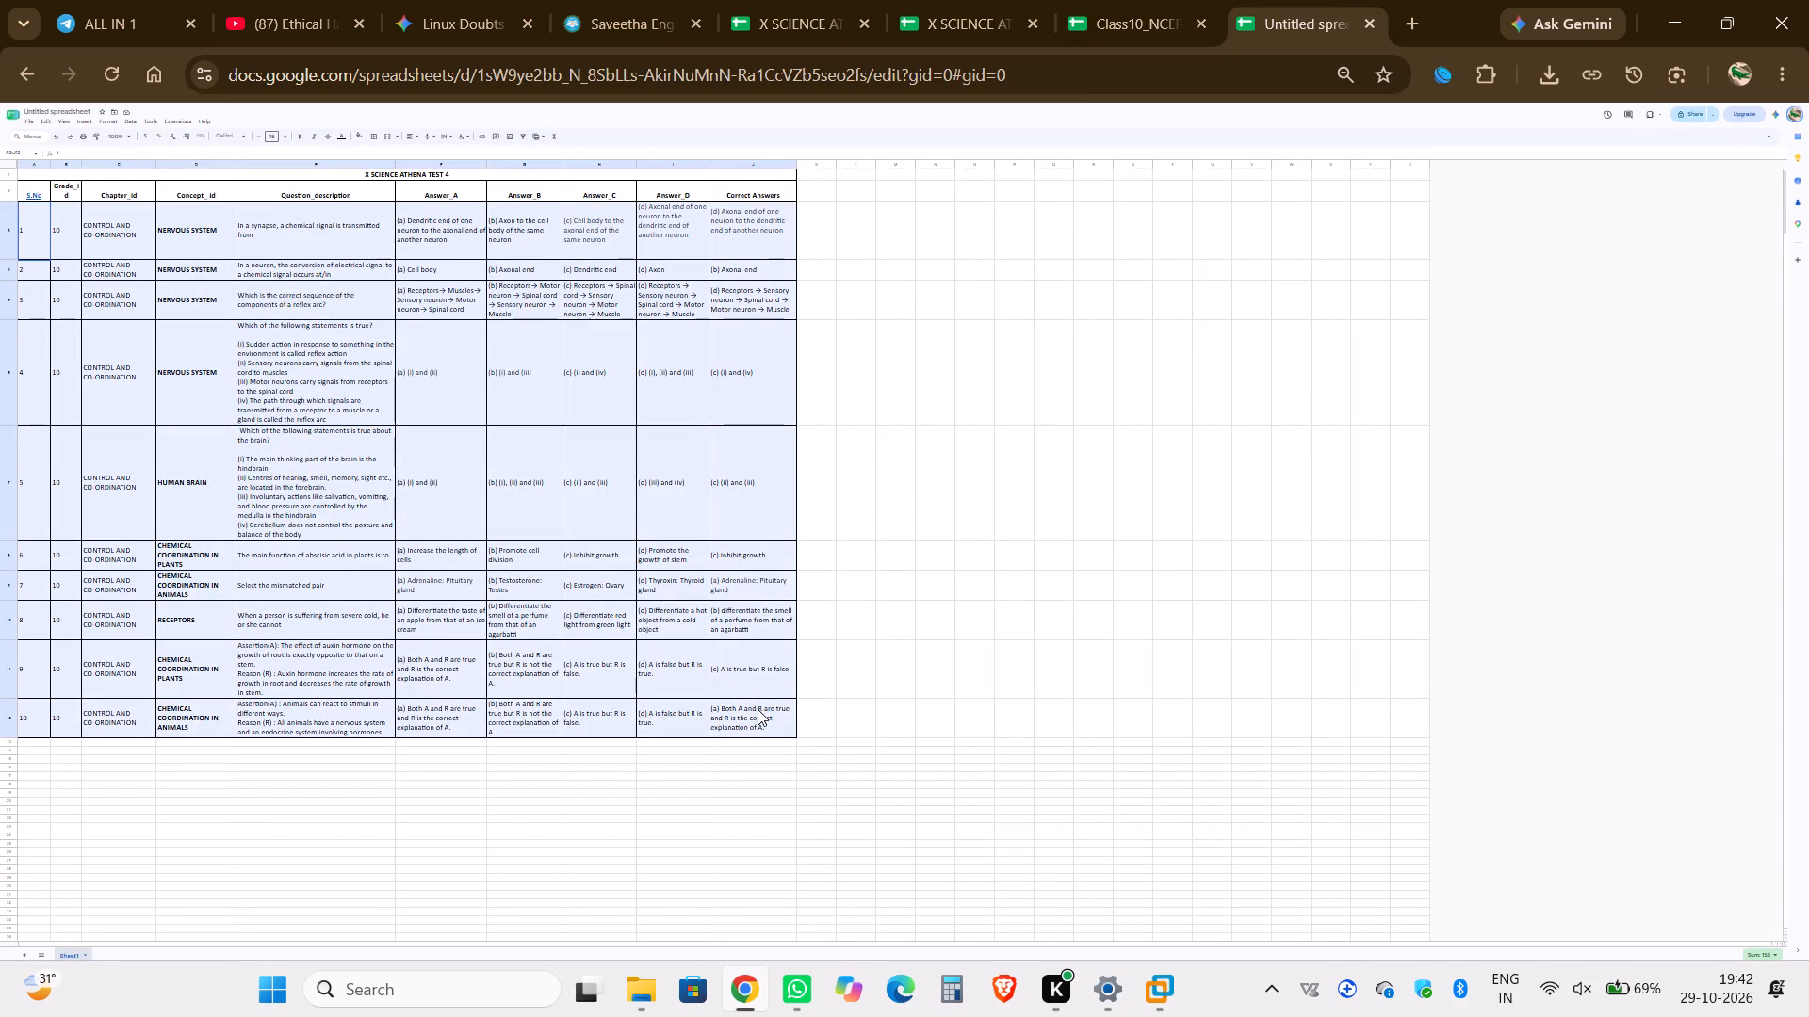
{"action": "left_click_drag", "start_coordinate": [758, 709], "coordinate": [758, 710]}
{"action": "key", "text": "BackSpace"}
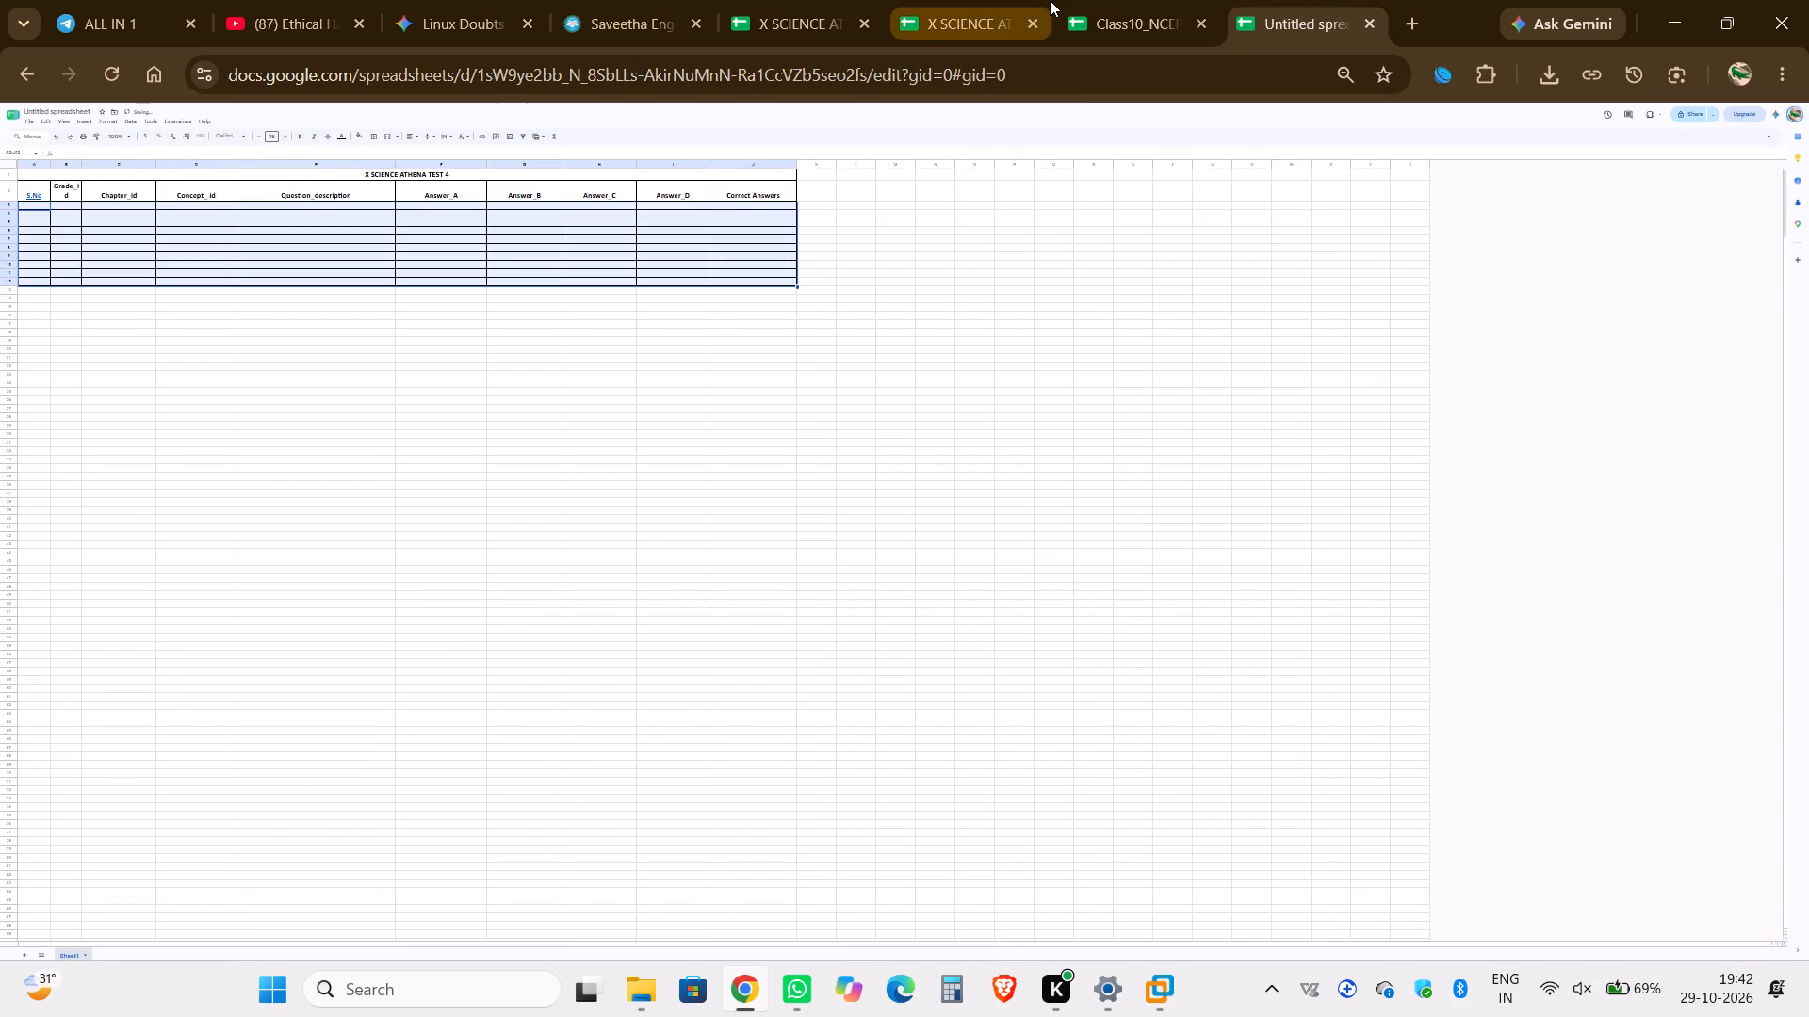
Copy the ten Life Processes questions from X SCIENCE ATHENA TEST - 7 into the emptied rows of the untitled compiled spreadsheet.
{"action": "left_click", "coordinate": [1050, 0]}
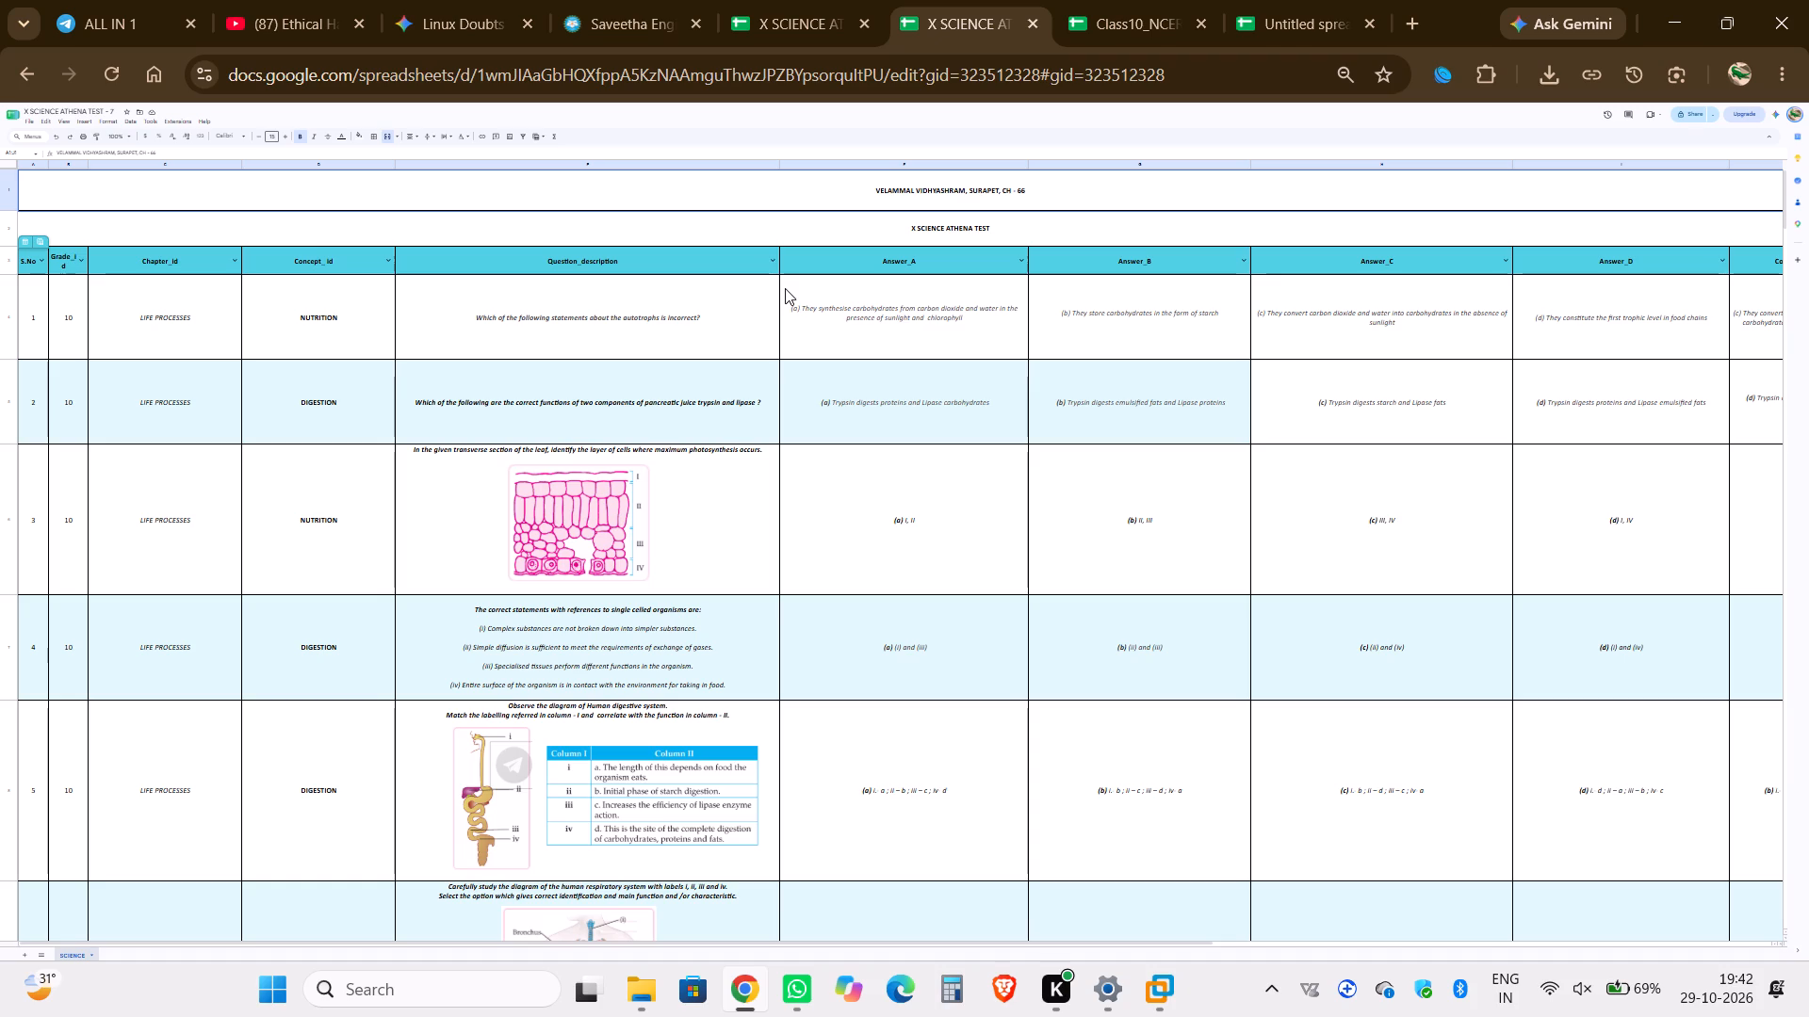
{"action": "key", "text": "ctrl+minus"}
{"action": "key", "text": "ctrl+minus"}
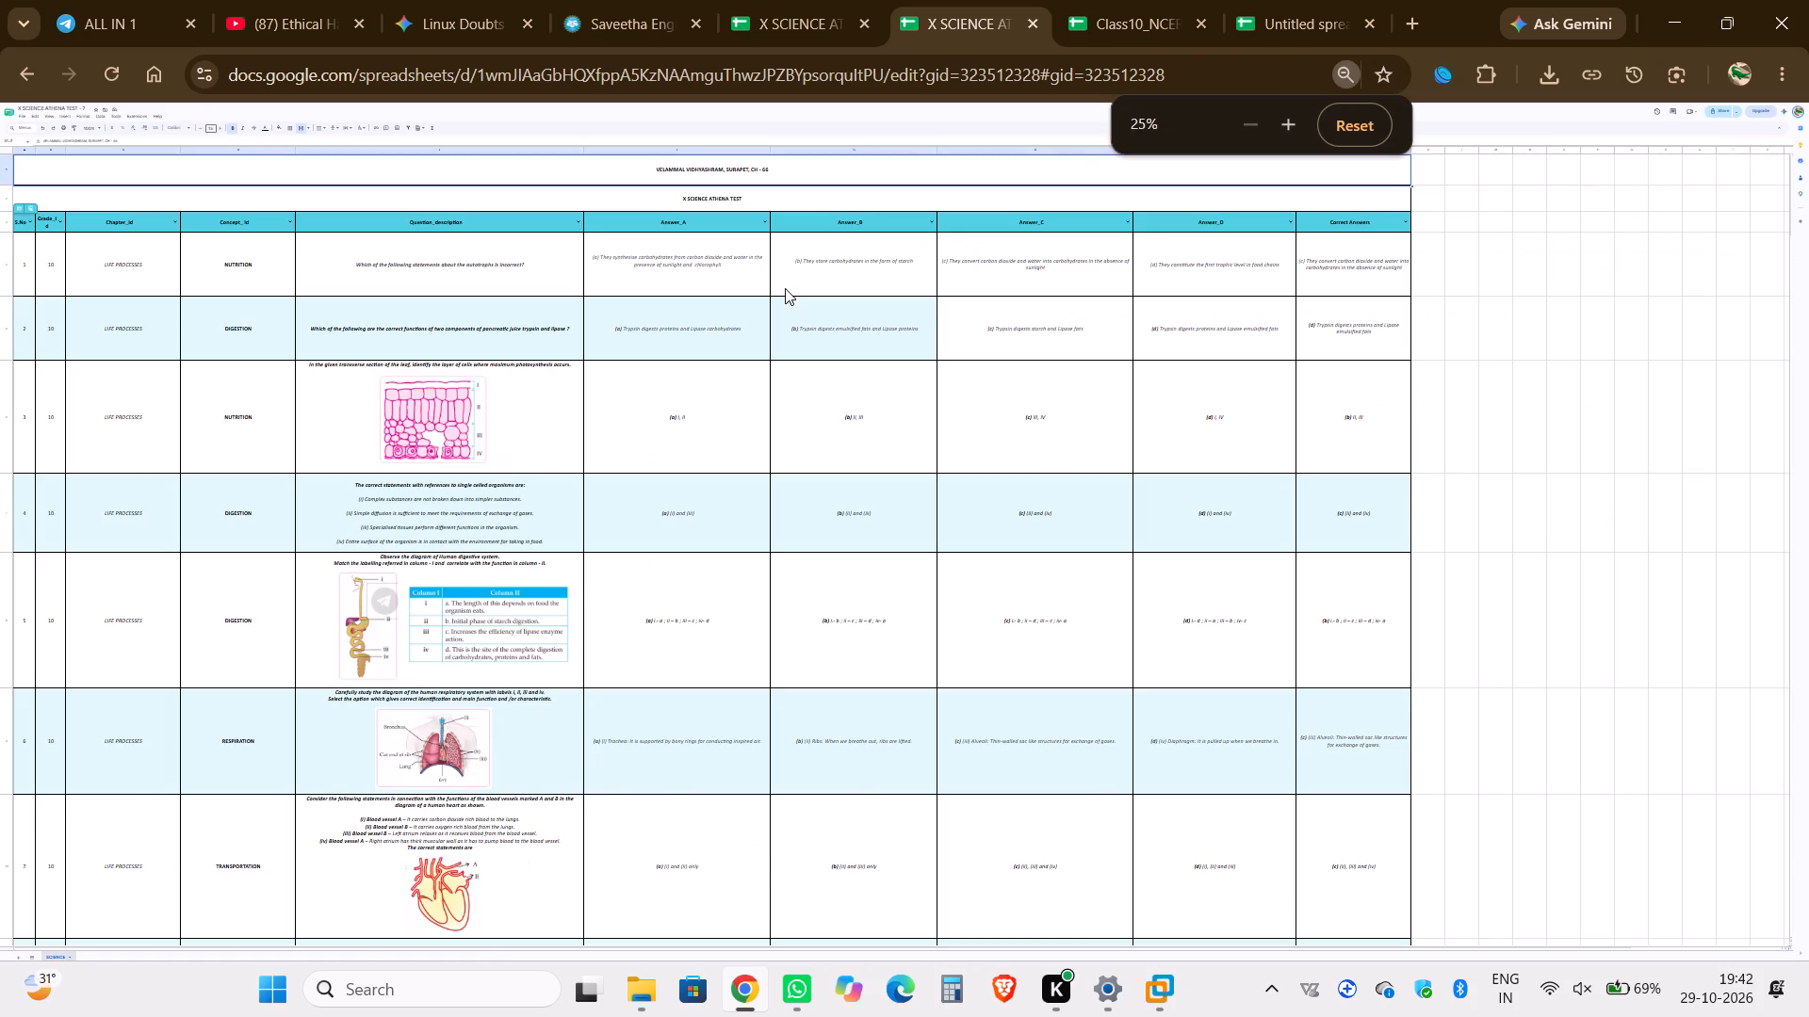
{"action": "key", "text": "ctrl+equal"}
{"action": "key", "text": "ctrl+equal"}
{"action": "key", "text": "ctrl+equal"}
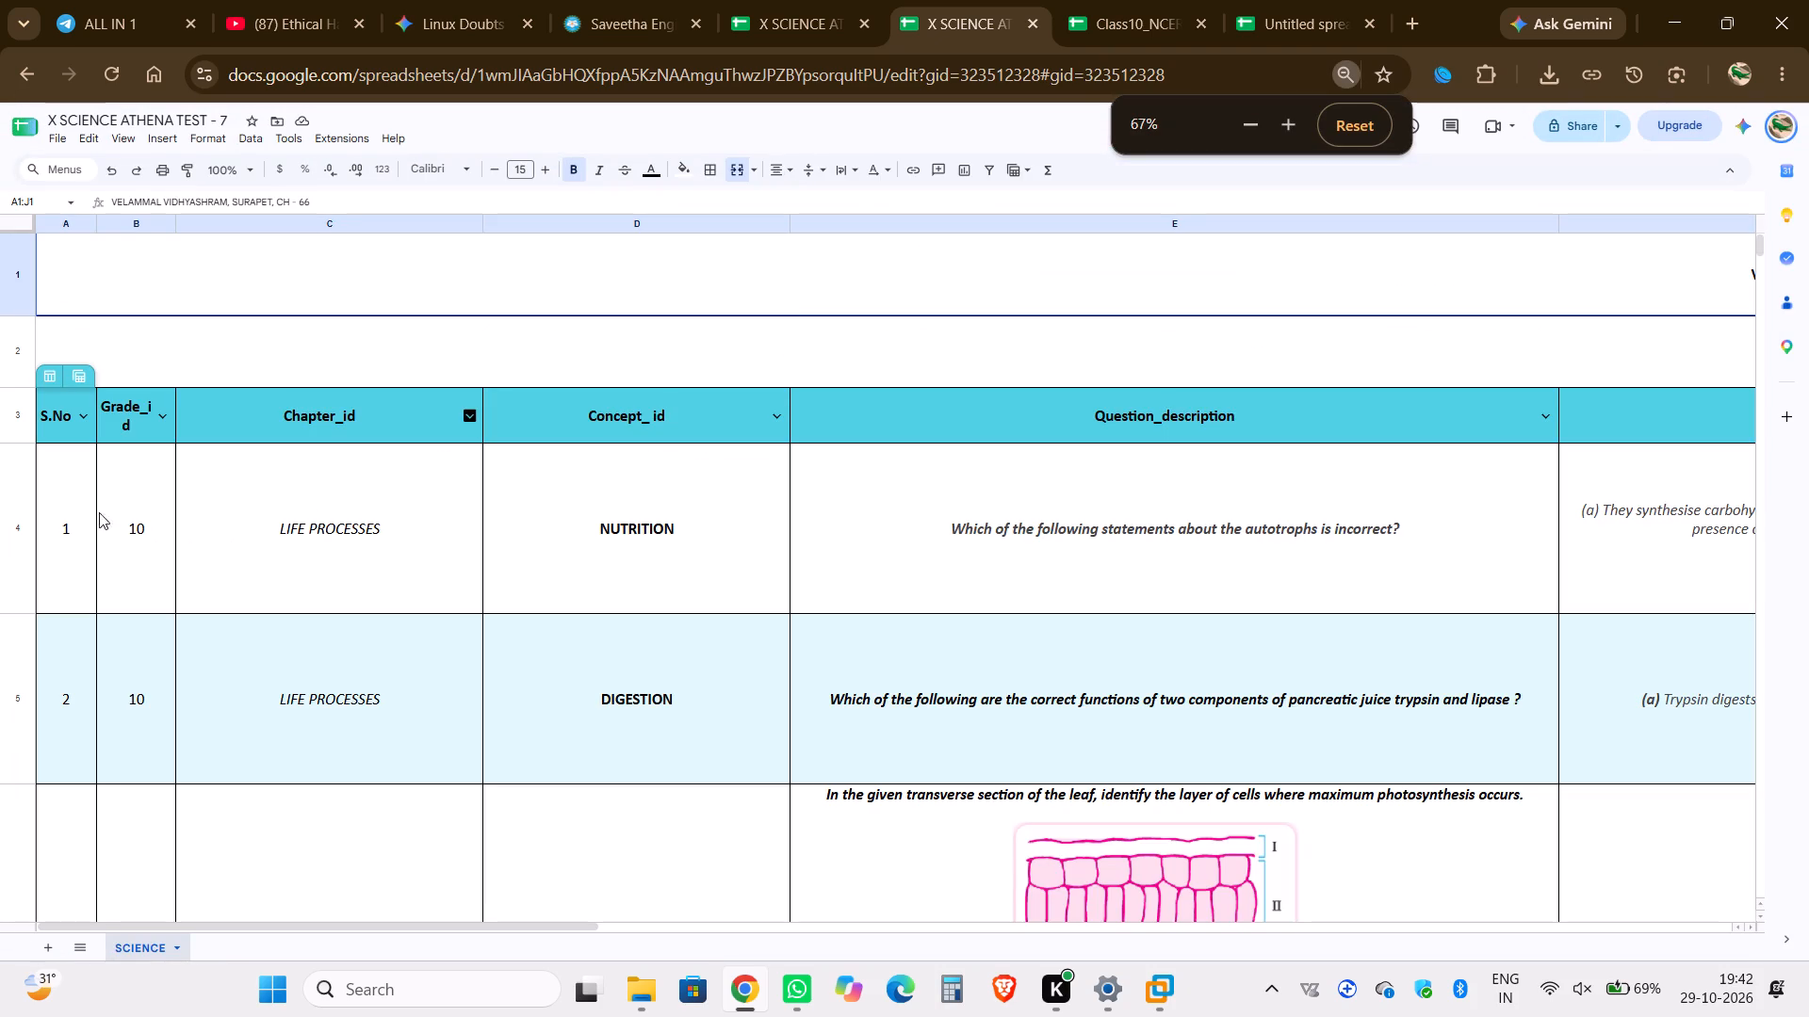
{"action": "left_click_drag", "start_coordinate": [67, 497], "coordinate": [1776, 503]}
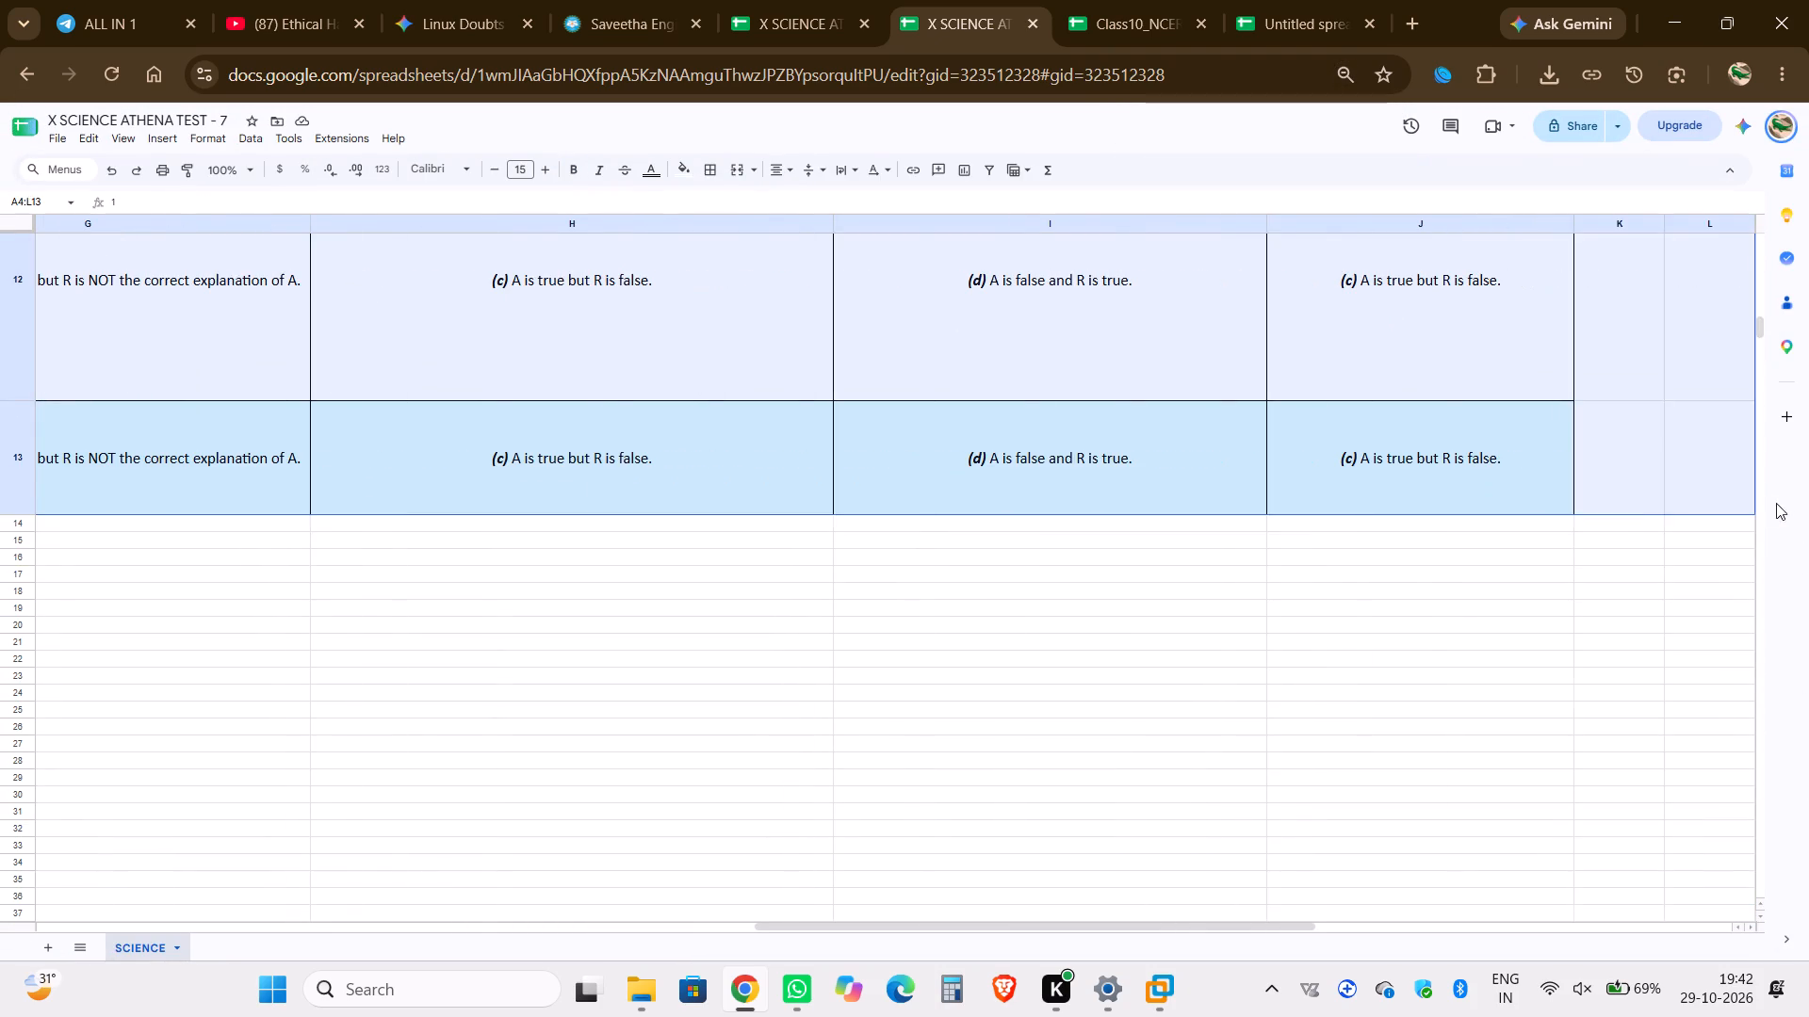
{"action": "left_click_drag", "start_coordinate": [1776, 503], "coordinate": [1472, 486]}
{"action": "key", "text": "ctrl+c"}
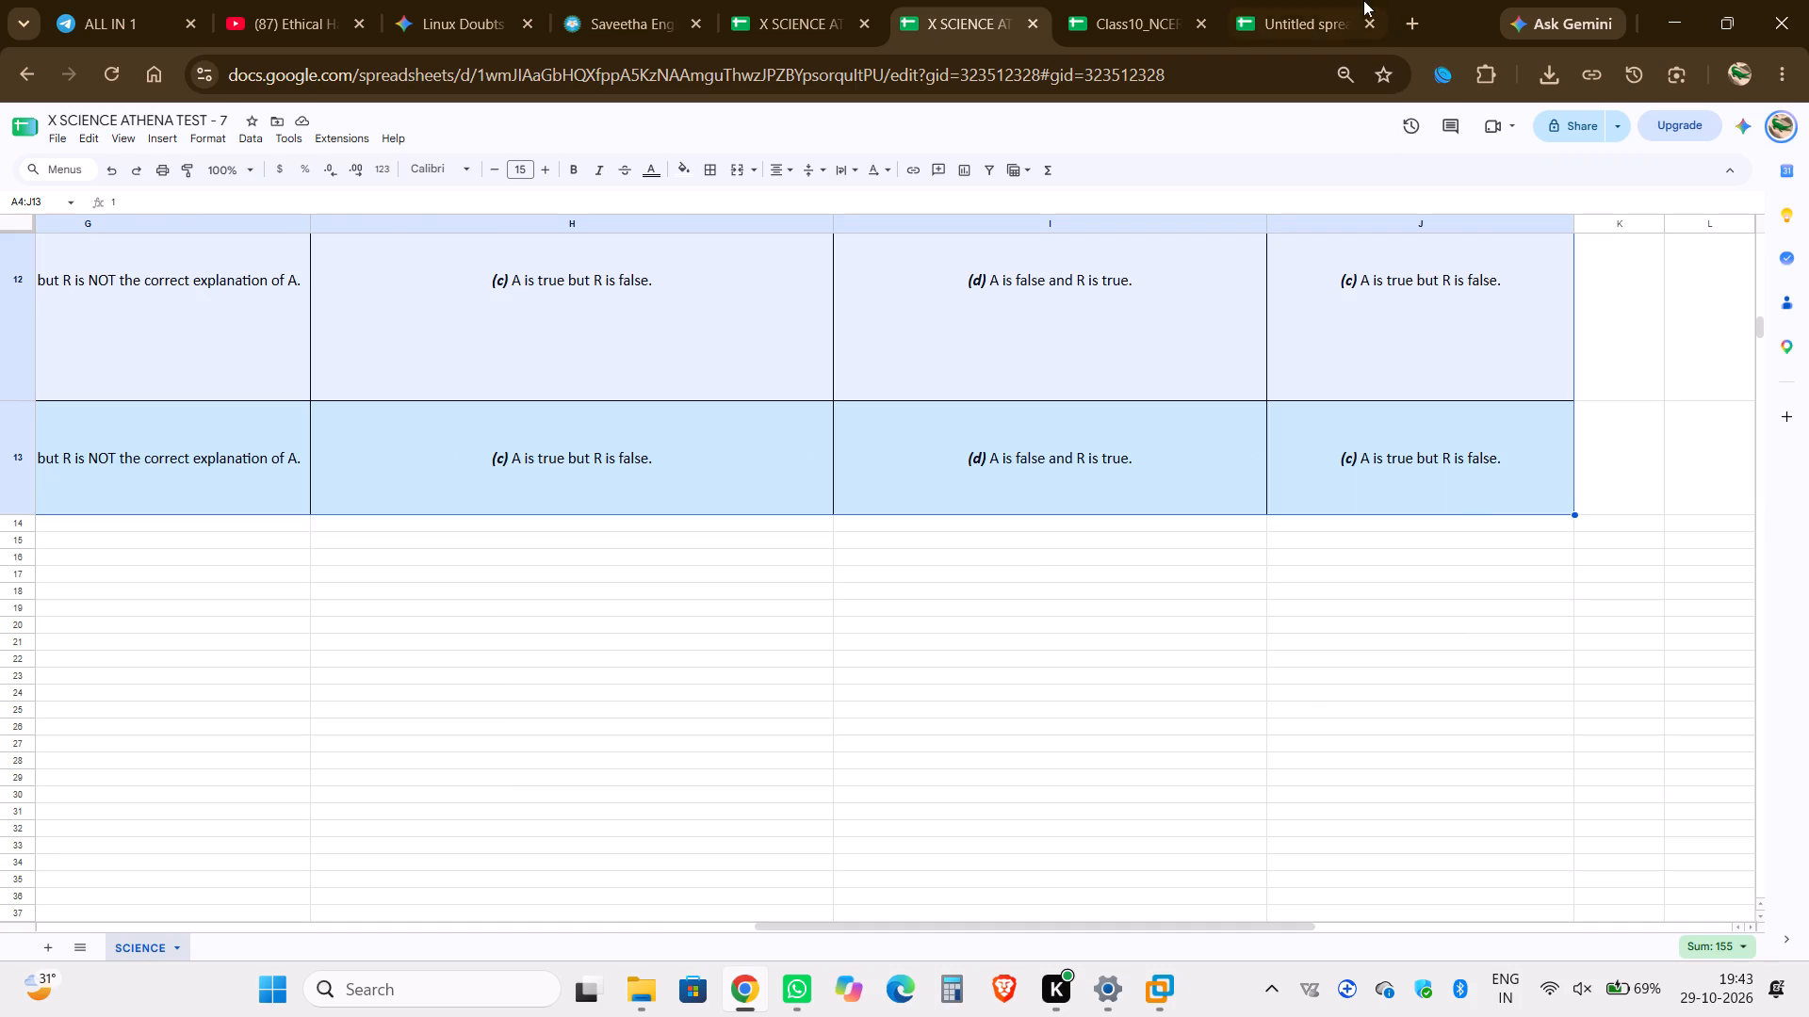
{"action": "left_click", "coordinate": [1335, 0]}
{"action": "key", "text": "ctrl+v"}
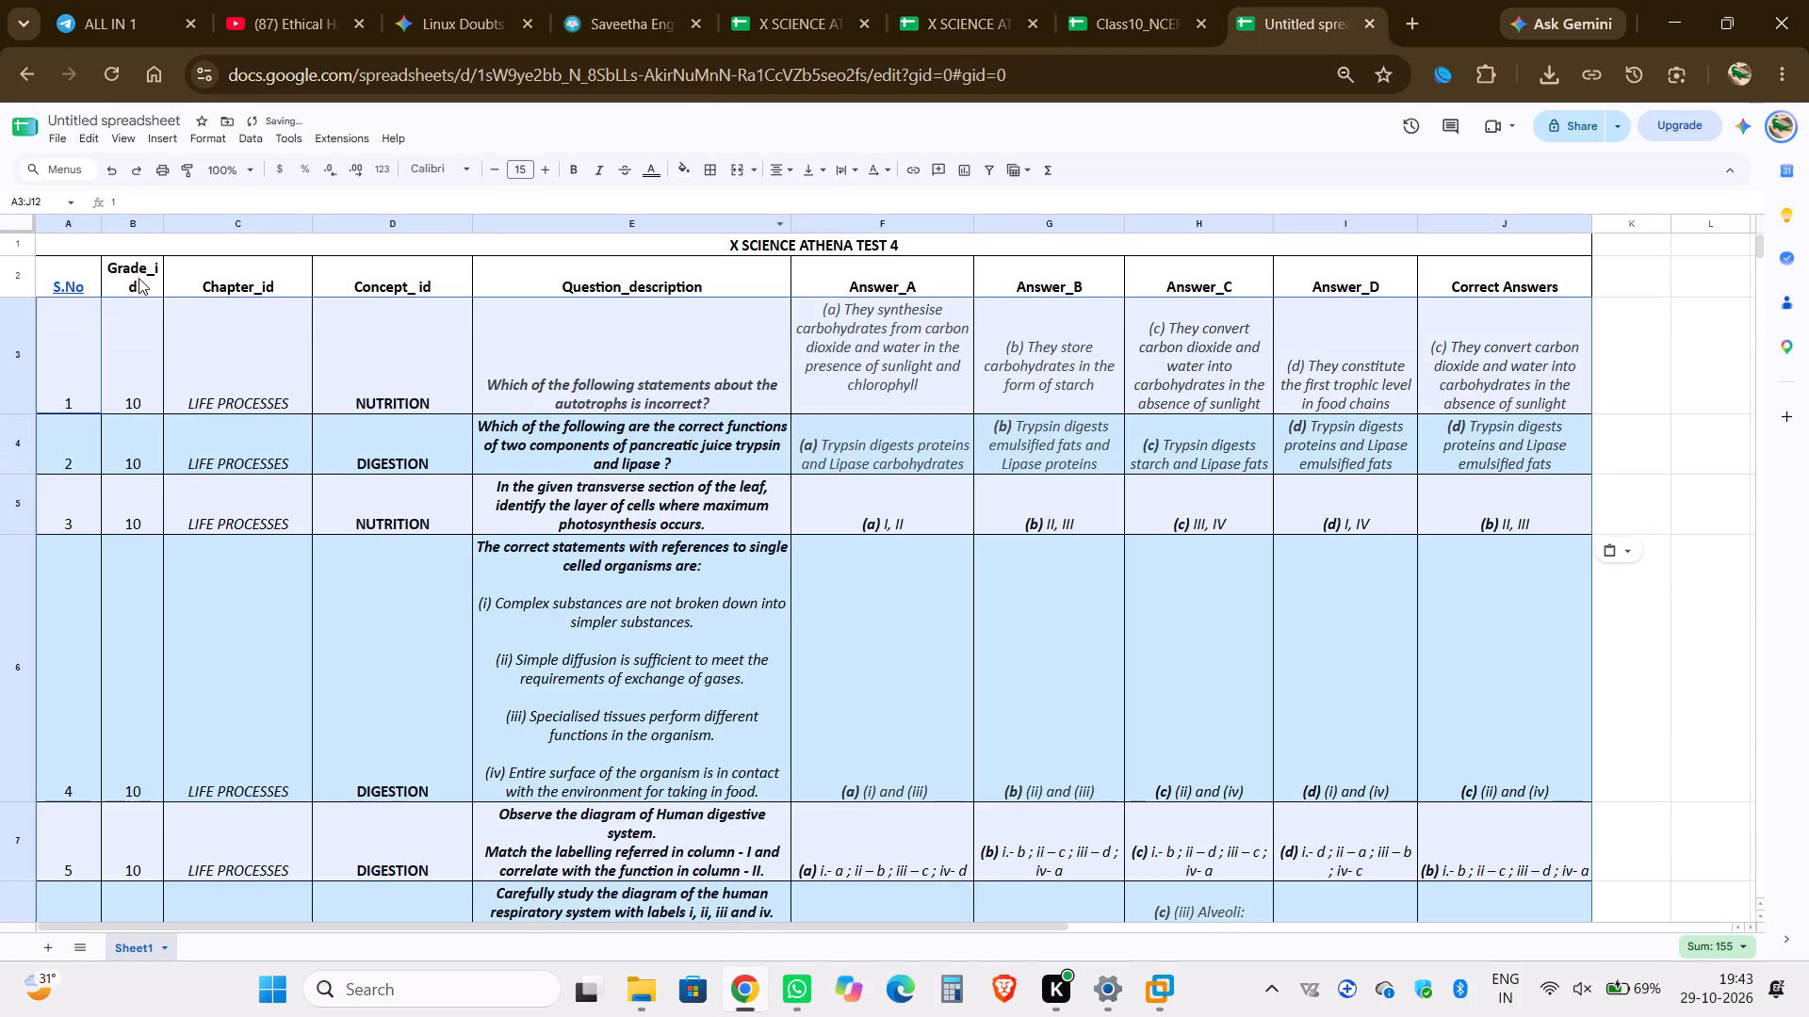
{"action": "scroll", "coordinate": [276, 569], "scroll_direction": "down", "scroll_amount": 7}
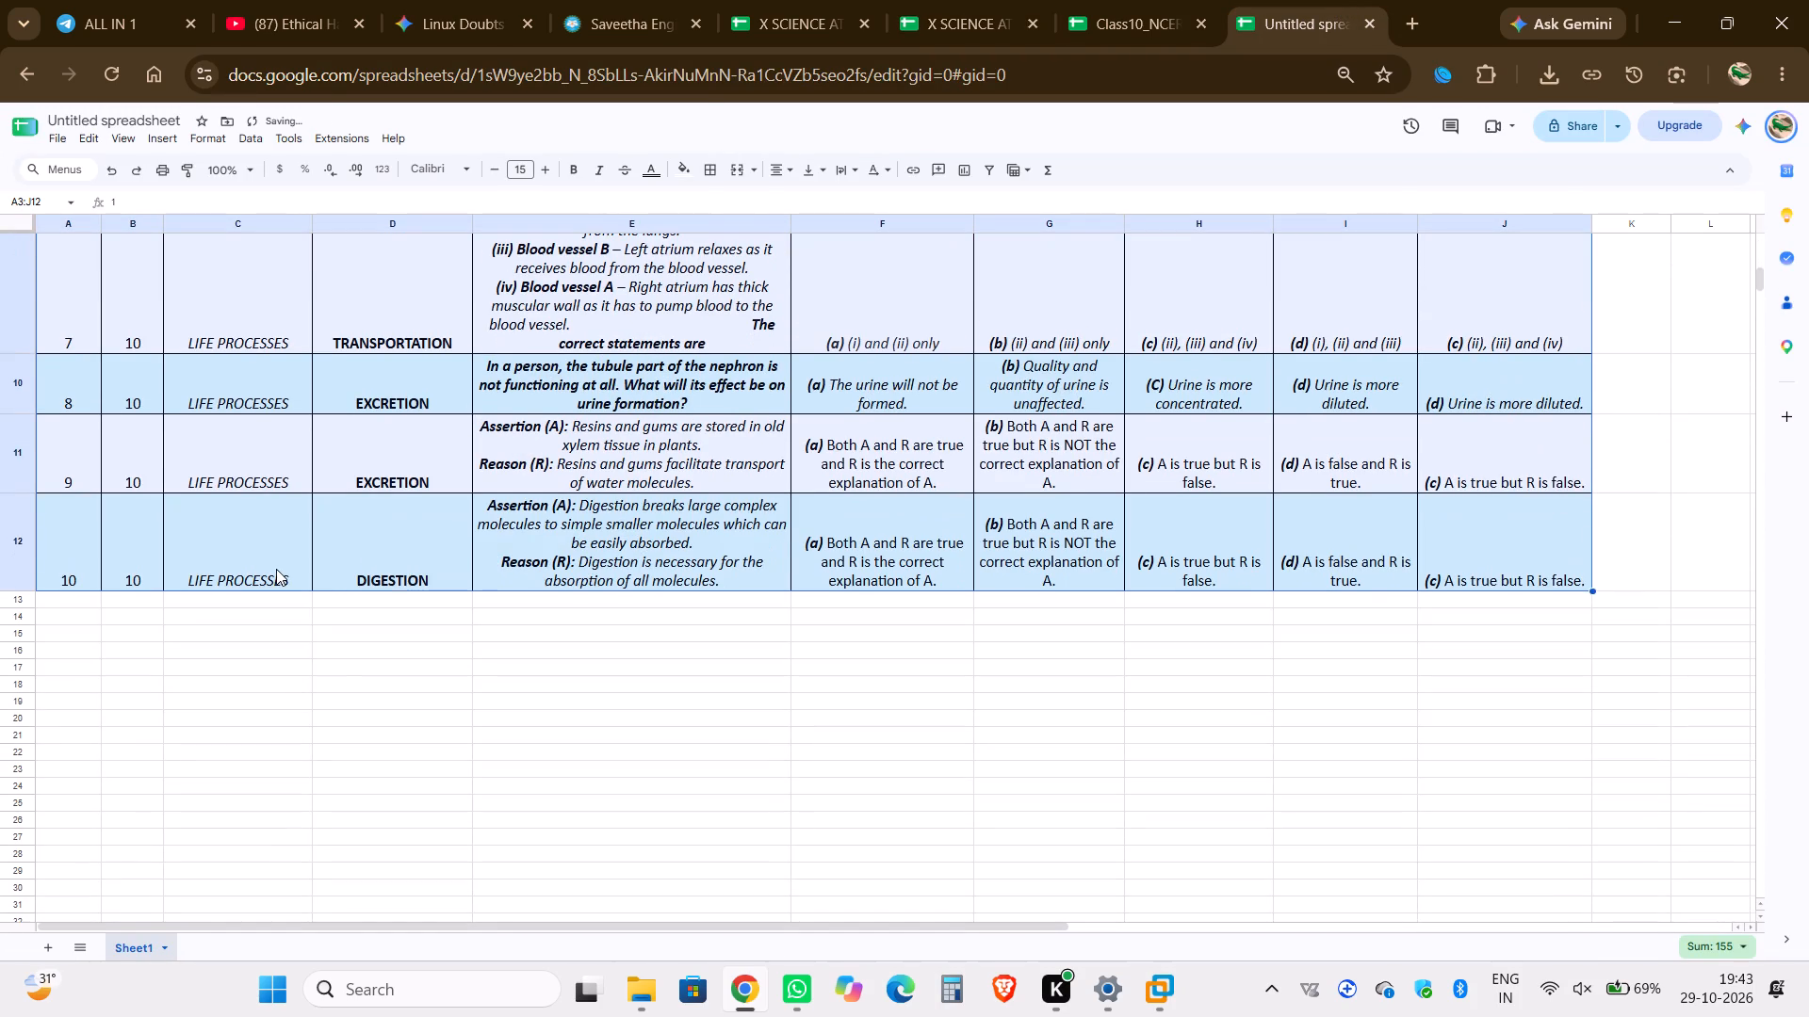
{"action": "left_click", "coordinate": [335, 676]}
Fill all ten Life Processes question rows (A3:J12) with white in place of the alternating blue shading.
{"action": "scroll", "coordinate": [335, 676], "scroll_direction": "up", "scroll_amount": 5}
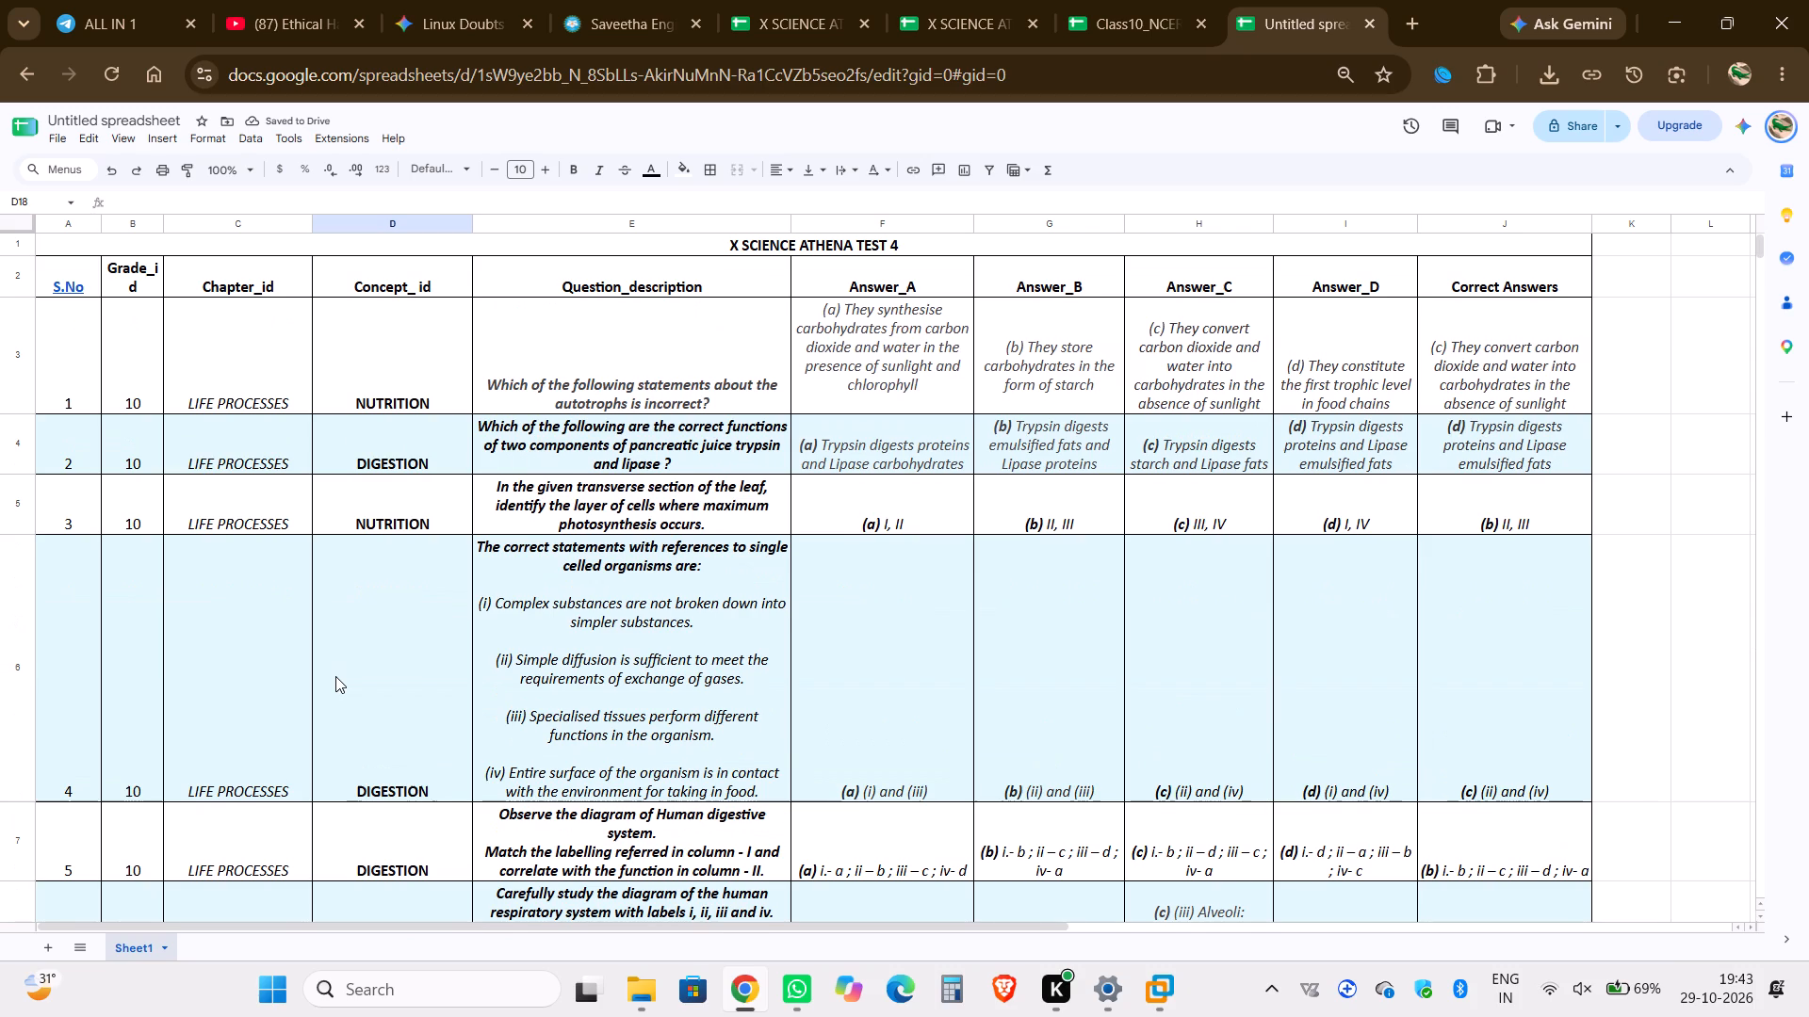
{"action": "scroll", "coordinate": [335, 676], "scroll_direction": "up", "scroll_amount": 2}
{"action": "left_click_drag", "start_coordinate": [71, 342], "coordinate": [1329, 935]}
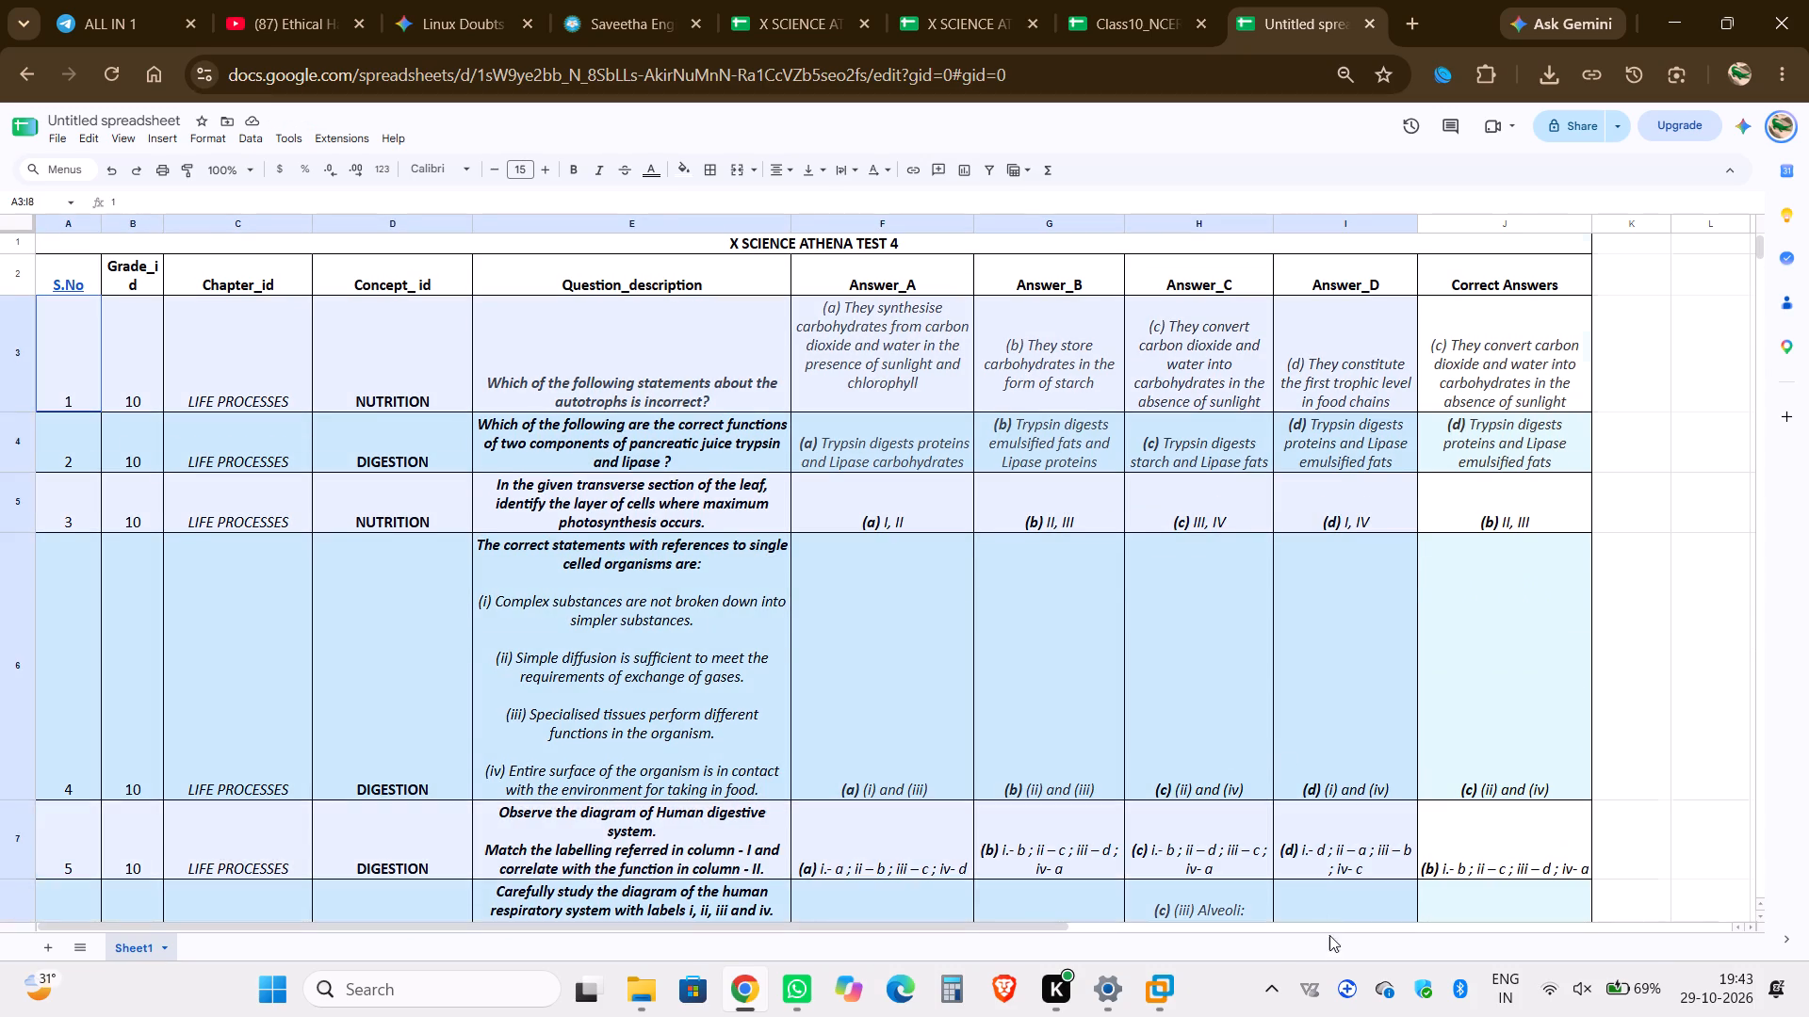
{"action": "left_click_drag", "start_coordinate": [1329, 935], "coordinate": [1471, 854]}
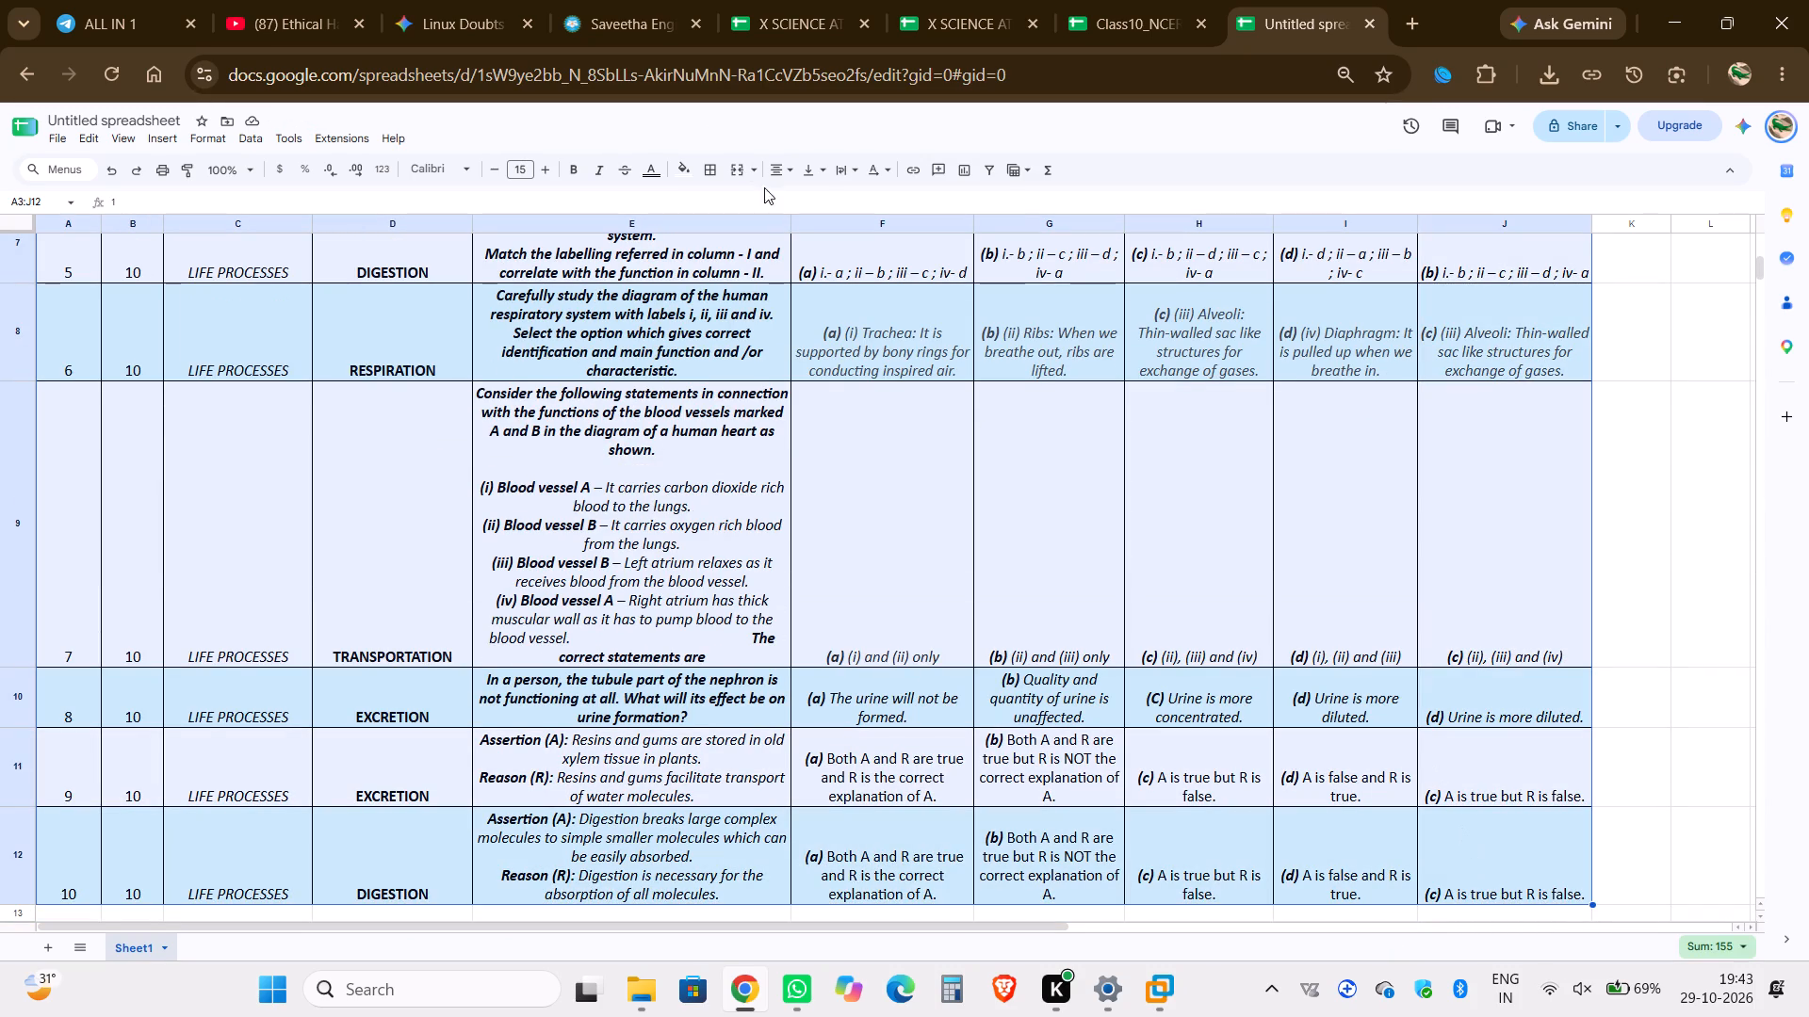
{"action": "left_click", "coordinate": [690, 167]}
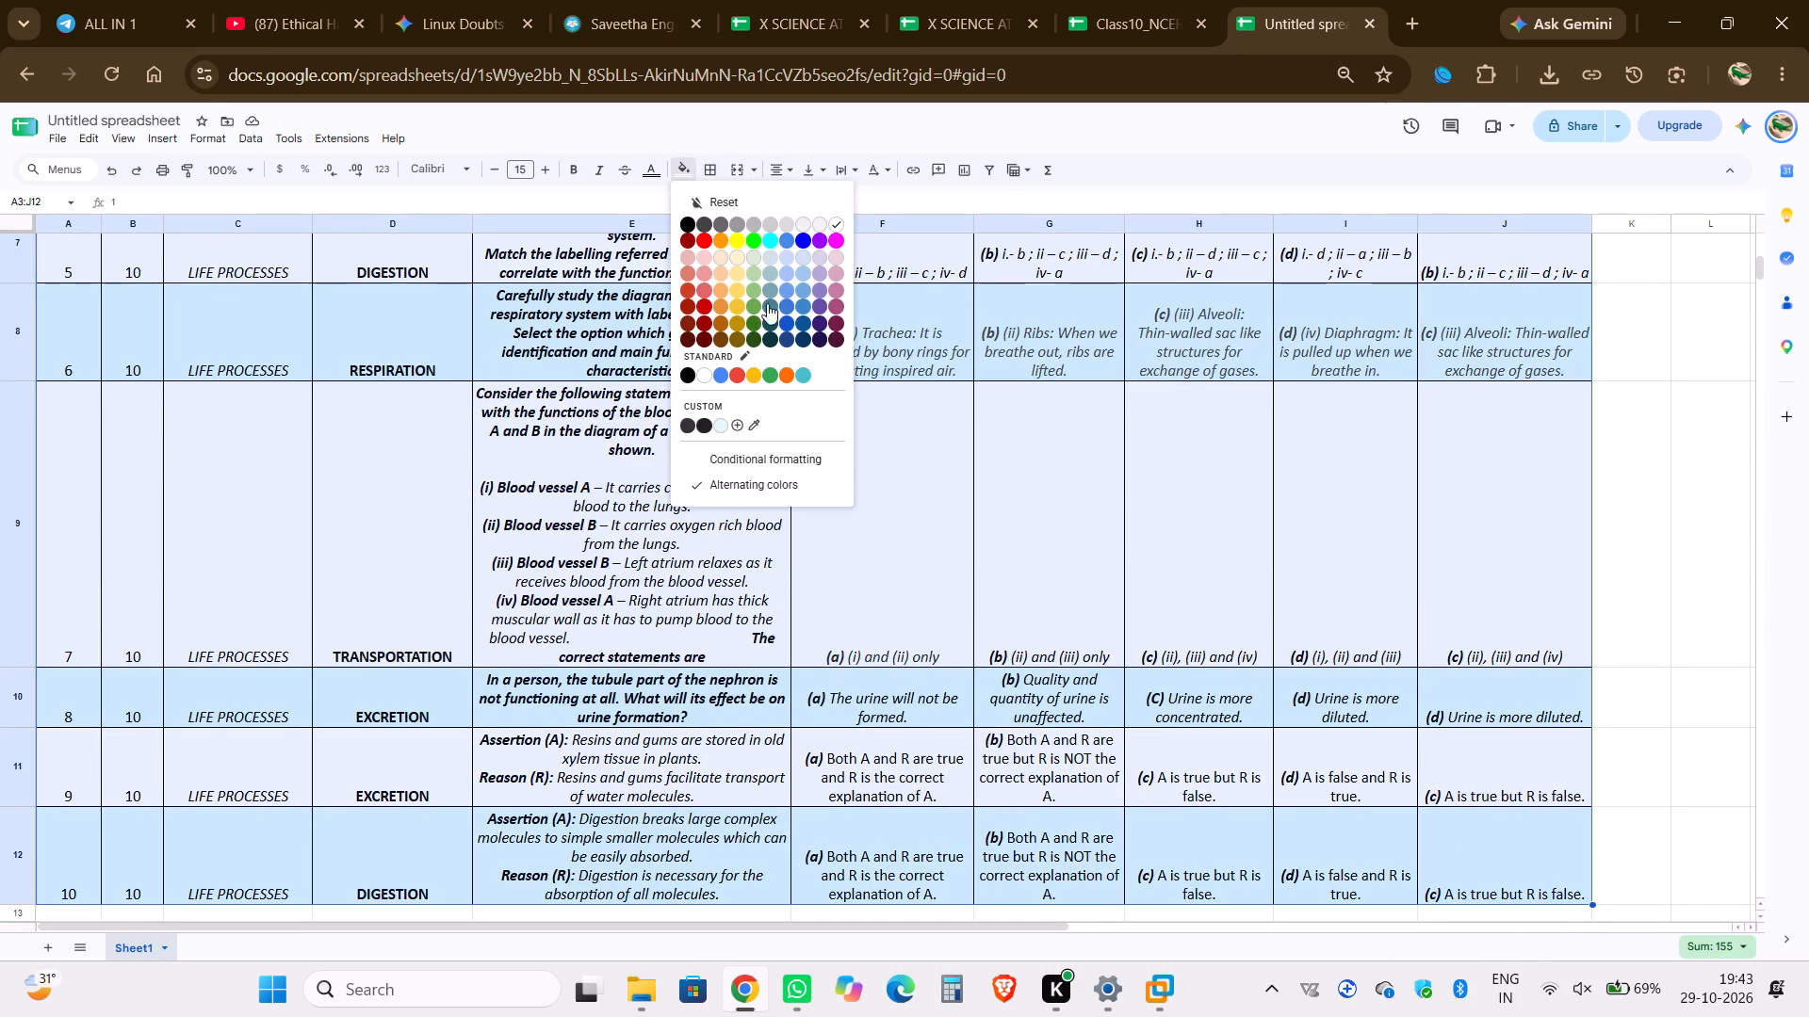
{"action": "left_click", "coordinate": [704, 375]}
{"action": "left_click", "coordinate": [829, 487]}
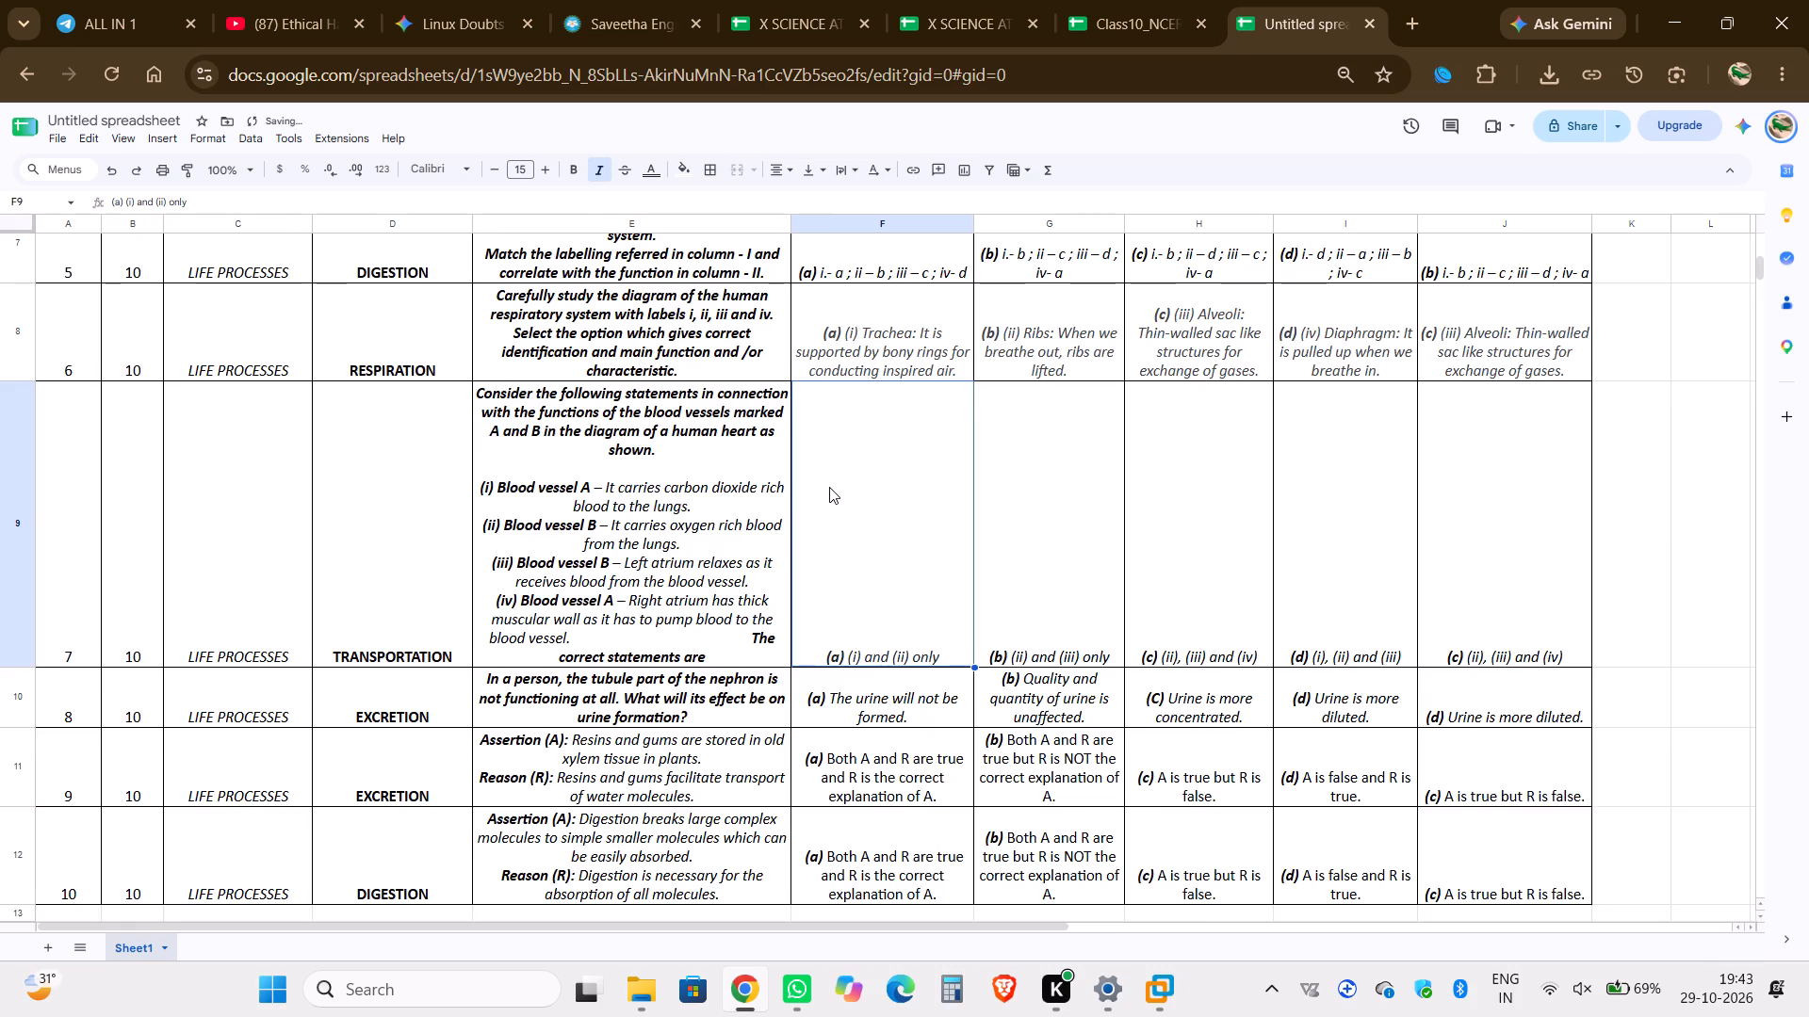
Remove the italic and bold formatting from all ten Life Processes question rows, A3:J12.
{"action": "scroll", "coordinate": [829, 487], "scroll_direction": "up", "scroll_amount": 6}
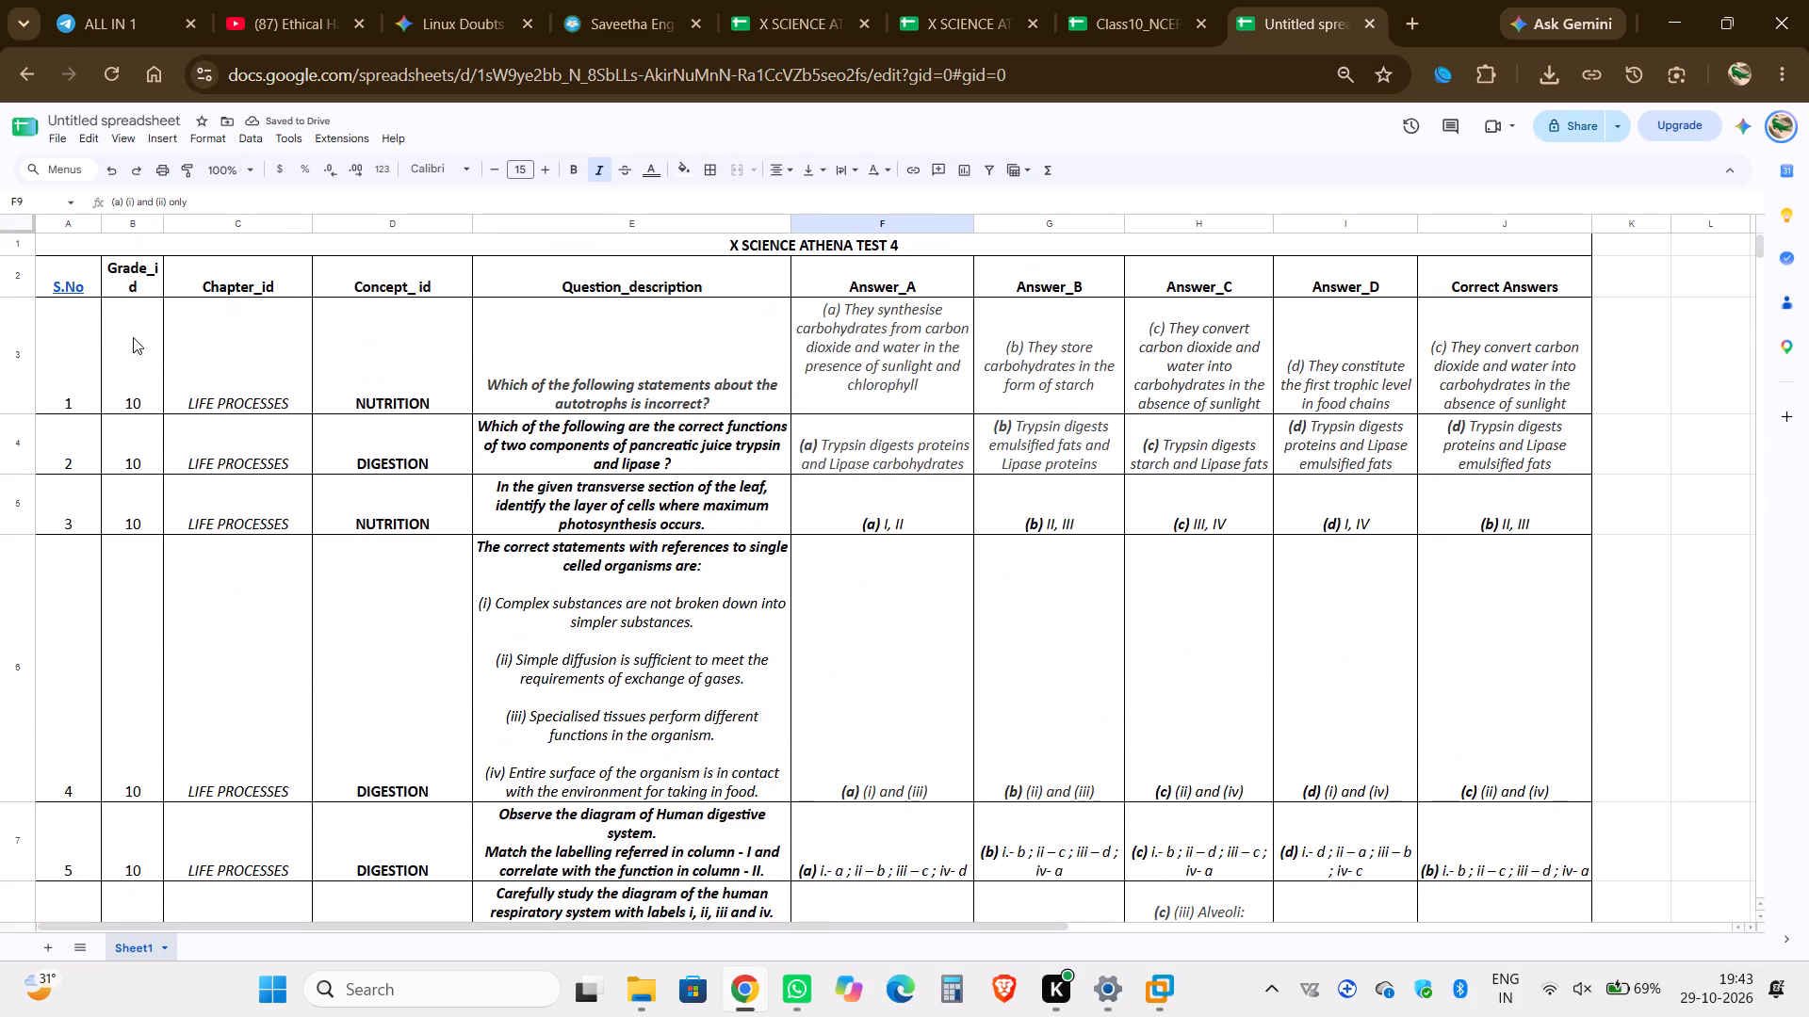
{"action": "left_click_drag", "start_coordinate": [63, 318], "coordinate": [1507, 573]}
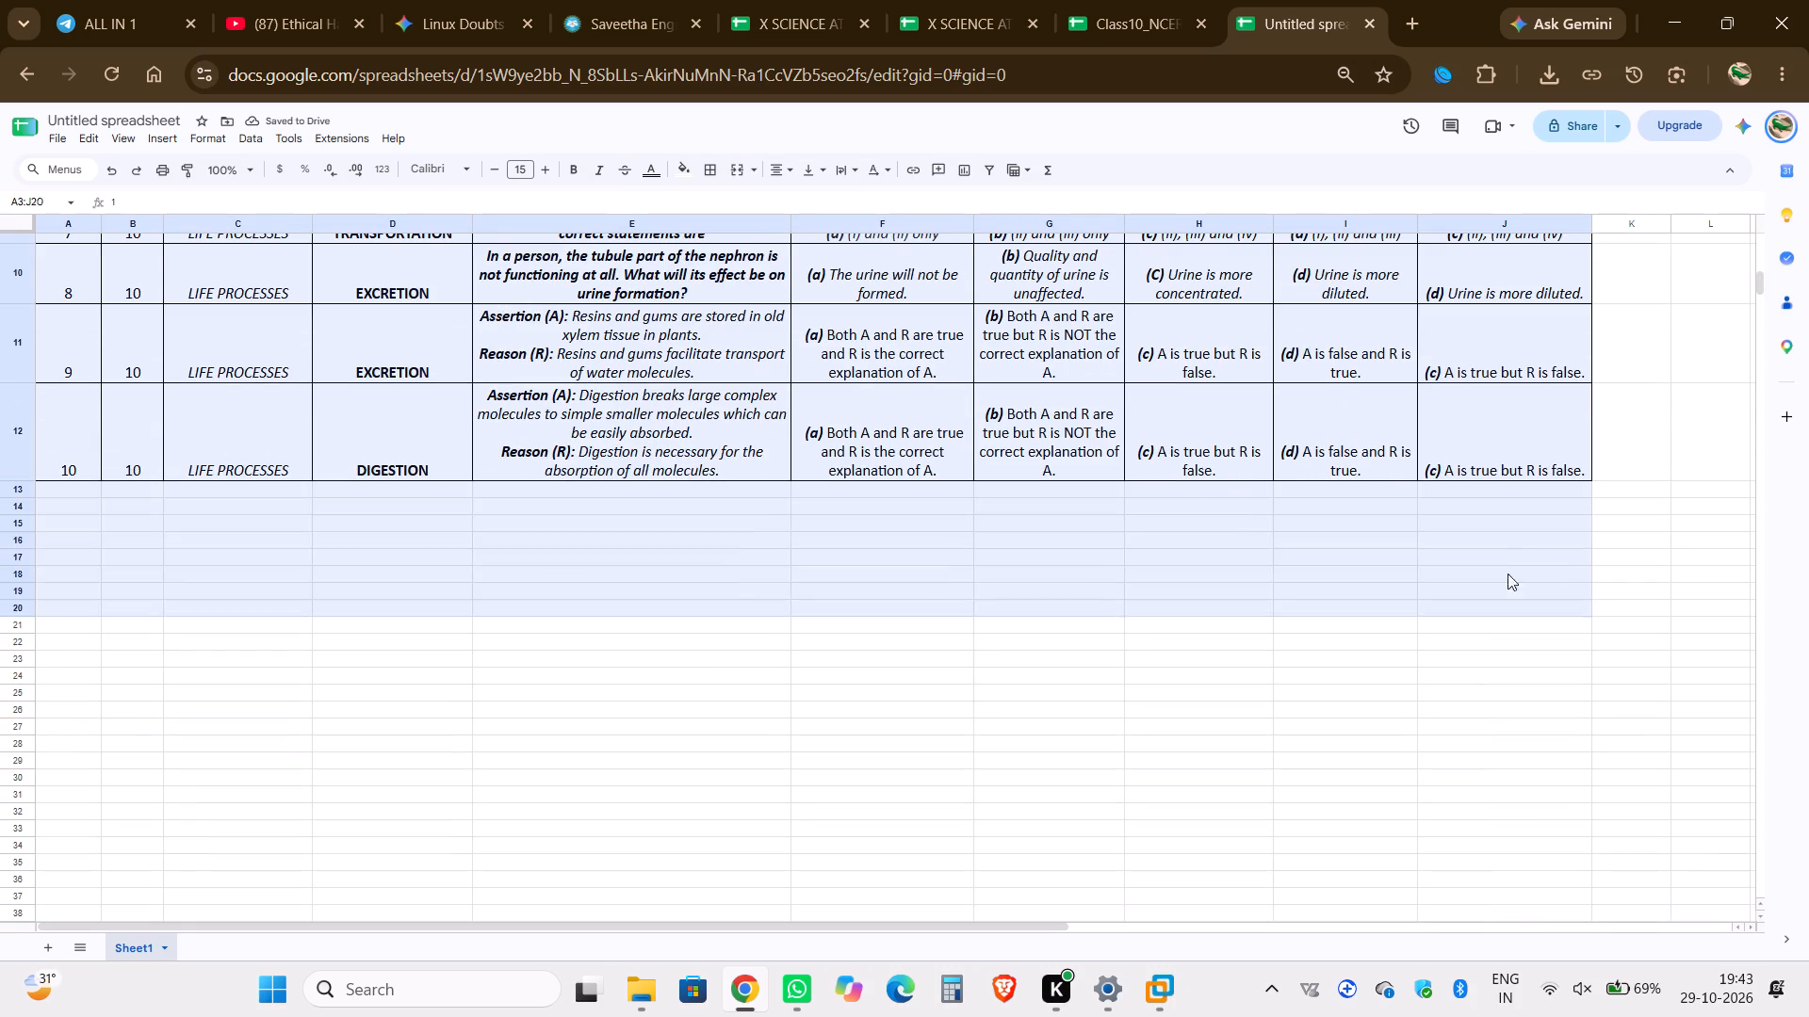
{"action": "left_click_drag", "start_coordinate": [1507, 573], "coordinate": [1498, 460]}
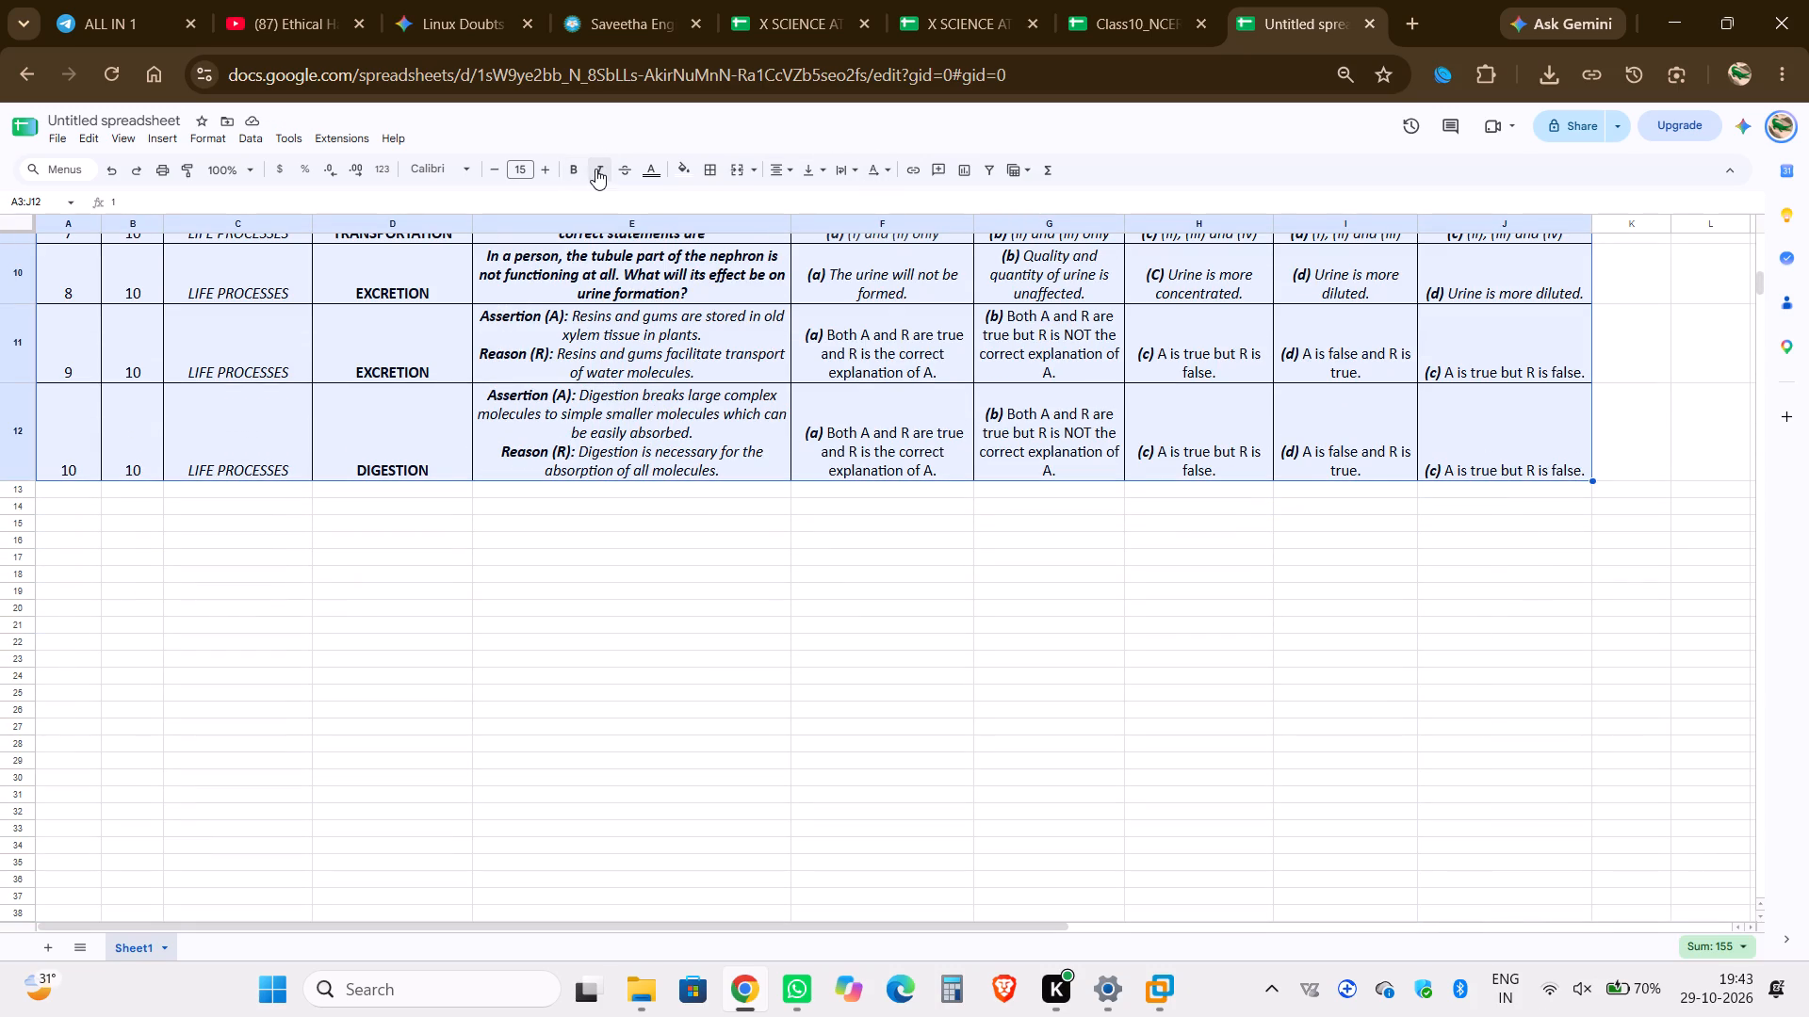
{"action": "double_click", "coordinate": [595, 169]}
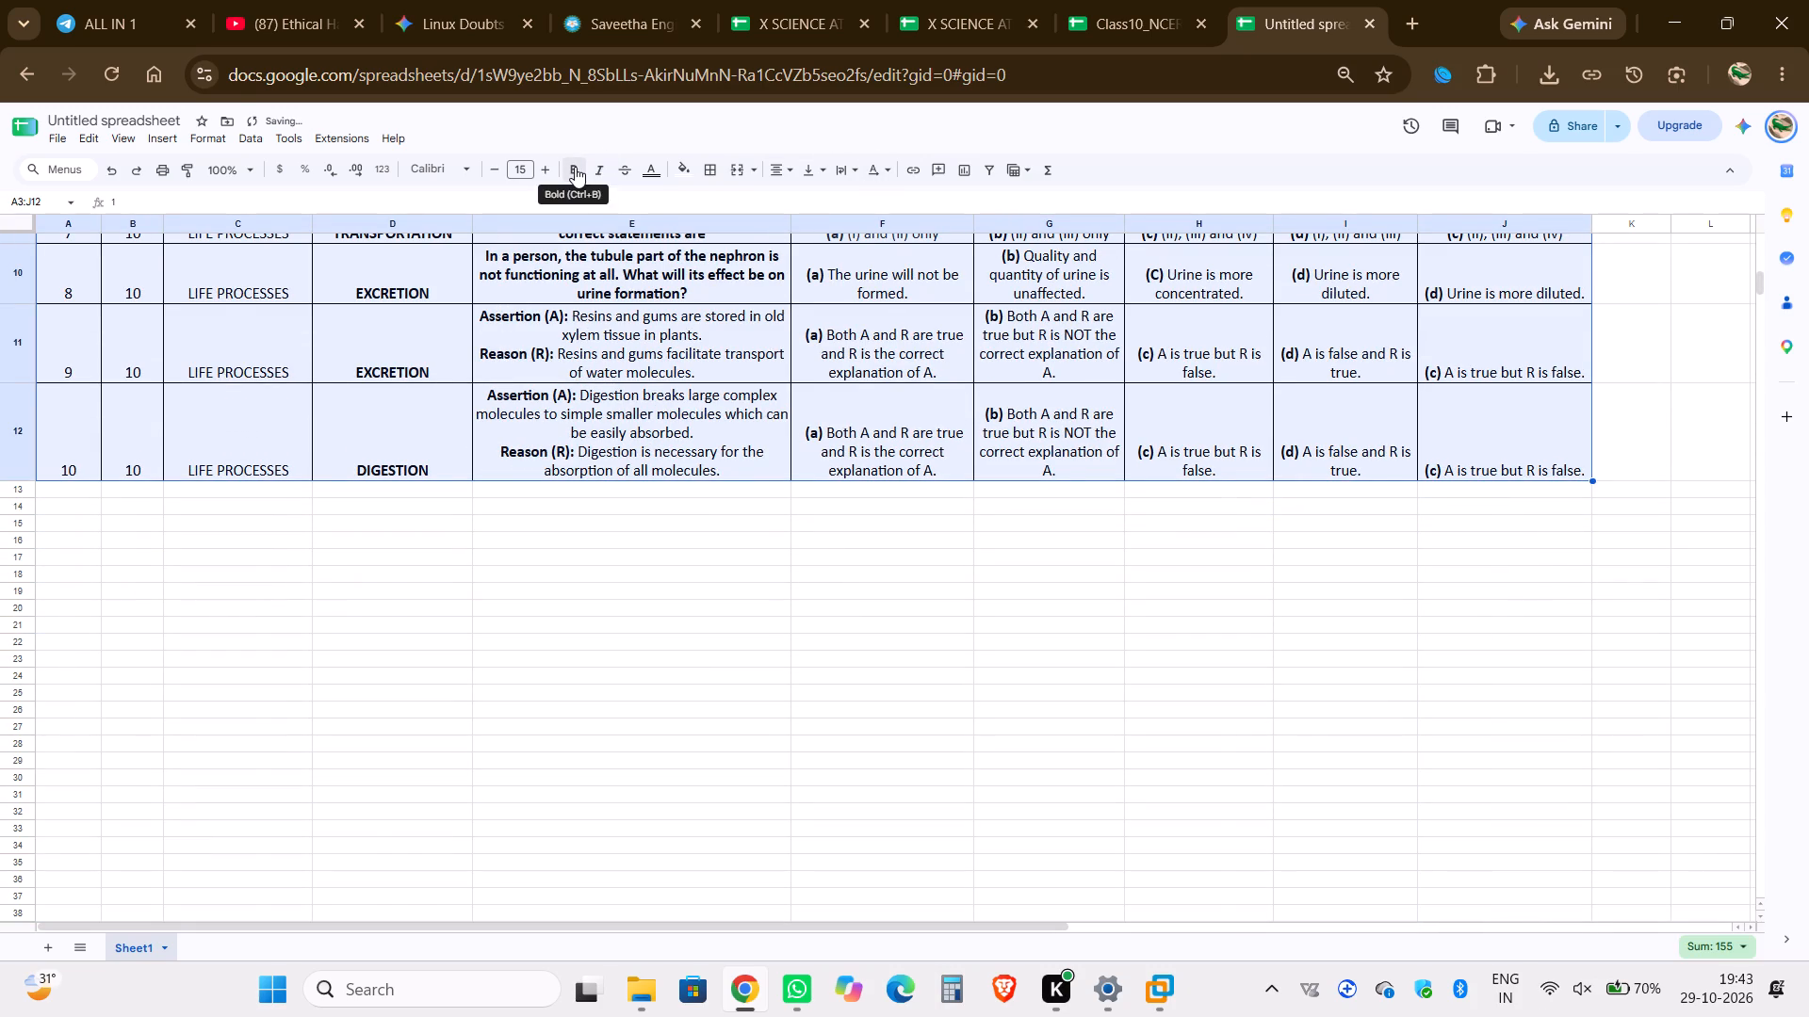
{"action": "triple_click", "coordinate": [575, 167]}
{"action": "left_click", "coordinate": [575, 167]}
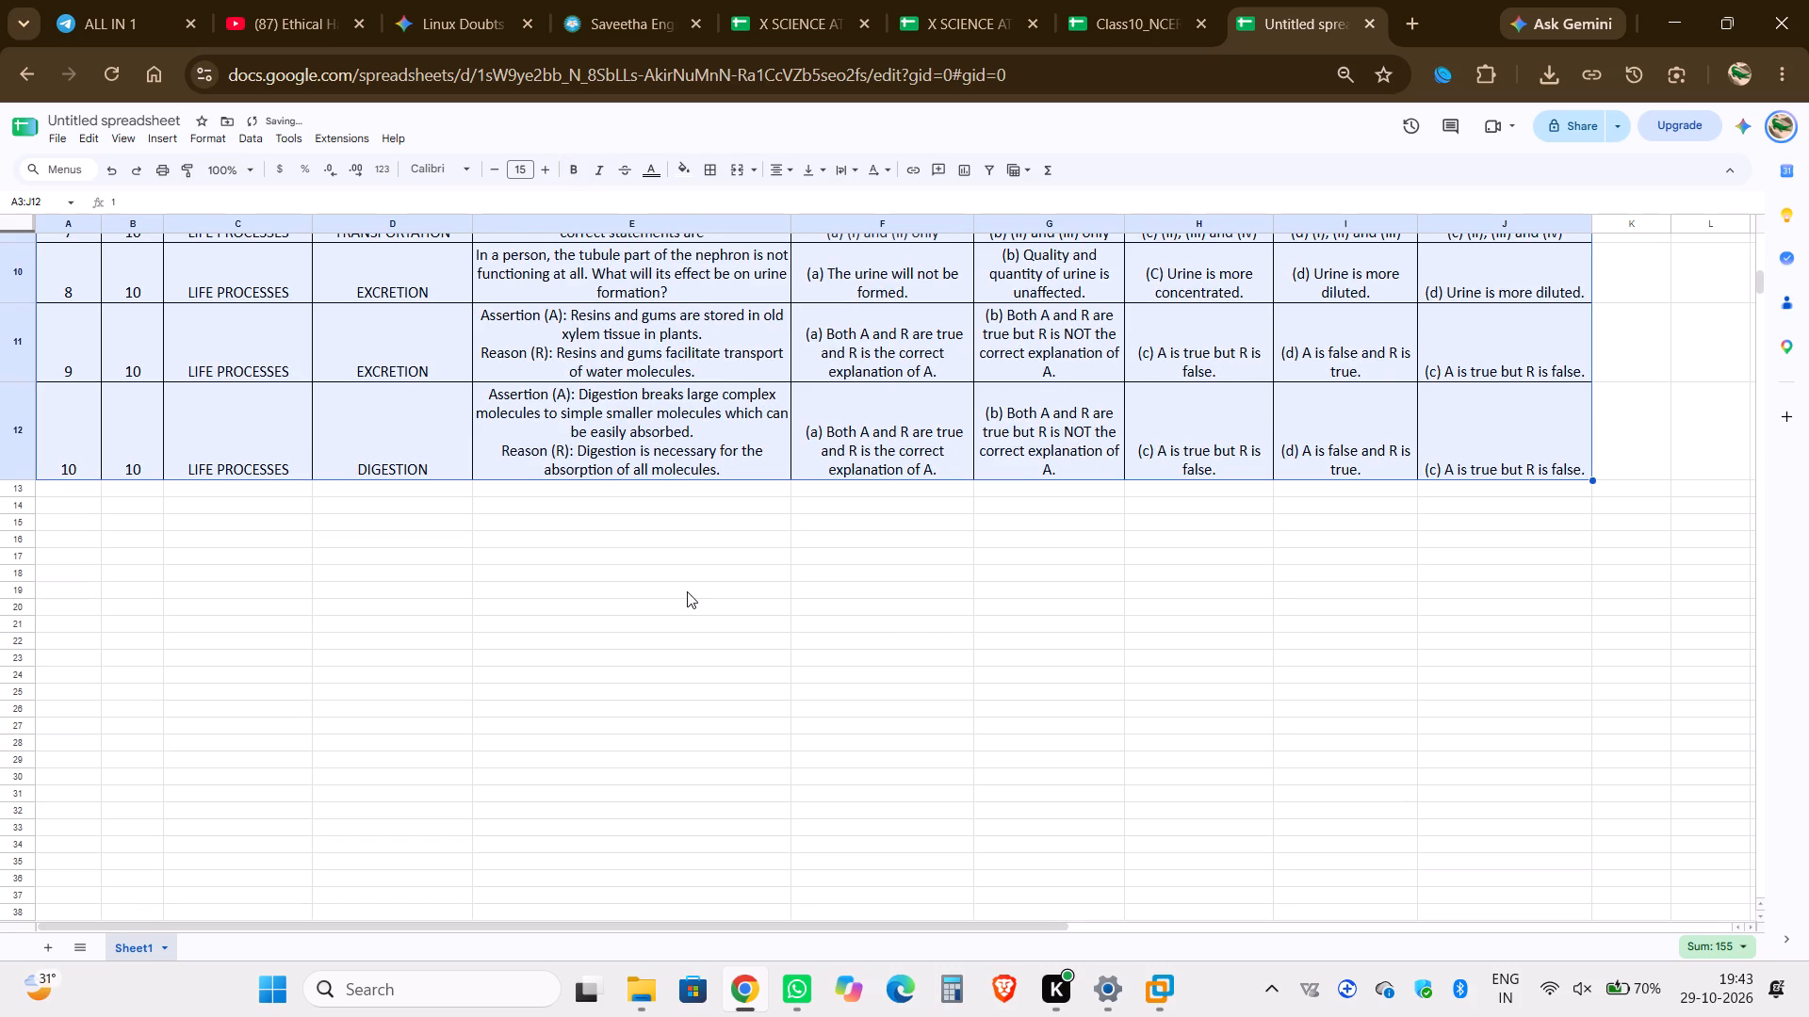
{"action": "left_click", "coordinate": [687, 591]}
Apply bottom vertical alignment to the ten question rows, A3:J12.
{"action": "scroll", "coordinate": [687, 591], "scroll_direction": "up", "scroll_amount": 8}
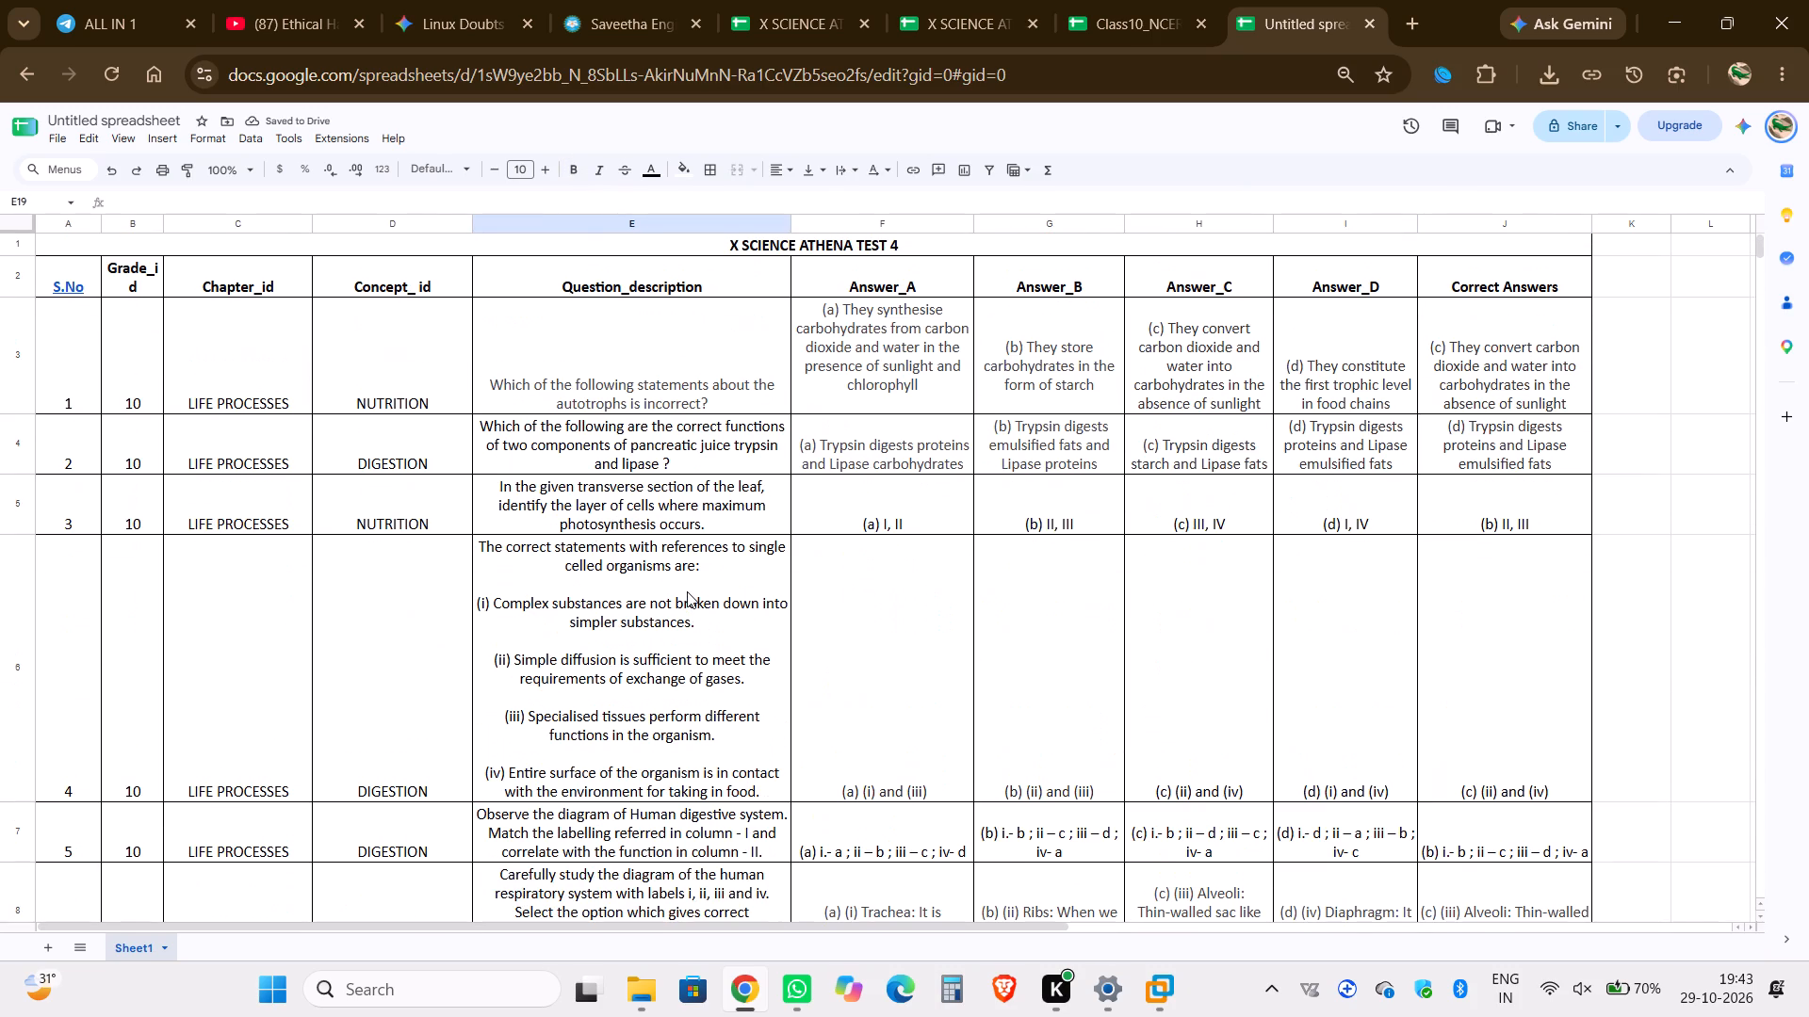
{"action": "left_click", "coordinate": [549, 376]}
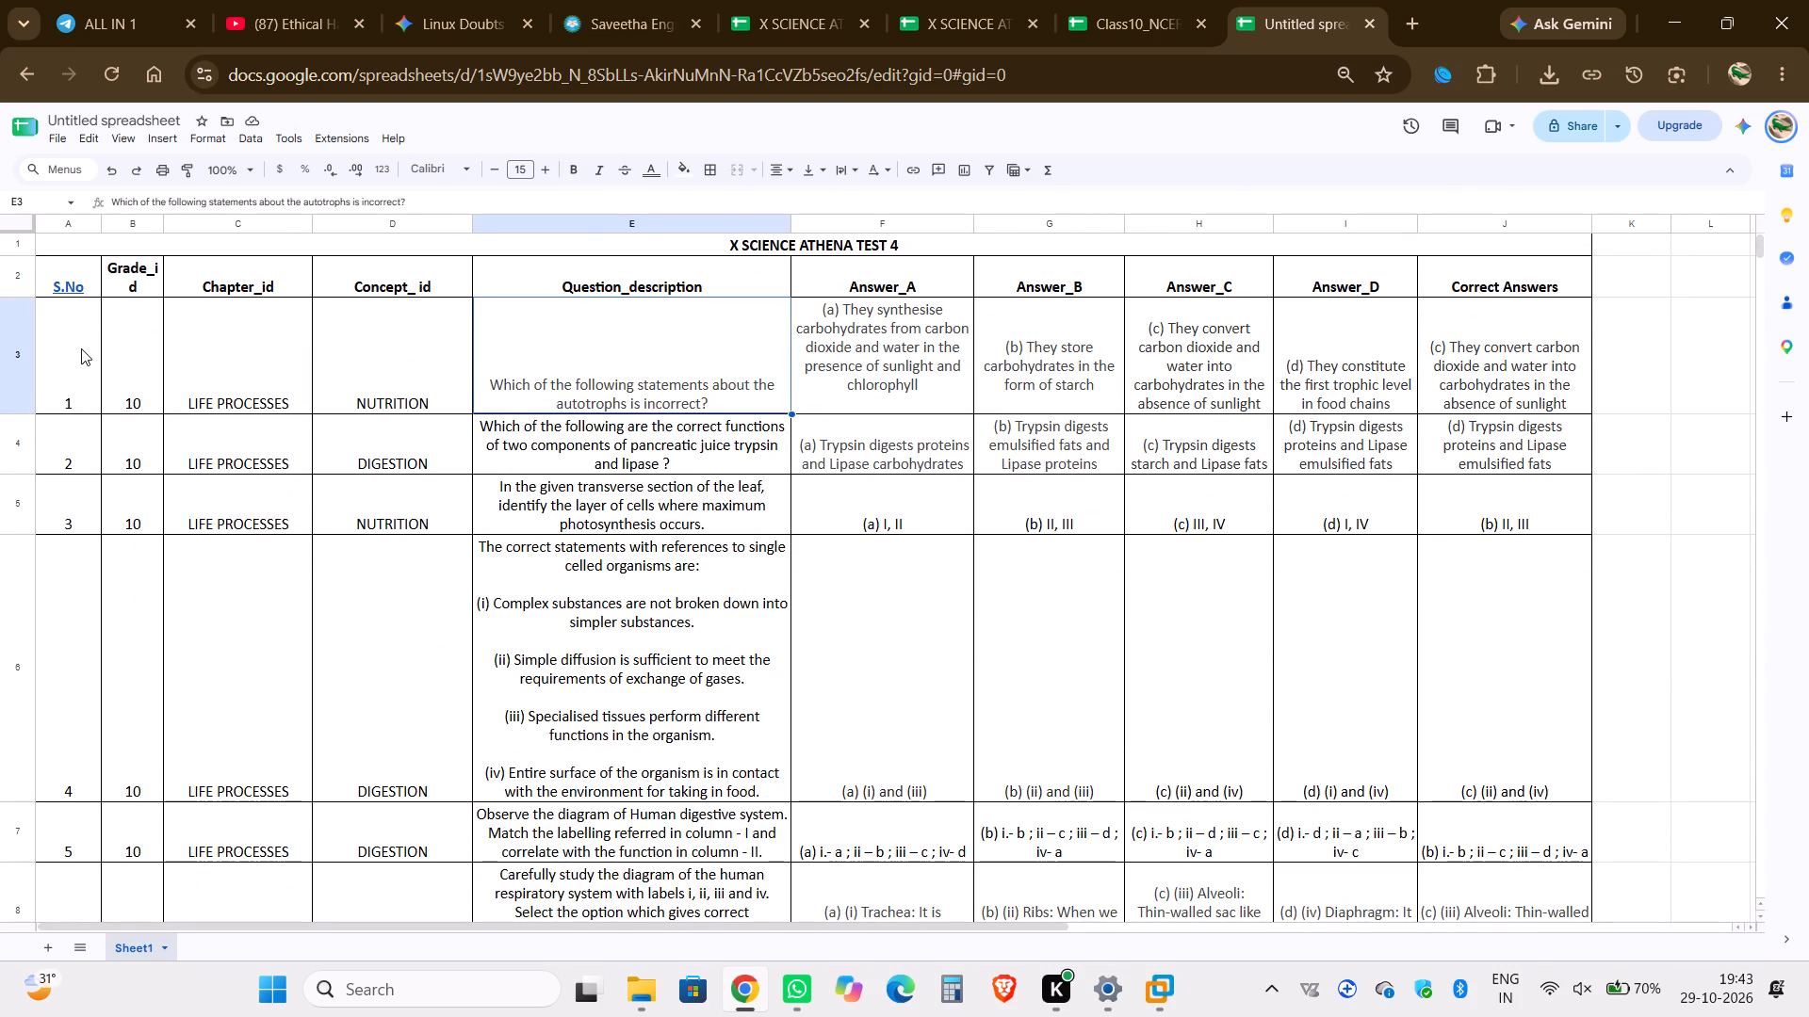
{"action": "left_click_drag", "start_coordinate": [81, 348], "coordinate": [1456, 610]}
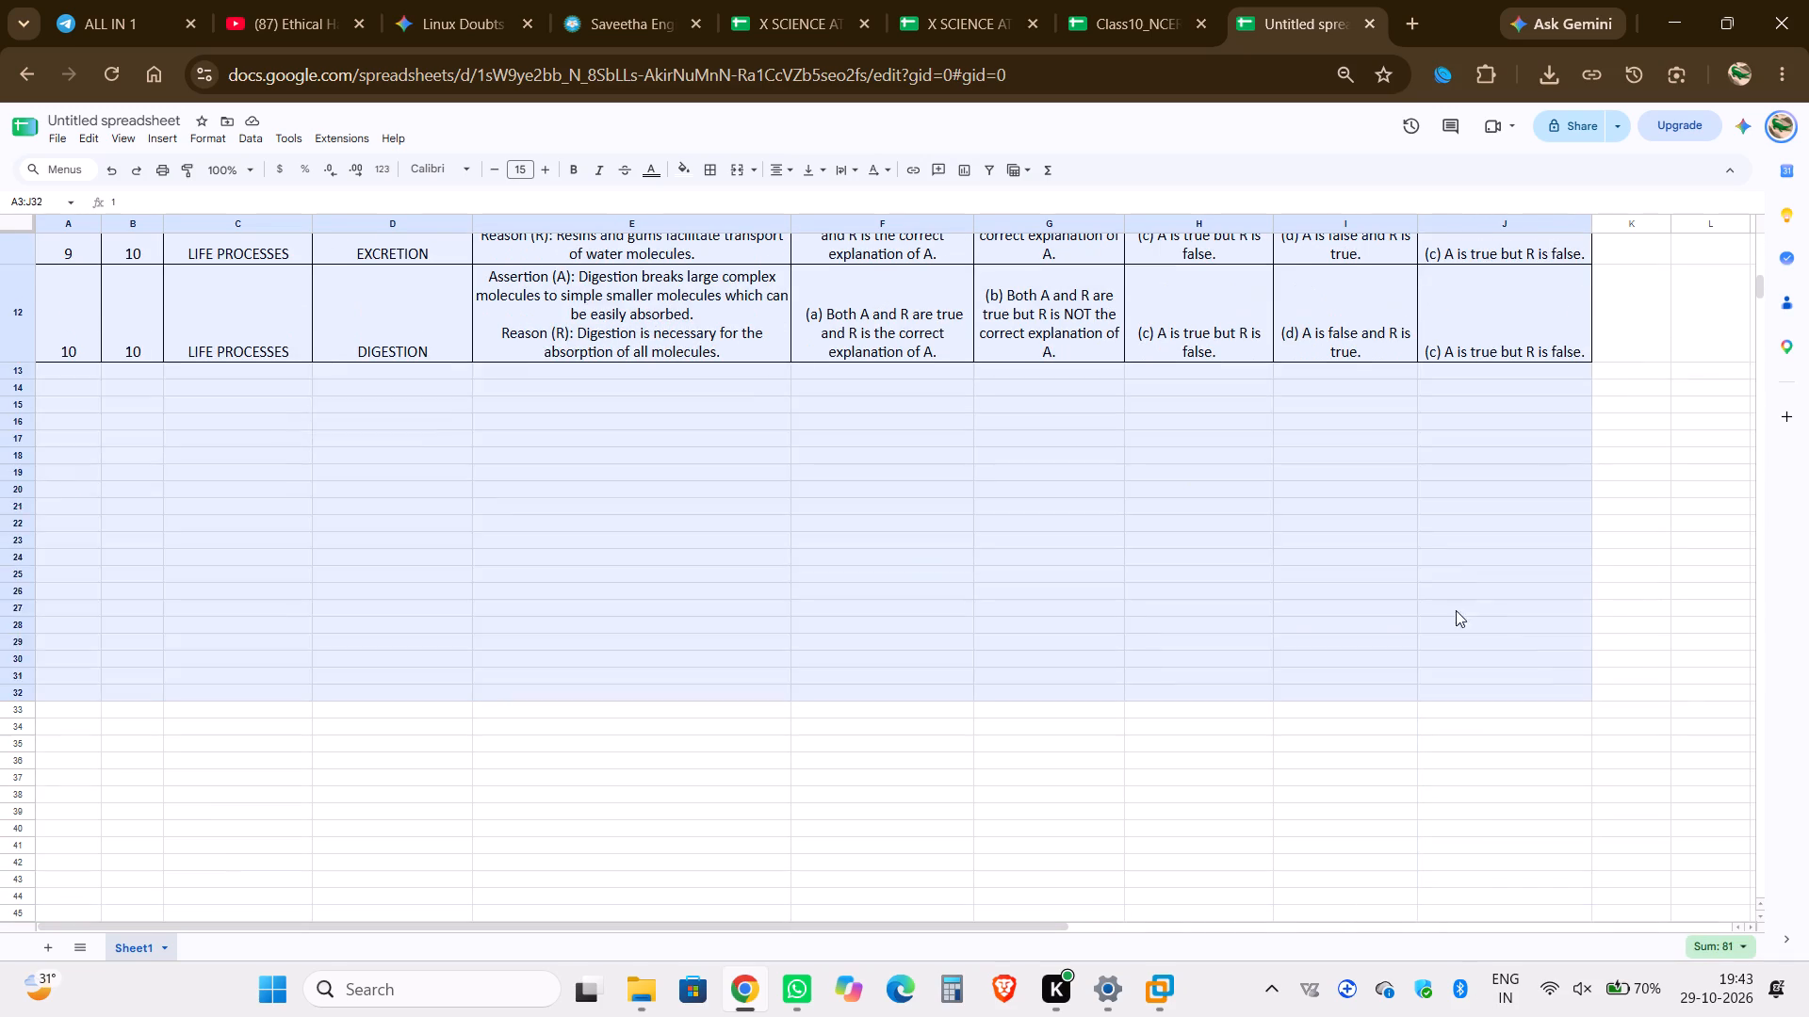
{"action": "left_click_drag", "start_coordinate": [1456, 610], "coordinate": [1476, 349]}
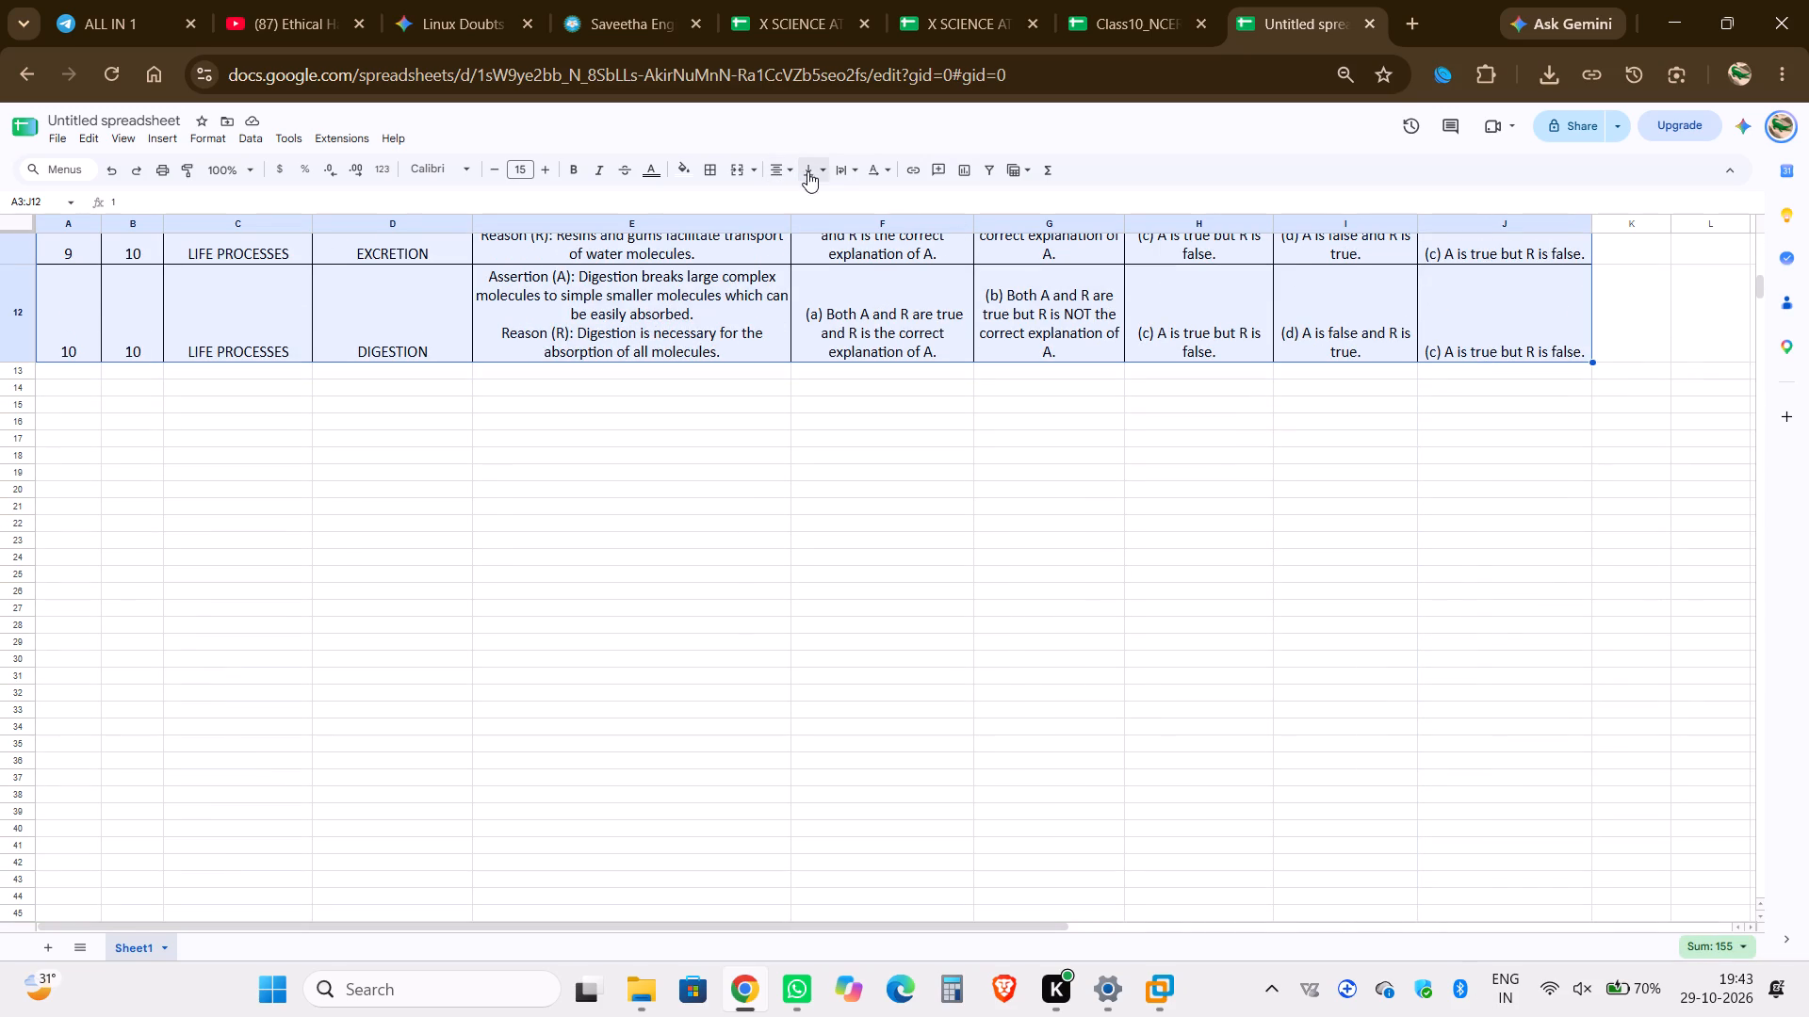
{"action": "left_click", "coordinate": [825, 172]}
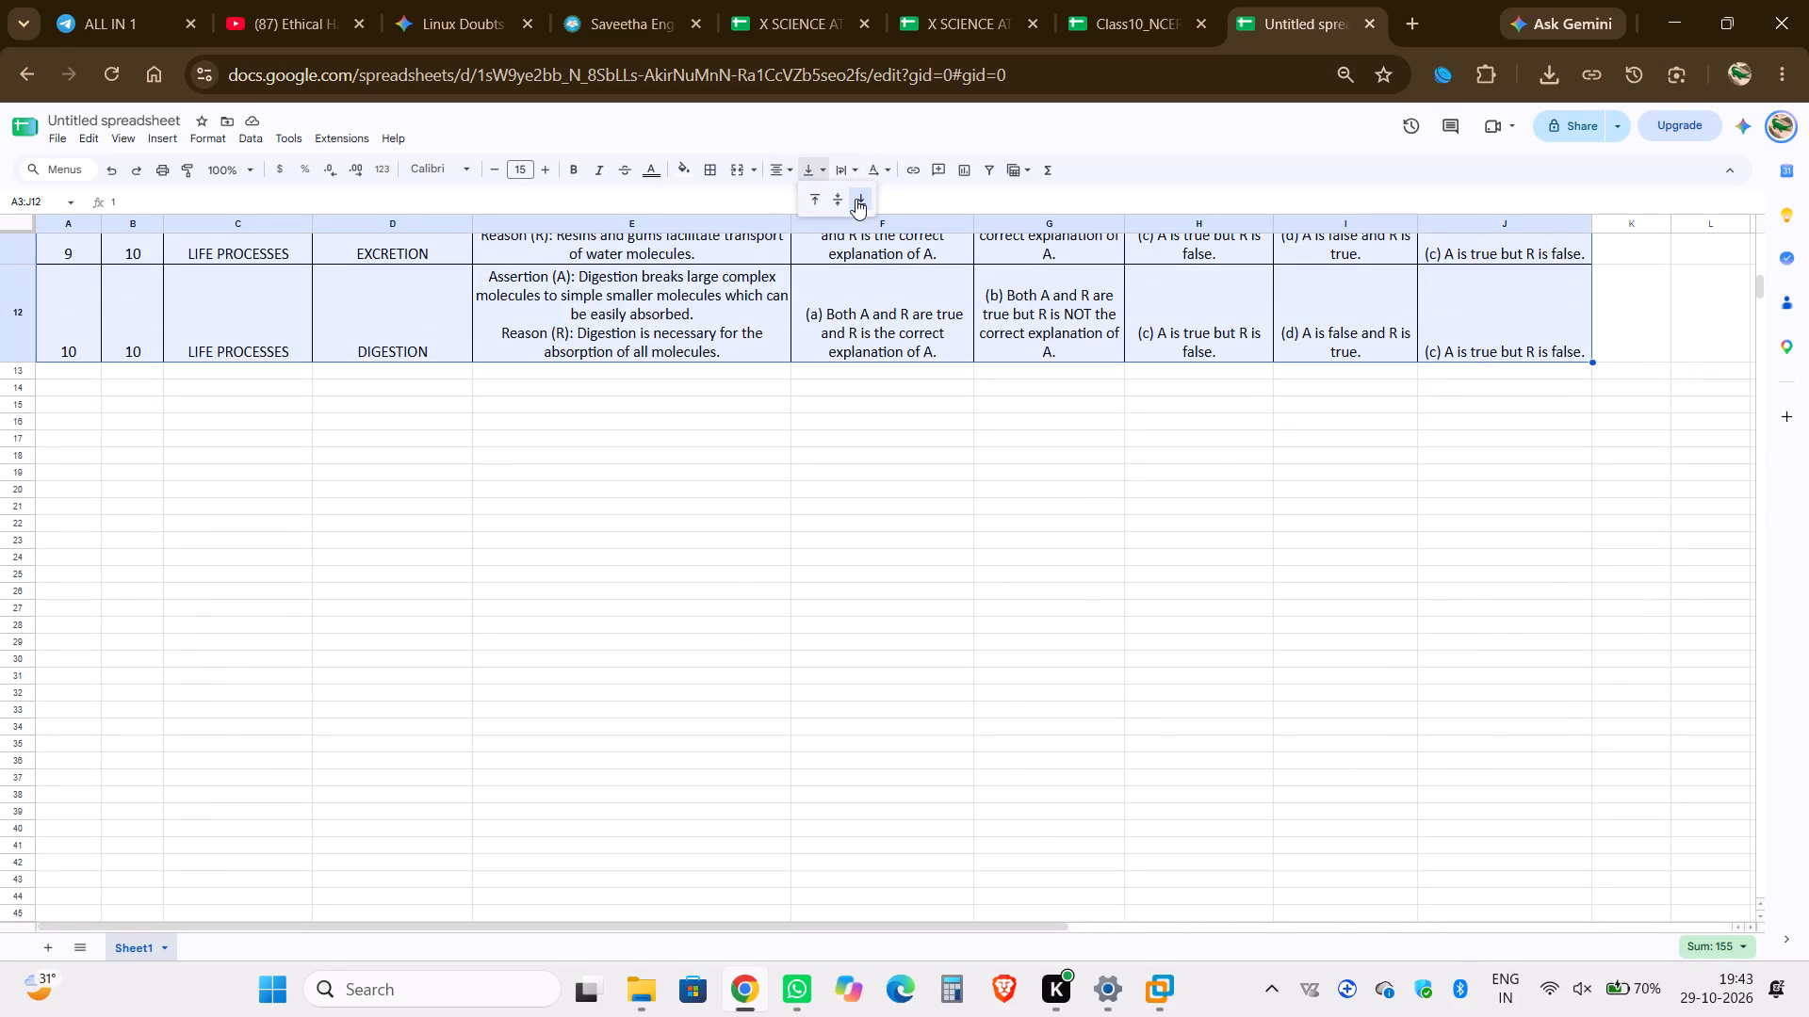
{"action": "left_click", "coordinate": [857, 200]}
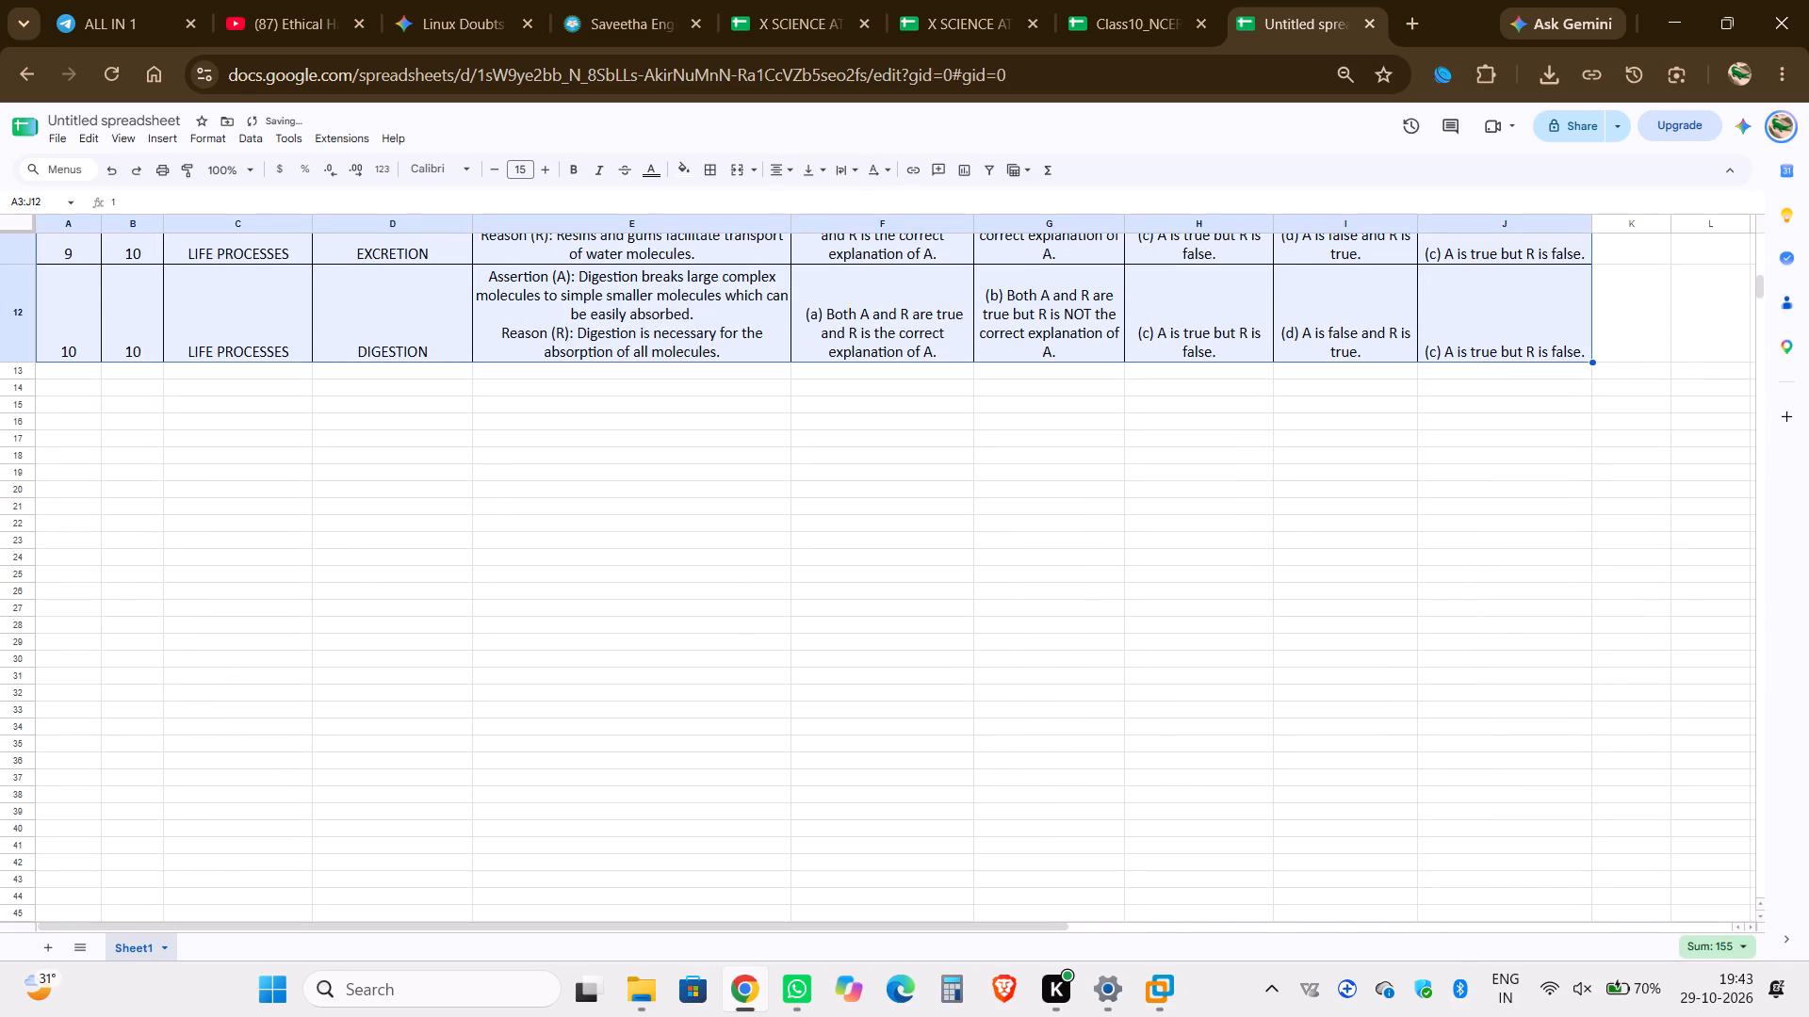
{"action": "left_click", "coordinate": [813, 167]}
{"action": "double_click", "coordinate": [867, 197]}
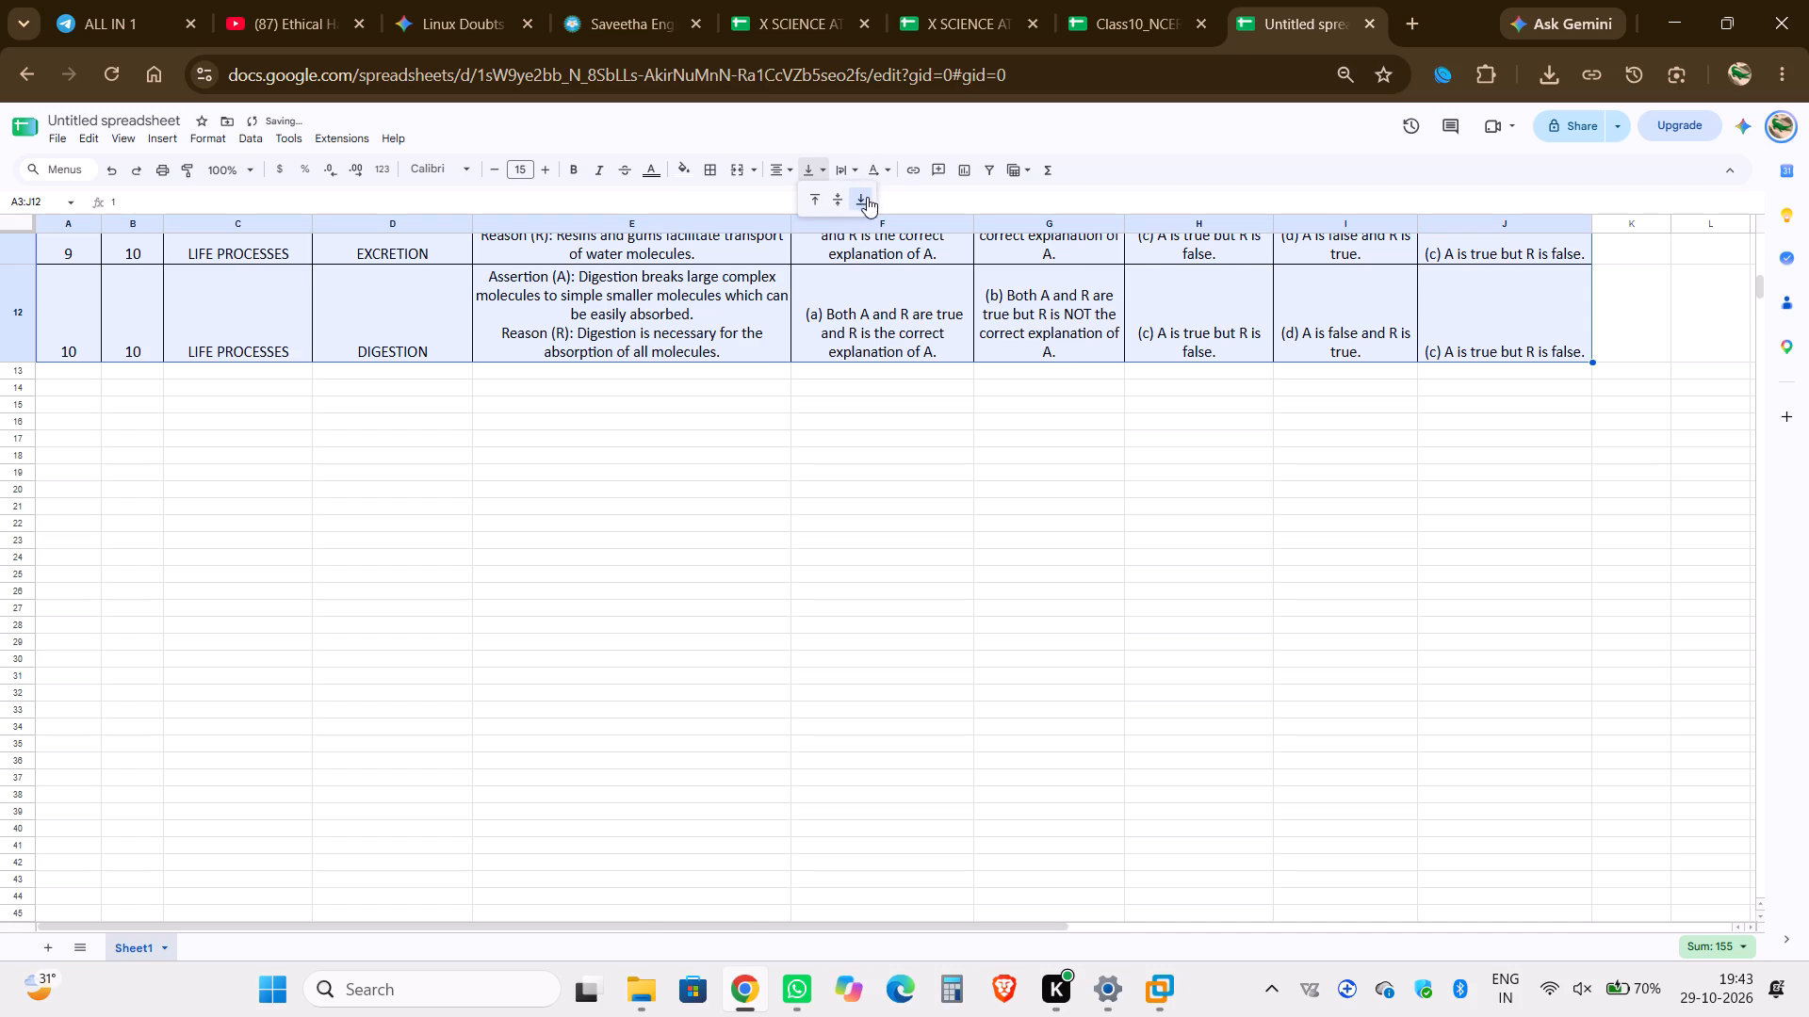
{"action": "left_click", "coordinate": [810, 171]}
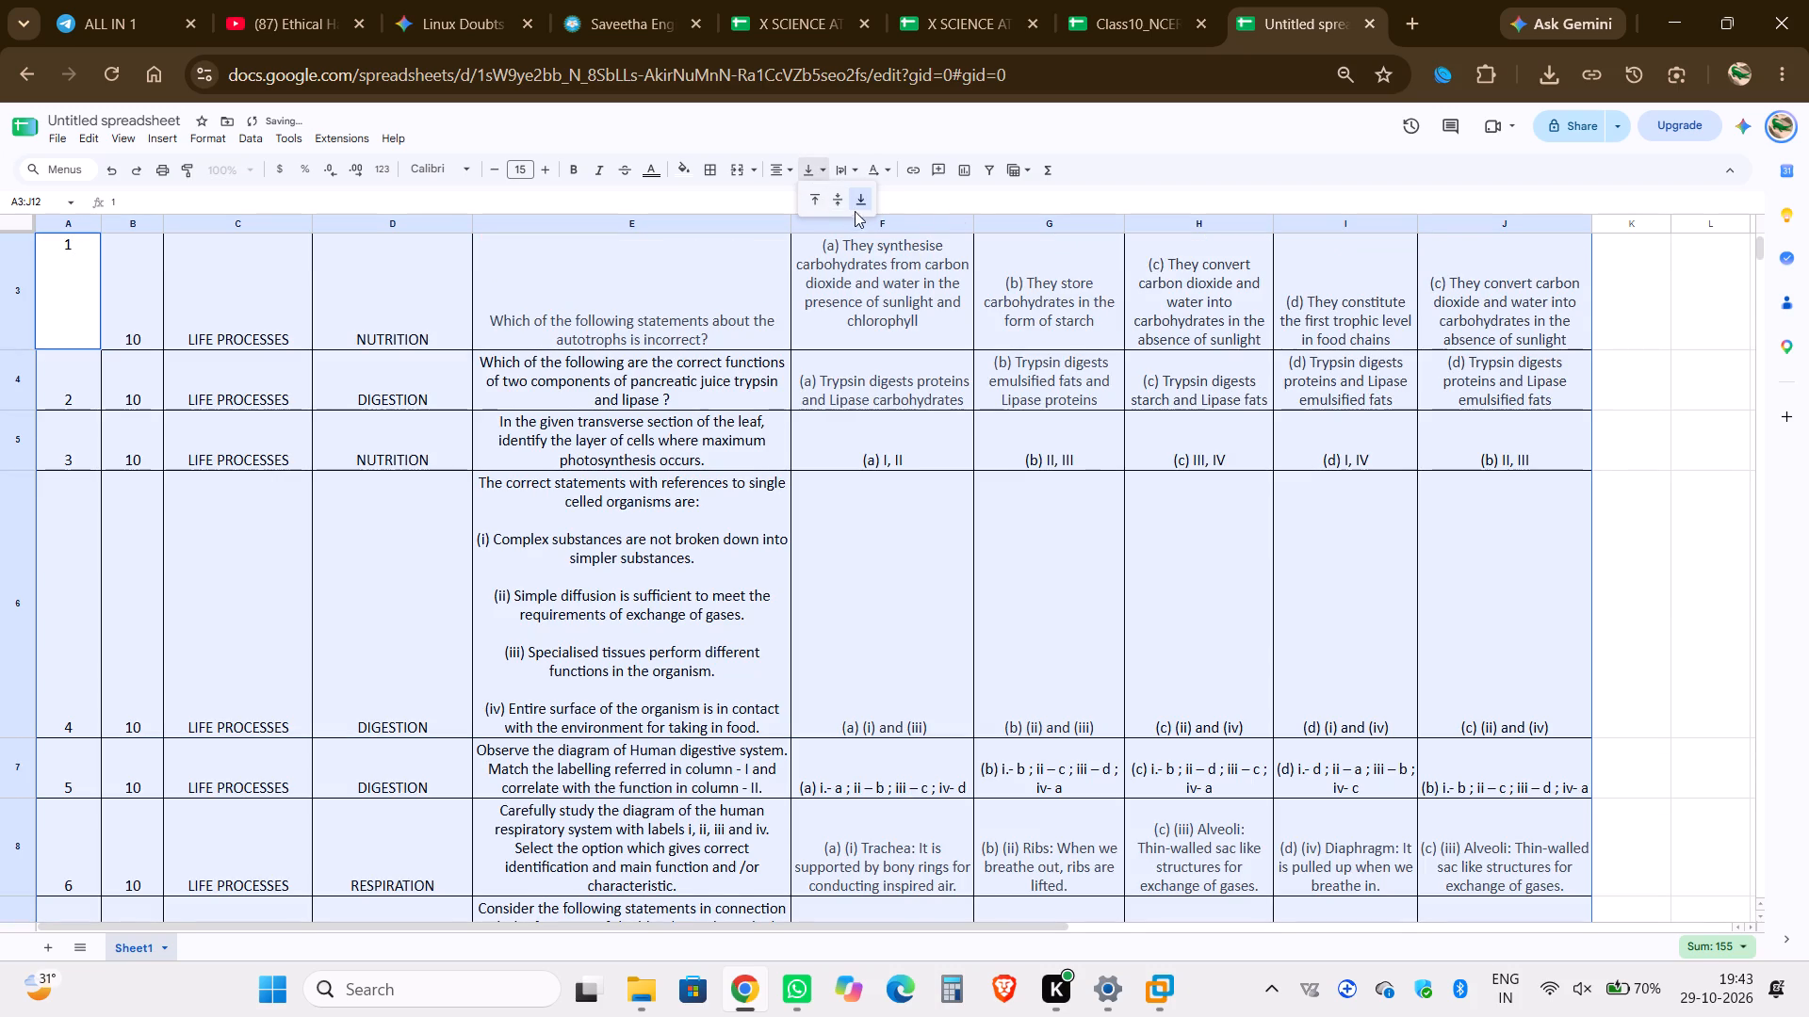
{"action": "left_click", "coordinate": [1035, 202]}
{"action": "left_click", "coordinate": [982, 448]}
Set the vertical alignment of the ten question rows, A3:J12, to middle.
{"action": "scroll", "coordinate": [982, 448], "scroll_direction": "up", "scroll_amount": 1}
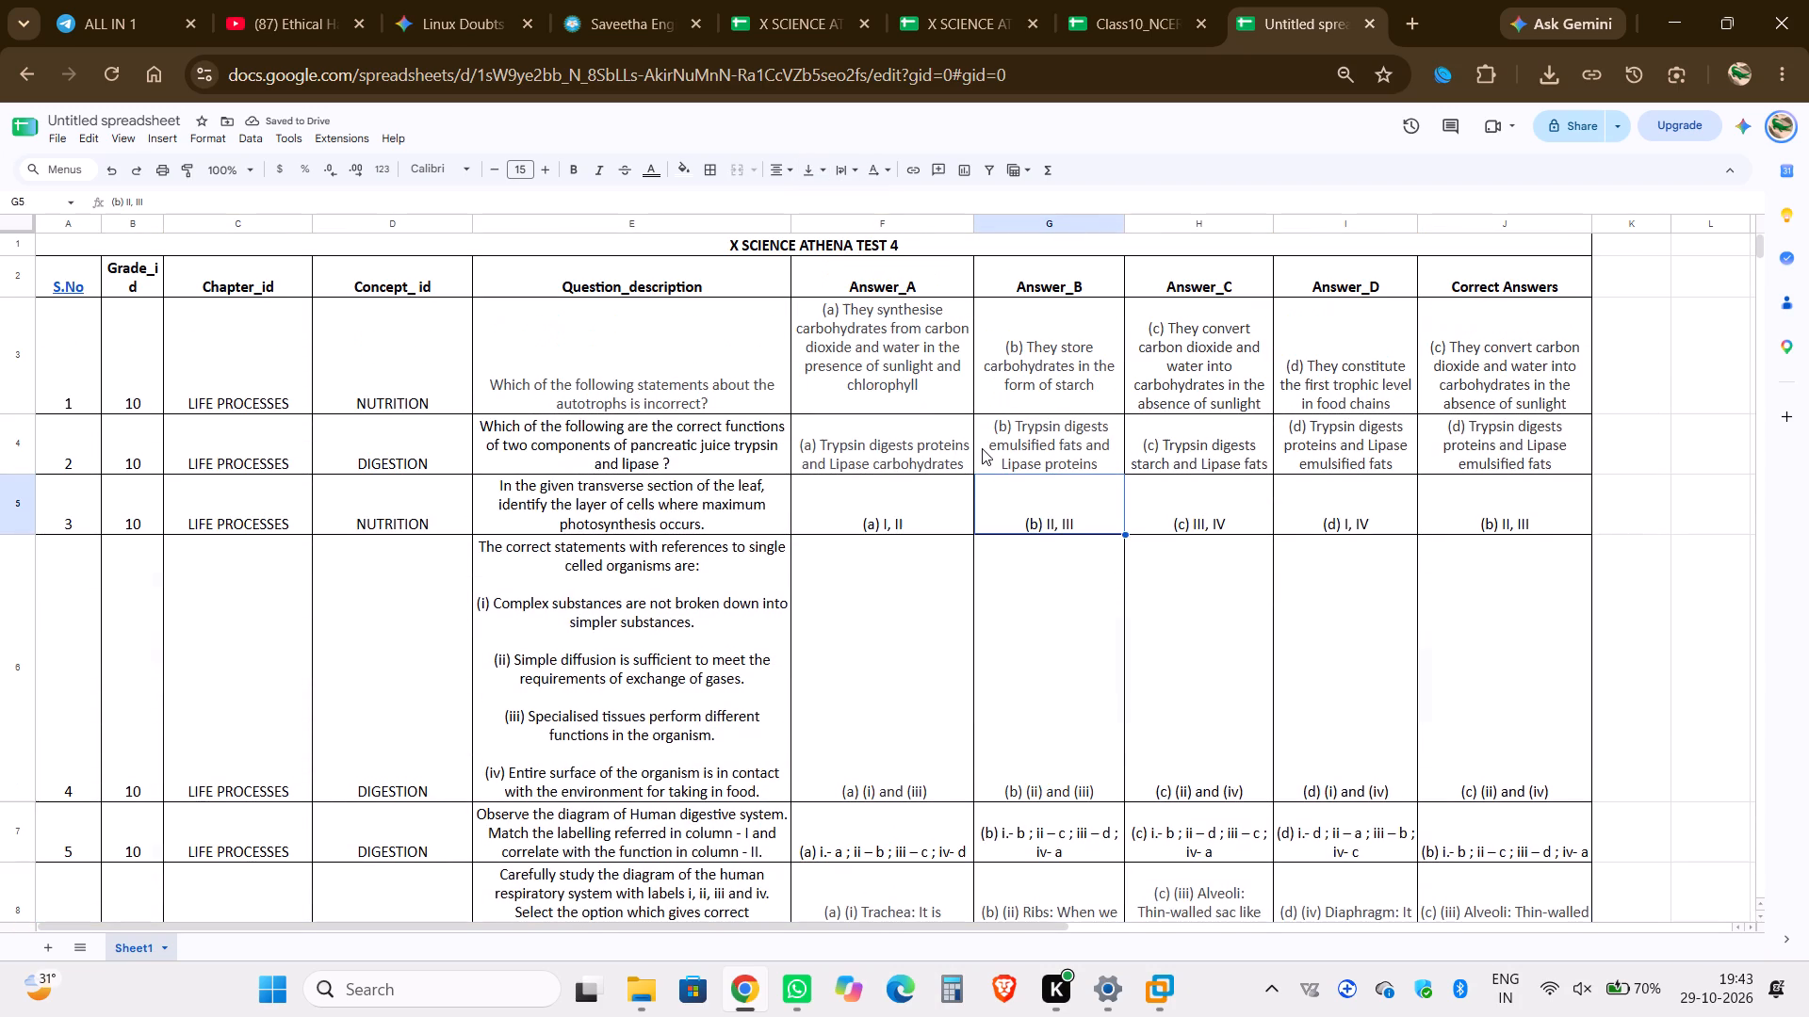
{"action": "scroll", "coordinate": [982, 448], "scroll_direction": "up", "scroll_amount": 2}
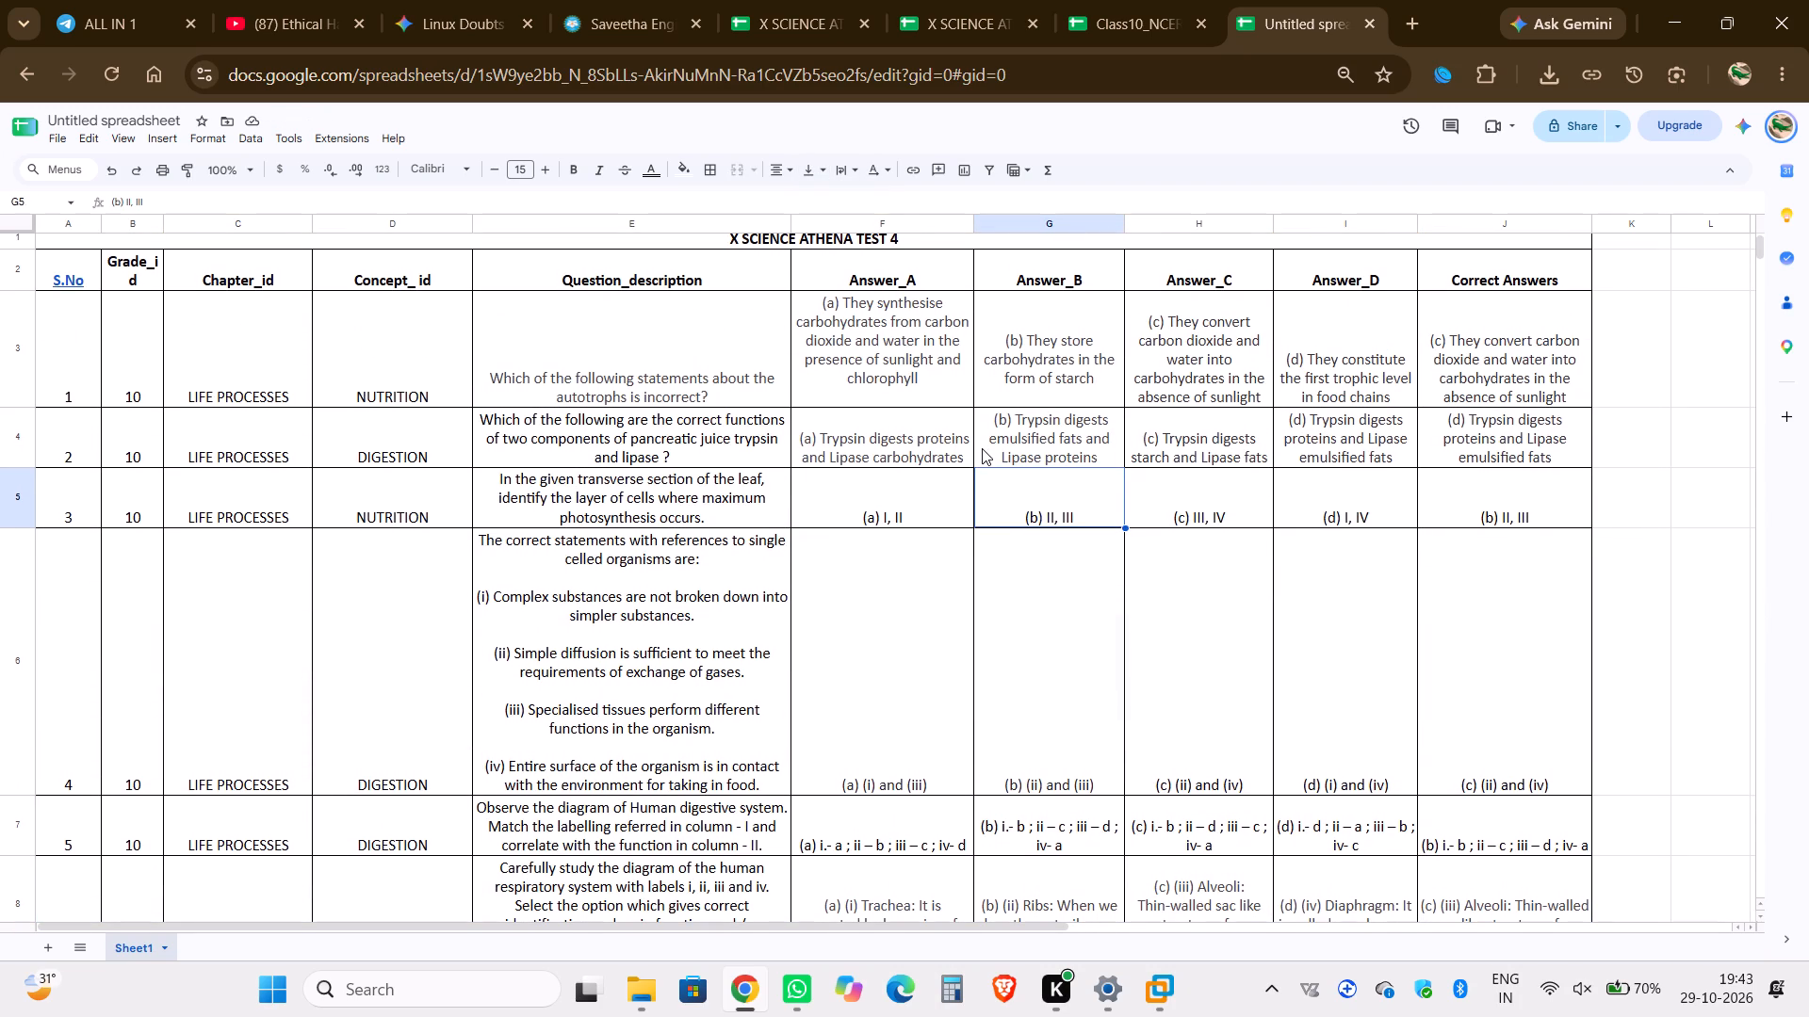
{"action": "scroll", "coordinate": [982, 448], "scroll_direction": "up", "scroll_amount": 1}
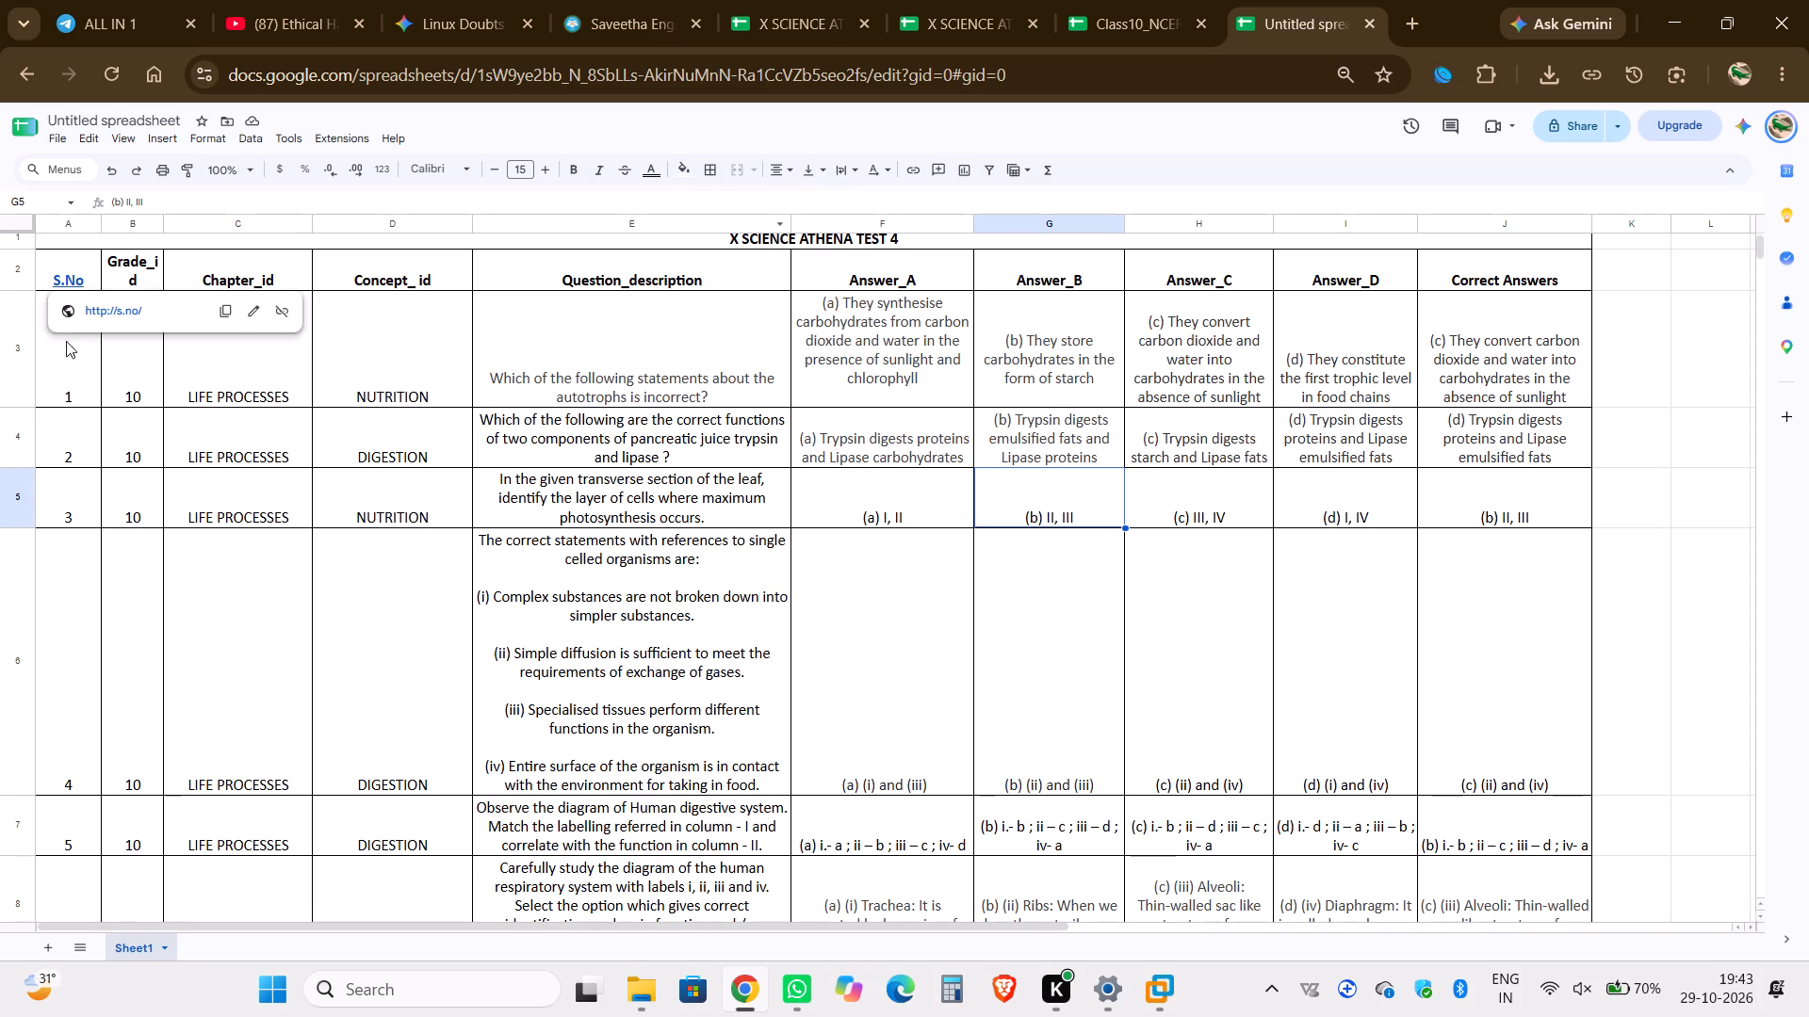
{"action": "left_click_drag", "start_coordinate": [87, 375], "coordinate": [1398, 984]}
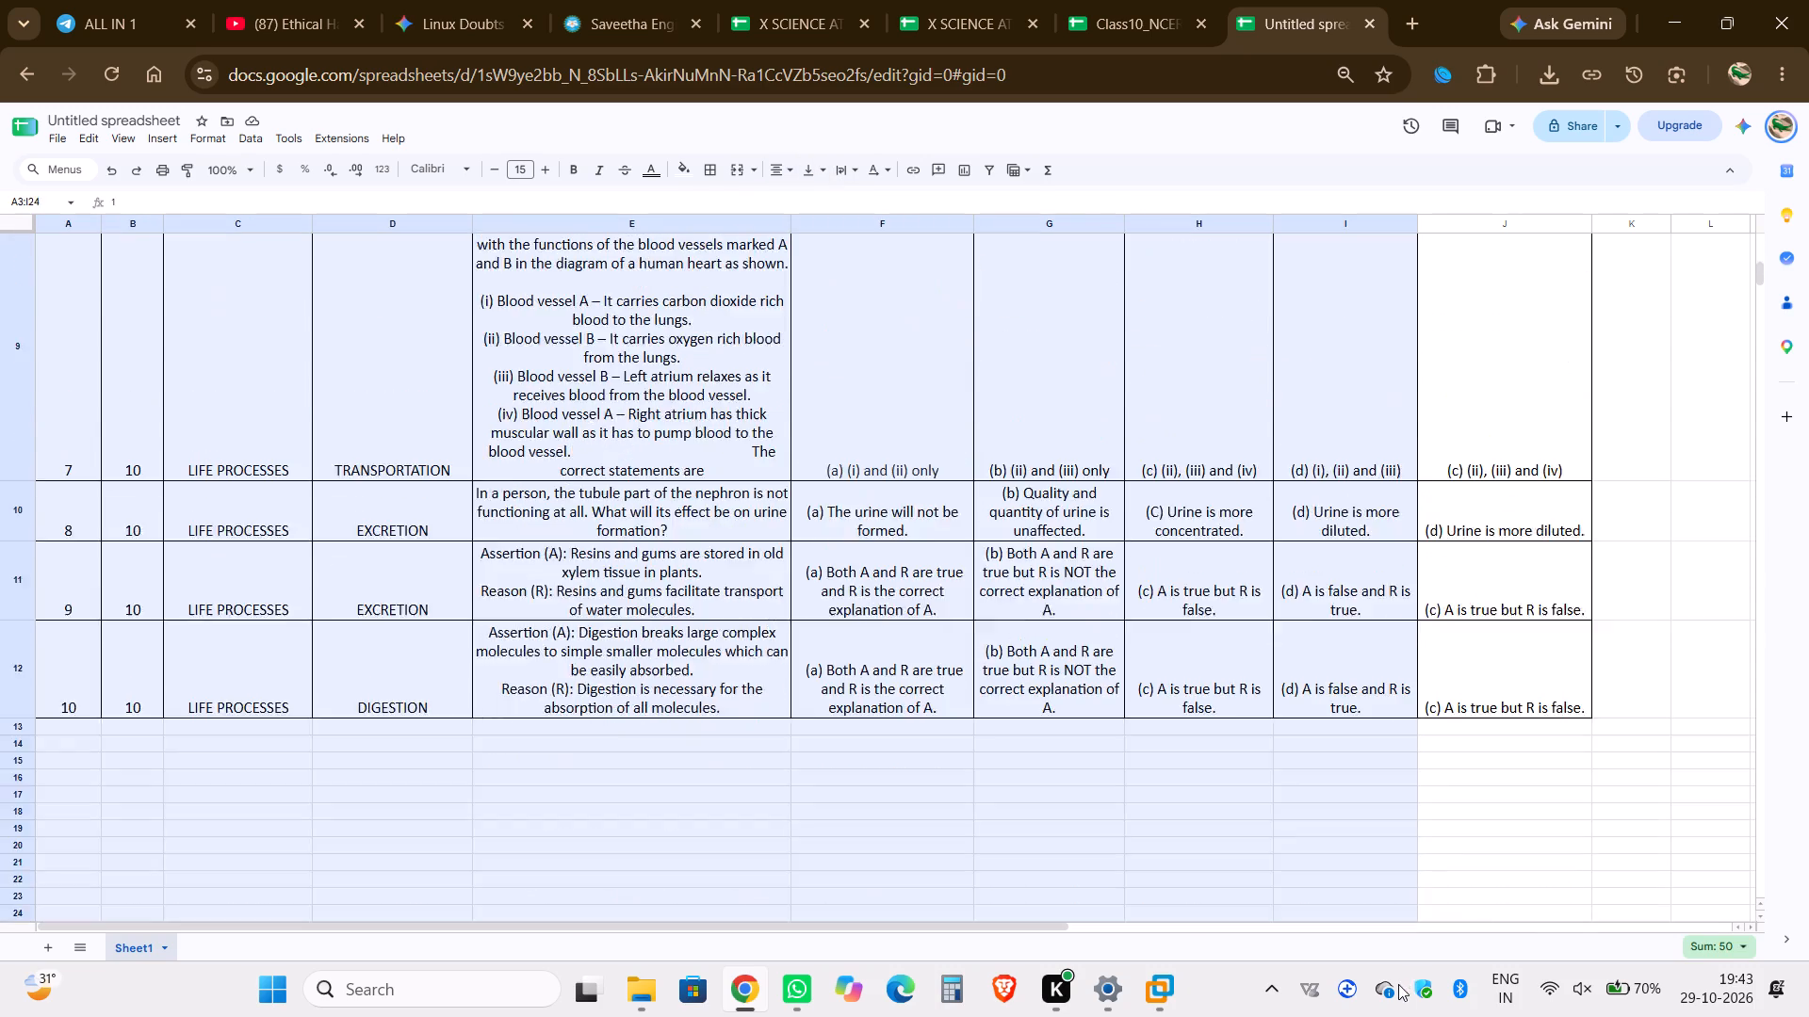
{"action": "left_click_drag", "start_coordinate": [1398, 984], "coordinate": [1474, 565]}
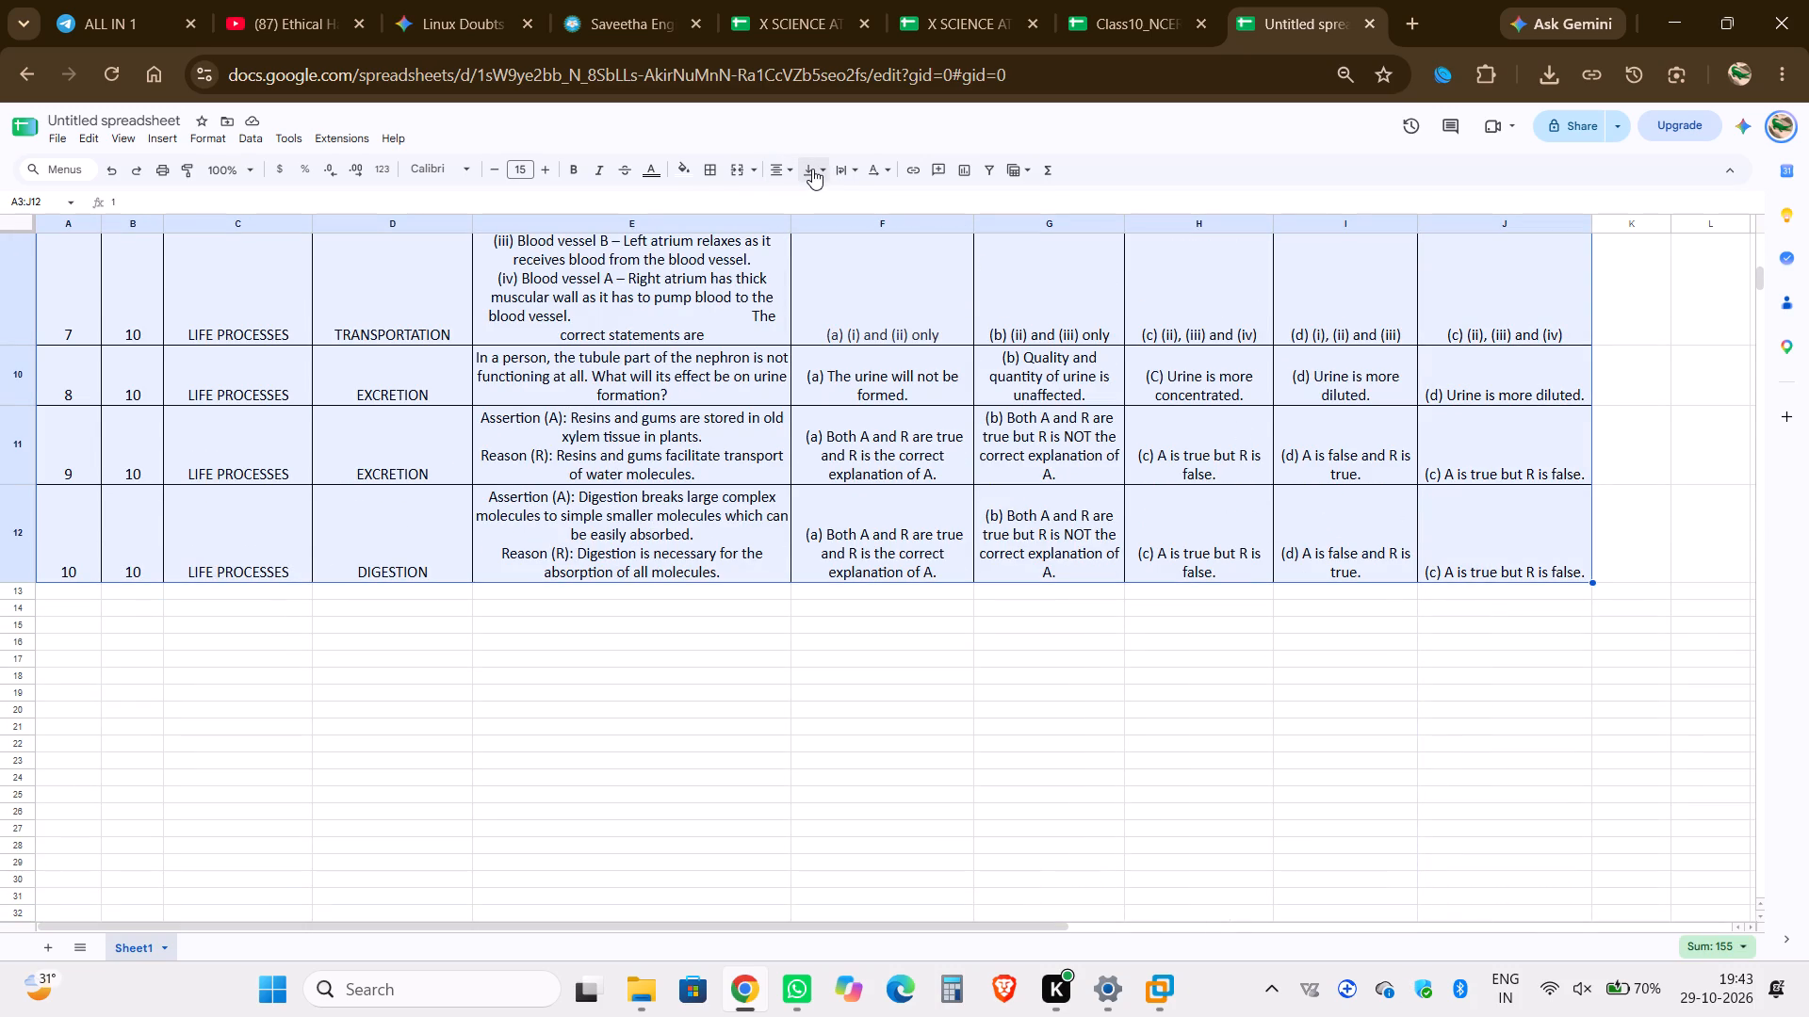
{"action": "left_click", "coordinate": [812, 169]}
{"action": "left_click", "coordinate": [844, 202]}
{"action": "left_click", "coordinate": [887, 294]}
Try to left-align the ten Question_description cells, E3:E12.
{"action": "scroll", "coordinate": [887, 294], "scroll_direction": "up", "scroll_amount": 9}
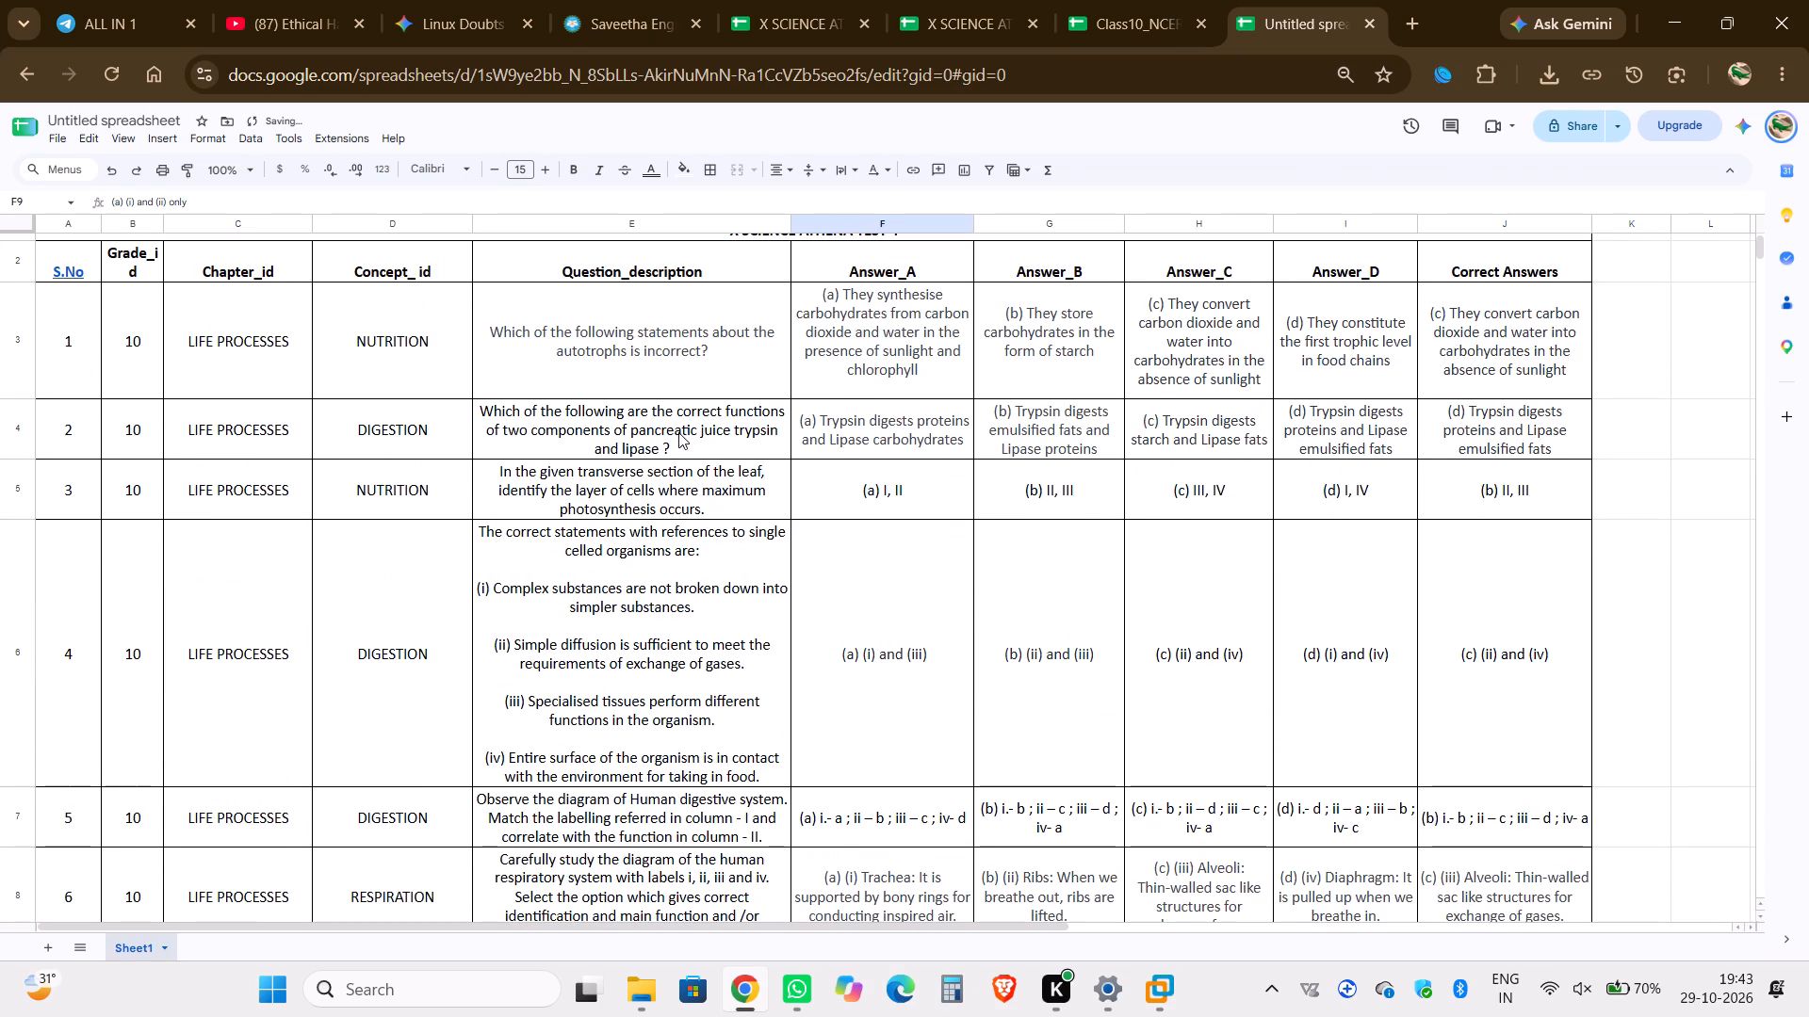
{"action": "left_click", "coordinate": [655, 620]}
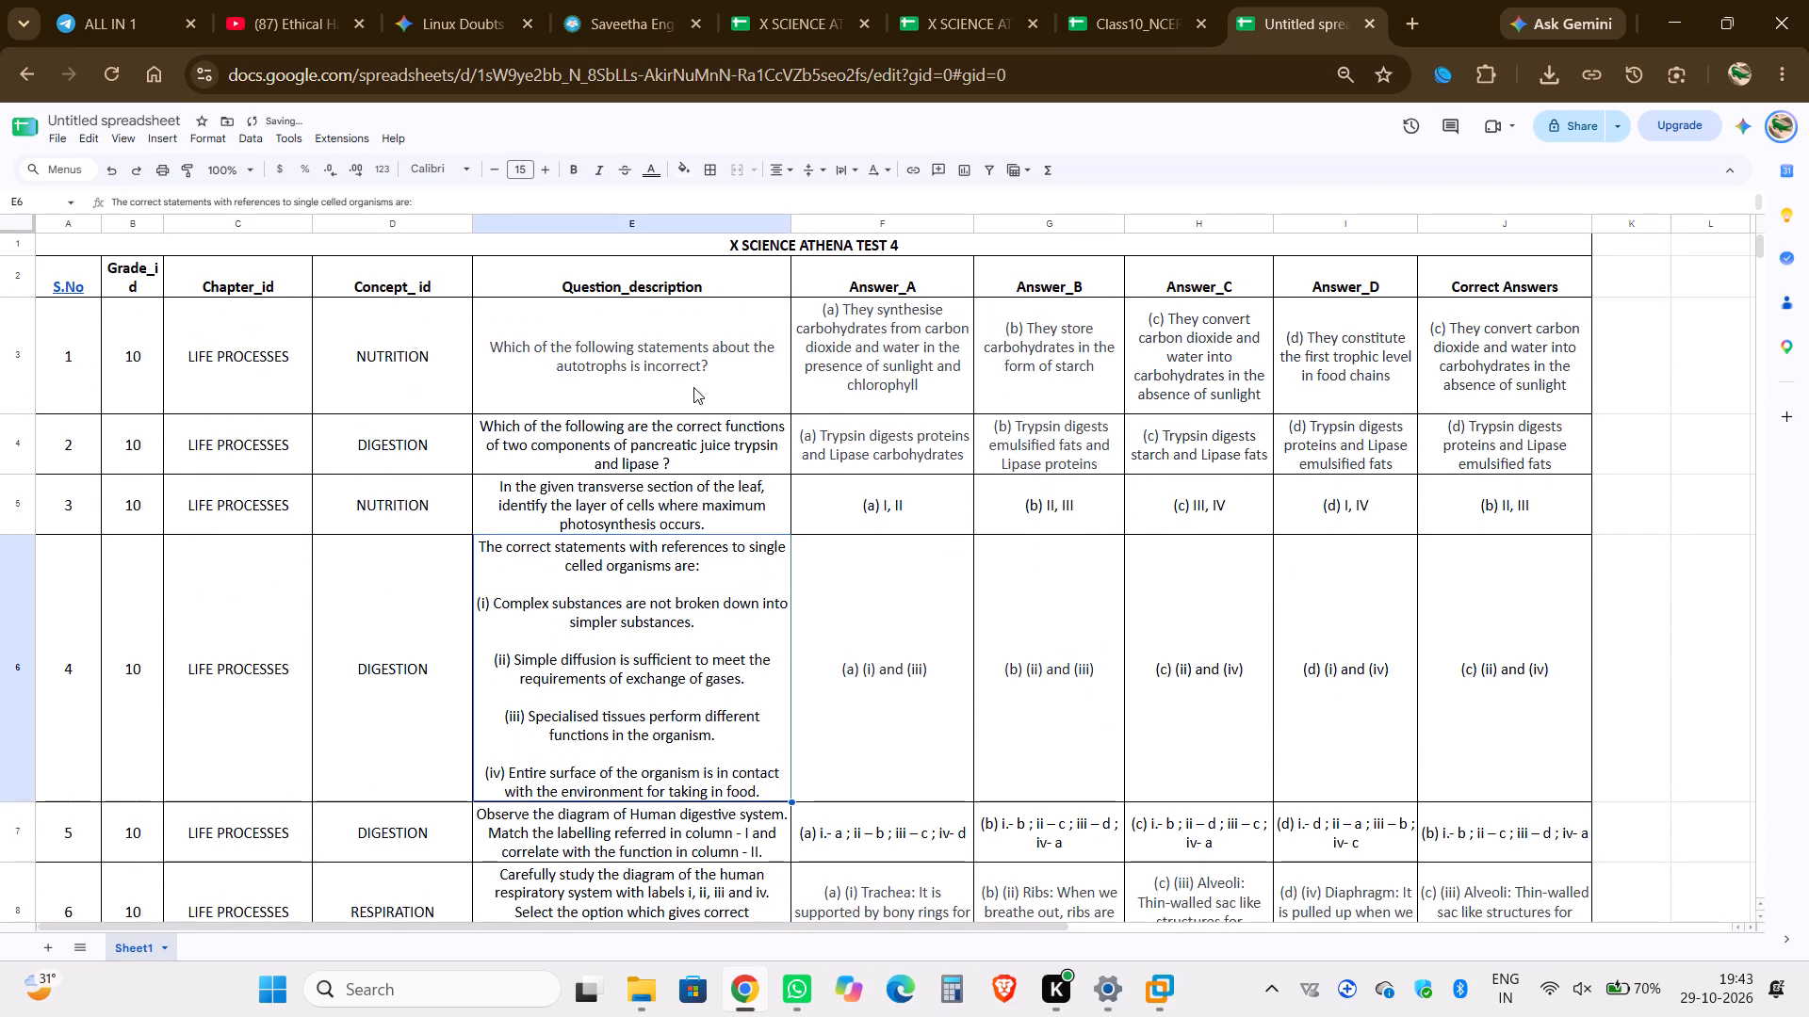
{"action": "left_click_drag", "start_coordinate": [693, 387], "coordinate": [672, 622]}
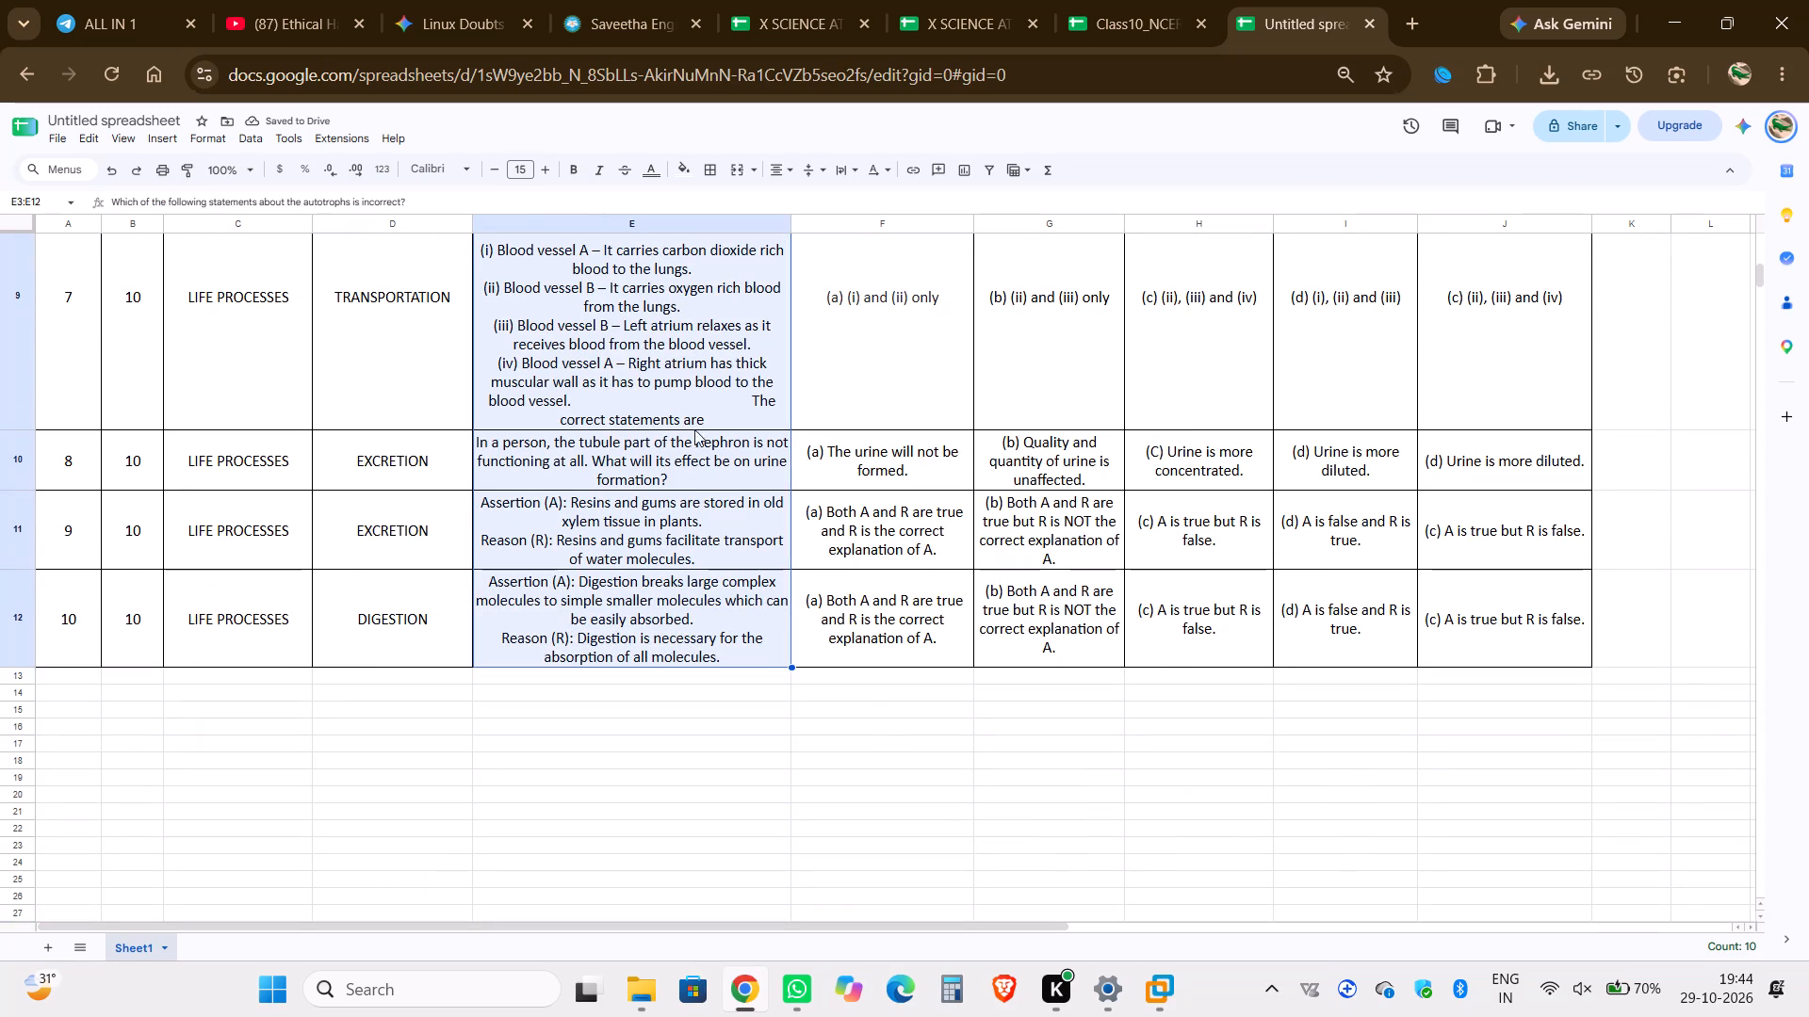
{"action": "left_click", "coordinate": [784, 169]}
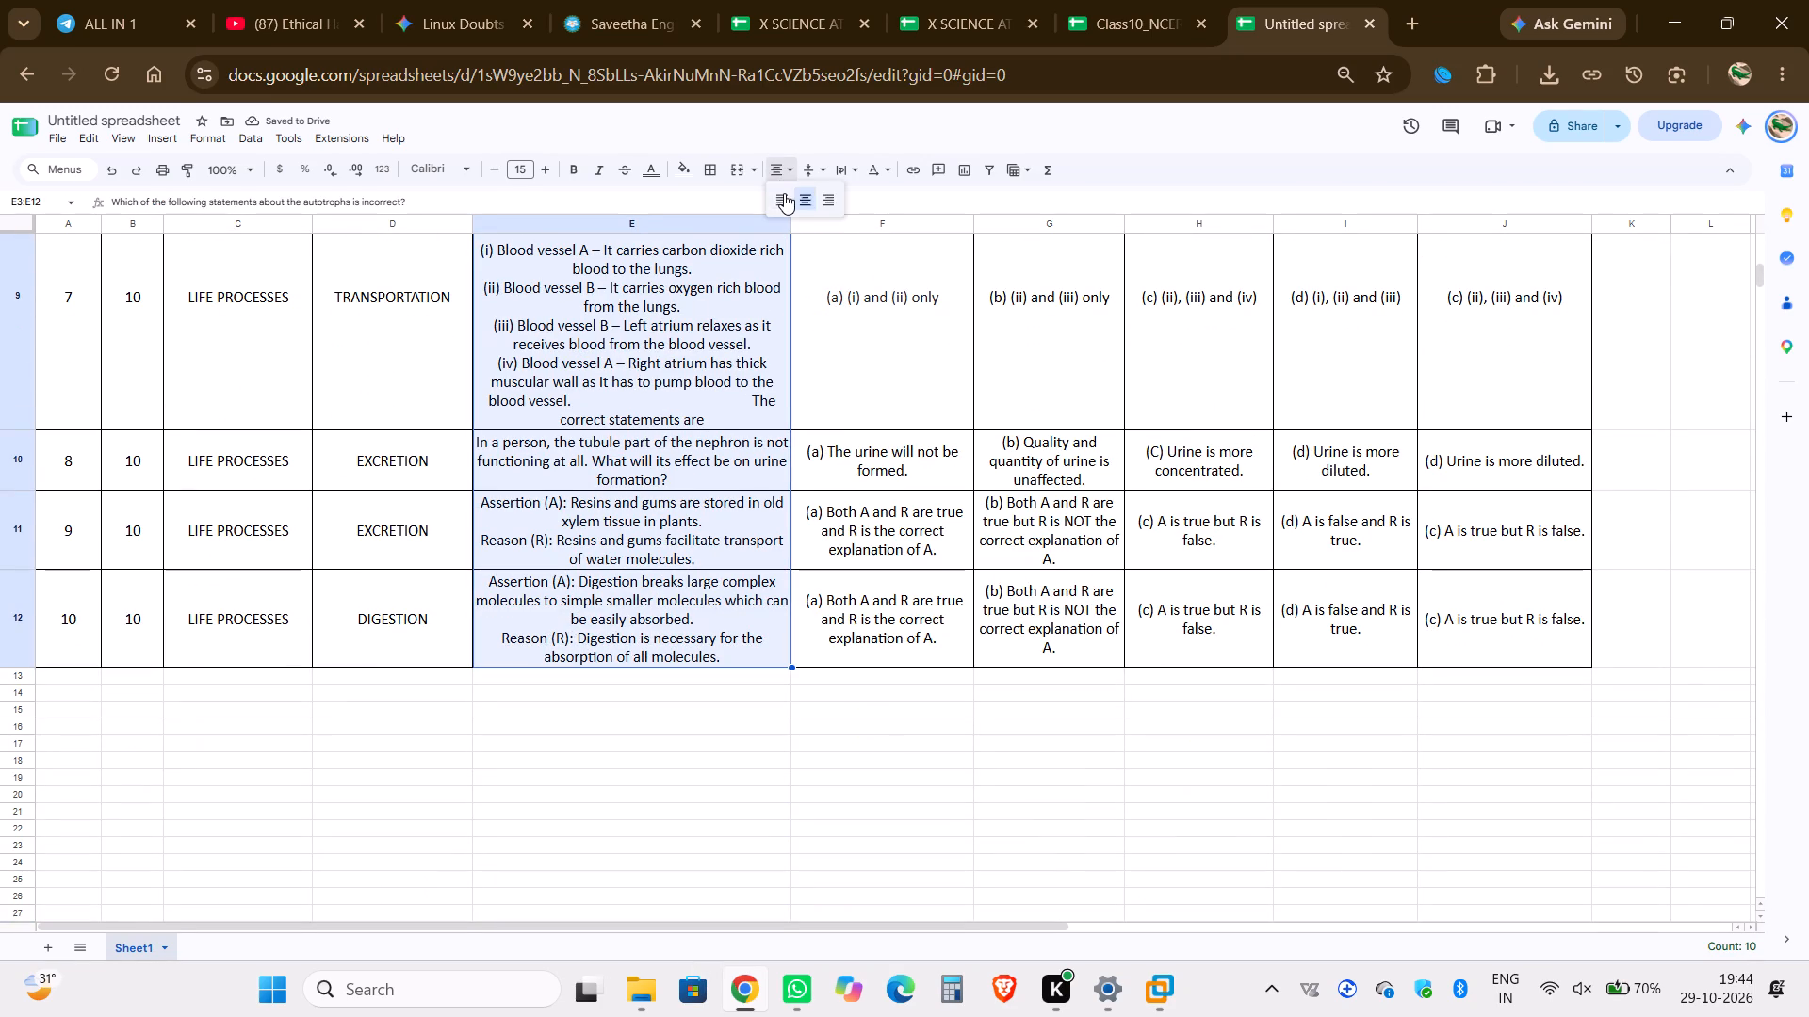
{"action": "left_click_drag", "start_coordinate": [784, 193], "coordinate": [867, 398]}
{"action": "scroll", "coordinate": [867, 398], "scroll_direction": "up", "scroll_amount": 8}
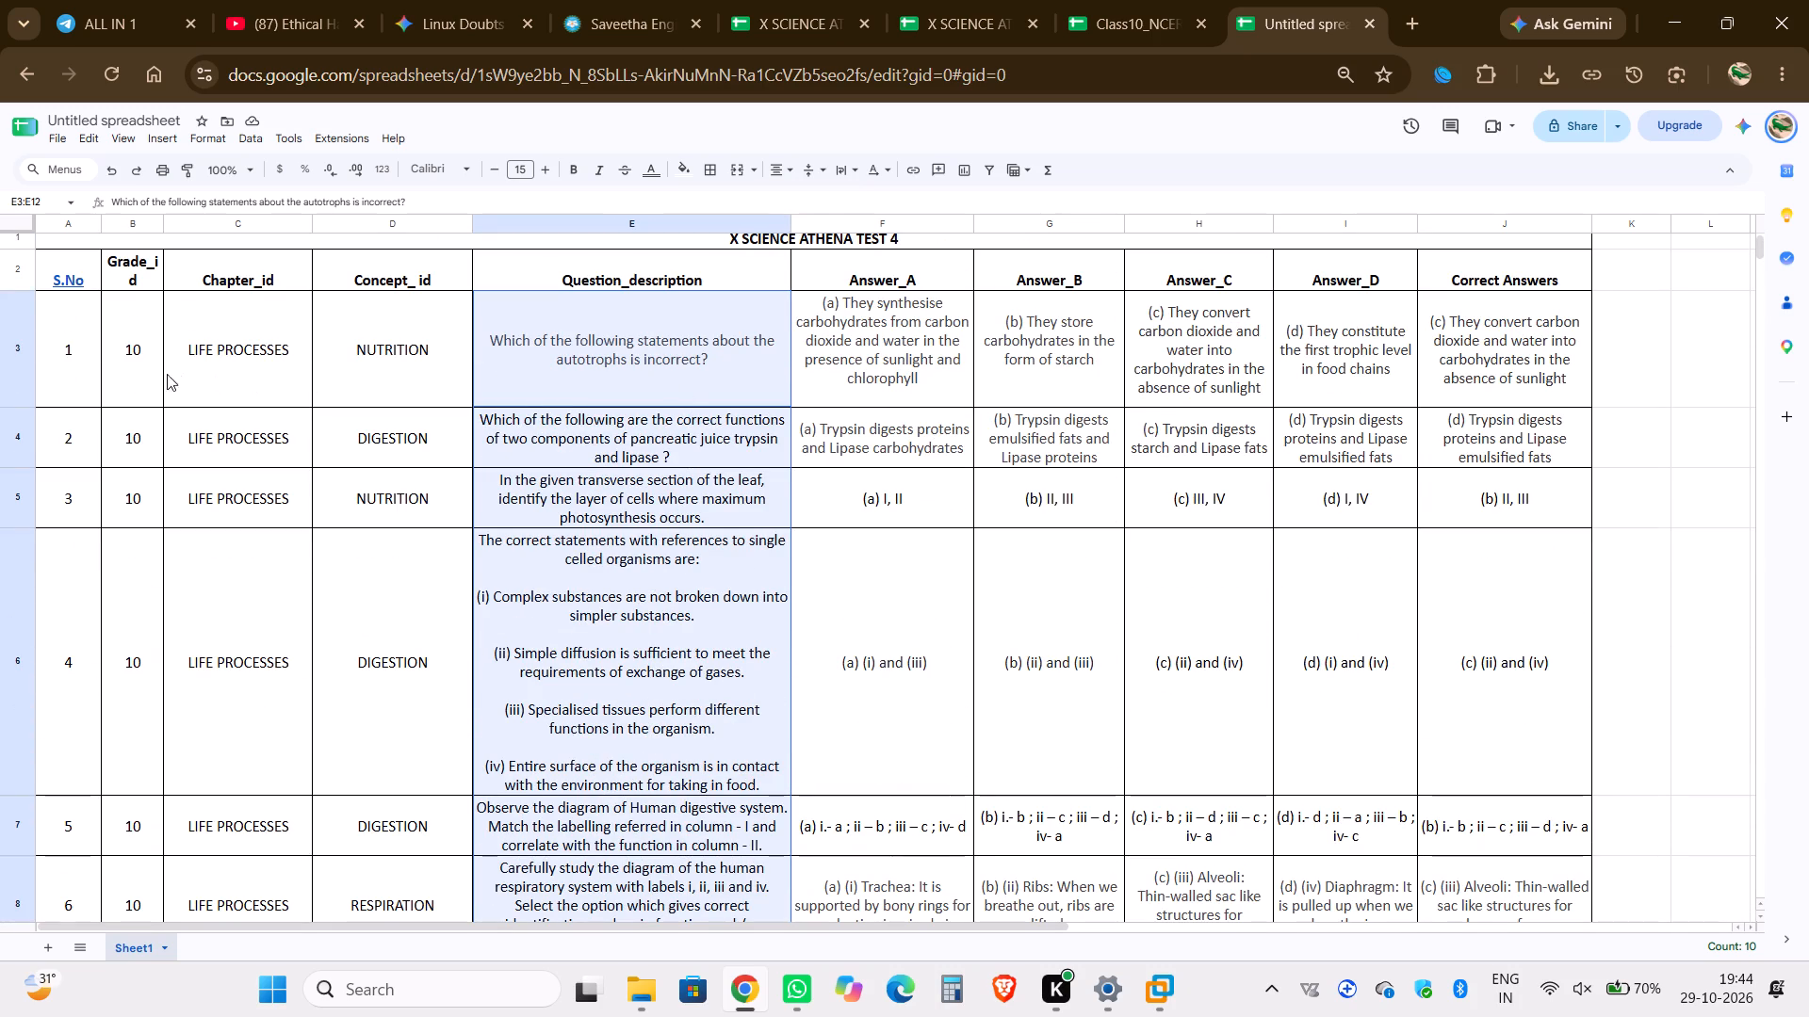
Left-align the text in all ten Life Processes question rows, A3:J12, and check the formatting down to the last question.
{"action": "left_click_drag", "start_coordinate": [56, 377], "coordinate": [1424, 883]}
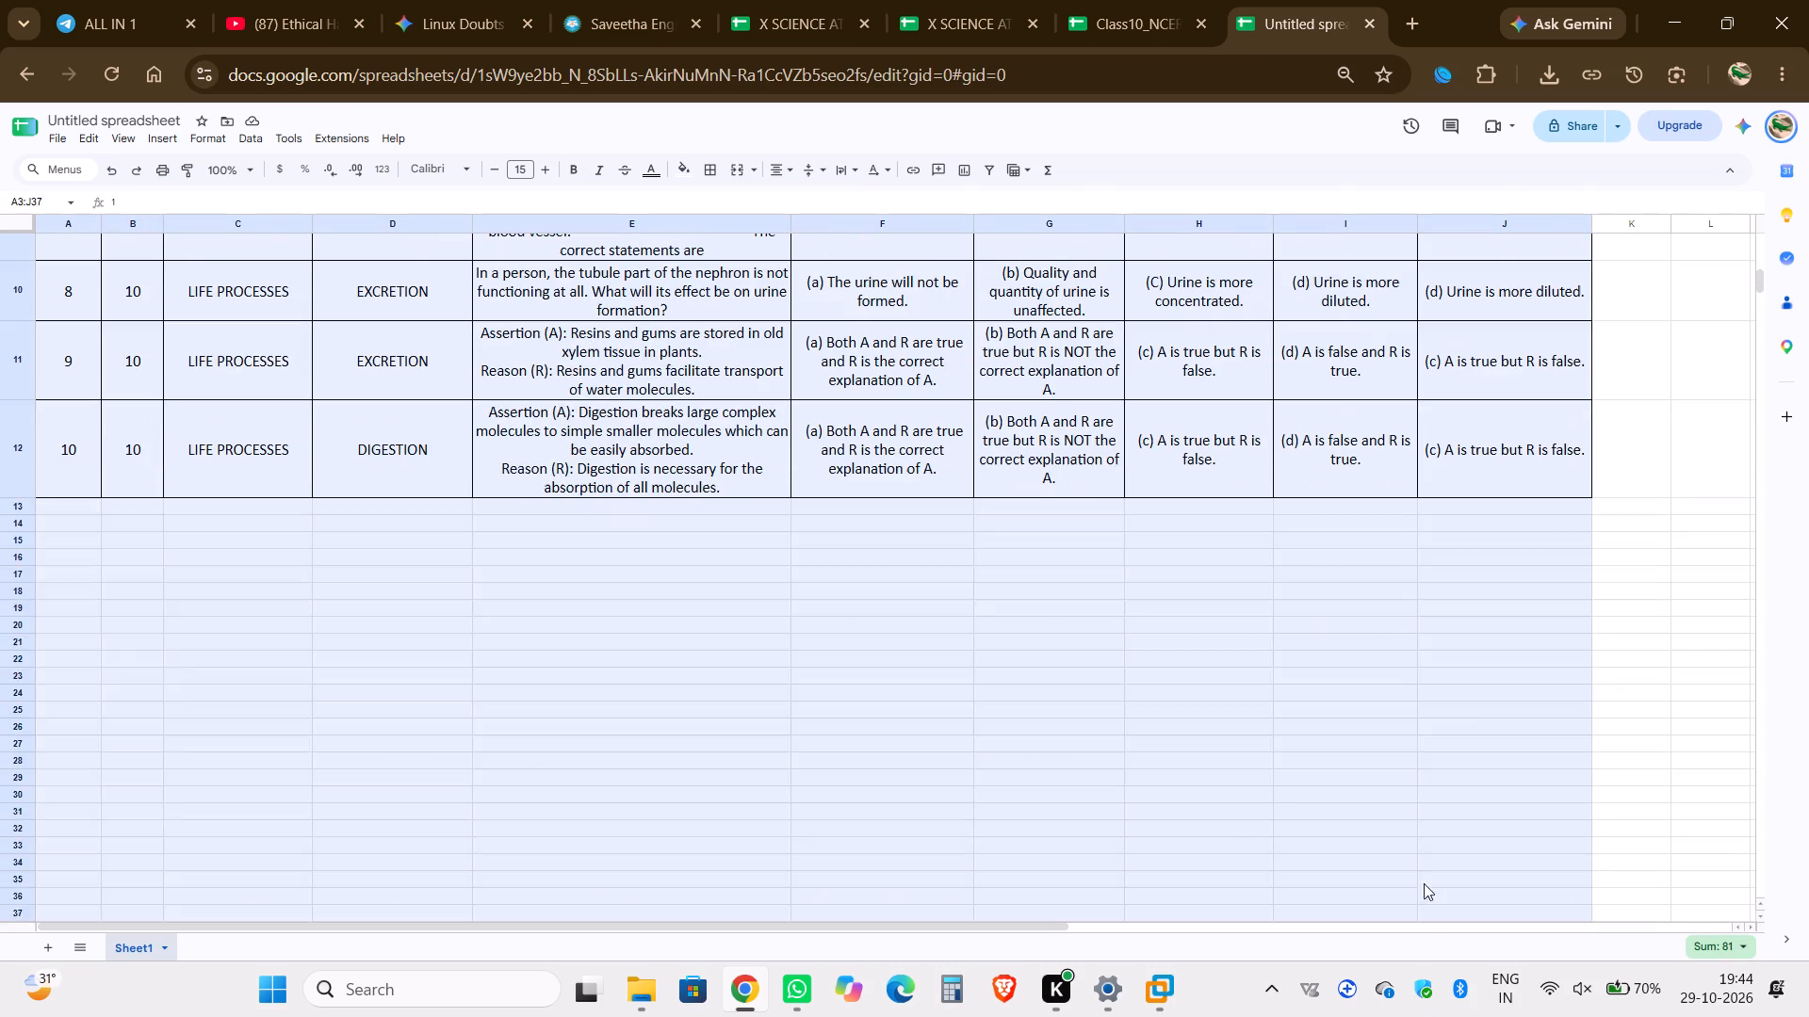
{"action": "left_click_drag", "start_coordinate": [1424, 883], "coordinate": [1486, 460]}
{"action": "left_click", "coordinate": [769, 179]}
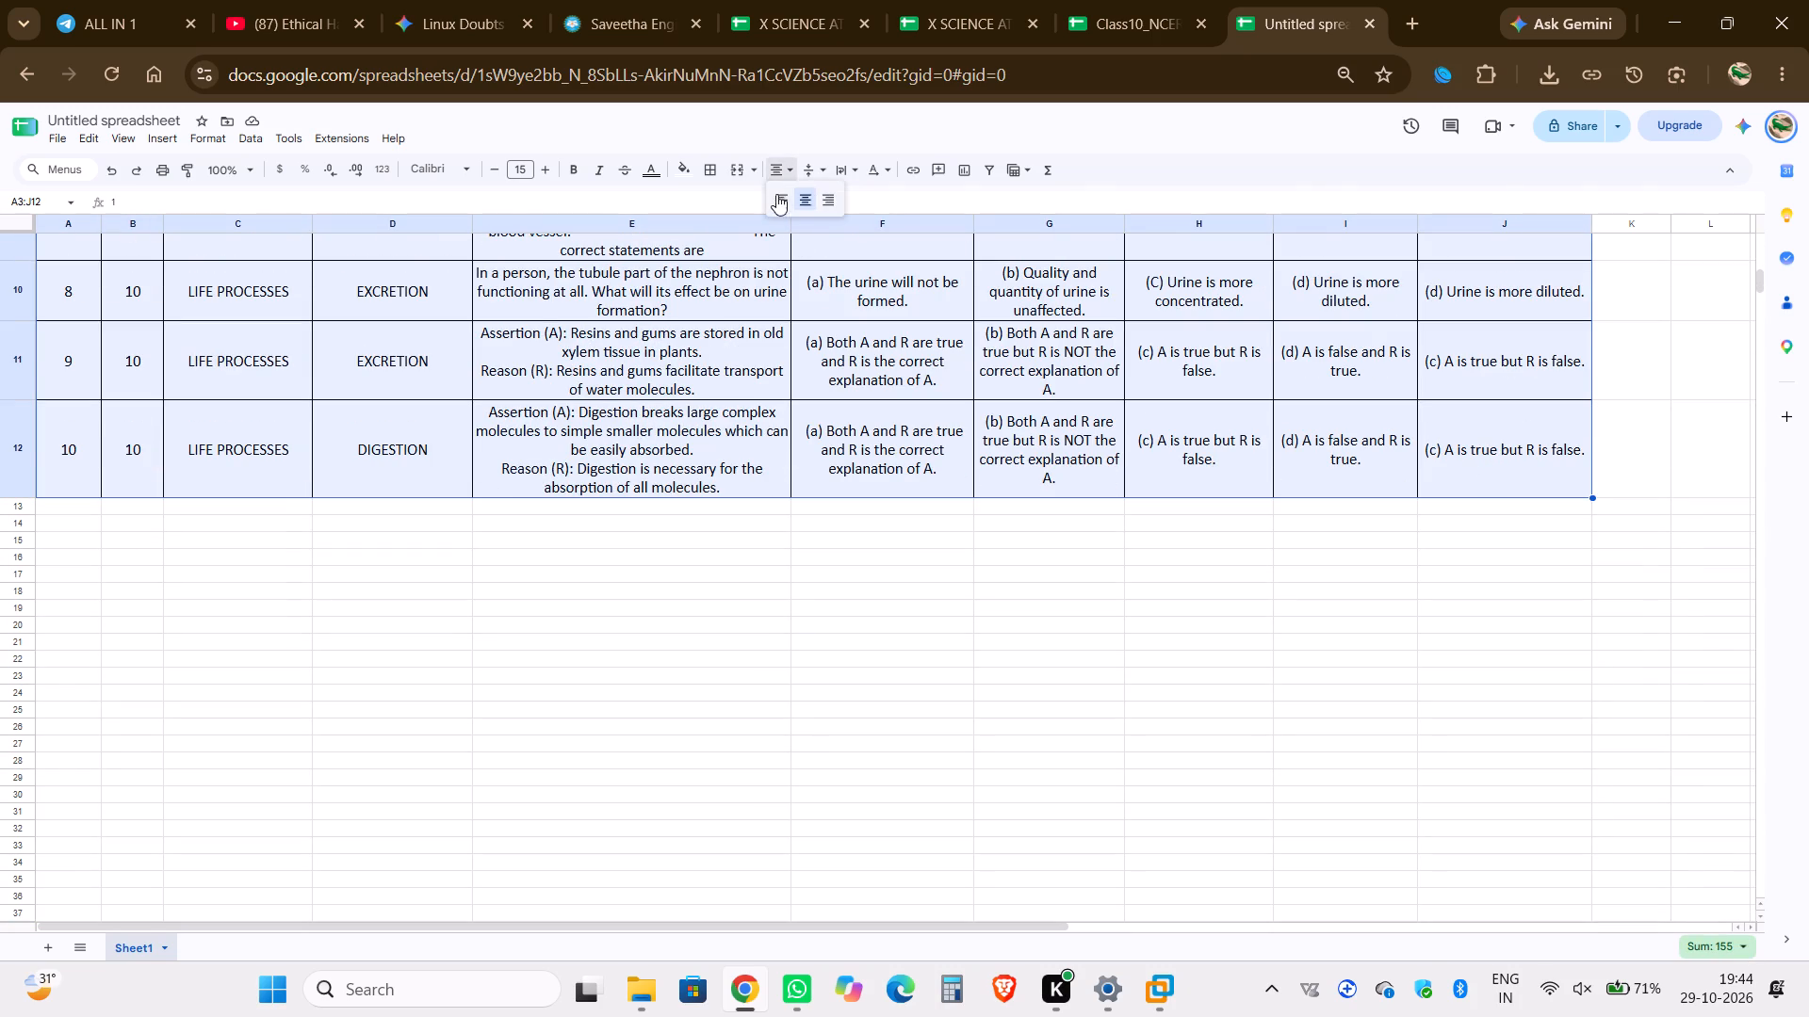
{"action": "left_click", "coordinate": [779, 202]}
{"action": "left_click", "coordinate": [867, 525]}
{"action": "scroll", "coordinate": [867, 525], "scroll_direction": "up", "scroll_amount": 6}
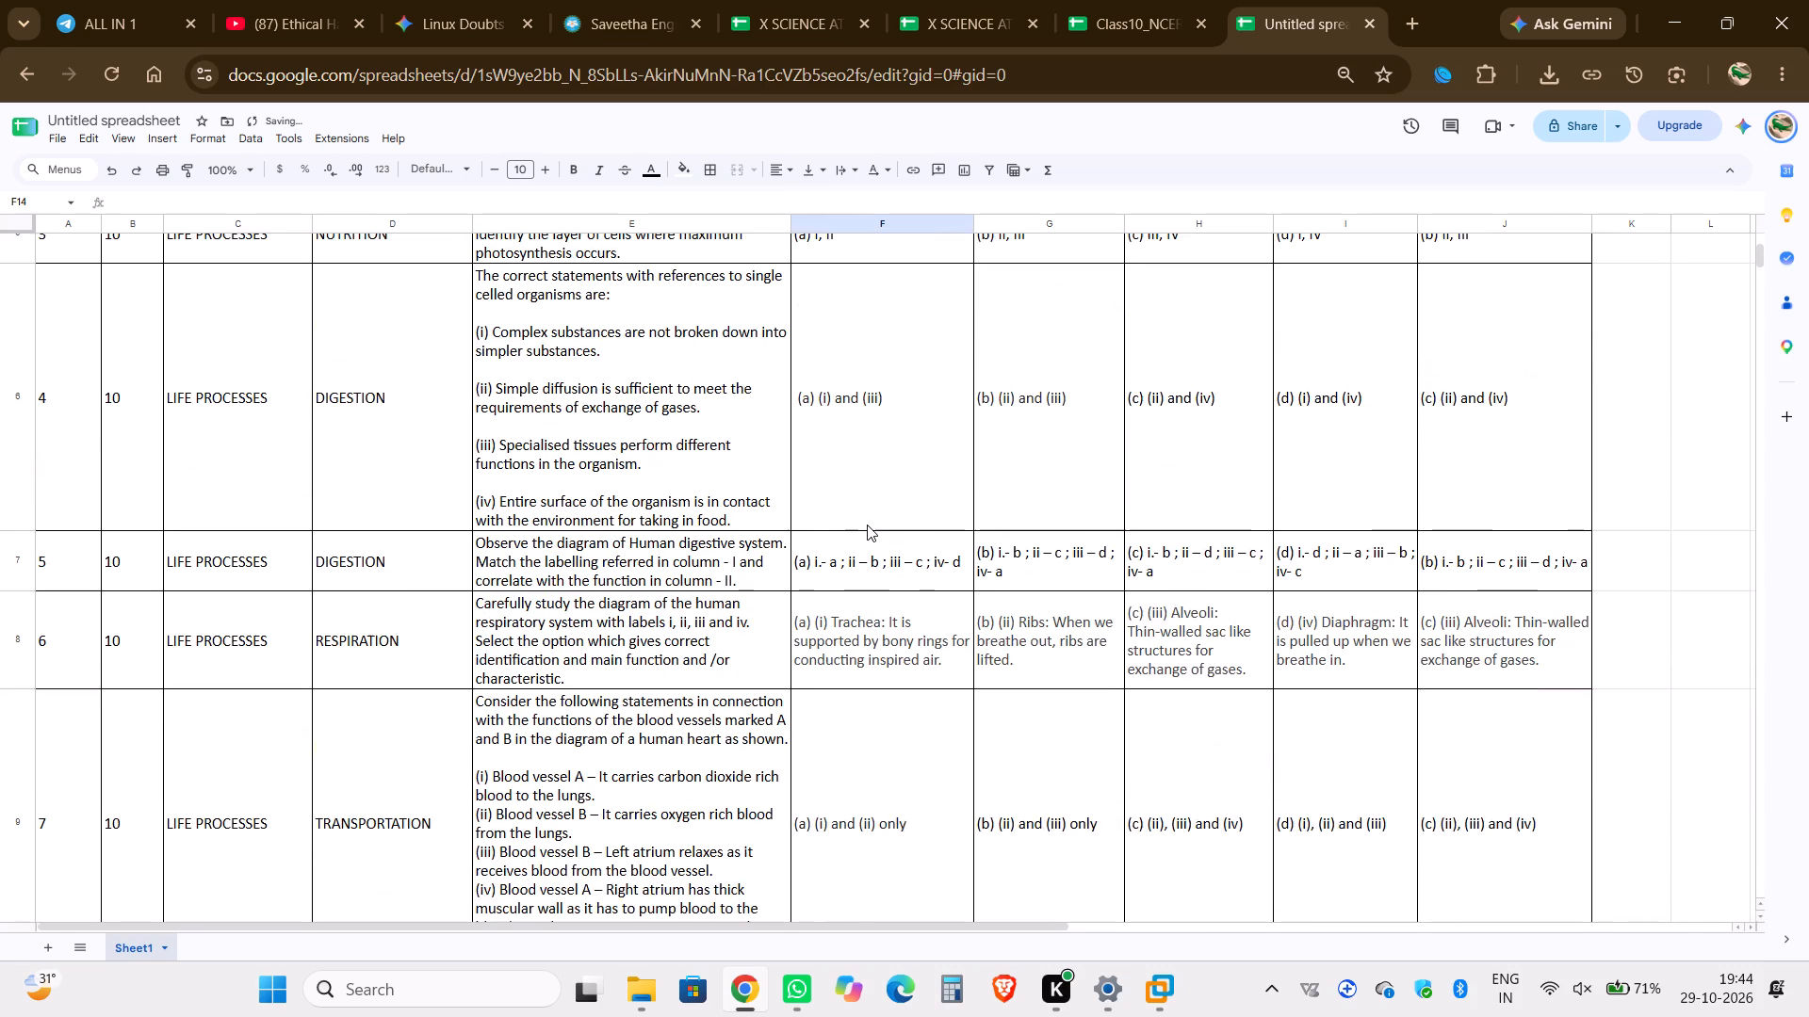
{"action": "scroll", "coordinate": [867, 525], "scroll_direction": "up", "scroll_amount": 1}
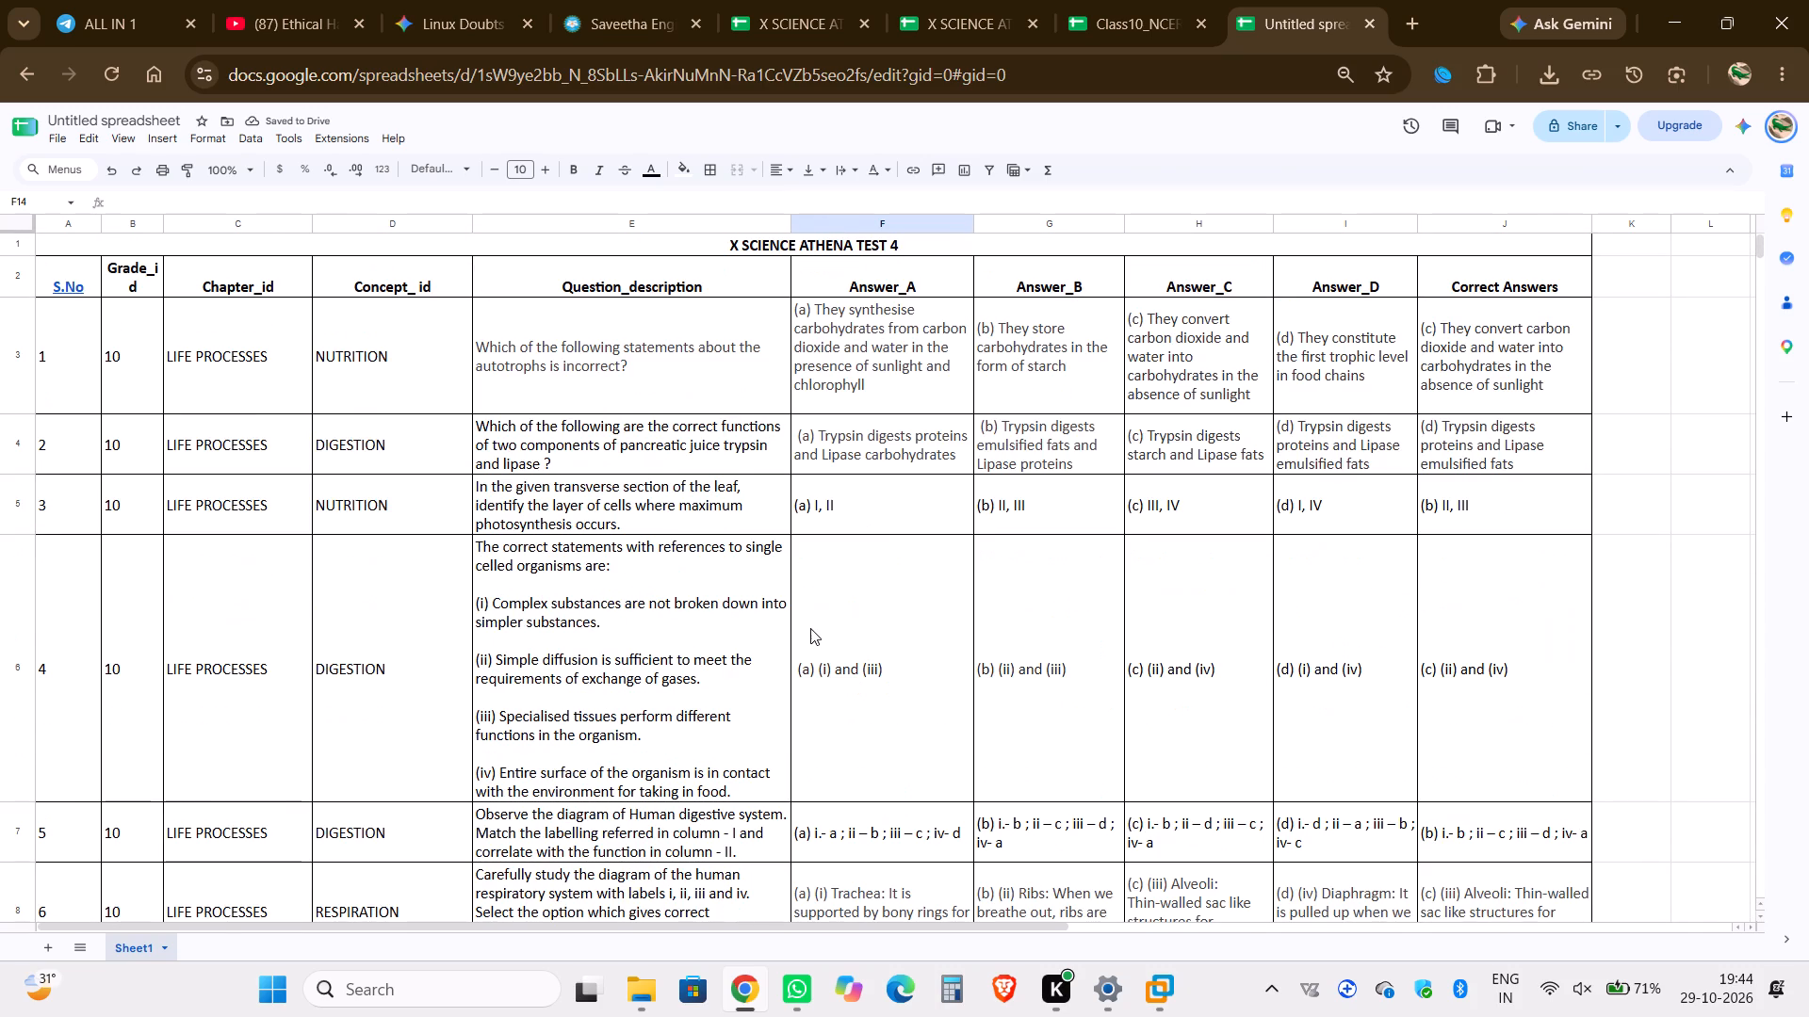
{"action": "scroll", "coordinate": [810, 628], "scroll_direction": "down", "scroll_amount": 3}
{"action": "scroll", "coordinate": [810, 628], "scroll_direction": "up", "scroll_amount": 2}
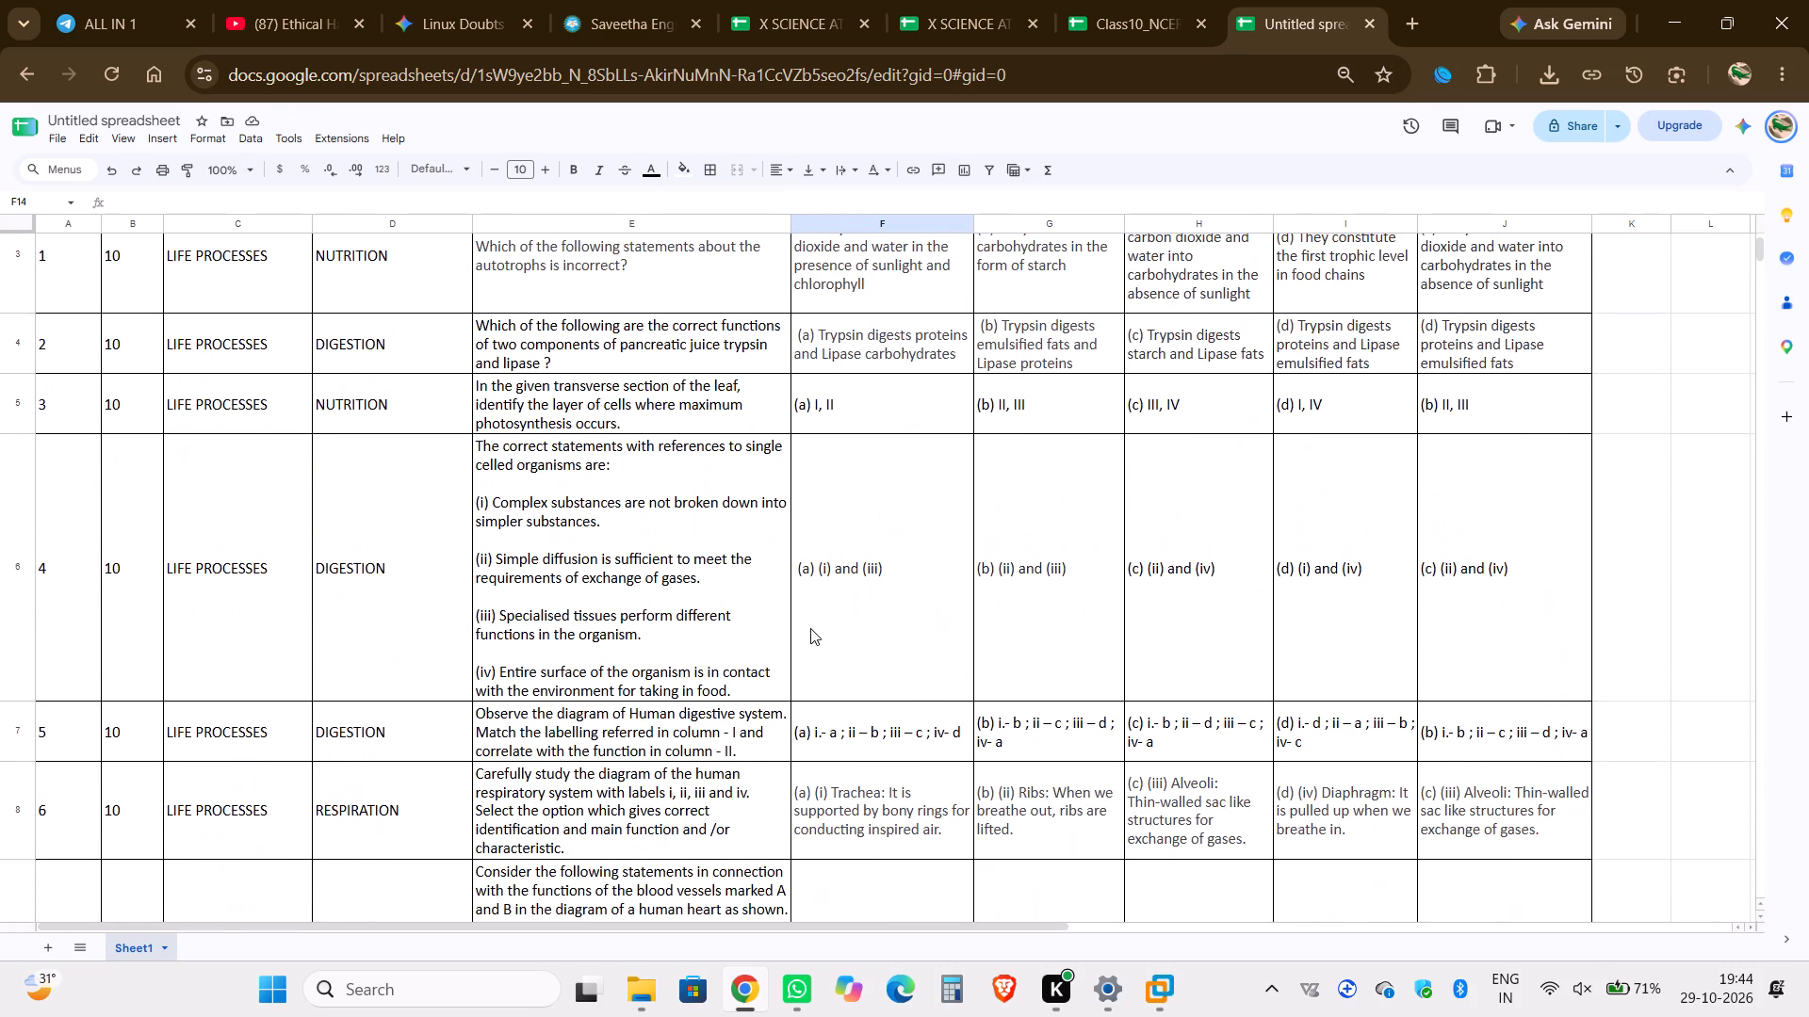
{"action": "scroll", "coordinate": [1060, 732], "scroll_direction": "down", "scroll_amount": 3}
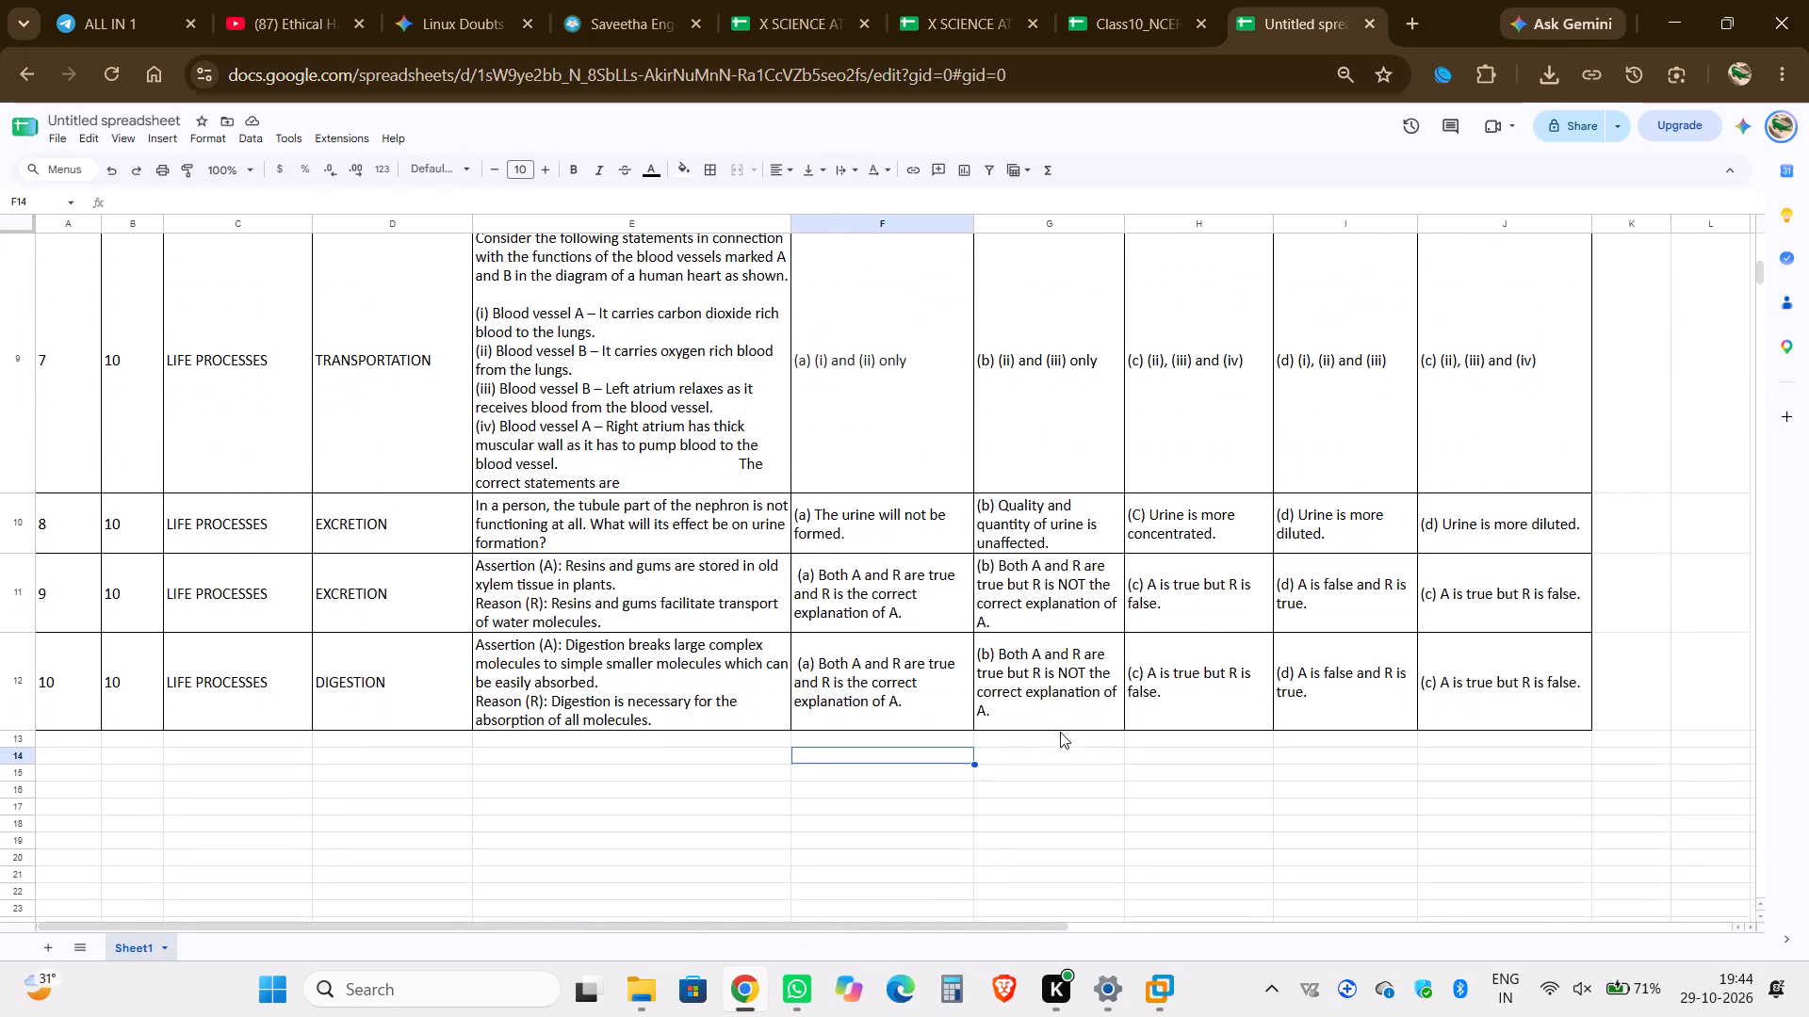
{"action": "scroll", "coordinate": [1060, 732], "scroll_direction": "down", "scroll_amount": 1}
{"action": "scroll", "coordinate": [723, 582], "scroll_direction": "down", "scroll_amount": 2}
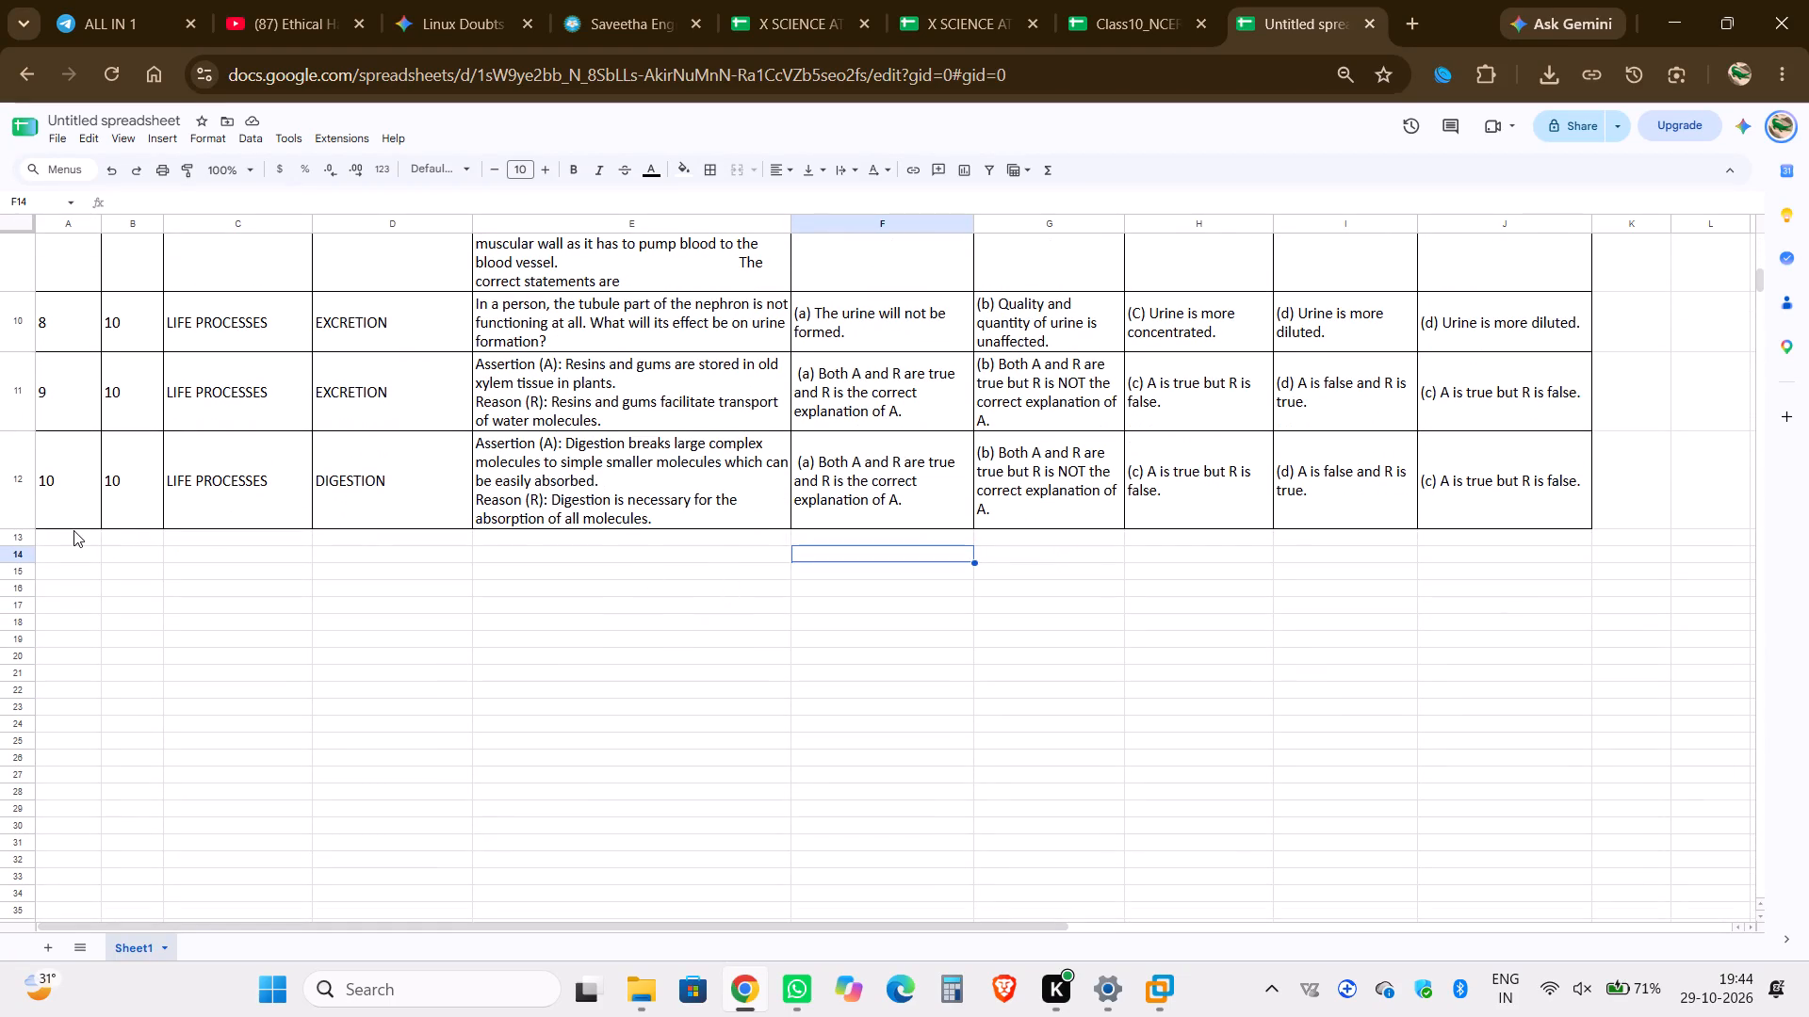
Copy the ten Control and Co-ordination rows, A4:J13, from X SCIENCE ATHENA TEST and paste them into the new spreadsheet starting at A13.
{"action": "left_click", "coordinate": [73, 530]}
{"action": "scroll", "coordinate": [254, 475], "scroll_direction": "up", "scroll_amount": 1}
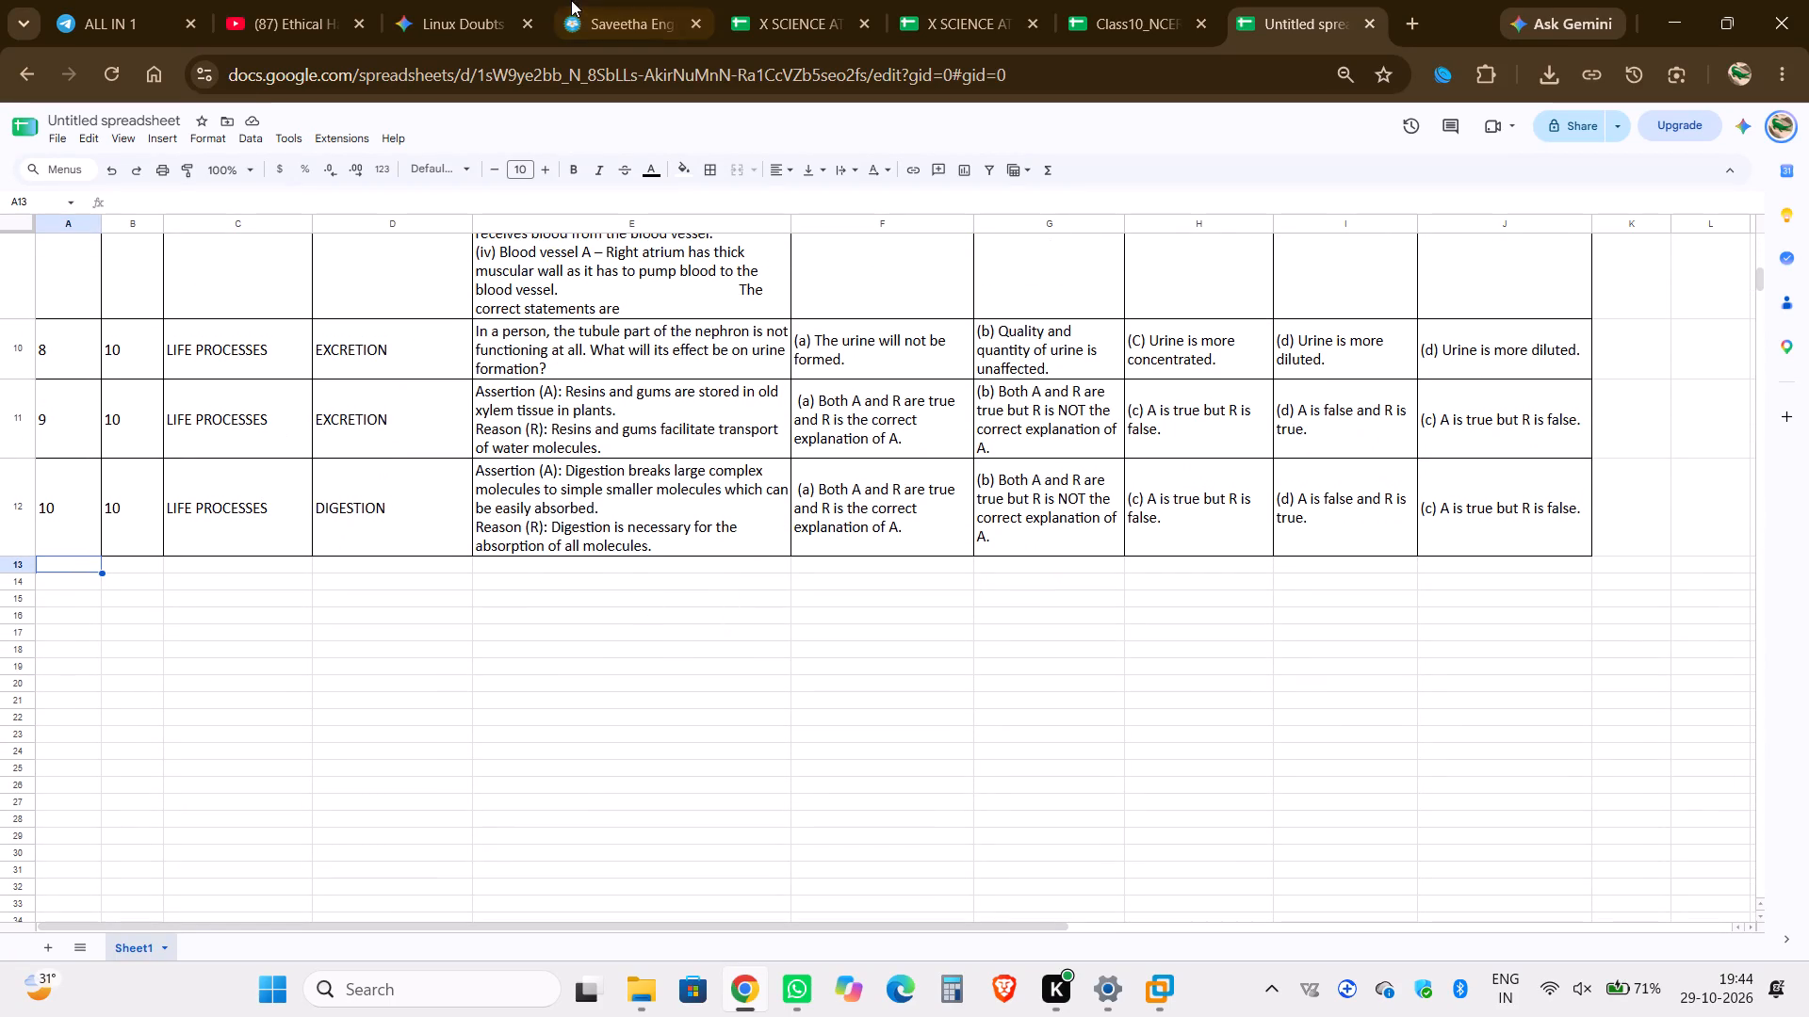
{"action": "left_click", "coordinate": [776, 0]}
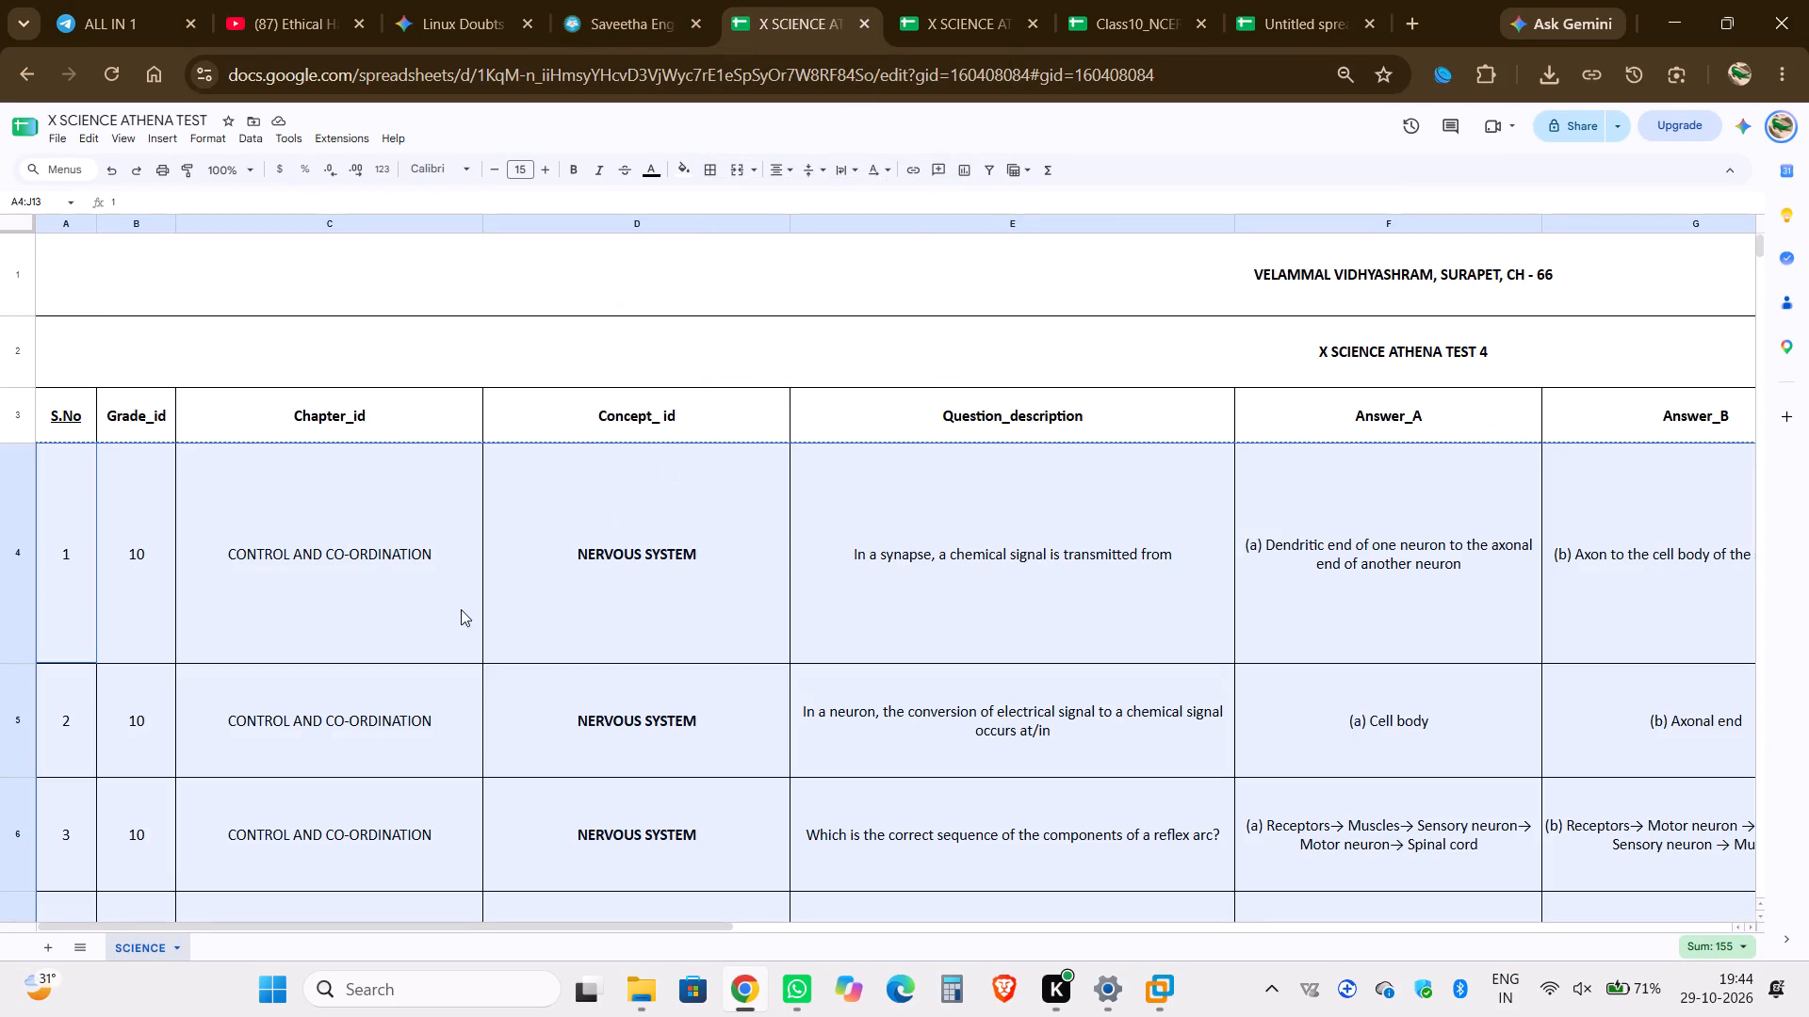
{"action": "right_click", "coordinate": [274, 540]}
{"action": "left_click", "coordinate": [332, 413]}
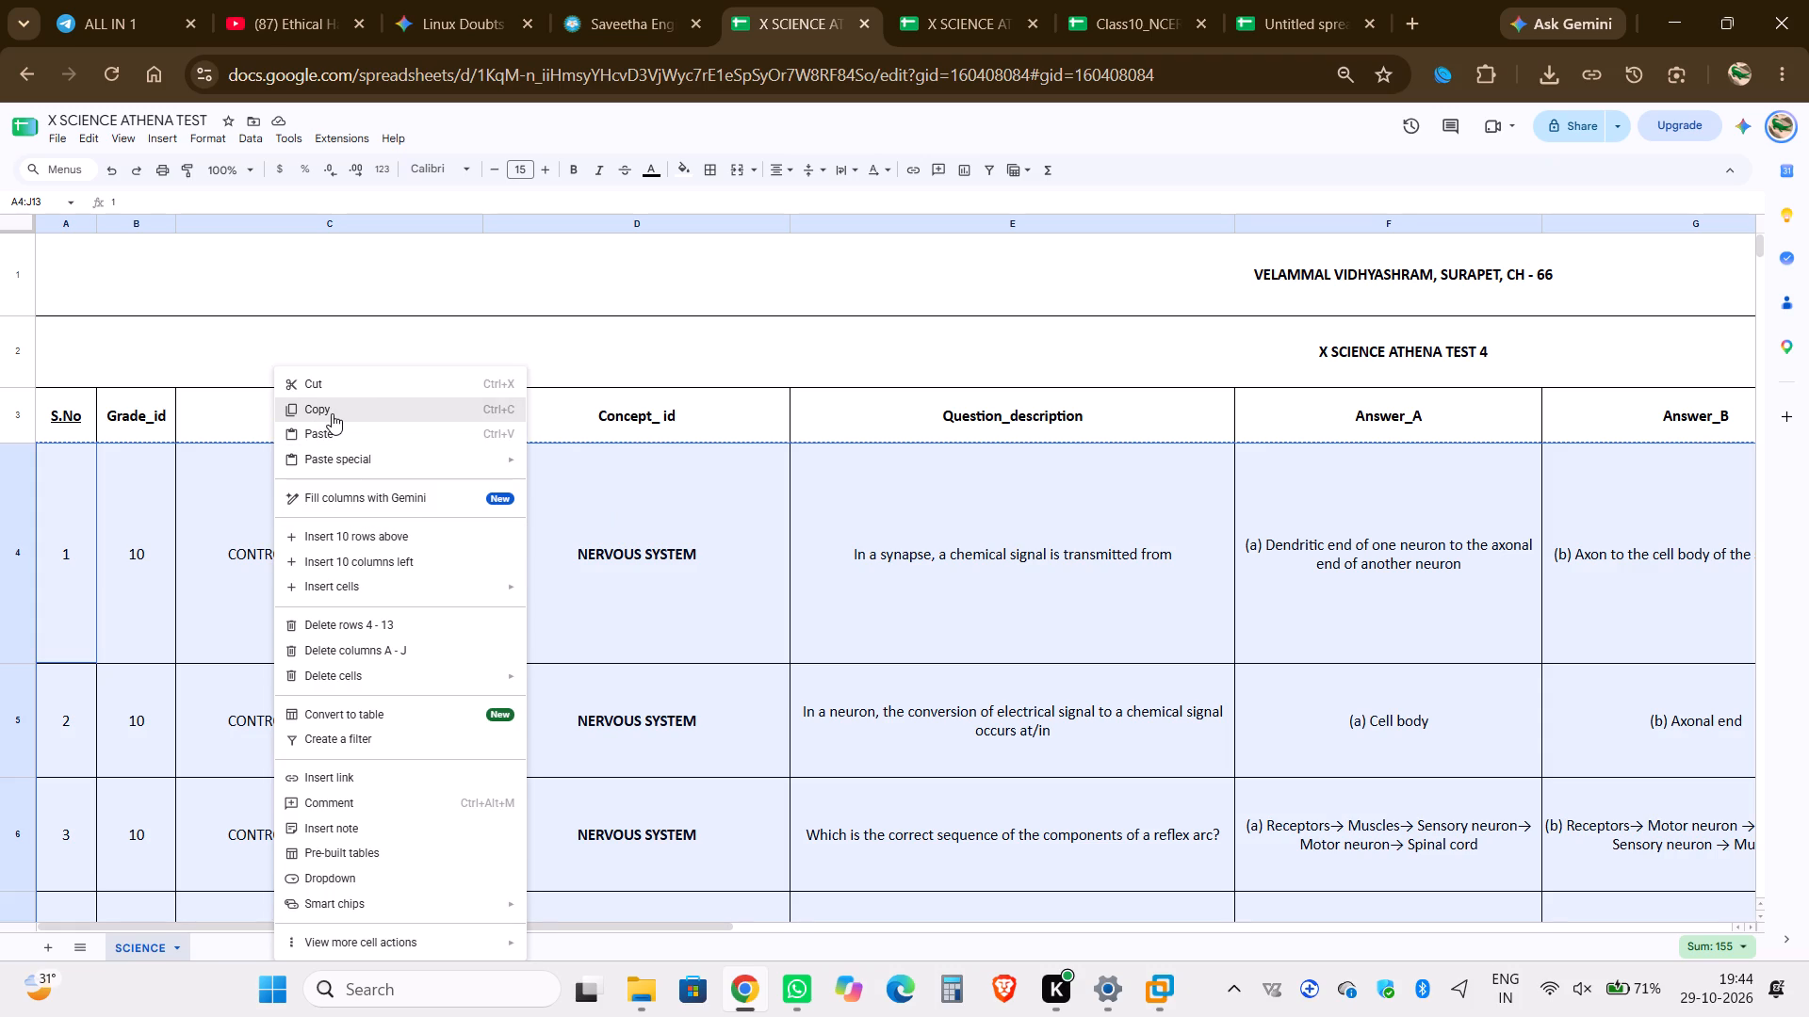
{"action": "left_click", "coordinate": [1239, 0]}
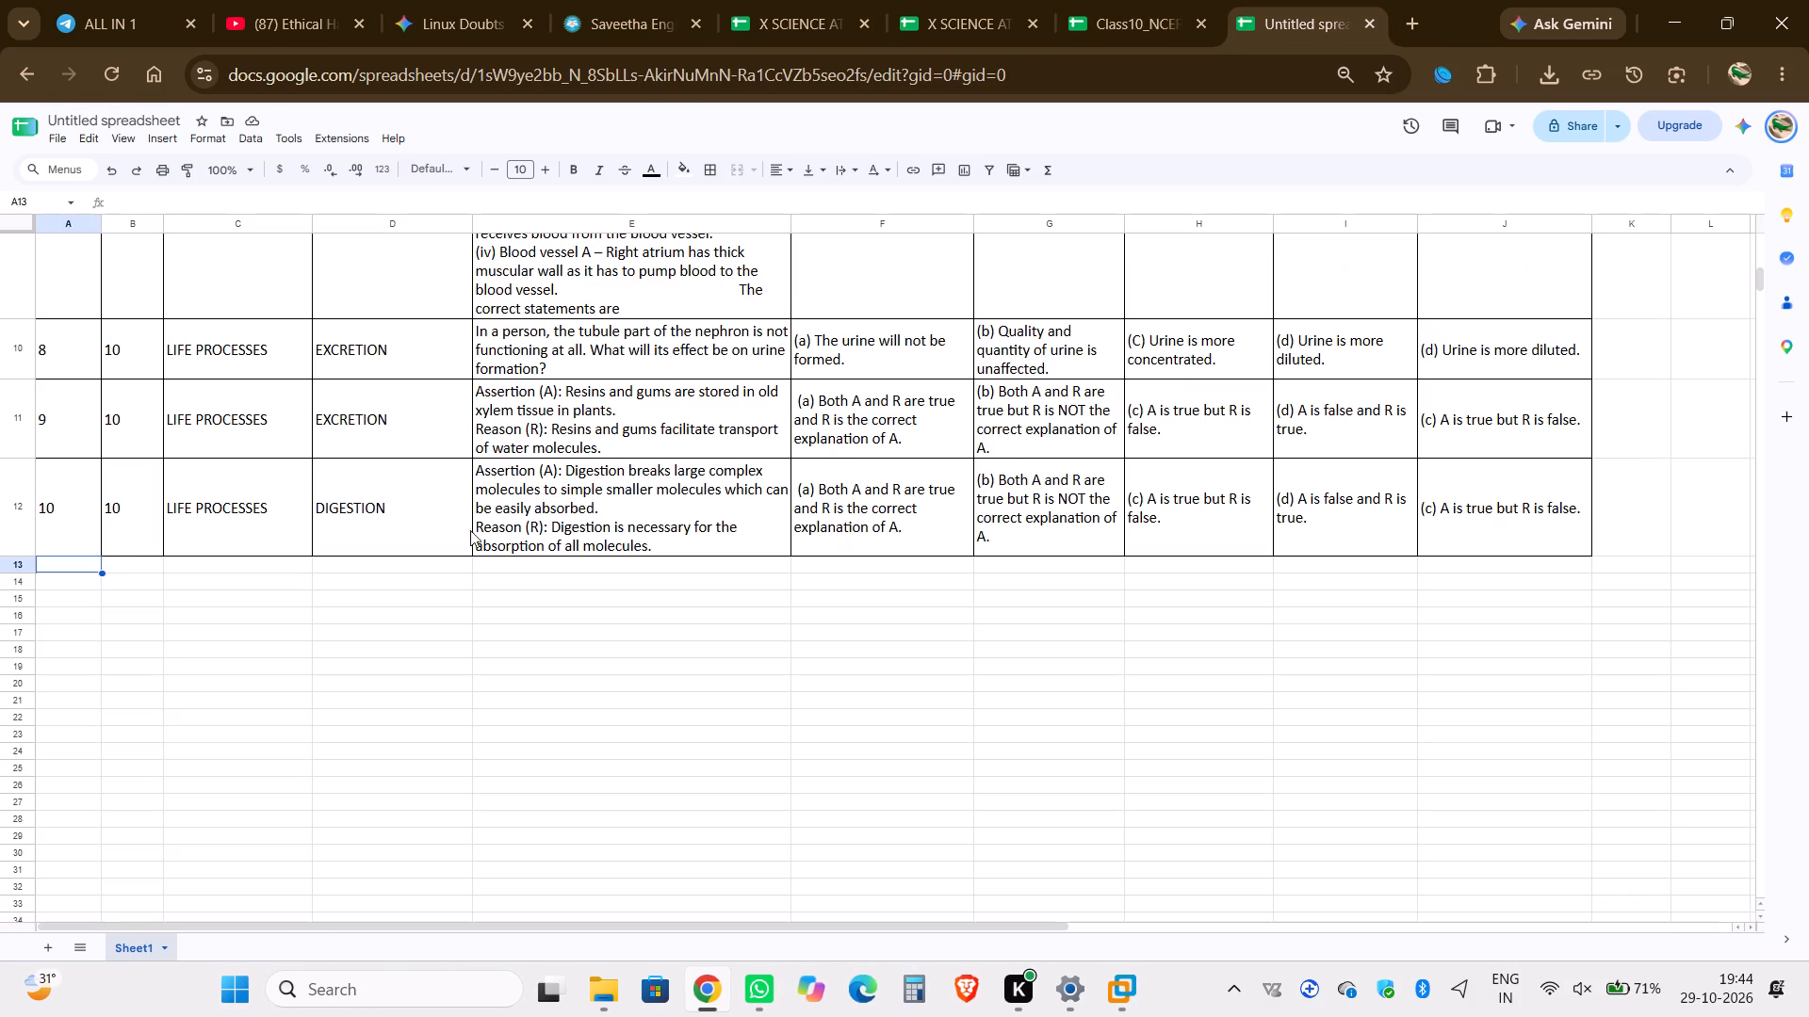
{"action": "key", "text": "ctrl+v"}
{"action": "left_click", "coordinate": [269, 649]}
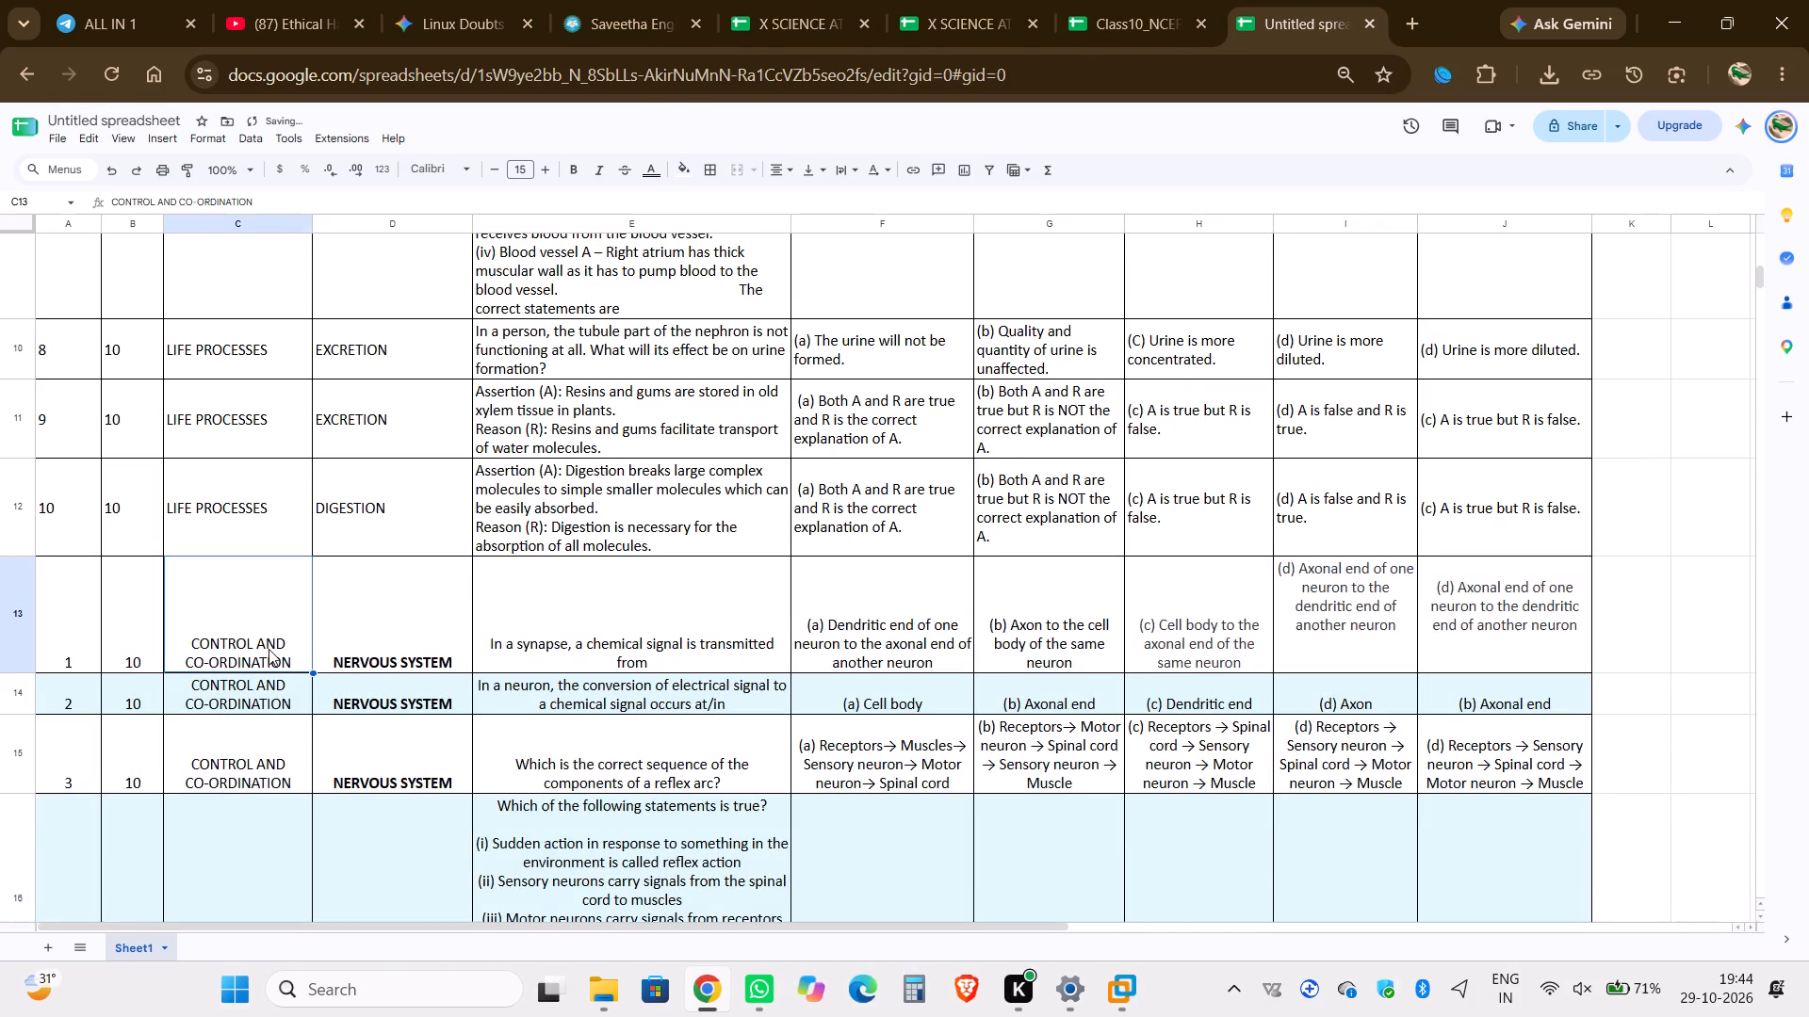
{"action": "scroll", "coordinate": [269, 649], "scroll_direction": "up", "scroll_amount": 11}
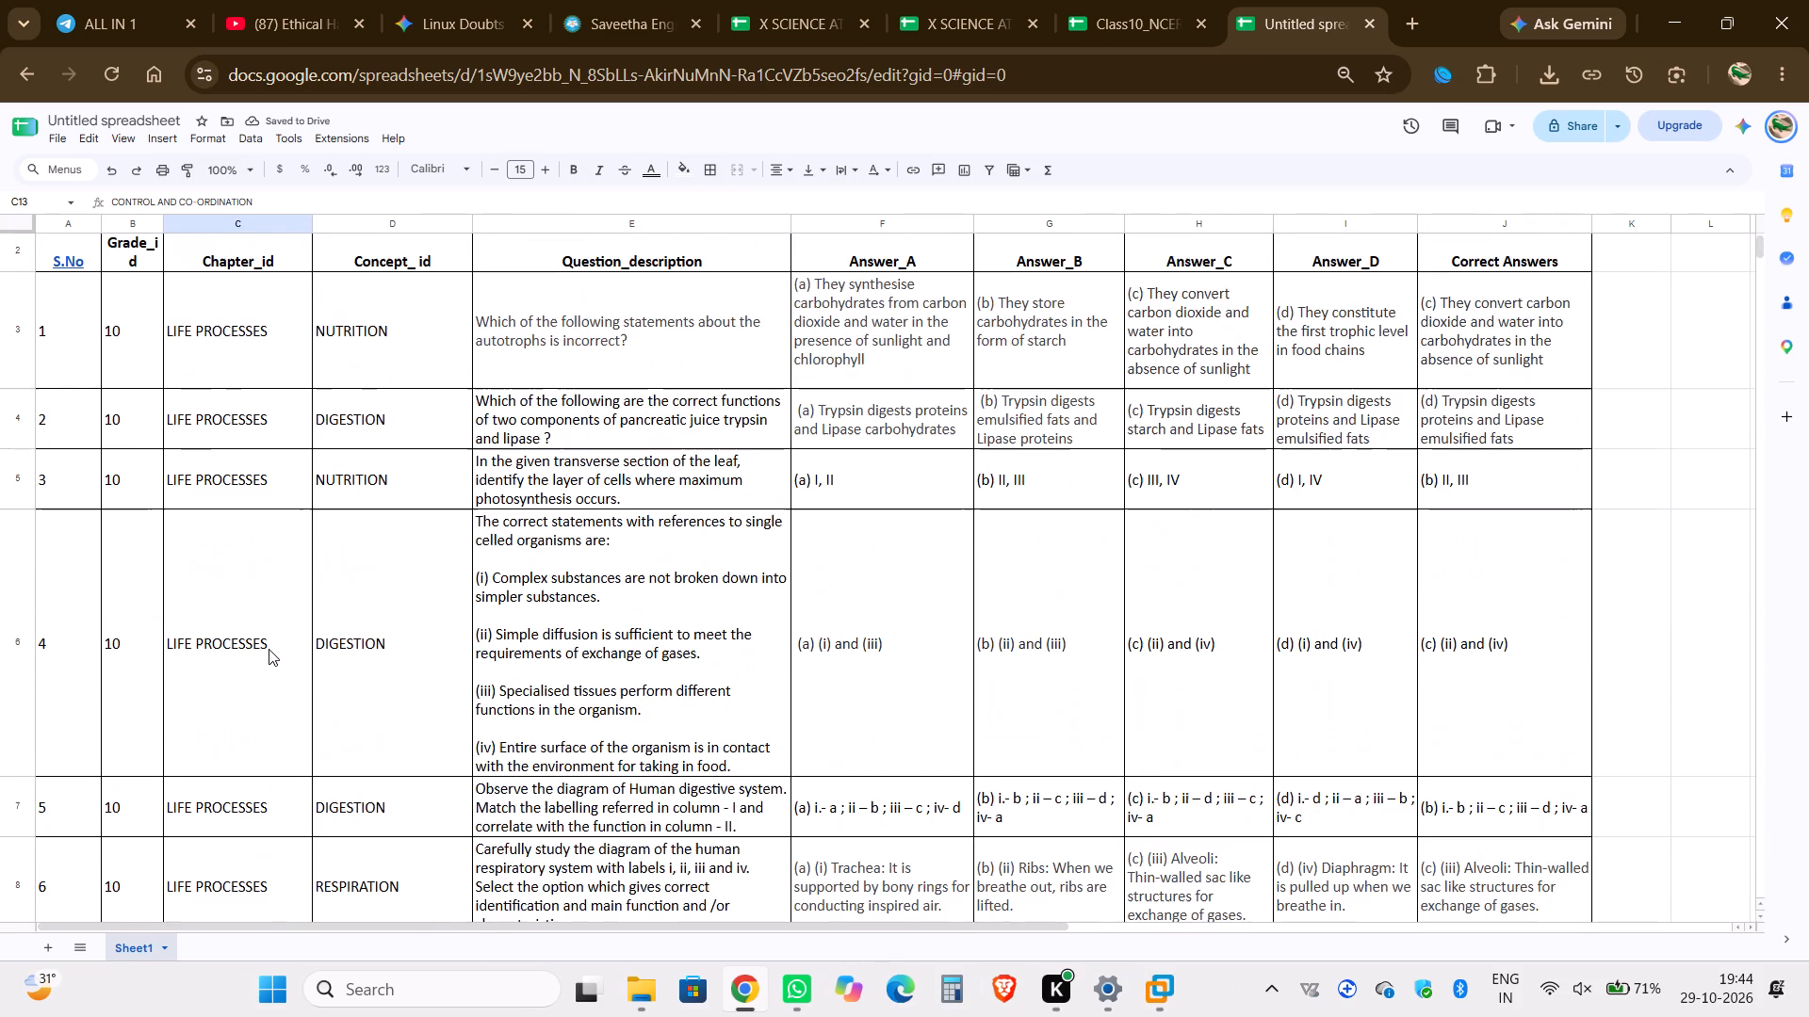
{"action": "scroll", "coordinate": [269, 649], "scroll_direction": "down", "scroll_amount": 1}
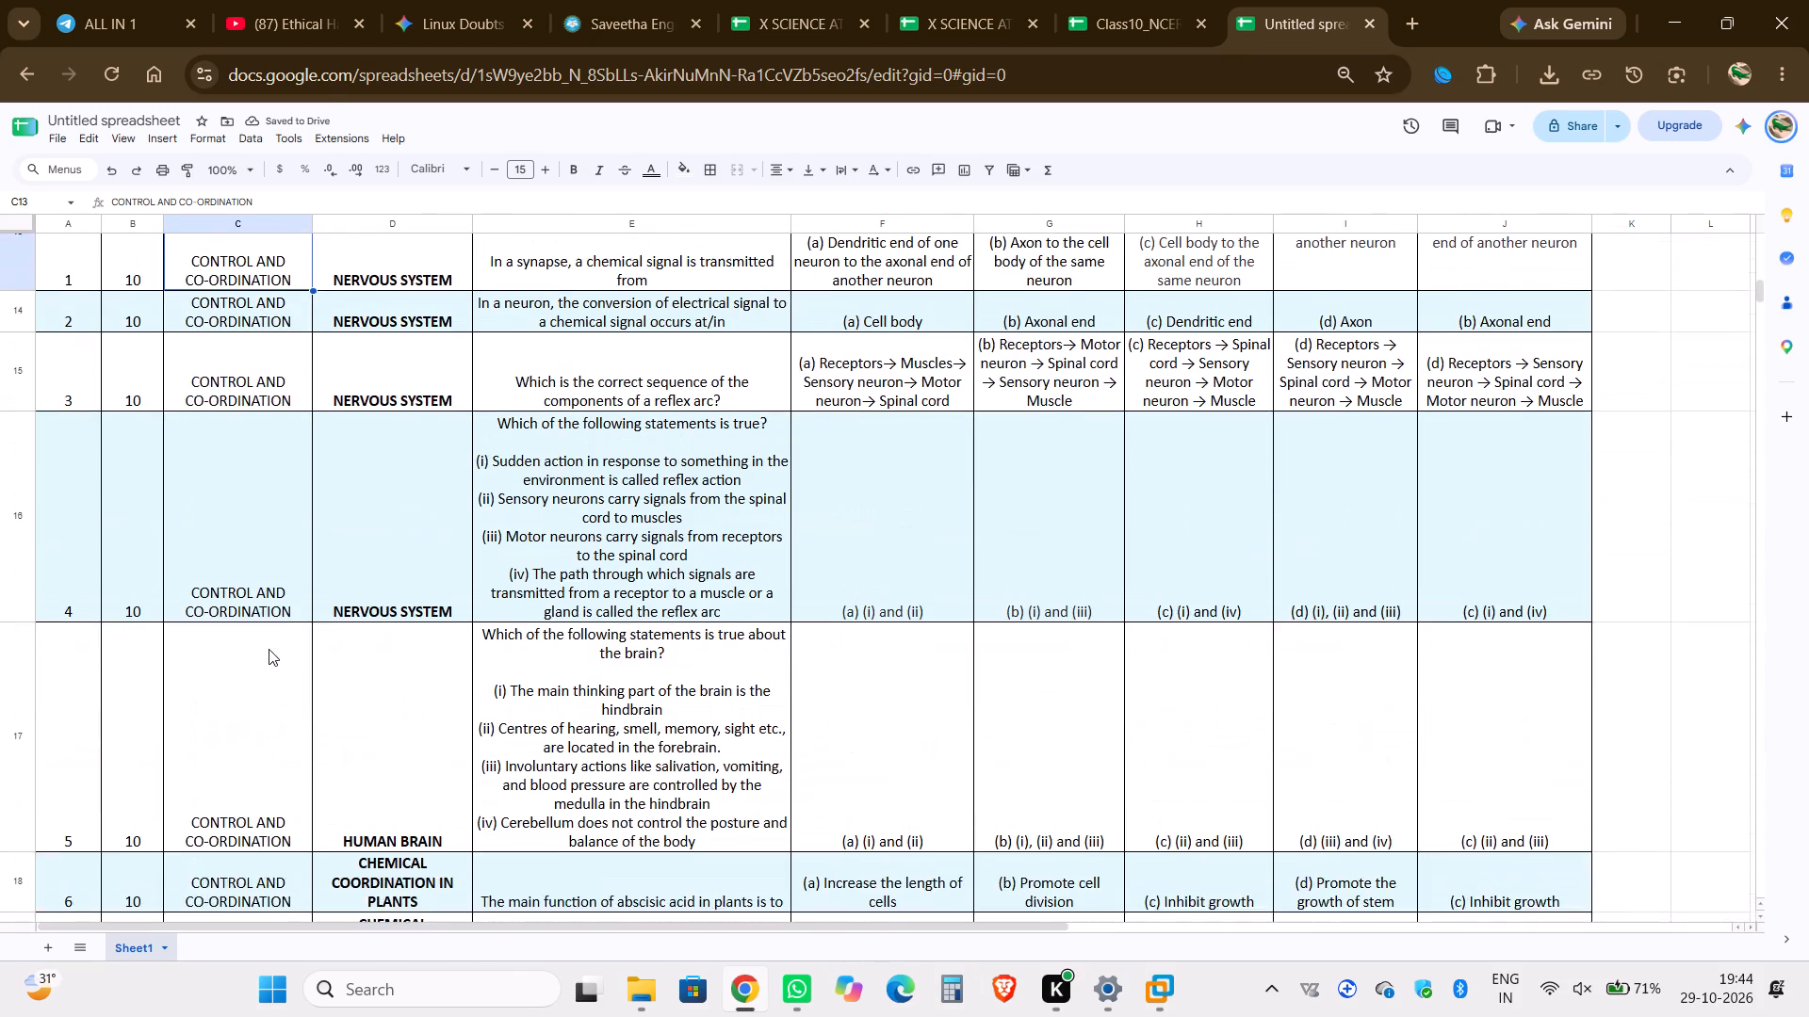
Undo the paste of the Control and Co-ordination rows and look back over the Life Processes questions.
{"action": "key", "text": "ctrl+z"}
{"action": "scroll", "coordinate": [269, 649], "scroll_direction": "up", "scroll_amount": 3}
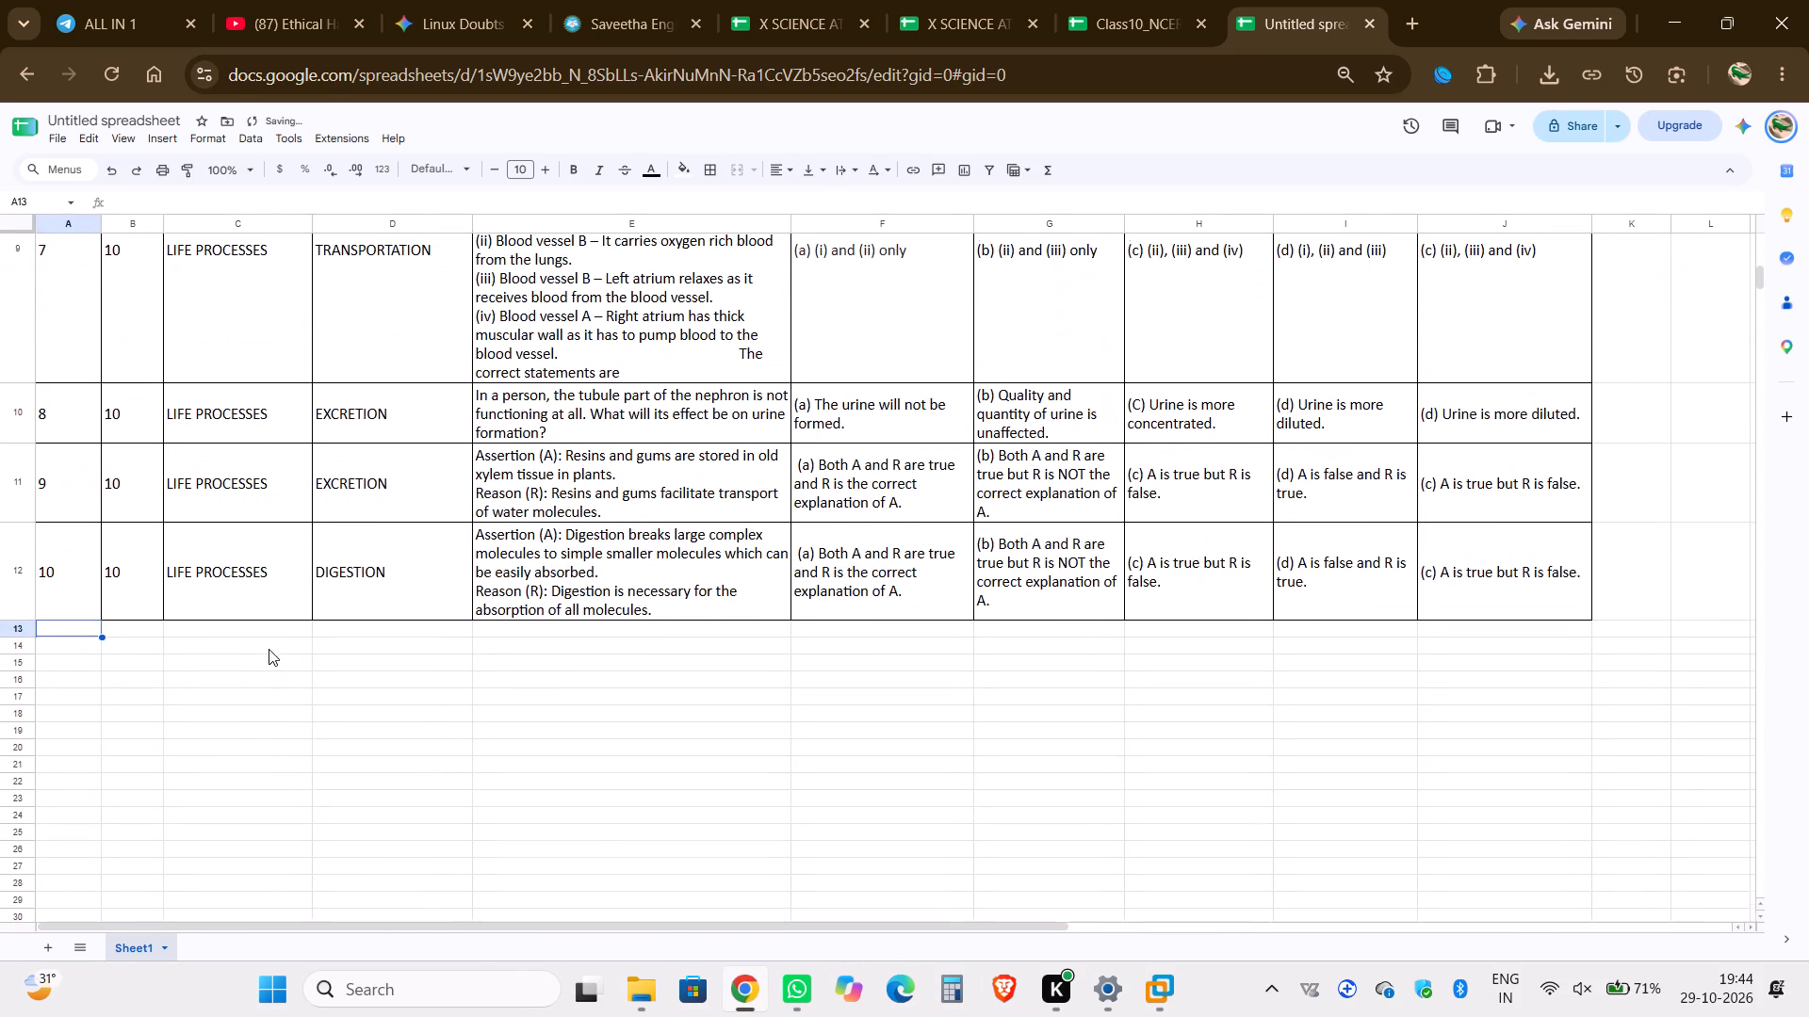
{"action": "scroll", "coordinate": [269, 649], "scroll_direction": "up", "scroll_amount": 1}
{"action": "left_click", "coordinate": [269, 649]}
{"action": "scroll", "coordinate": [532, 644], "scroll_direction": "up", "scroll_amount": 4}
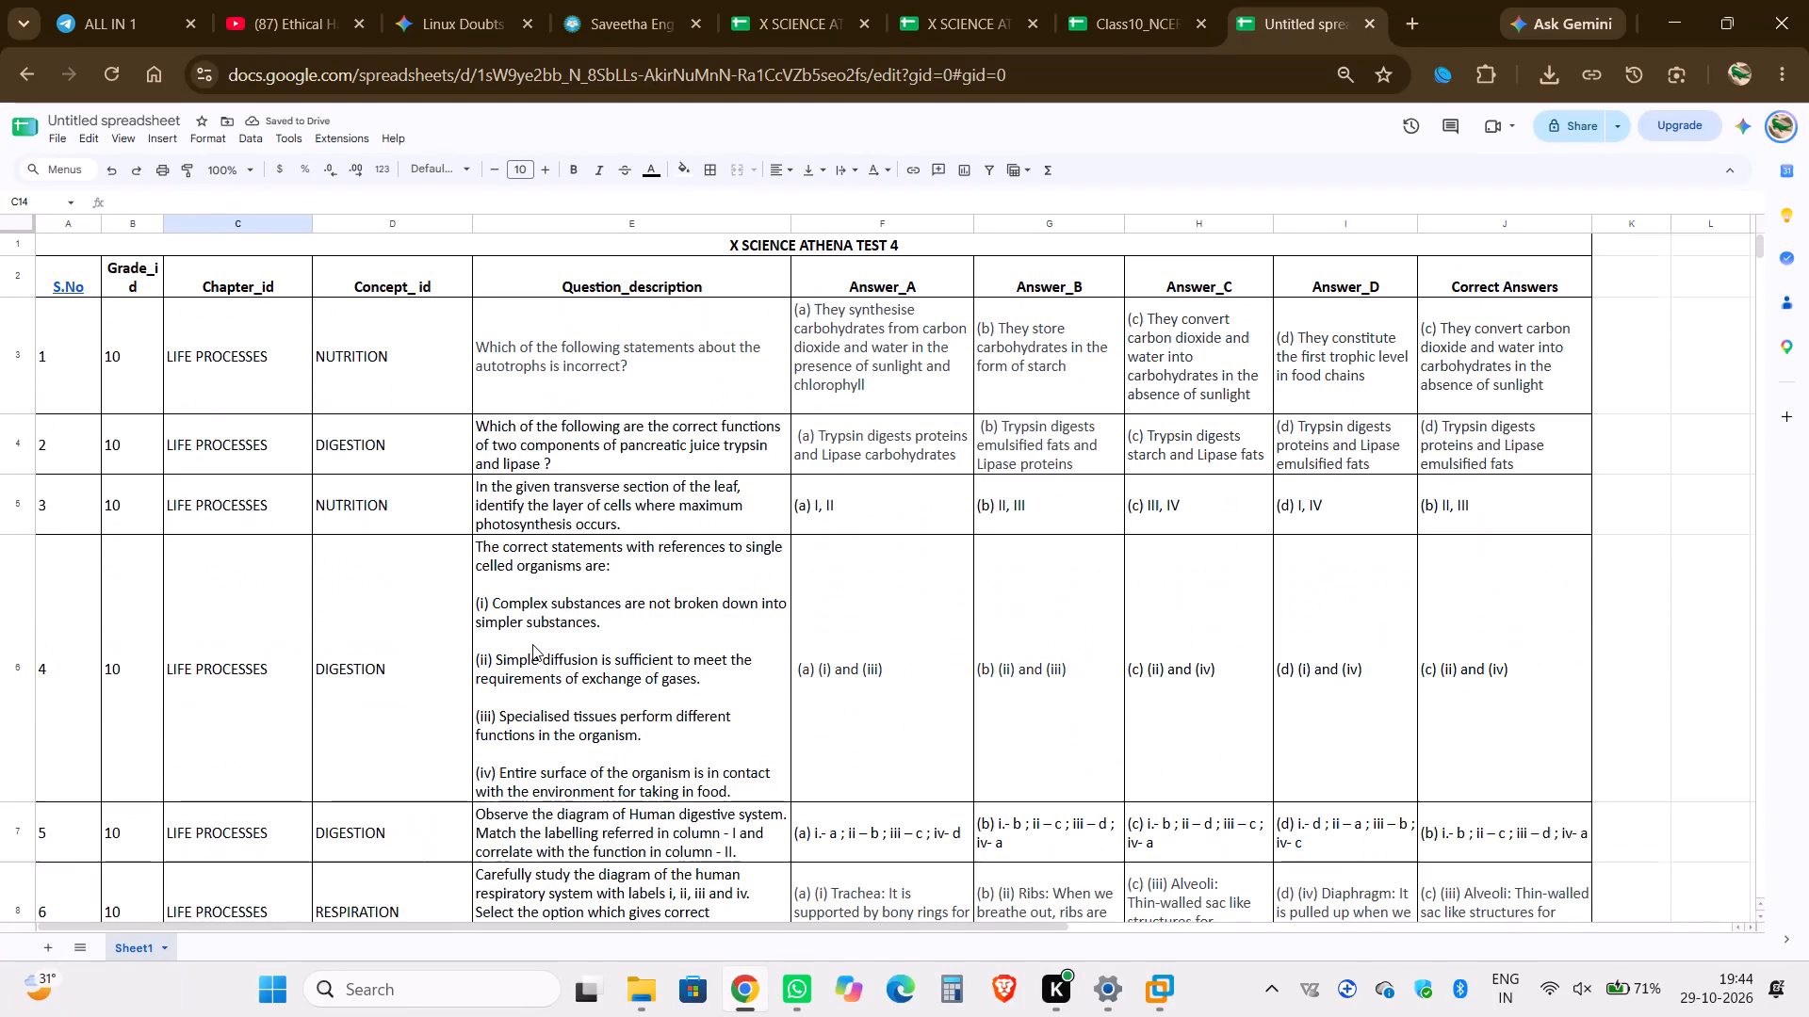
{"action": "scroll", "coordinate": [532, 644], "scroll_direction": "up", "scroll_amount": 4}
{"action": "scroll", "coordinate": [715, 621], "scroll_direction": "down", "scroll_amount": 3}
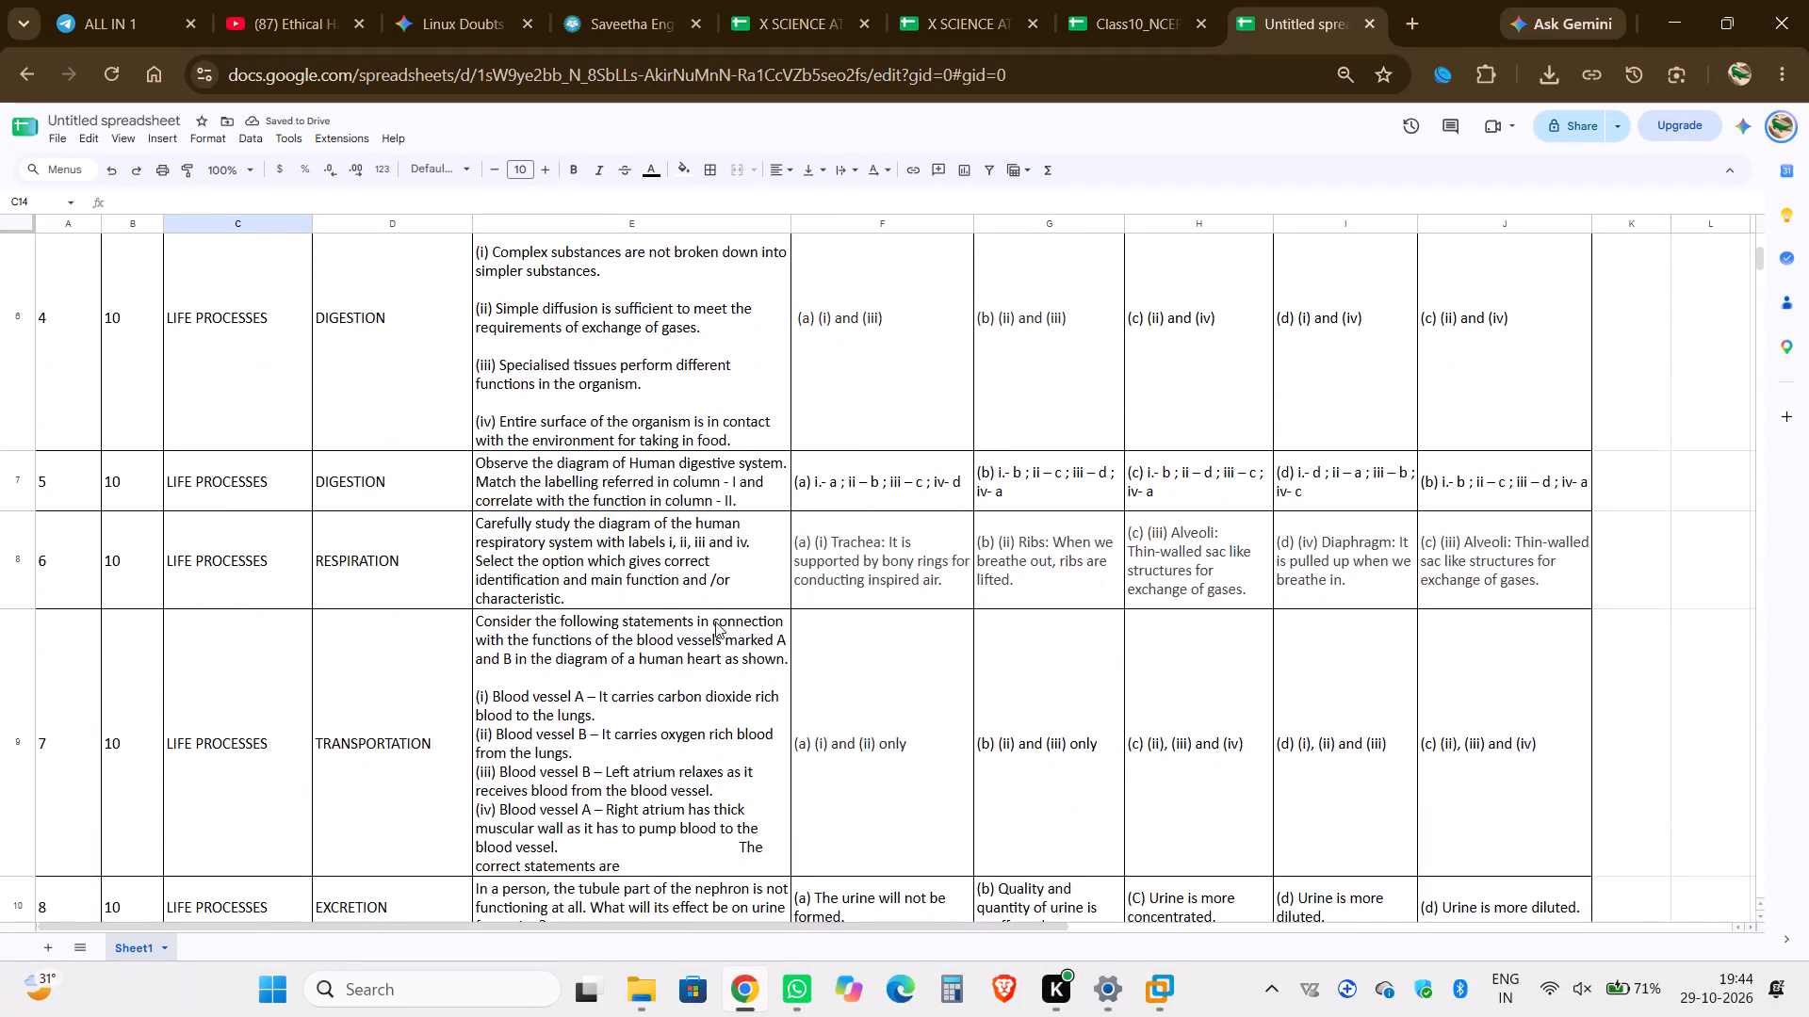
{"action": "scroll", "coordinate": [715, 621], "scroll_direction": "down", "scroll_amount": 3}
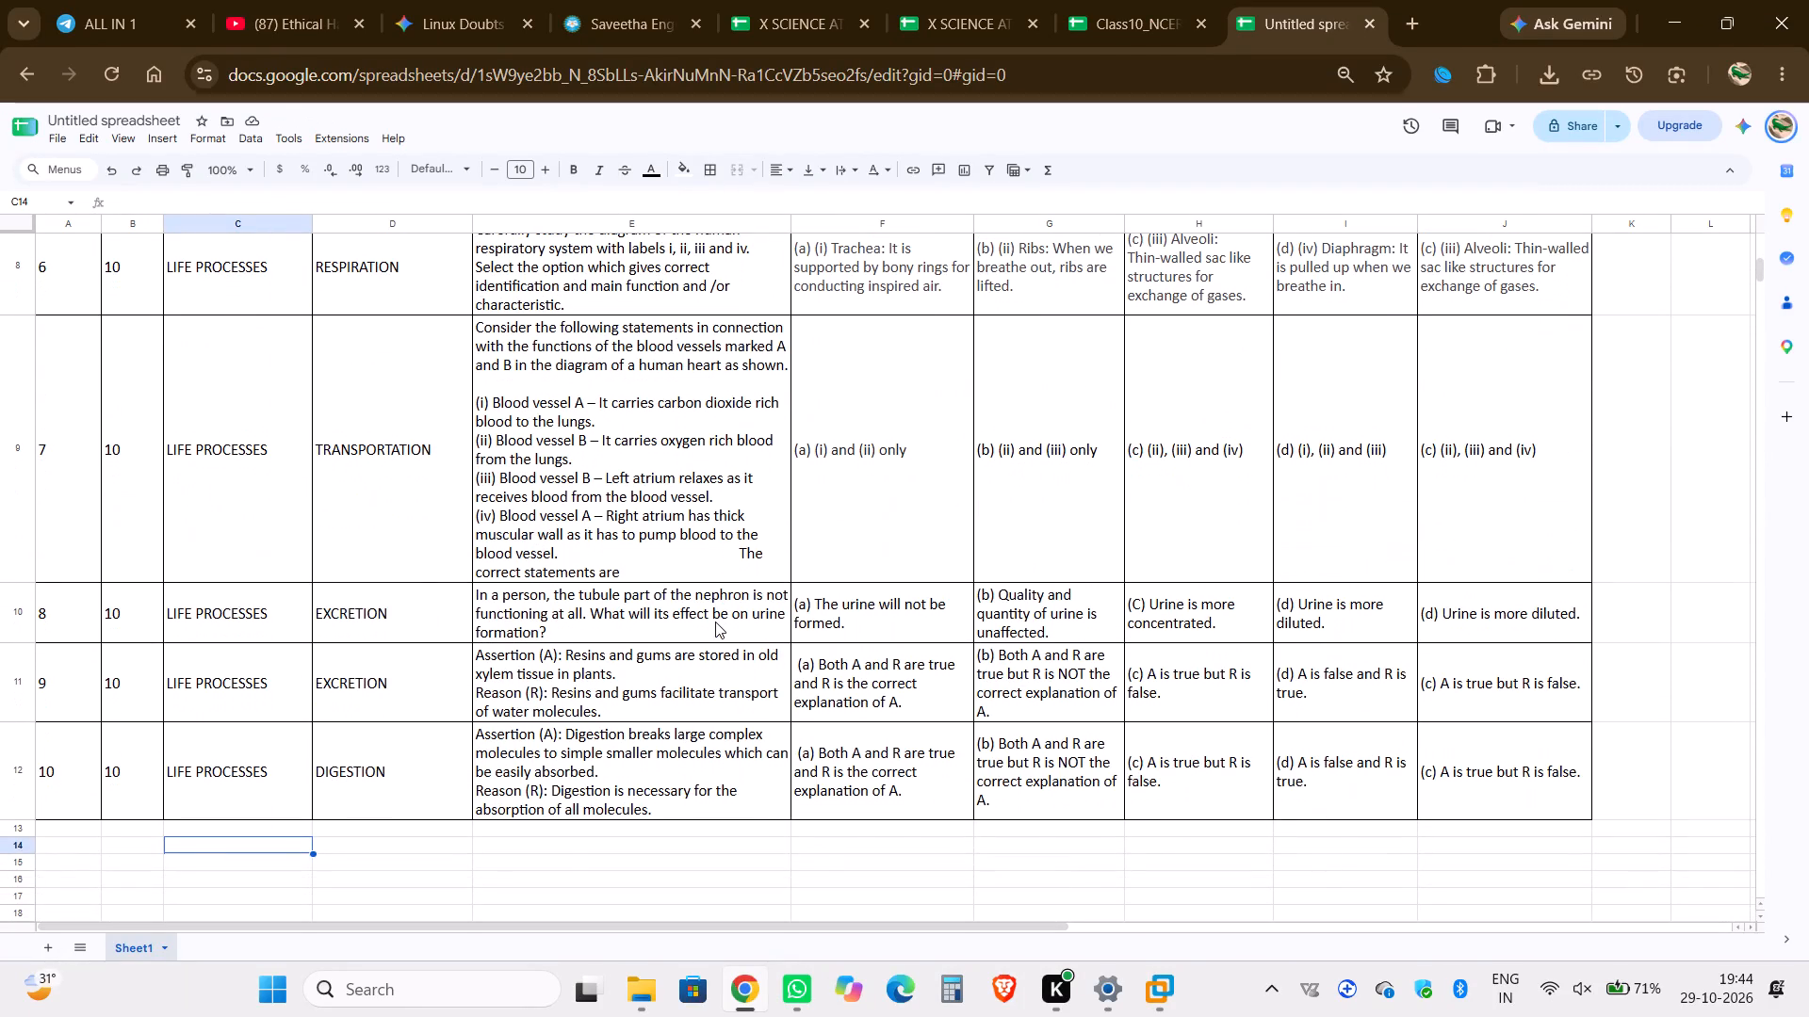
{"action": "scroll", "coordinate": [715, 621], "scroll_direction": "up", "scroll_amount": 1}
Find where the Life Processes questions begin in Class10_NCERT_Biology_50_HOTS_MCQs and compare their layout with the question rows in the new spreadsheet.
{"action": "left_click", "coordinate": [817, 0]}
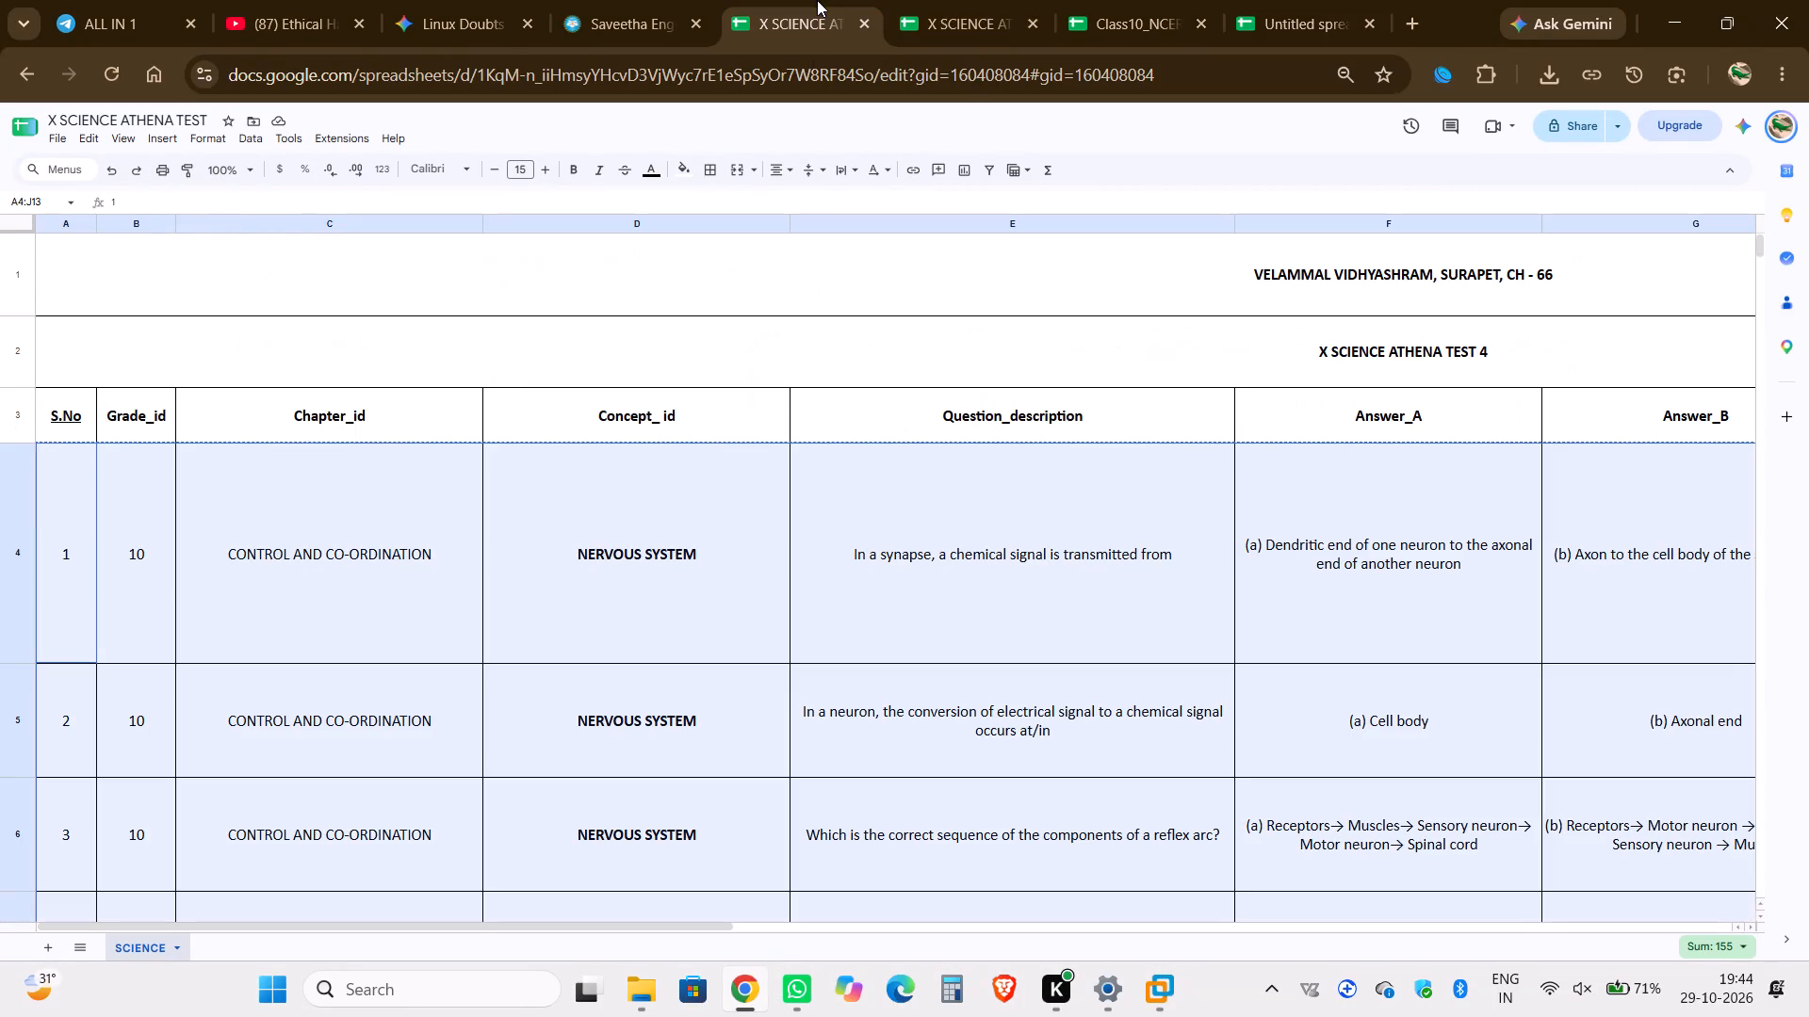
{"action": "left_click", "coordinate": [1056, 0]}
{"action": "scroll", "coordinate": [758, 512], "scroll_direction": "down", "scroll_amount": 2}
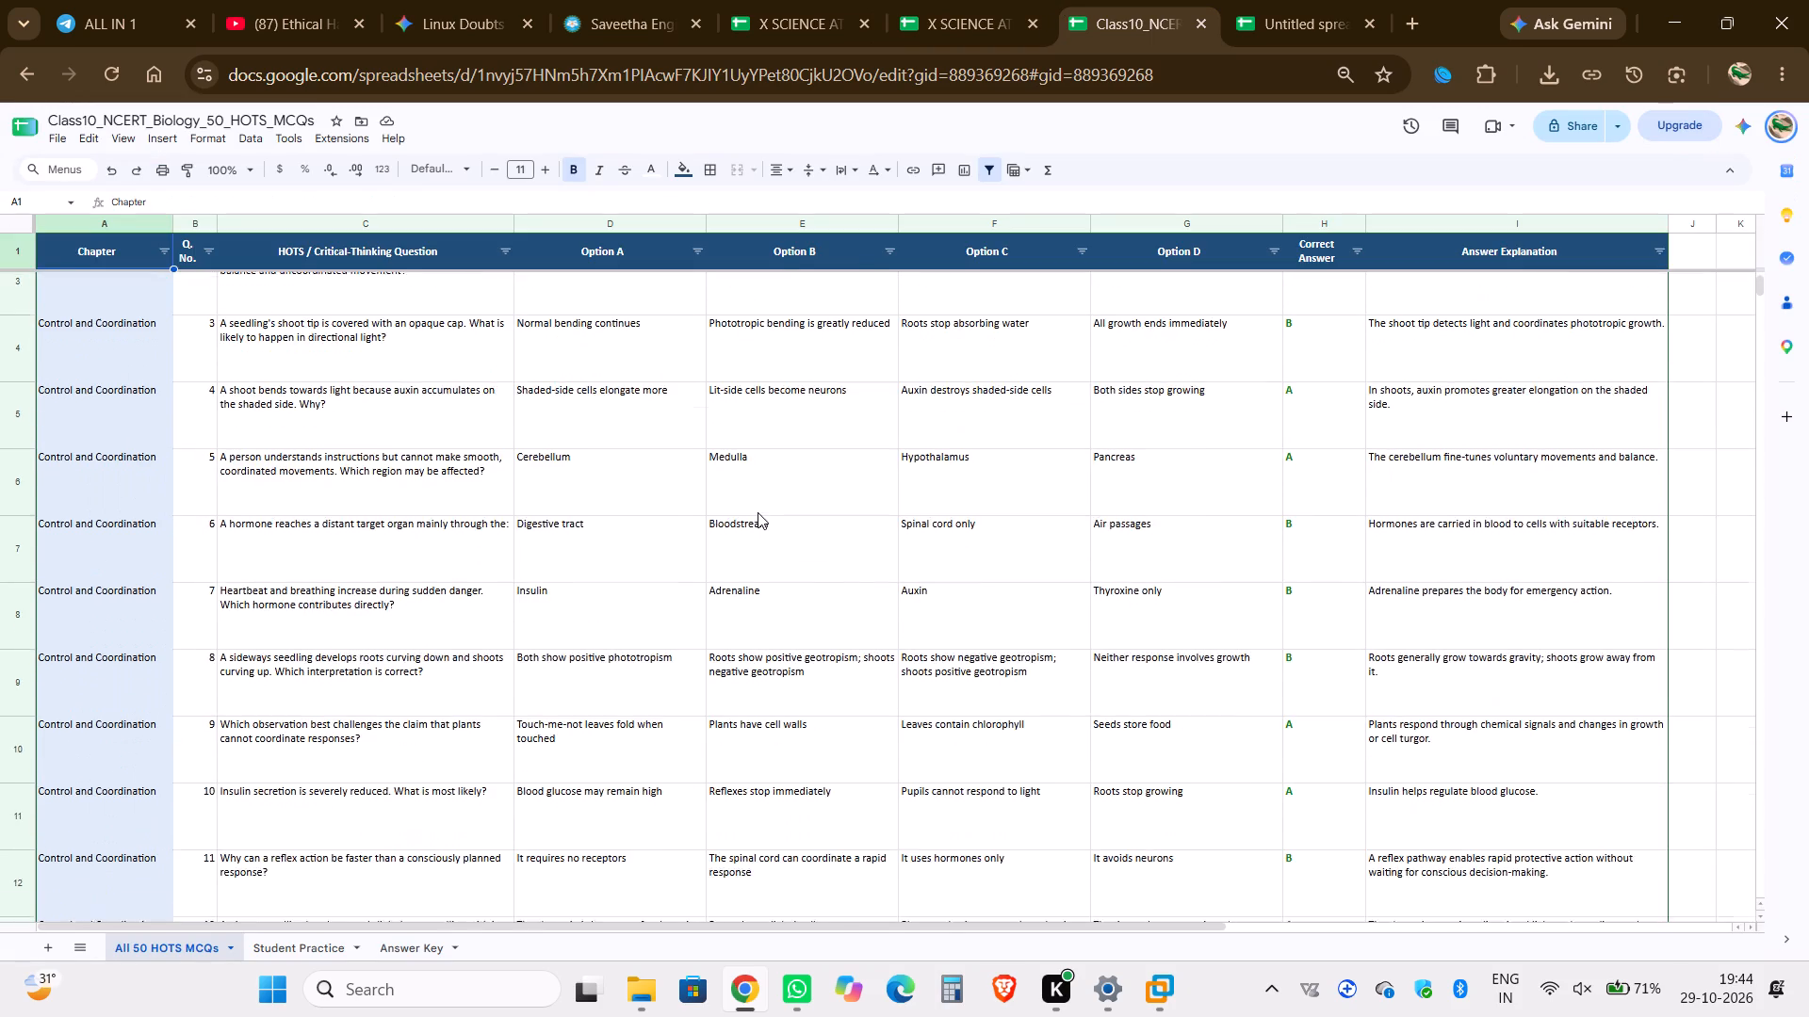
{"action": "scroll", "coordinate": [758, 512], "scroll_direction": "down", "scroll_amount": 6}
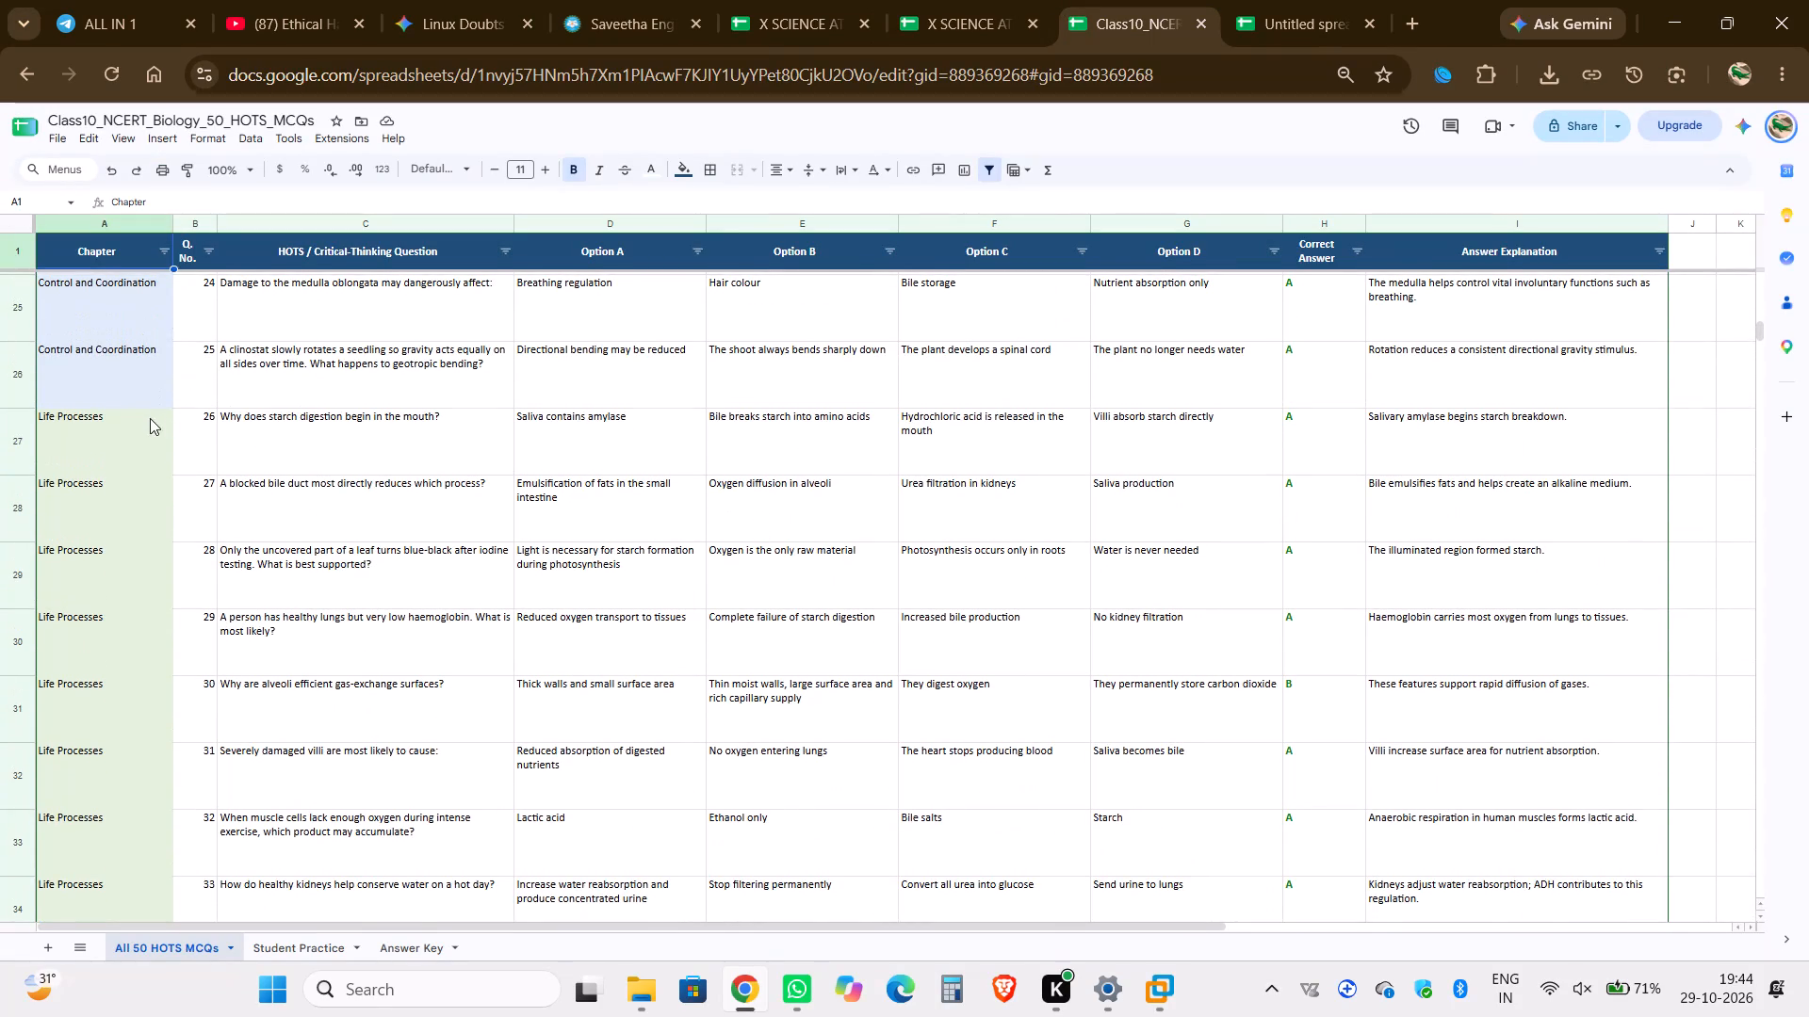
{"action": "left_click", "coordinate": [150, 418]}
{"action": "left_click", "coordinate": [1283, 0]}
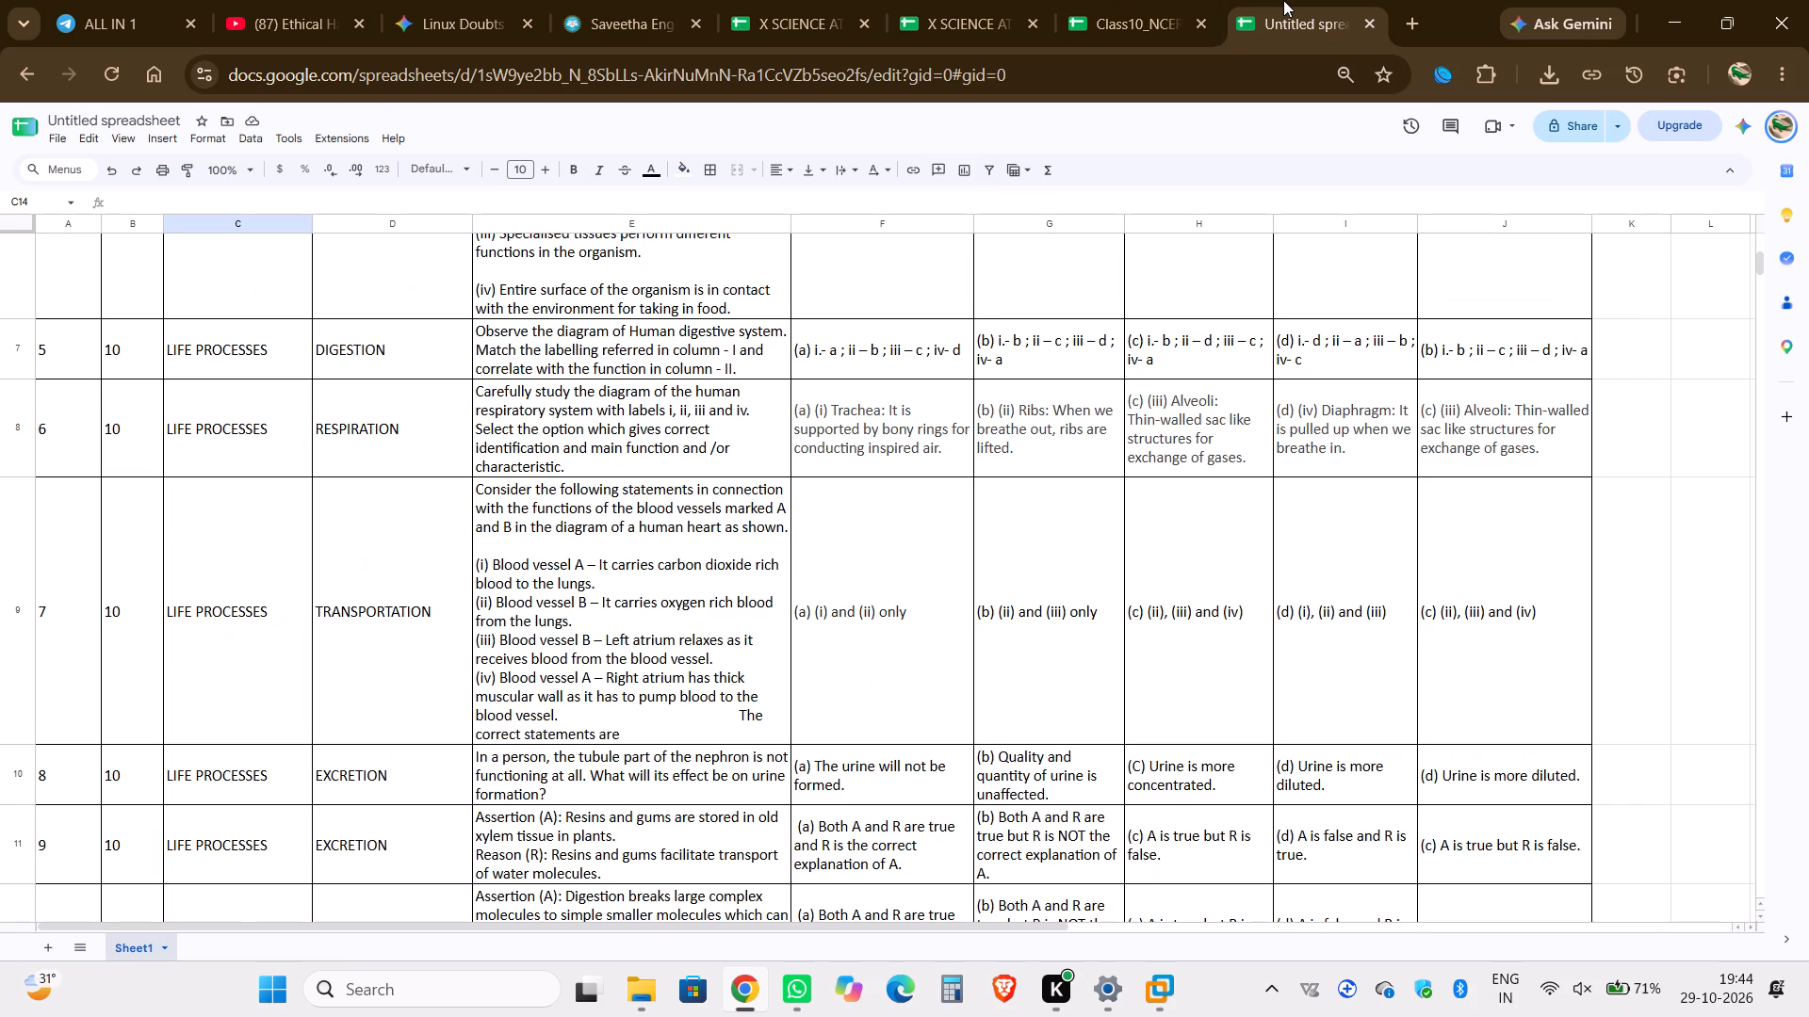
{"action": "scroll", "coordinate": [823, 530], "scroll_direction": "right", "scroll_amount": 1}
{"action": "scroll", "coordinate": [823, 530], "scroll_direction": "up", "scroll_amount": 5}
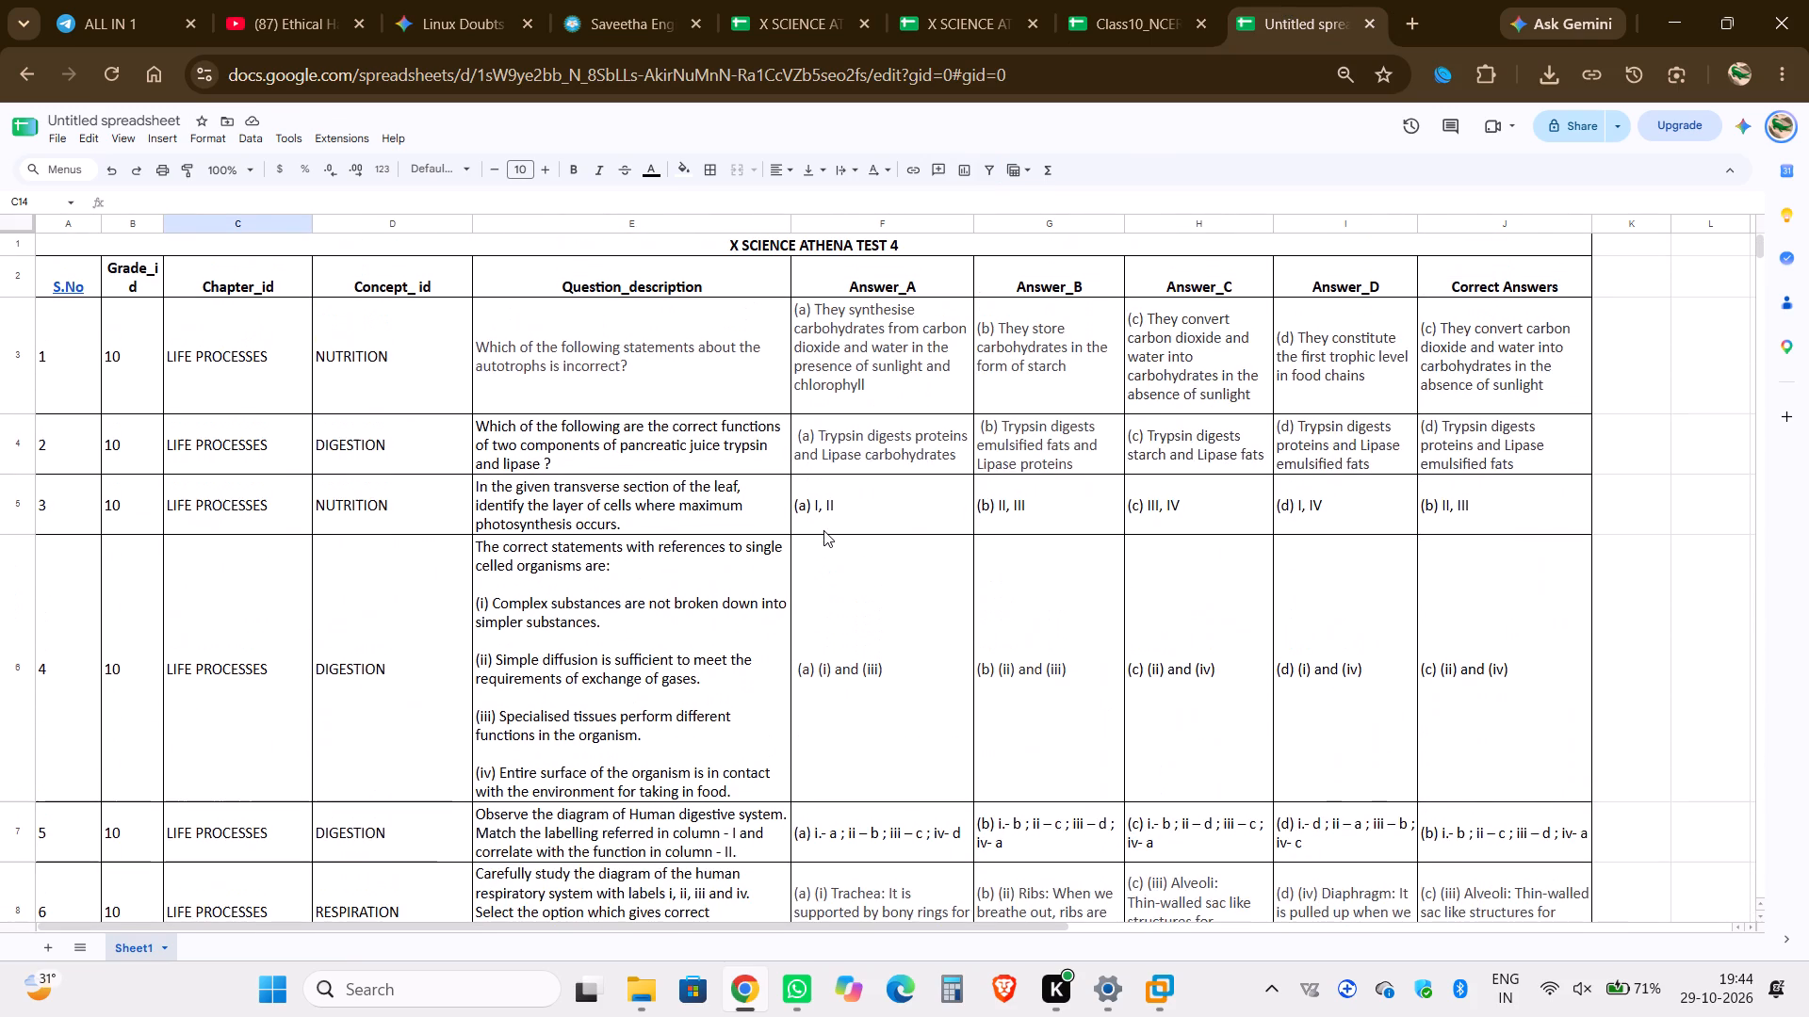
{"action": "scroll", "coordinate": [823, 530], "scroll_direction": "down", "scroll_amount": 5}
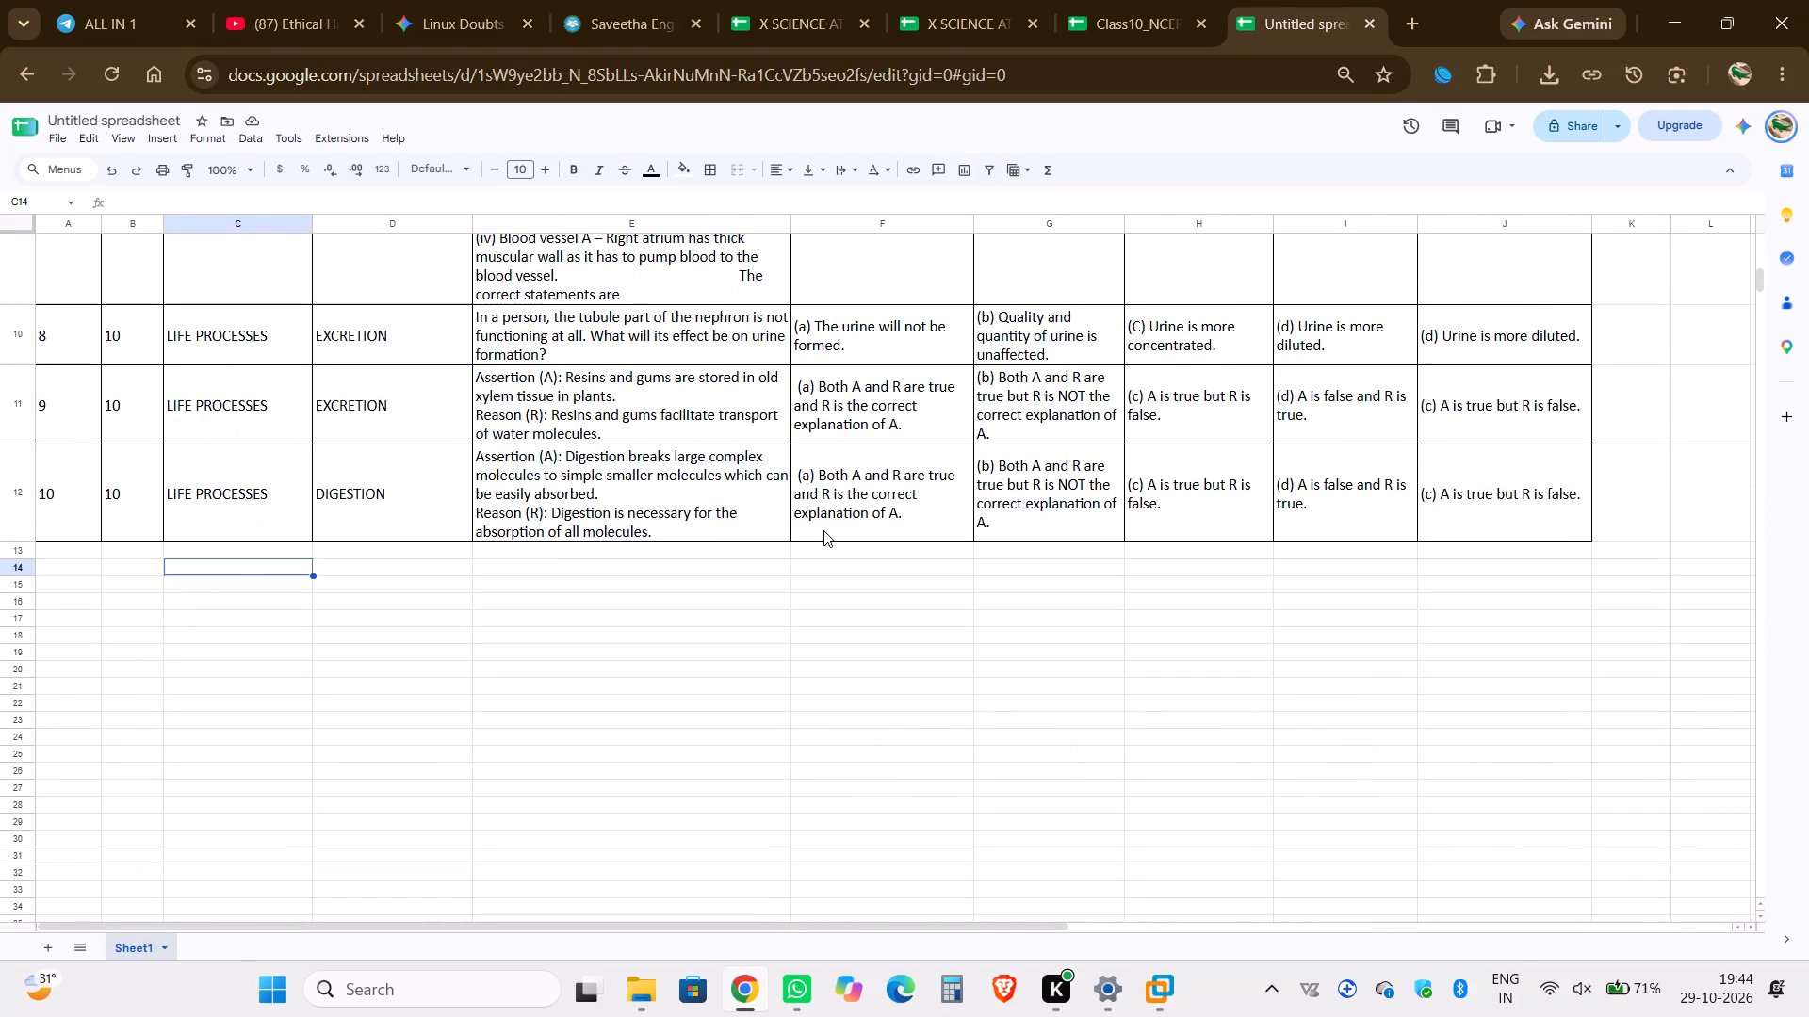
{"action": "scroll", "coordinate": [823, 530], "scroll_direction": "up", "scroll_amount": 8}
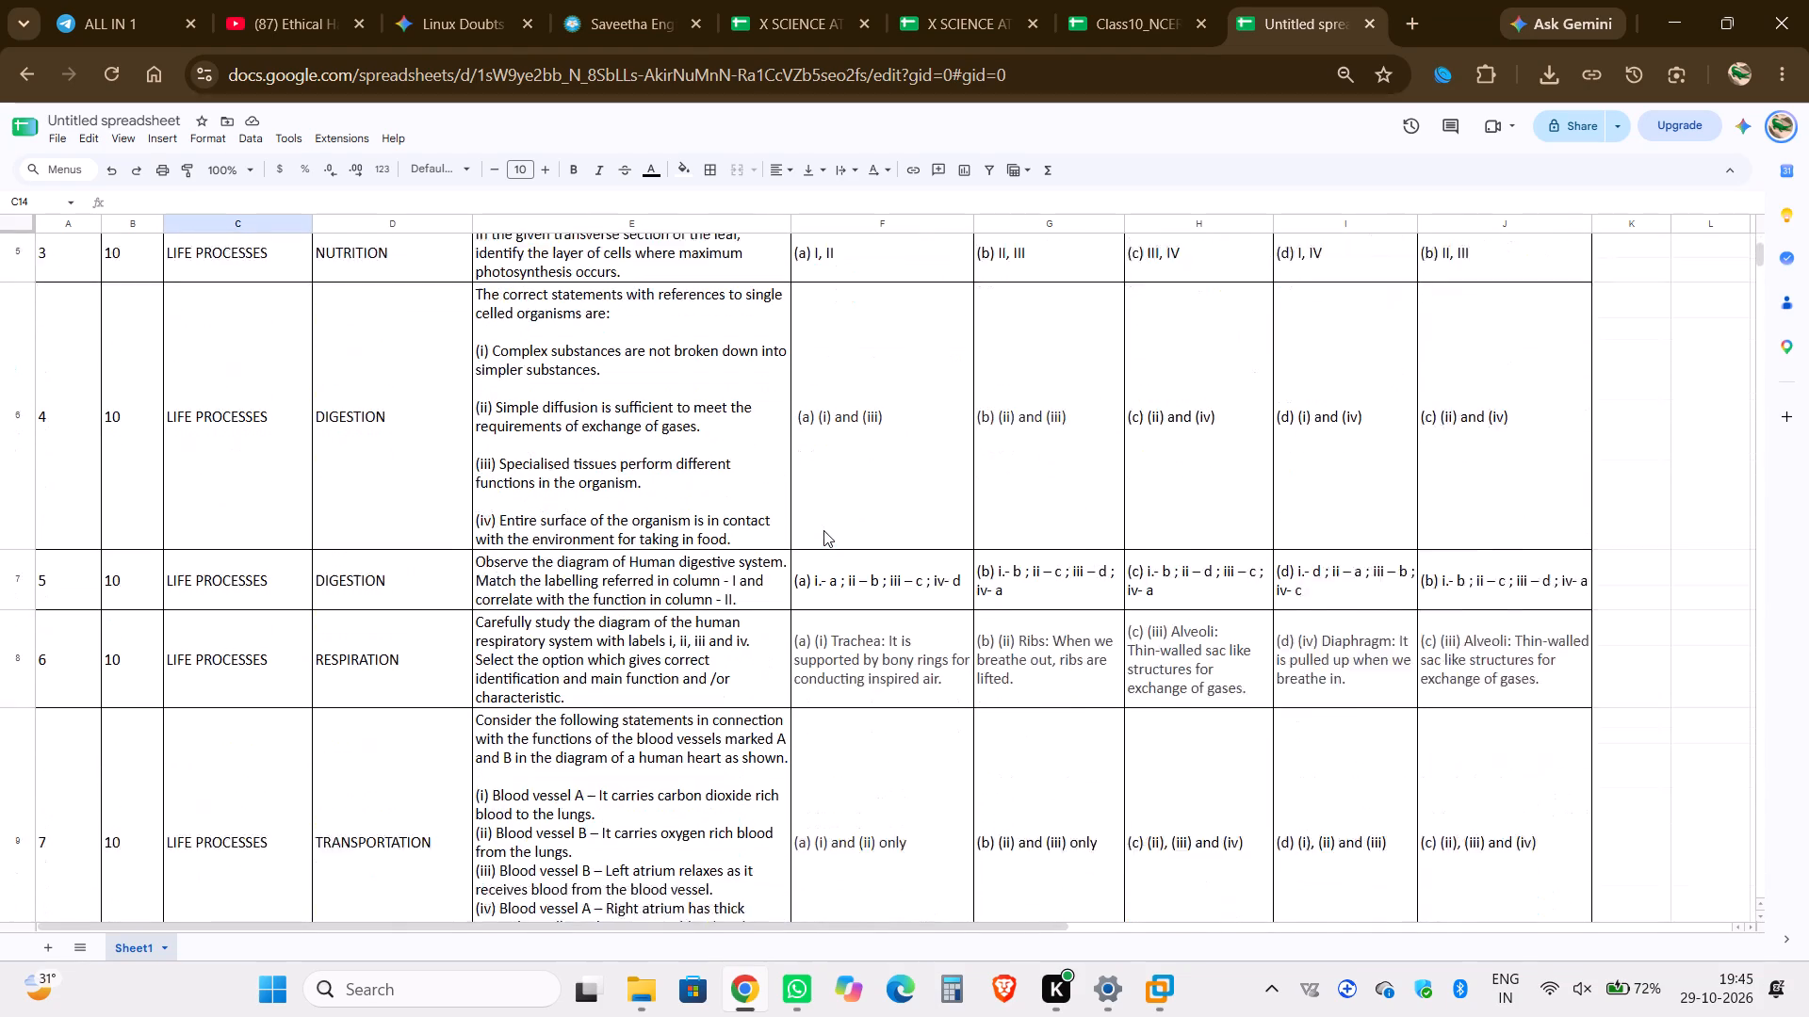
{"action": "scroll", "coordinate": [823, 530], "scroll_direction": "up", "scroll_amount": 1}
{"action": "scroll", "coordinate": [823, 530], "scroll_direction": "down", "scroll_amount": 4}
{"action": "scroll", "coordinate": [823, 530], "scroll_direction": "up", "scroll_amount": 2}
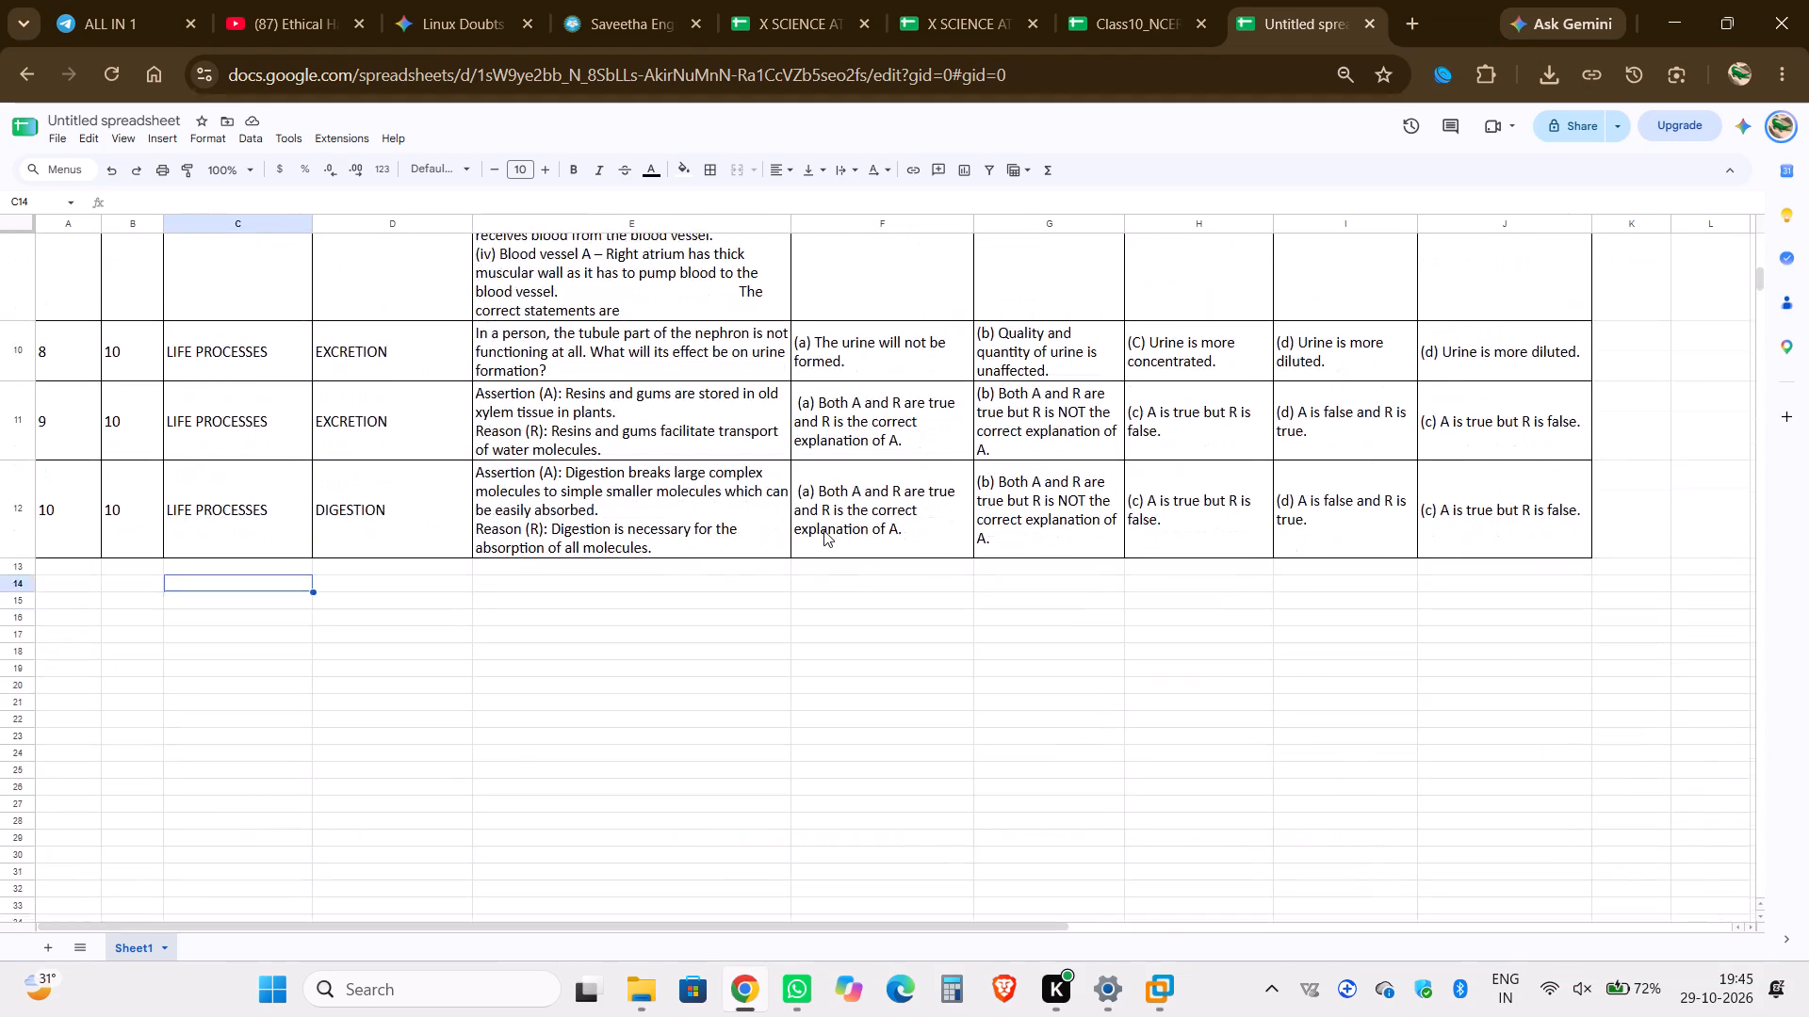
{"action": "scroll", "coordinate": [823, 530], "scroll_direction": "up", "scroll_amount": 7}
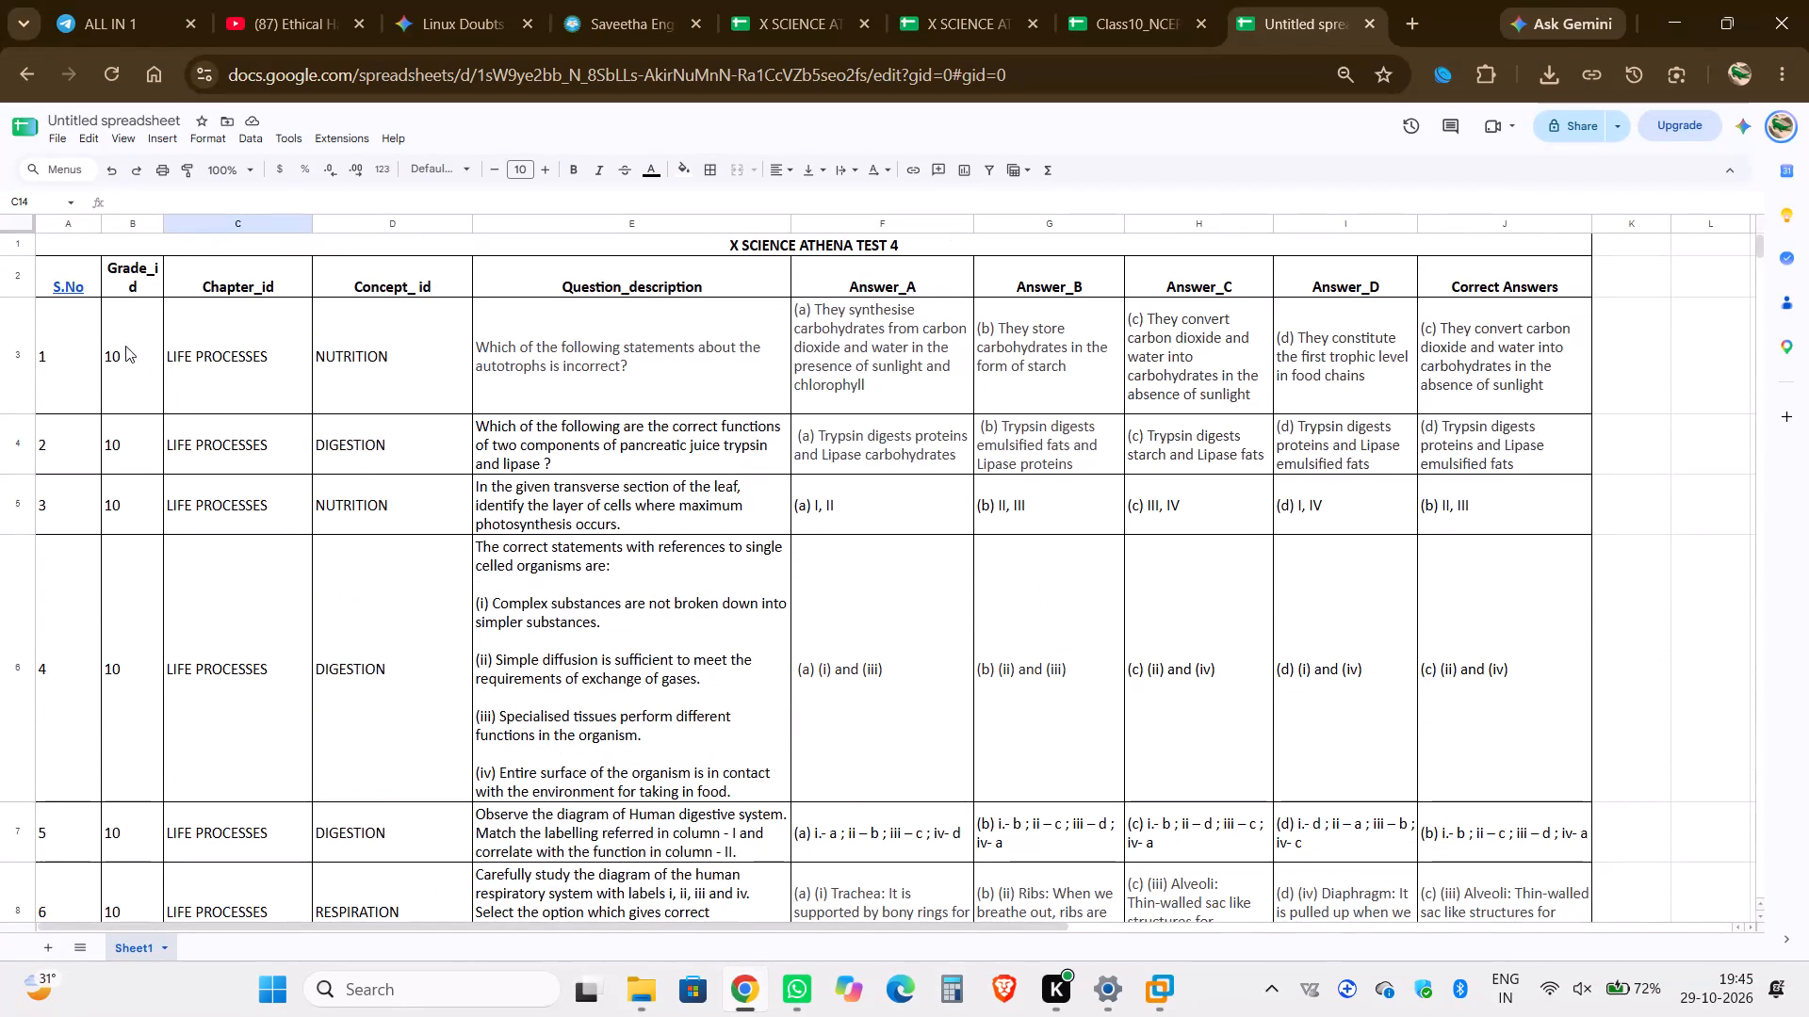
{"action": "scroll", "coordinate": [106, 406], "scroll_direction": "down", "scroll_amount": 2}
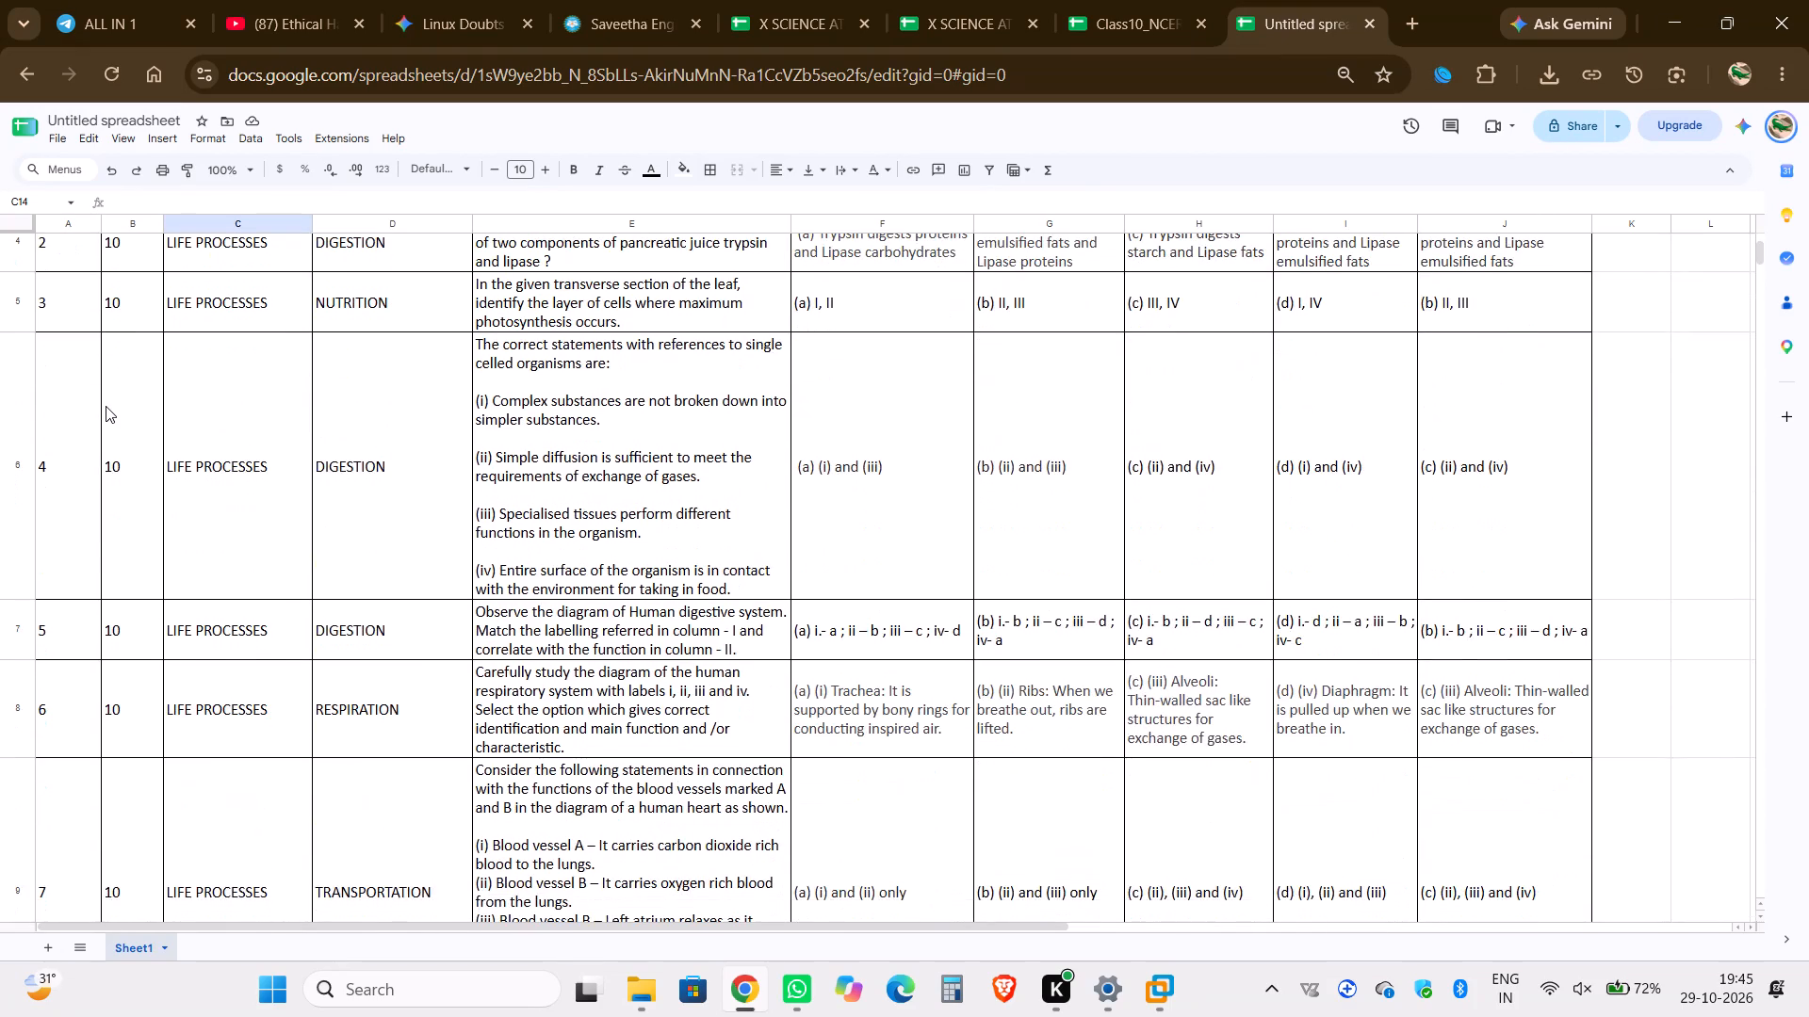
{"action": "scroll", "coordinate": [106, 406], "scroll_direction": "up", "scroll_amount": 3}
Look through the Life Processes questions in the HOTS MCQs workbook and check X SCIENCE ATHENA TEST - 7 before returning to the new spreadsheet.
{"action": "left_click", "coordinate": [1109, 0]}
{"action": "scroll", "coordinate": [697, 567], "scroll_direction": "down", "scroll_amount": 3}
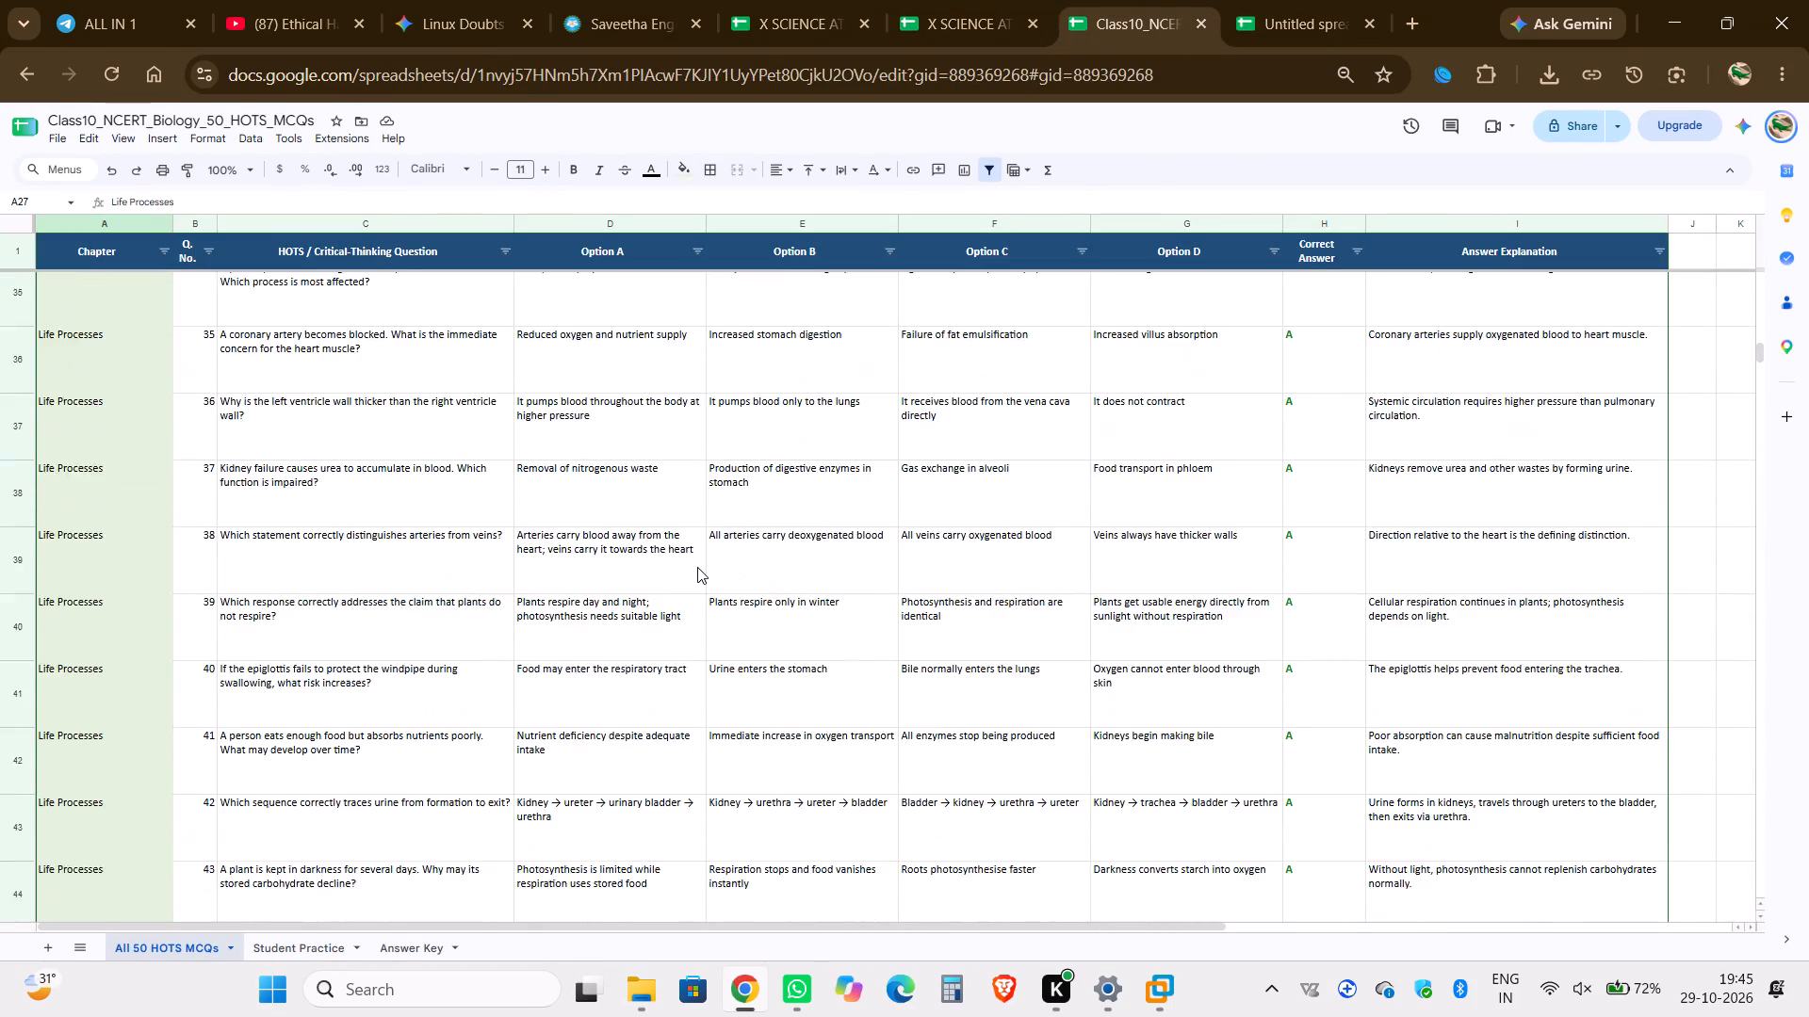
{"action": "scroll", "coordinate": [697, 567], "scroll_direction": "down", "scroll_amount": 8}
{"action": "scroll", "coordinate": [697, 567], "scroll_direction": "up", "scroll_amount": 5}
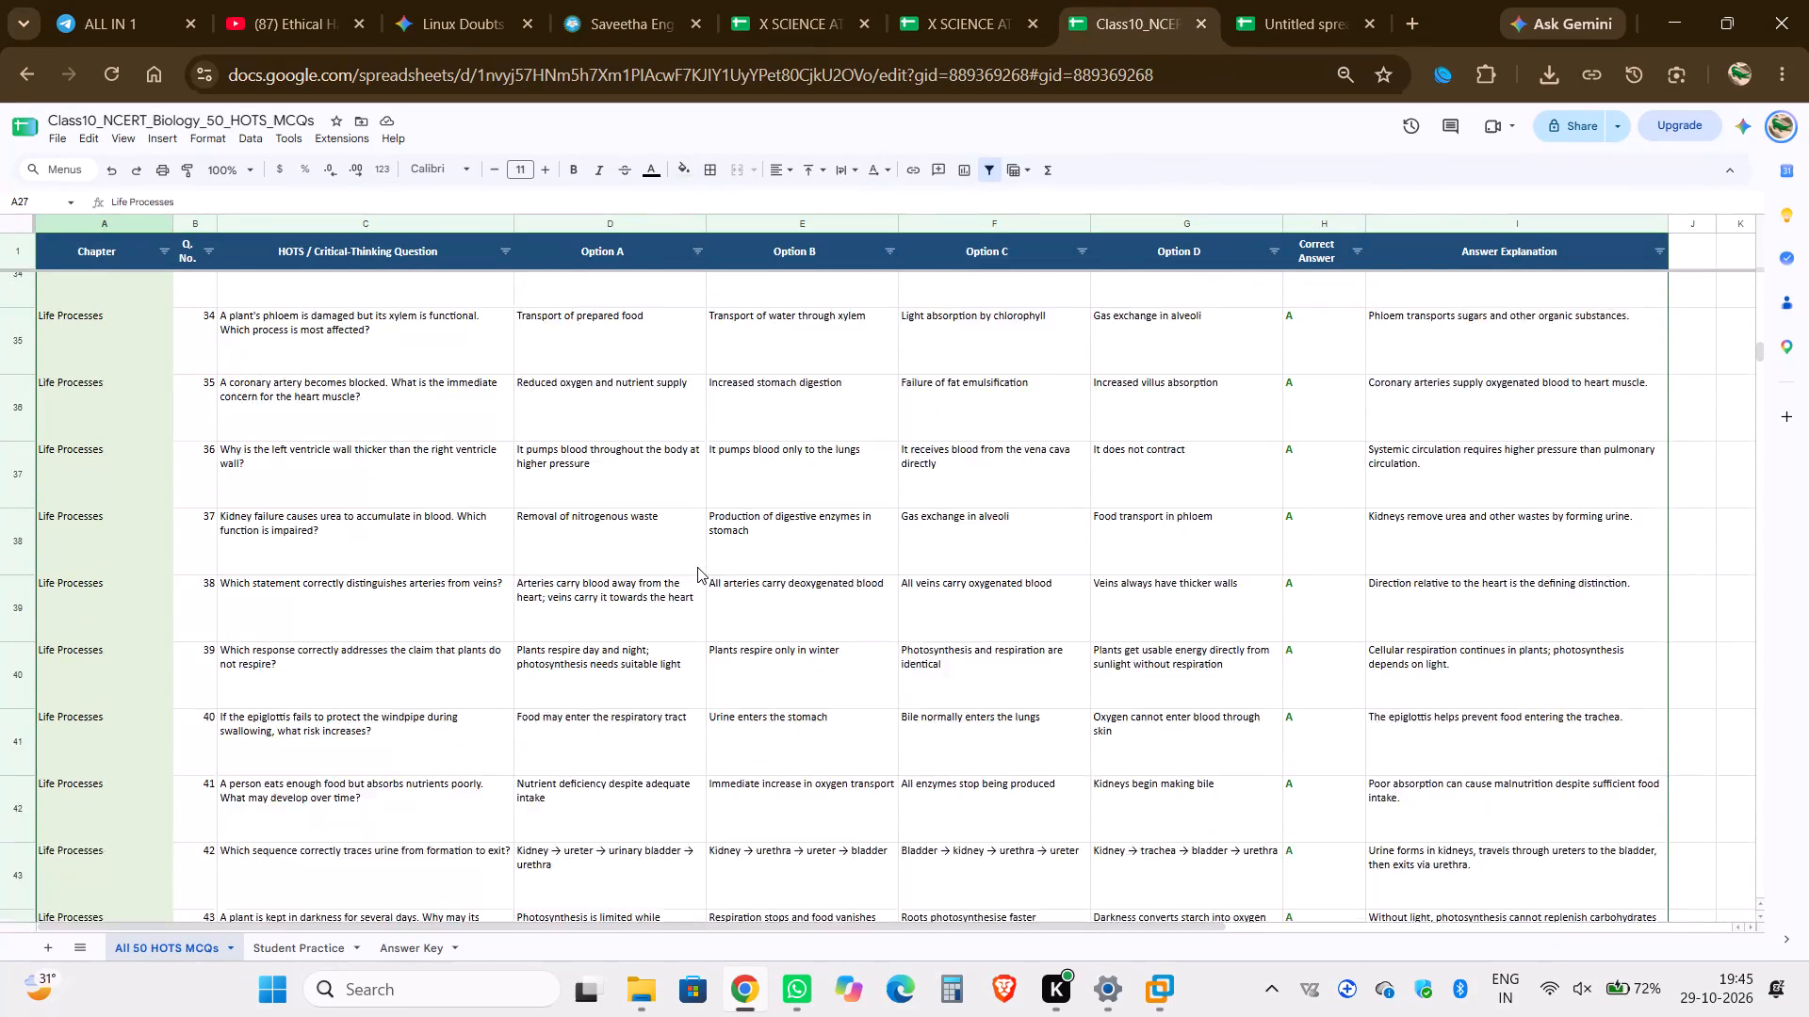
{"action": "scroll", "coordinate": [697, 567], "scroll_direction": "up", "scroll_amount": 4}
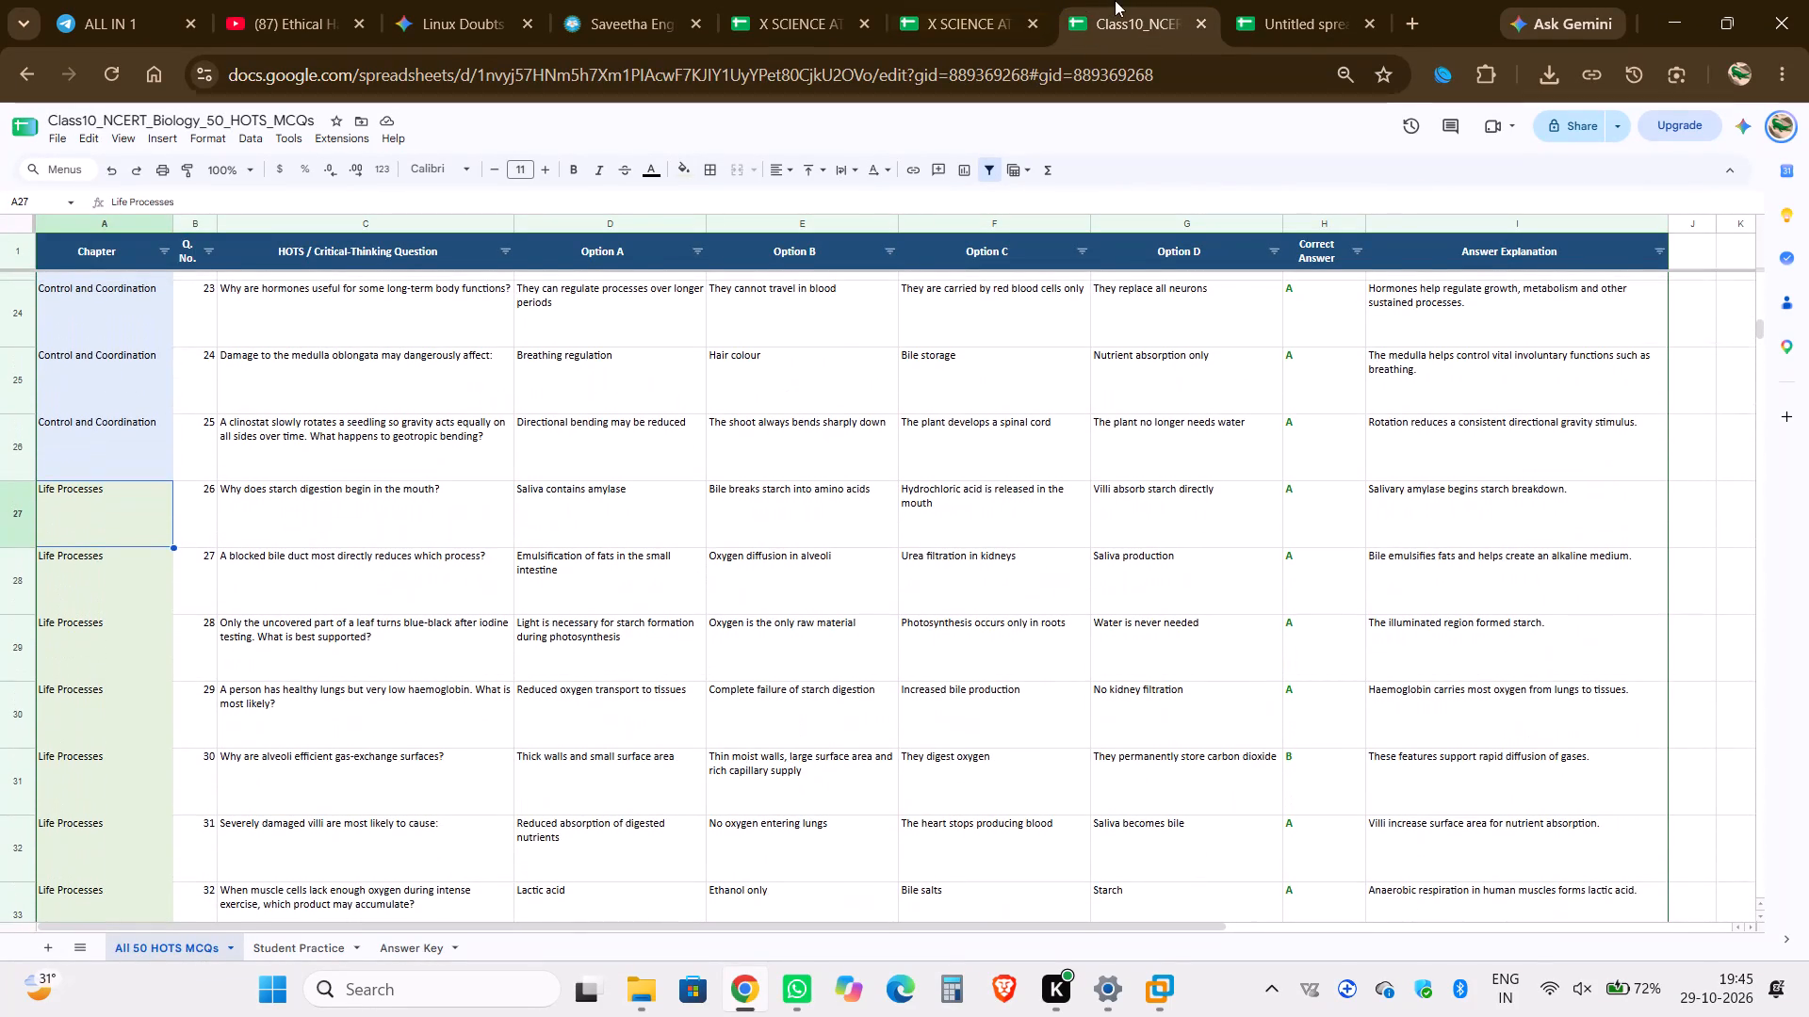
{"action": "left_click", "coordinate": [1030, 0]}
{"action": "scroll", "coordinate": [759, 453], "scroll_direction": "up", "scroll_amount": 1}
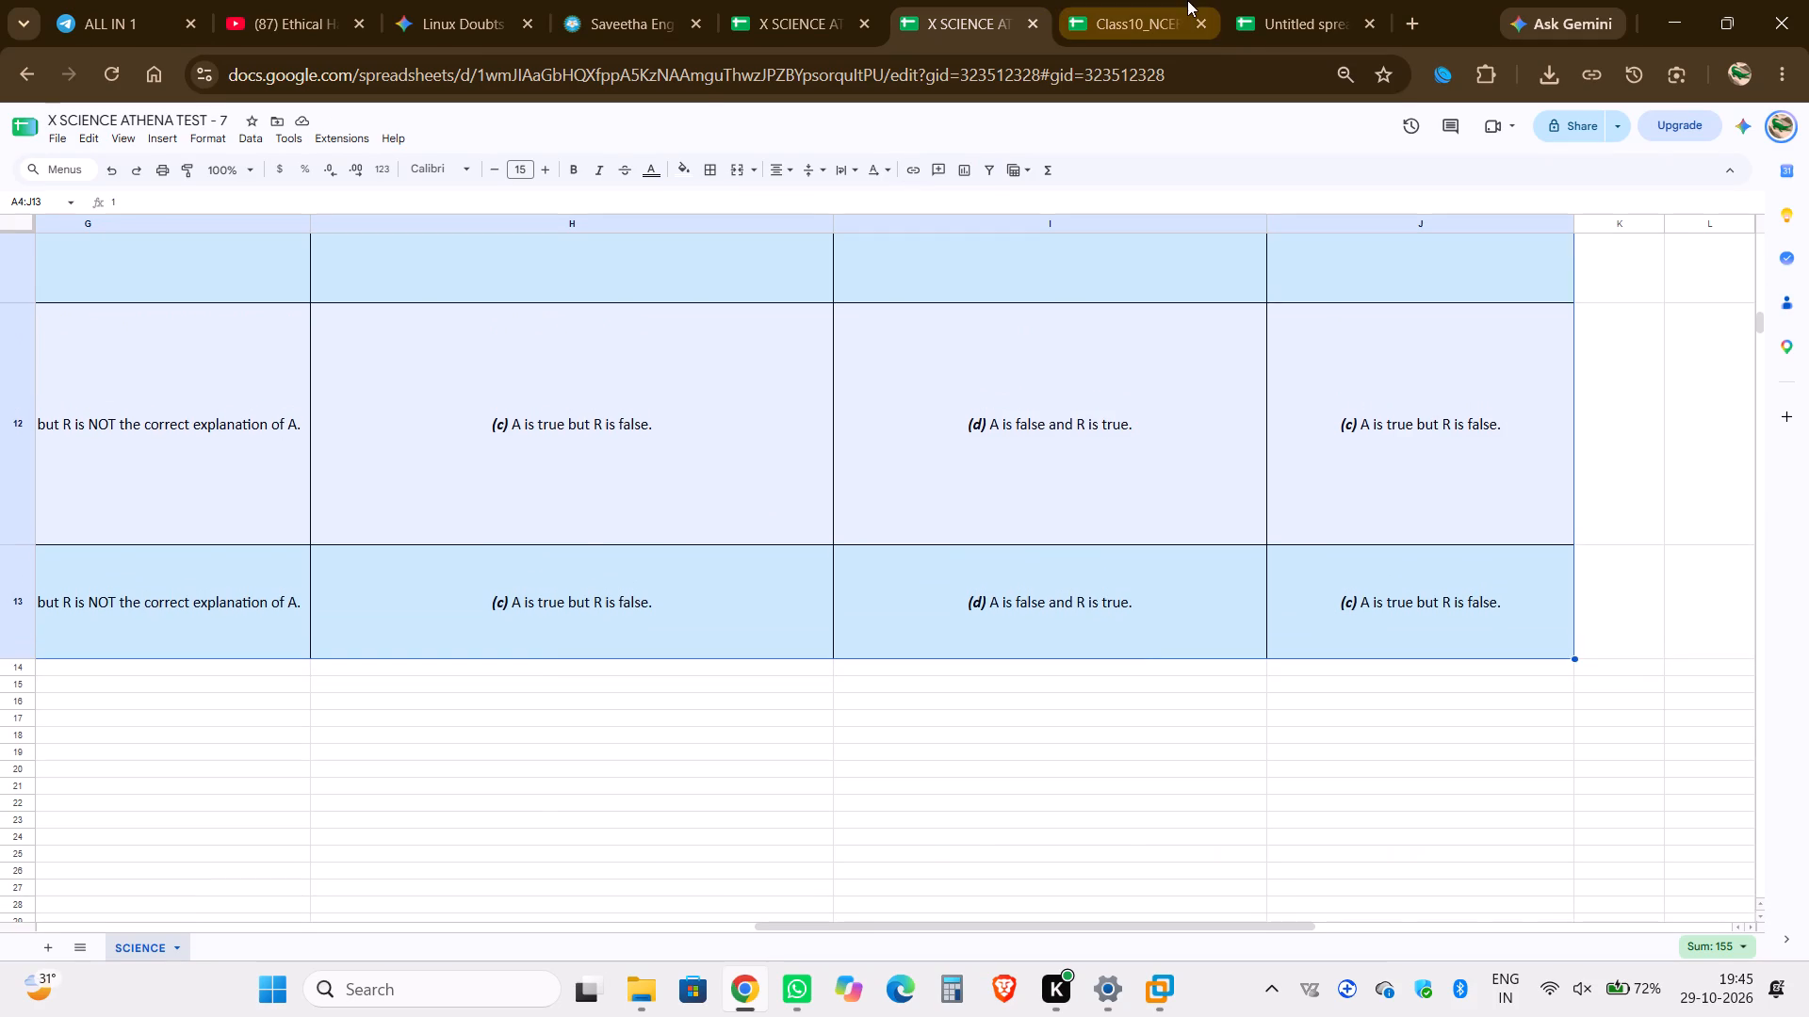
{"action": "left_click", "coordinate": [1296, 0]}
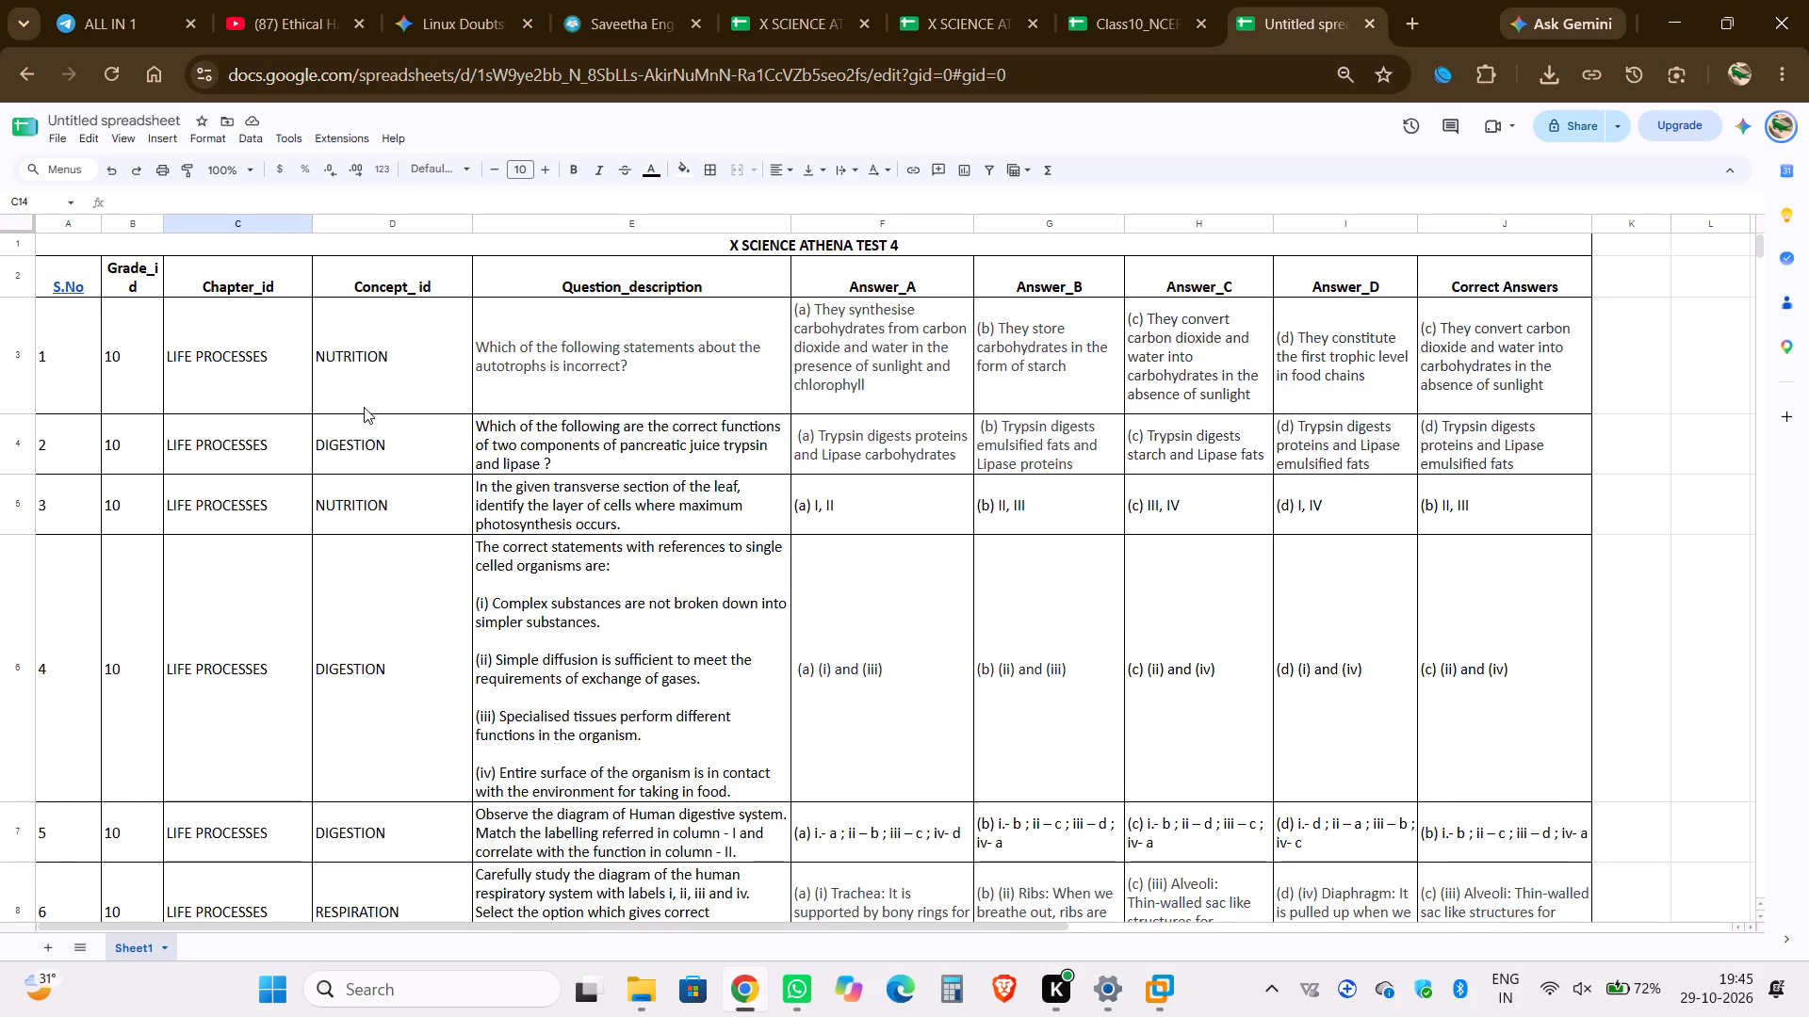
Copy the Grade_id and Chapter_id cells of the ten Life Processes rows, B3:C12, and paste them into the rows below, B13:C22.
{"action": "left_click_drag", "start_coordinate": [131, 332], "coordinate": [246, 451]}
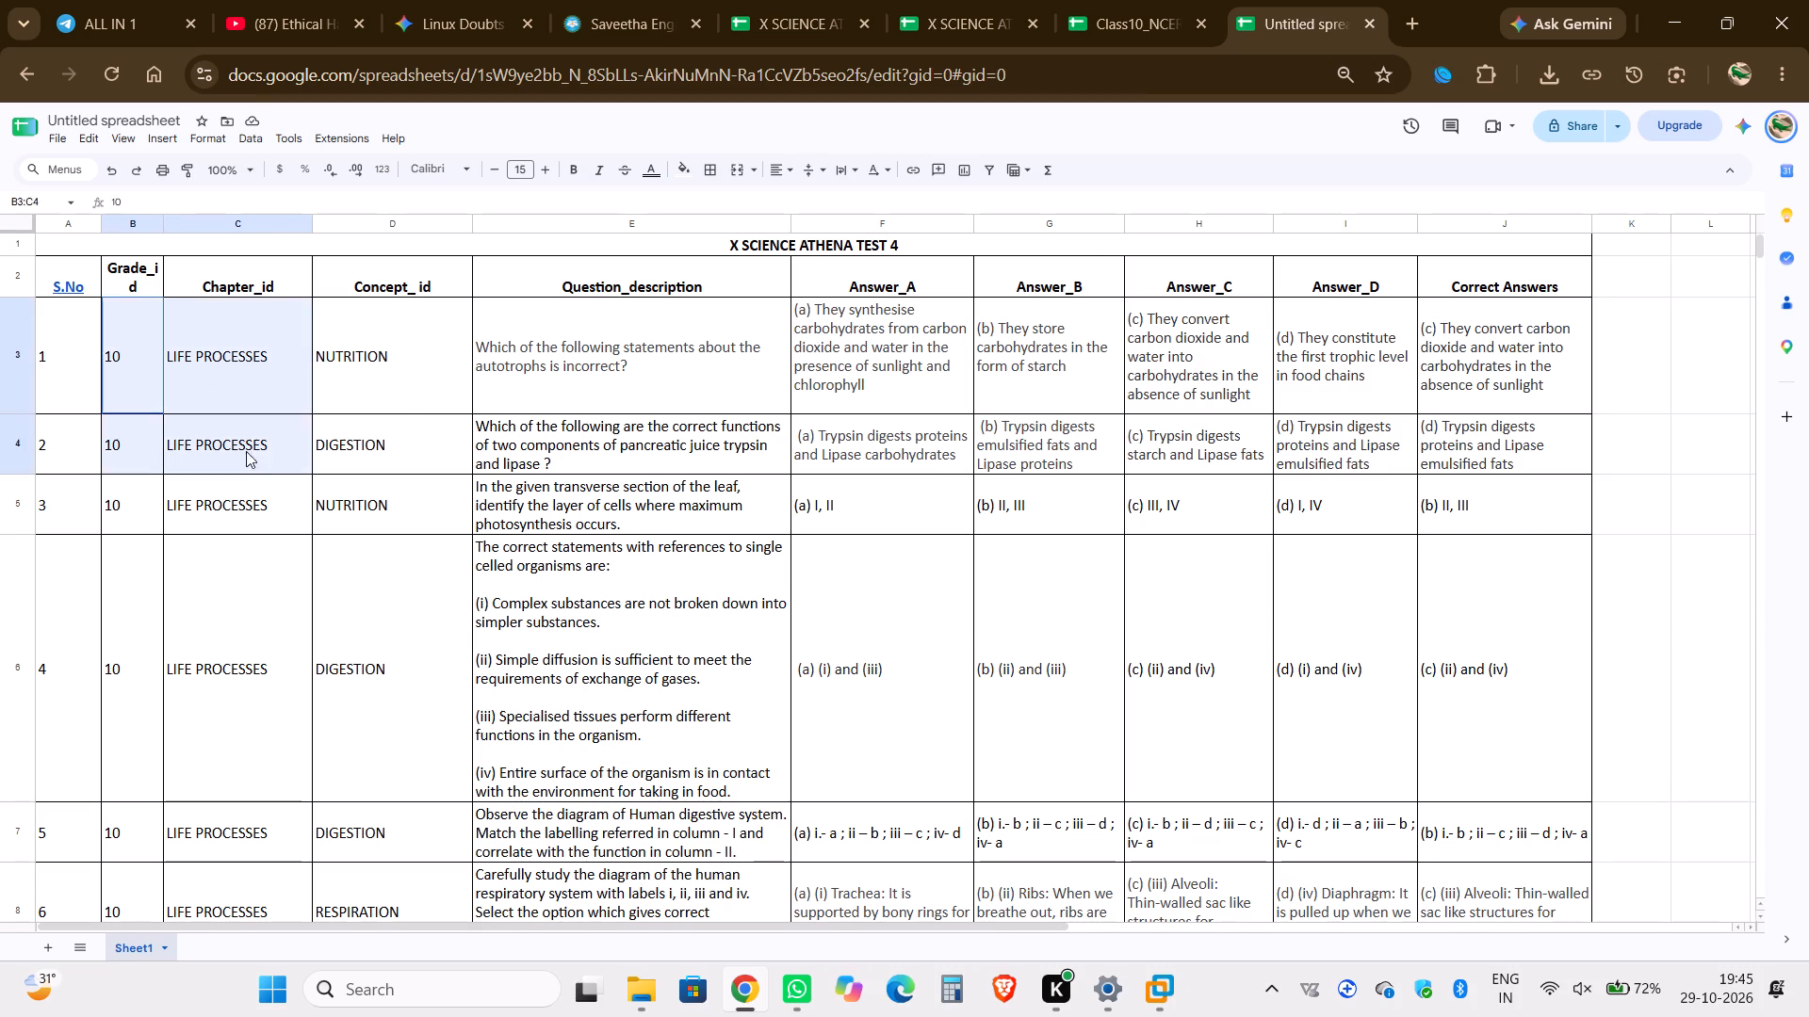
{"action": "left_click_drag", "start_coordinate": [246, 451], "coordinate": [284, 638]}
{"action": "key", "text": "Down"}
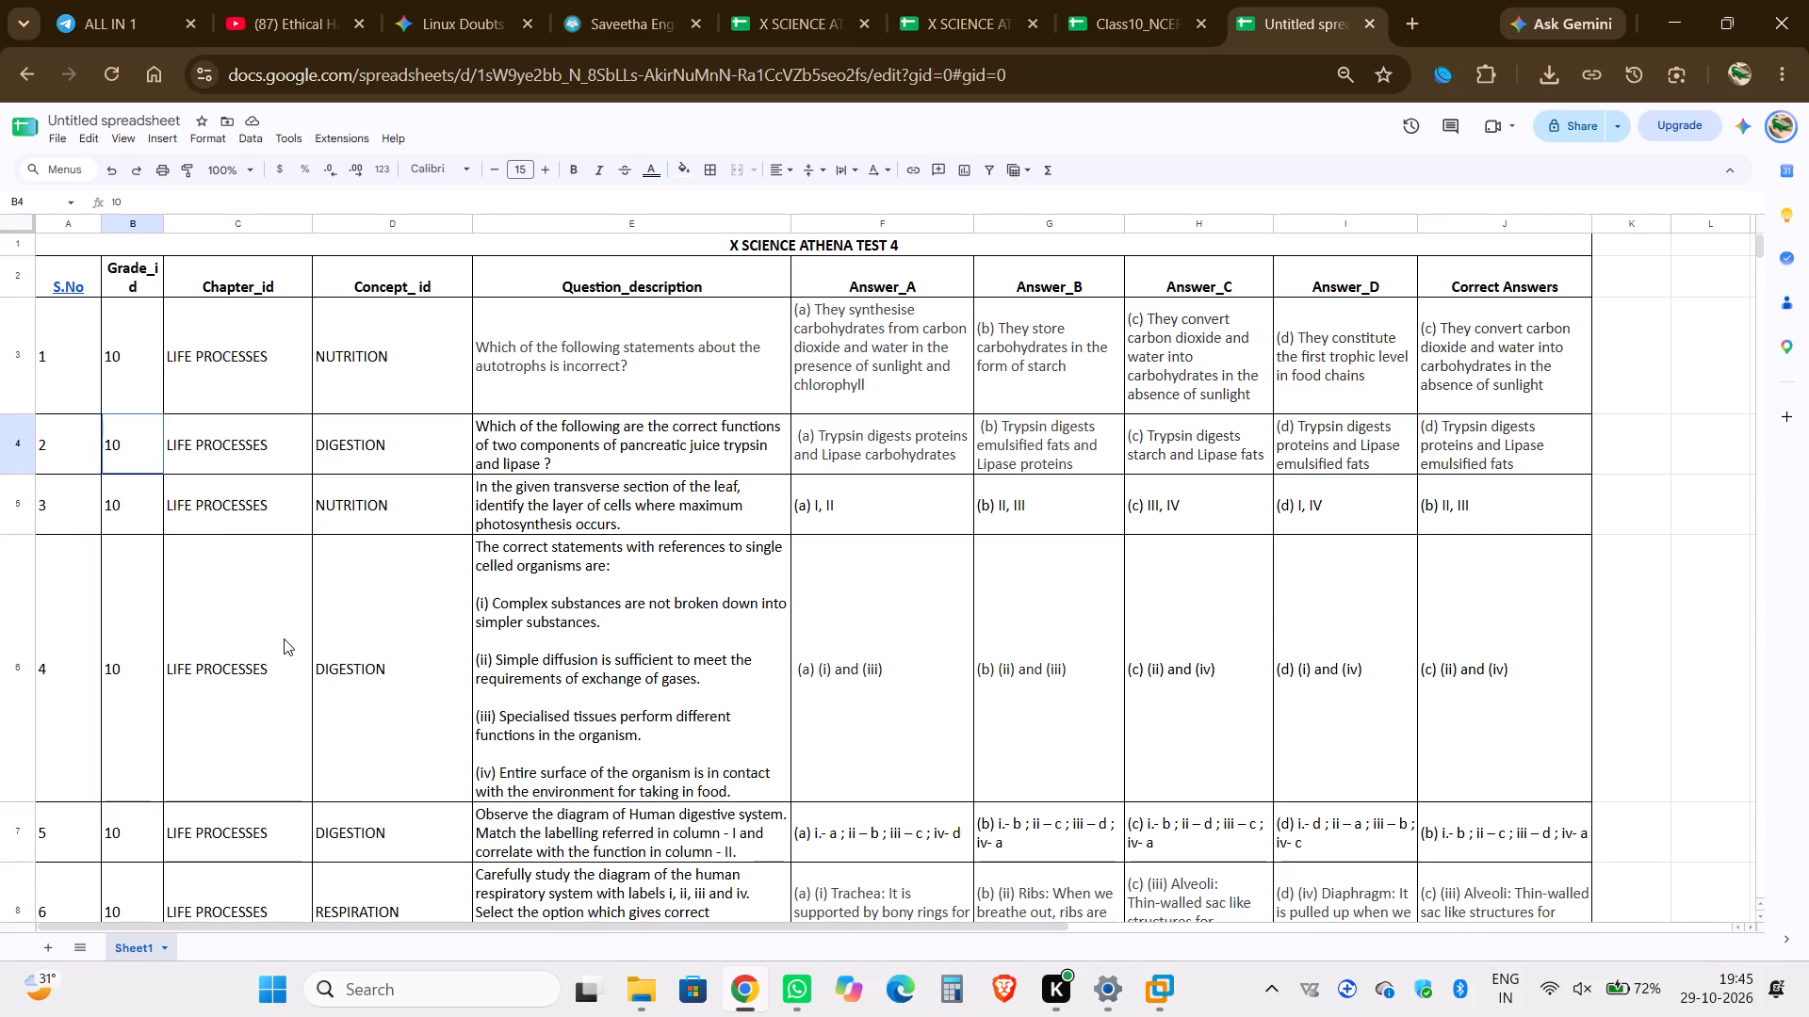
{"action": "left_click_drag", "start_coordinate": [284, 638], "coordinate": [276, 633]}
{"action": "left_click_drag", "start_coordinate": [138, 362], "coordinate": [287, 943]}
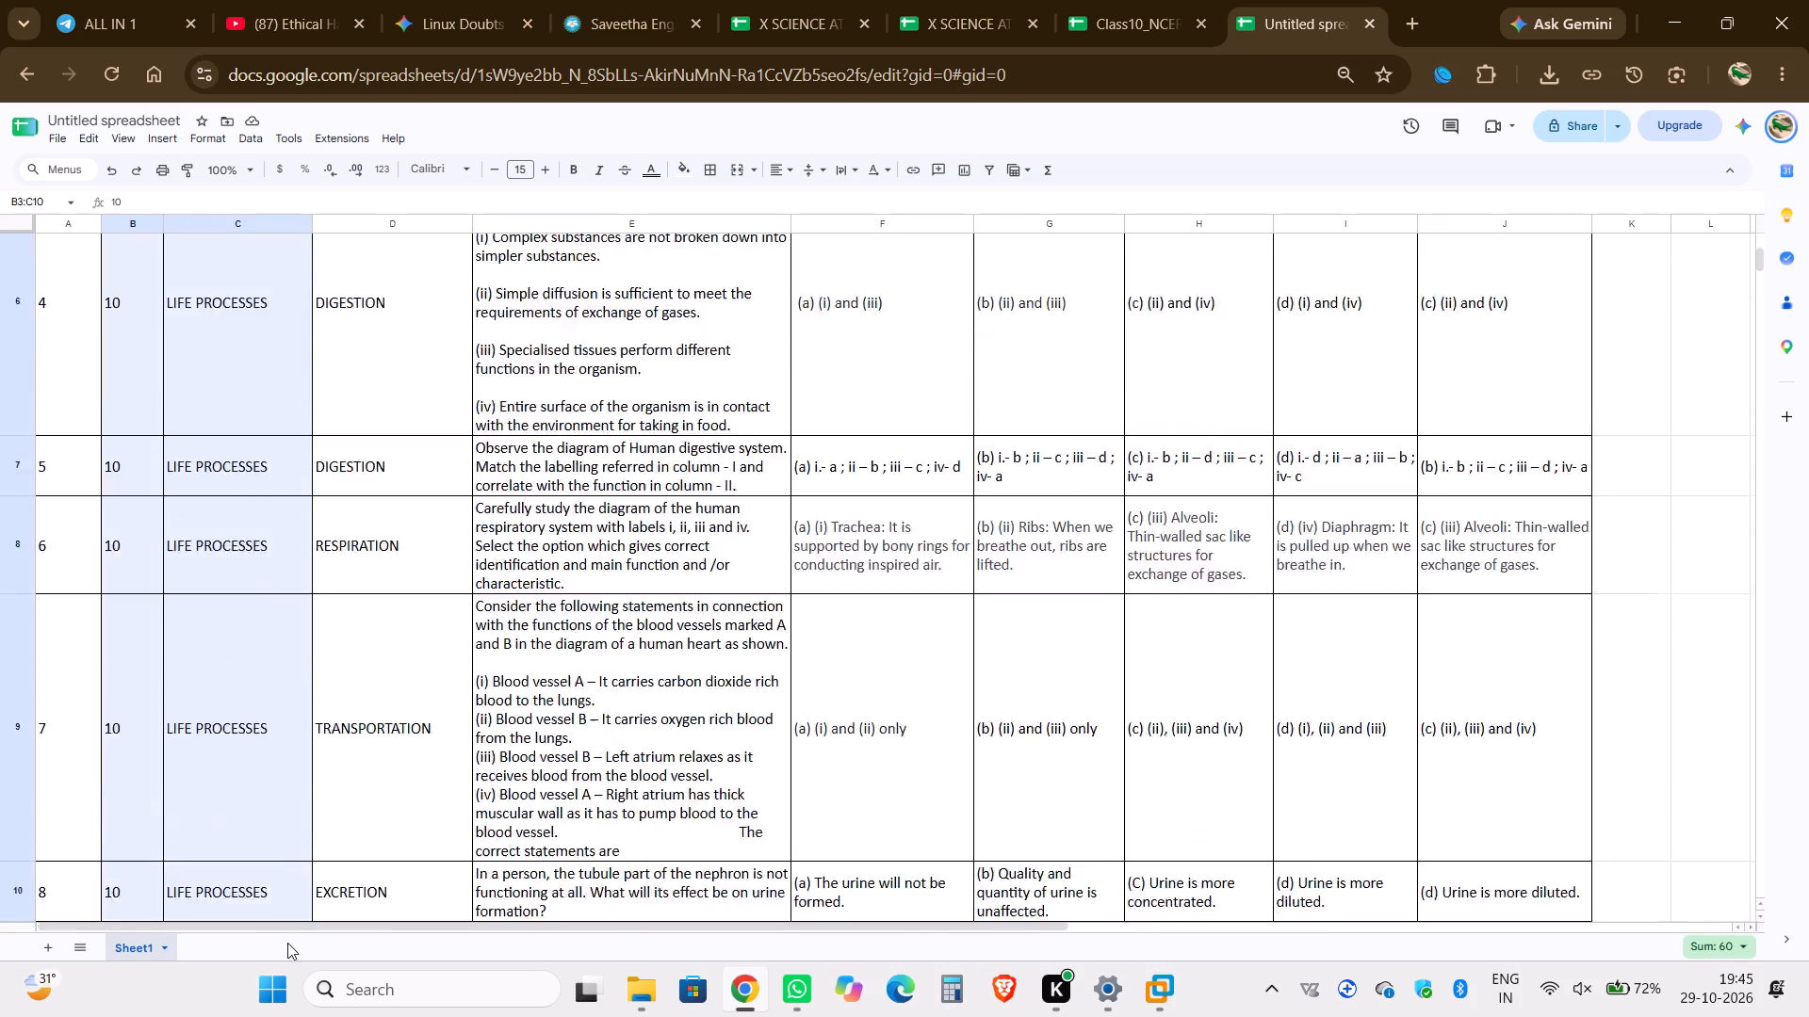
{"action": "left_click_drag", "start_coordinate": [287, 943], "coordinate": [250, 717]}
{"action": "key", "text": "ctrl+c"}
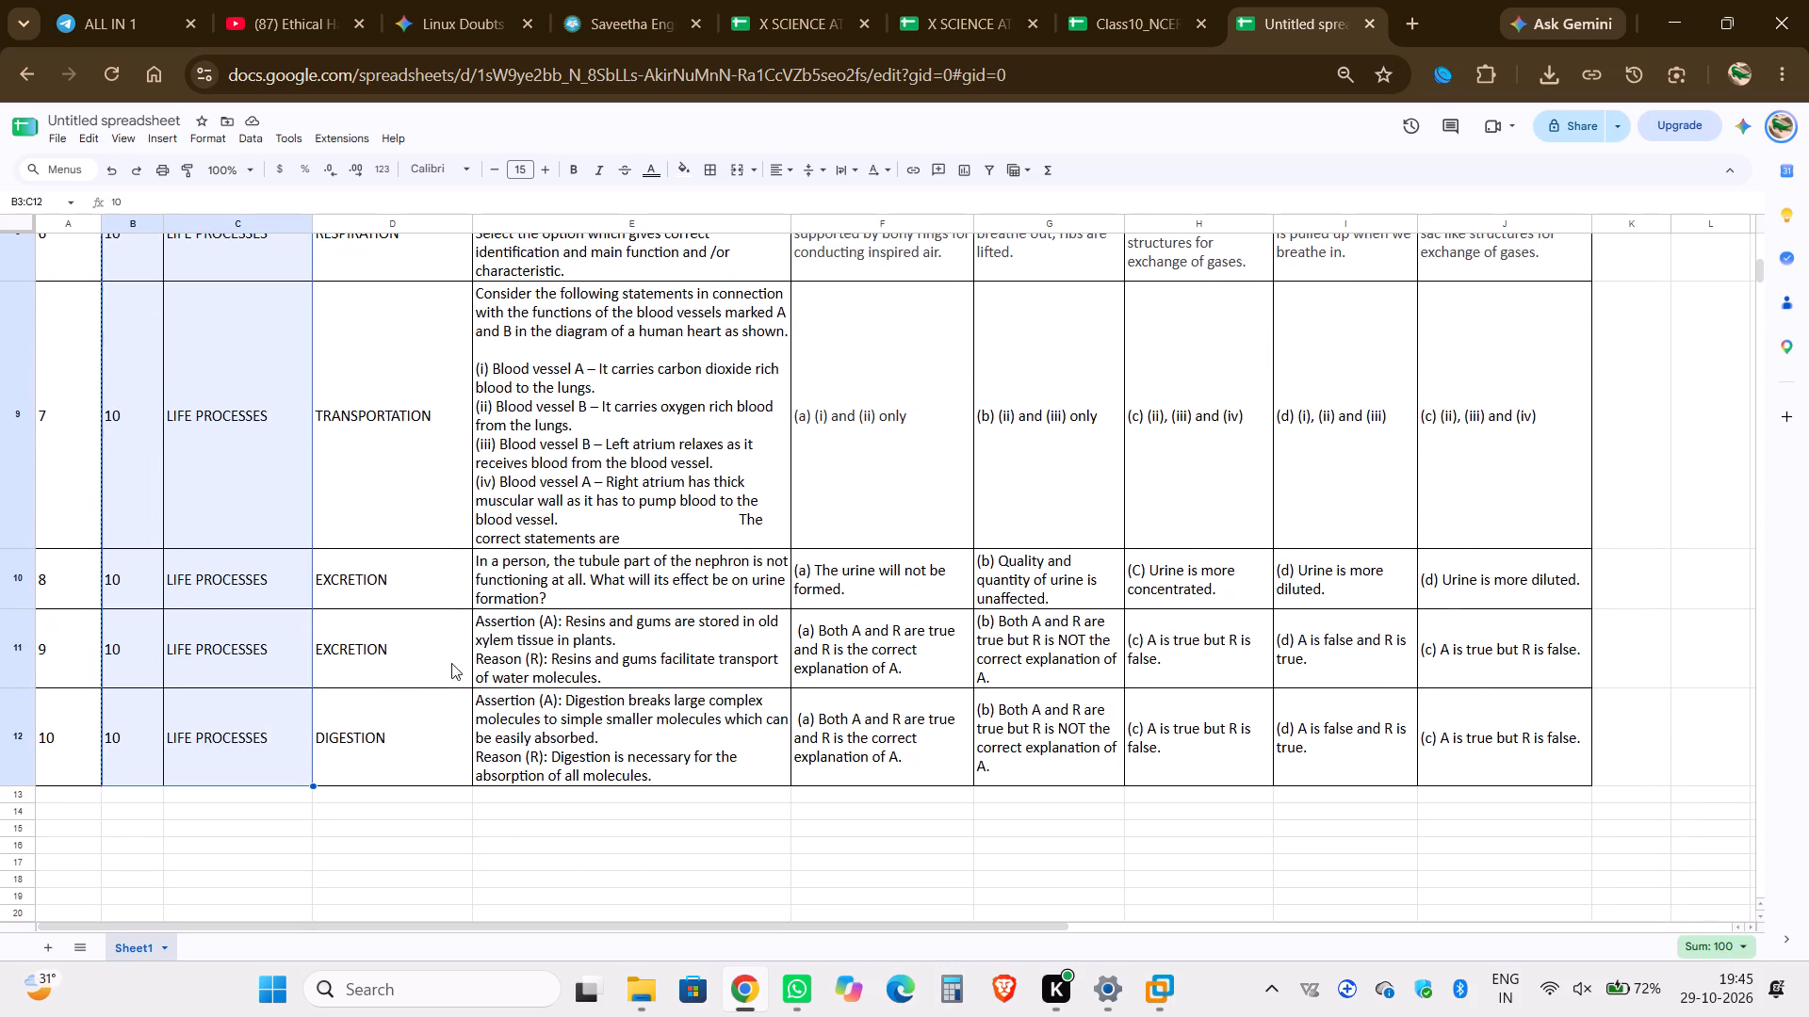
{"action": "left_click", "coordinate": [1134, 23]}
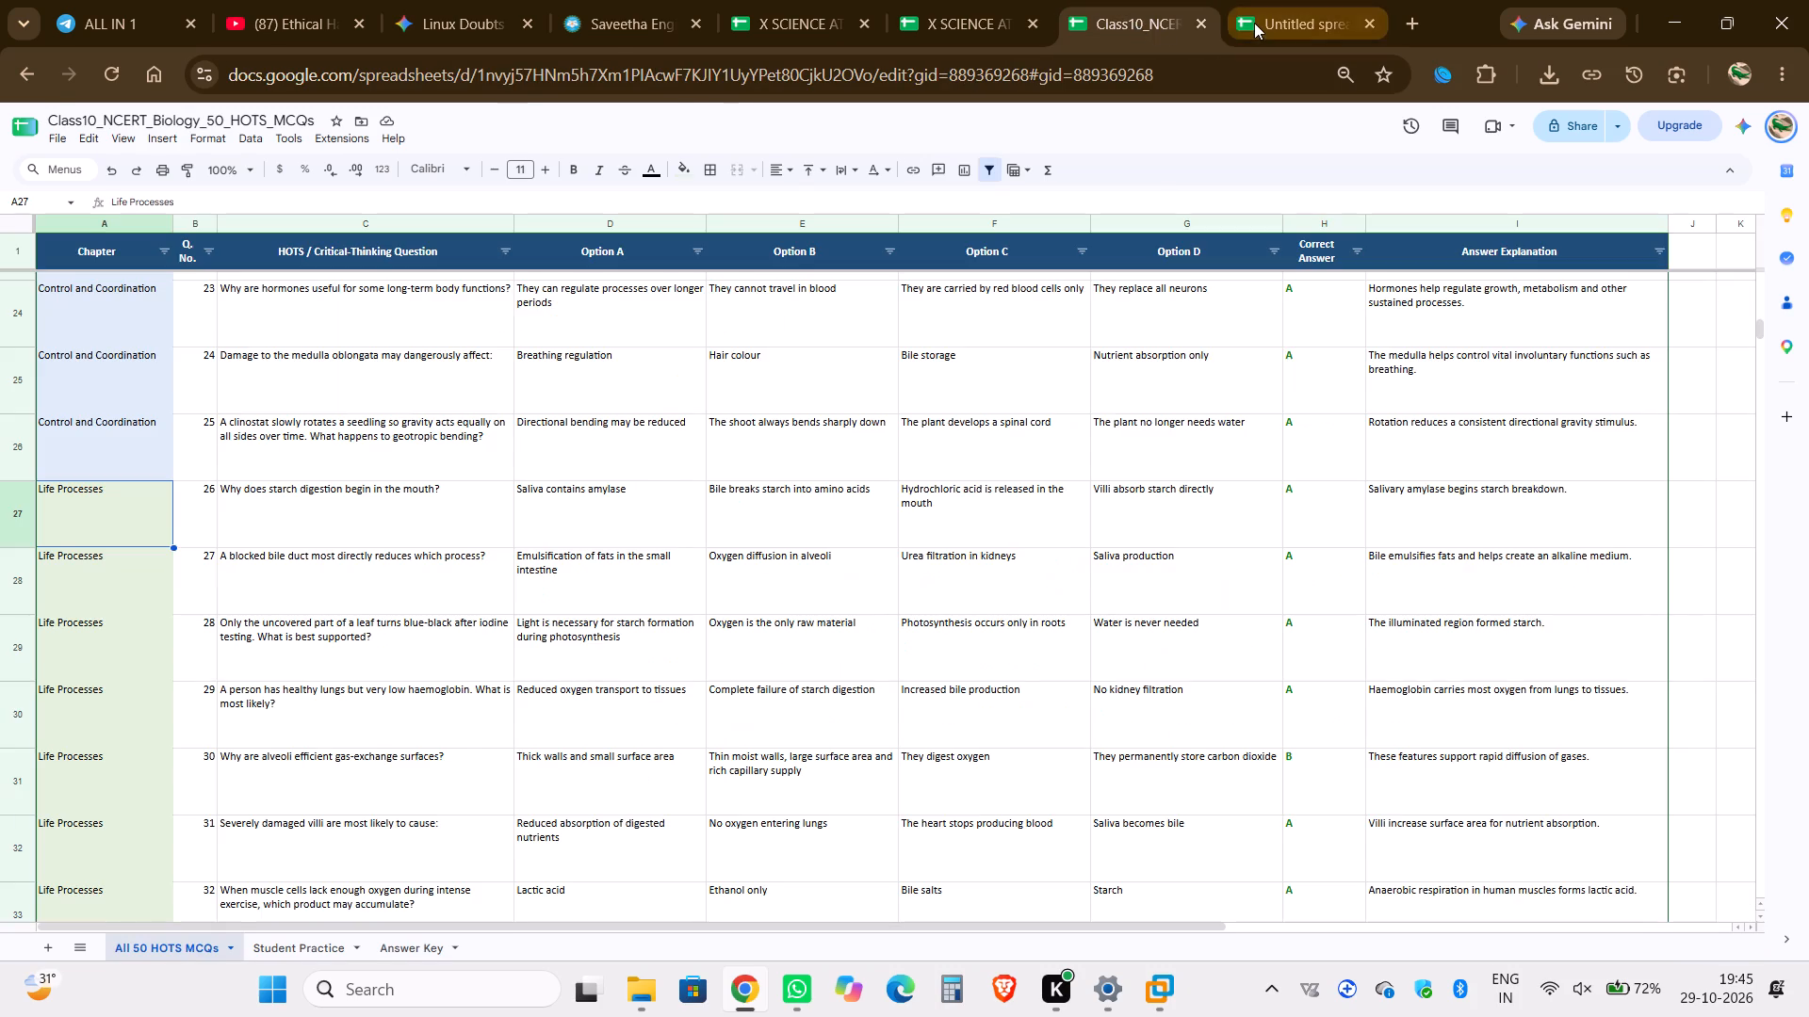
{"action": "left_click", "coordinate": [1254, 23]}
{"action": "scroll", "coordinate": [590, 570], "scroll_direction": "down", "scroll_amount": 2}
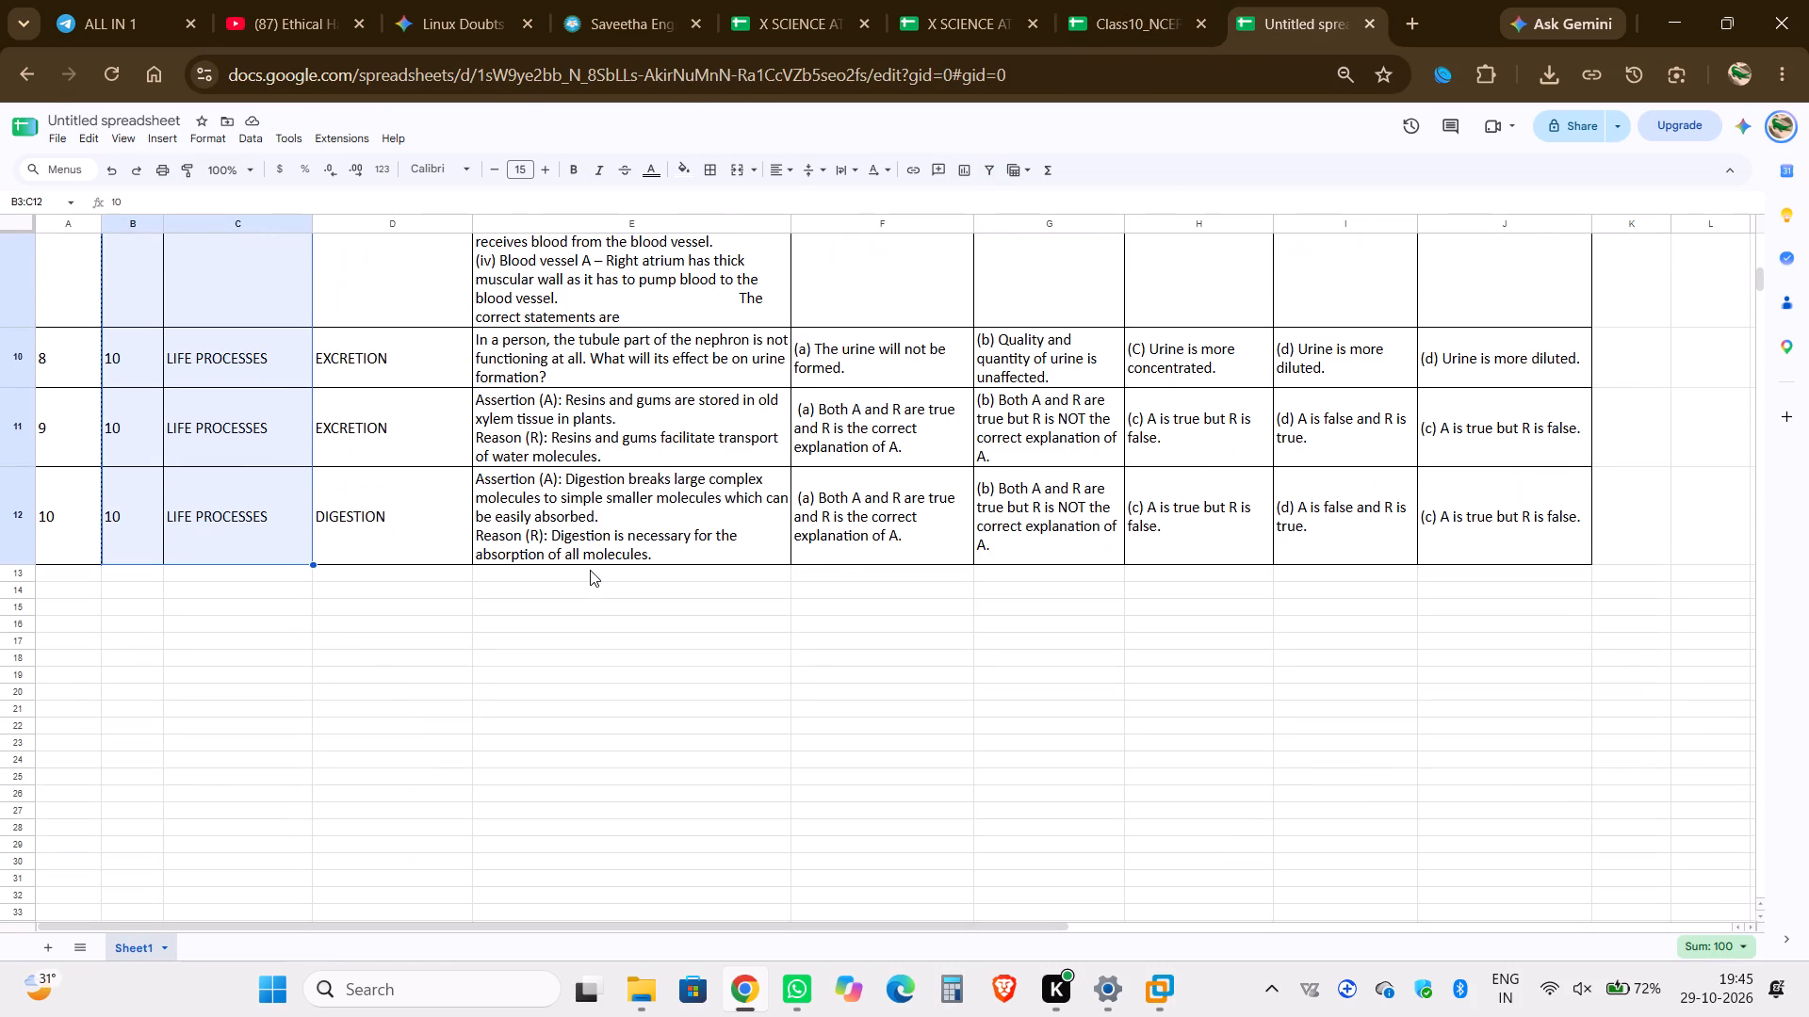
{"action": "left_click_drag", "start_coordinate": [153, 577], "coordinate": [214, 573]}
{"action": "key", "text": "ctrl+v"}
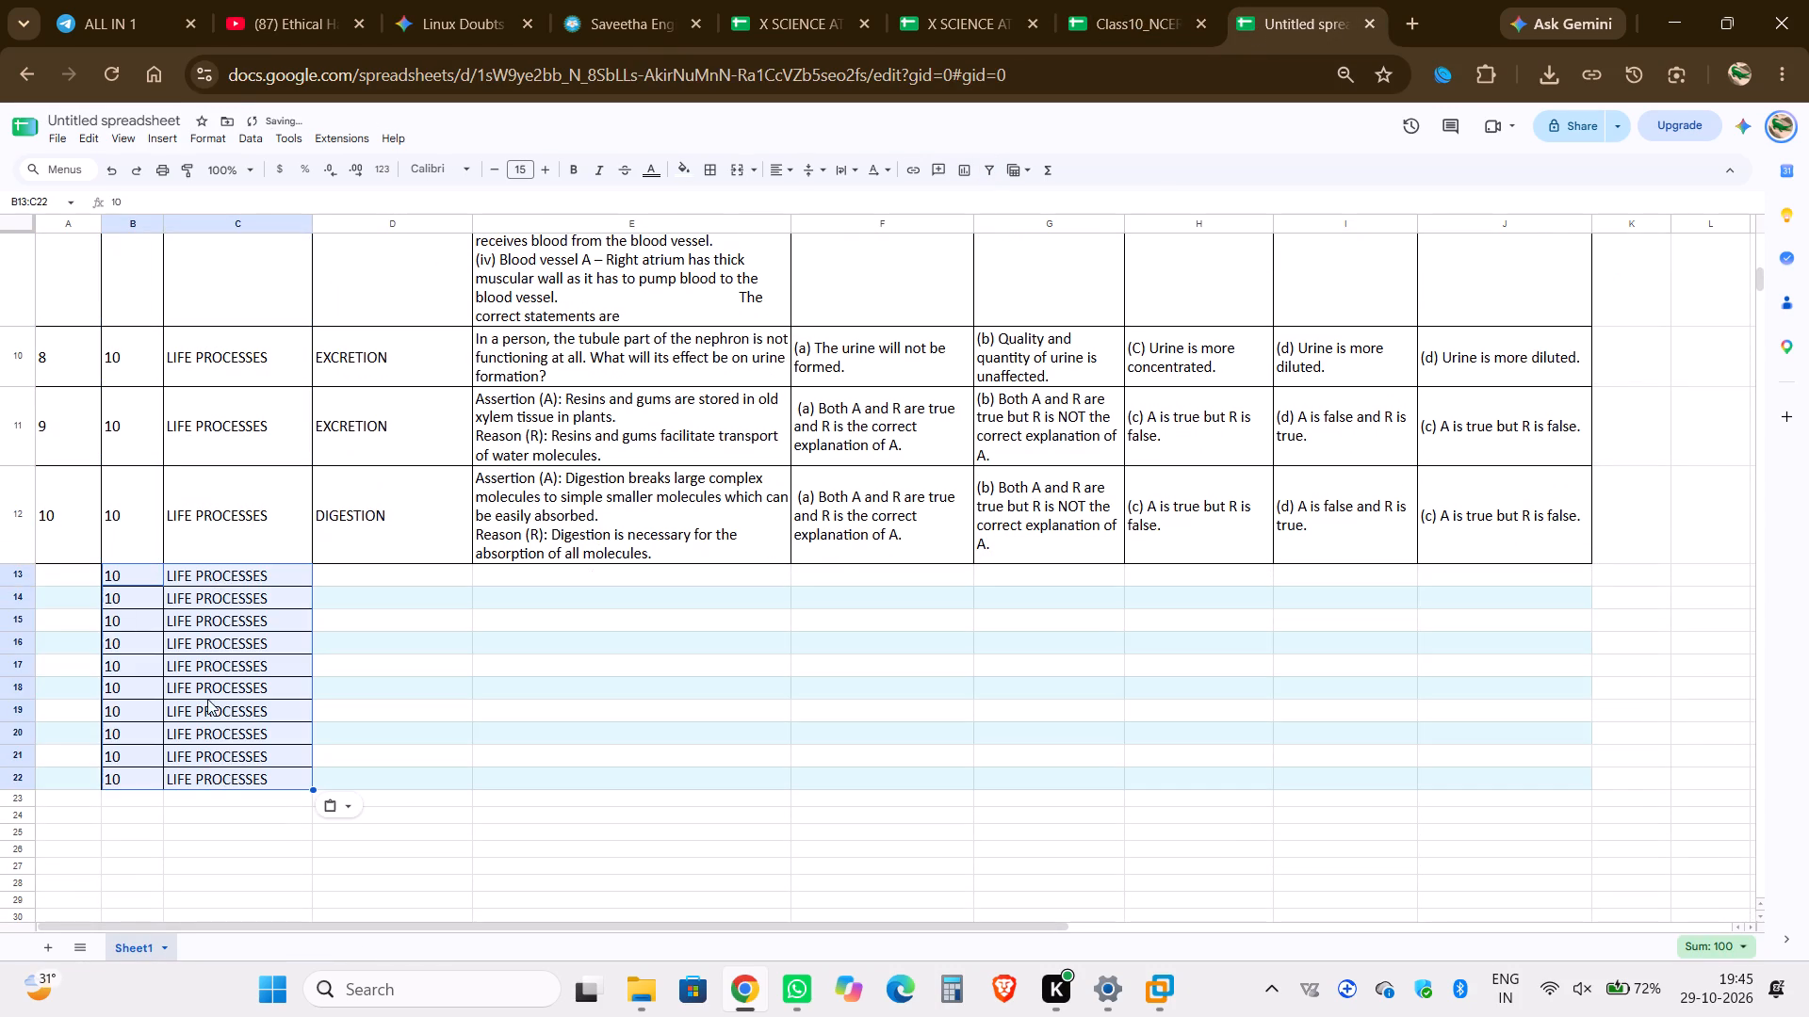
{"action": "left_click", "coordinate": [193, 776]}
Number the ten added Life Processes rows 11 to 20 in A13:A22.
{"action": "left_click", "coordinate": [61, 576]}
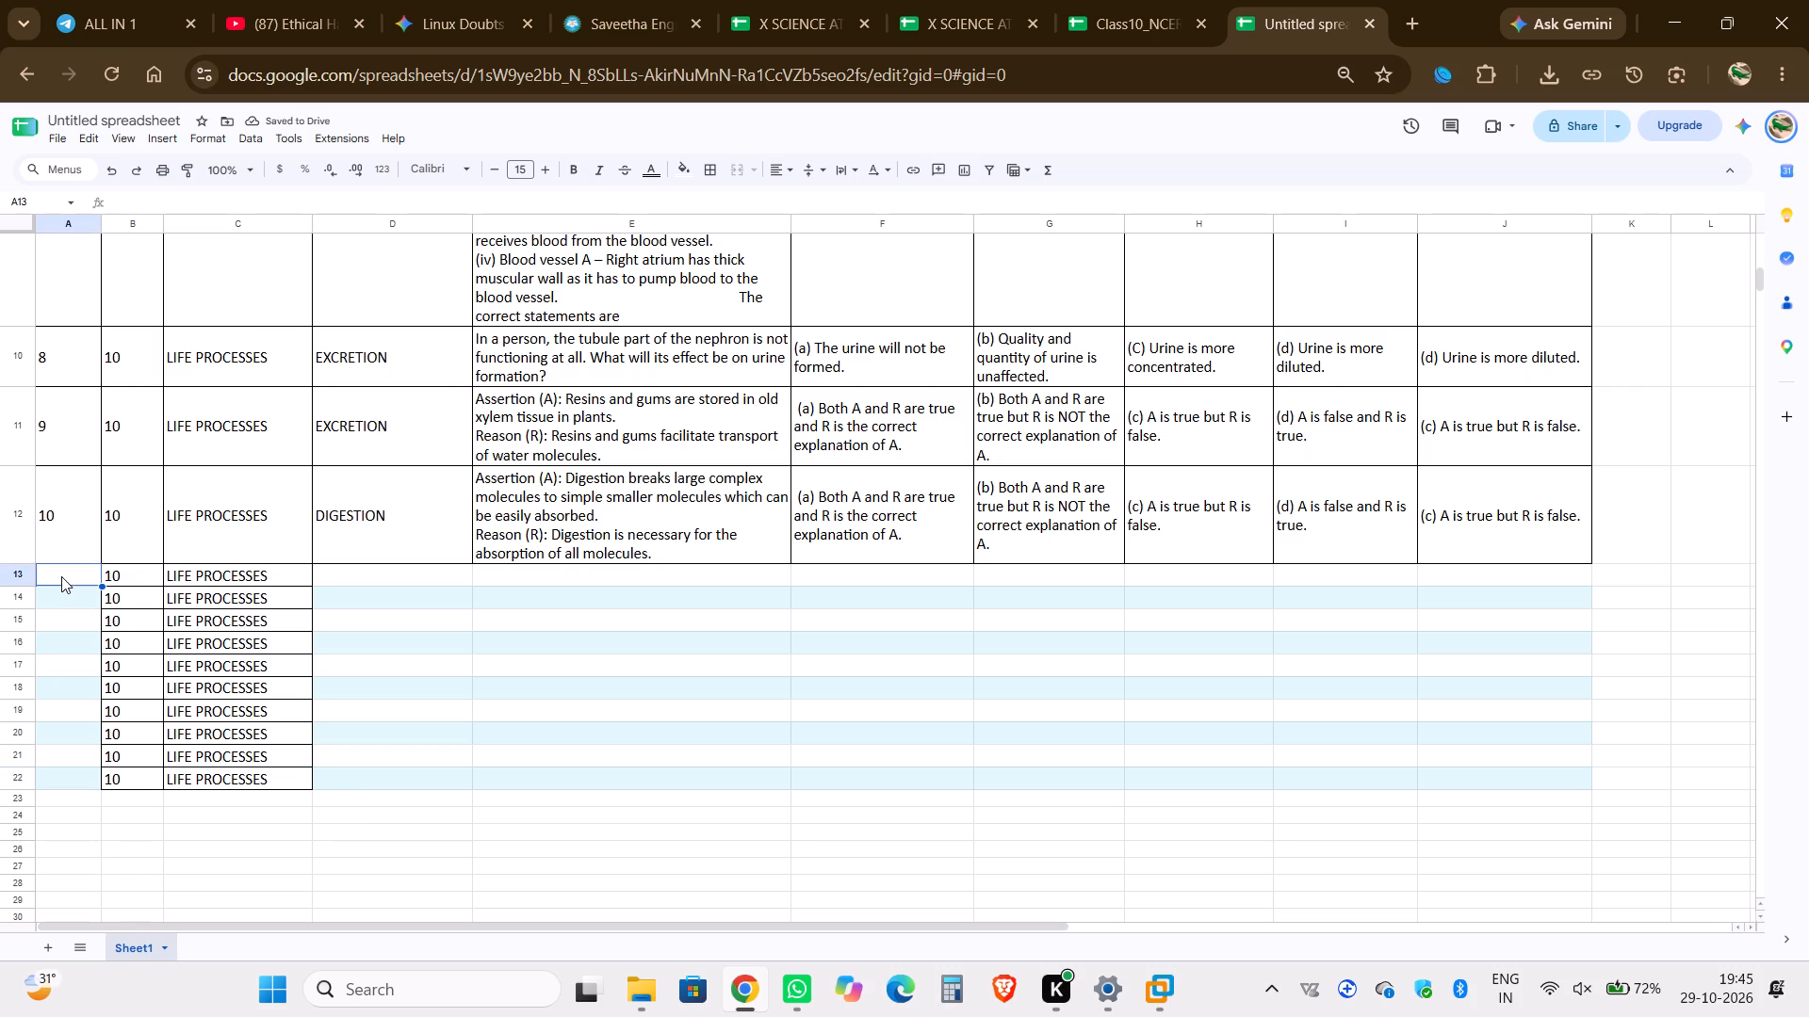
{"action": "type", "text": "11"}
{"action": "key", "text": "Down"}
{"action": "type", "text": "12"}
{"action": "key", "text": "Down"}
{"action": "type", "text": "13"}
{"action": "key", "text": "Down"}
{"action": "type", "text": "14"}
{"action": "key", "text": "Down"}
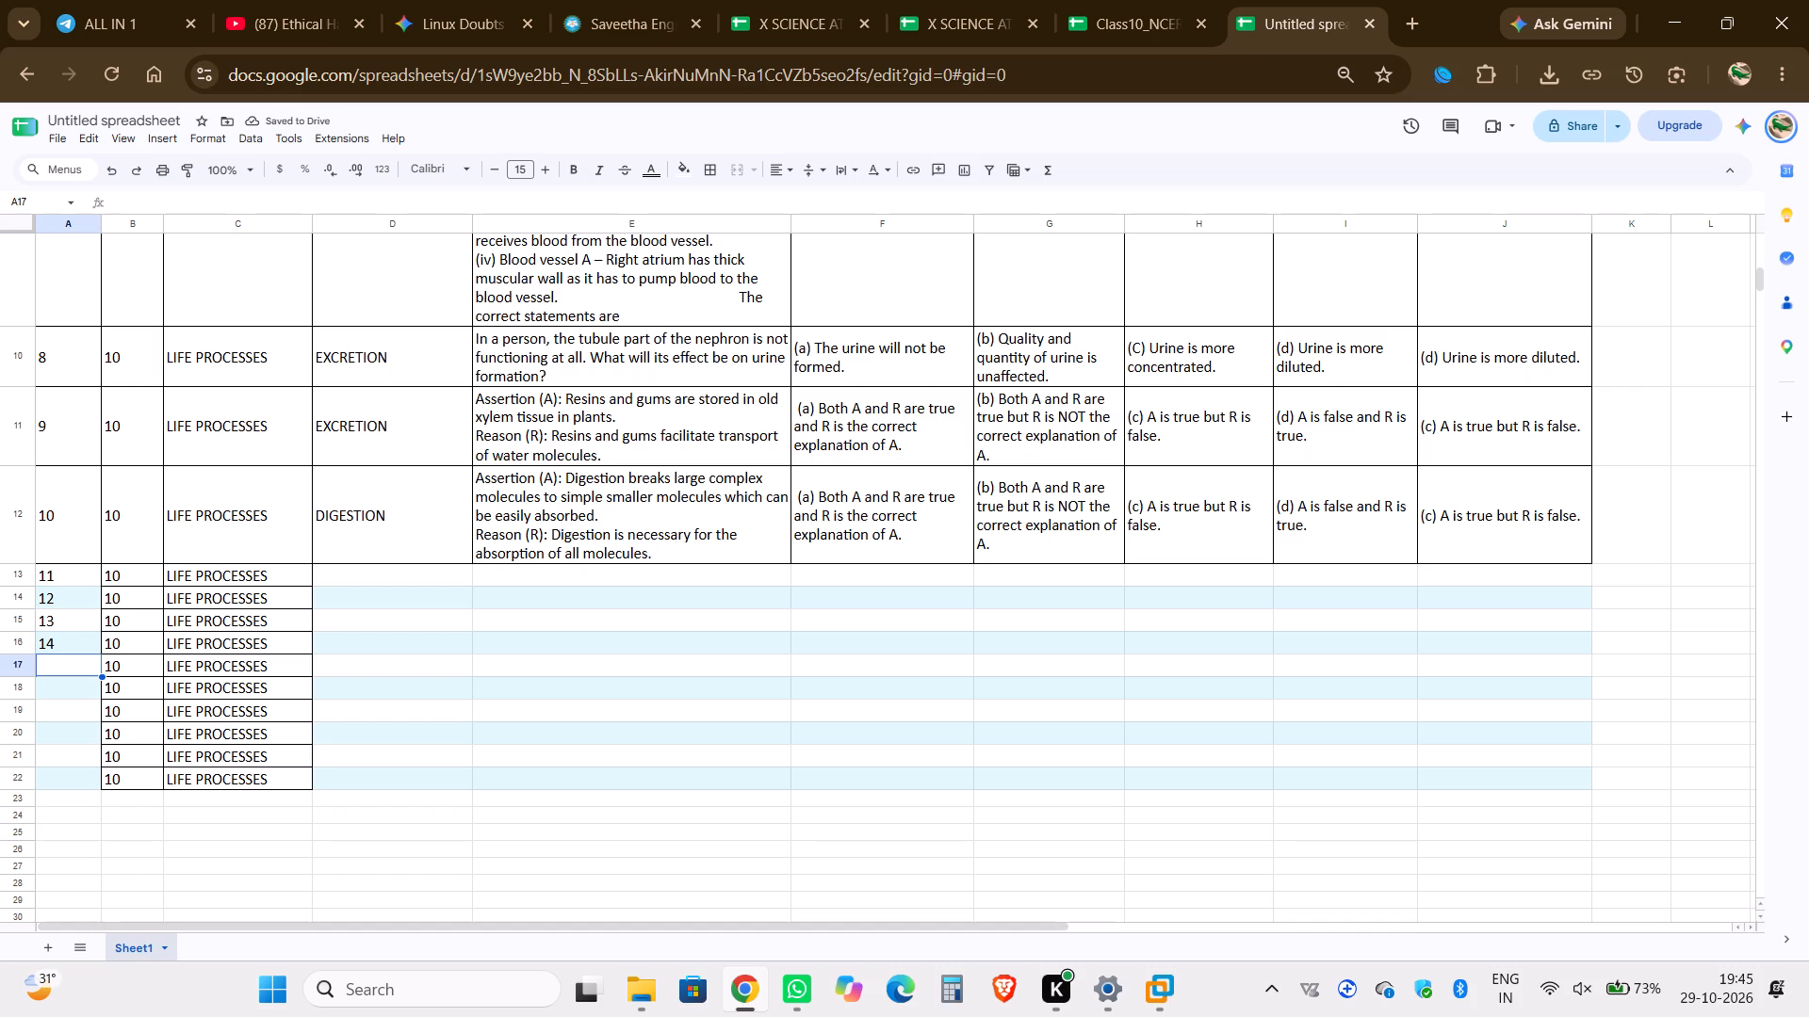
{"action": "type", "text": "15"}
{"action": "key", "text": "Down"}
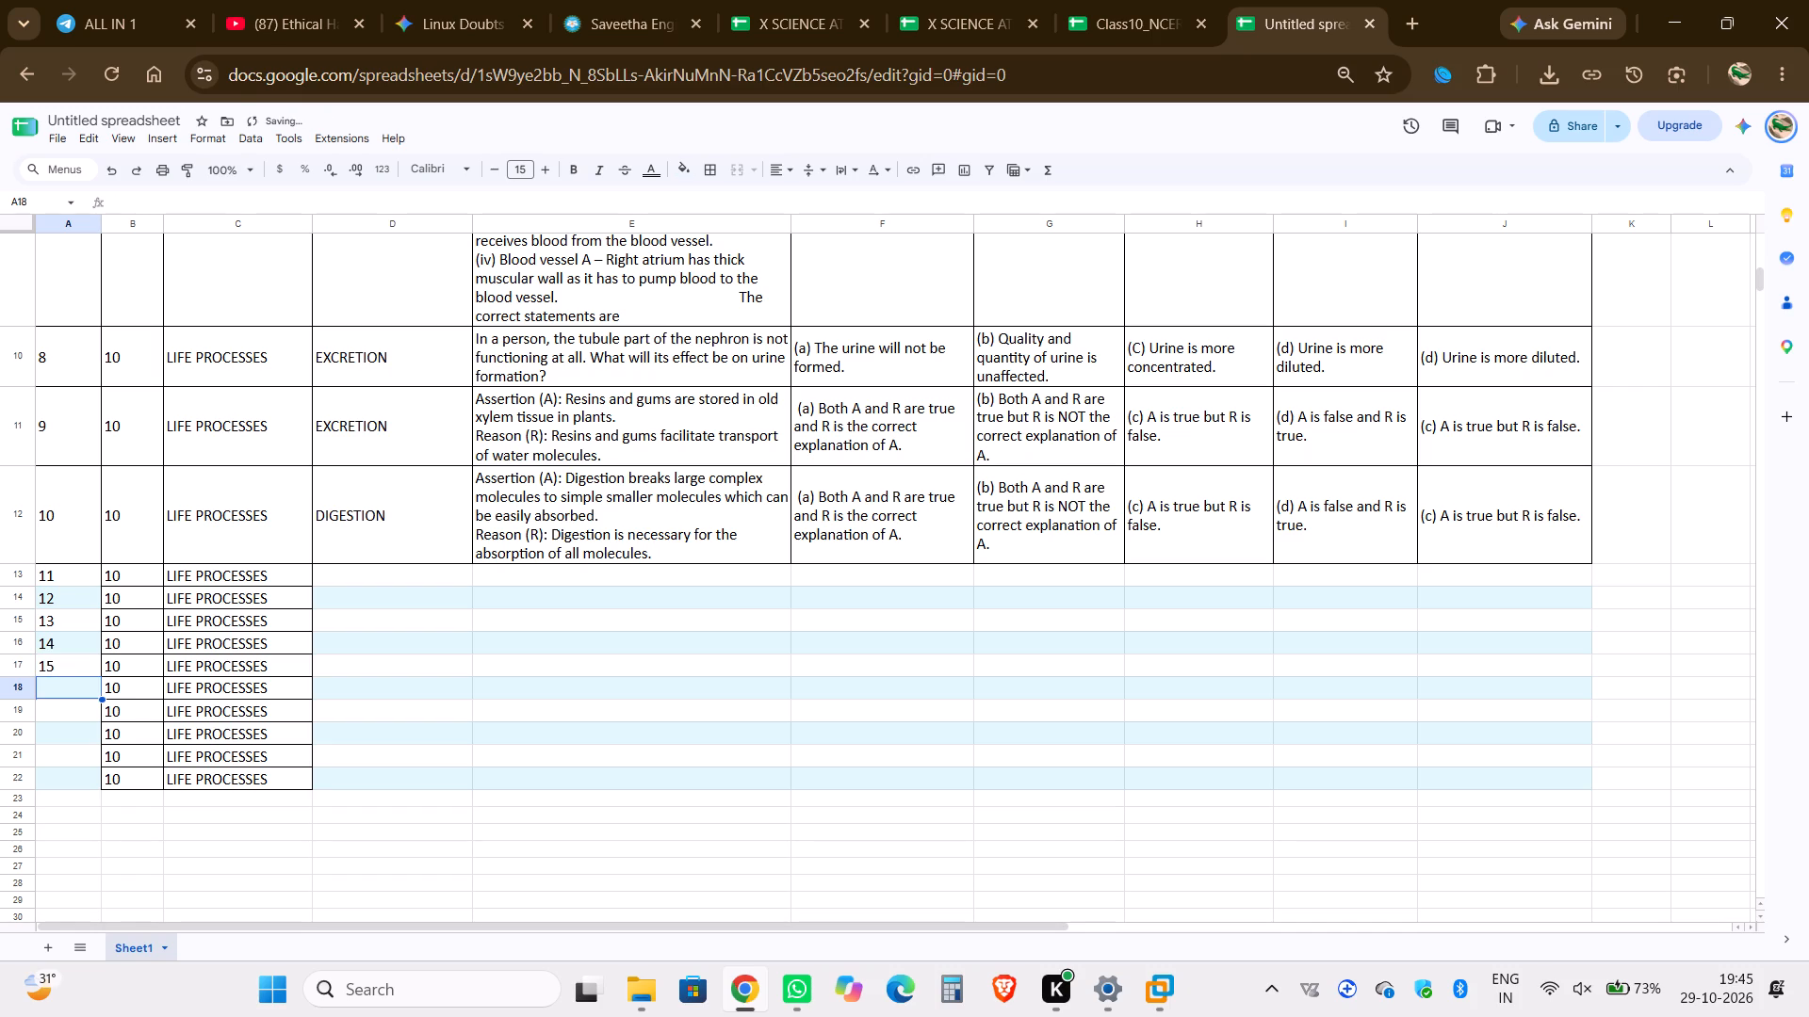
{"action": "type", "text": "16"}
{"action": "key", "text": "Down"}
{"action": "type", "text": "17"}
{"action": "key", "text": "Down"}
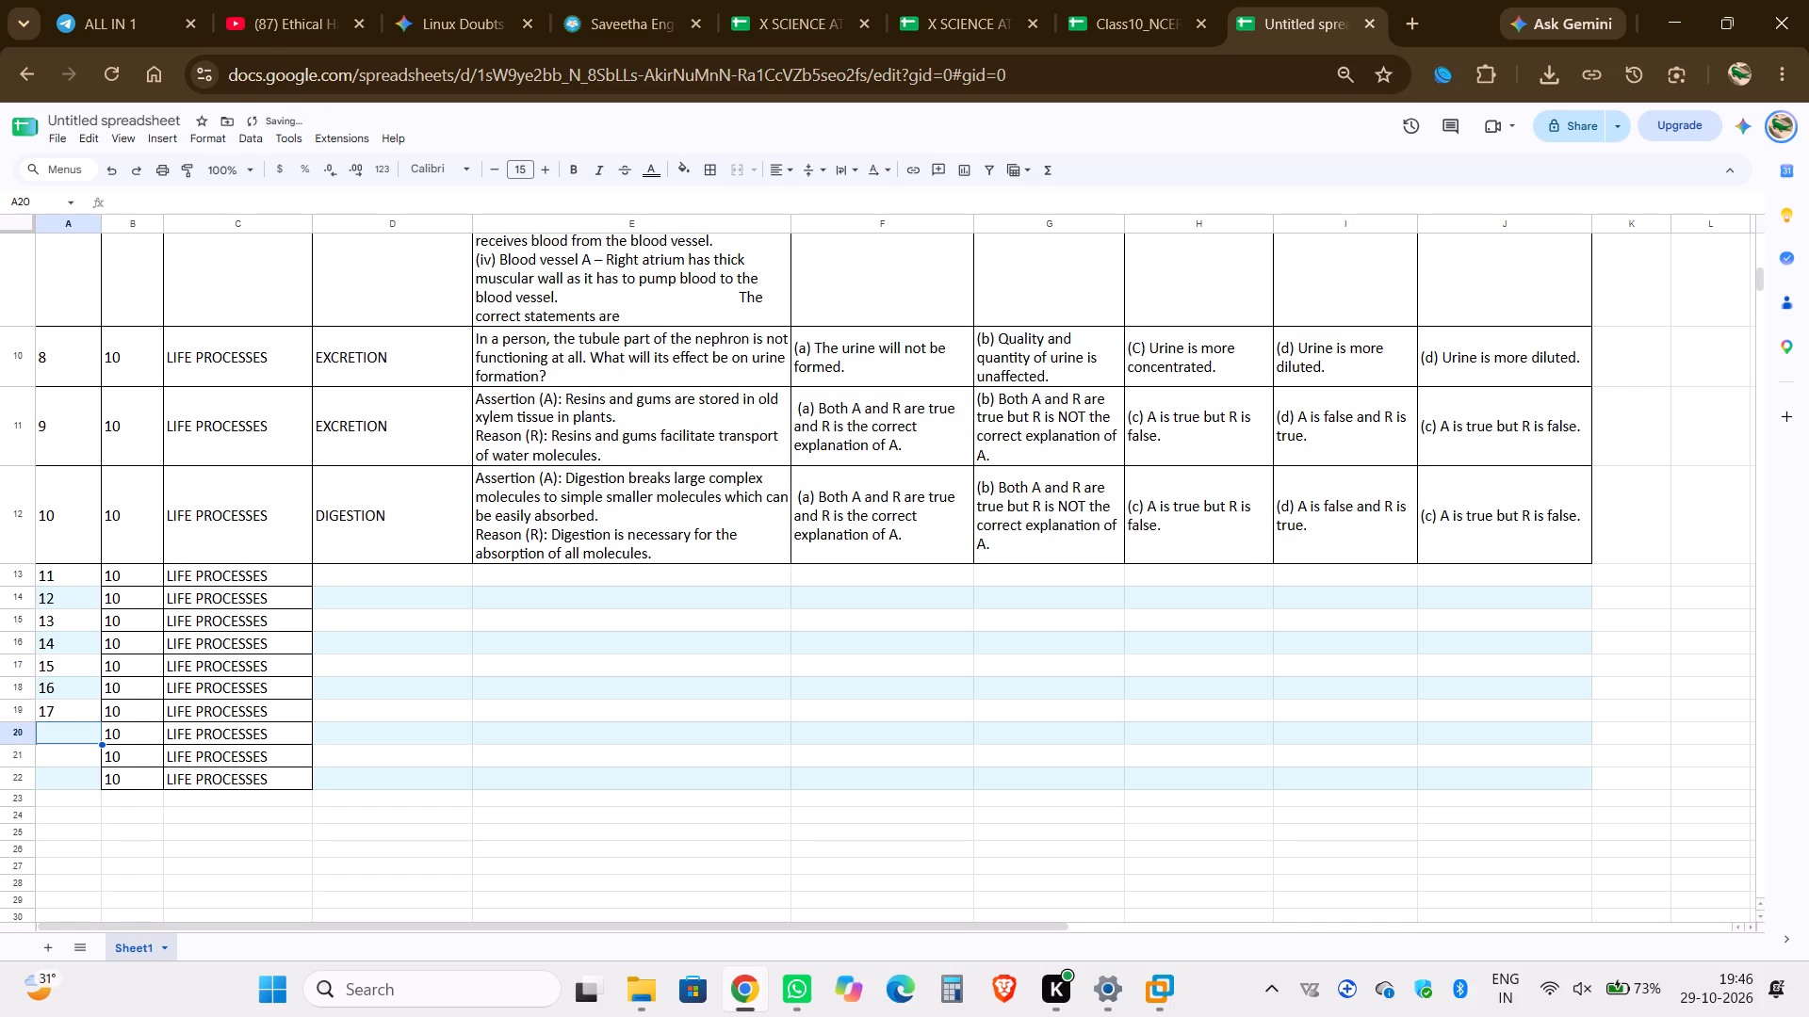
{"action": "type", "text": "18"}
{"action": "key", "text": "Down"}
{"action": "type", "text": "19"}
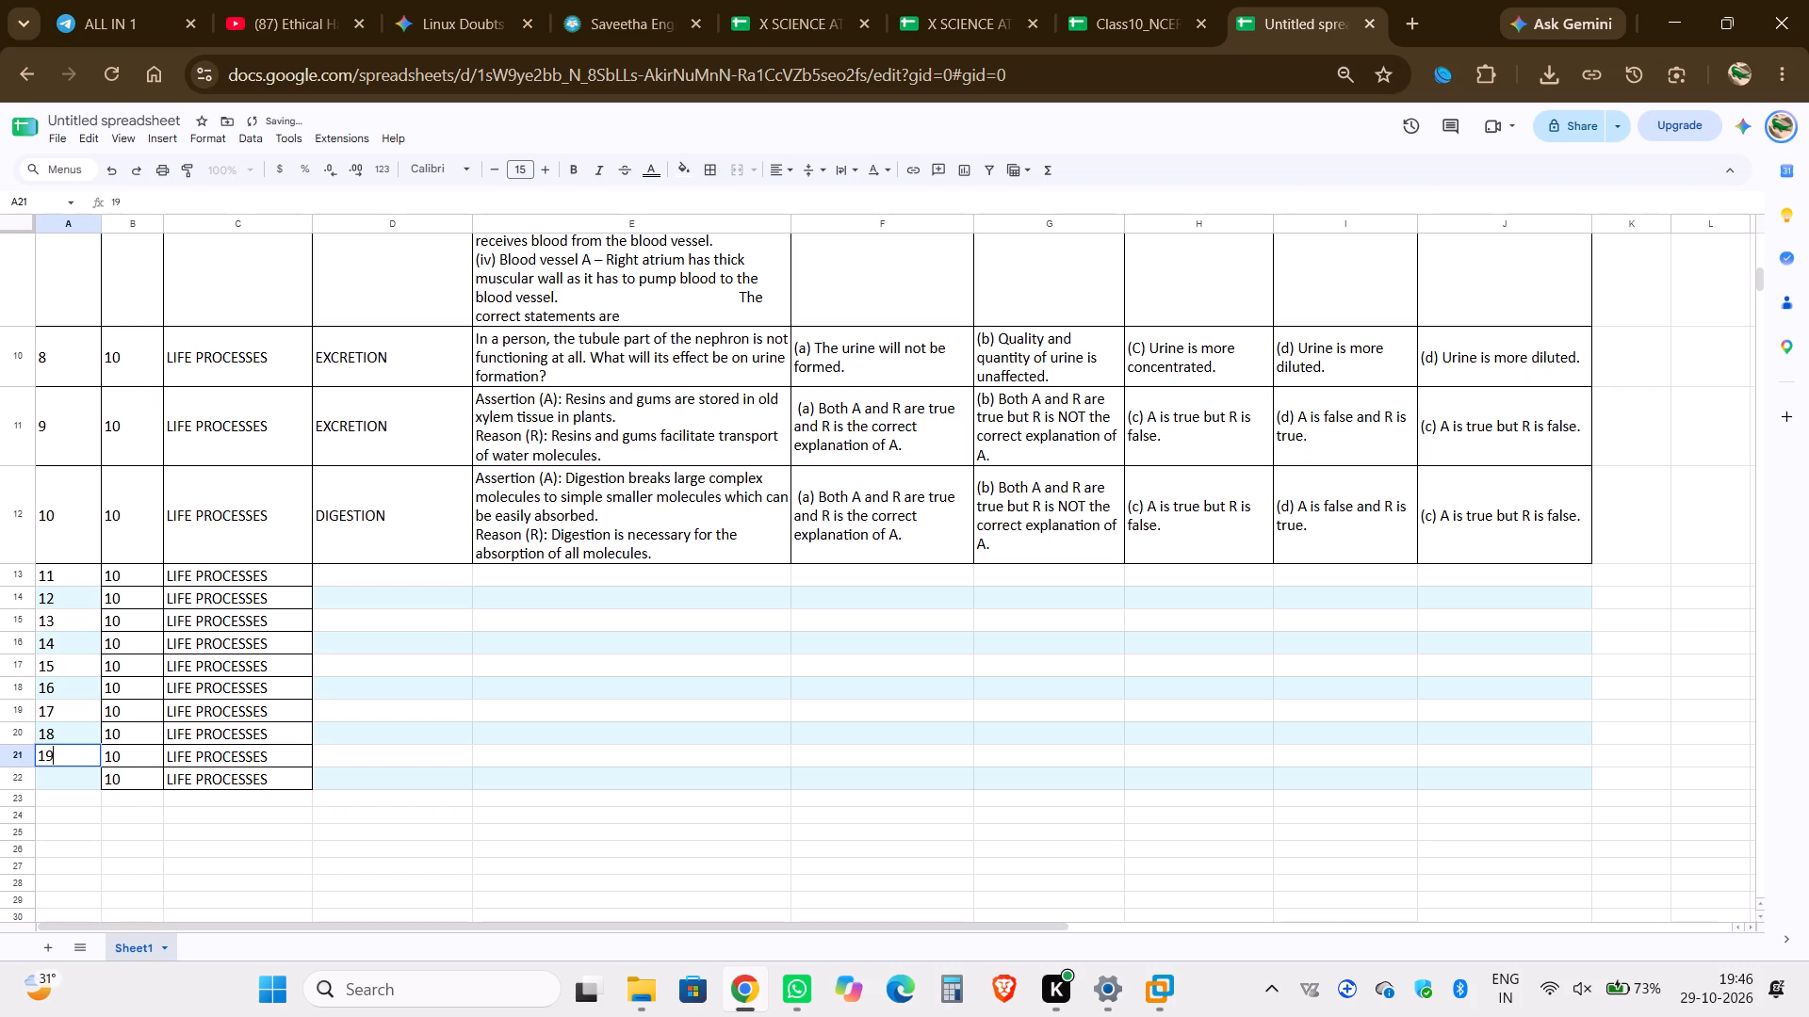
{"action": "key", "text": "Down"}
{"action": "key", "text": "2"}
{"action": "key", "text": "0"}
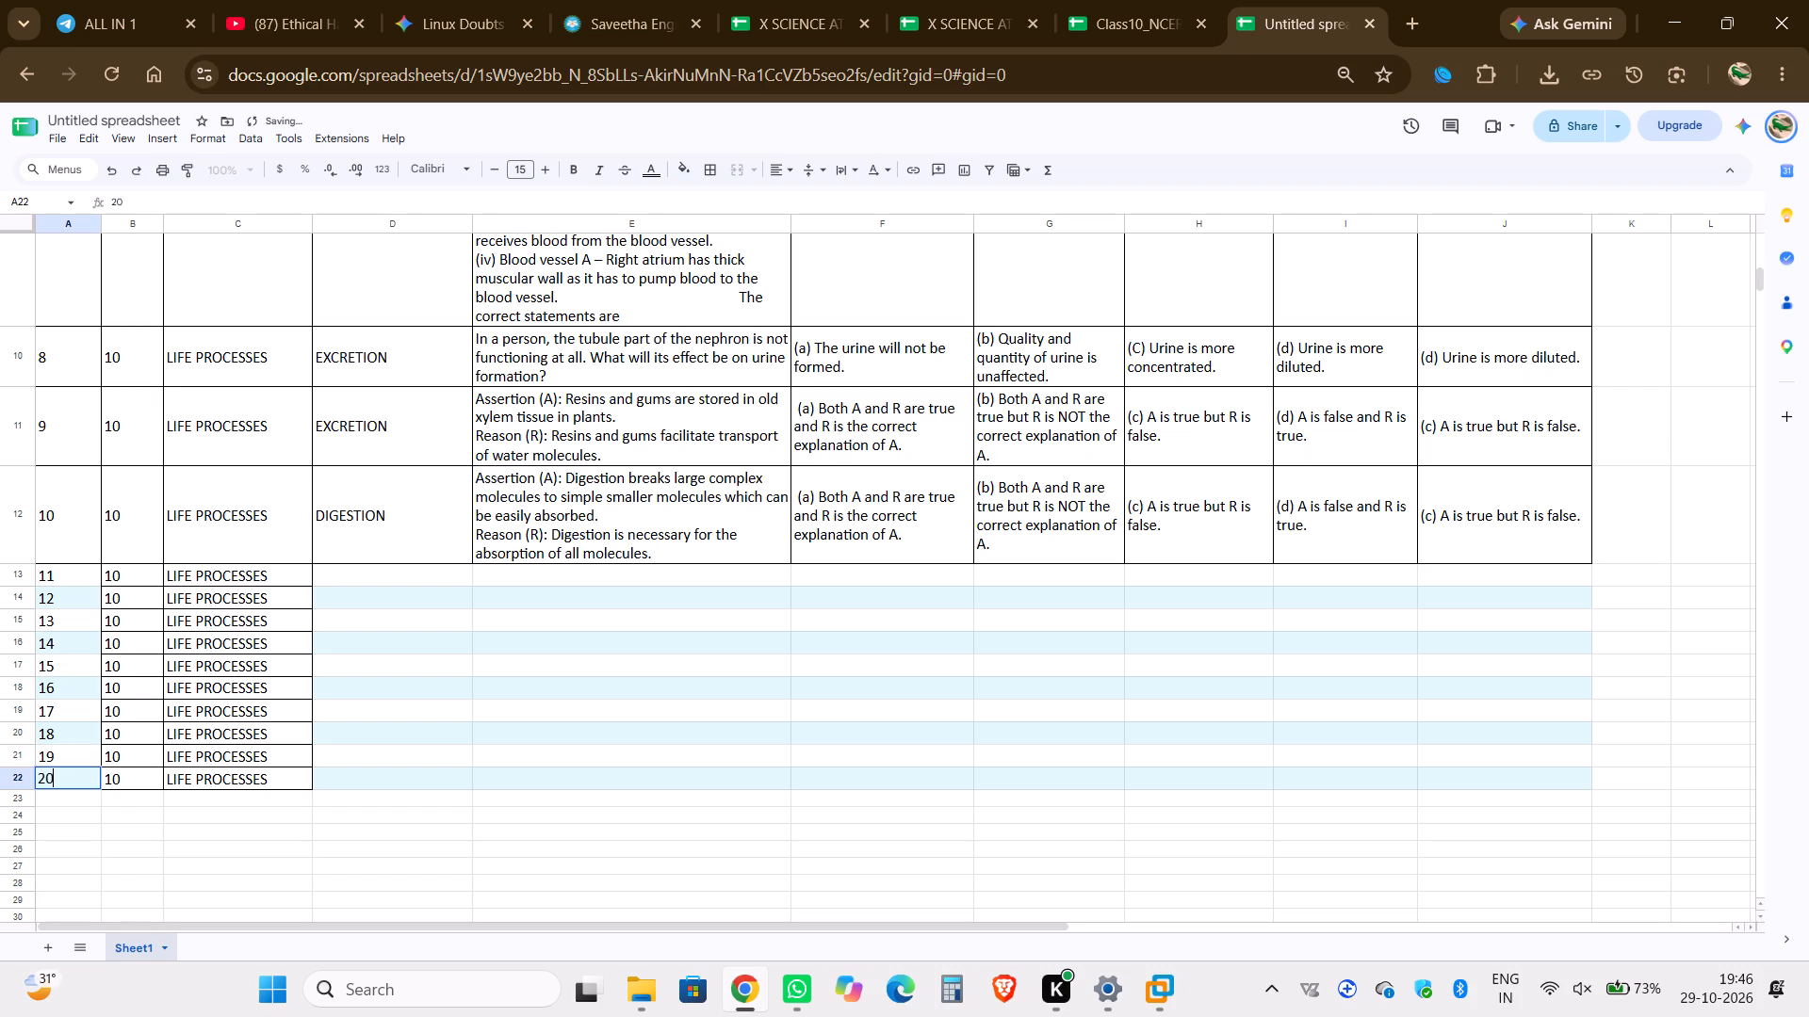
{"action": "key", "text": "Down"}
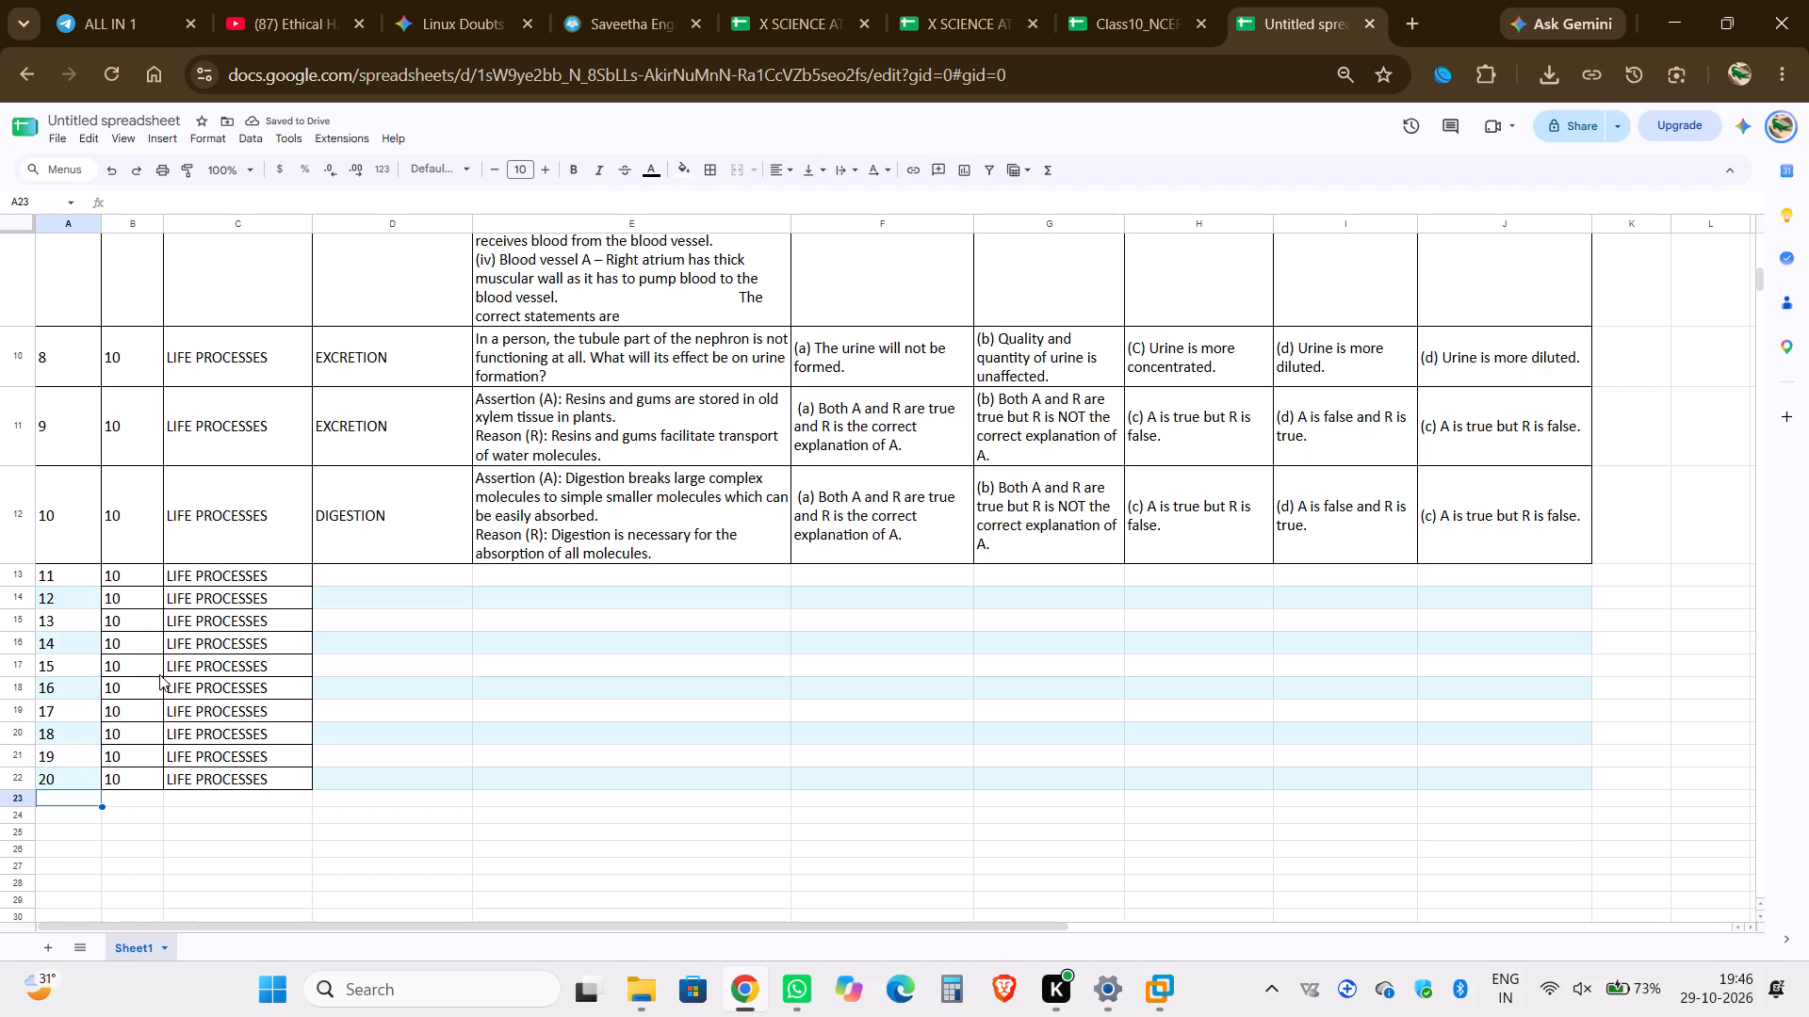
Copy the grade and chapter cells B18:C22 and paste them into the five rows below, B23:C27.
{"action": "left_click_drag", "start_coordinate": [129, 681], "coordinate": [208, 761]}
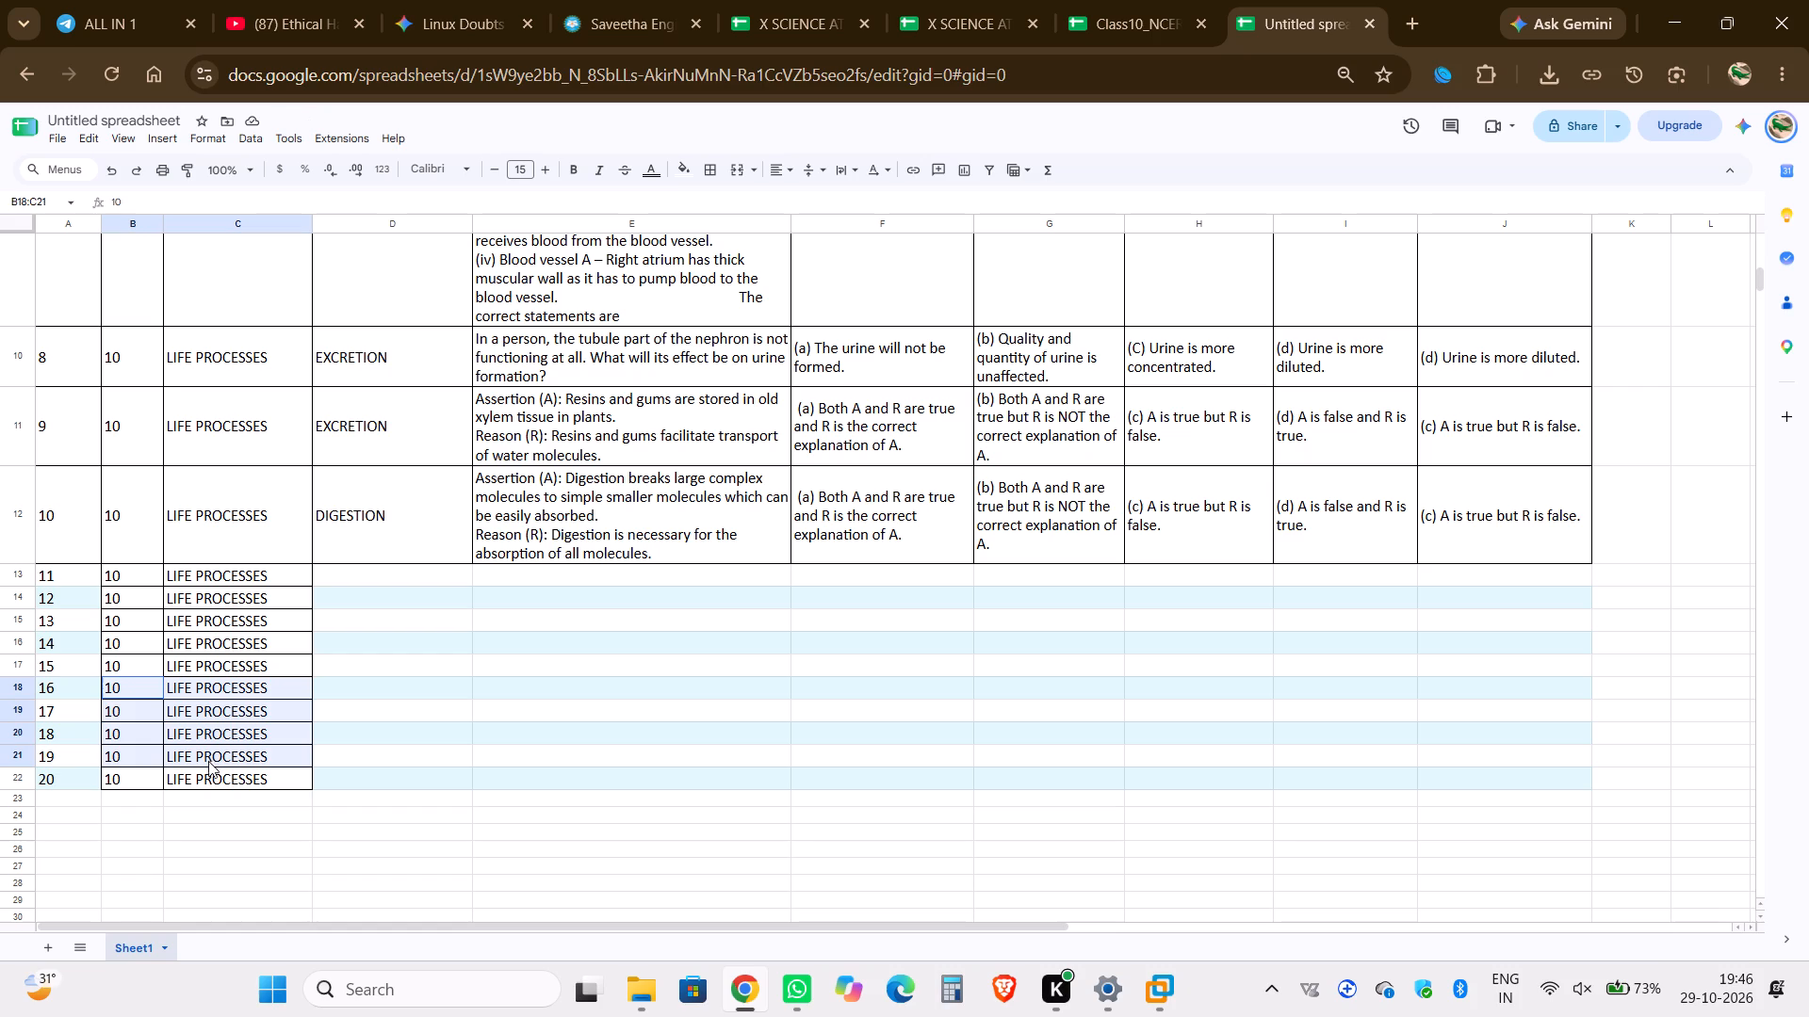
{"action": "left_click_drag", "start_coordinate": [208, 761], "coordinate": [211, 778]}
{"action": "key", "text": "ctrl+c"}
{"action": "left_click_drag", "start_coordinate": [136, 798], "coordinate": [137, 798]}
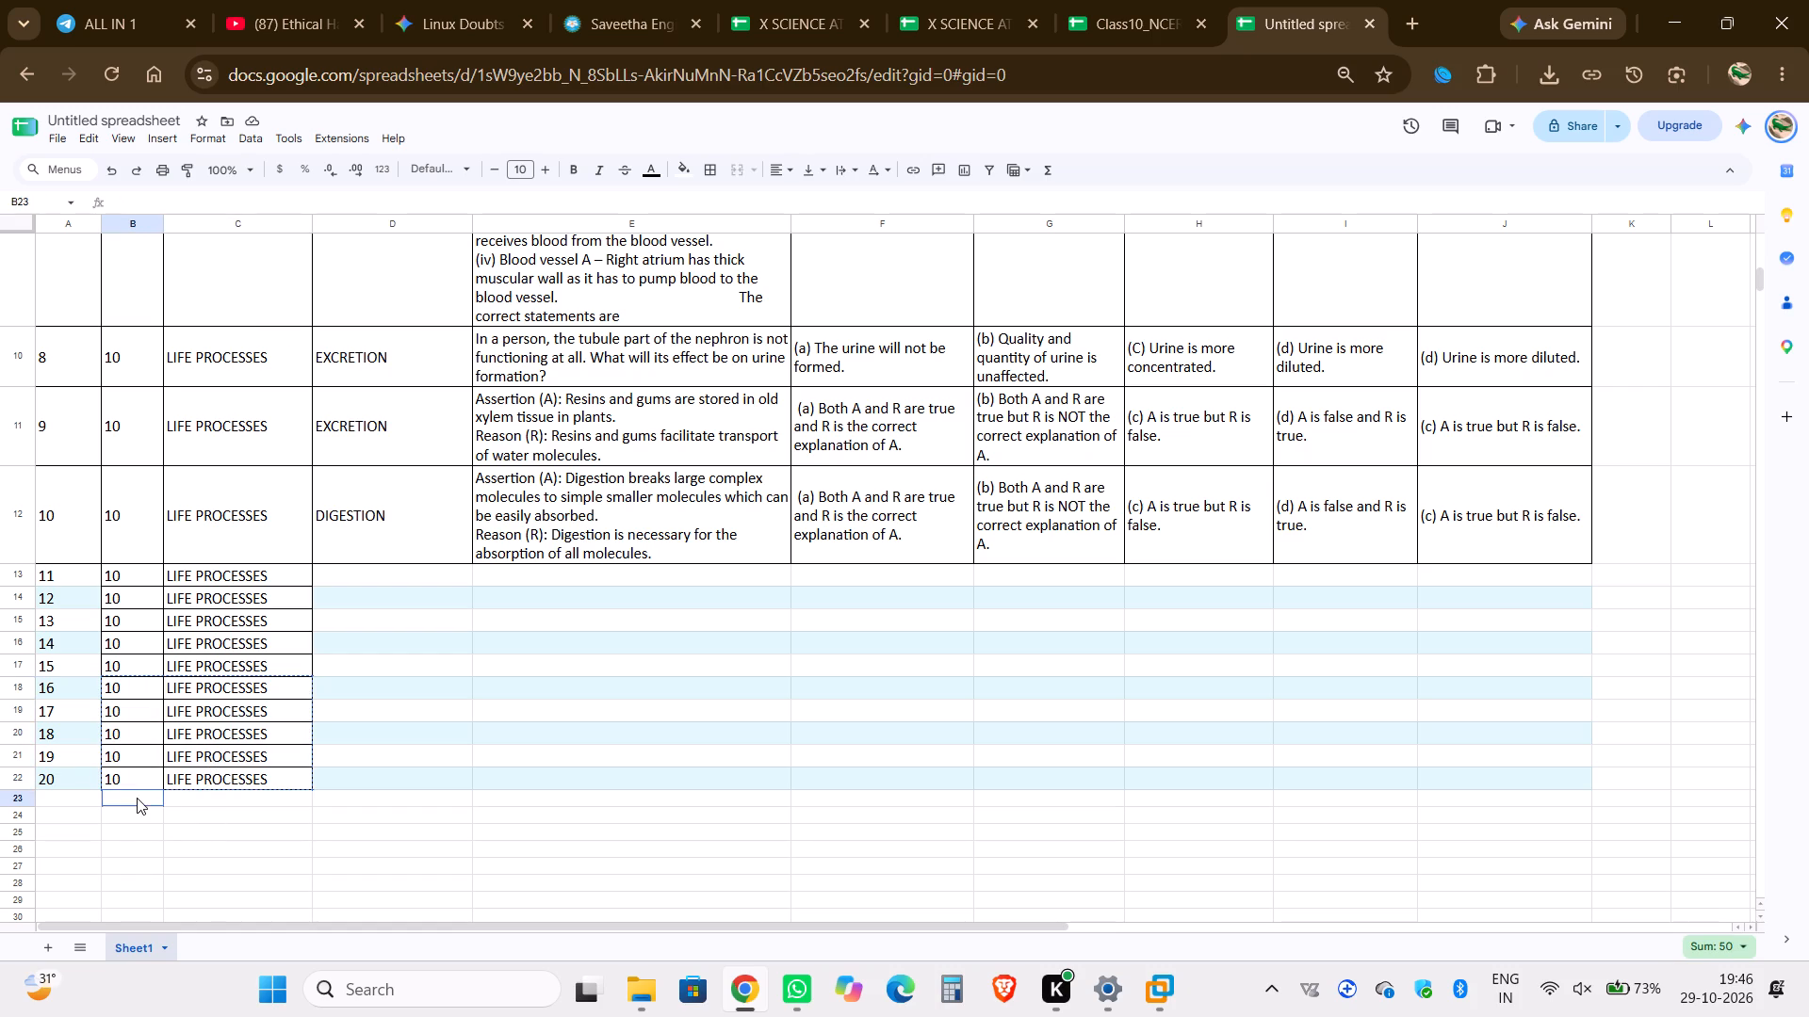
{"action": "left_click_drag", "start_coordinate": [137, 798], "coordinate": [183, 802]}
{"action": "key", "text": "ctrl+v"}
Number the five newly added Life Processes rows 21 to 25 in A23:A27.
{"action": "left_click", "coordinate": [43, 795]}
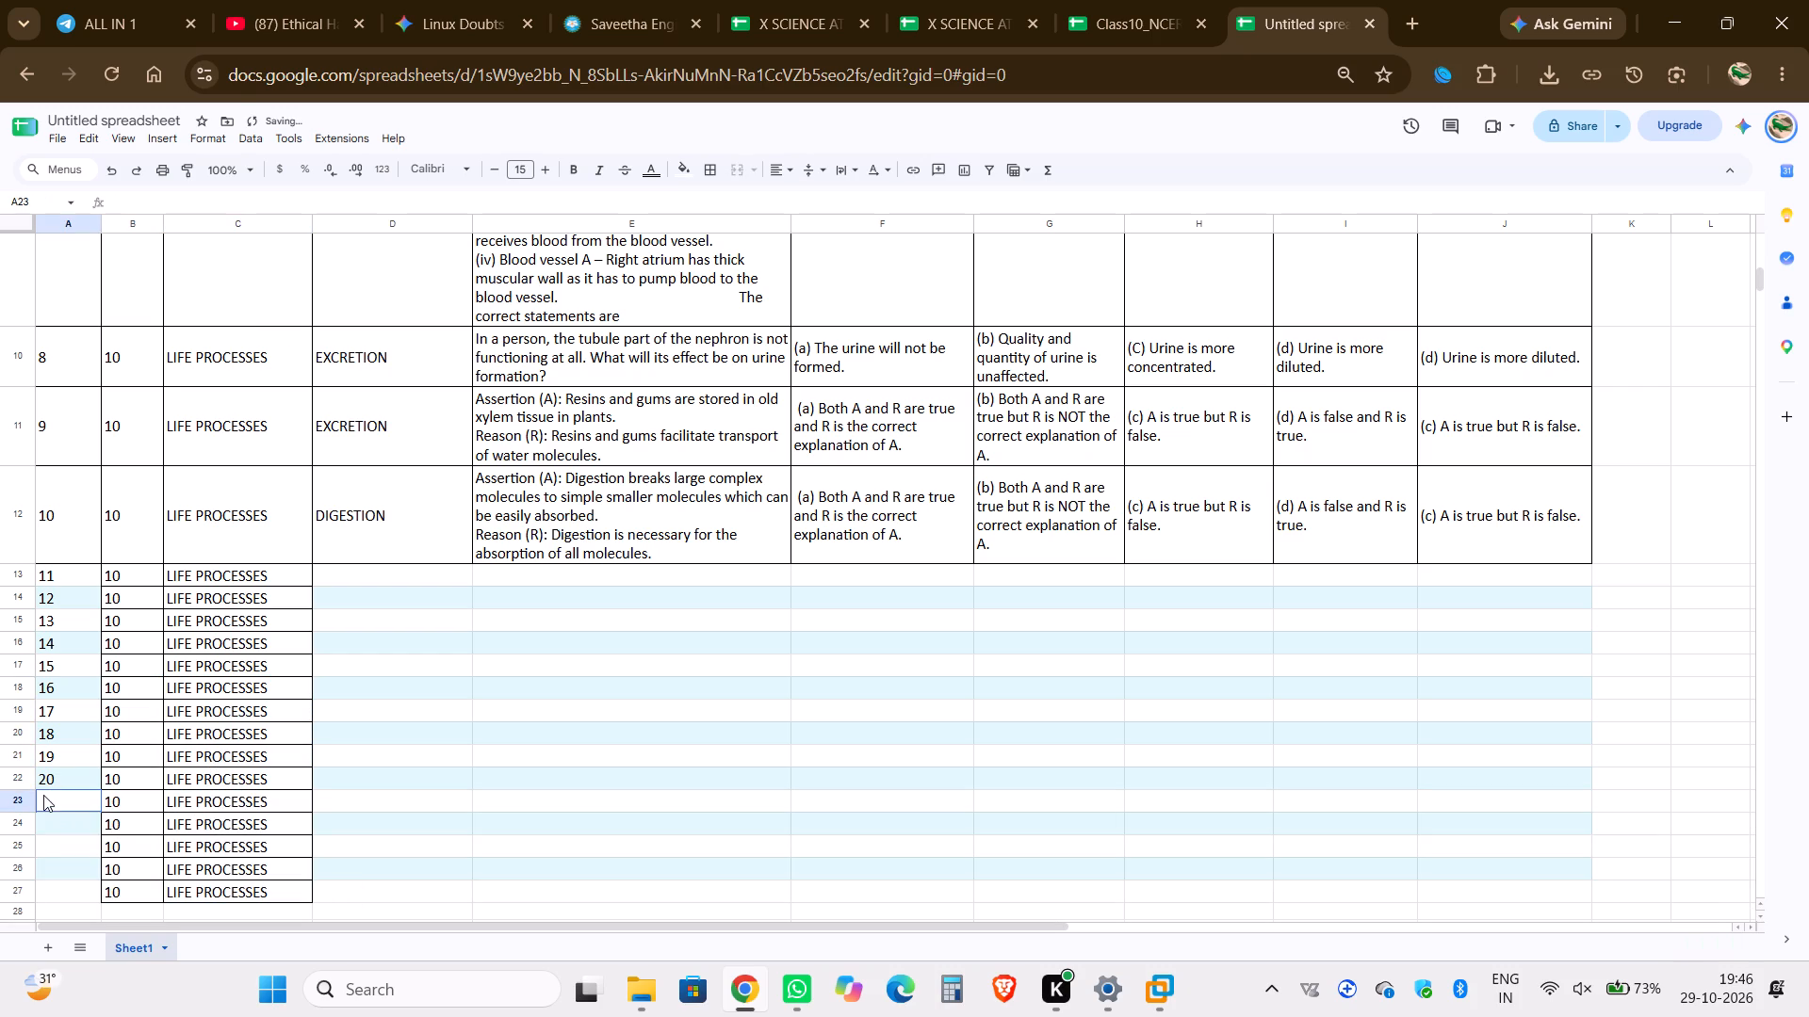
{"action": "type", "text": "21"}
{"action": "key", "text": "Down"}
{"action": "type", "text": "22"}
{"action": "key", "text": "Down"}
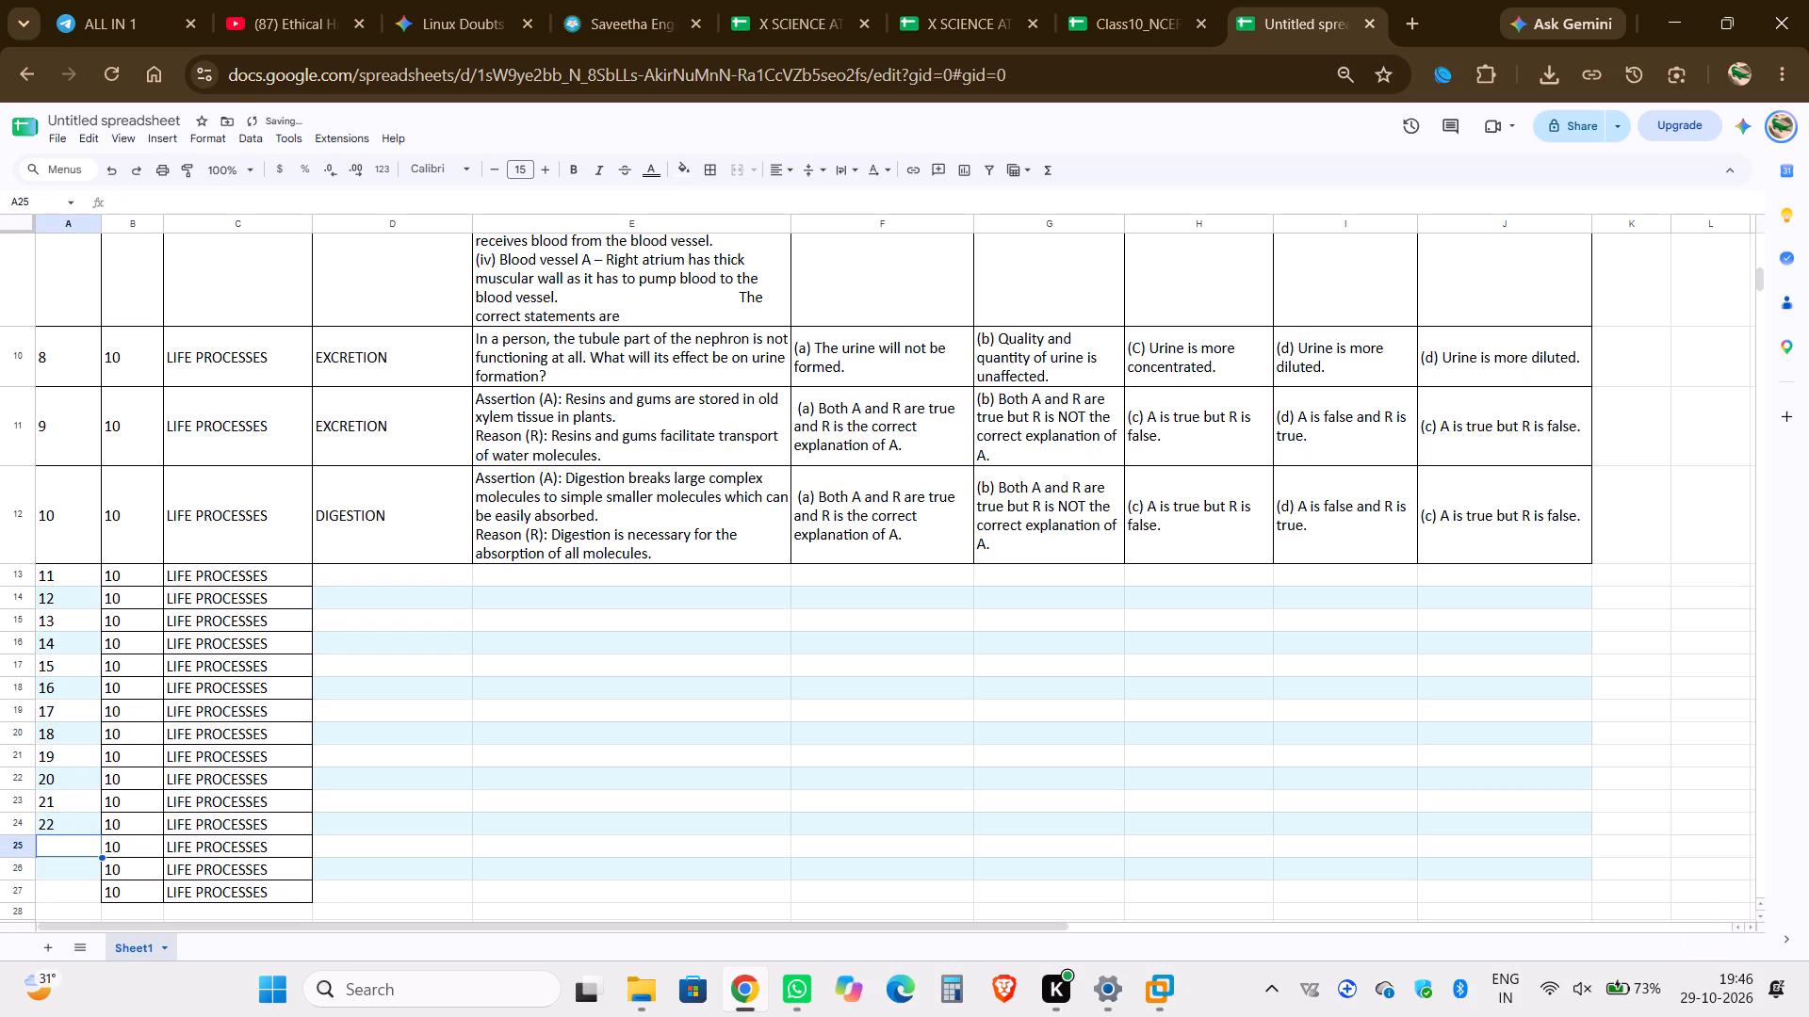
{"action": "type", "text": "23"}
{"action": "key", "text": "Down"}
{"action": "type", "text": "24"}
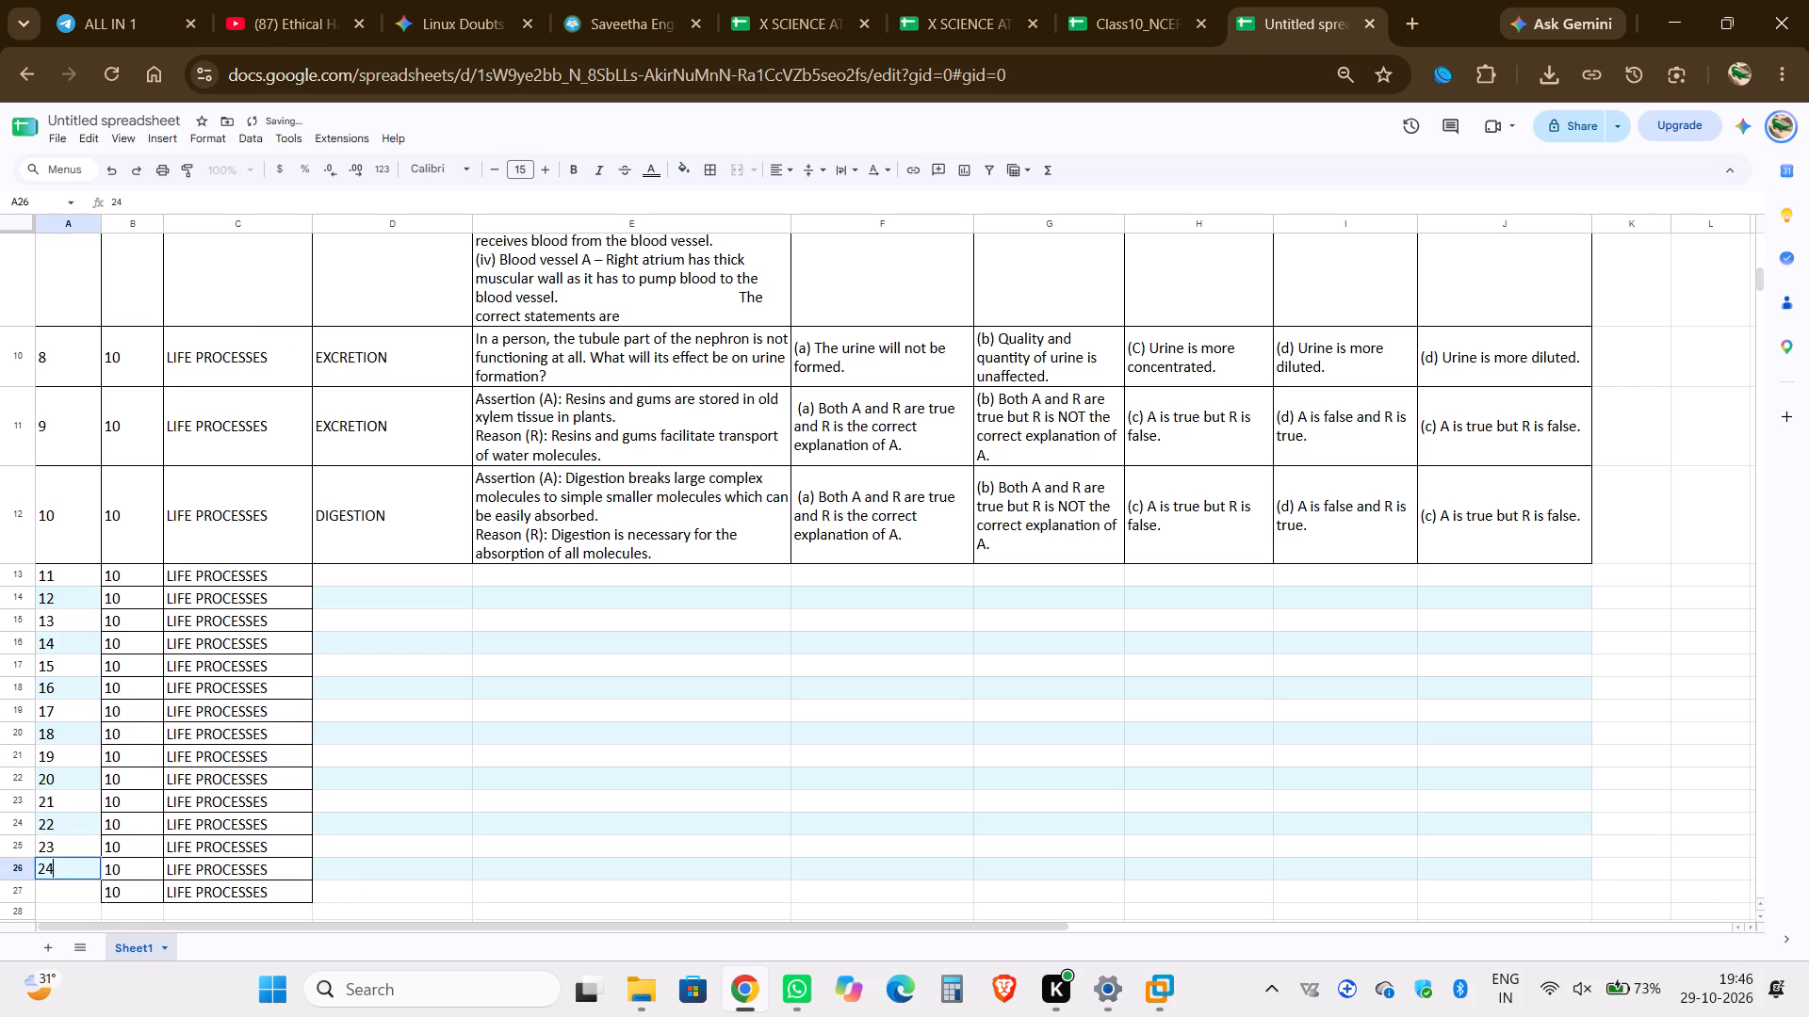
{"action": "key", "text": "Down"}
{"action": "type", "text": "25"}
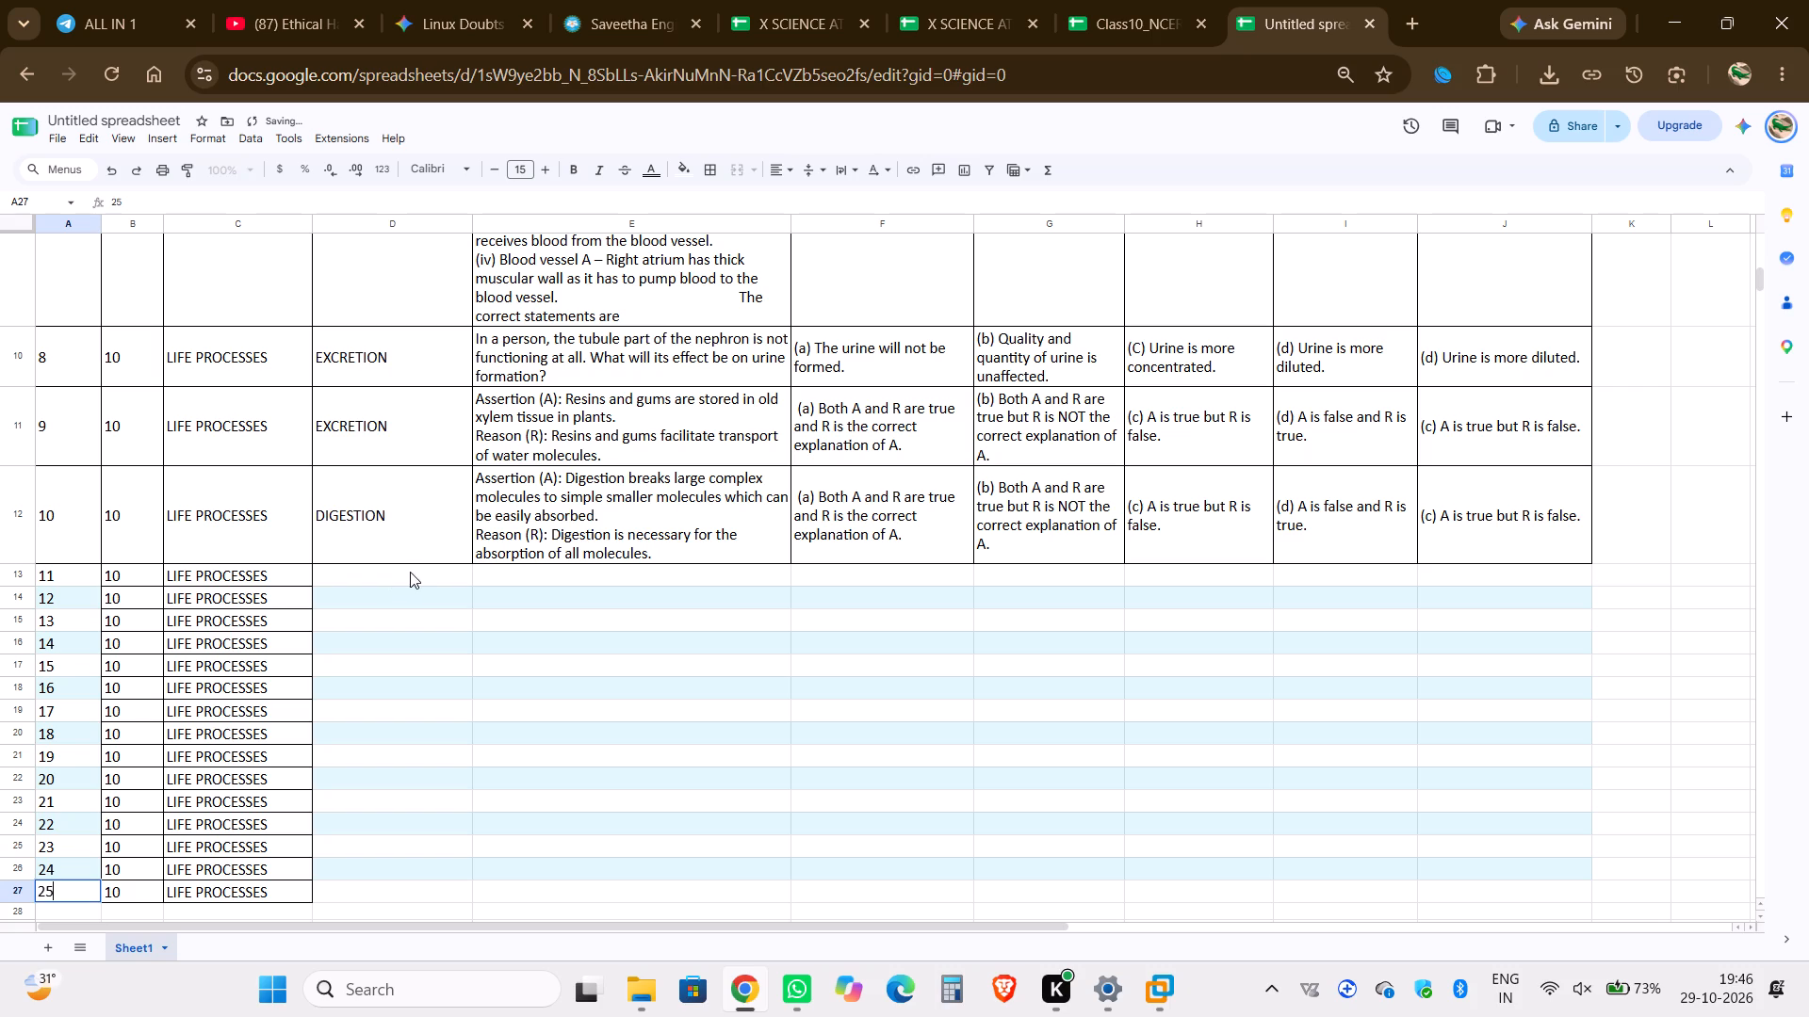
Copy the Life Processes questions with Options A to D, C27:G54, from Class10_NCERT_Biology_50_HOTS_MCQs and paste them into the untitled spreadsheet from D13.
{"action": "left_click", "coordinate": [1149, 0]}
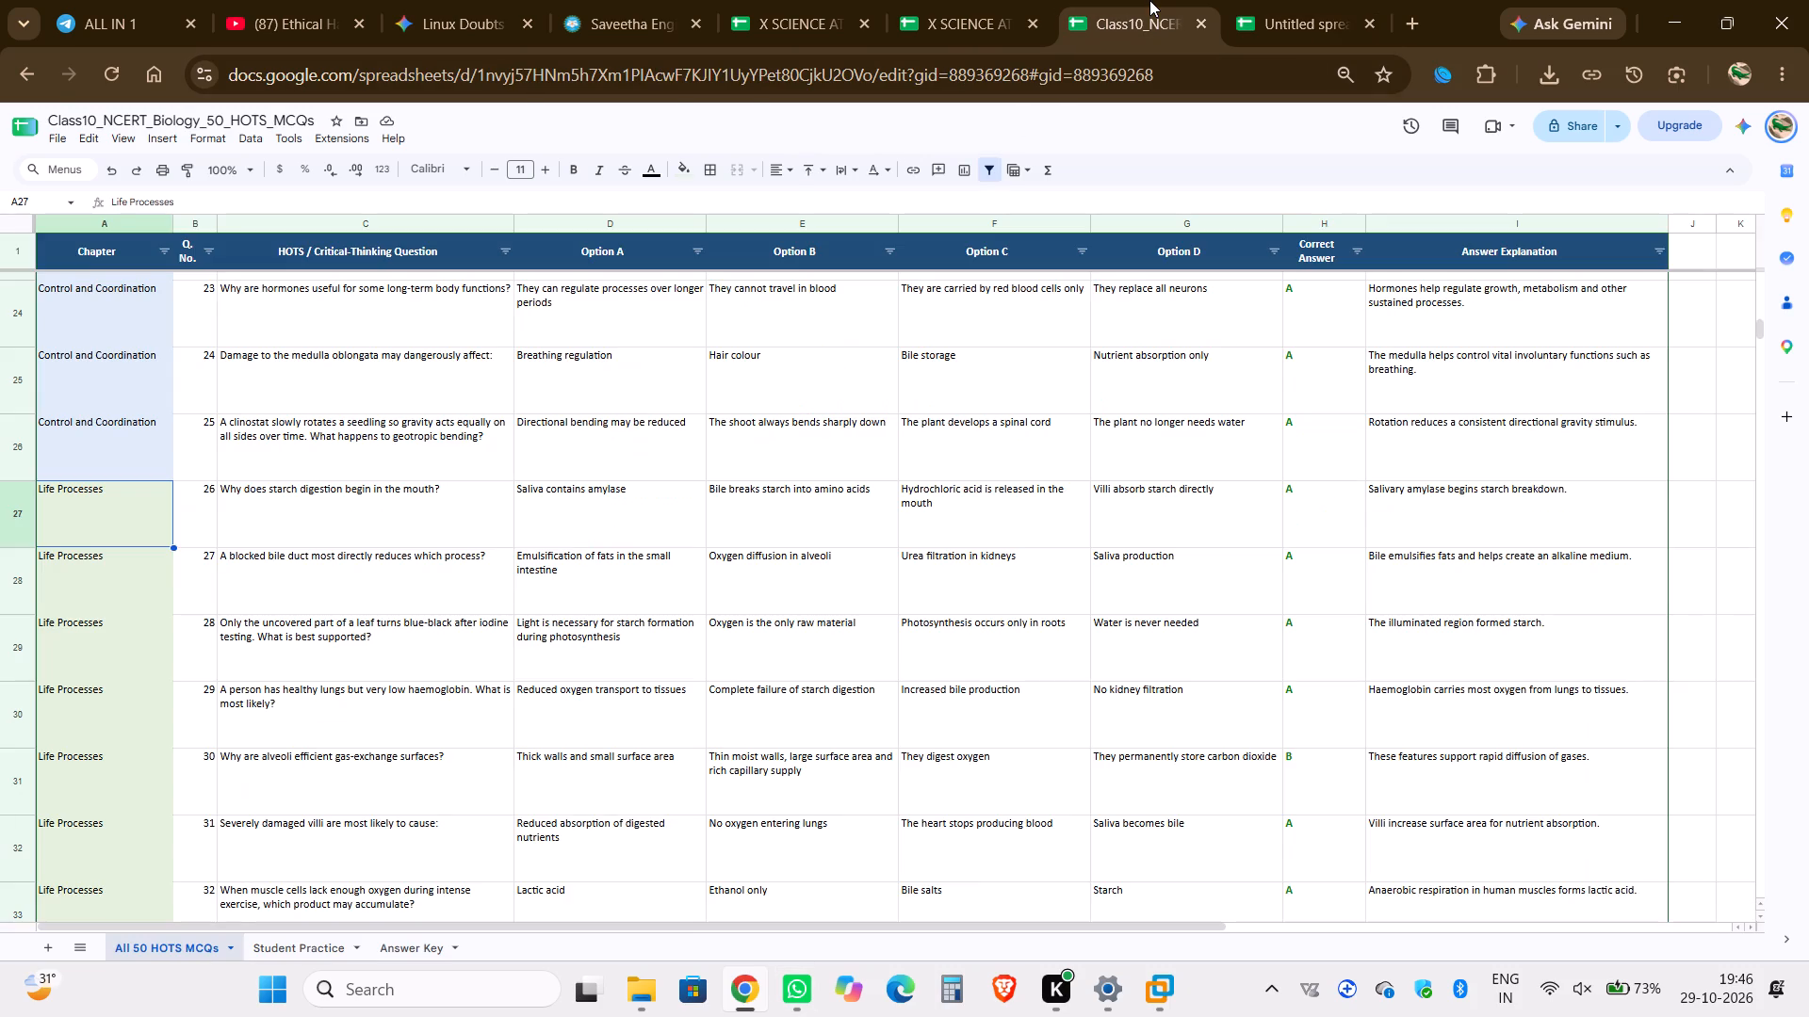
{"action": "scroll", "coordinate": [766, 432], "scroll_direction": "down", "scroll_amount": 1}
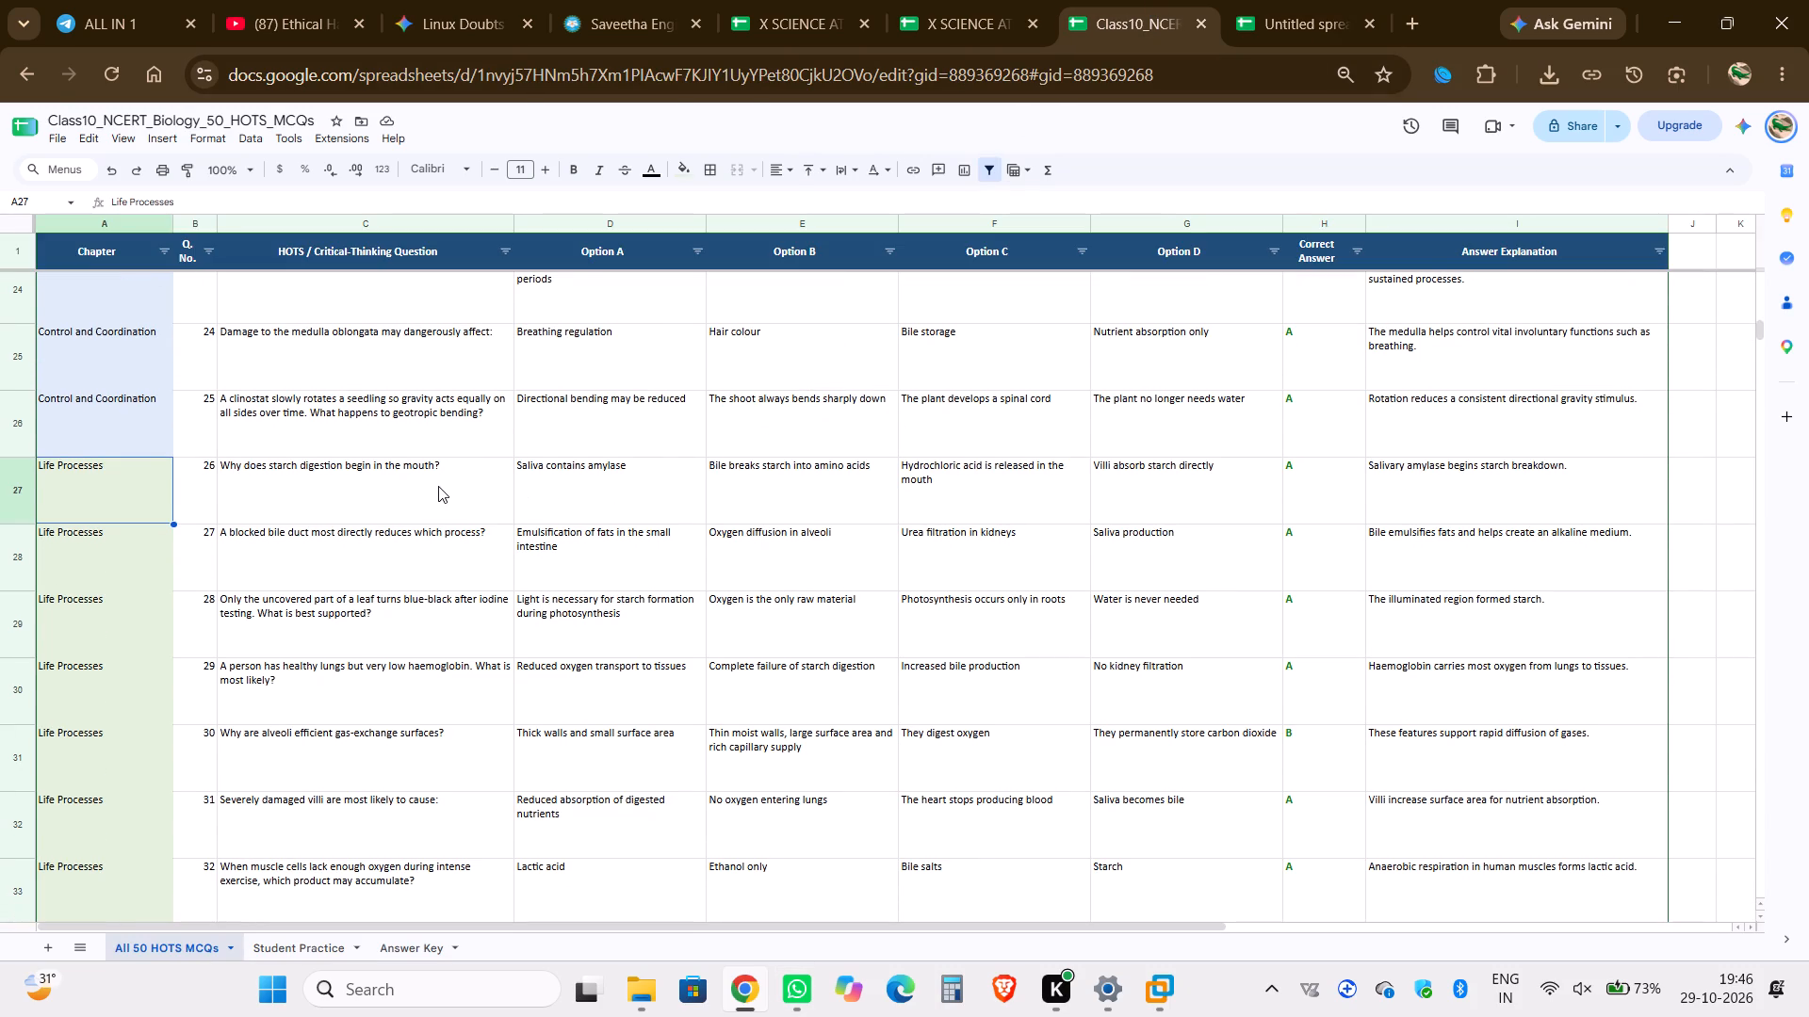
{"action": "left_click_drag", "start_coordinate": [438, 486], "coordinate": [1061, 482]}
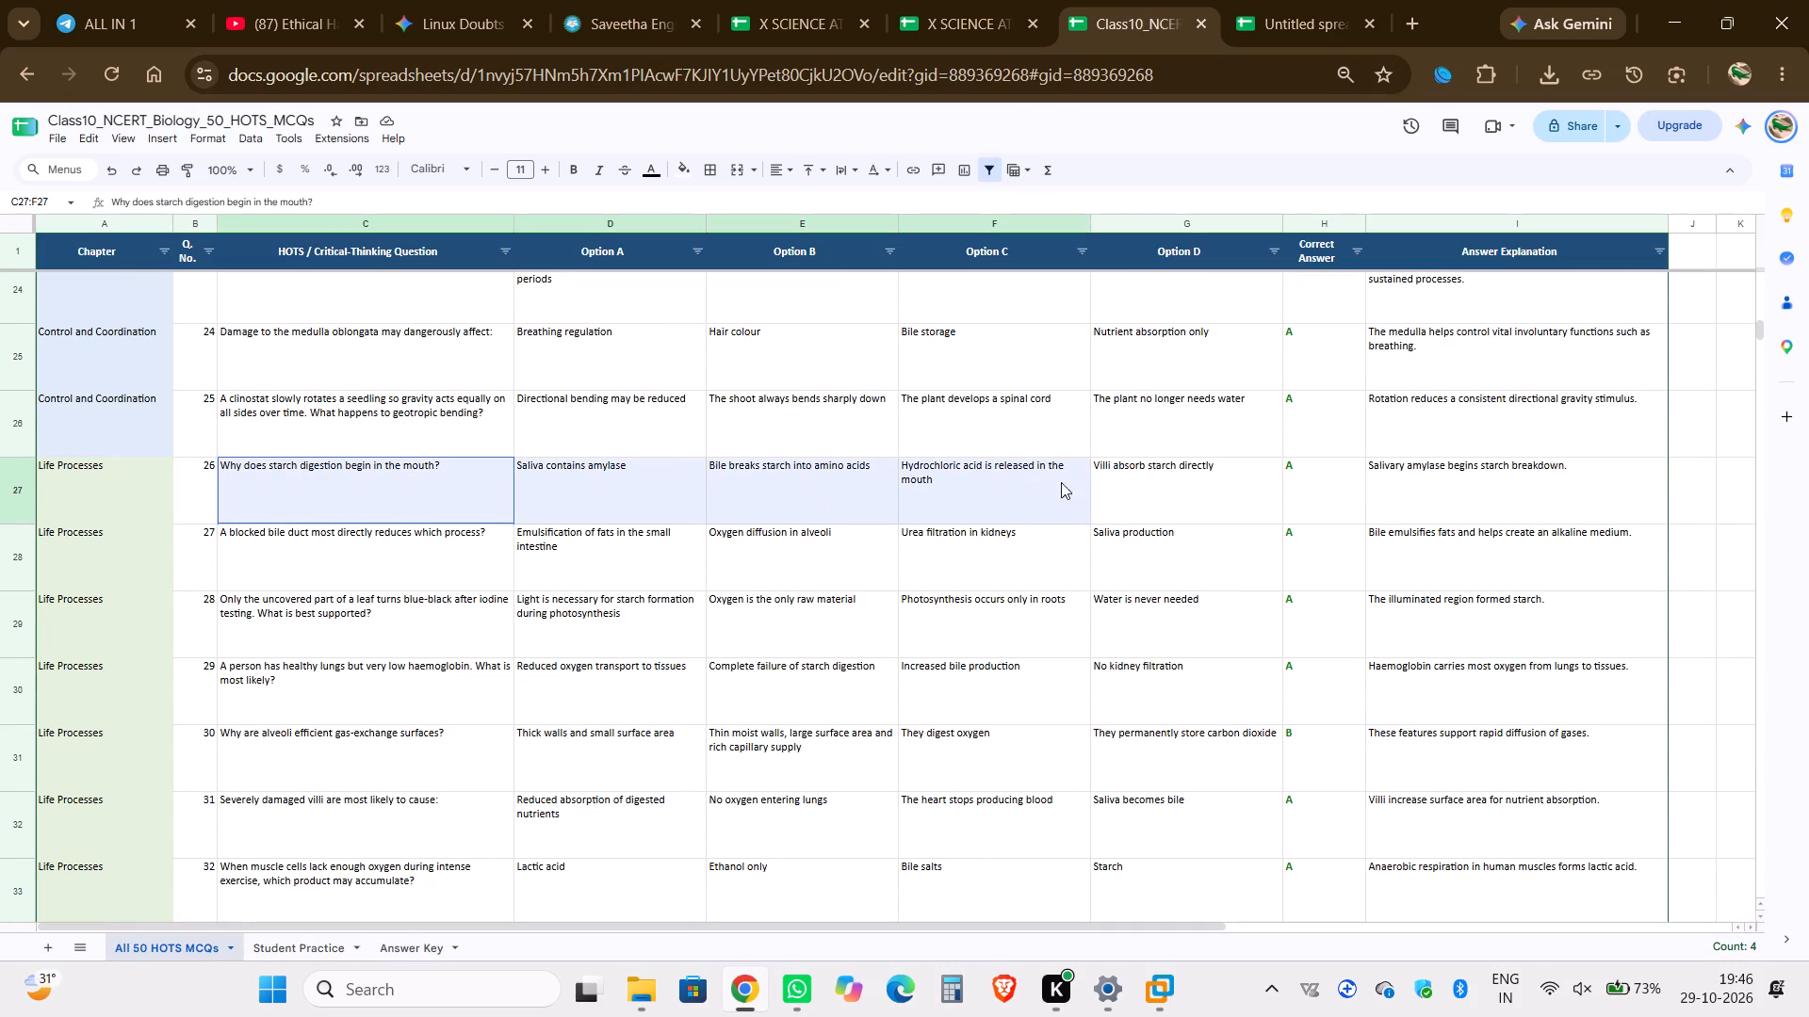
{"action": "left_click_drag", "start_coordinate": [1061, 482], "coordinate": [1121, 609]}
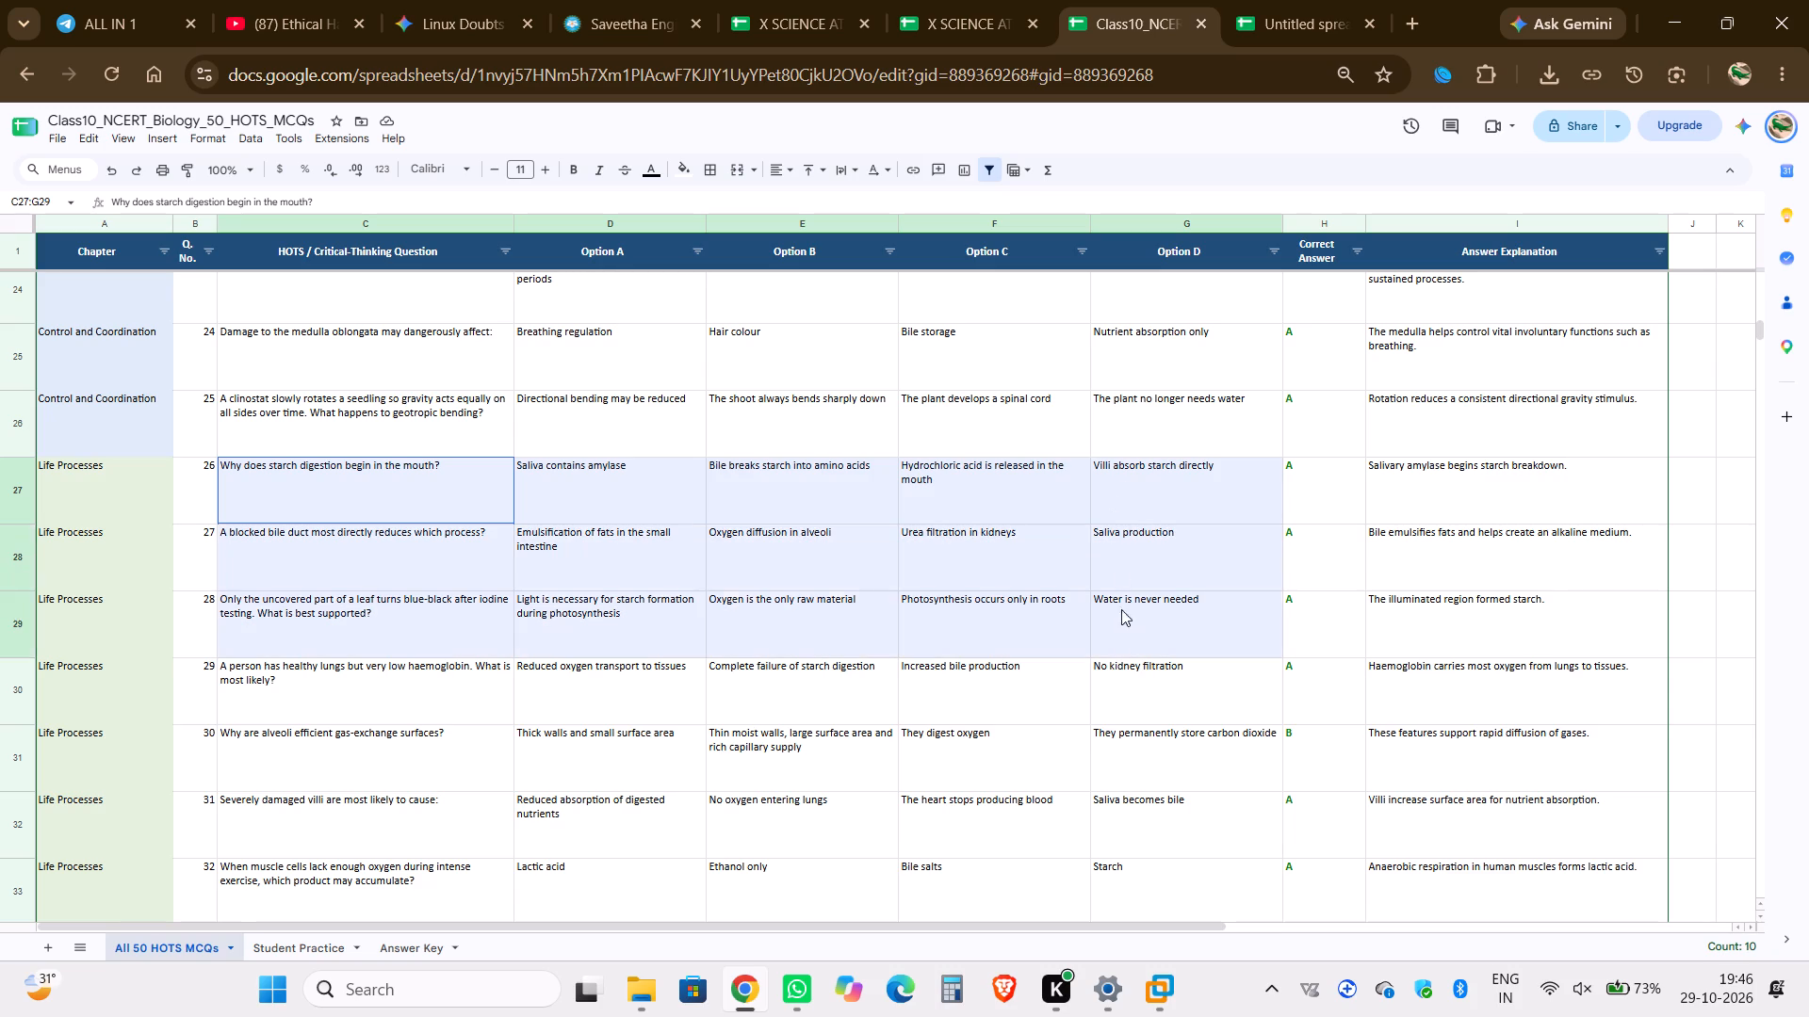
{"action": "left_click_drag", "start_coordinate": [1121, 609], "coordinate": [1142, 895]}
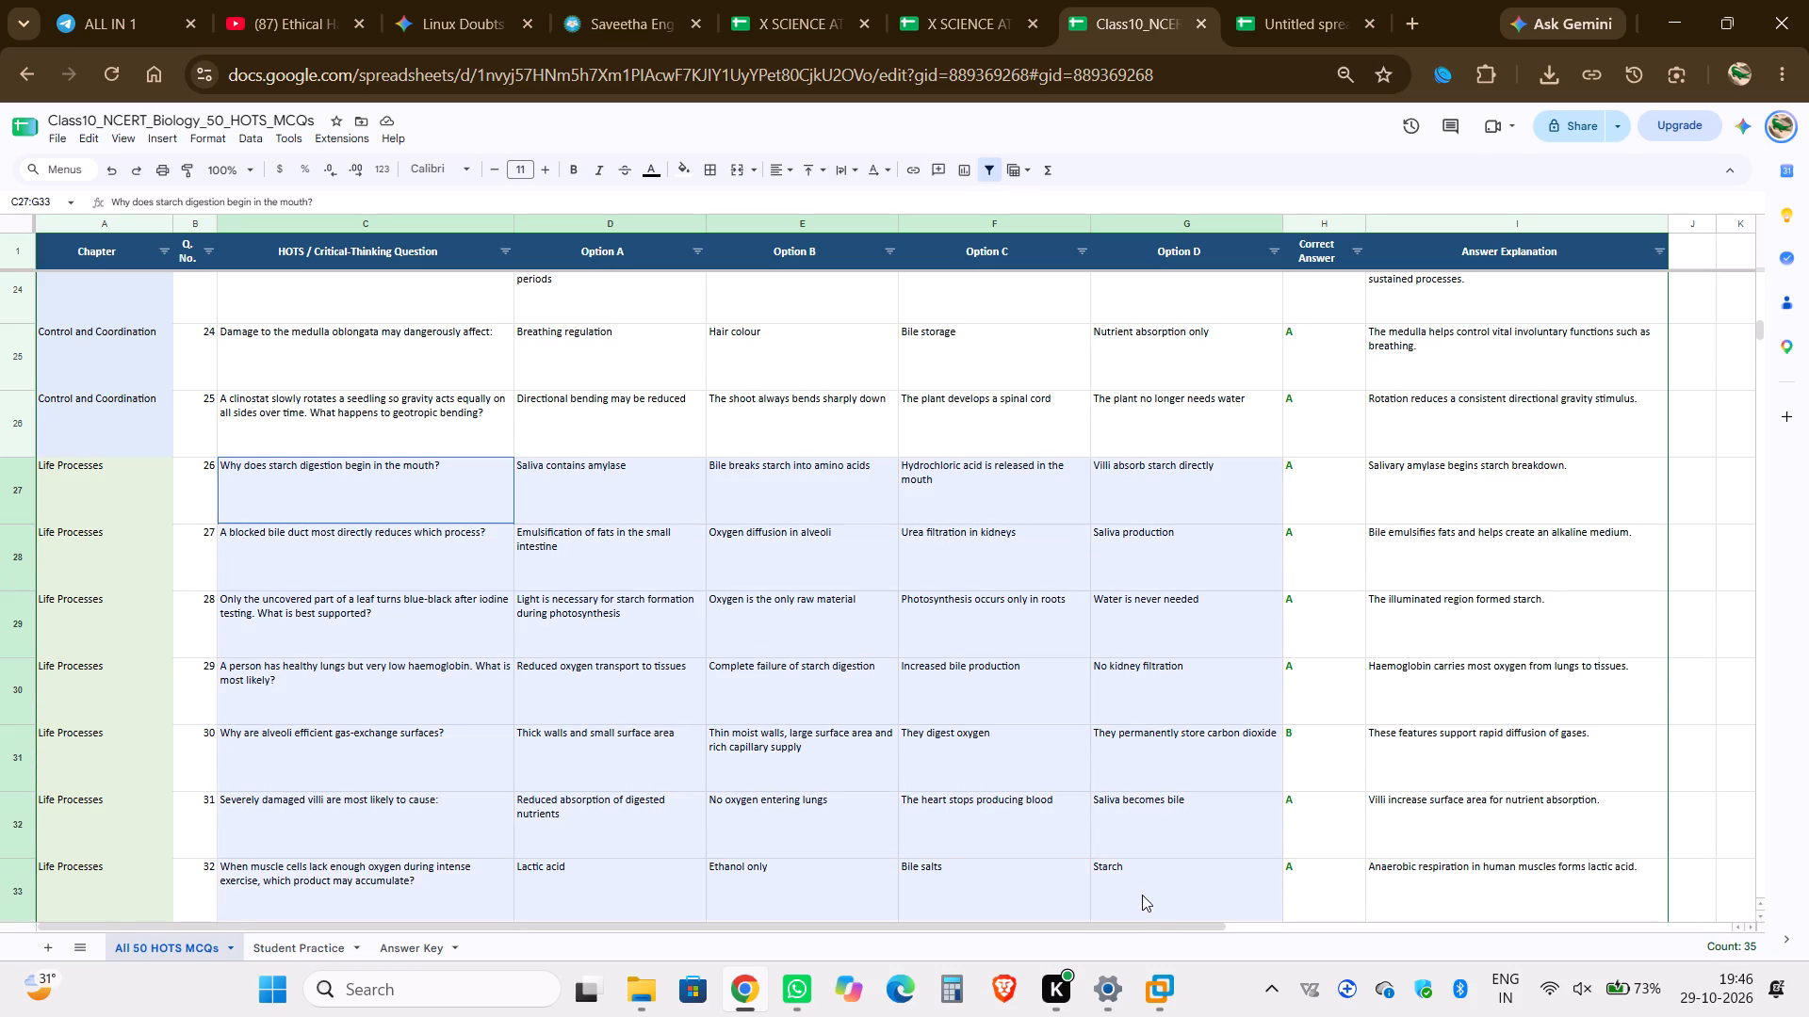
{"action": "left_click_drag", "start_coordinate": [1142, 895], "coordinate": [1175, 940]}
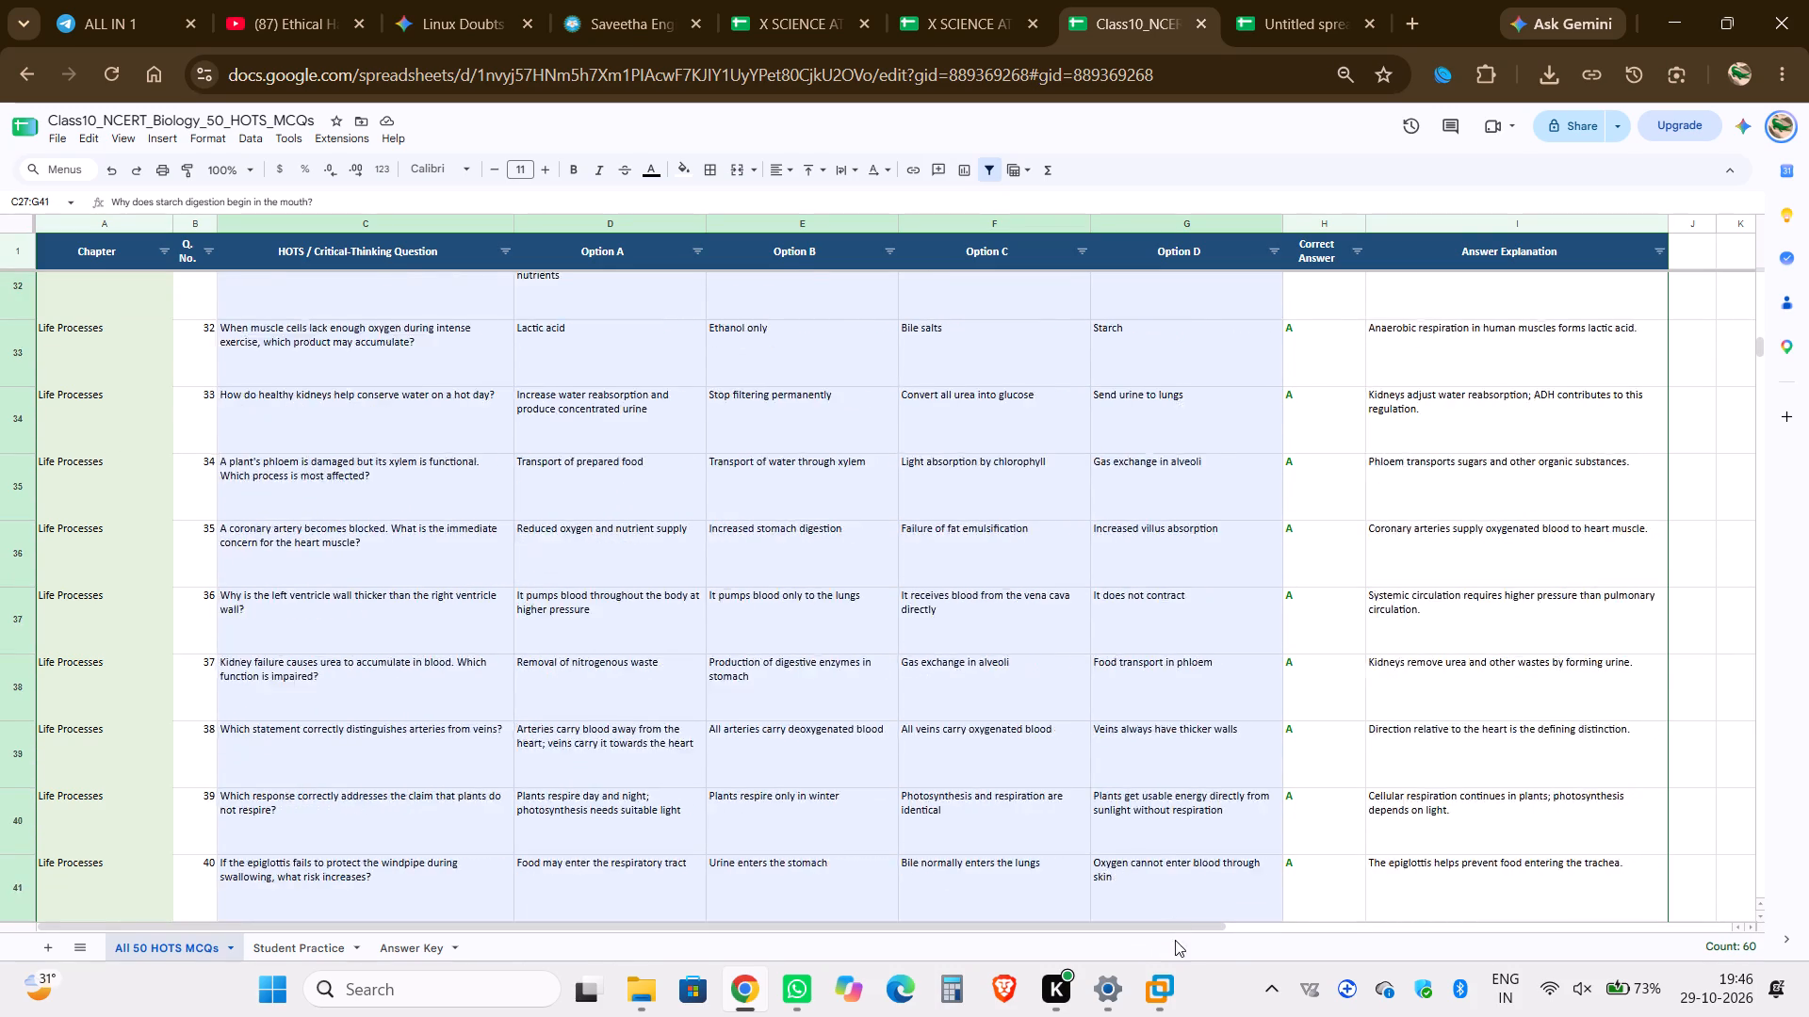
{"action": "left_click_drag", "start_coordinate": [1175, 940], "coordinate": [1181, 711]}
{"action": "key", "text": "ctrl+c"}
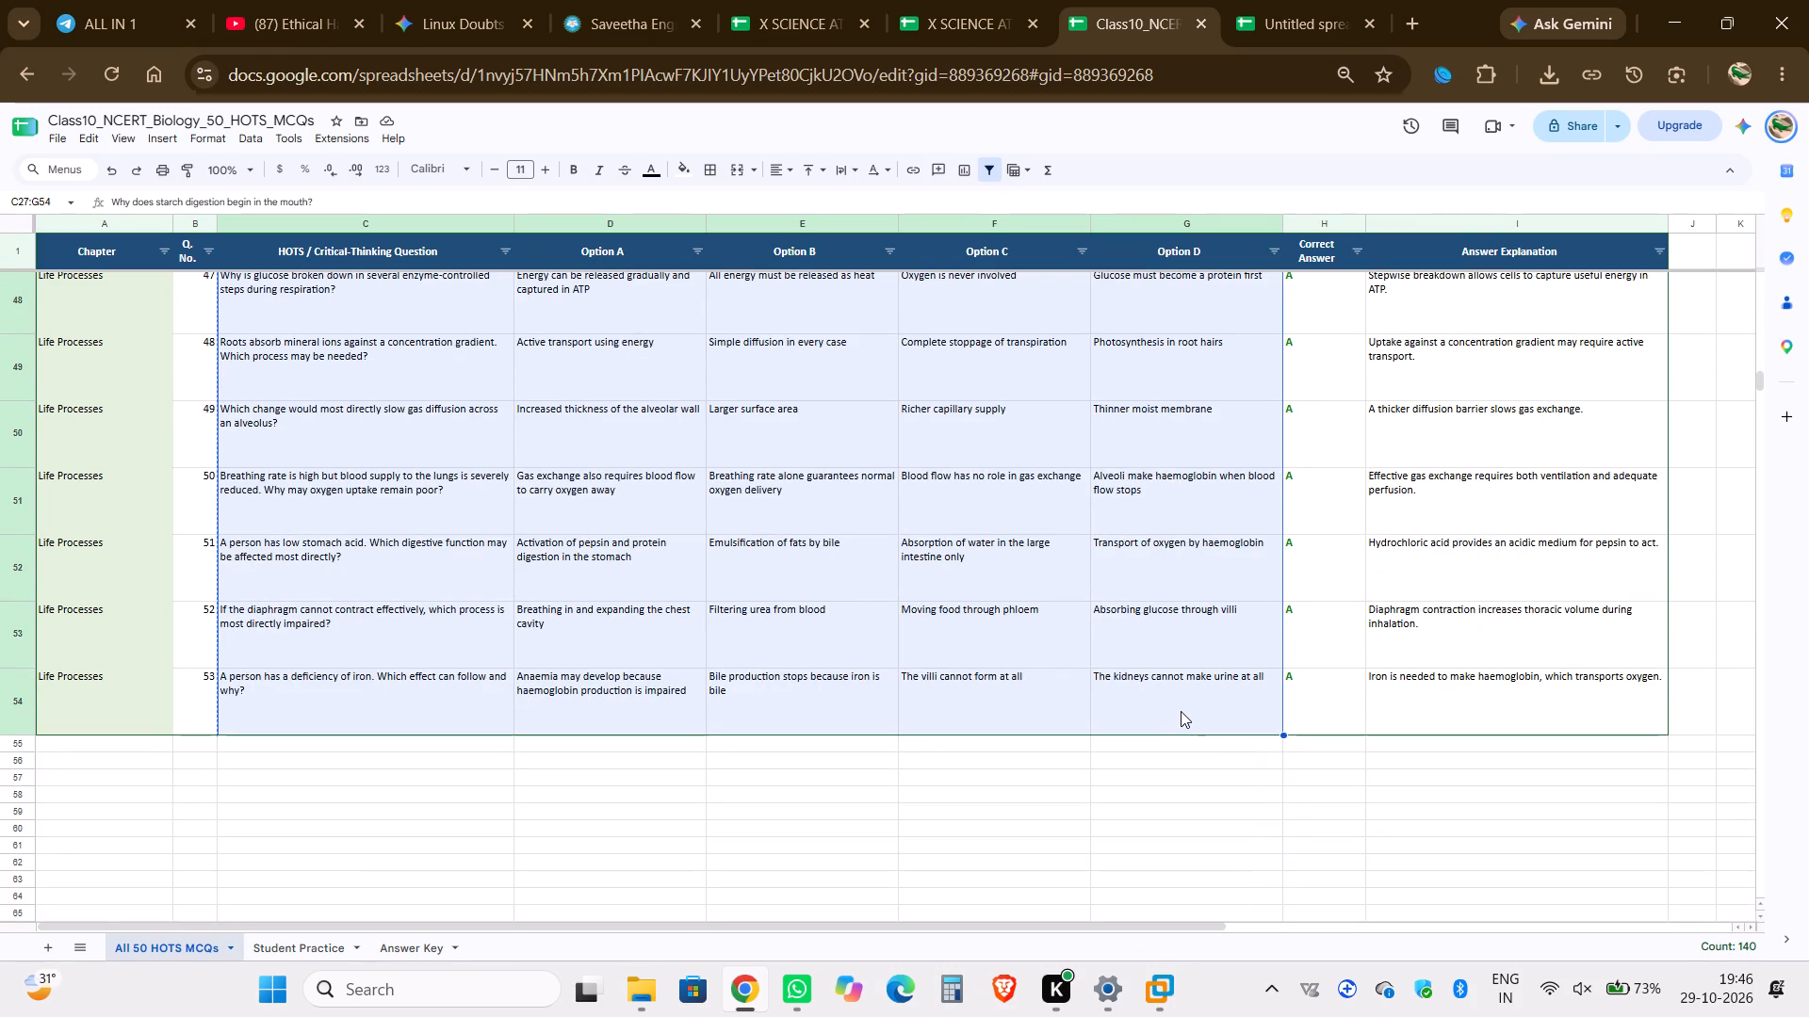
{"action": "left_click", "coordinate": [1232, 0]}
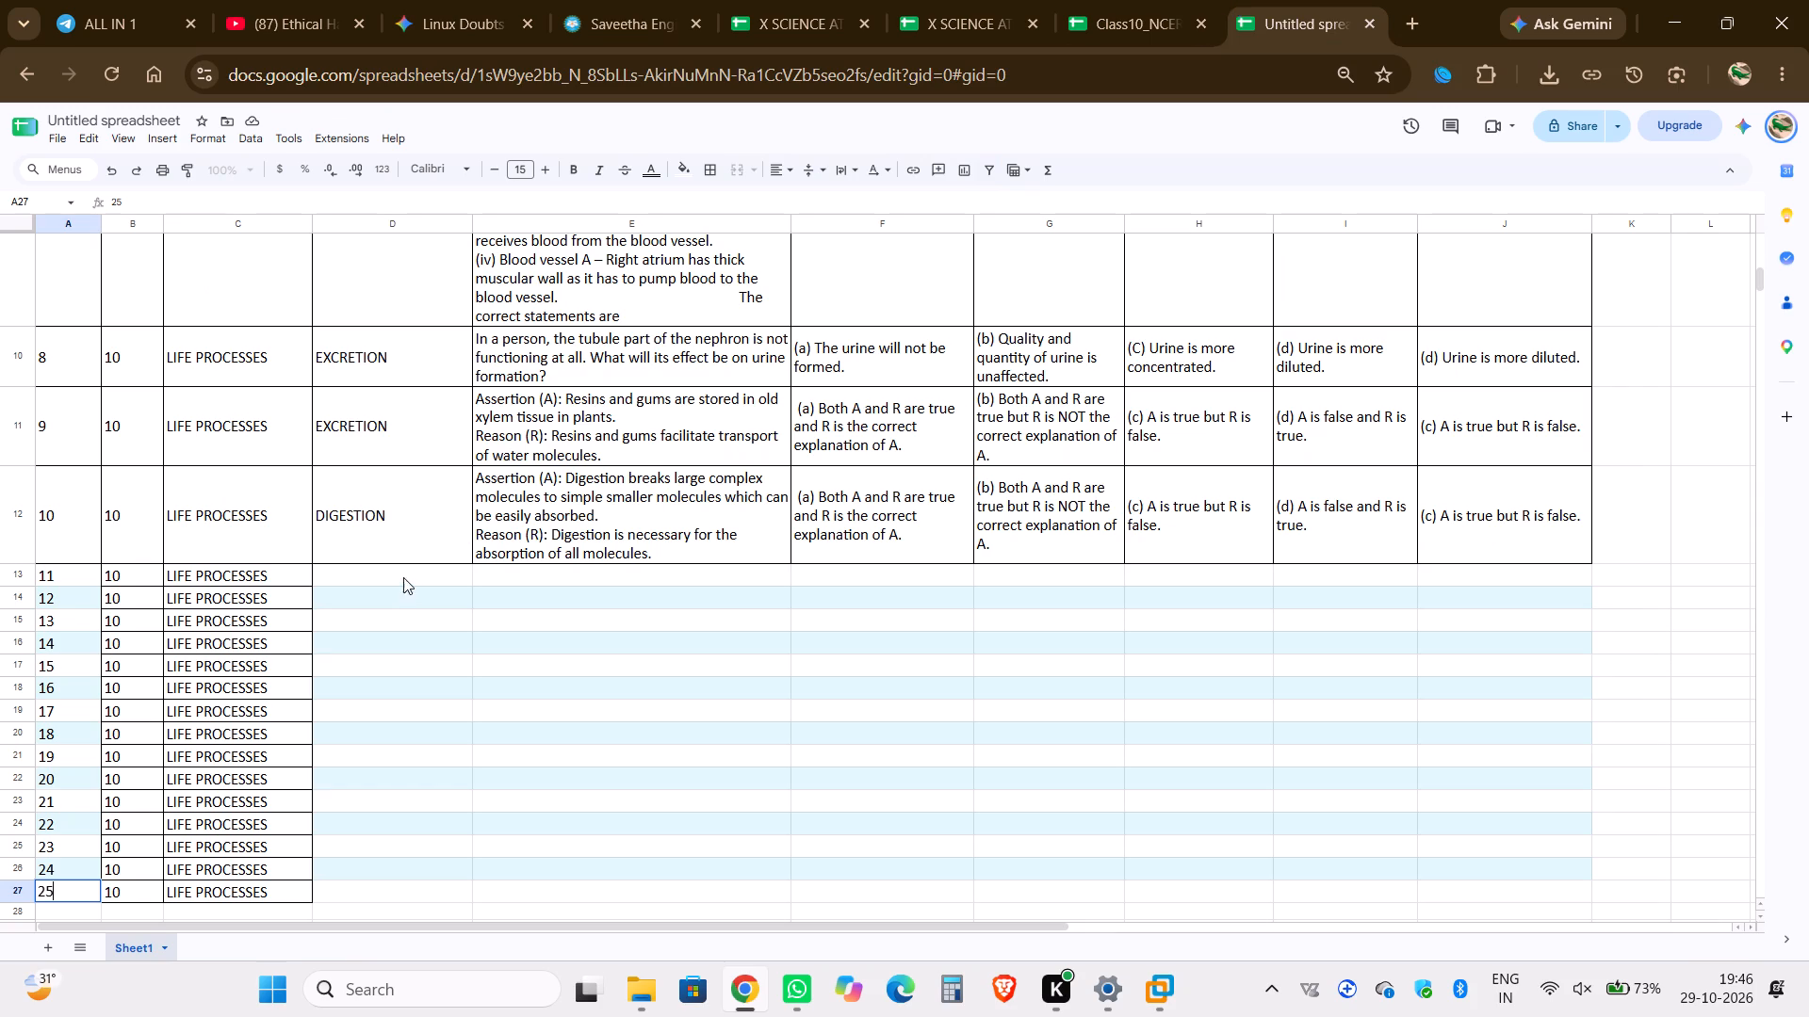
{"action": "left_click_drag", "start_coordinate": [402, 573], "coordinate": [1150, 783]}
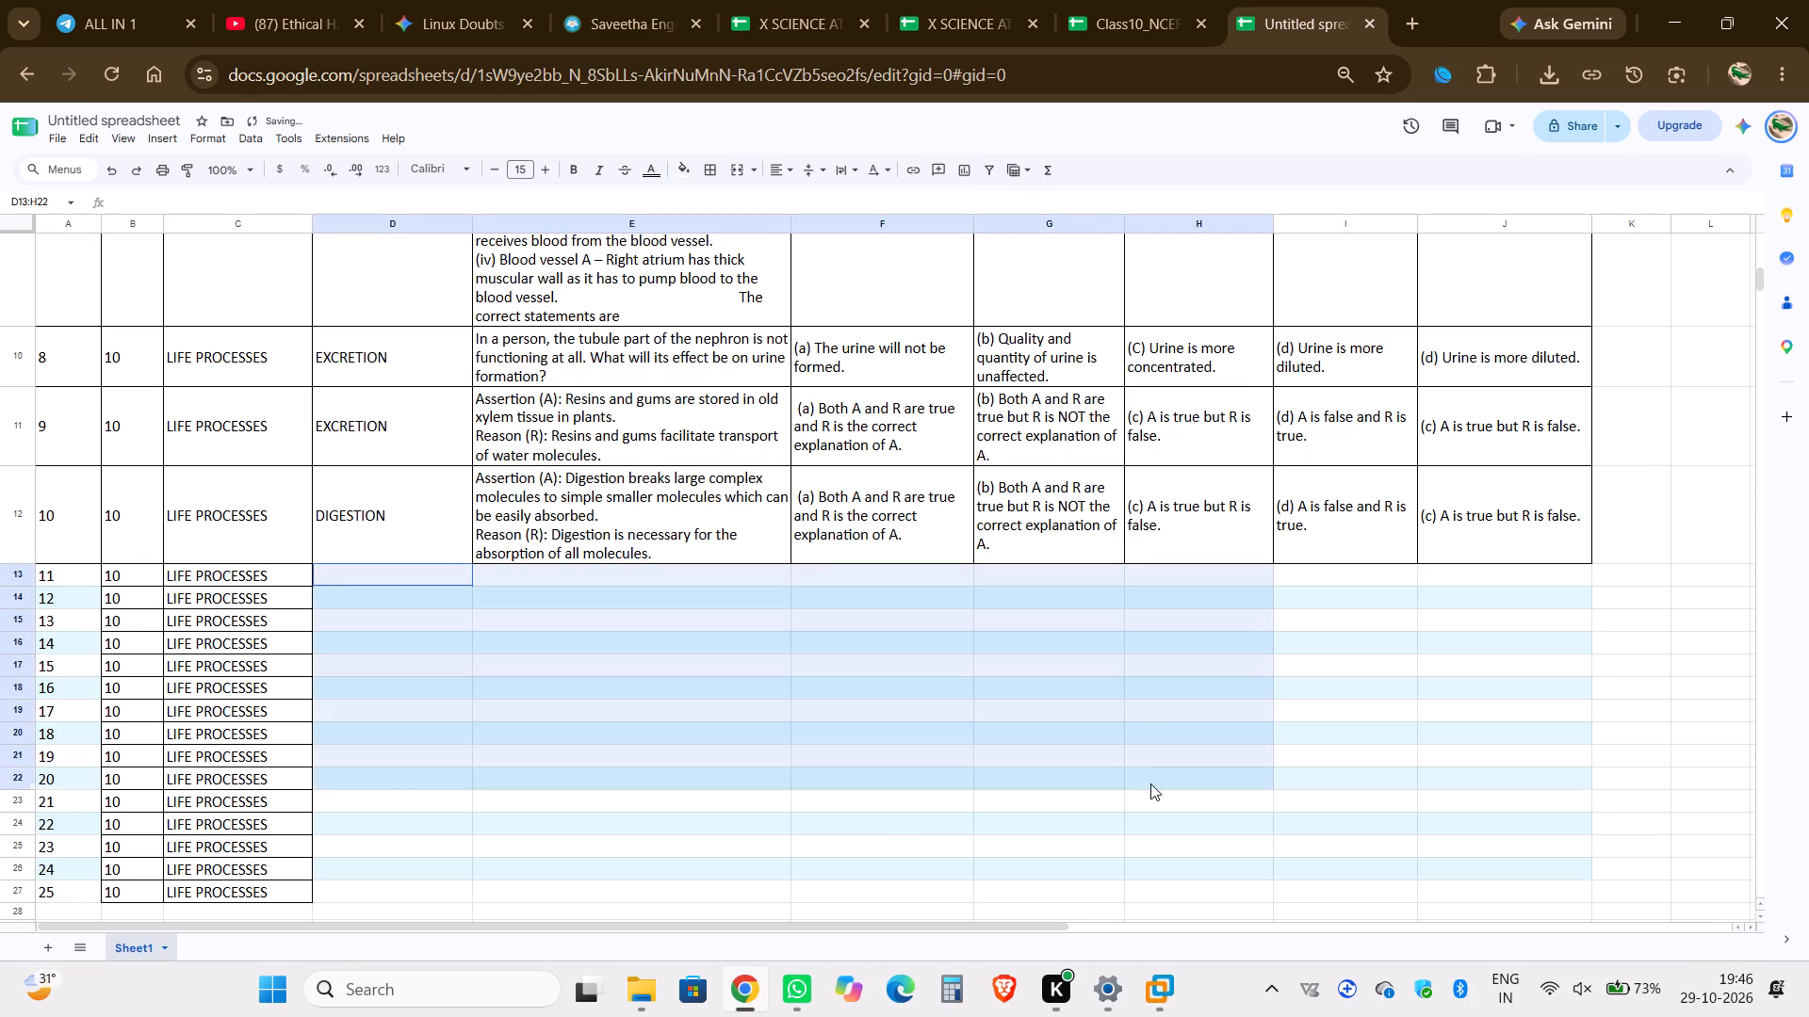
{"action": "left_click_drag", "start_coordinate": [1150, 783], "coordinate": [1182, 578]}
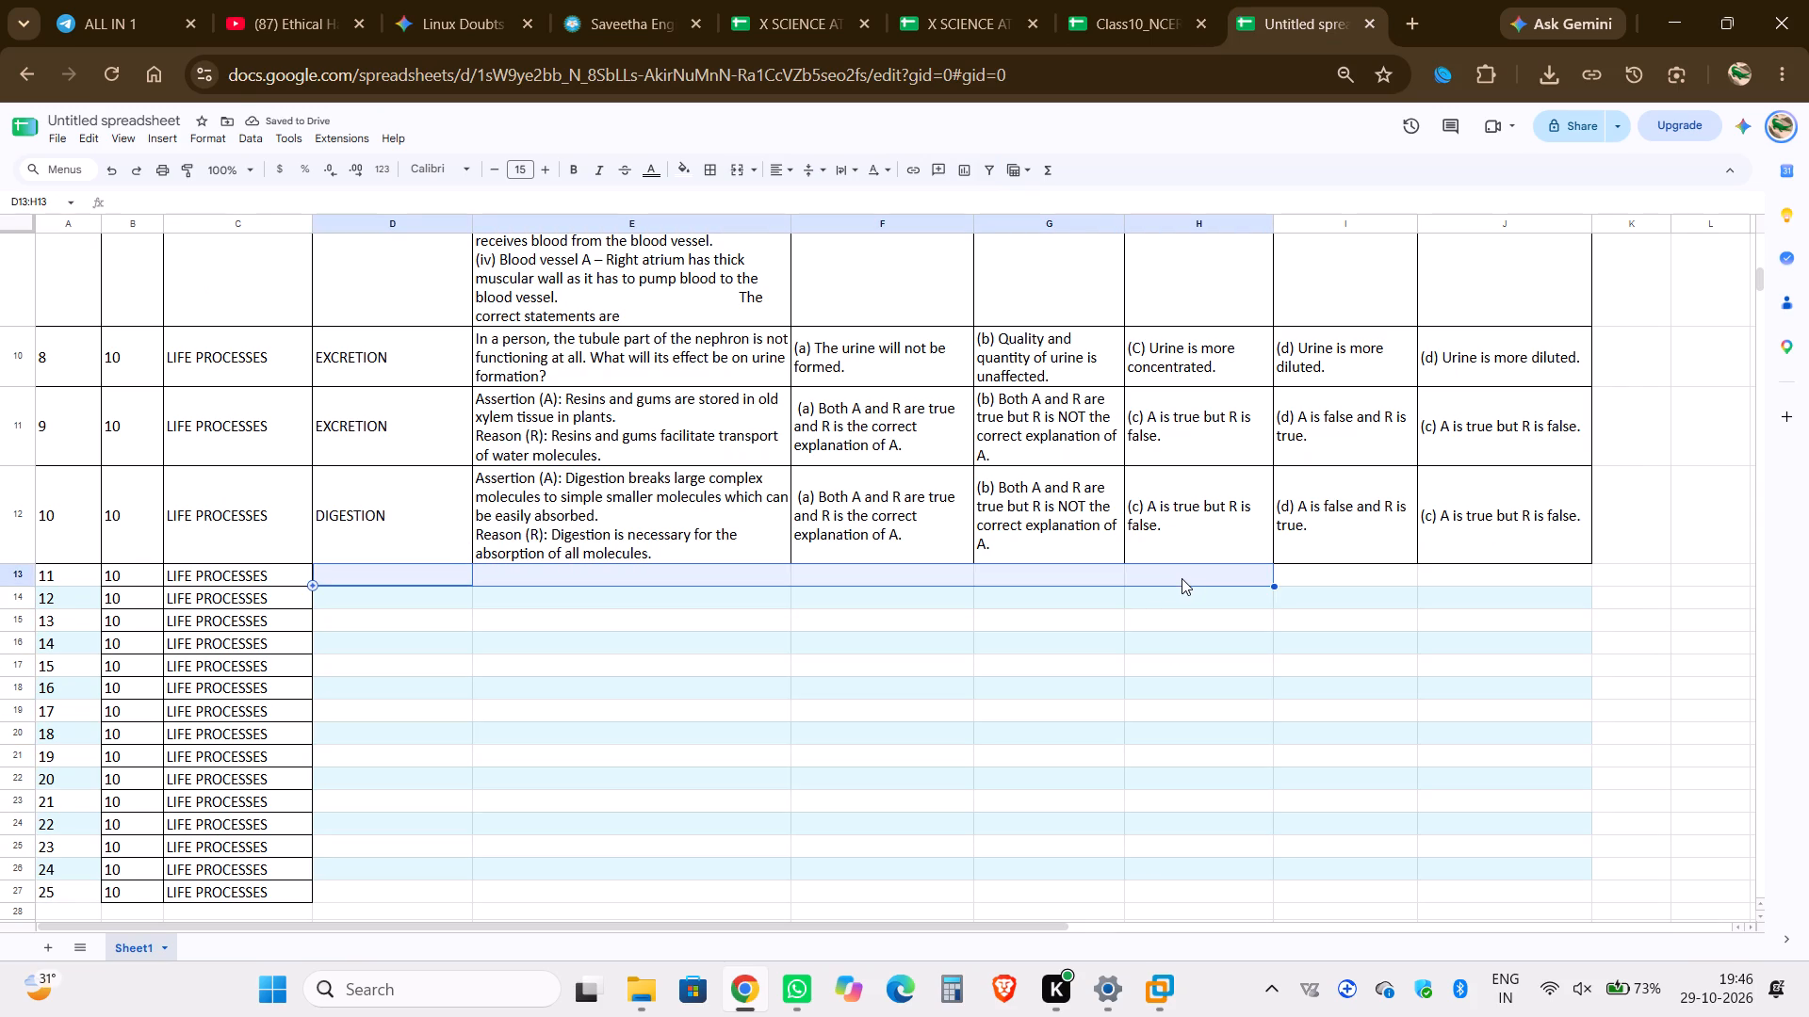
{"action": "key", "text": "ctrl+v"}
Delete the surplus pasted questions and options below the row numbered 25, D28:H40.
{"action": "scroll", "coordinate": [1076, 690], "scroll_direction": "down", "scroll_amount": 3}
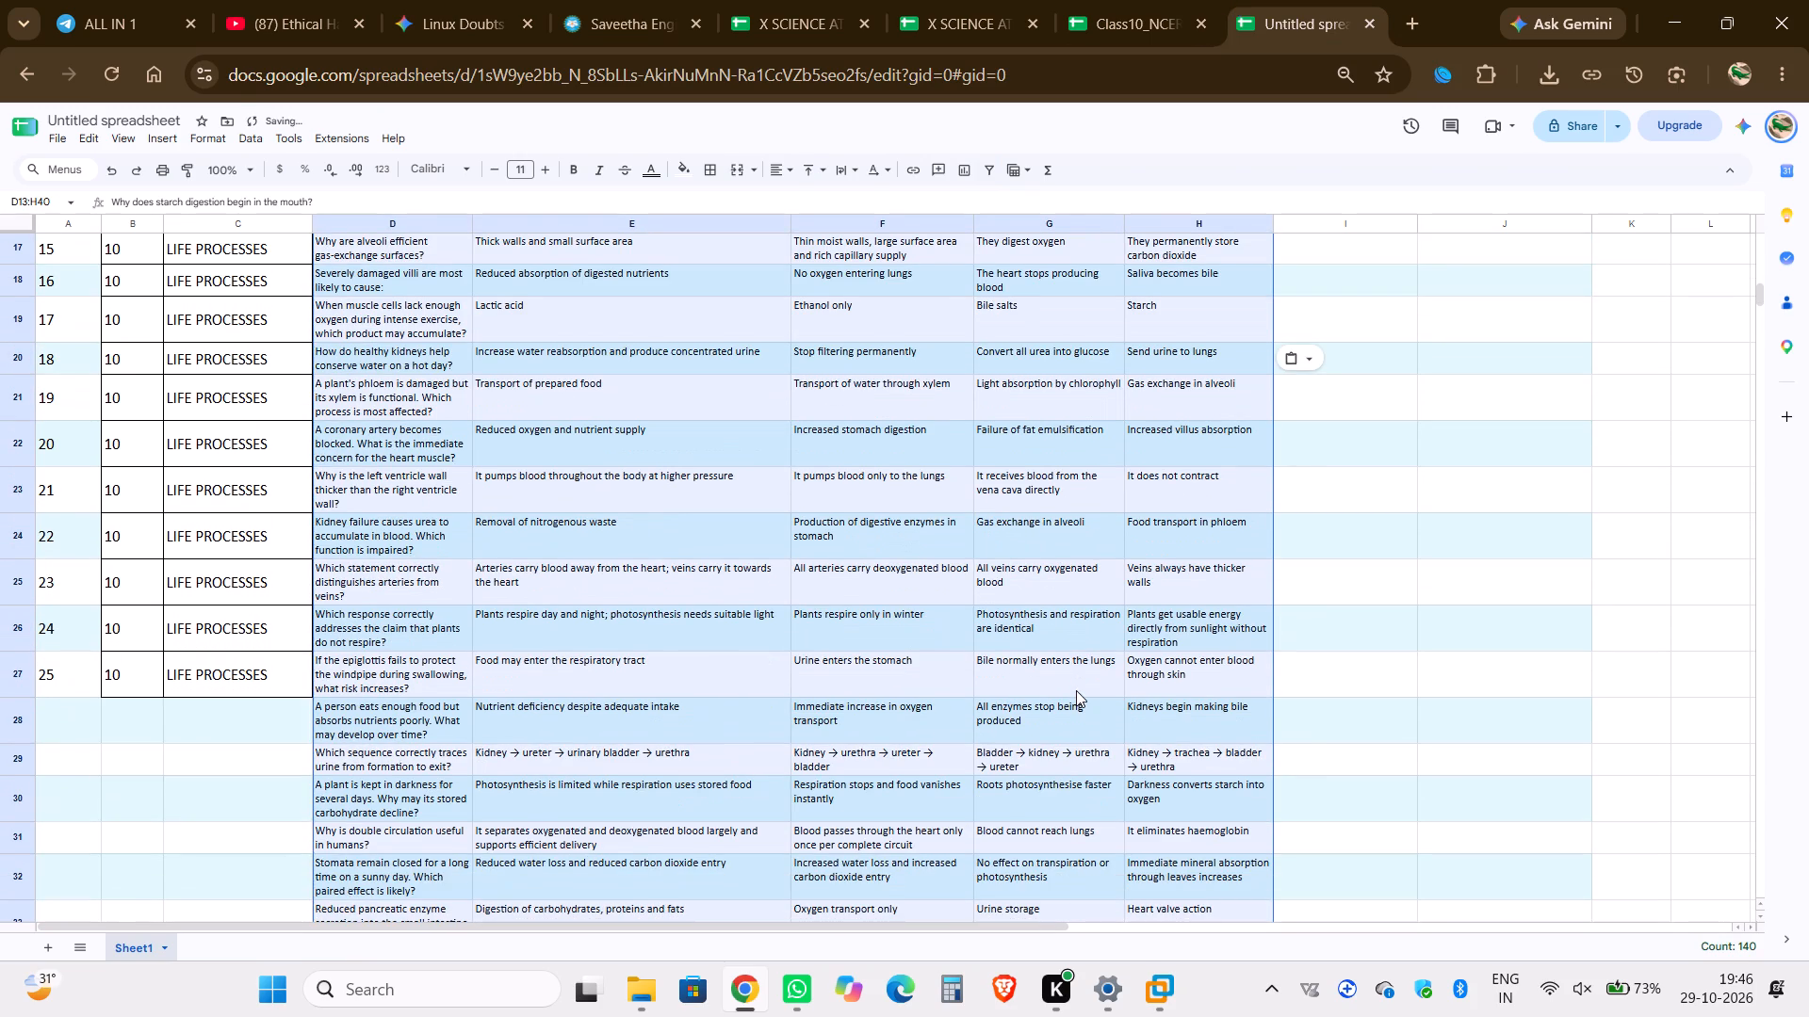
{"action": "left_click", "coordinate": [1036, 560]}
{"action": "scroll", "coordinate": [771, 500], "scroll_direction": "down", "scroll_amount": 1}
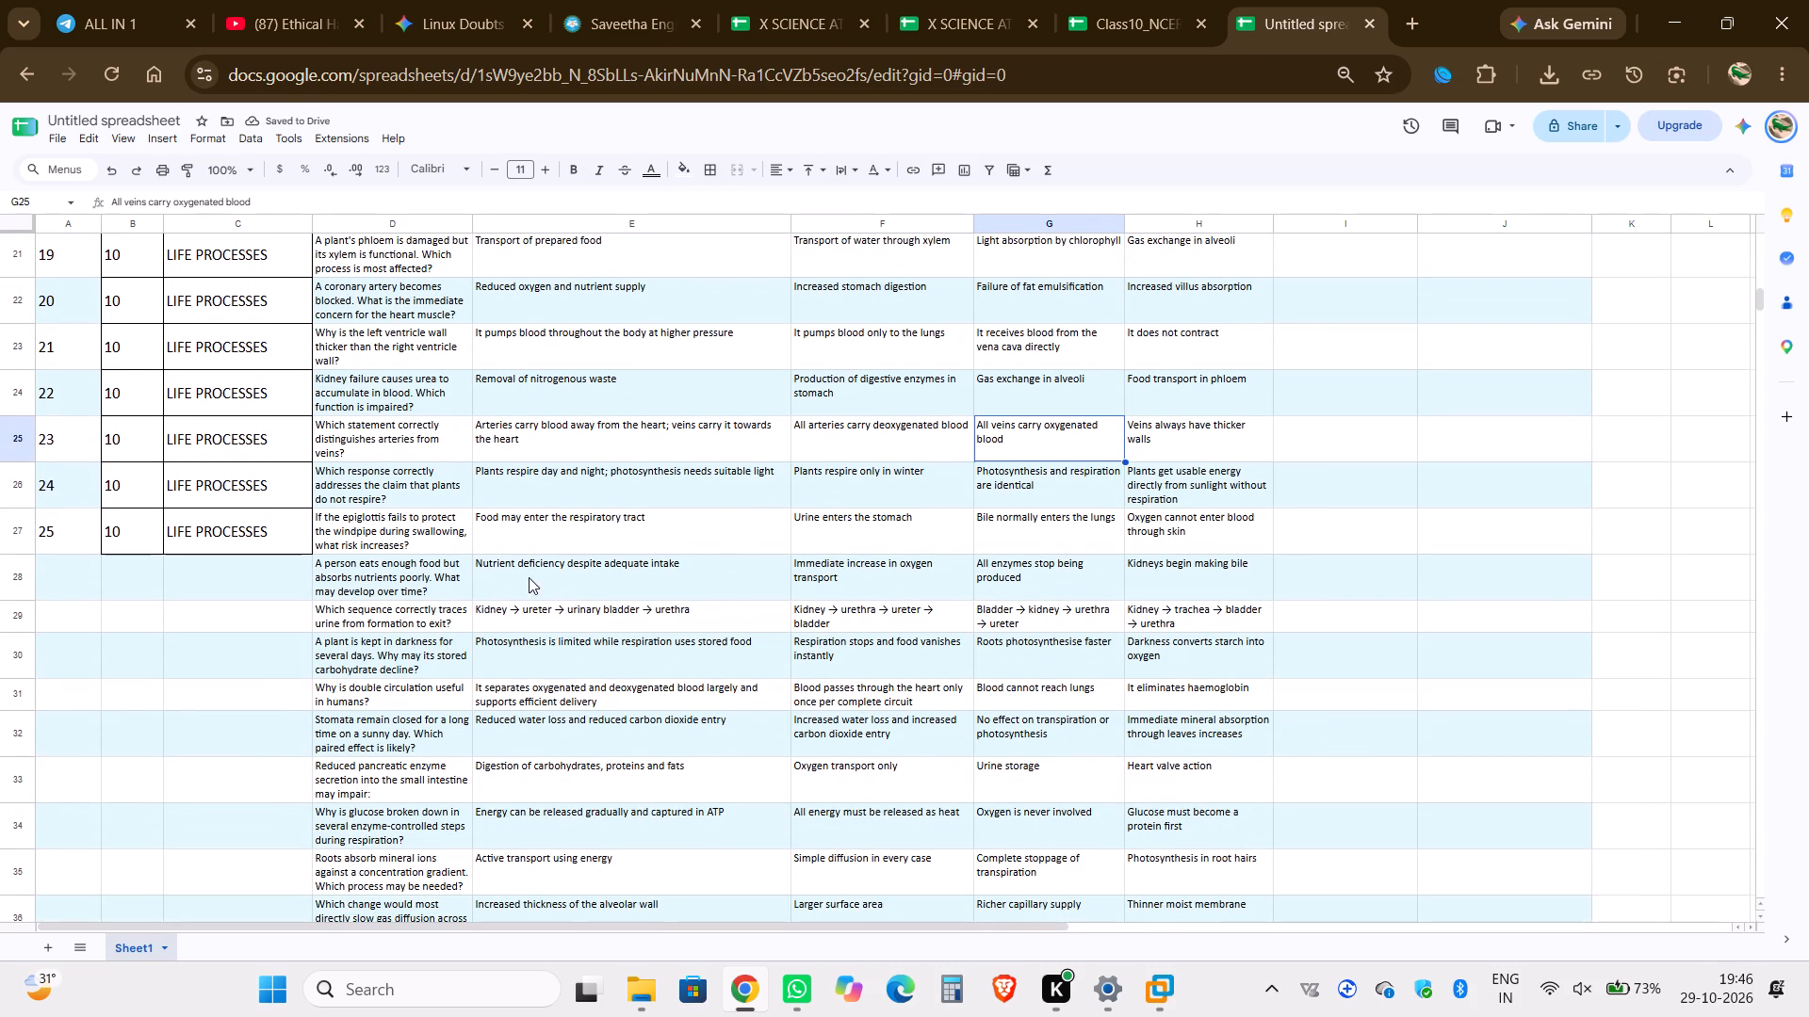
{"action": "left_click_drag", "start_coordinate": [446, 571], "coordinate": [1159, 831]}
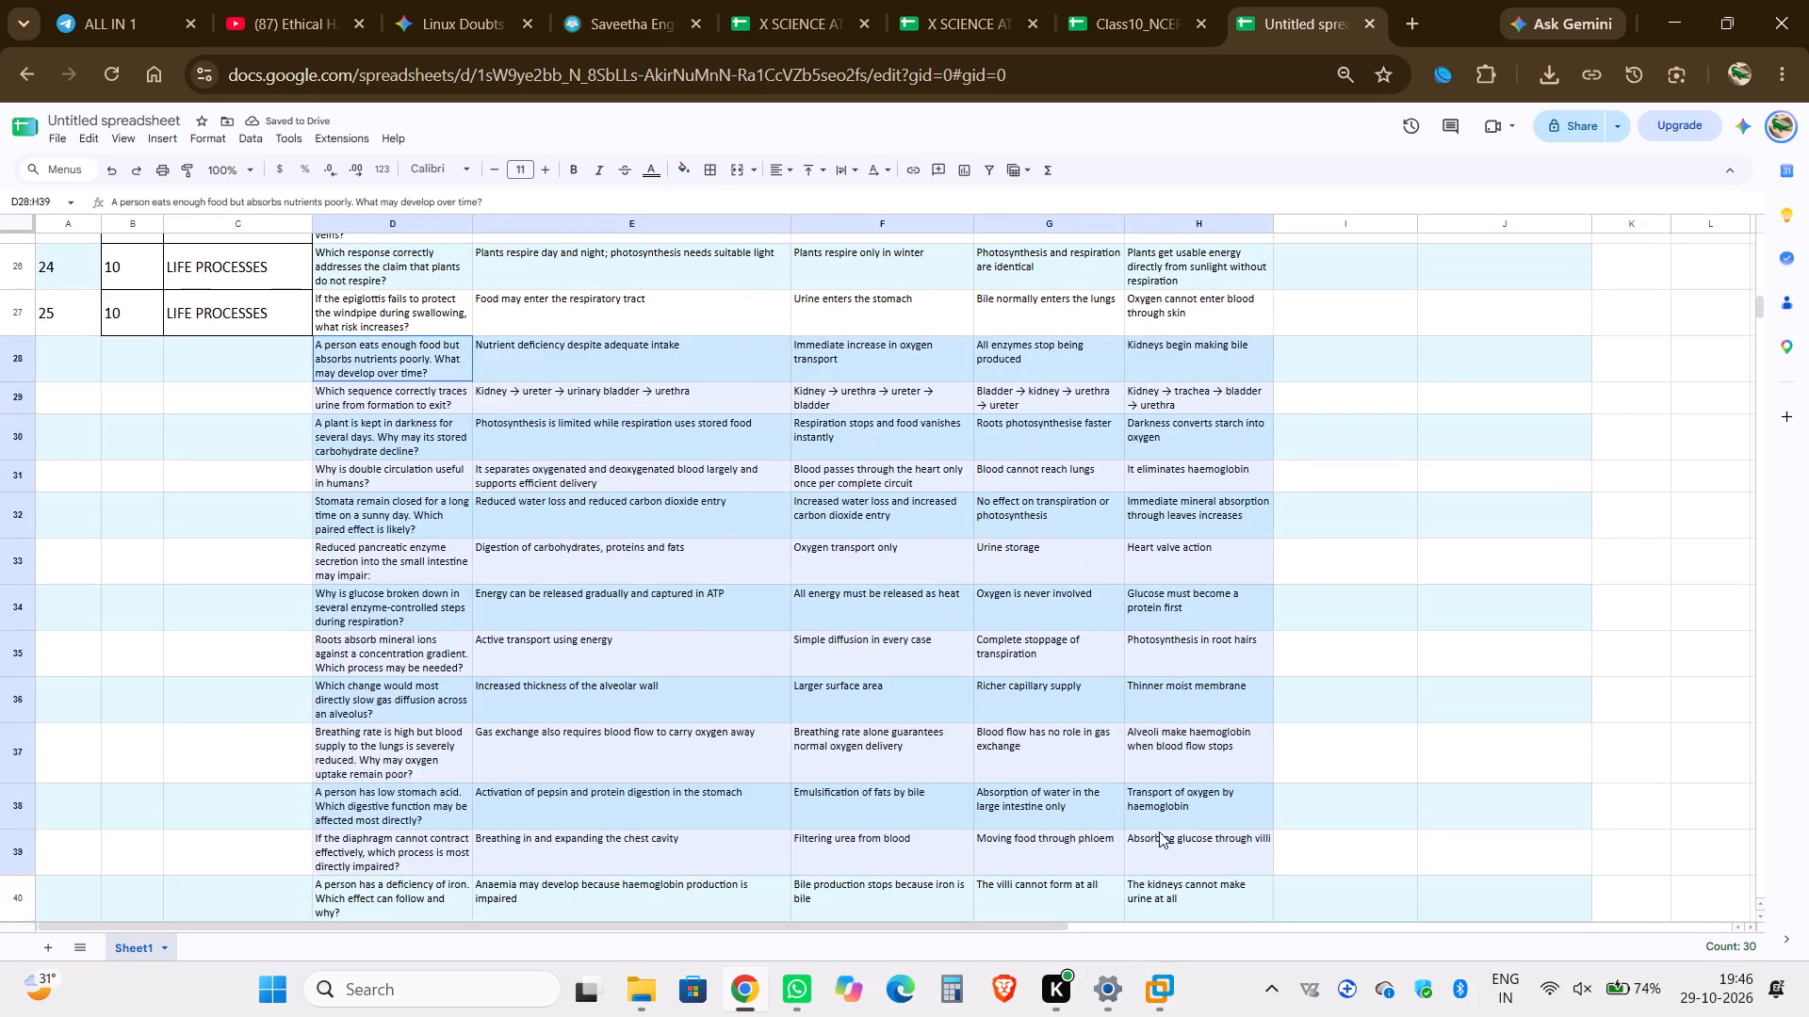
{"action": "left_click_drag", "start_coordinate": [1159, 831], "coordinate": [1186, 707]}
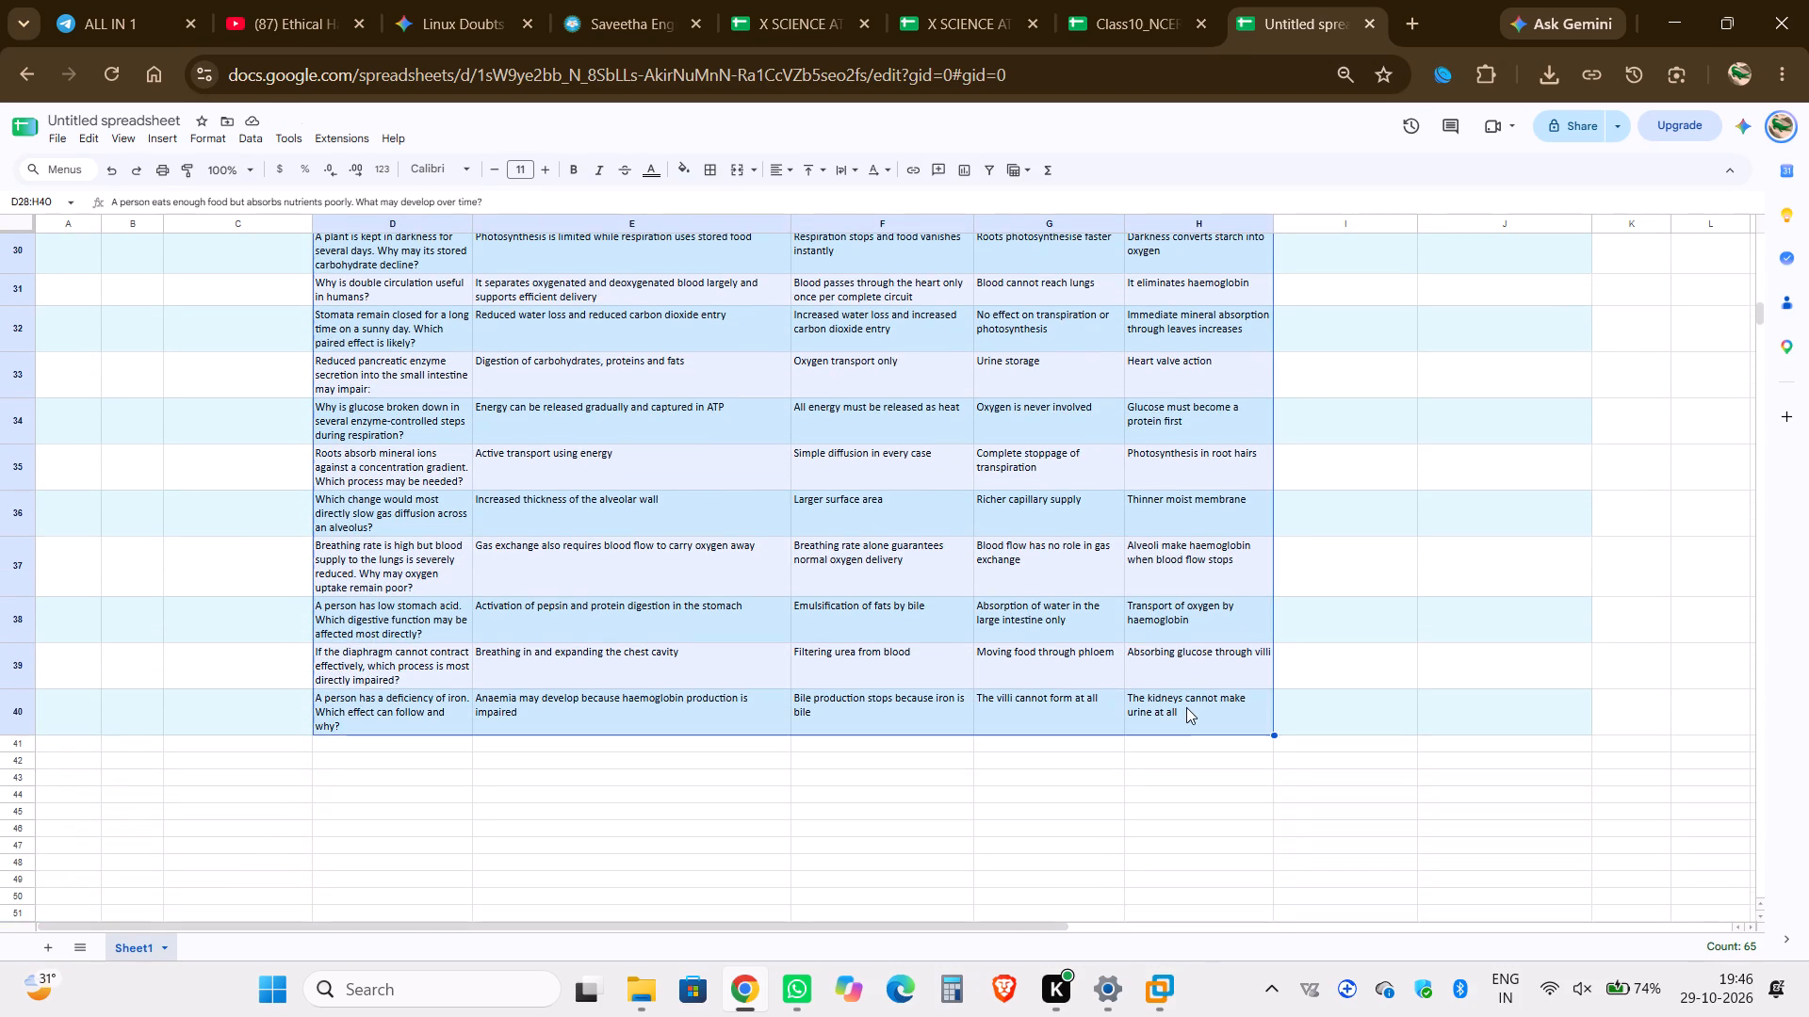
{"action": "key", "text": "BackSpace"}
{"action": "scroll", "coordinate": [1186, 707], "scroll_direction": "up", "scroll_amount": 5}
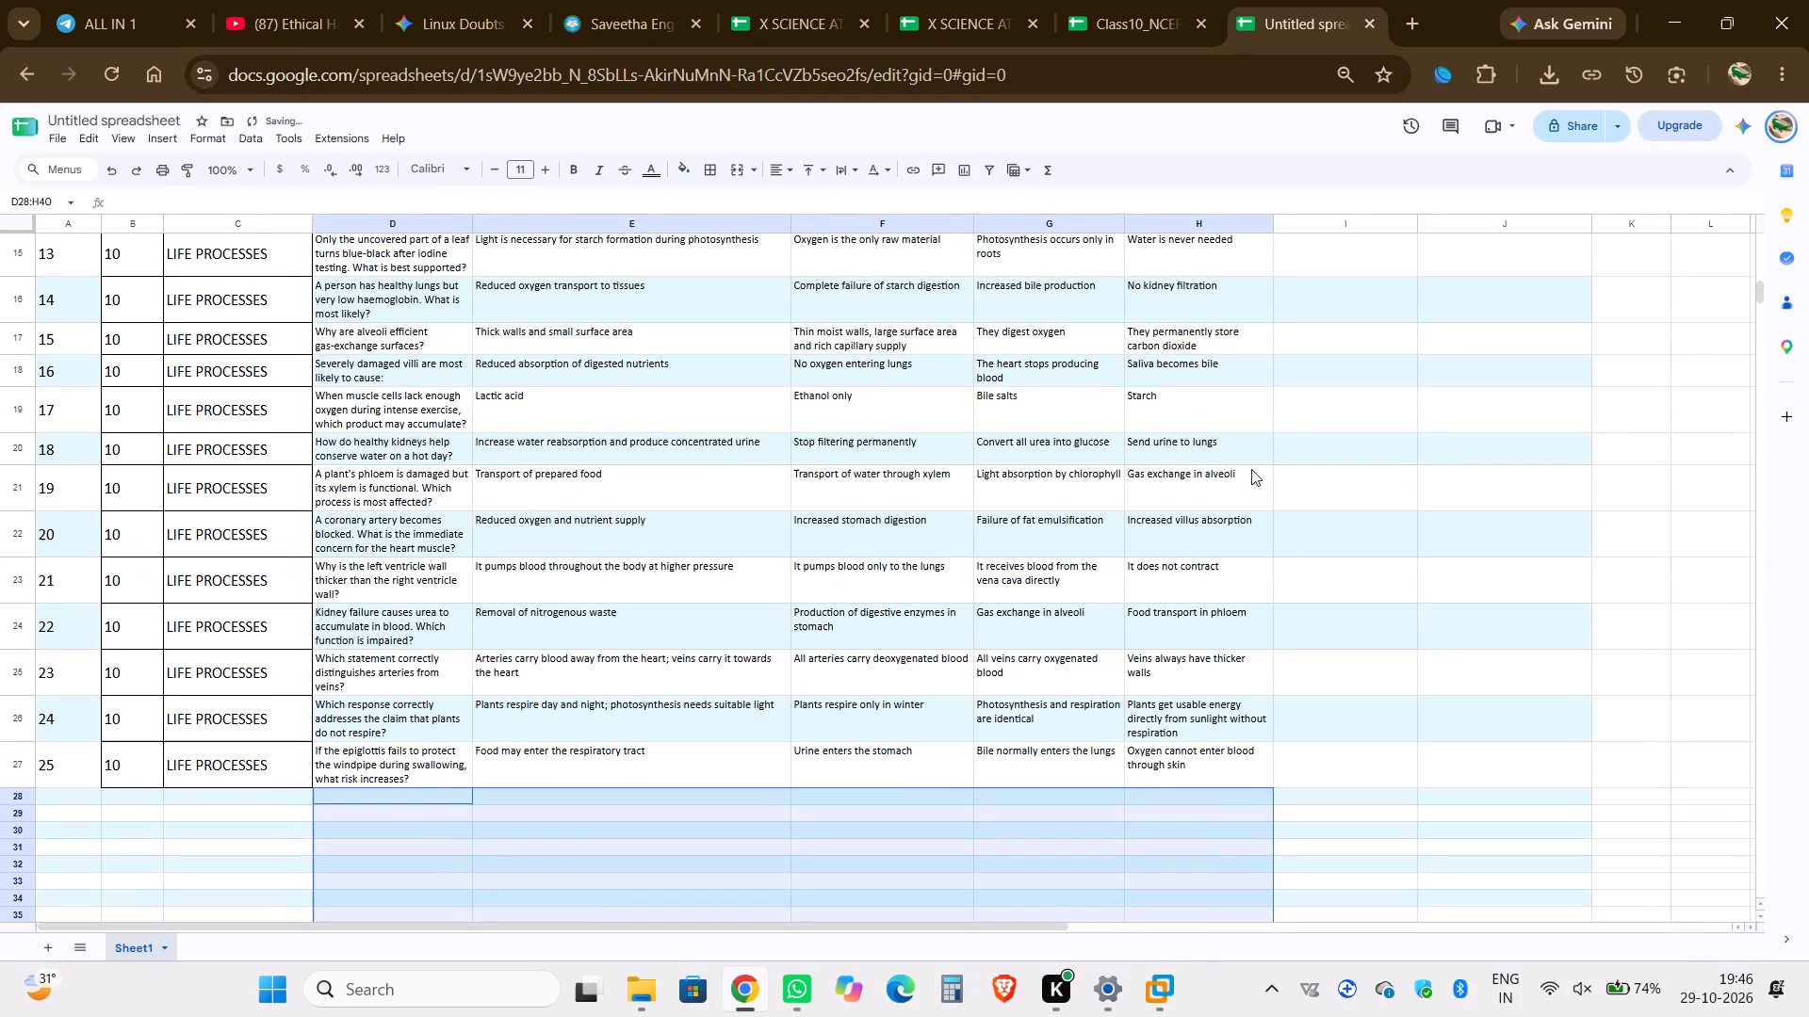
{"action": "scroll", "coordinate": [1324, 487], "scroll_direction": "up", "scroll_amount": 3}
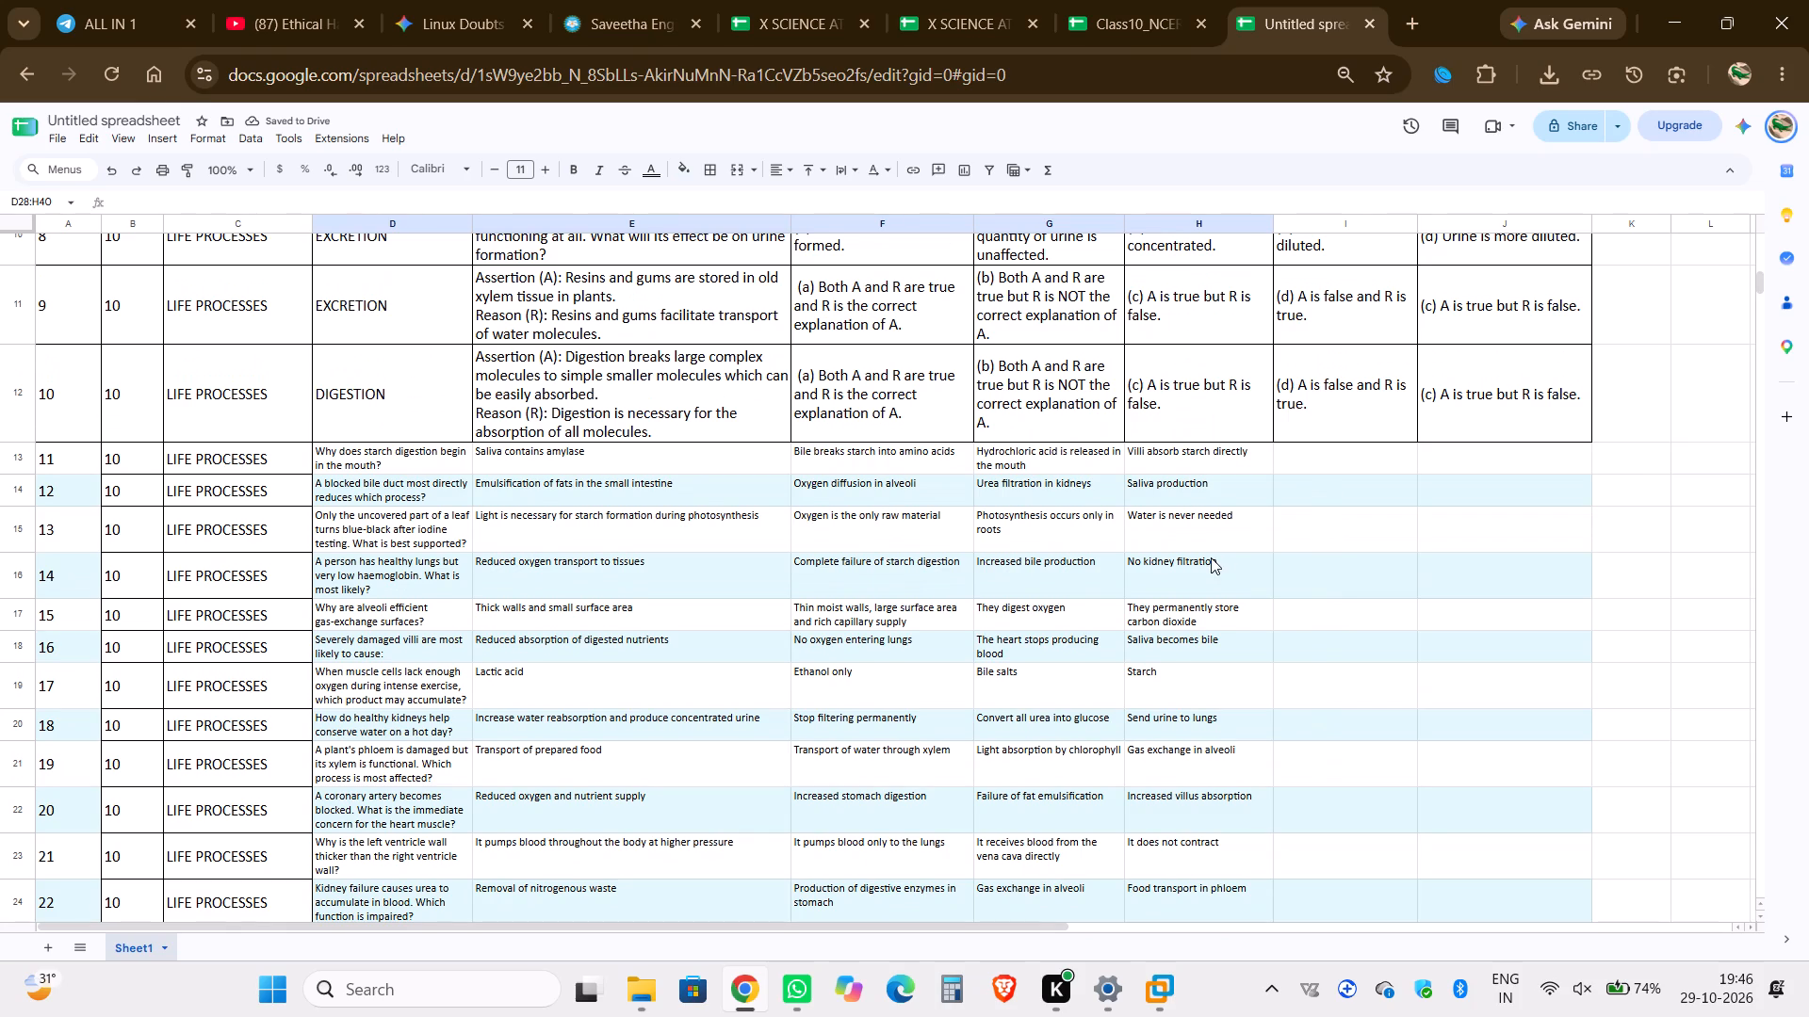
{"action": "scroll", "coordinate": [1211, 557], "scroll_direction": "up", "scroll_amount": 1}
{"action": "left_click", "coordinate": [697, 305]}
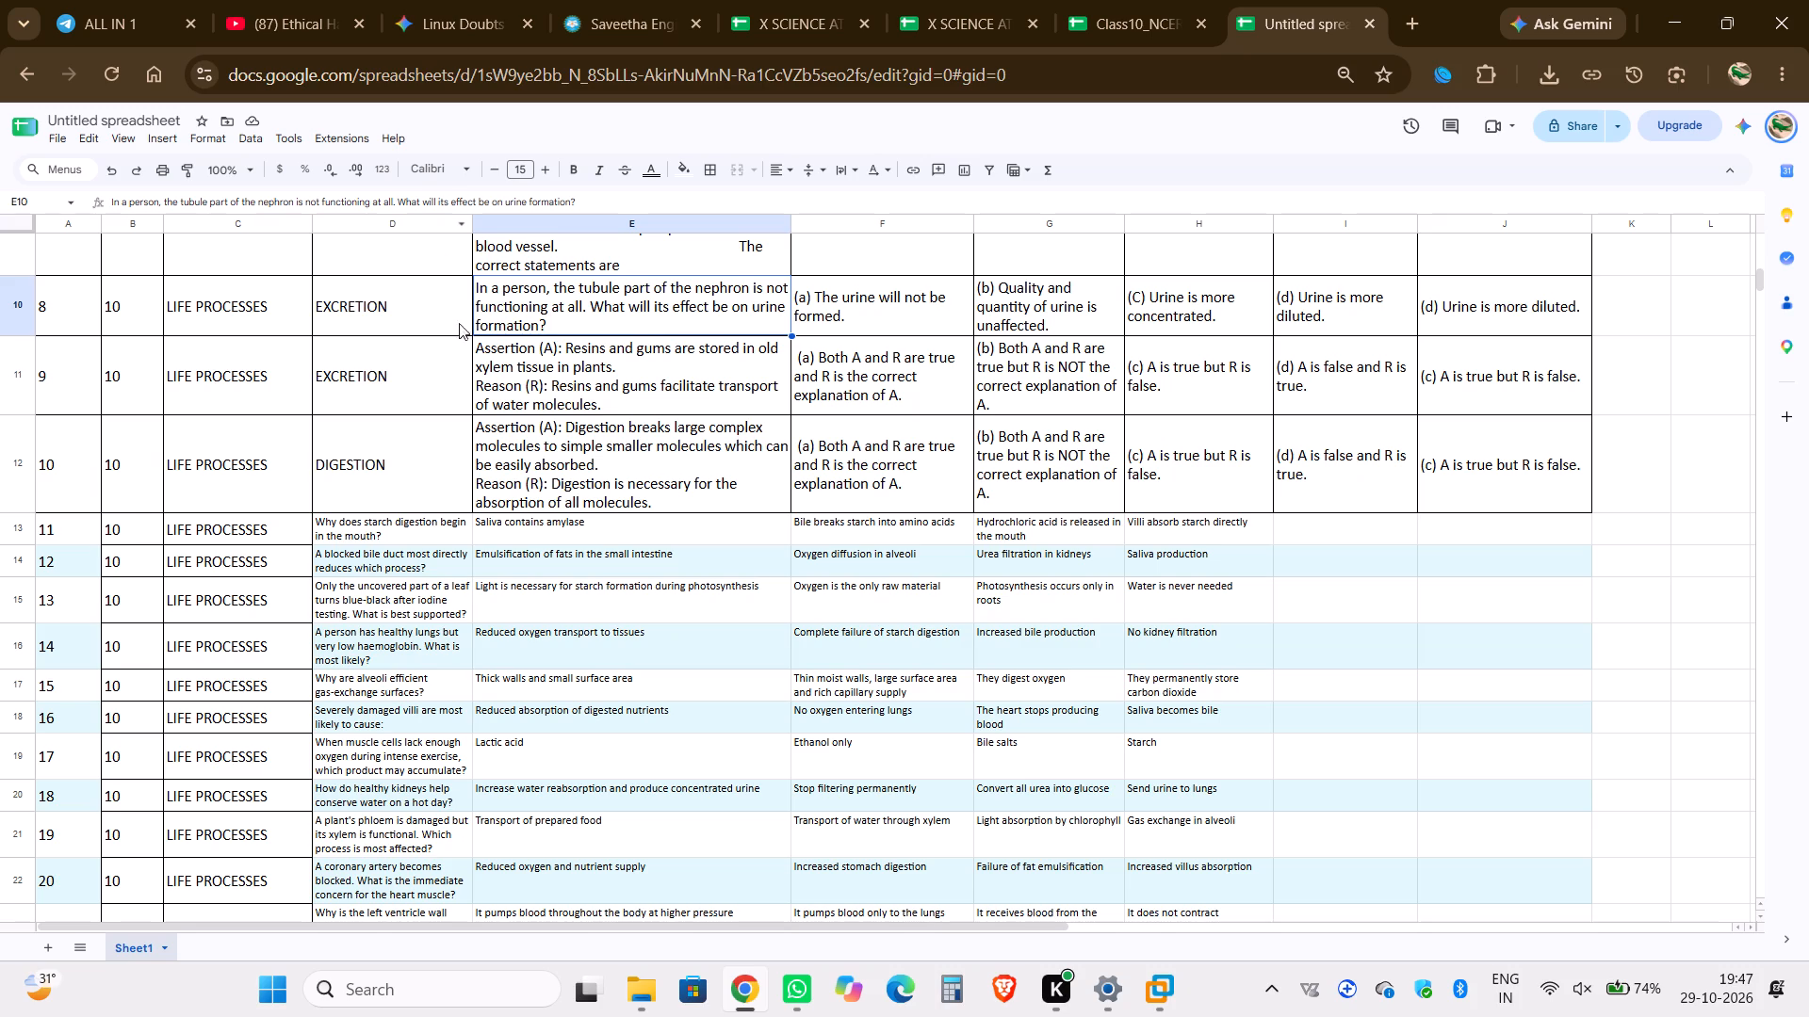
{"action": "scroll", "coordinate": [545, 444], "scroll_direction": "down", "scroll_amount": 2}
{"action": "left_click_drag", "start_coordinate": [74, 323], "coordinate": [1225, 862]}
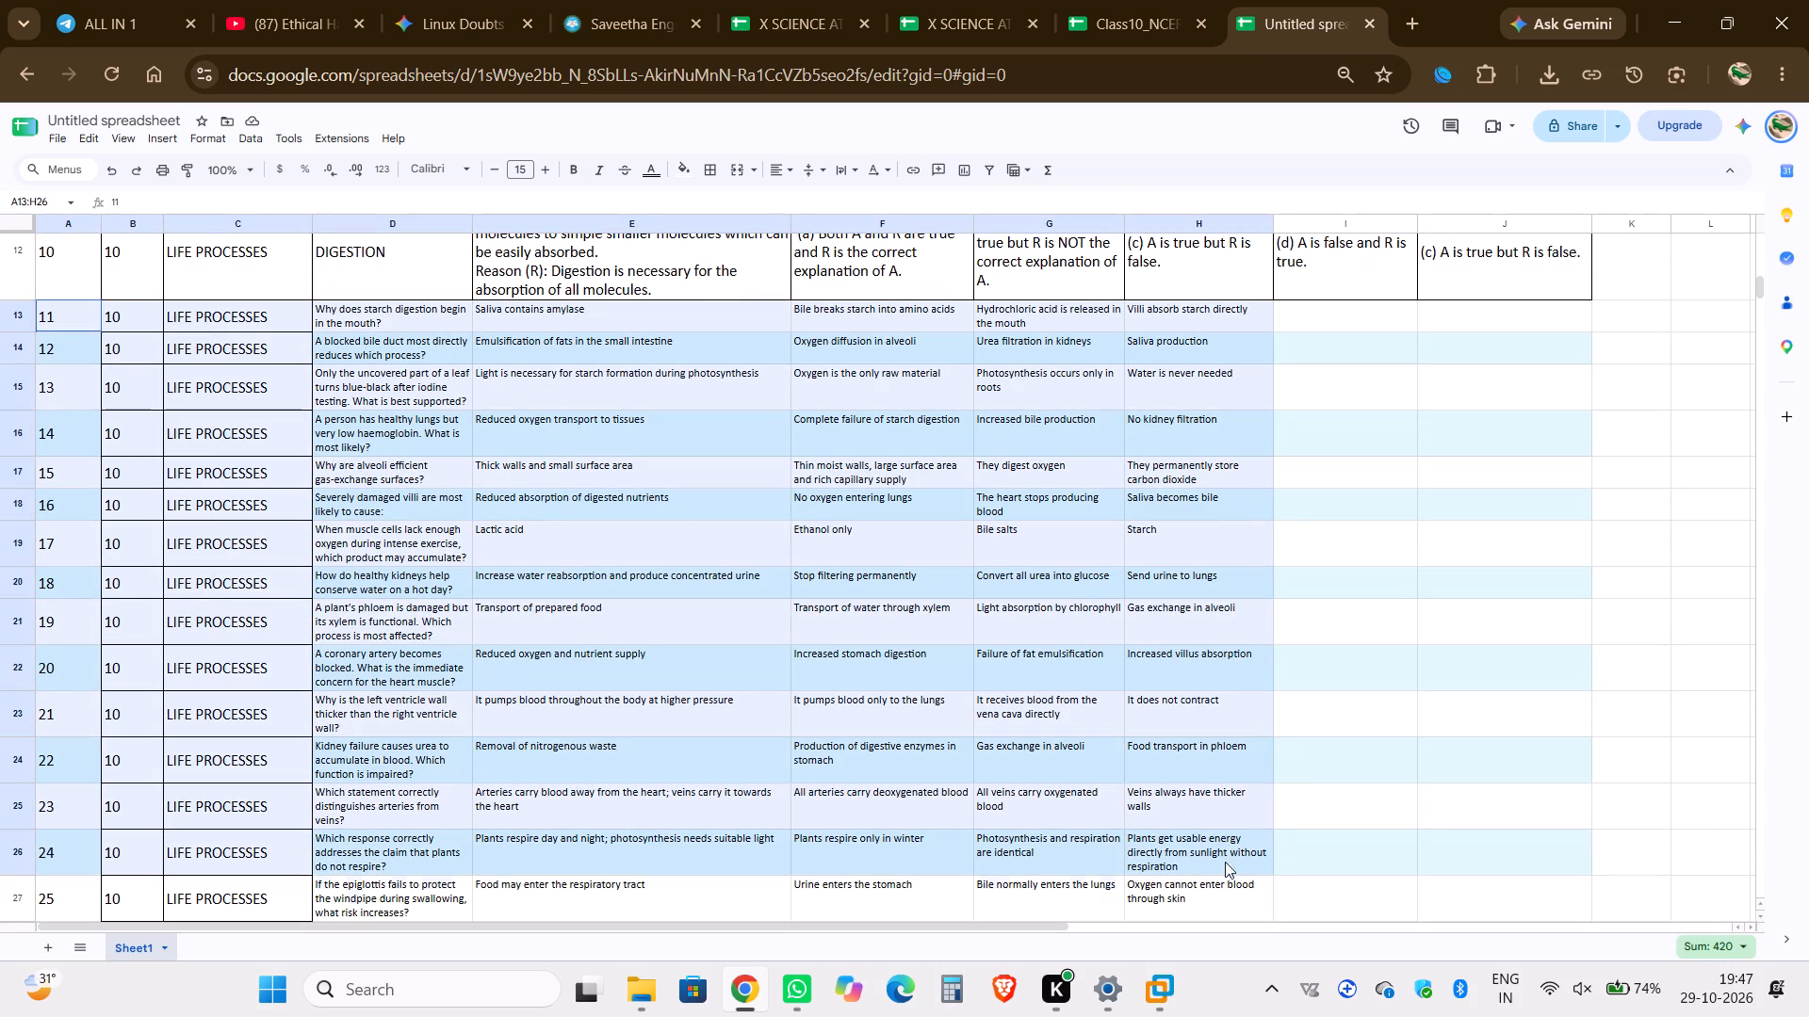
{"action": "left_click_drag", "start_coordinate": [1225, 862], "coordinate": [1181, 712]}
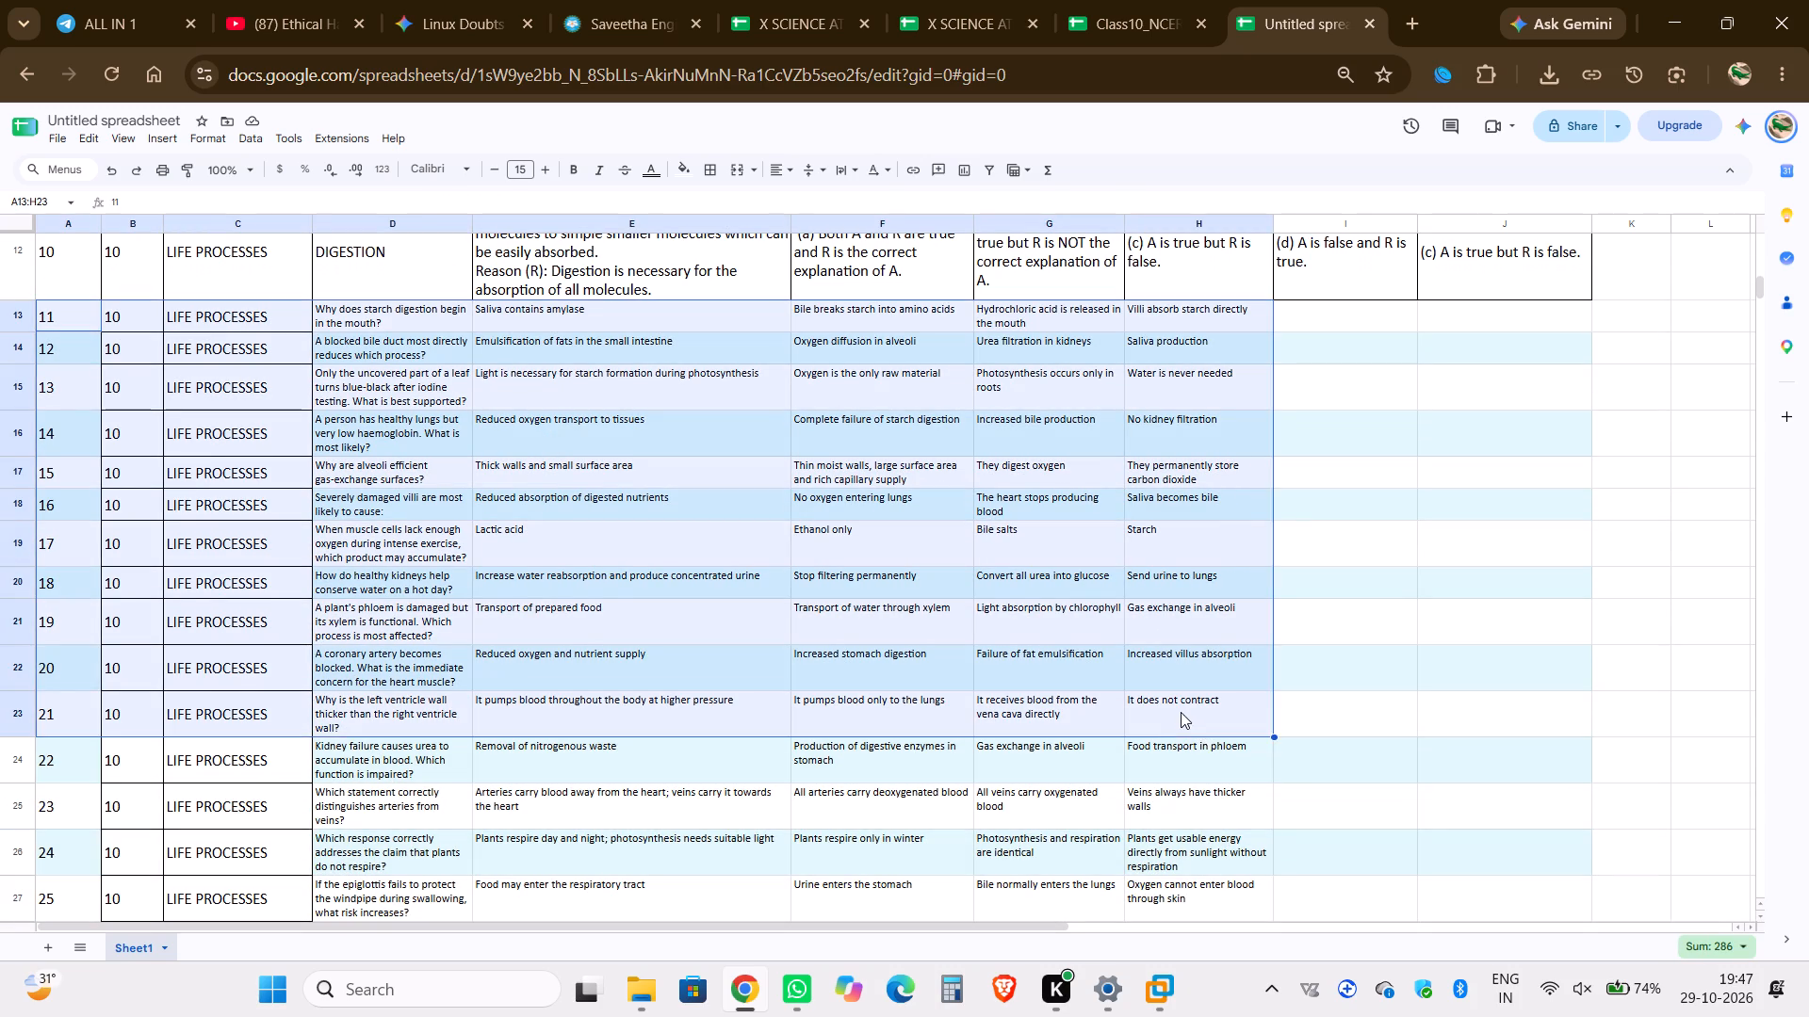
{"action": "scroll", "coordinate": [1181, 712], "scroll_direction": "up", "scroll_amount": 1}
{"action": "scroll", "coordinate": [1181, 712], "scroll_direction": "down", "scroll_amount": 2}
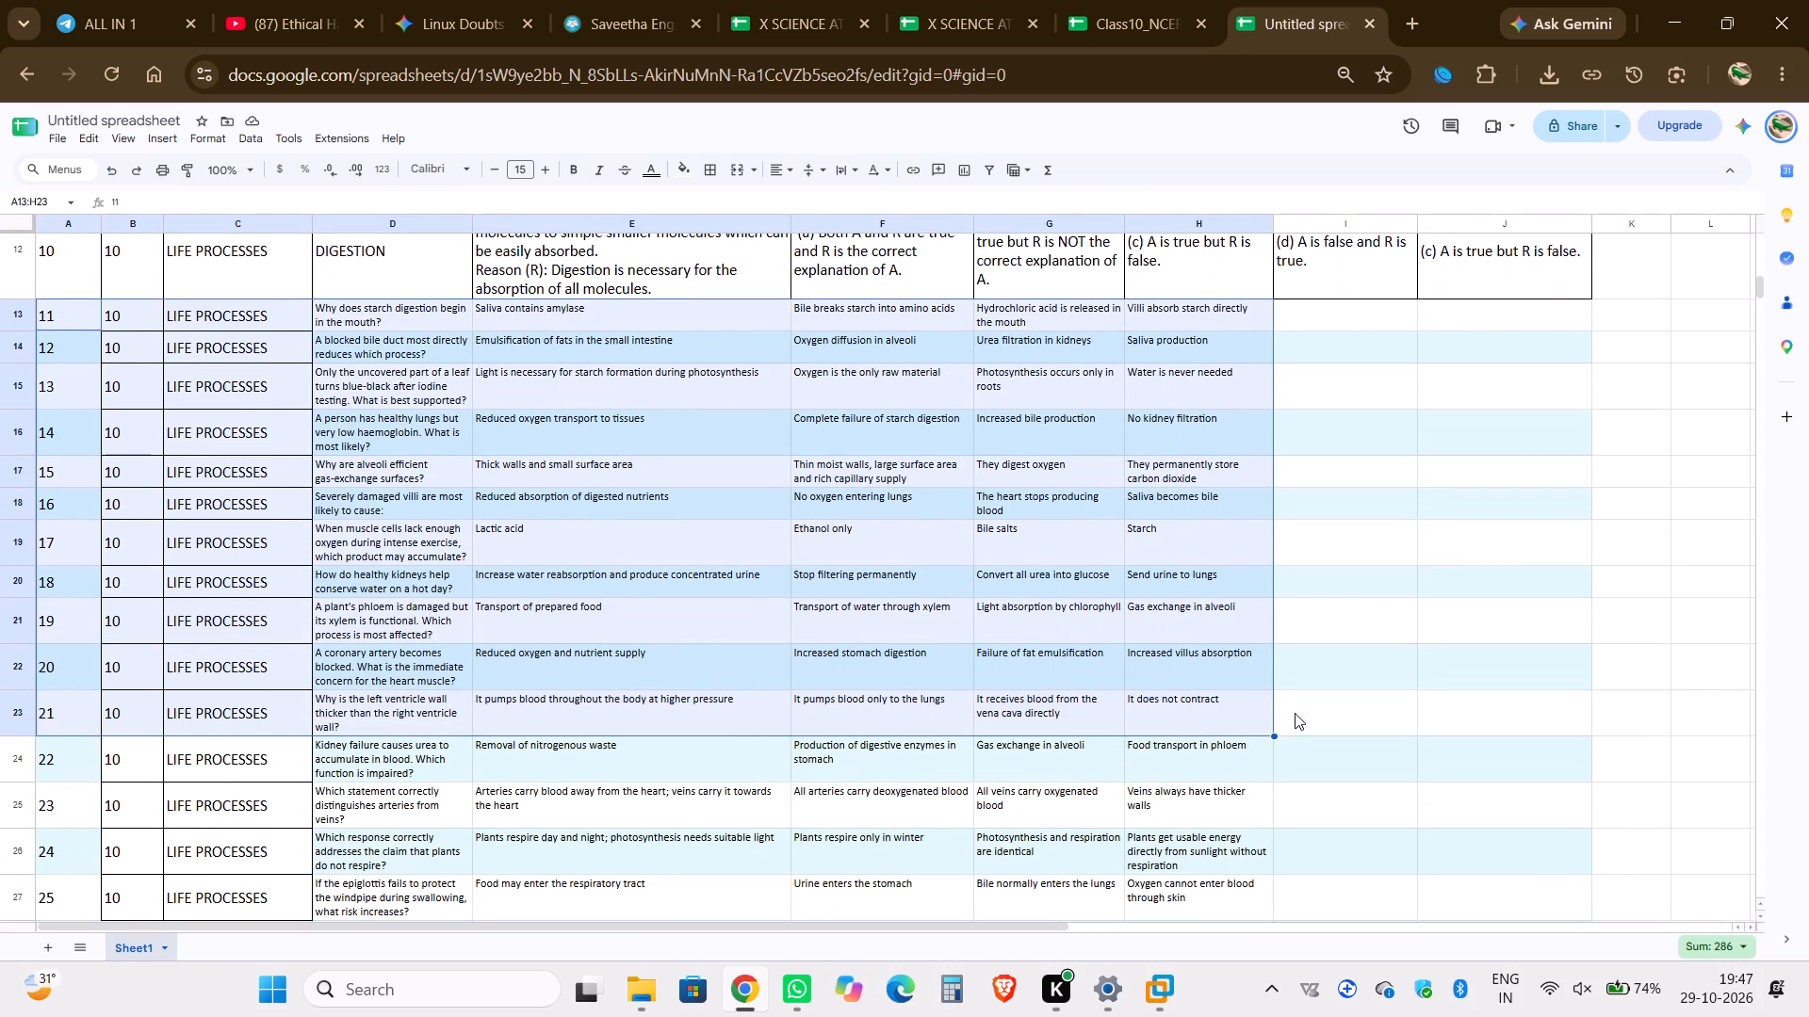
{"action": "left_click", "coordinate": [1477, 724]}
Undo the deletion of the surplus questions and the paste of the Life Processes questions at D13.
{"action": "key", "text": "ctrl+z"}
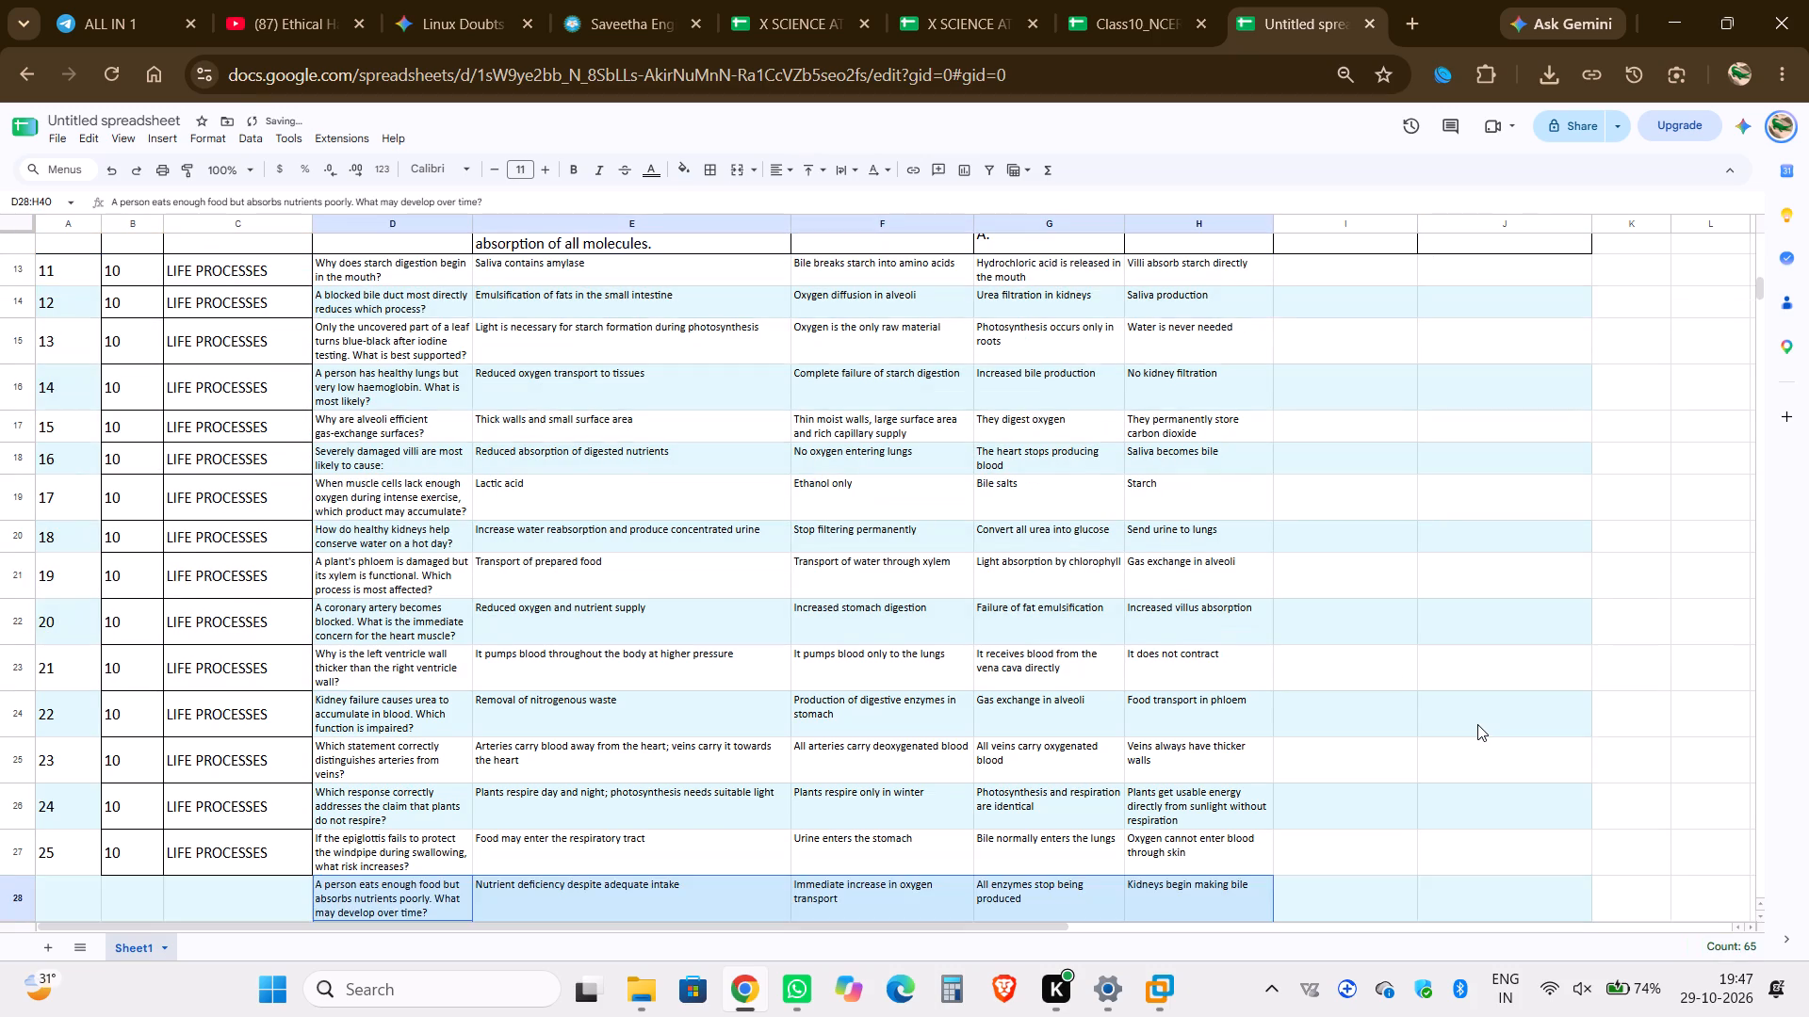
{"action": "key", "text": "ctrl+z"}
Paste the copied Life Processes questions with Options A to D one column over, starting from E13 beside the row numbered 11.
{"action": "scroll", "coordinate": [1286, 521], "scroll_direction": "up", "scroll_amount": 2}
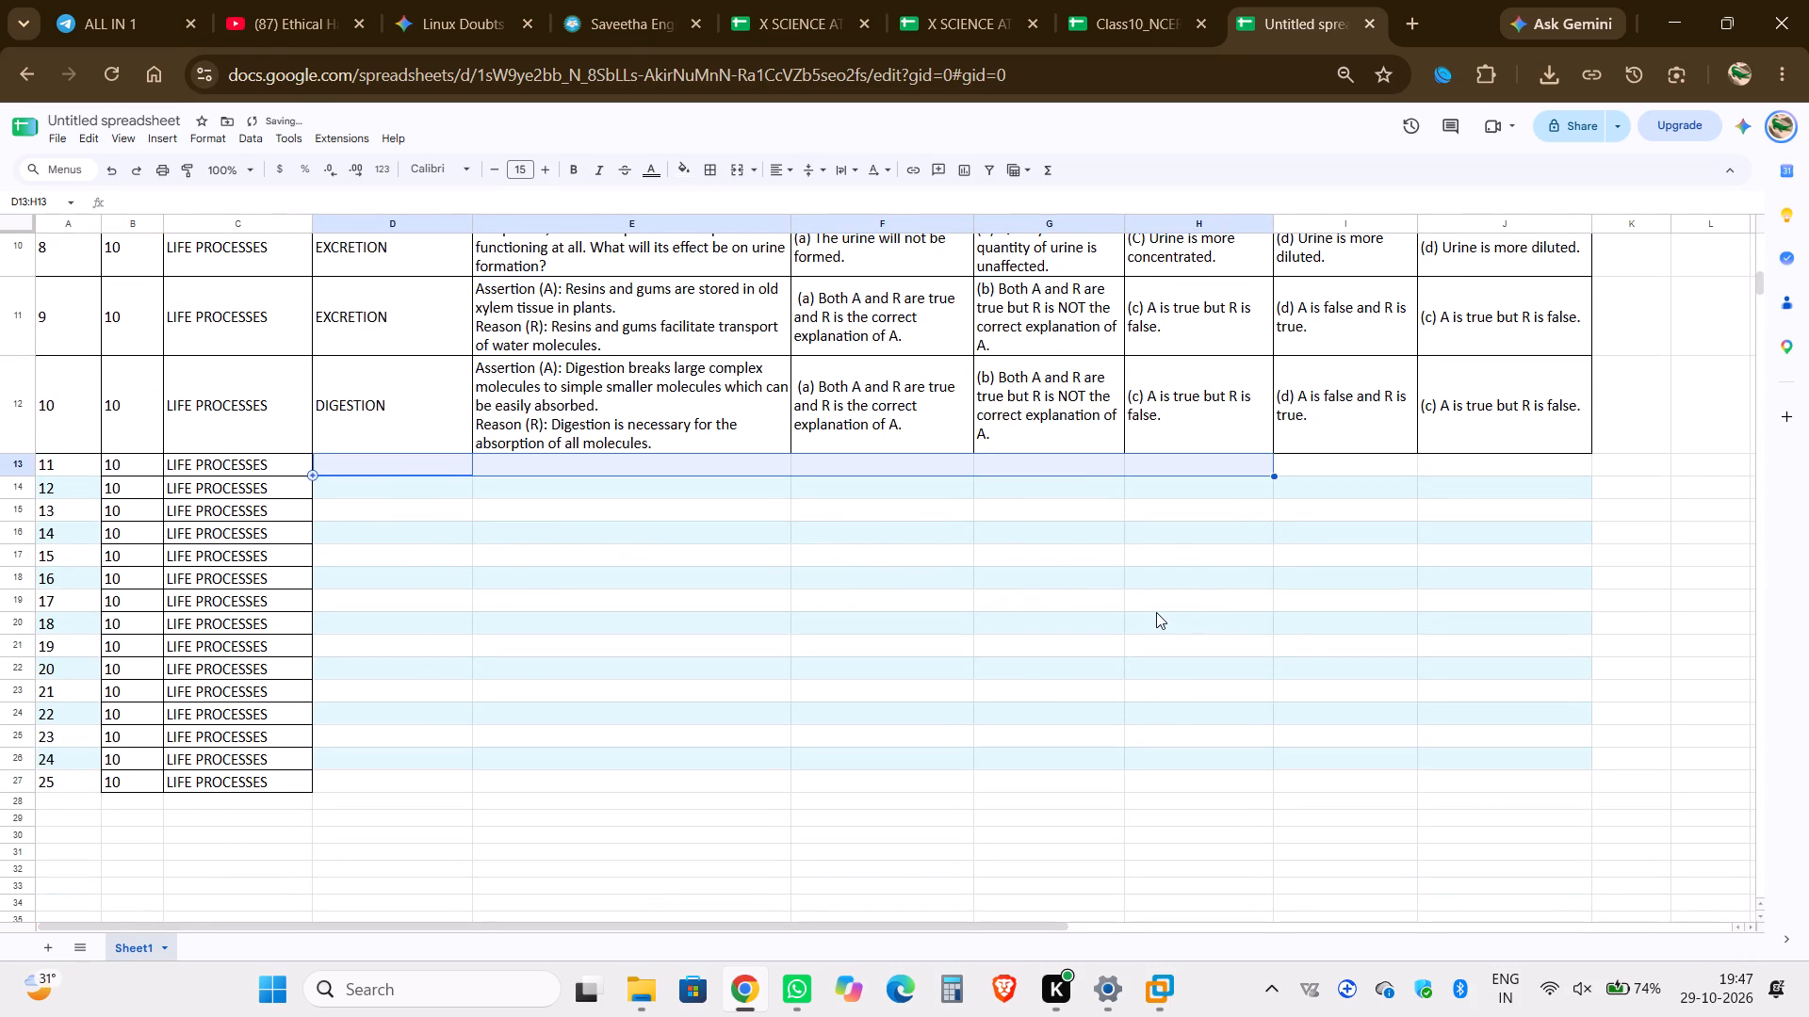
{"action": "left_click", "coordinate": [987, 710]}
{"action": "left_click_drag", "start_coordinate": [759, 473], "coordinate": [1327, 466]}
{"action": "key", "text": "ctrl+v"}
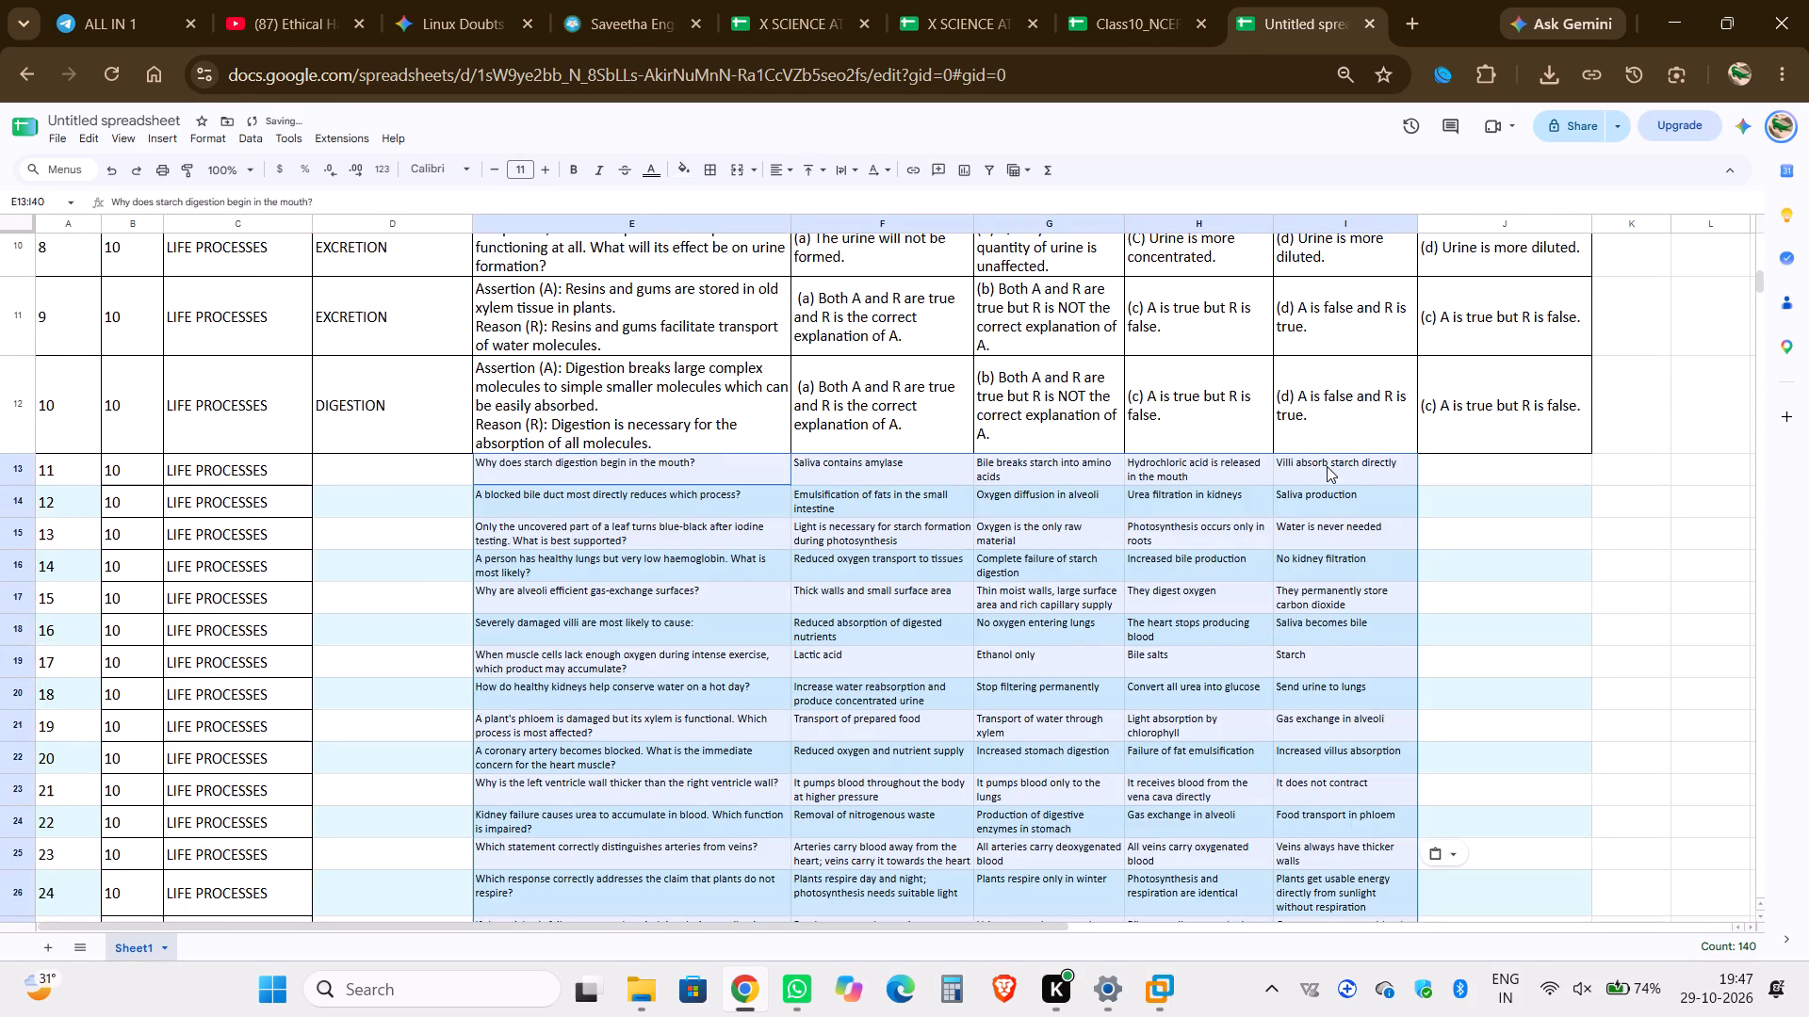
Delete the surplus pasted questions and options below the row numbered 25, E28:I40.
{"action": "scroll", "coordinate": [1169, 589], "scroll_direction": "down", "scroll_amount": 3}
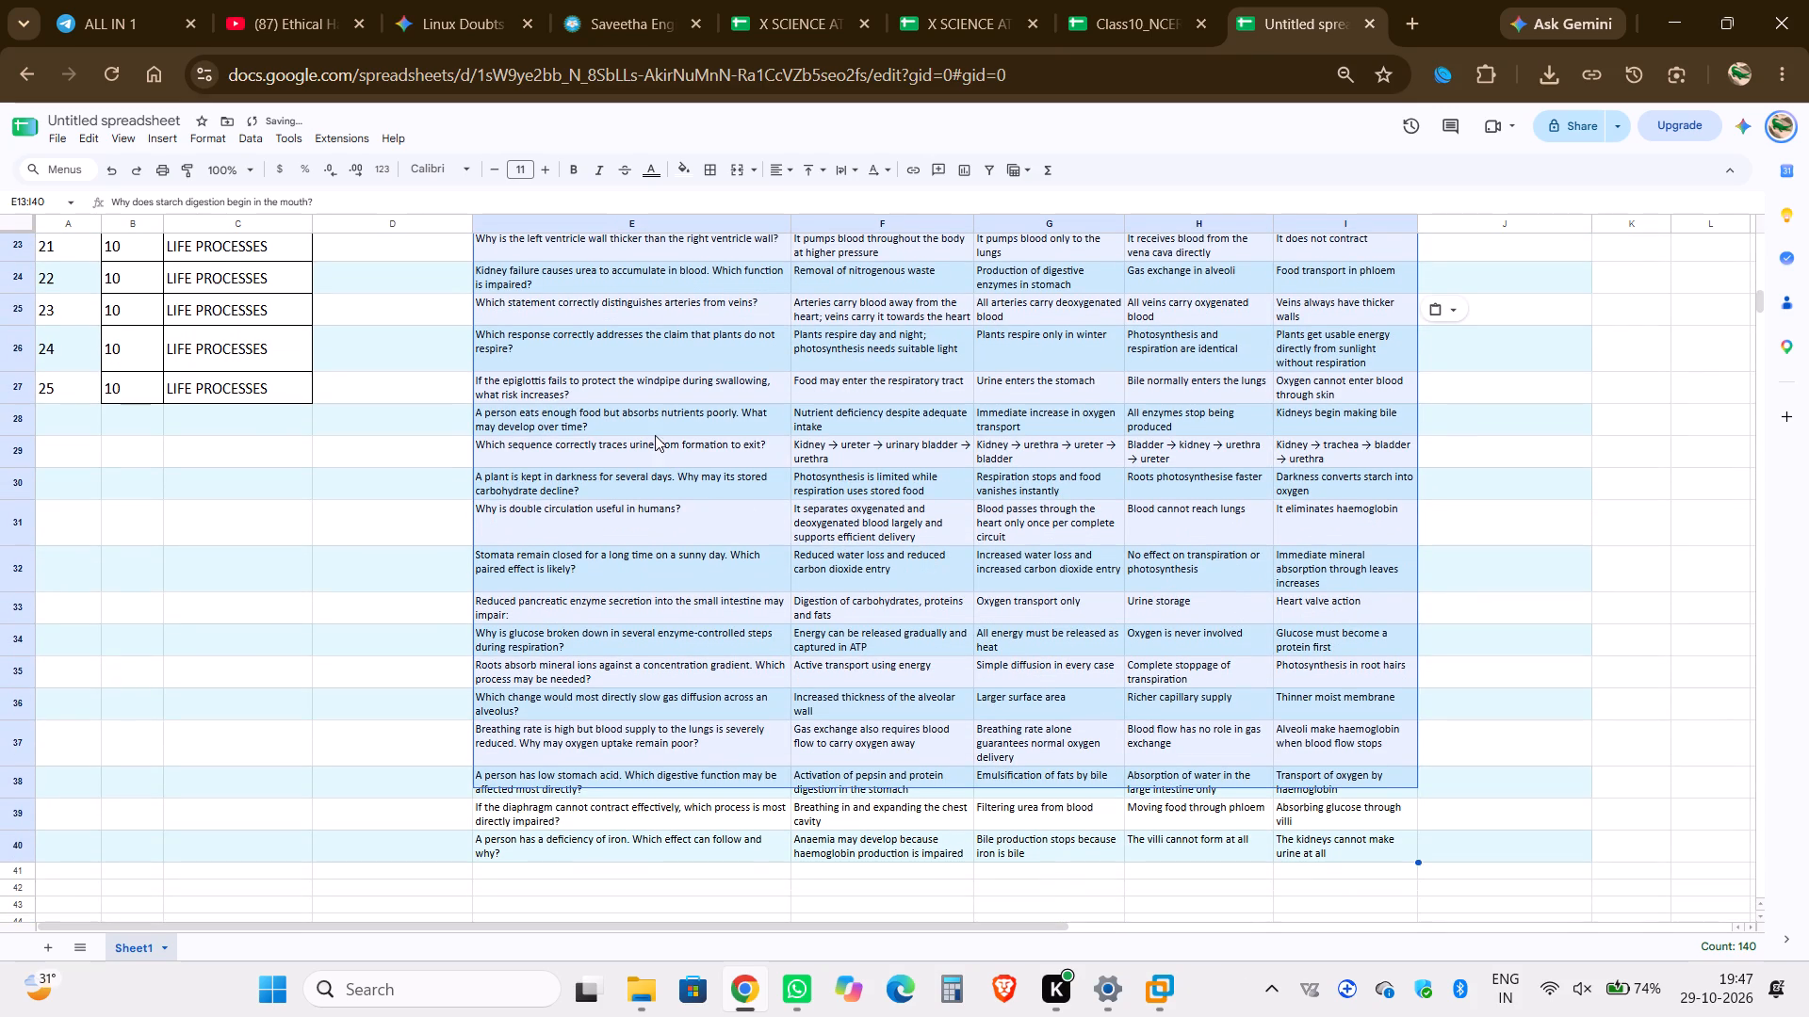
{"action": "left_click_drag", "start_coordinate": [651, 413], "coordinate": [1330, 852]}
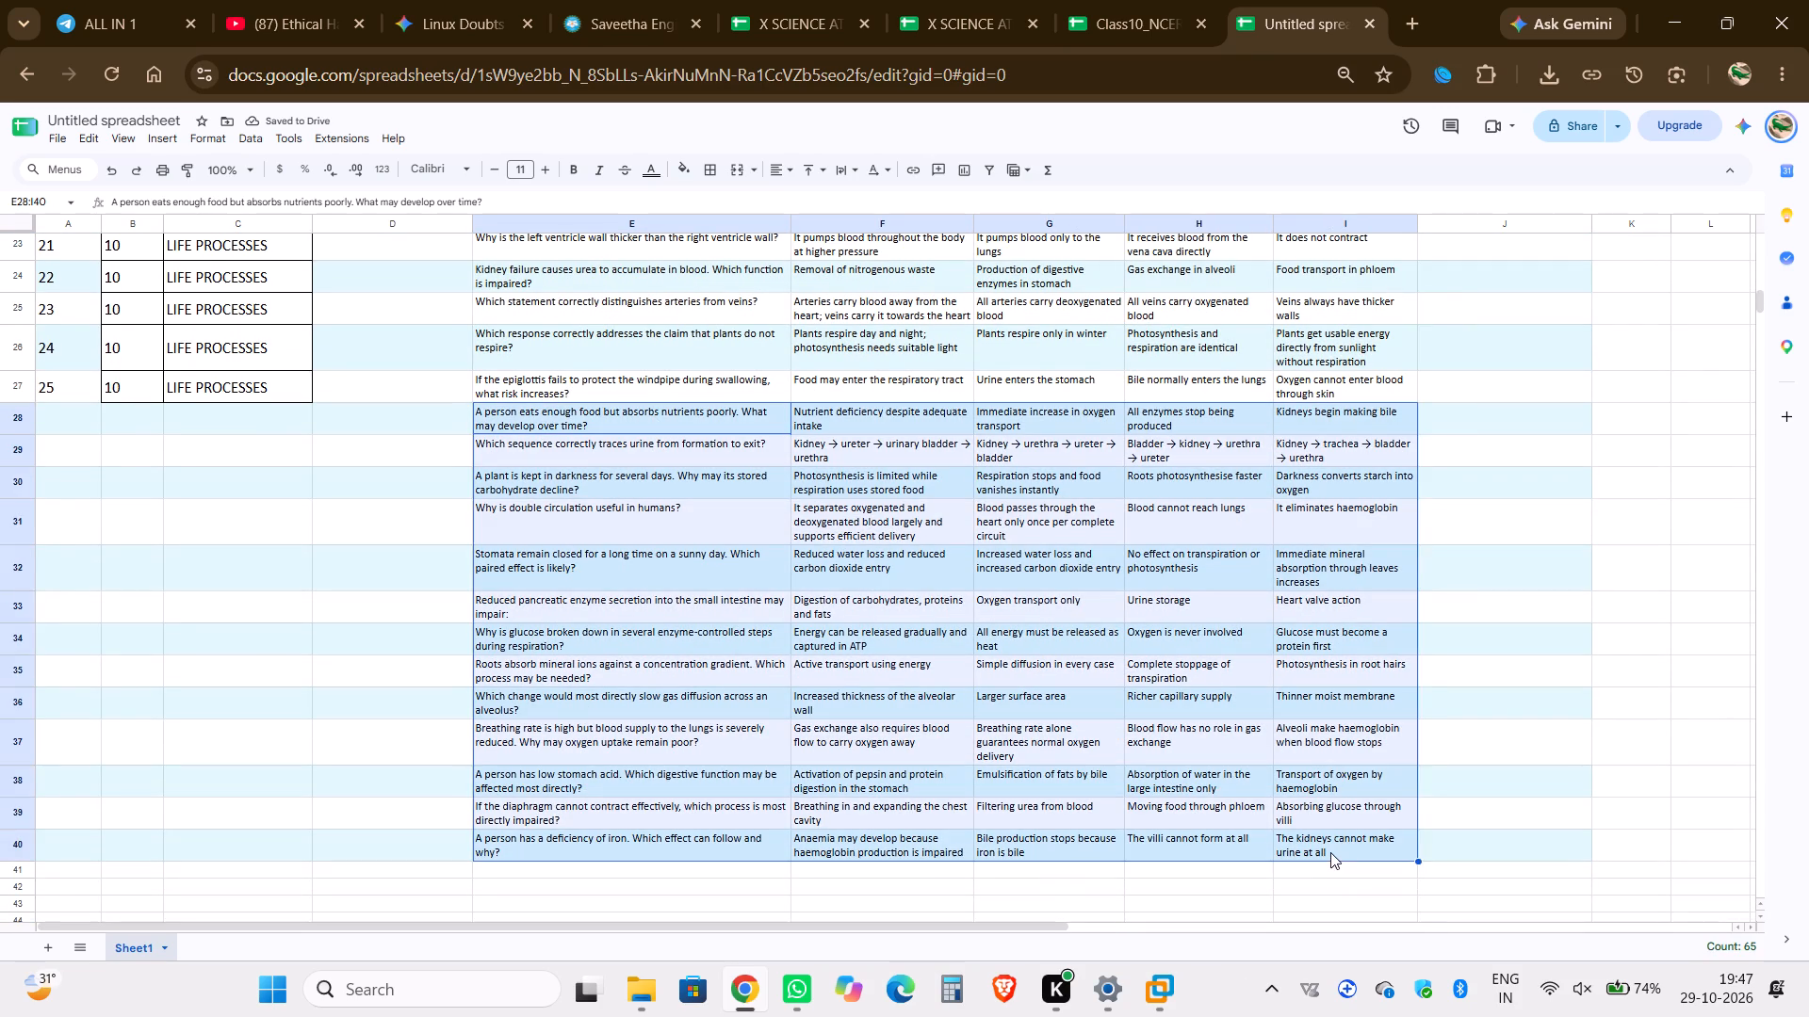
{"action": "key", "text": "BackSpace"}
{"action": "scroll", "coordinate": [1330, 852], "scroll_direction": "up", "scroll_amount": 2}
{"action": "left_click", "coordinate": [1244, 608]}
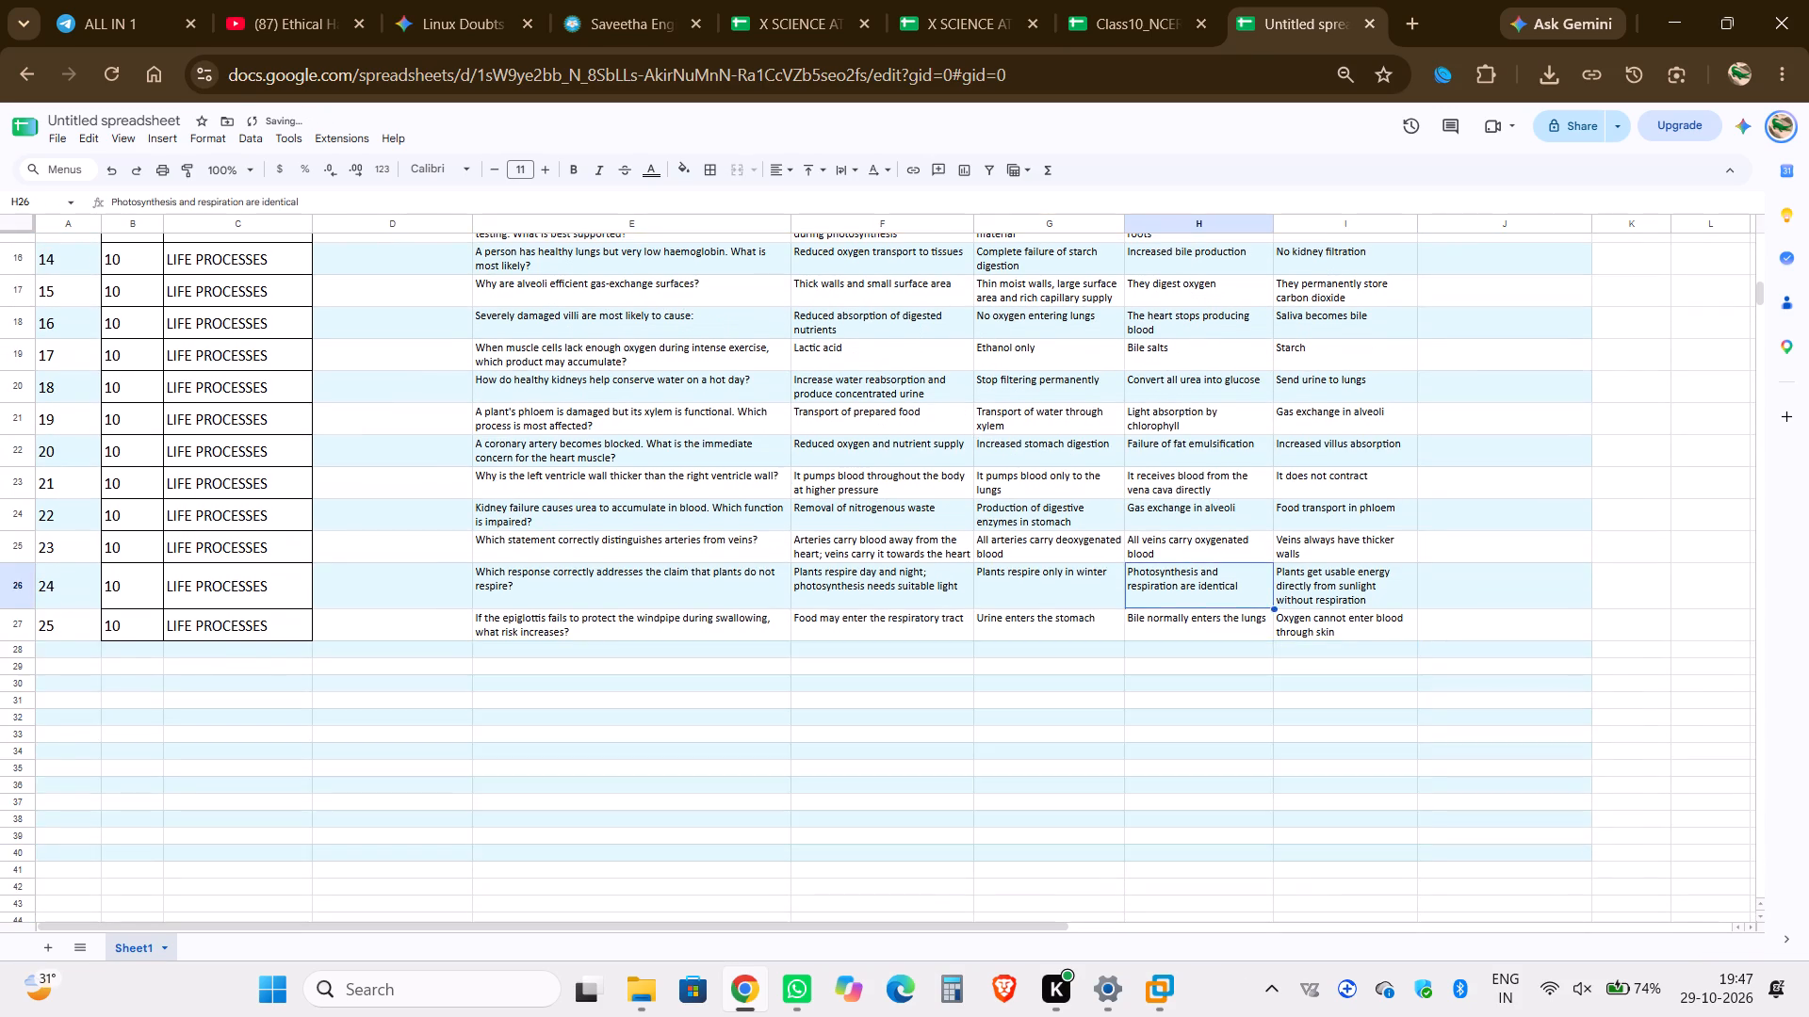
Set the font size of the rows numbered 11 to 25, A13:J27, to 15.
{"action": "scroll", "coordinate": [1244, 608], "scroll_direction": "up", "scroll_amount": 3}
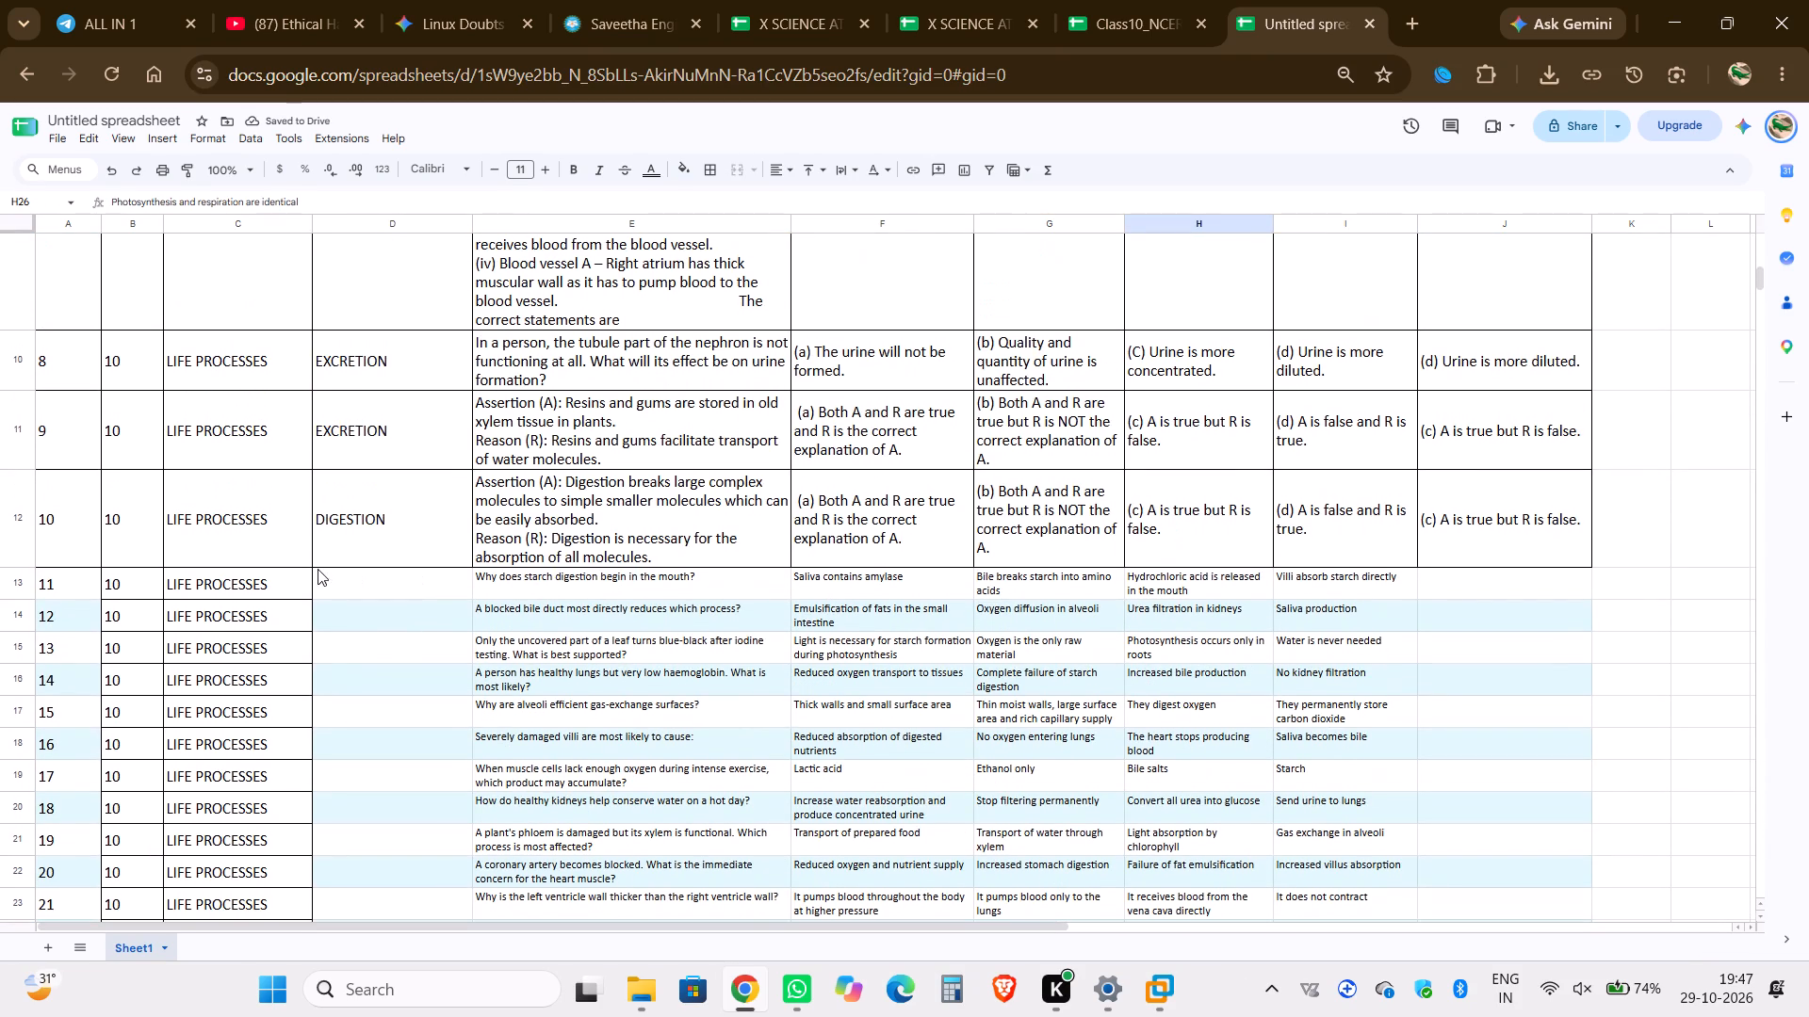
{"action": "left_click_drag", "start_coordinate": [71, 576], "coordinate": [1380, 883]}
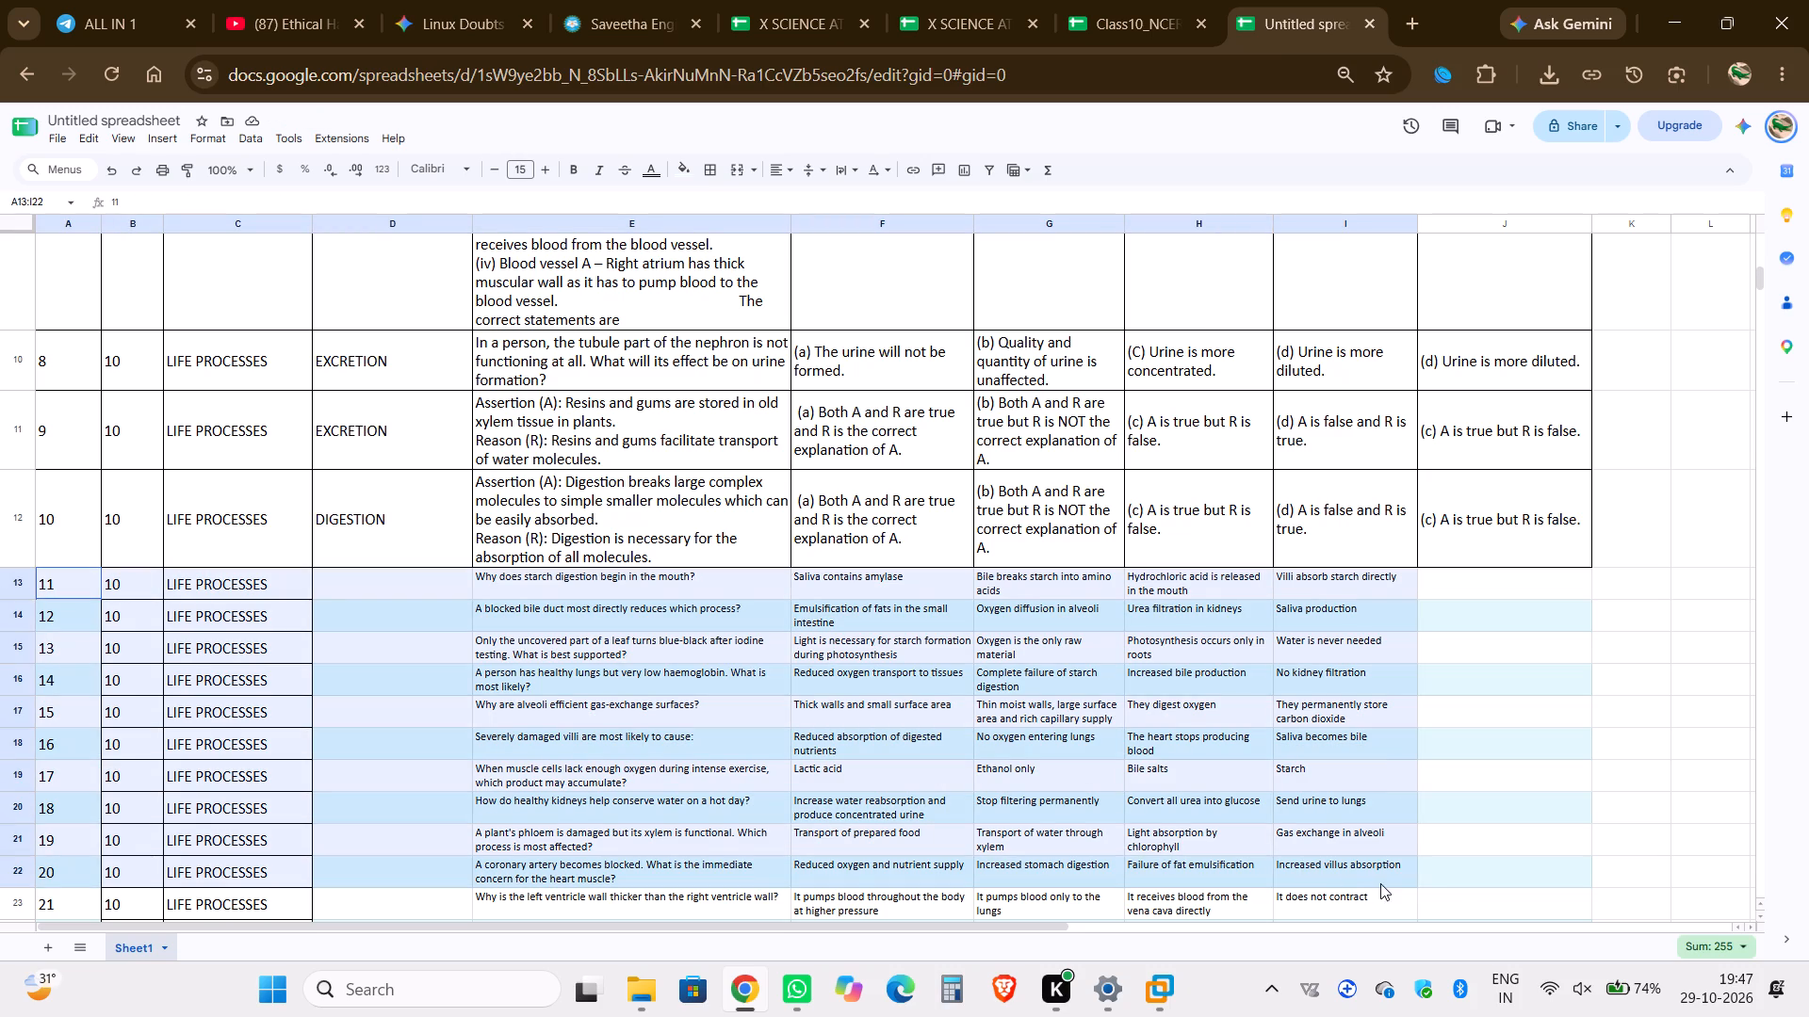
{"action": "left_click_drag", "start_coordinate": [1380, 883], "coordinate": [1428, 676]}
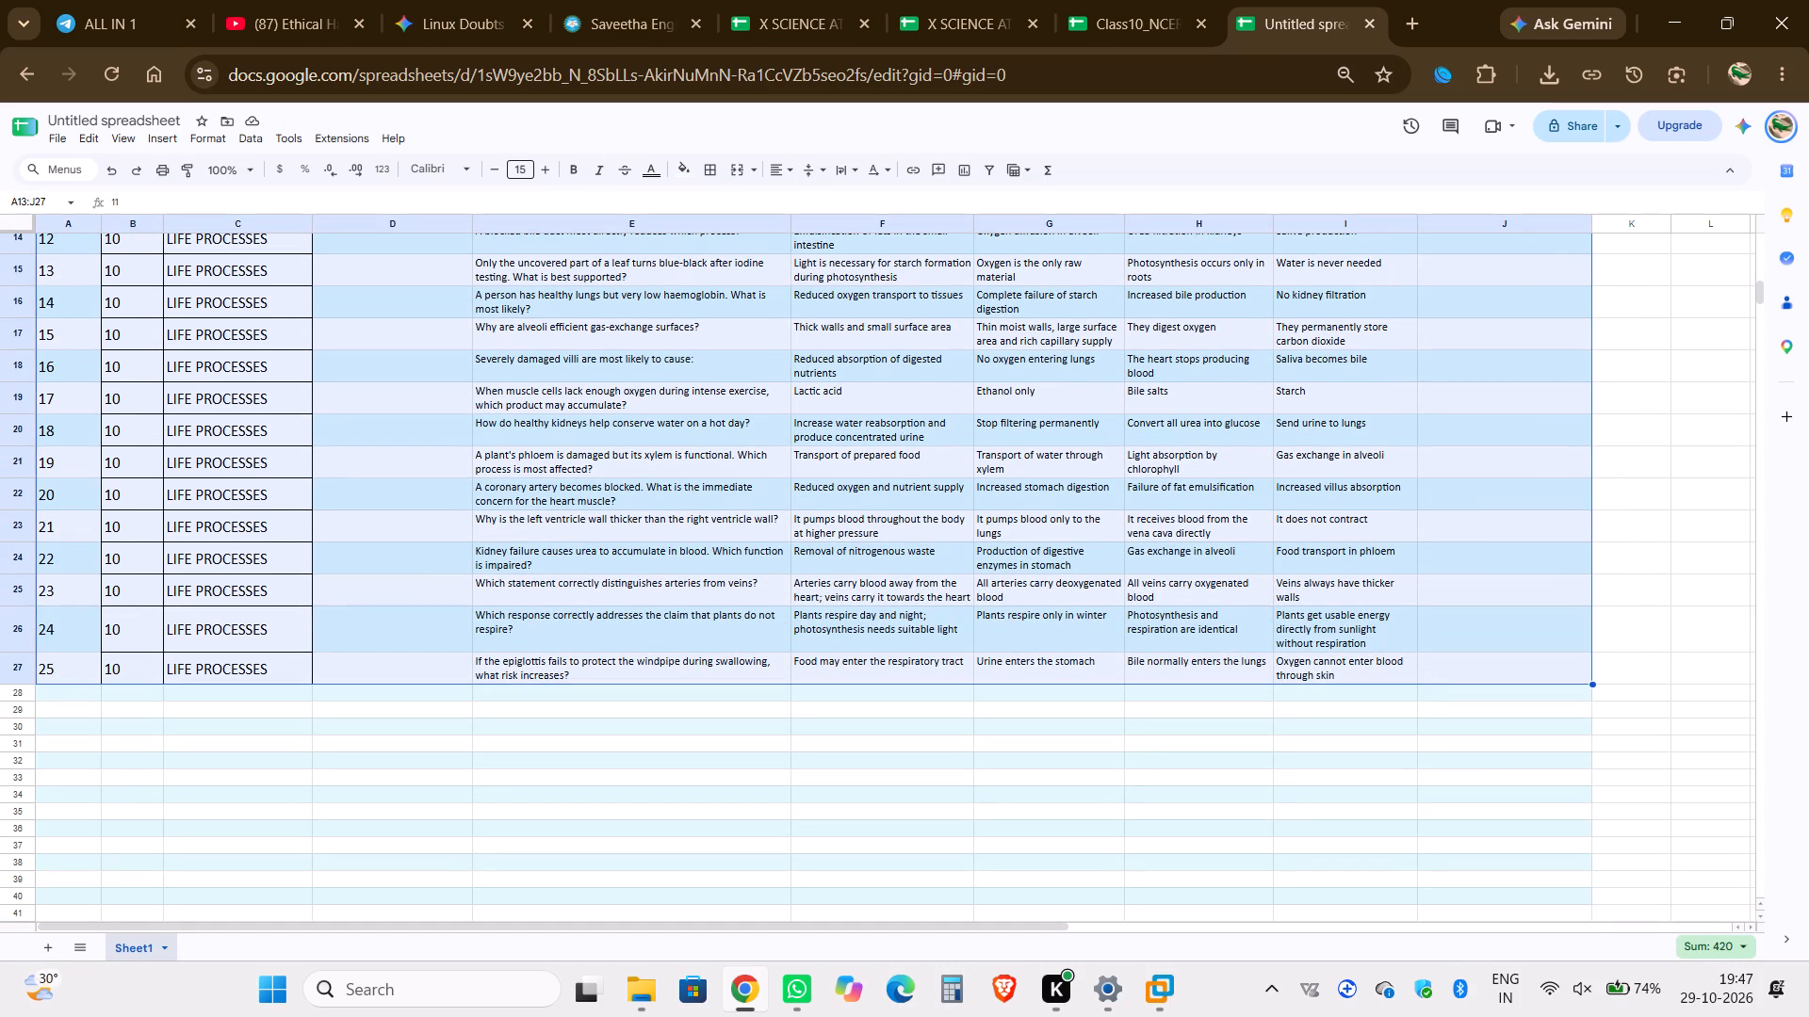
{"action": "left_click", "coordinate": [521, 167]}
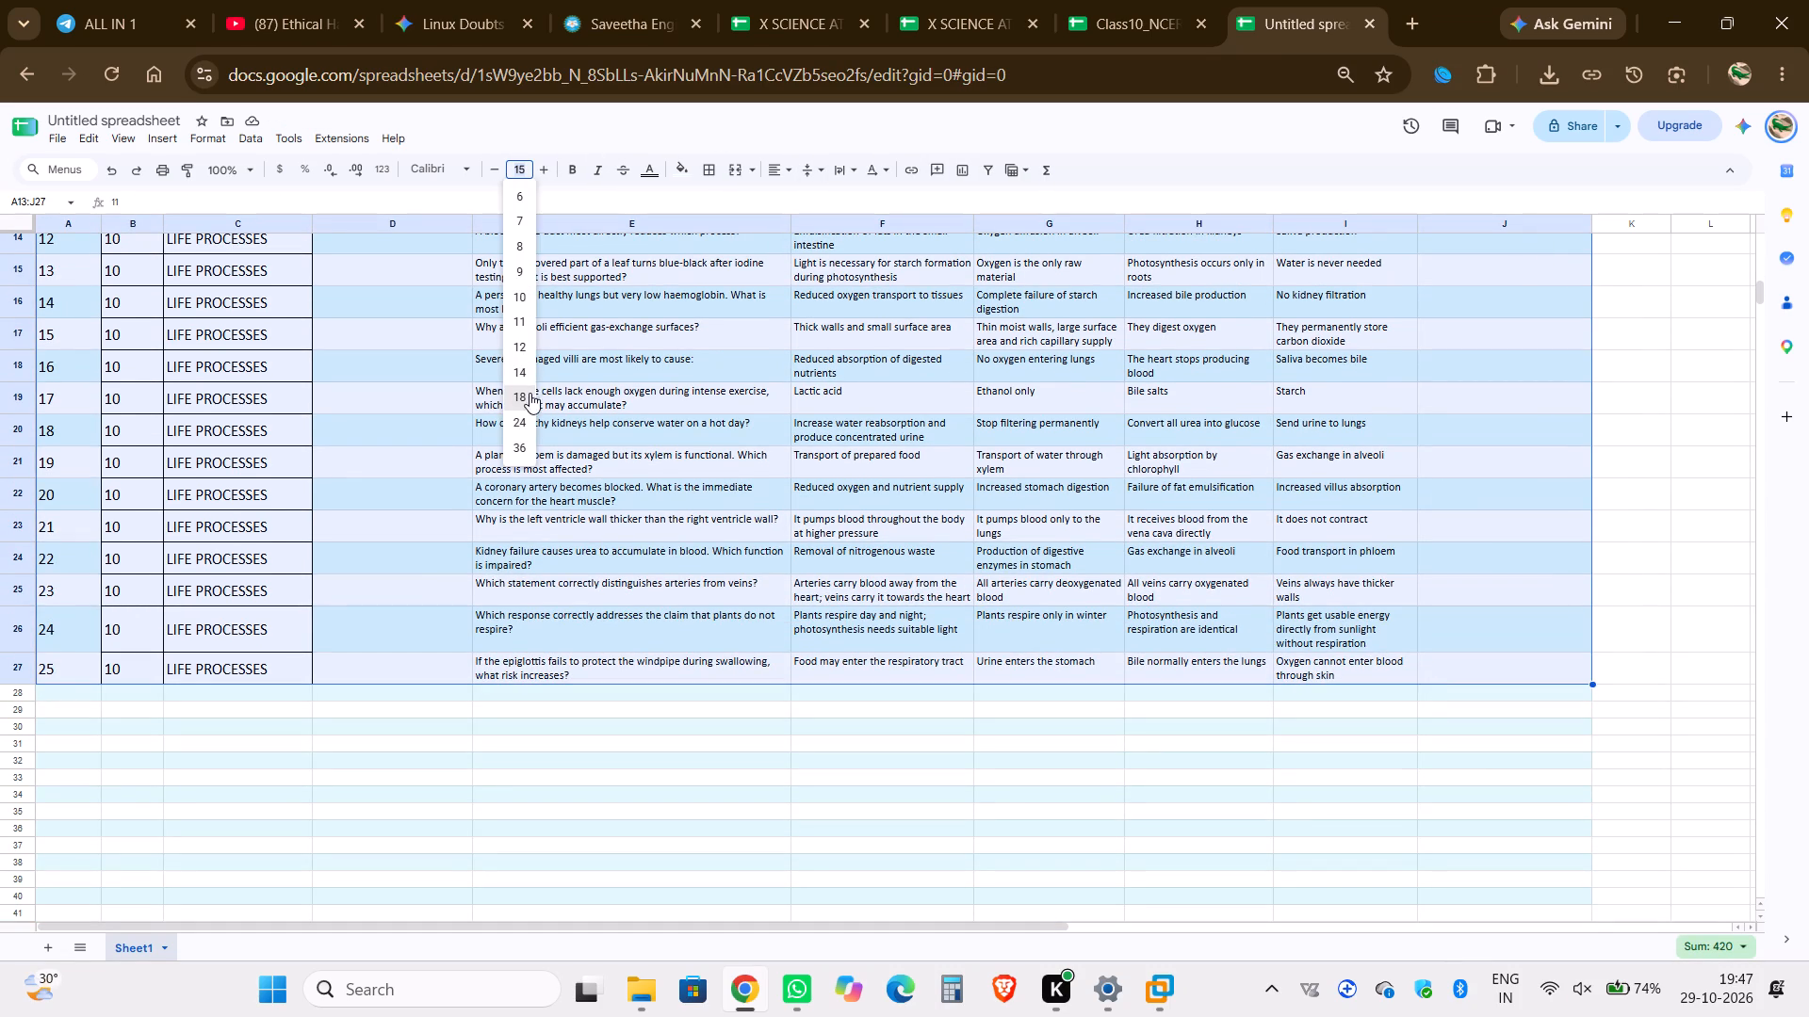
{"action": "left_click", "coordinate": [527, 372]}
{"action": "left_click", "coordinate": [546, 177]}
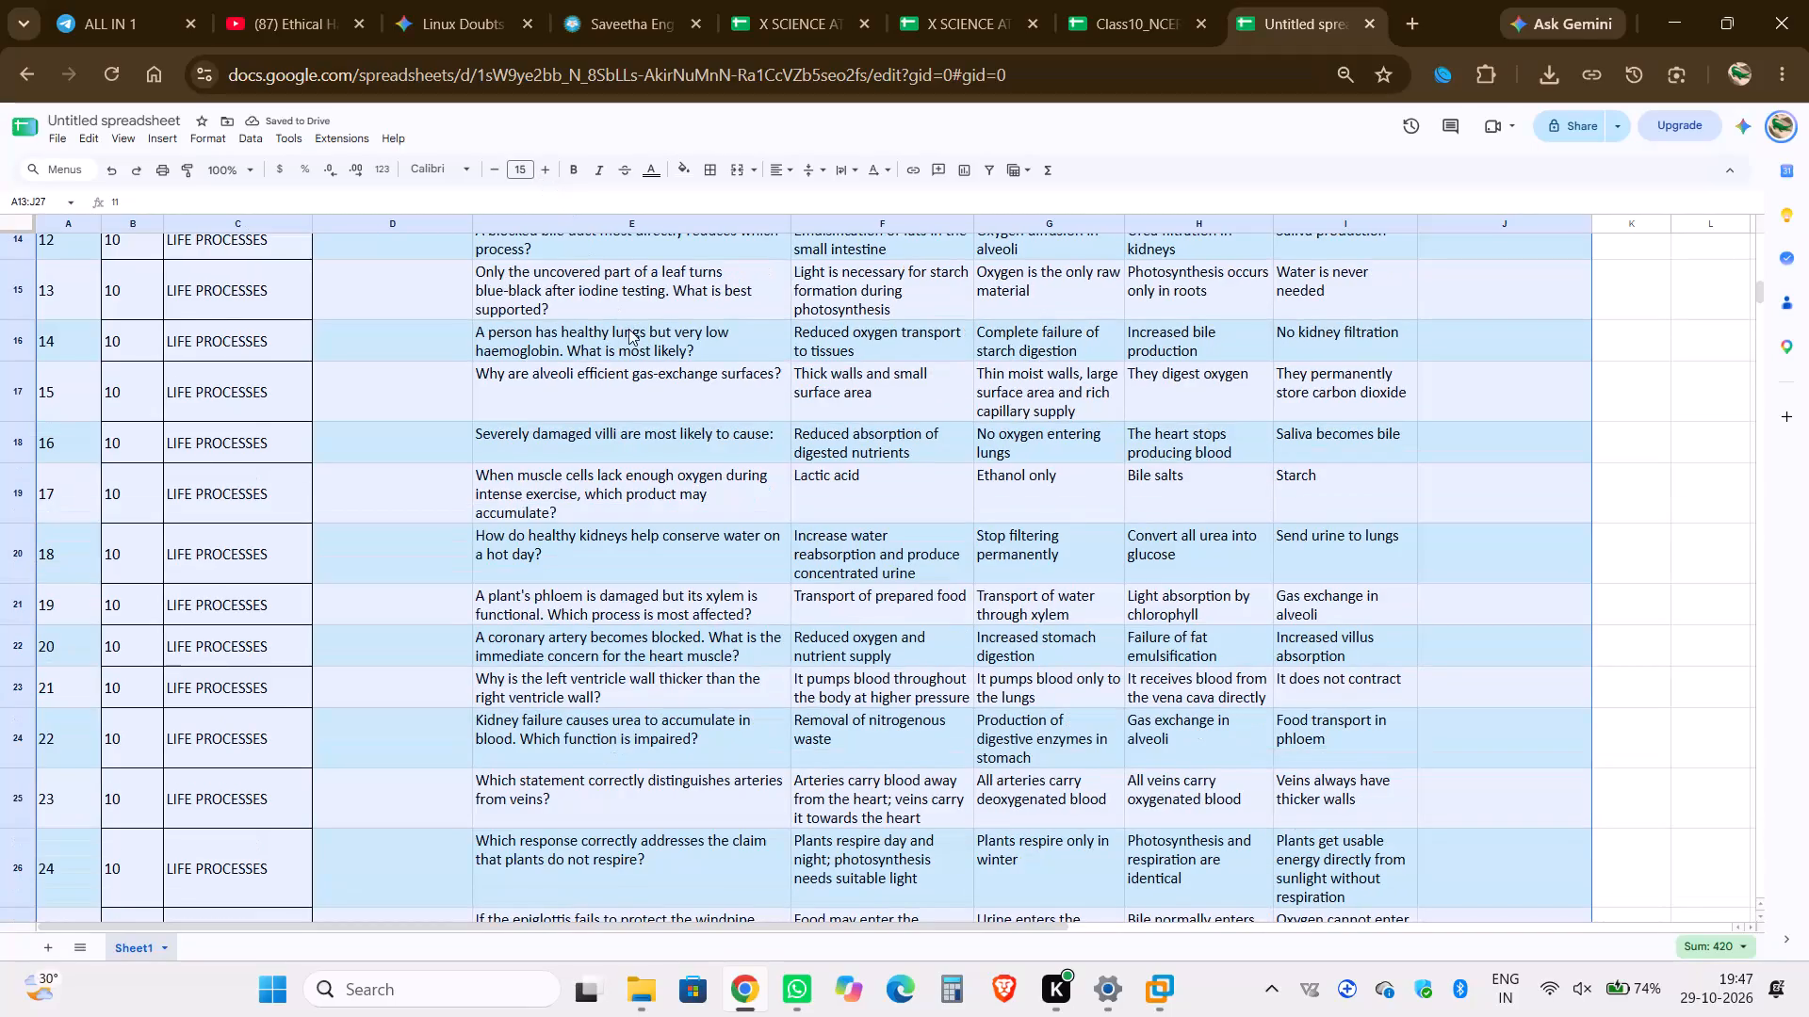
Fill the cells of the rows numbered 11 to 25, A13:J27, with white.
{"action": "left_click", "coordinate": [688, 169]}
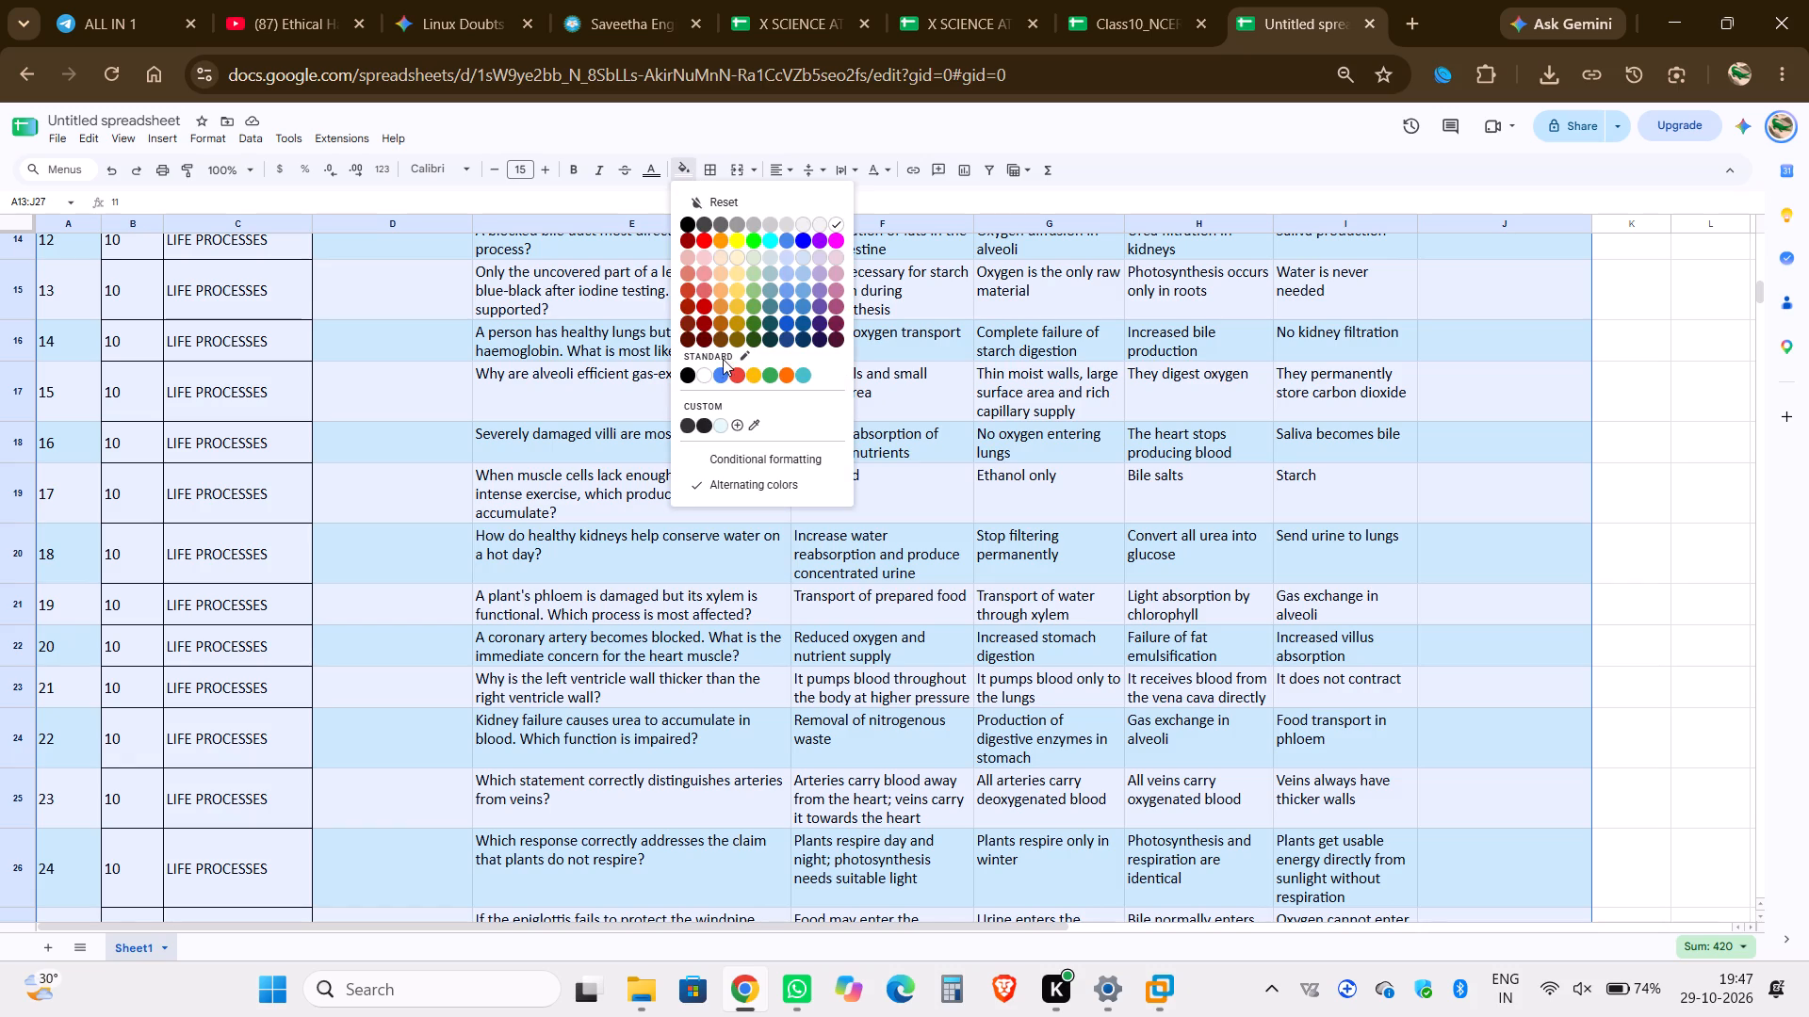
{"action": "left_click", "coordinate": [708, 379]}
{"action": "left_click", "coordinate": [789, 449]}
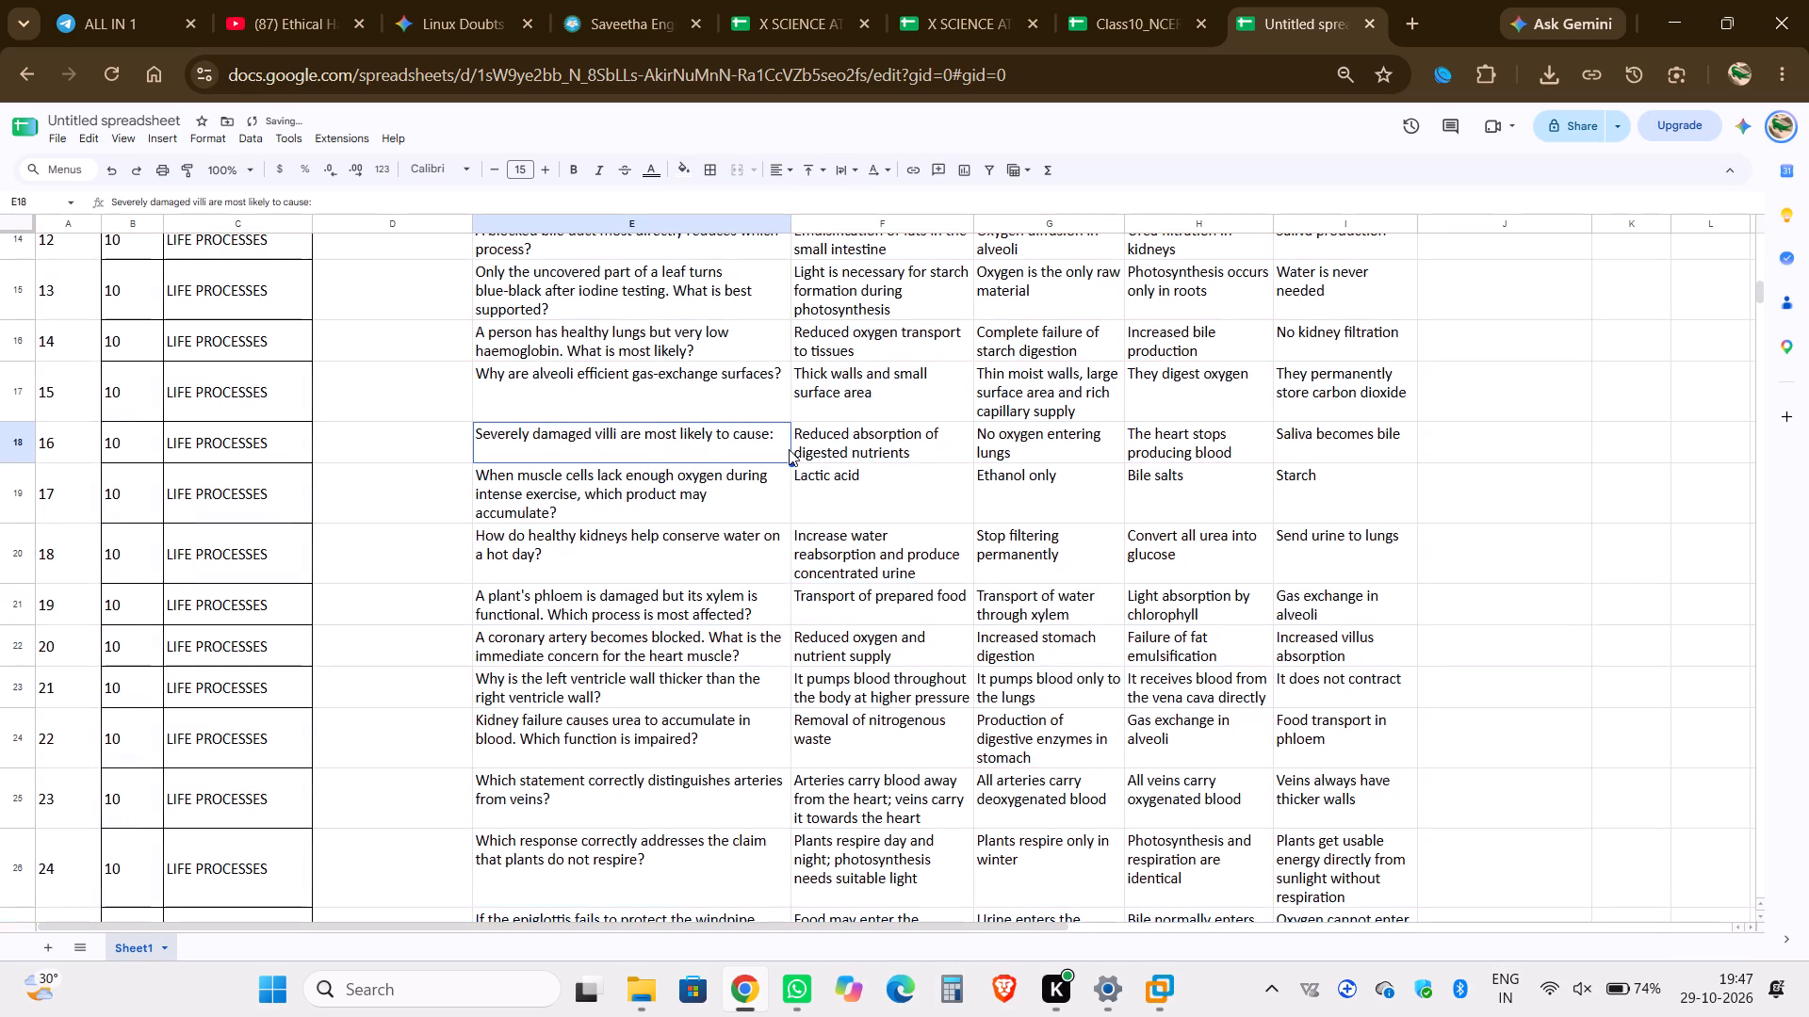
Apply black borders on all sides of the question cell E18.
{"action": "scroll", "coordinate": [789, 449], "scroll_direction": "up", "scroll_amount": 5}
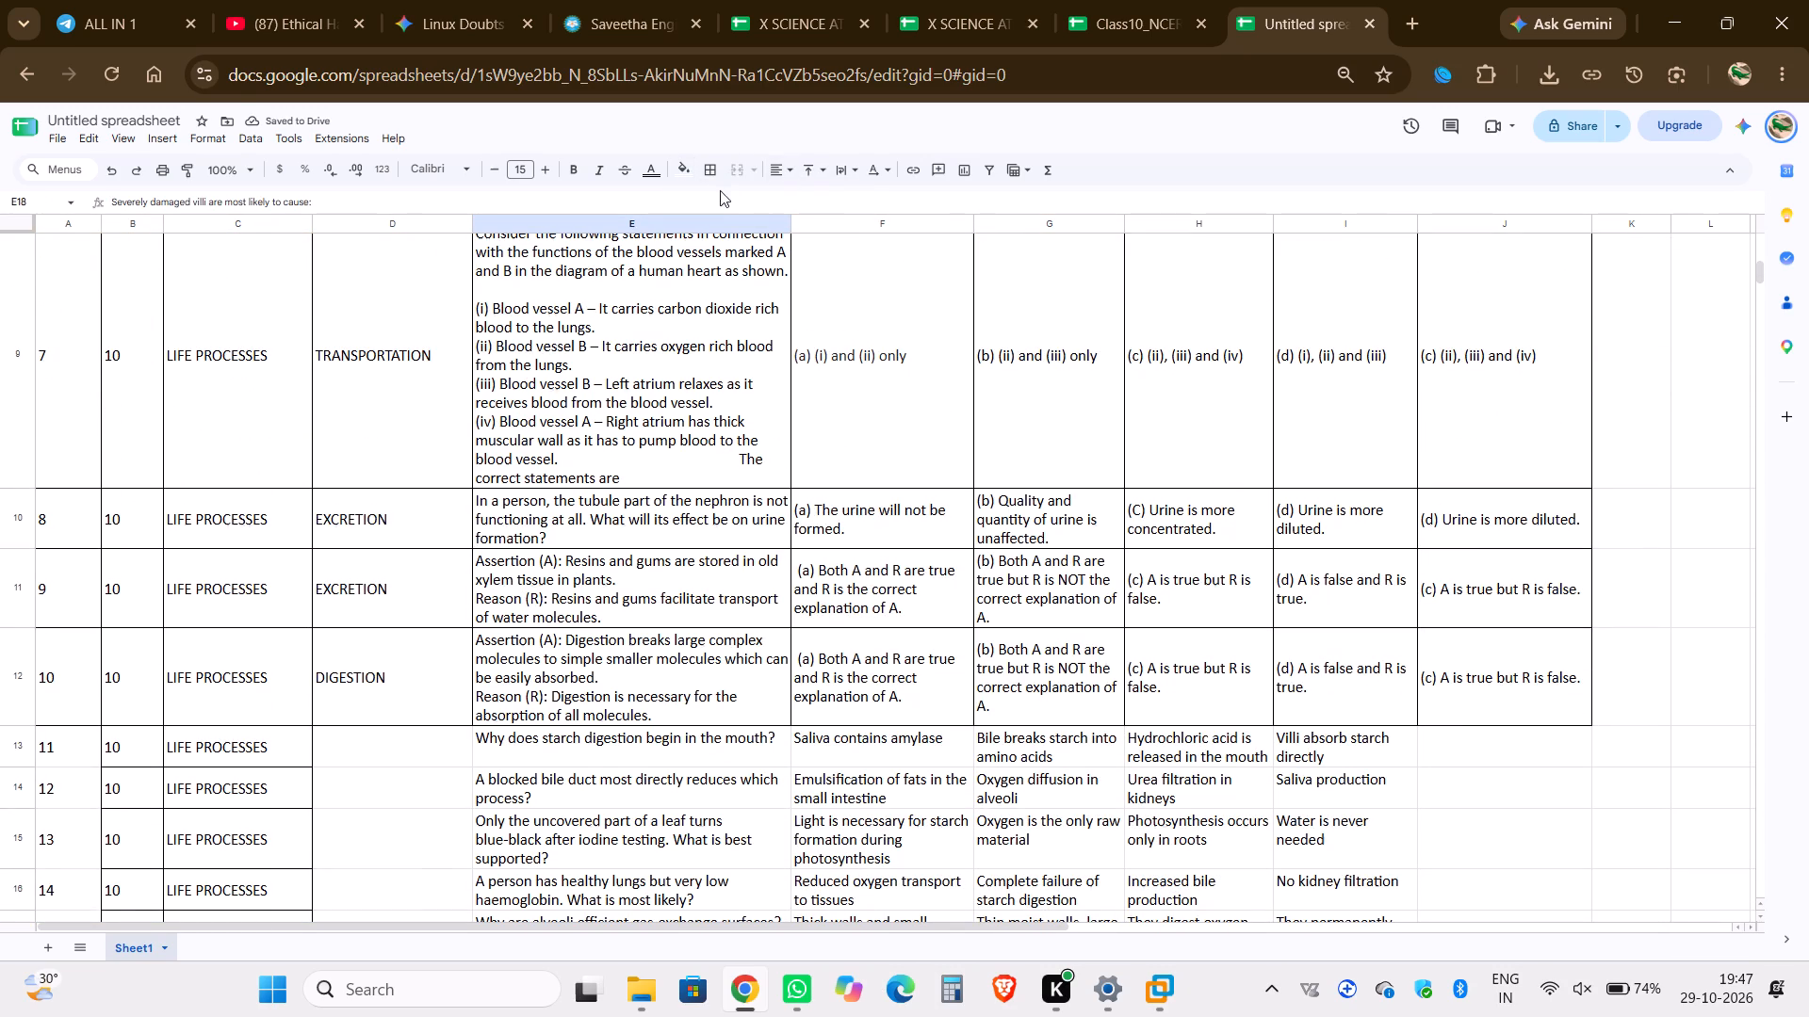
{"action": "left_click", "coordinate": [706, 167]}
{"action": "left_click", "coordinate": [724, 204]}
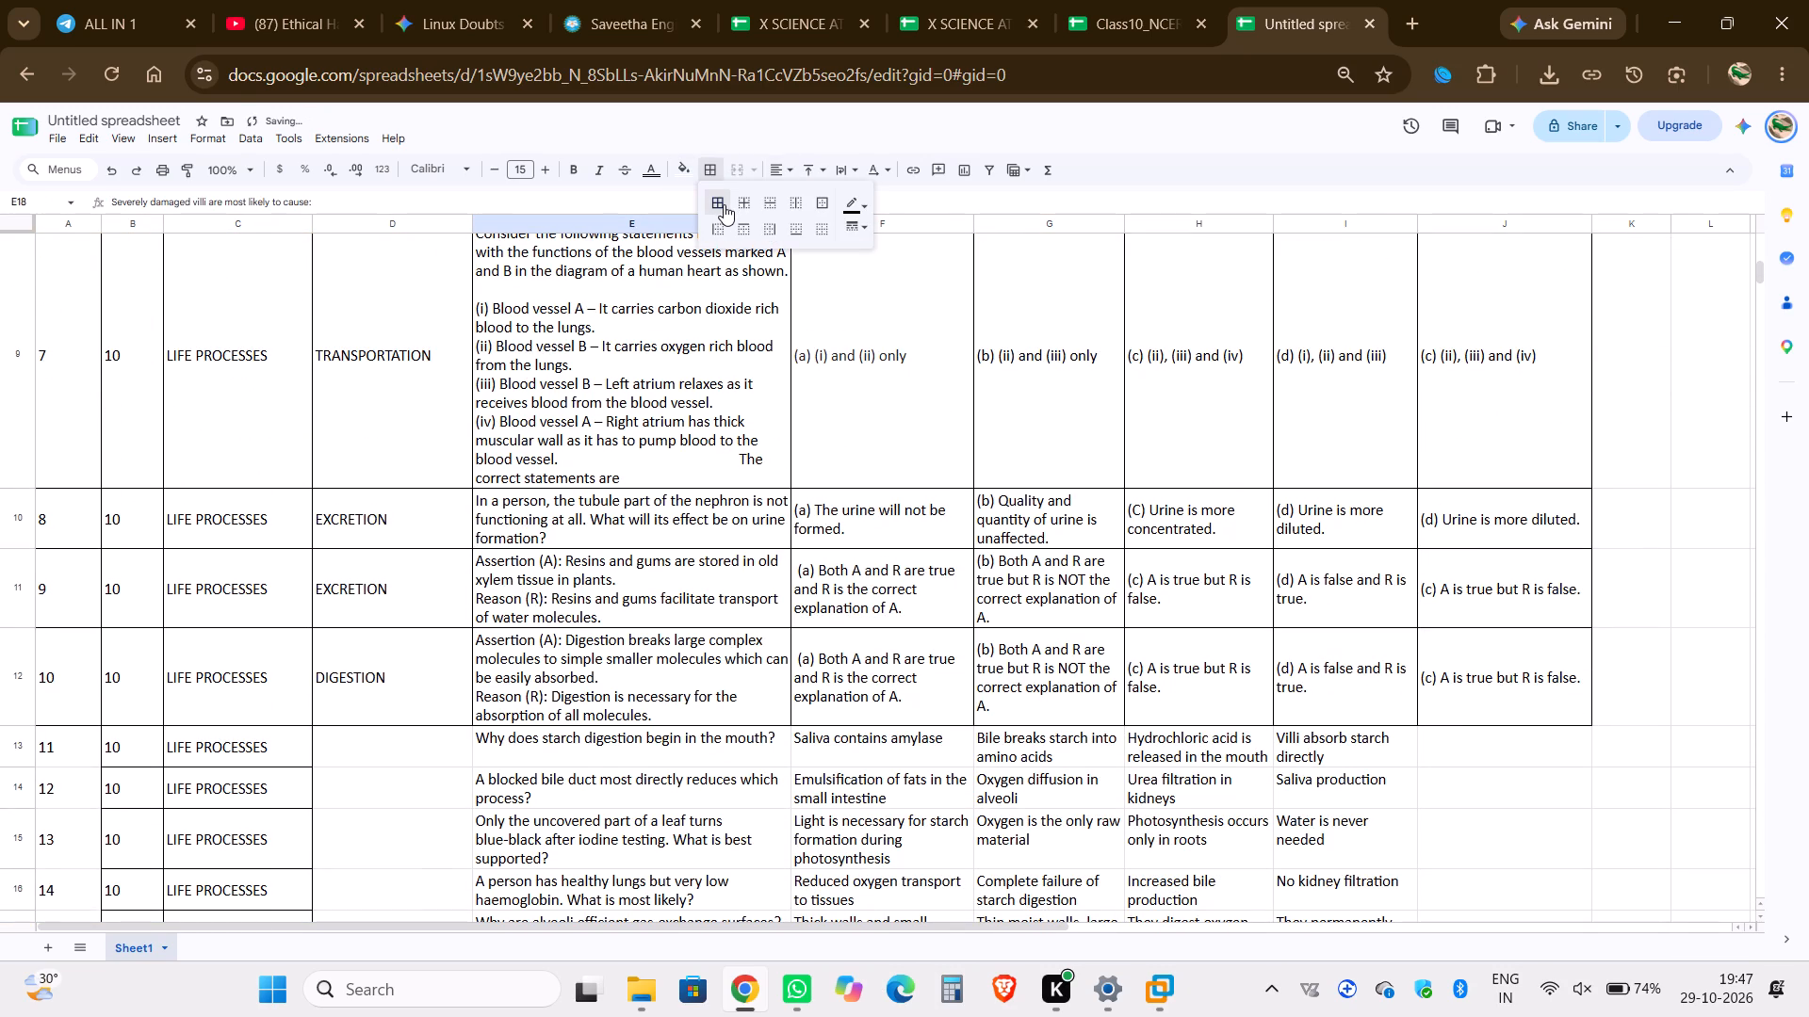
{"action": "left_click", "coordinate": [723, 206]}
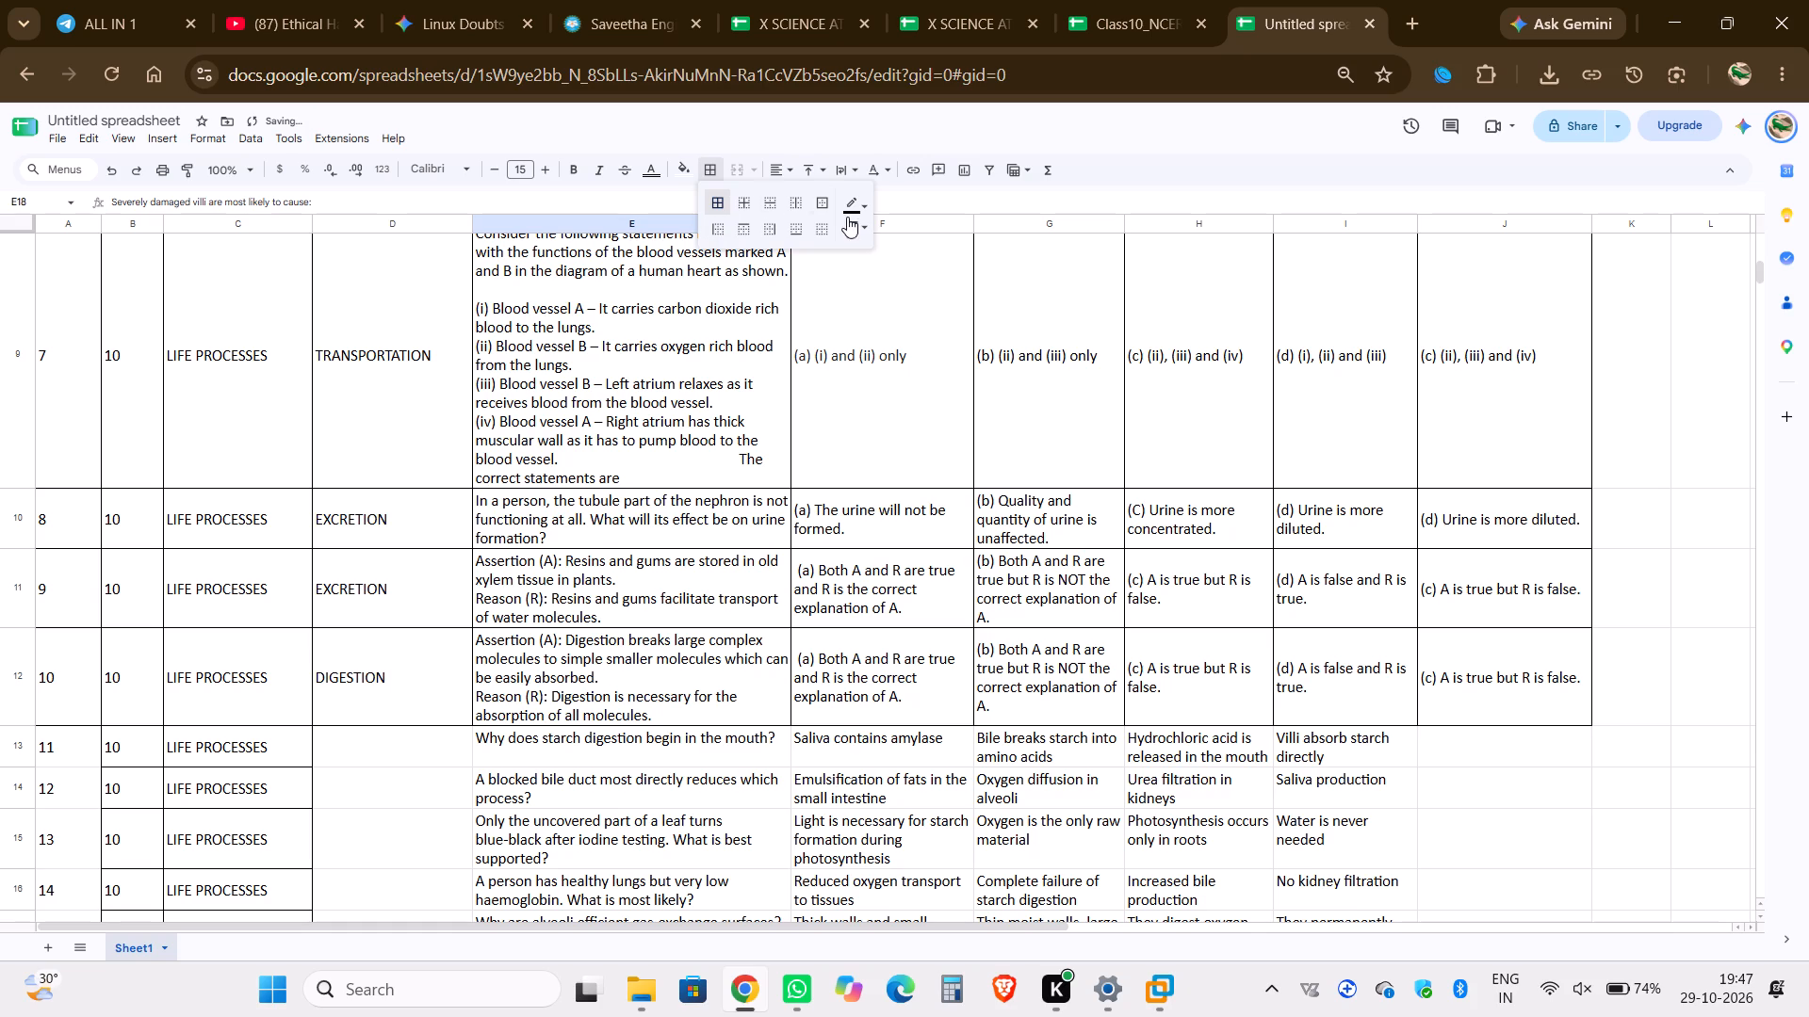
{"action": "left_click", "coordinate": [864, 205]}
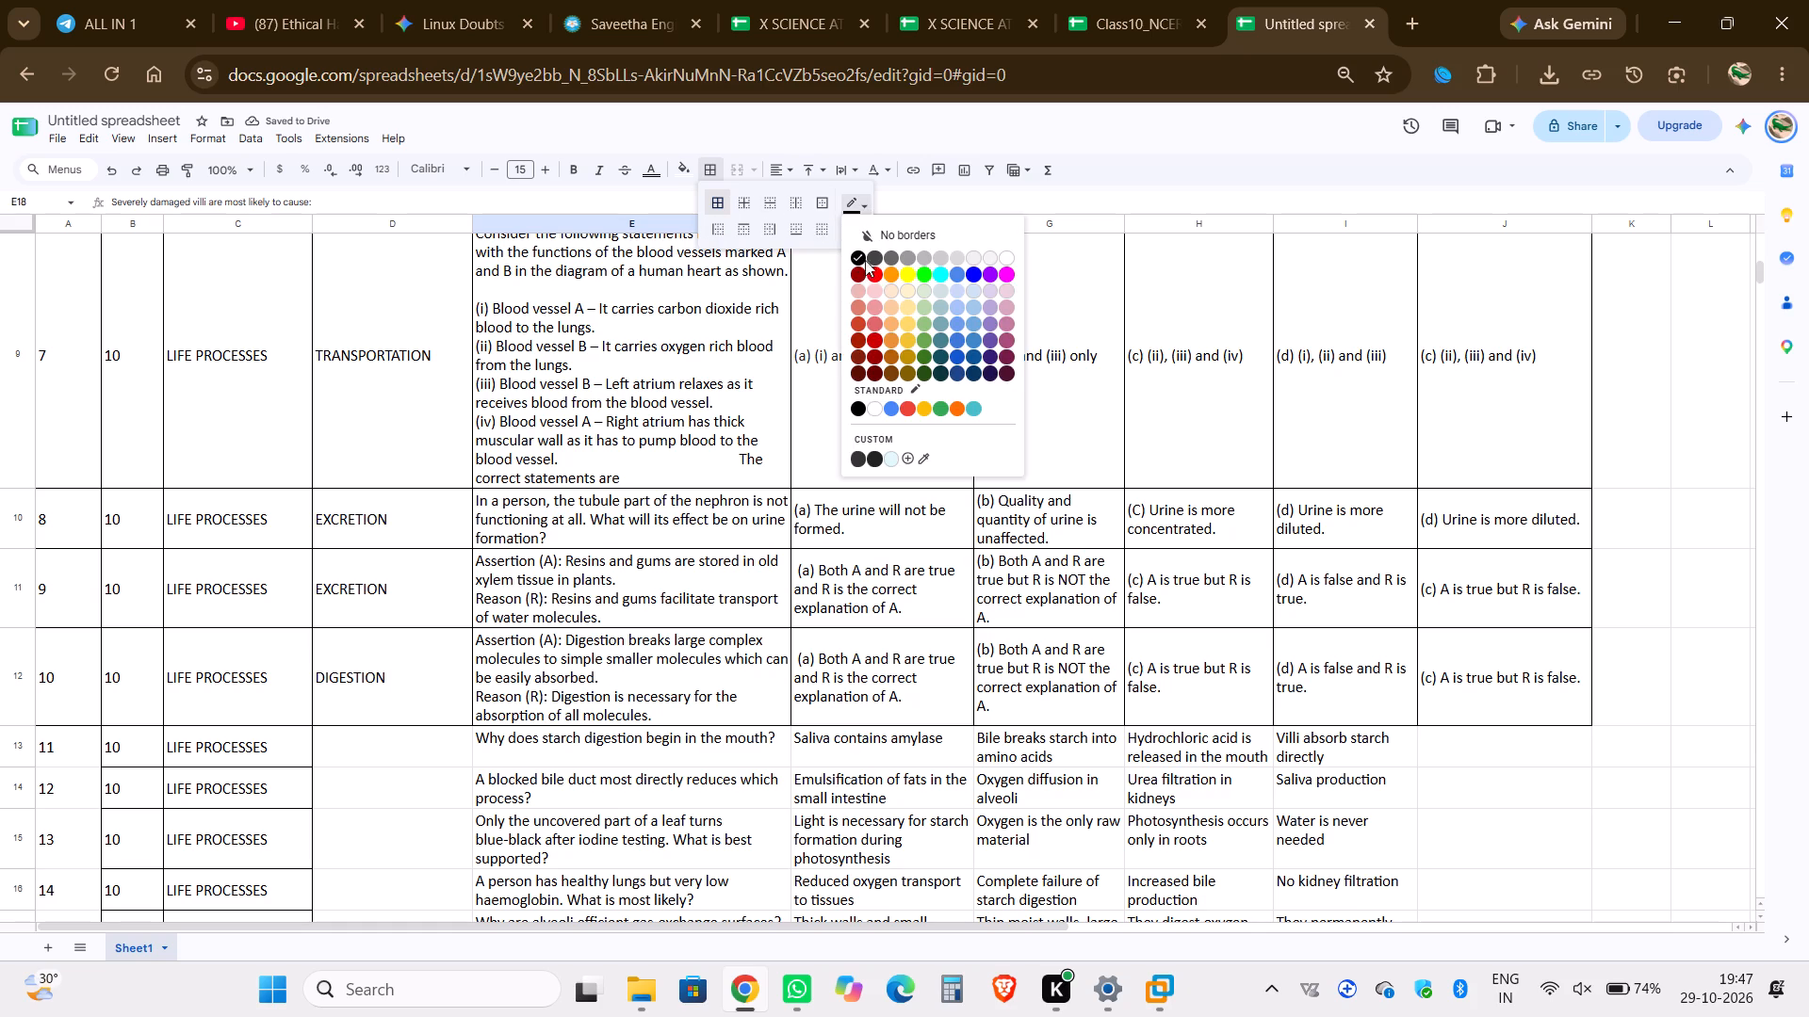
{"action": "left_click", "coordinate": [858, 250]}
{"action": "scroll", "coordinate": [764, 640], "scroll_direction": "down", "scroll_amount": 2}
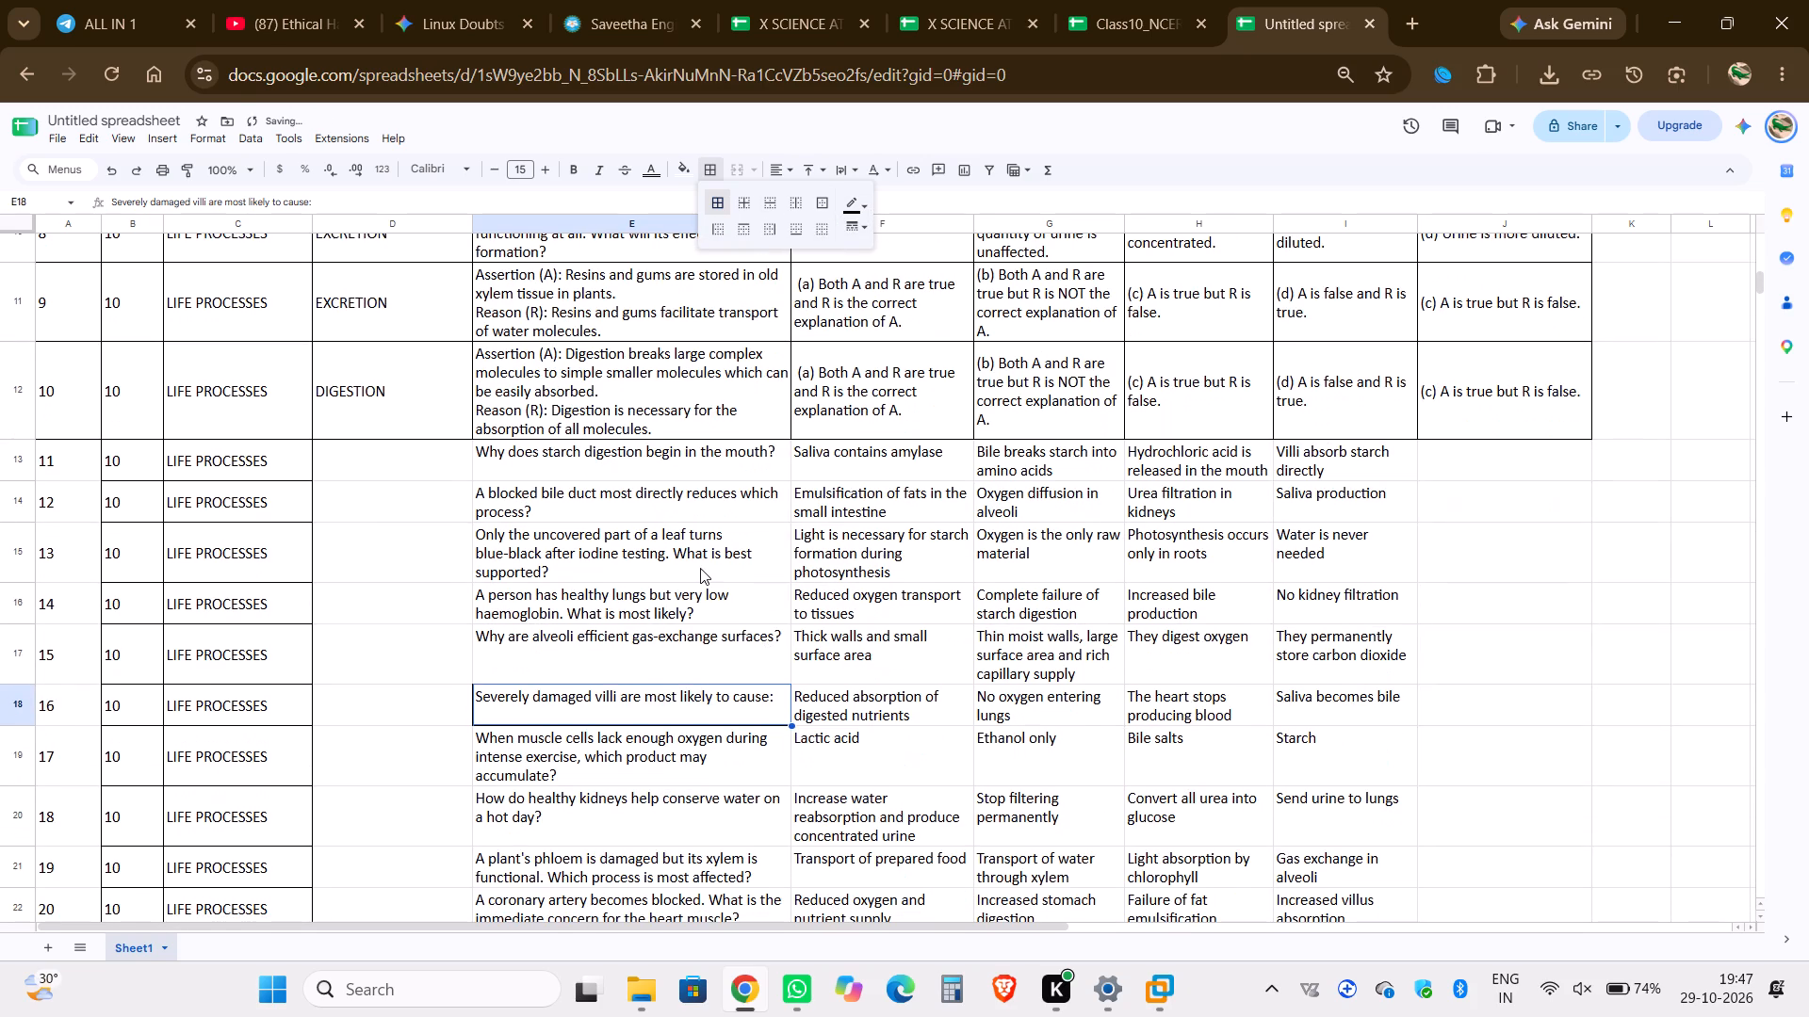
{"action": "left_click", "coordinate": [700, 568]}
Apply all borders to the topic, question, option and answer cells of the rows numbered 11 to 25, D13:J27.
{"action": "left_click_drag", "start_coordinate": [349, 460], "coordinate": [1470, 901]}
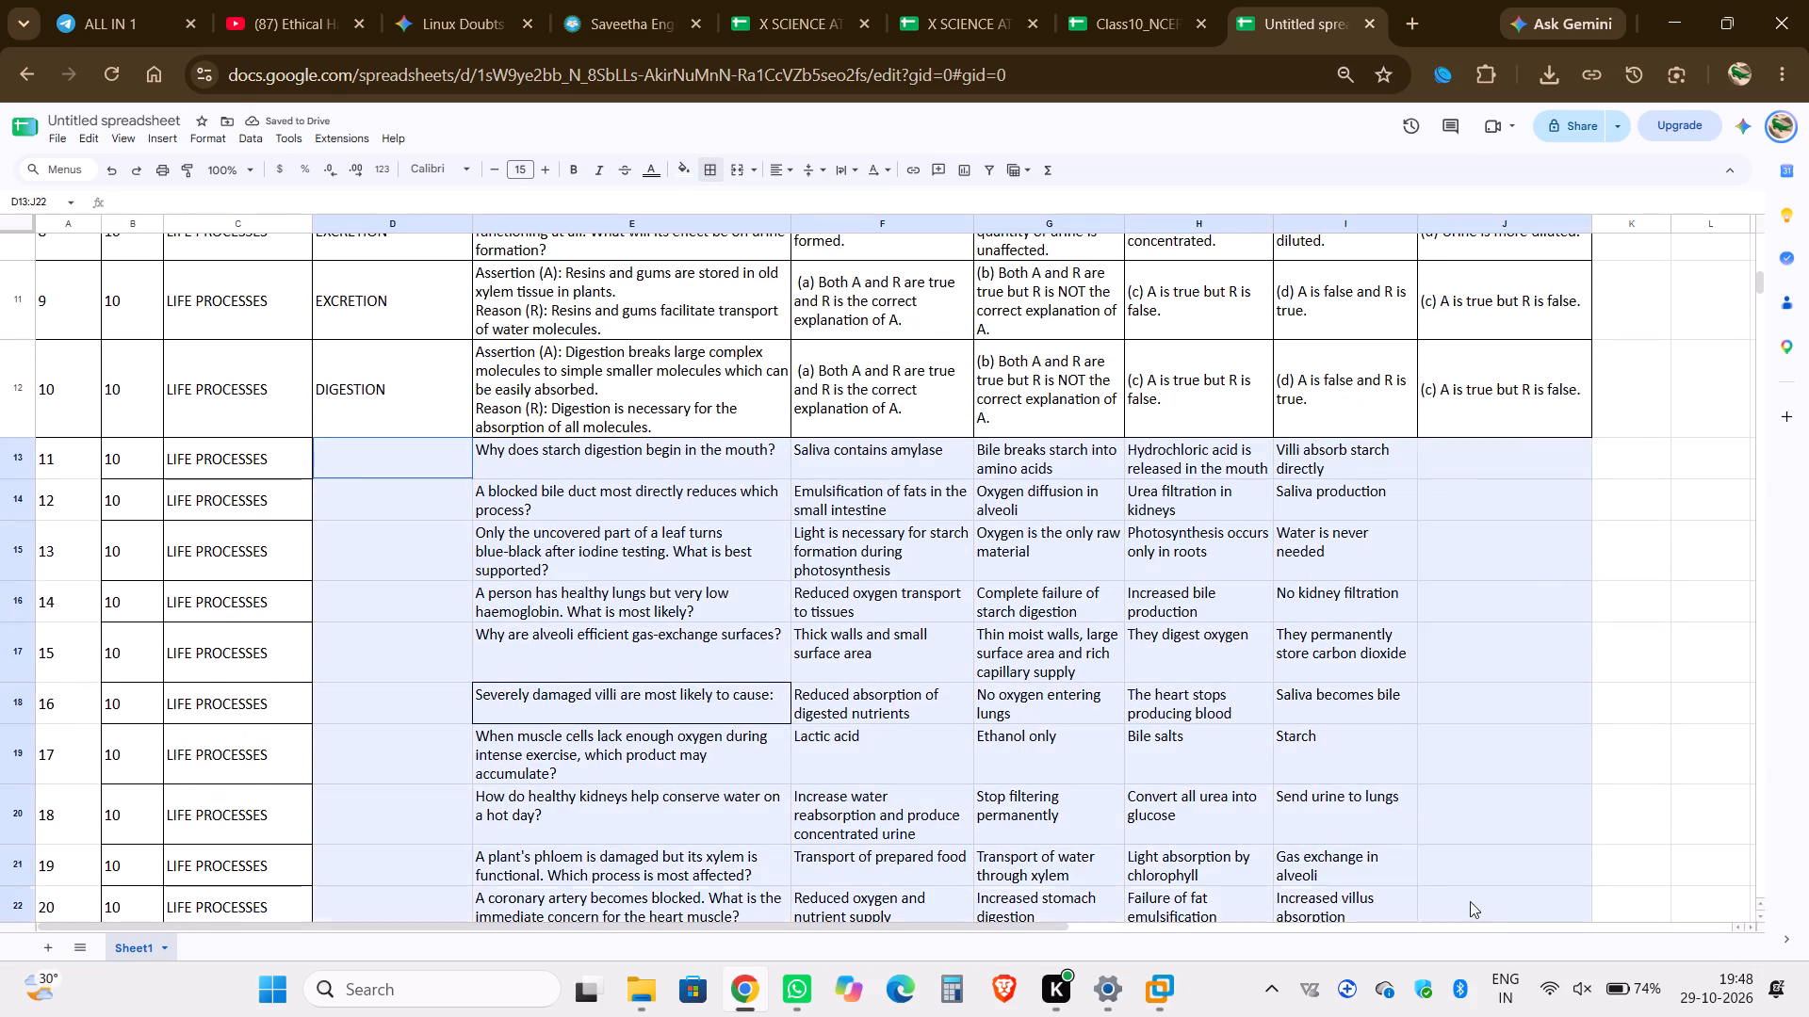
{"action": "left_click_drag", "start_coordinate": [1470, 901], "coordinate": [1439, 542]}
{"action": "left_click", "coordinate": [709, 173]}
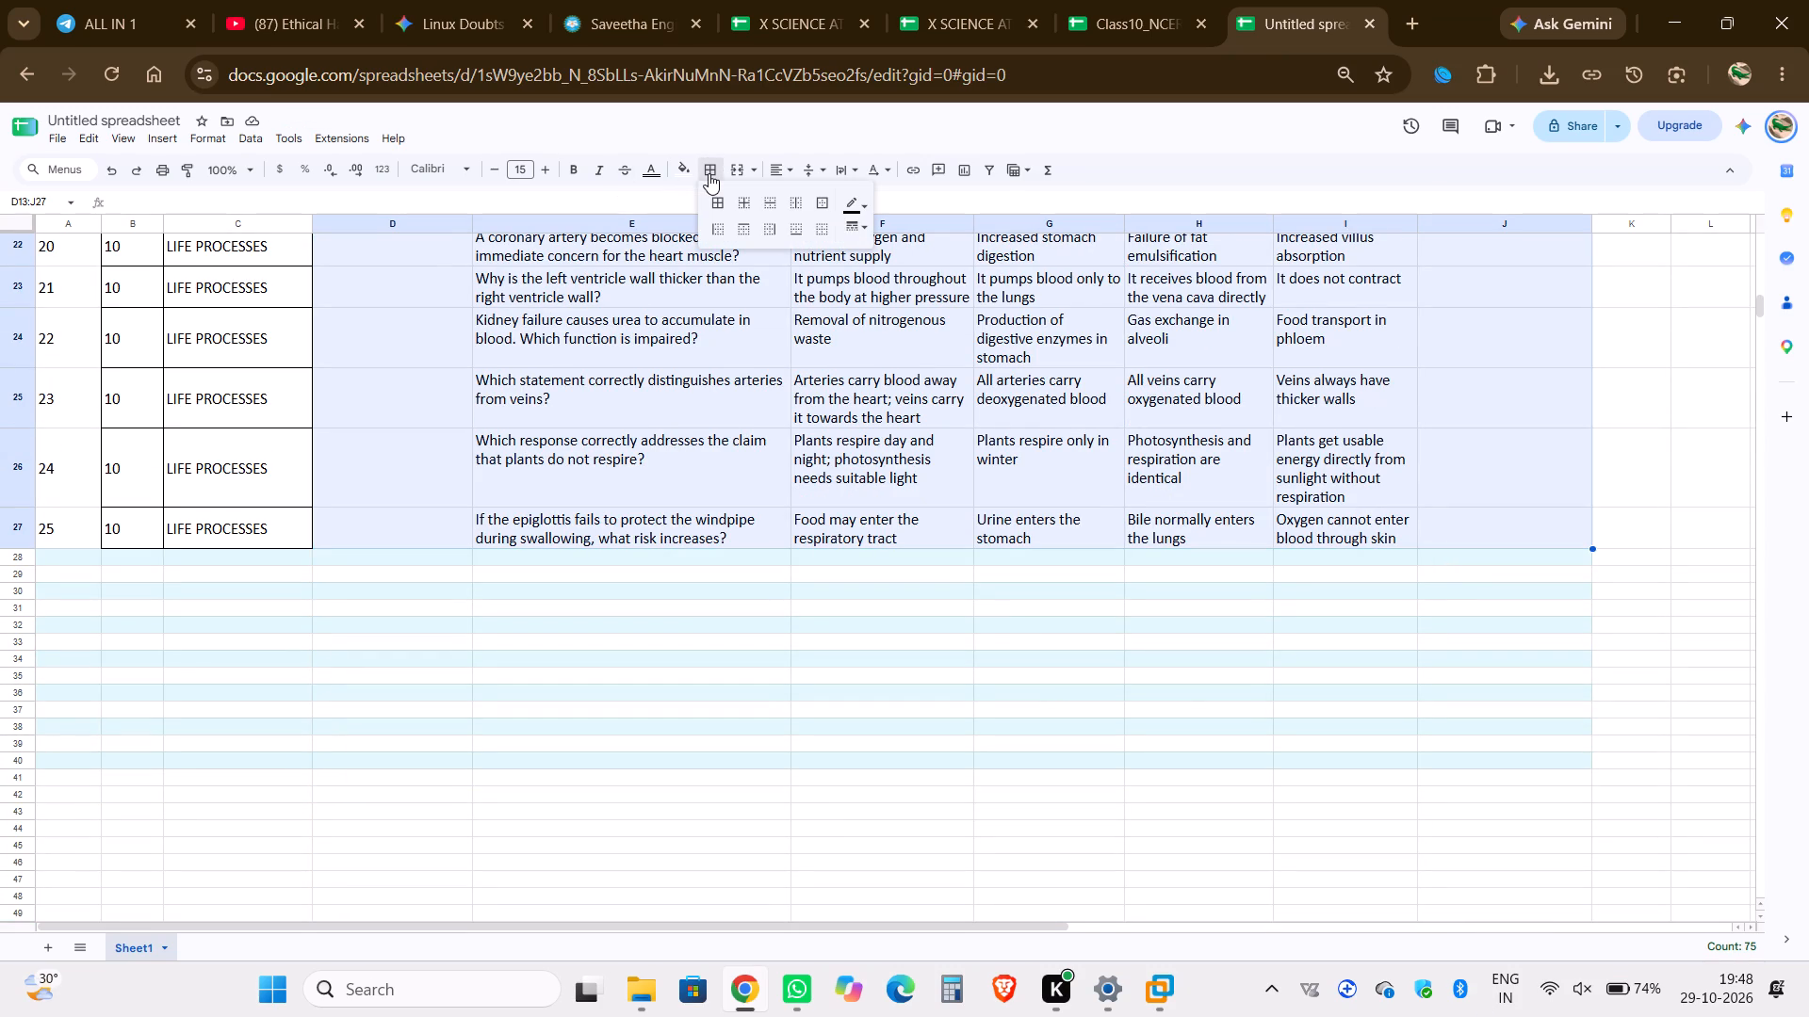
{"action": "left_click", "coordinate": [725, 204]}
{"action": "left_click", "coordinate": [784, 557]}
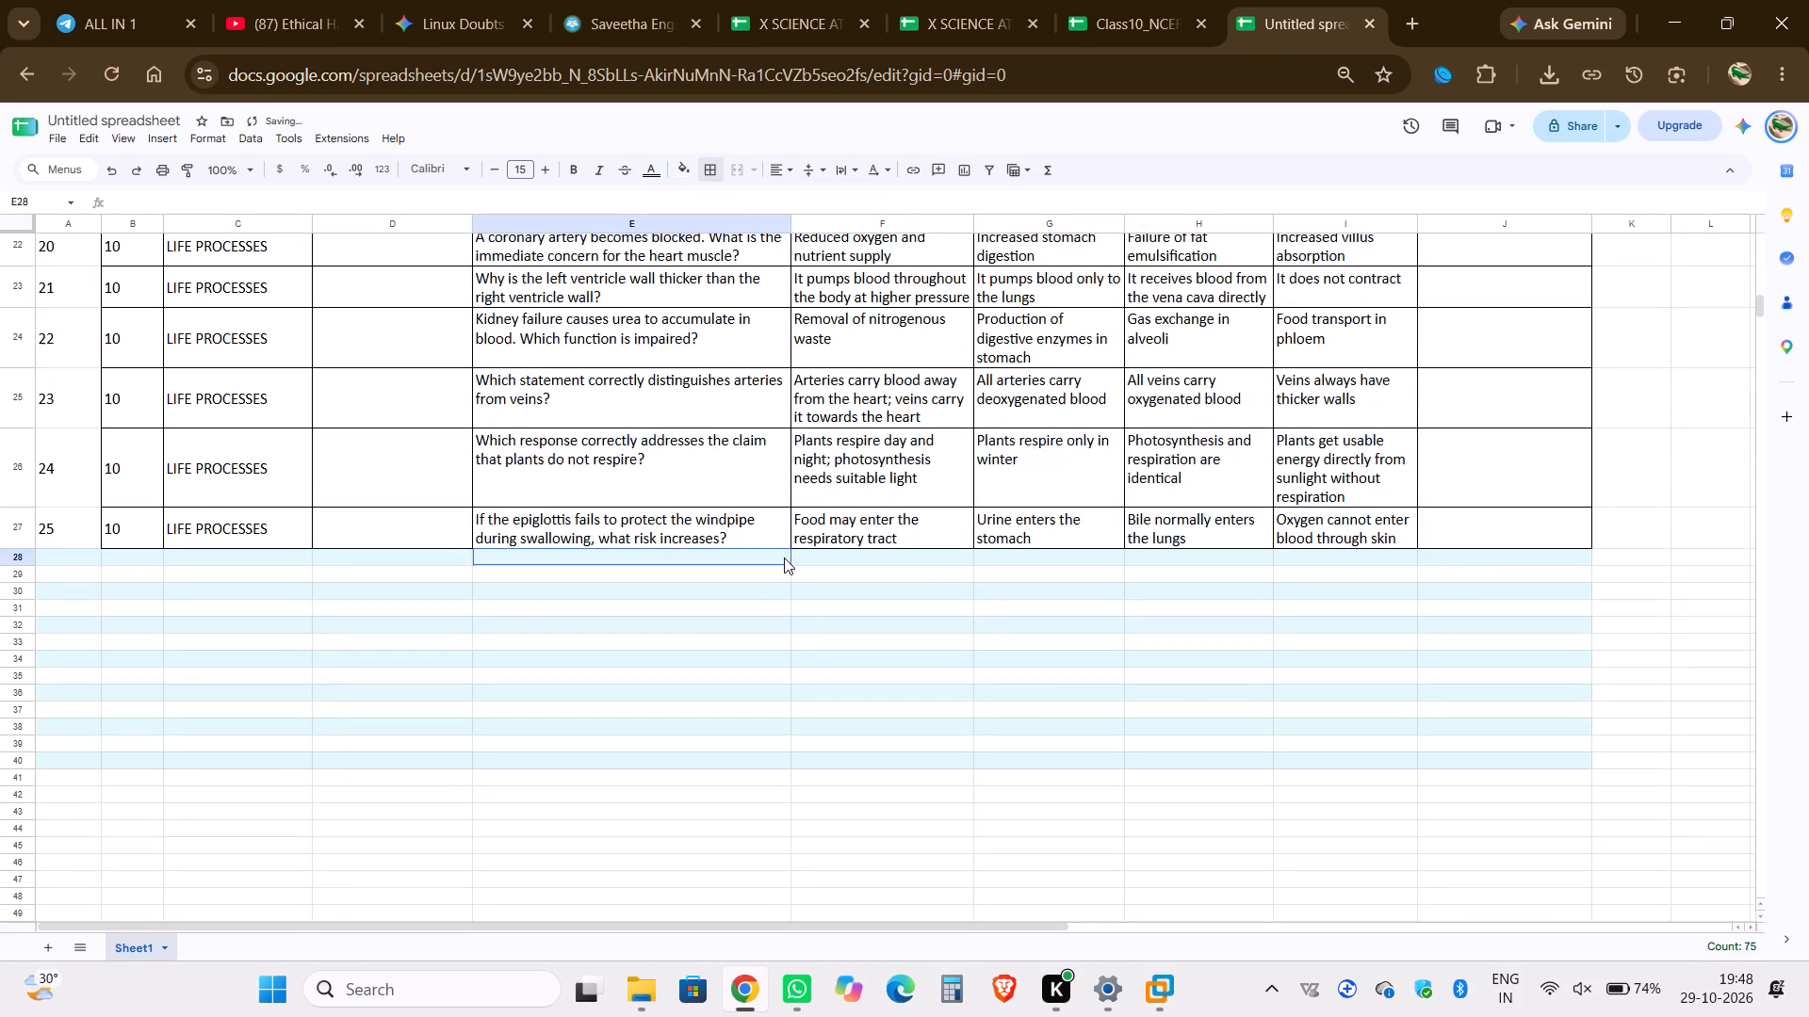
Review the layout and formatting of the newly added rows numbered 11 to 25 against the Life Processes rows above them.
{"action": "scroll", "coordinate": [784, 557], "scroll_direction": "up", "scroll_amount": 5}
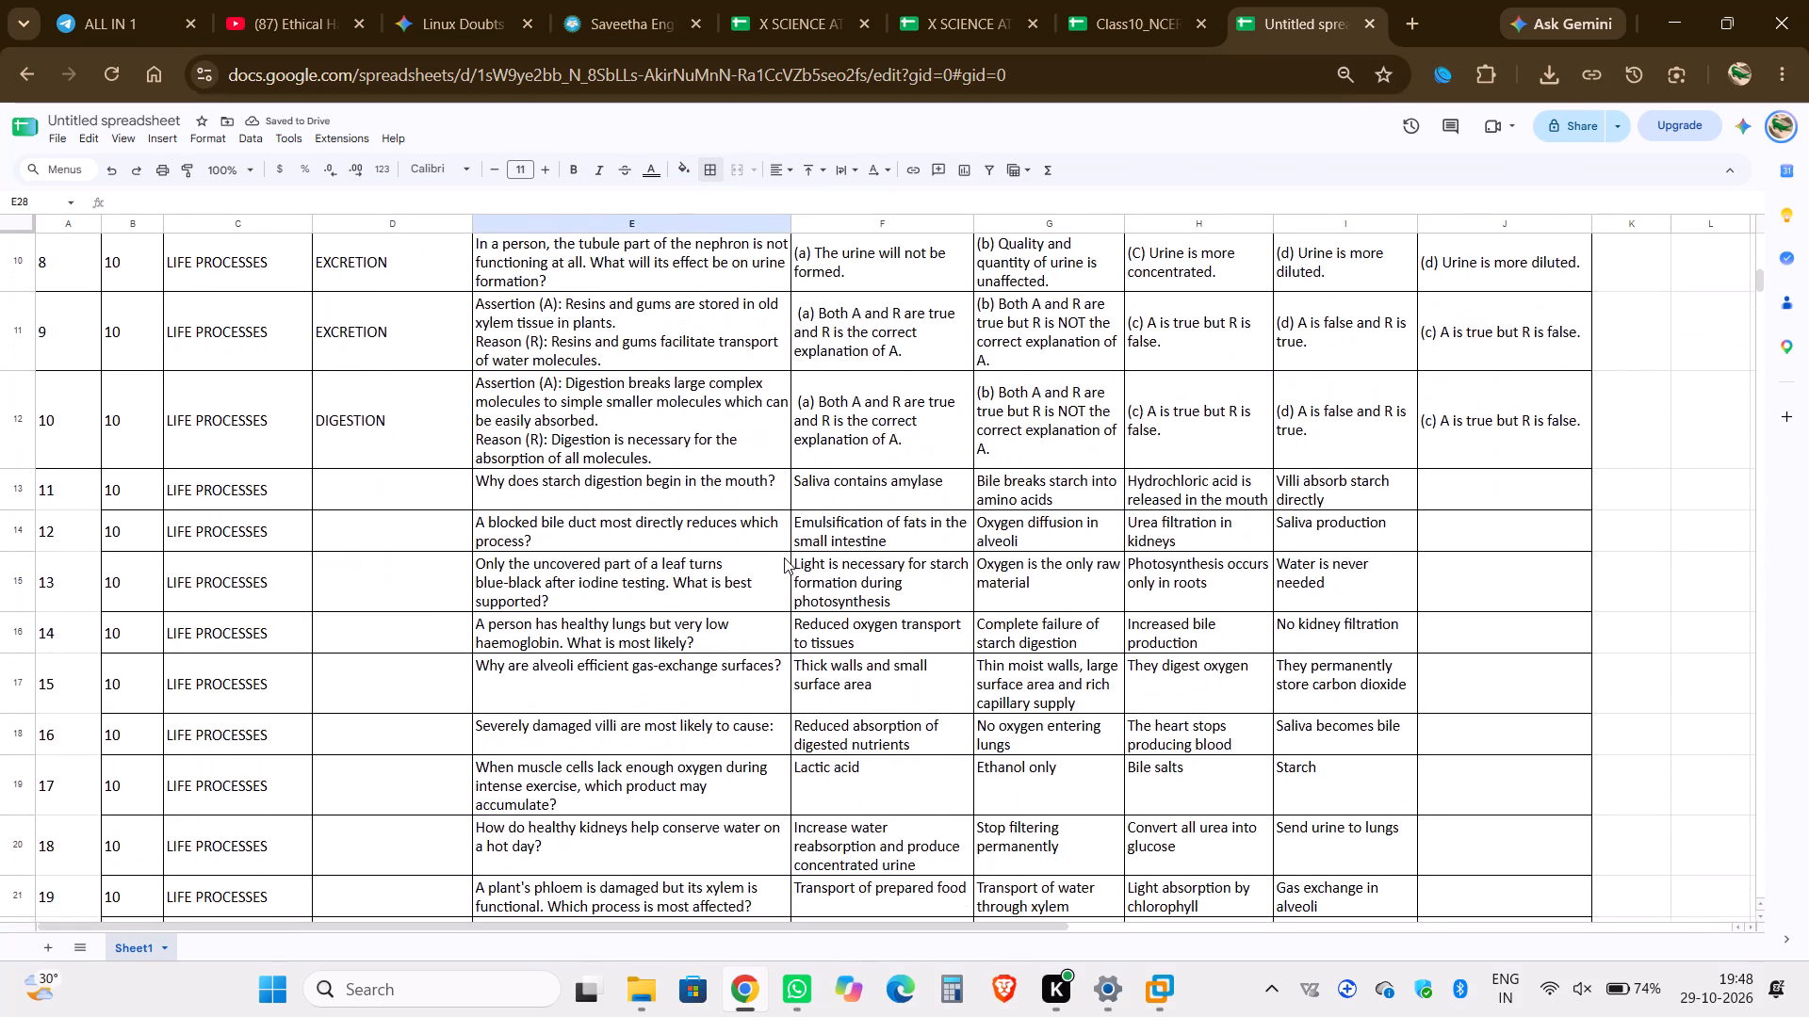
{"action": "scroll", "coordinate": [784, 557], "scroll_direction": "up", "scroll_amount": 3}
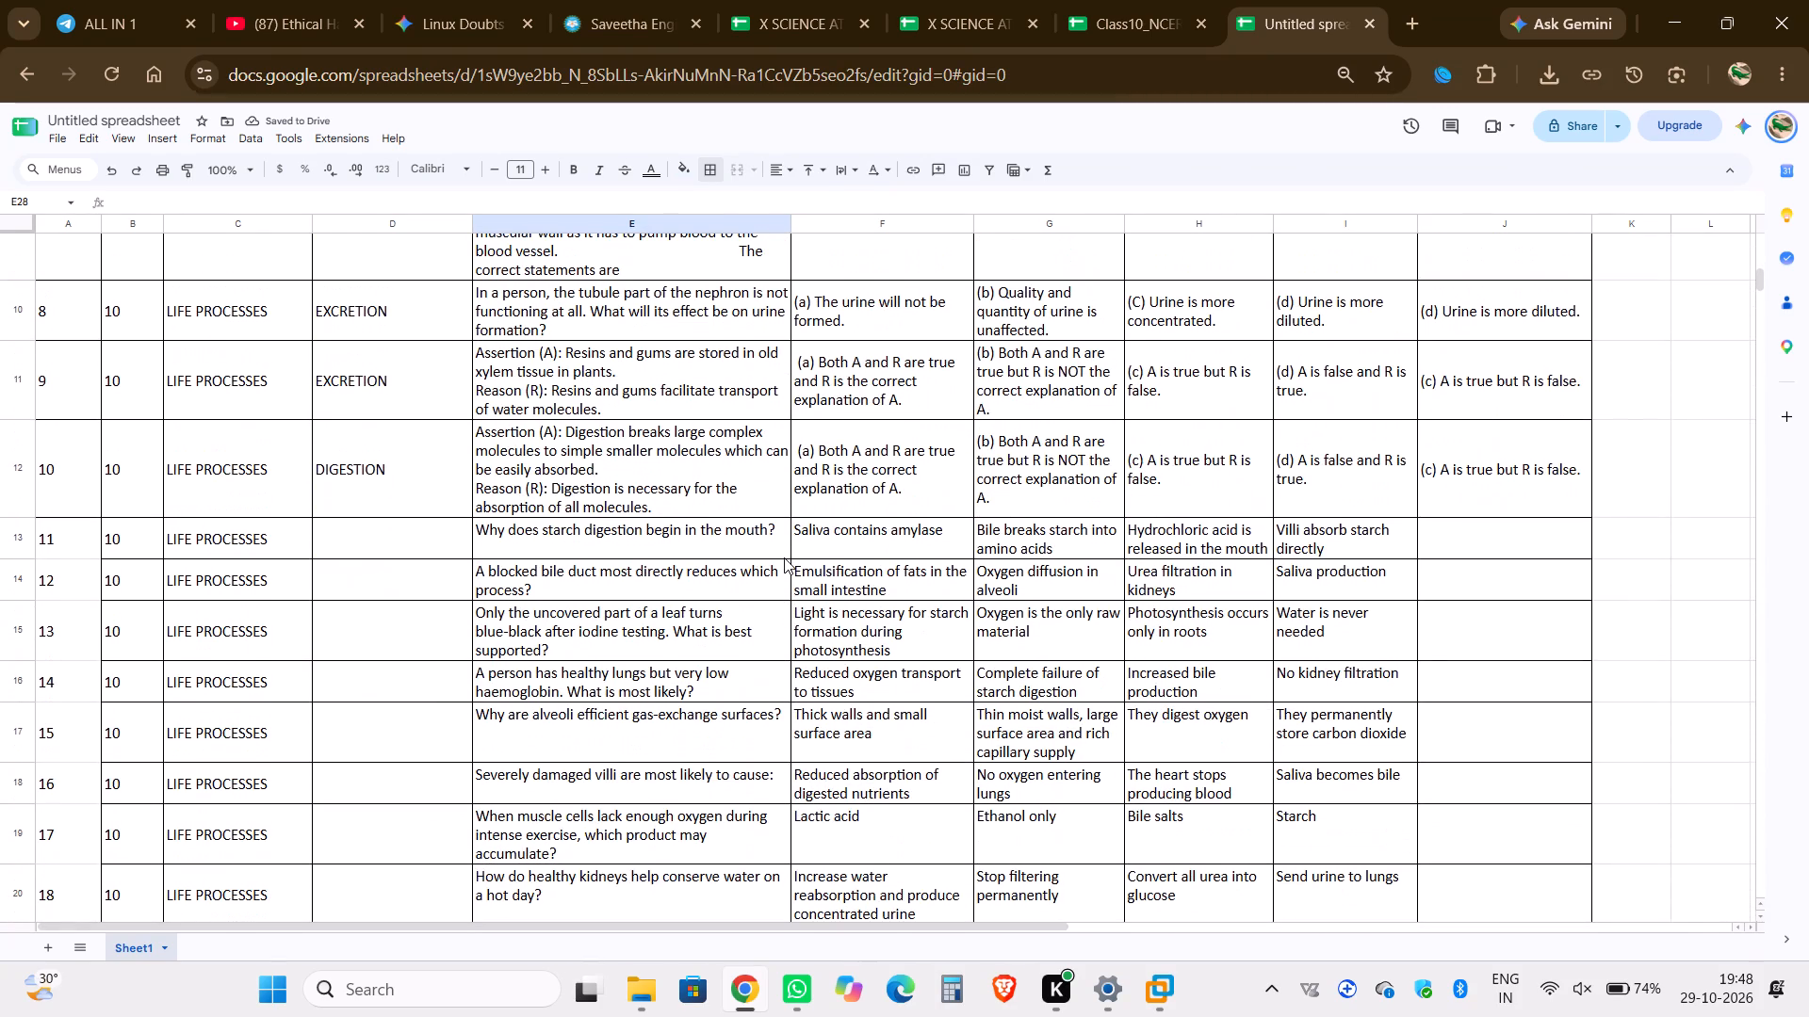
{"action": "scroll", "coordinate": [784, 557], "scroll_direction": "up", "scroll_amount": 1}
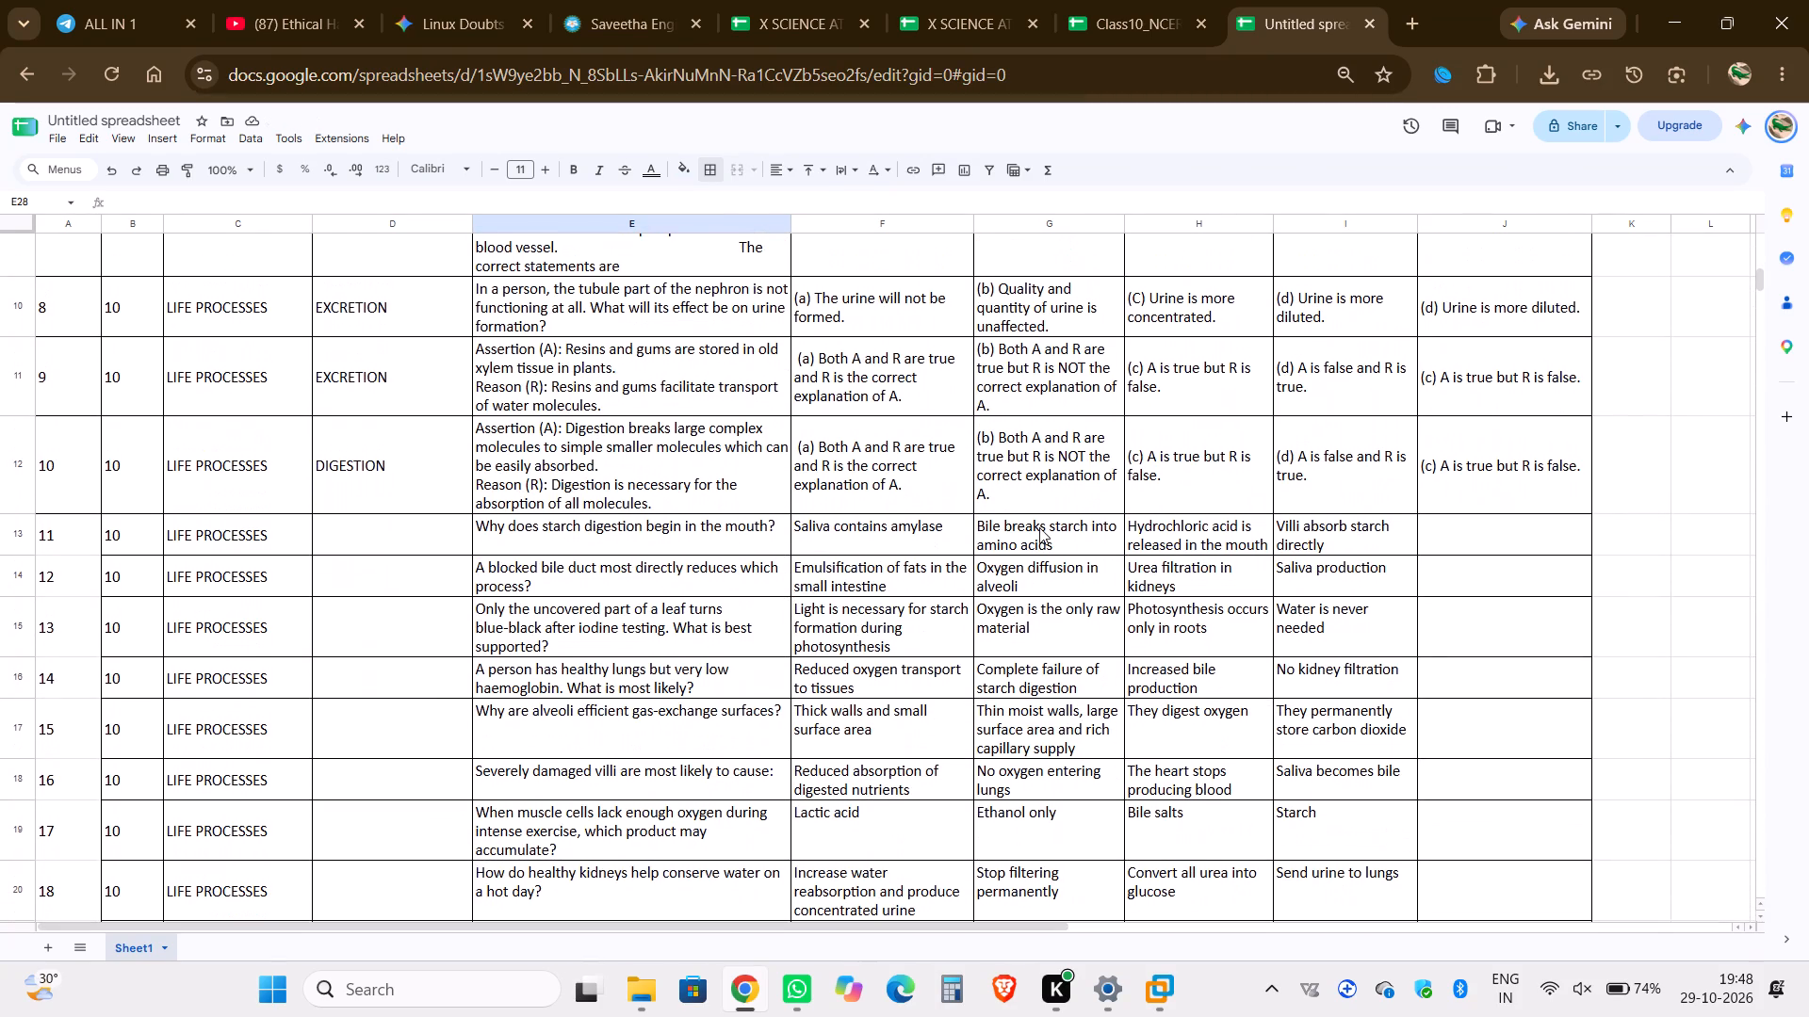
{"action": "scroll", "coordinate": [1039, 527], "scroll_direction": "down", "scroll_amount": 1}
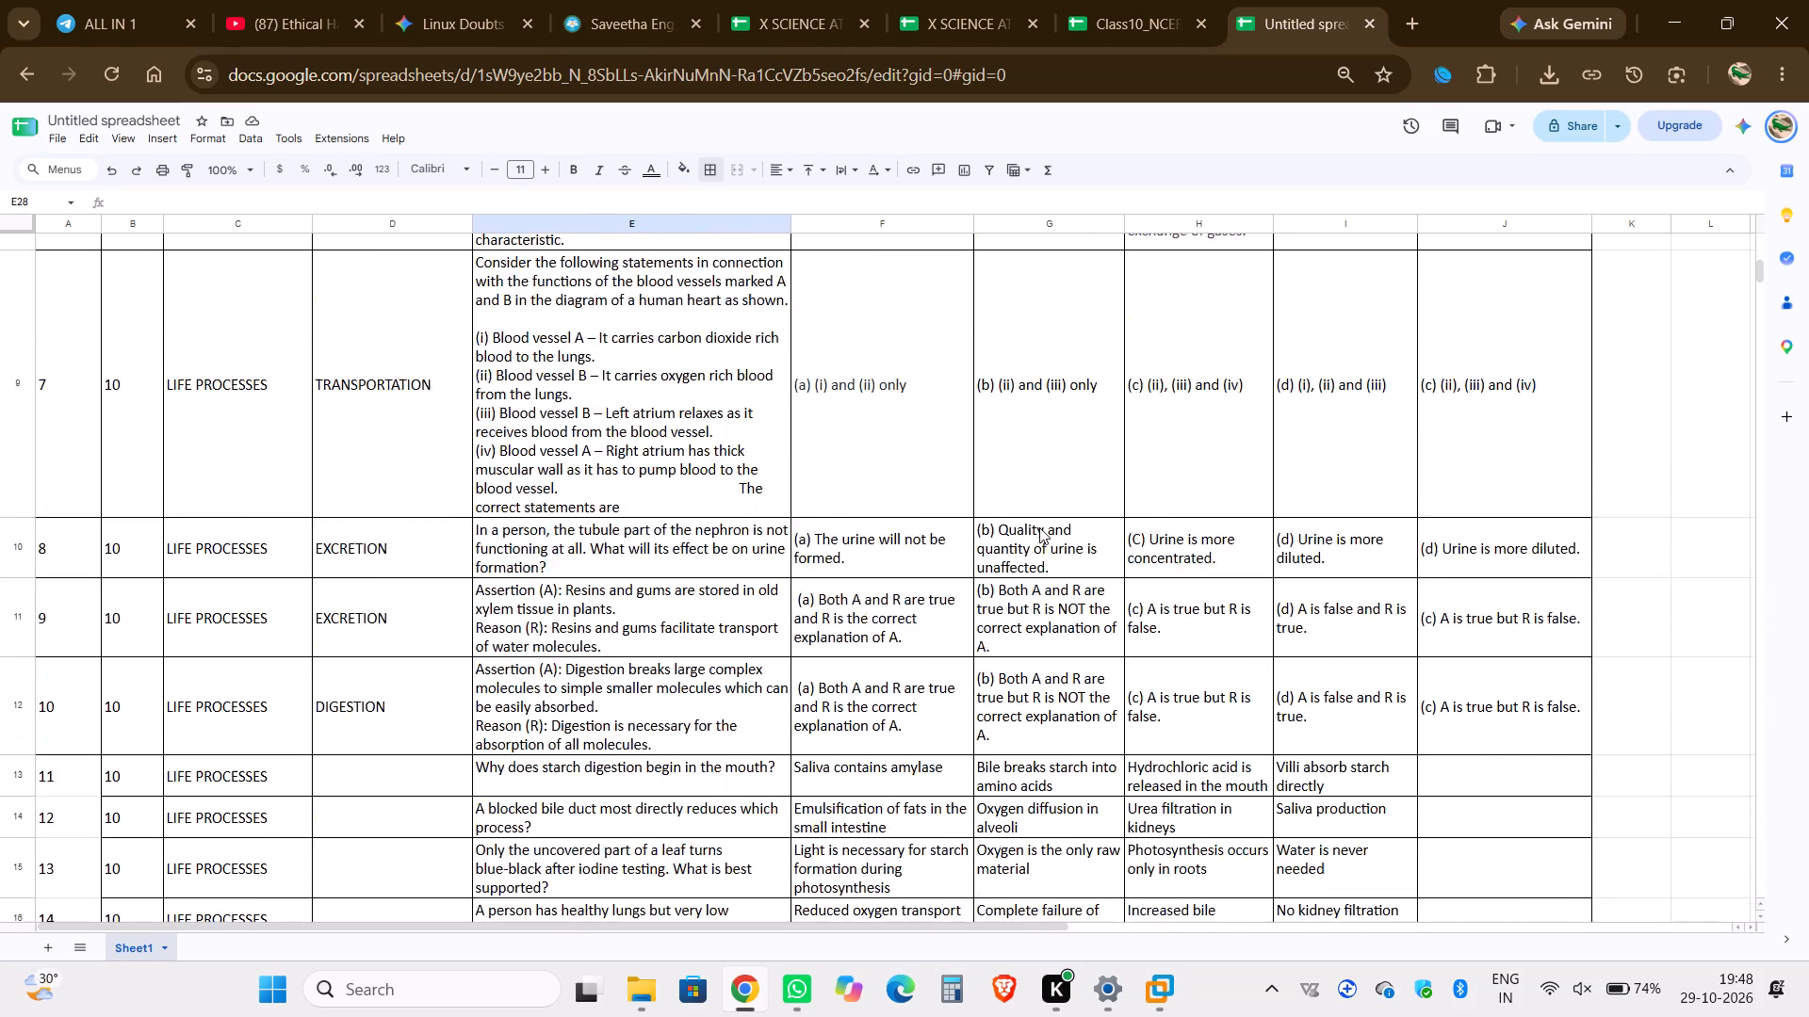
{"action": "scroll", "coordinate": [1039, 527], "scroll_direction": "down", "scroll_amount": 1}
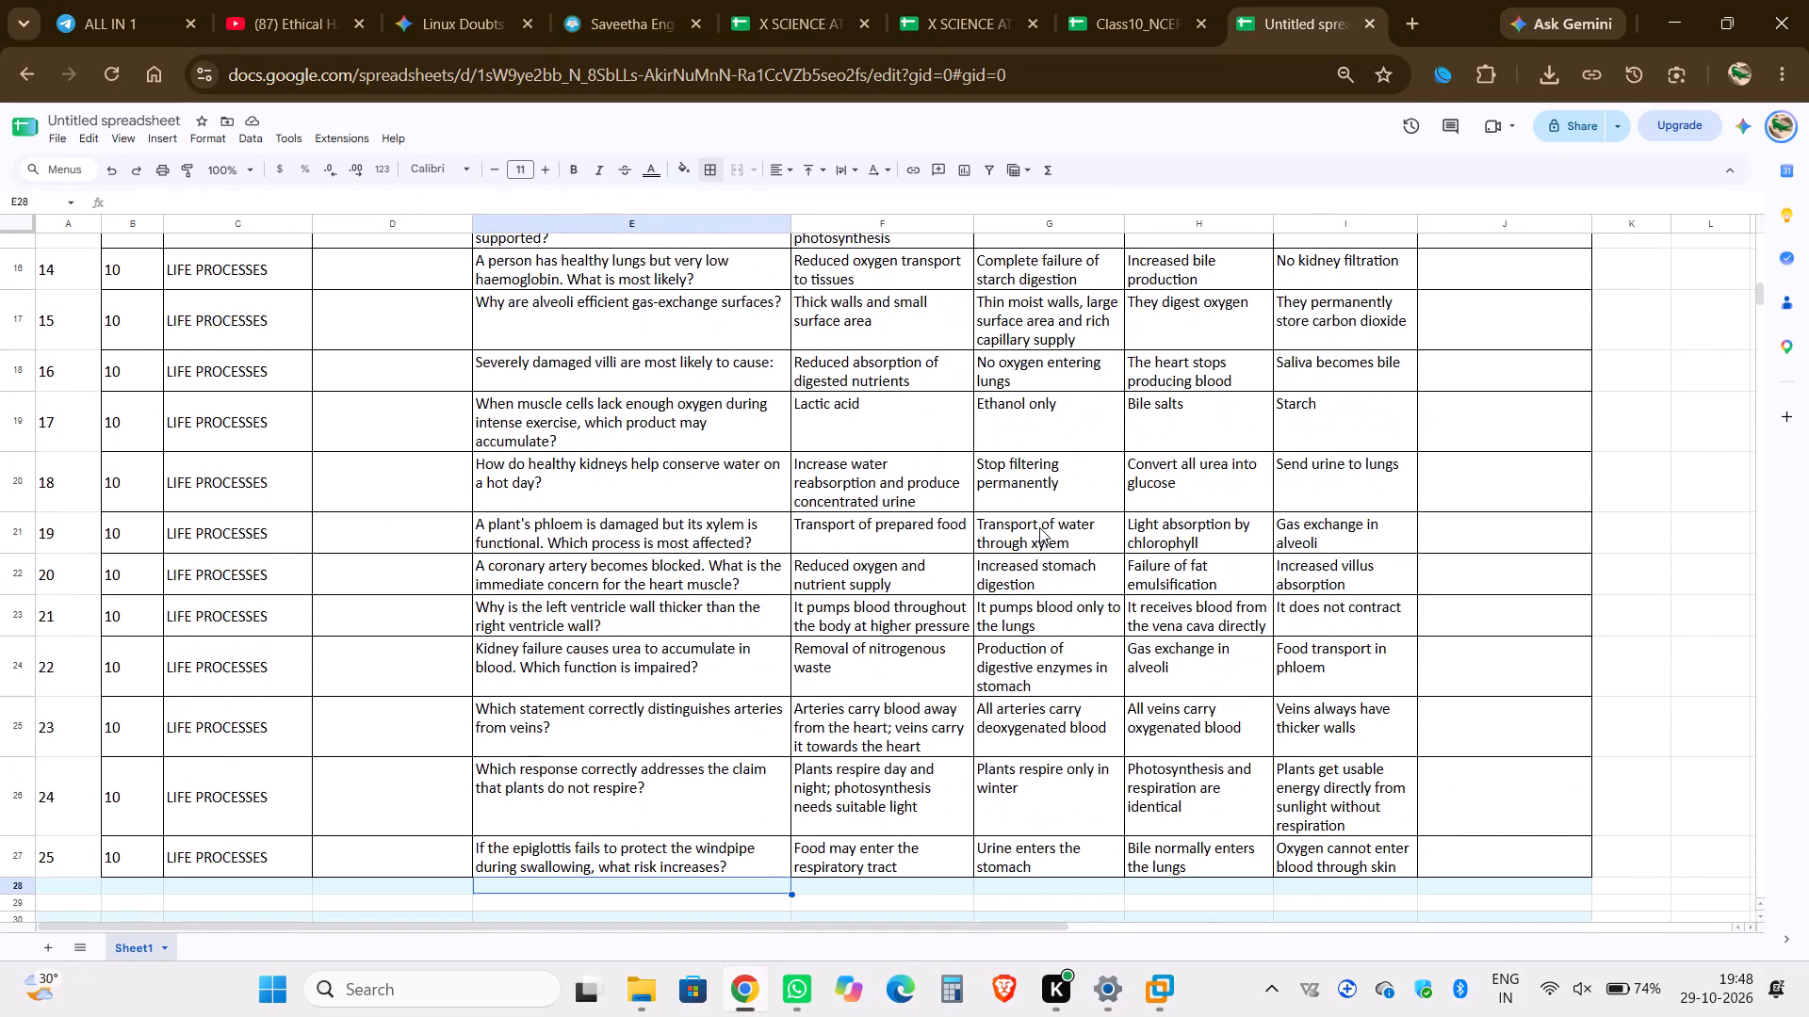
{"action": "scroll", "coordinate": [1039, 527], "scroll_direction": "down", "scroll_amount": 1}
{"action": "scroll", "coordinate": [906, 398], "scroll_direction": "down", "scroll_amount": 1}
{"action": "scroll", "coordinate": [753, 284], "scroll_direction": "up", "scroll_amount": 2}
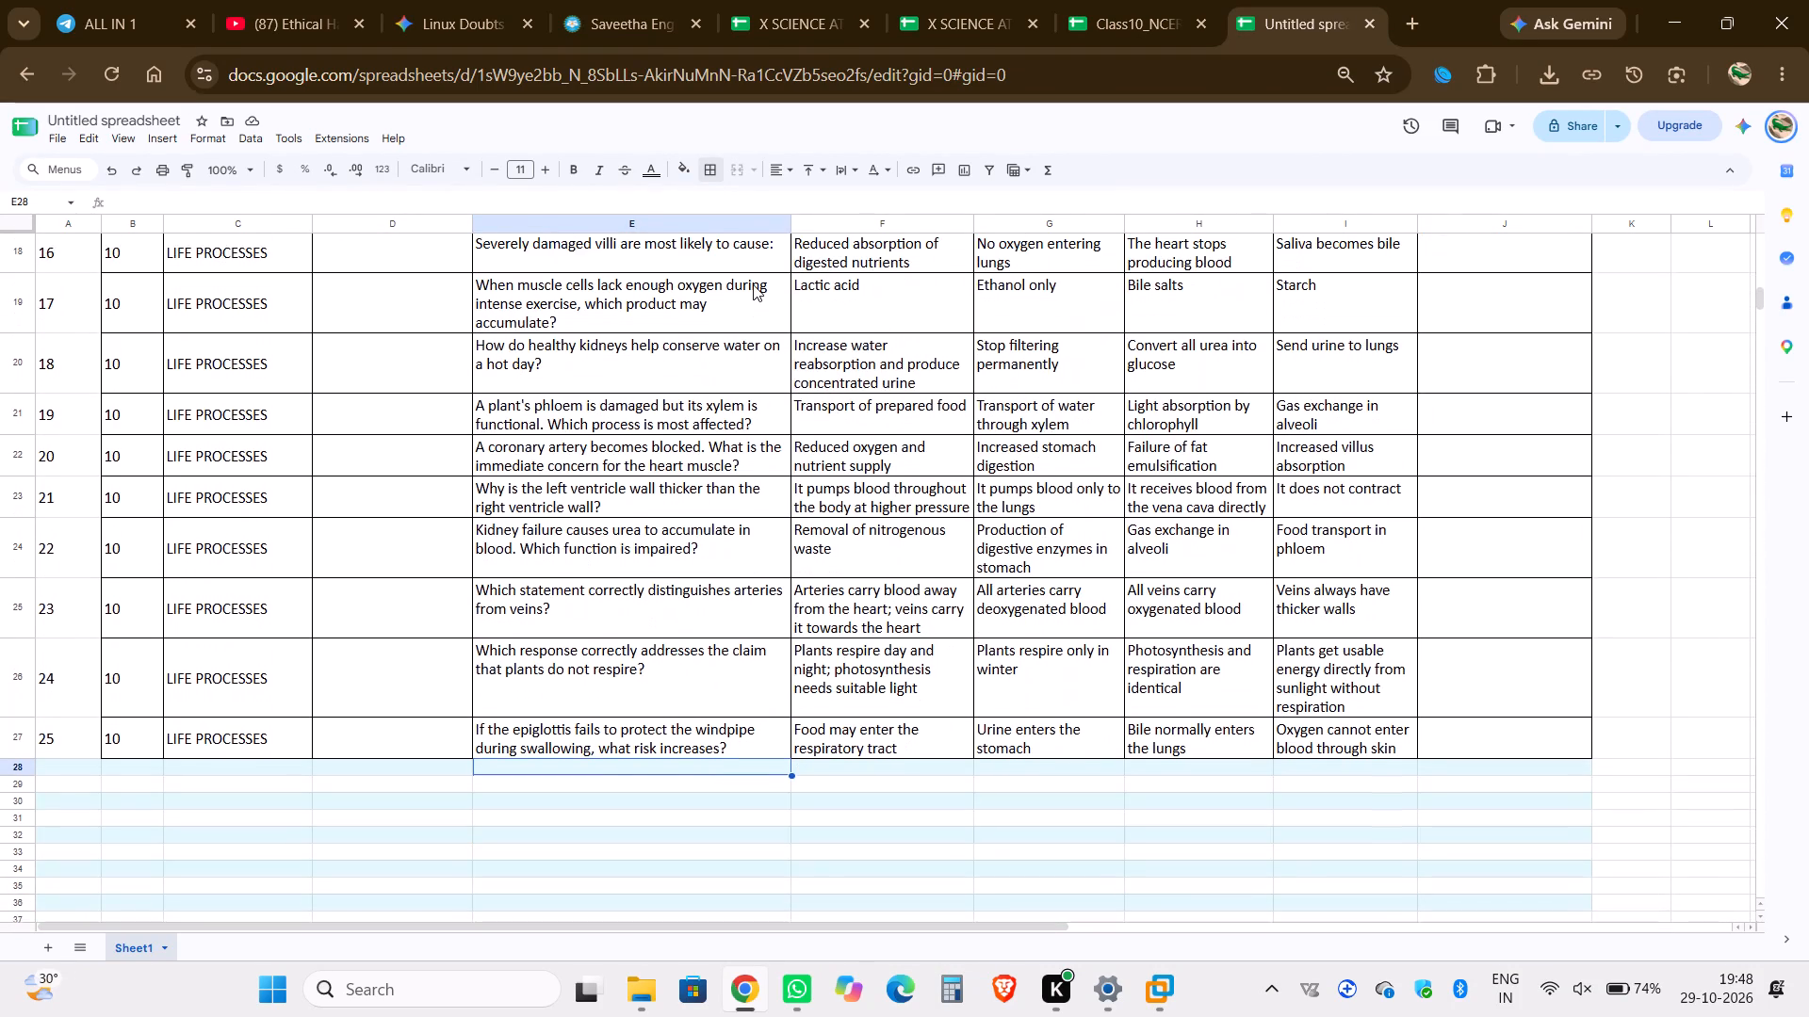
{"action": "scroll", "coordinate": [753, 284], "scroll_direction": "up", "scroll_amount": 4}
Apply all borders to the serial number and class cells of the rows numbered 11 to 25, A13:B27.
{"action": "scroll", "coordinate": [753, 284], "scroll_direction": "down", "scroll_amount": 1}
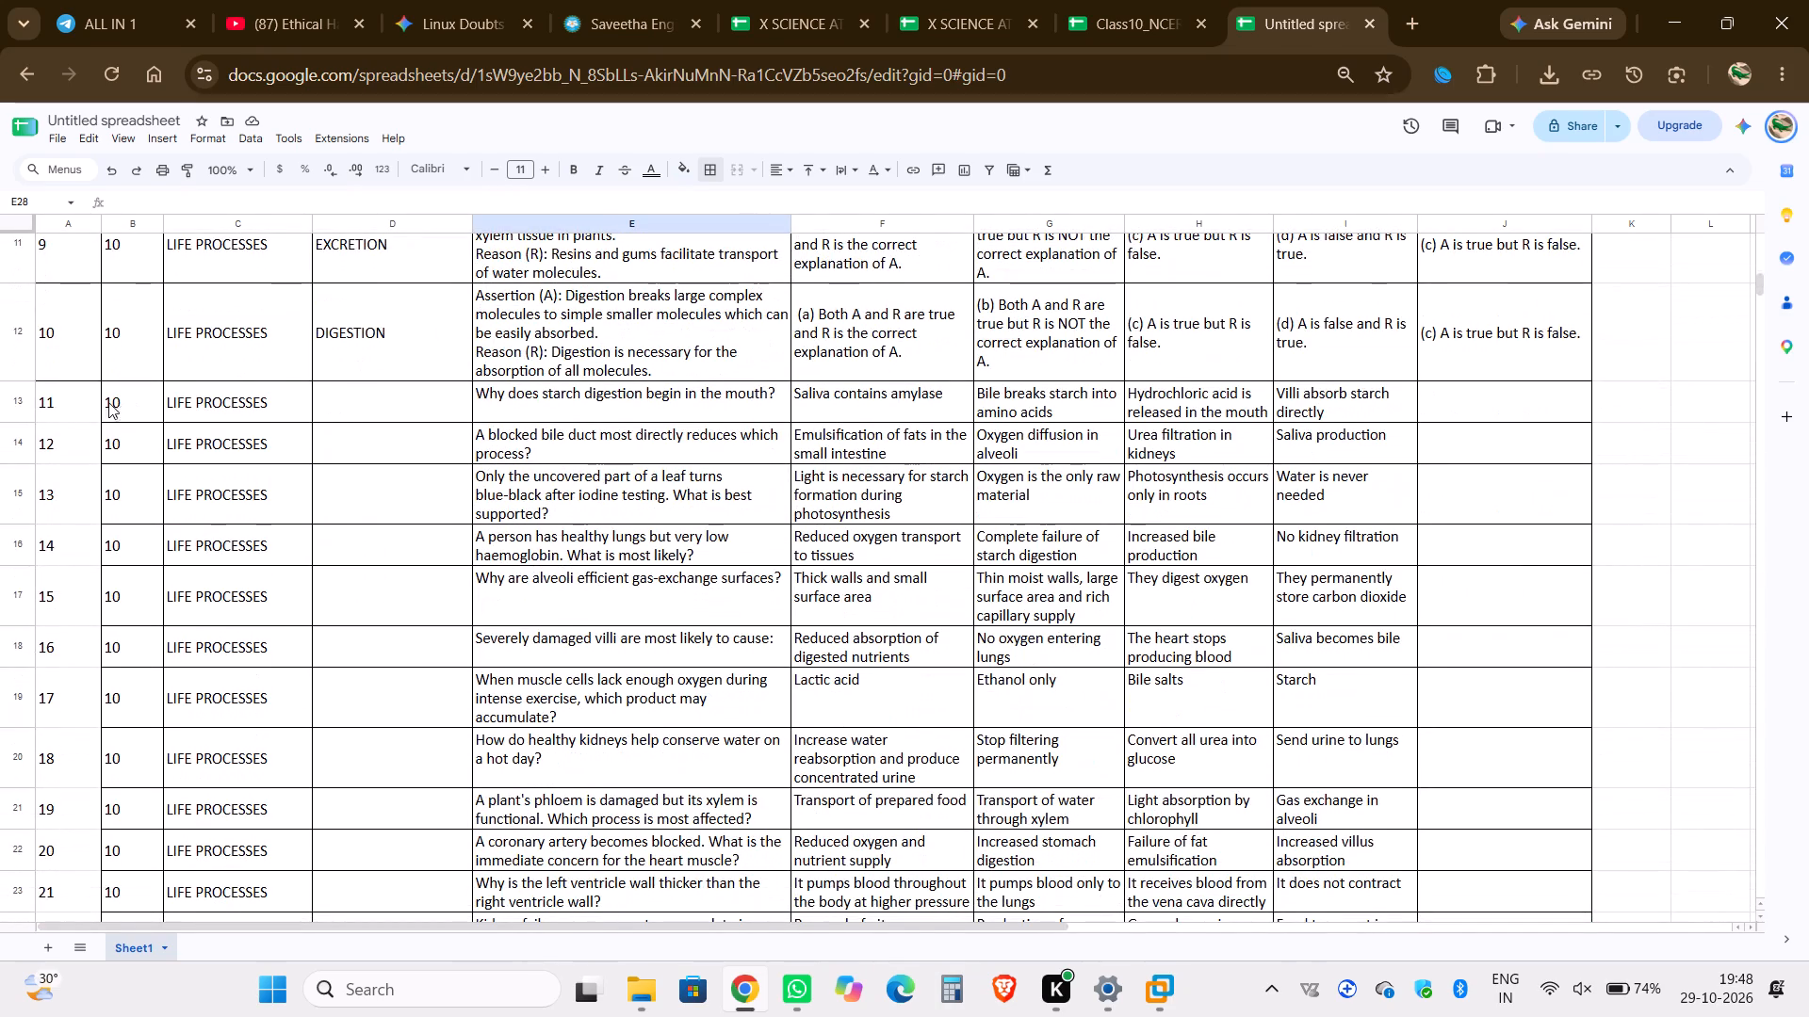
{"action": "left_click_drag", "start_coordinate": [70, 392], "coordinate": [141, 780]}
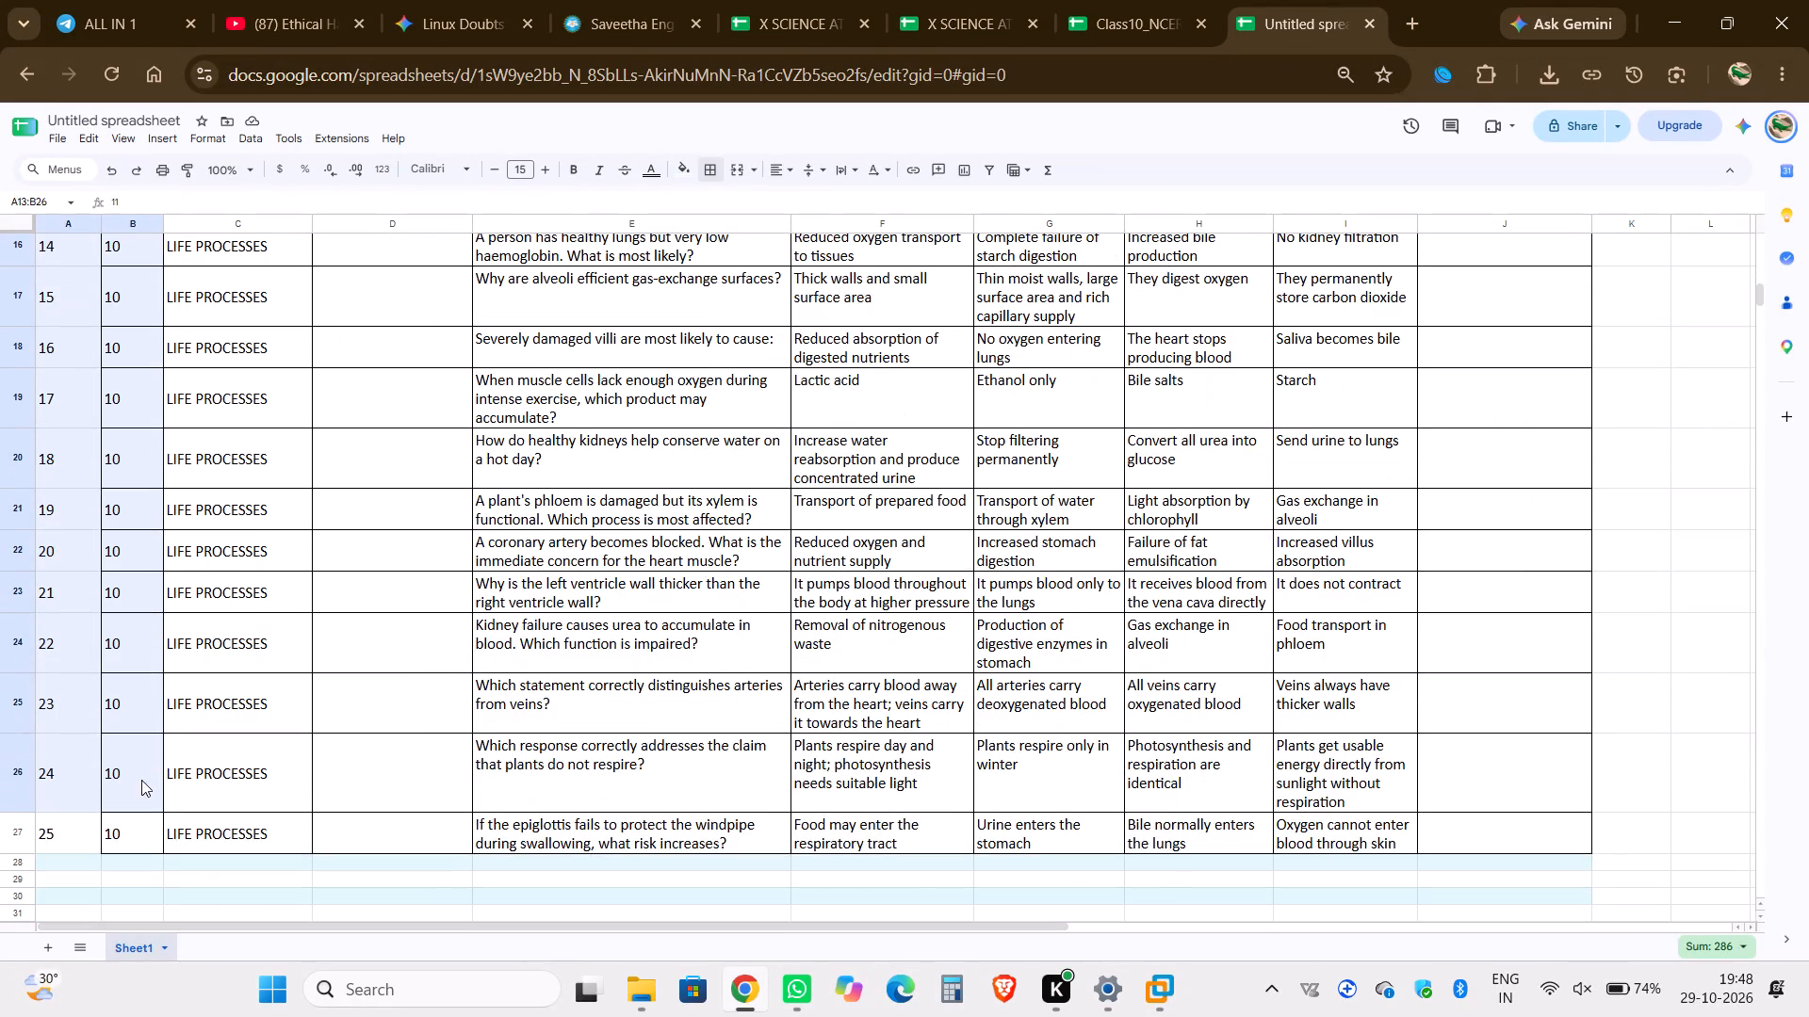
{"action": "left_click_drag", "start_coordinate": [141, 780], "coordinate": [137, 823]}
{"action": "left_click", "coordinate": [709, 157]}
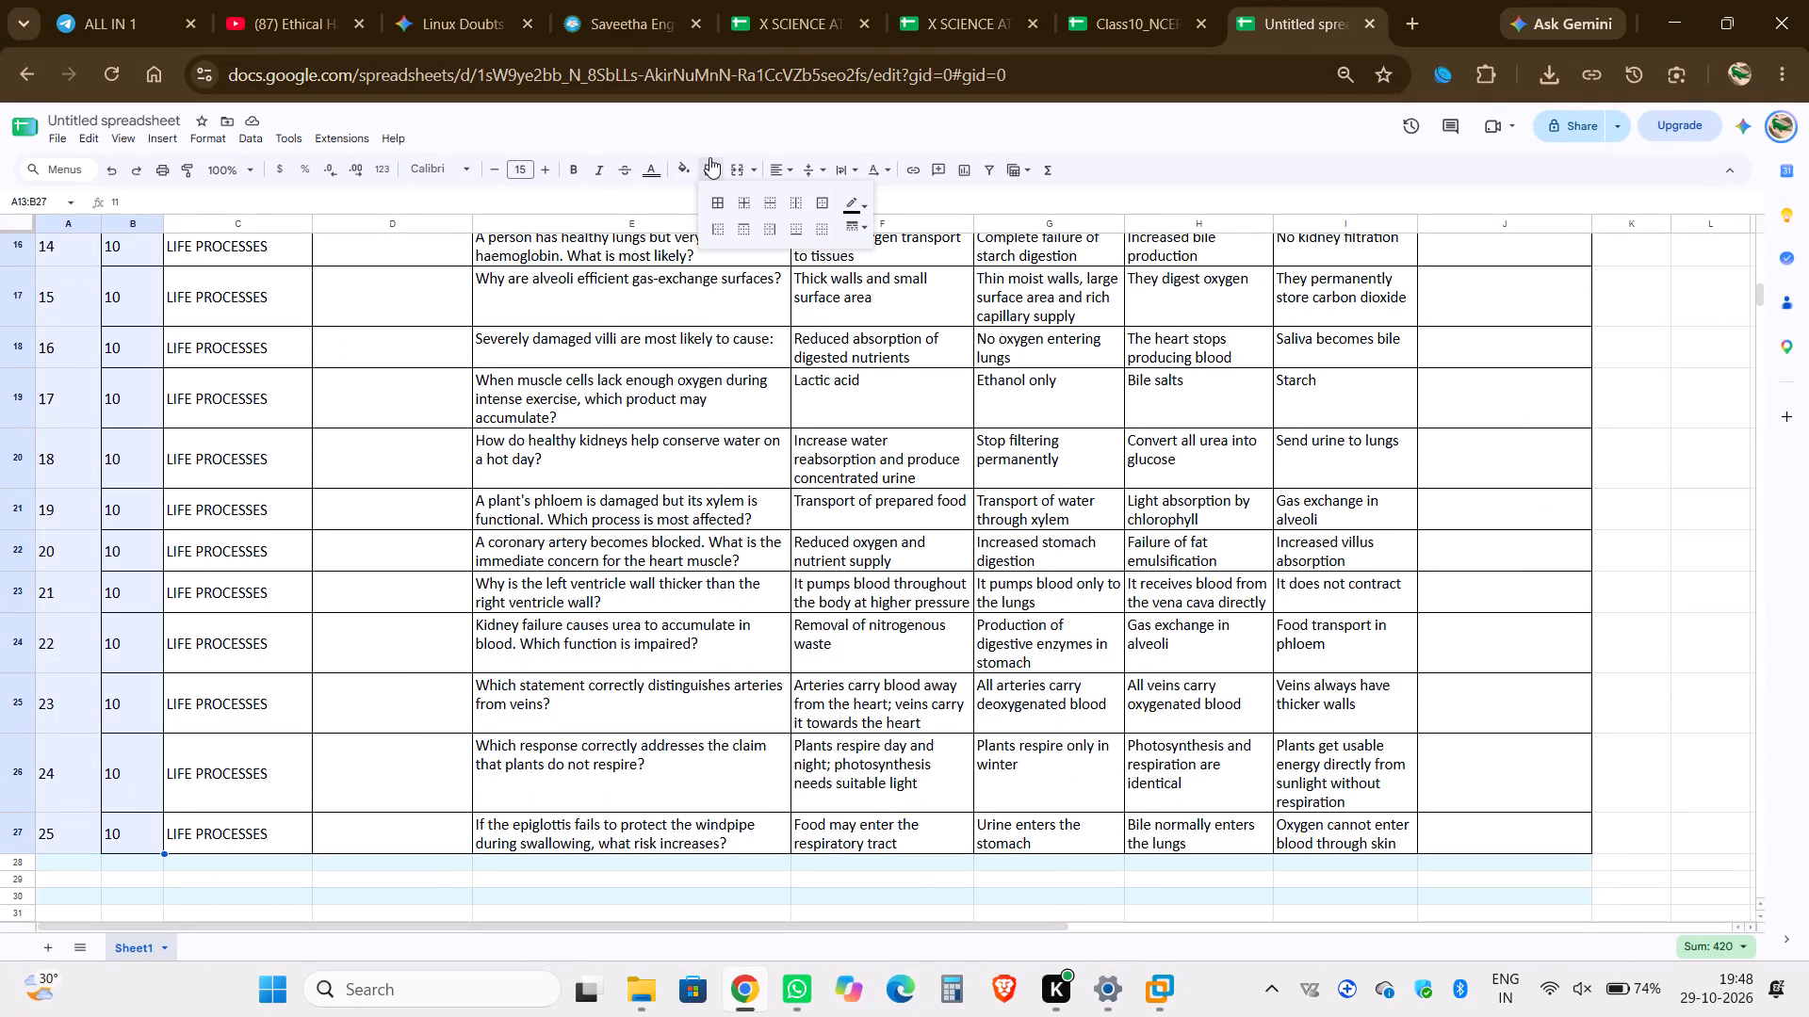
{"action": "left_click", "coordinate": [716, 211]}
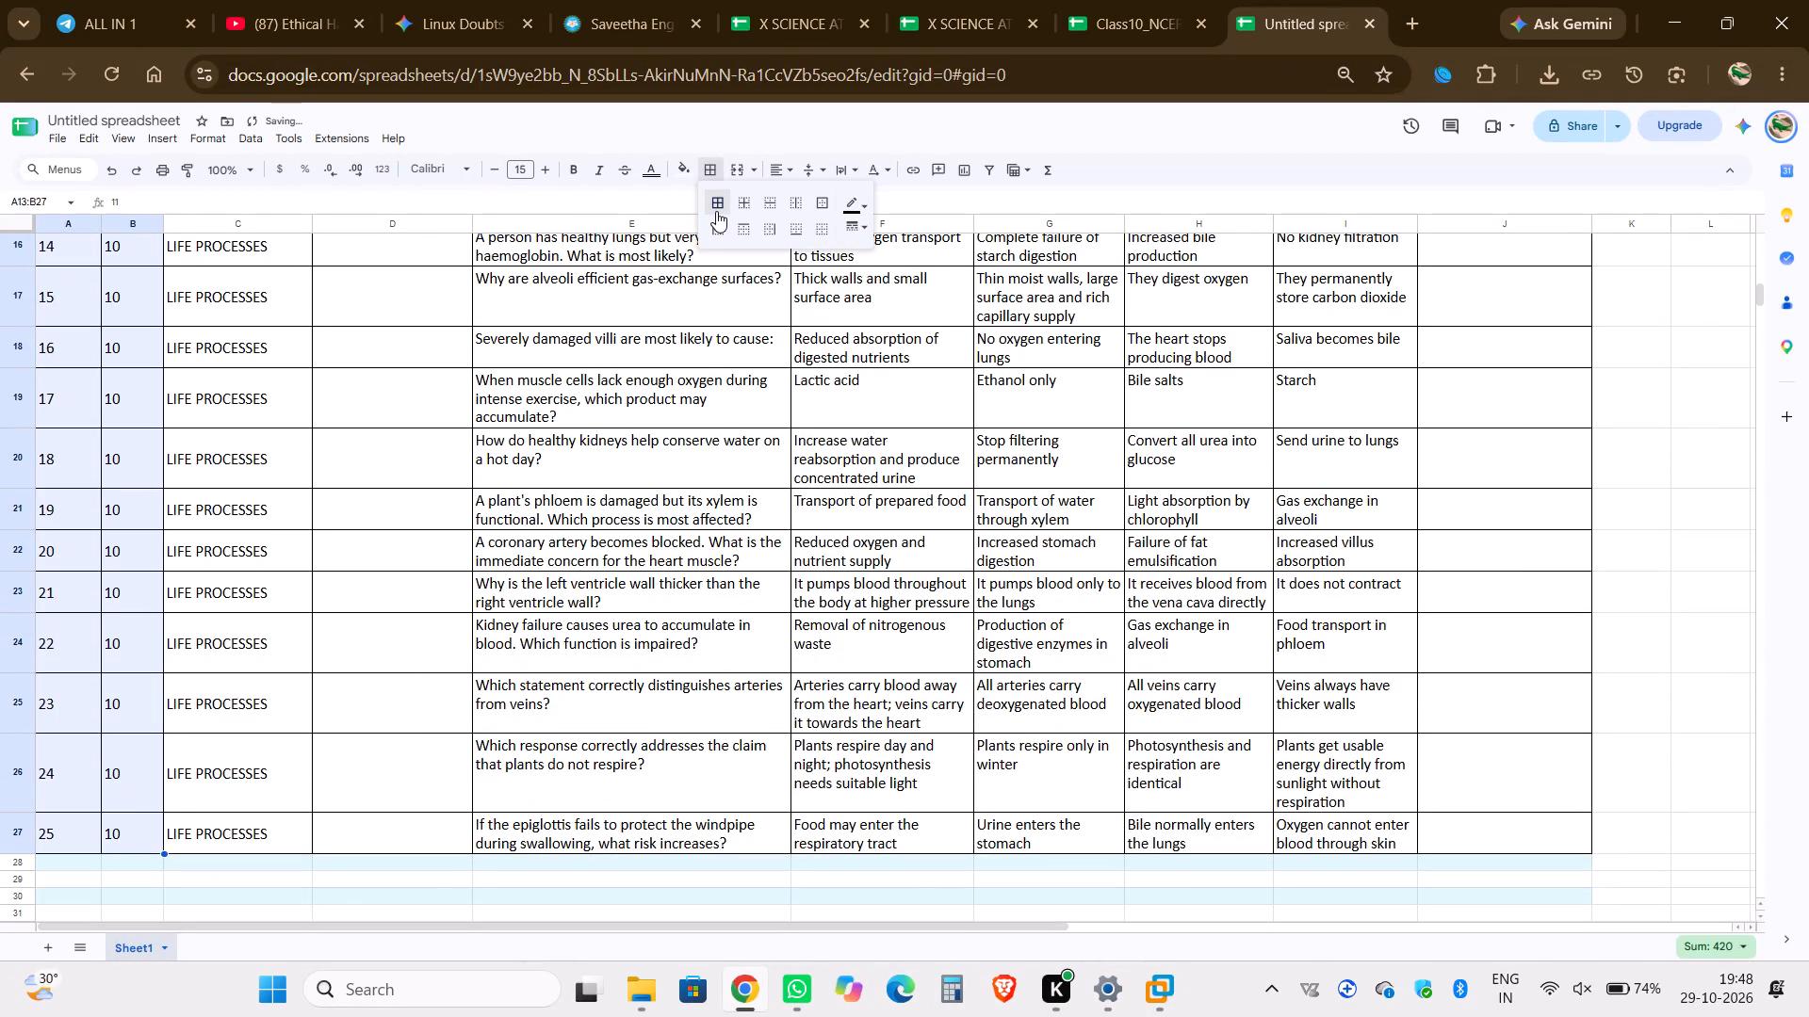
{"action": "left_click", "coordinate": [441, 481]}
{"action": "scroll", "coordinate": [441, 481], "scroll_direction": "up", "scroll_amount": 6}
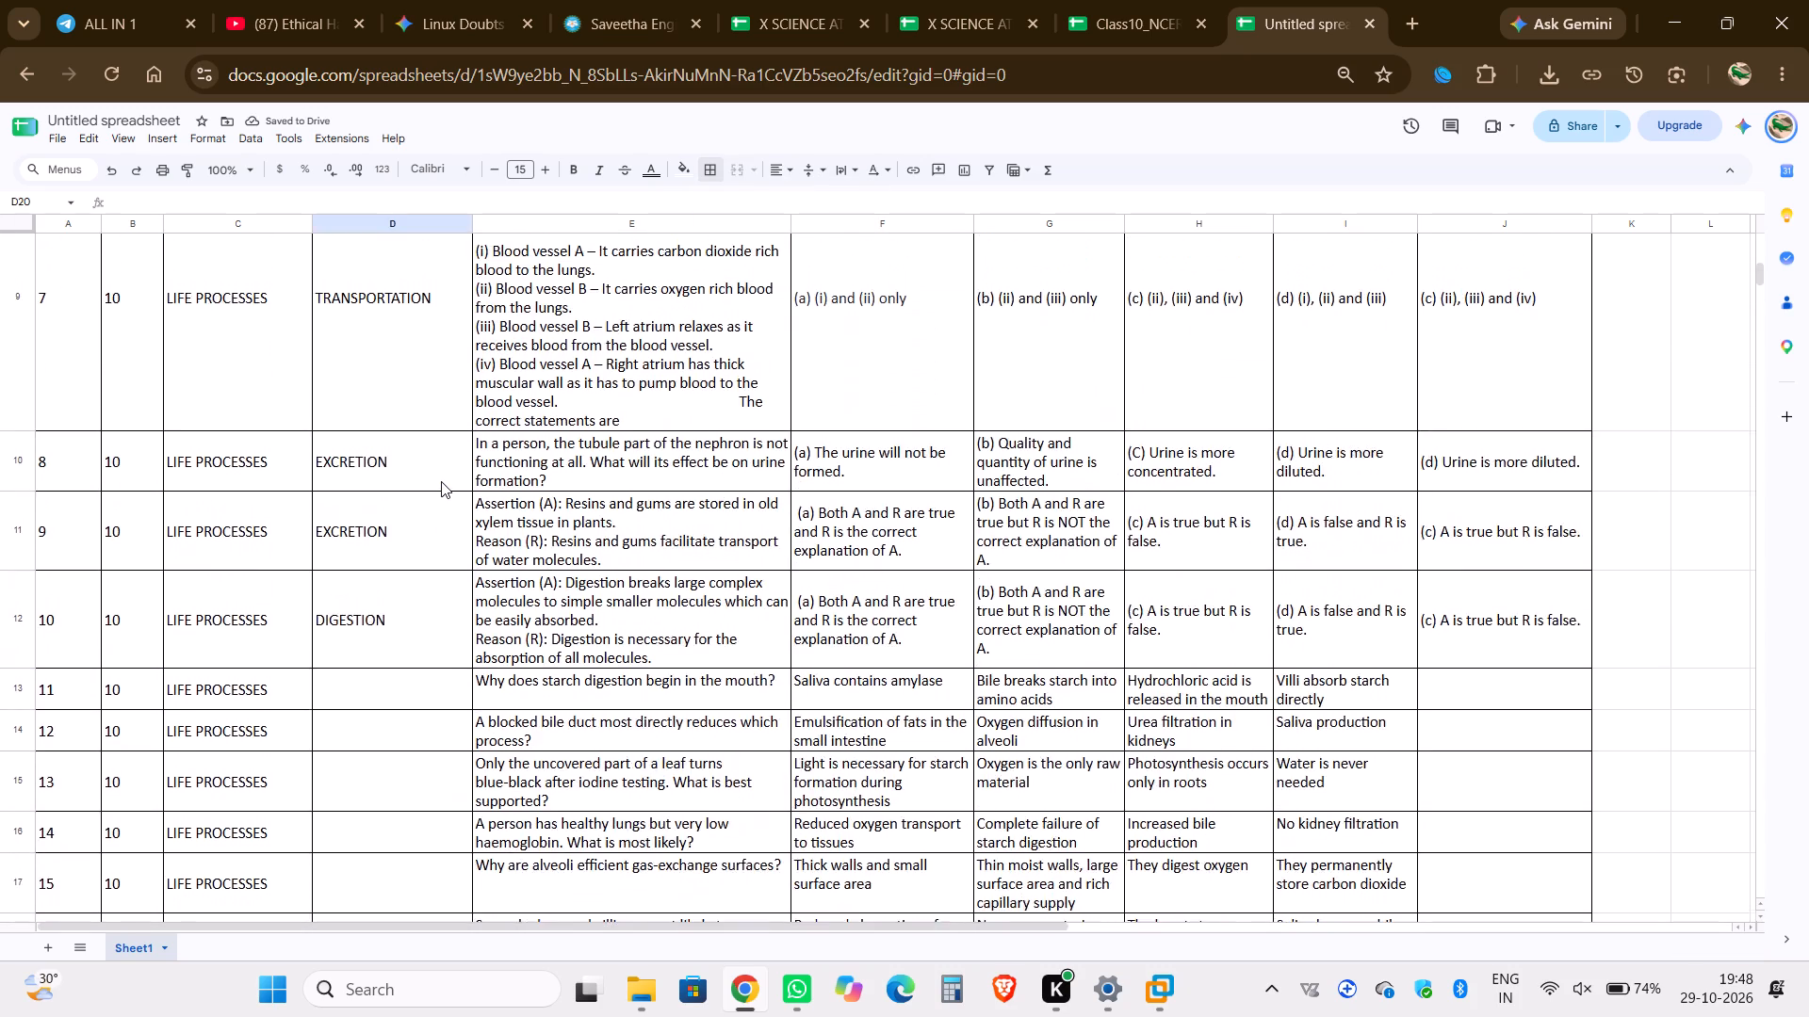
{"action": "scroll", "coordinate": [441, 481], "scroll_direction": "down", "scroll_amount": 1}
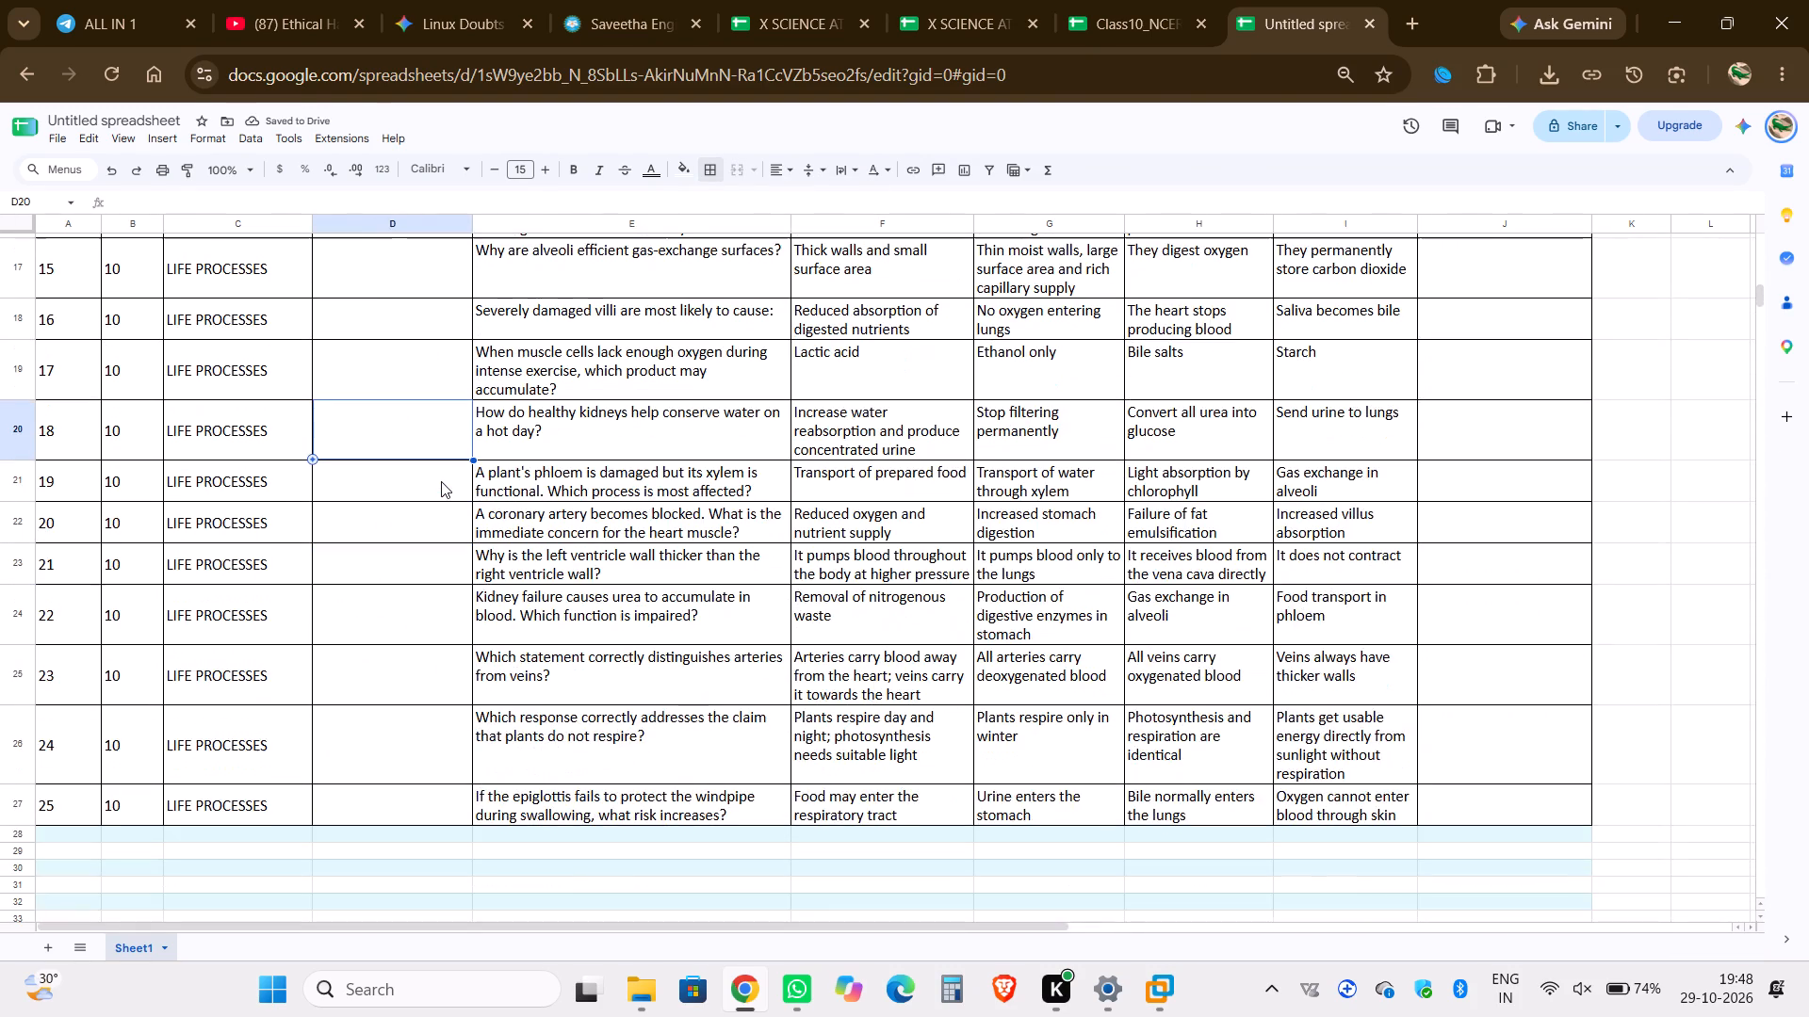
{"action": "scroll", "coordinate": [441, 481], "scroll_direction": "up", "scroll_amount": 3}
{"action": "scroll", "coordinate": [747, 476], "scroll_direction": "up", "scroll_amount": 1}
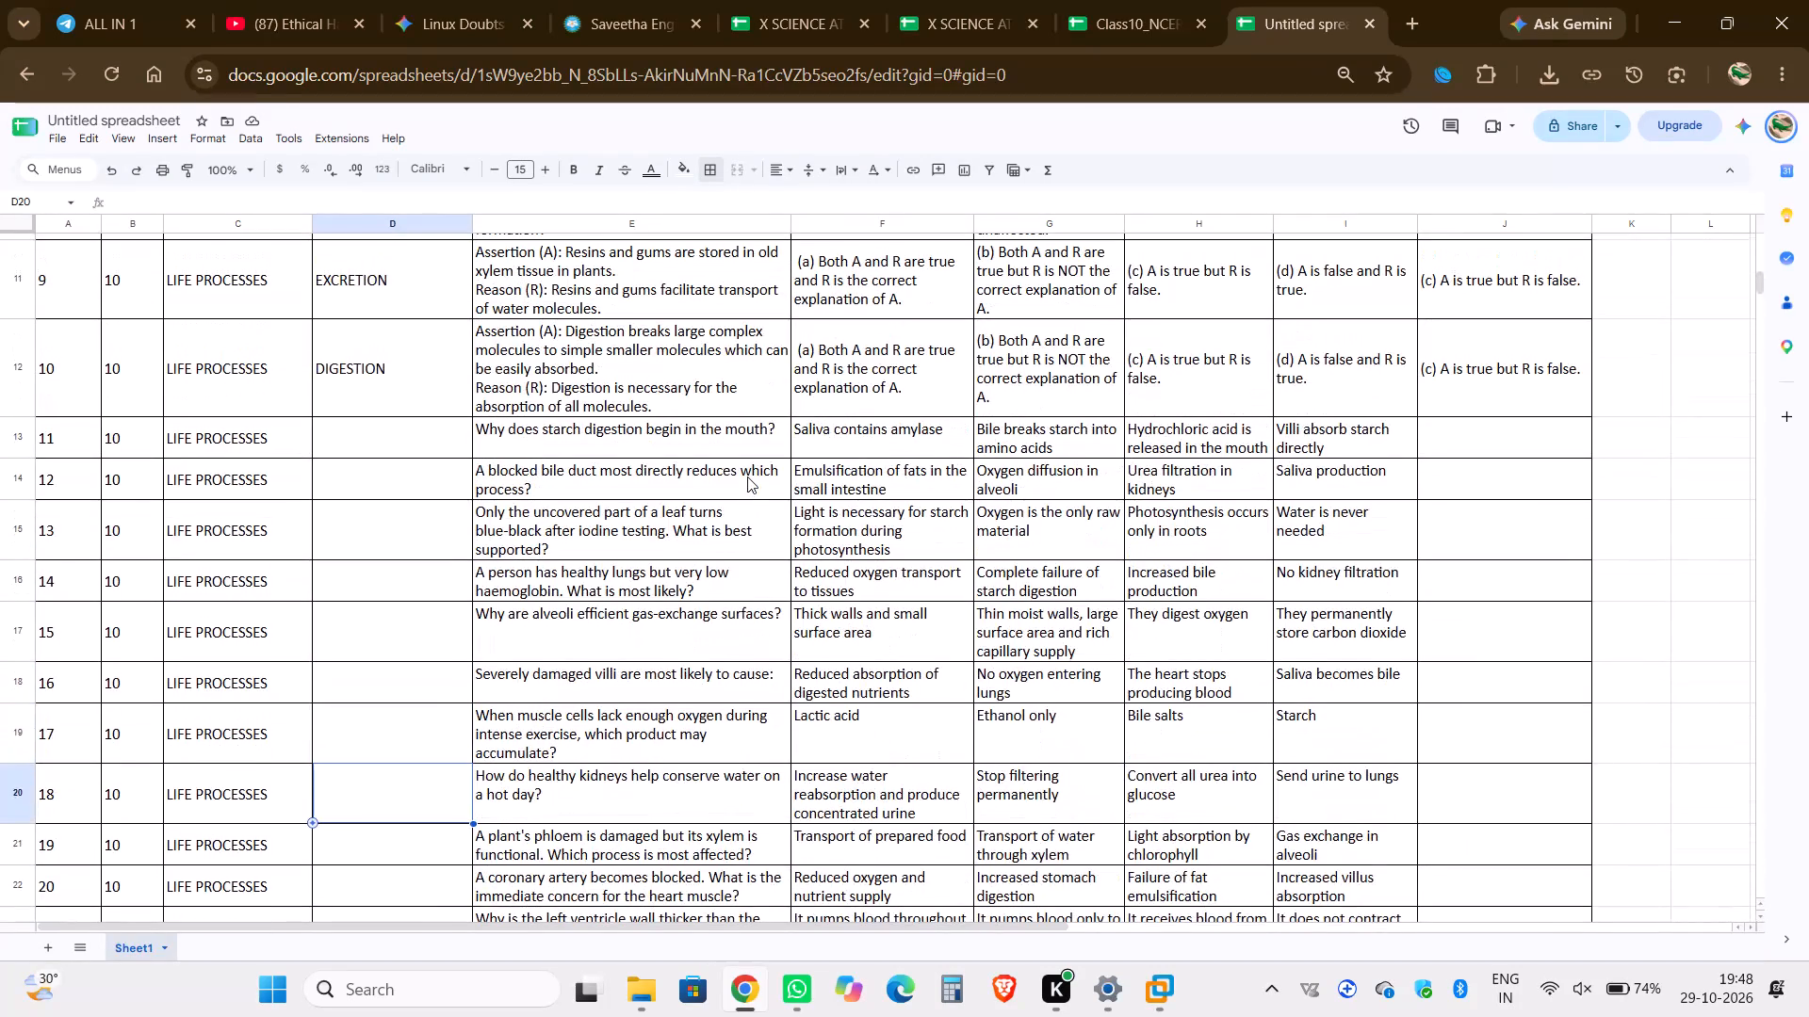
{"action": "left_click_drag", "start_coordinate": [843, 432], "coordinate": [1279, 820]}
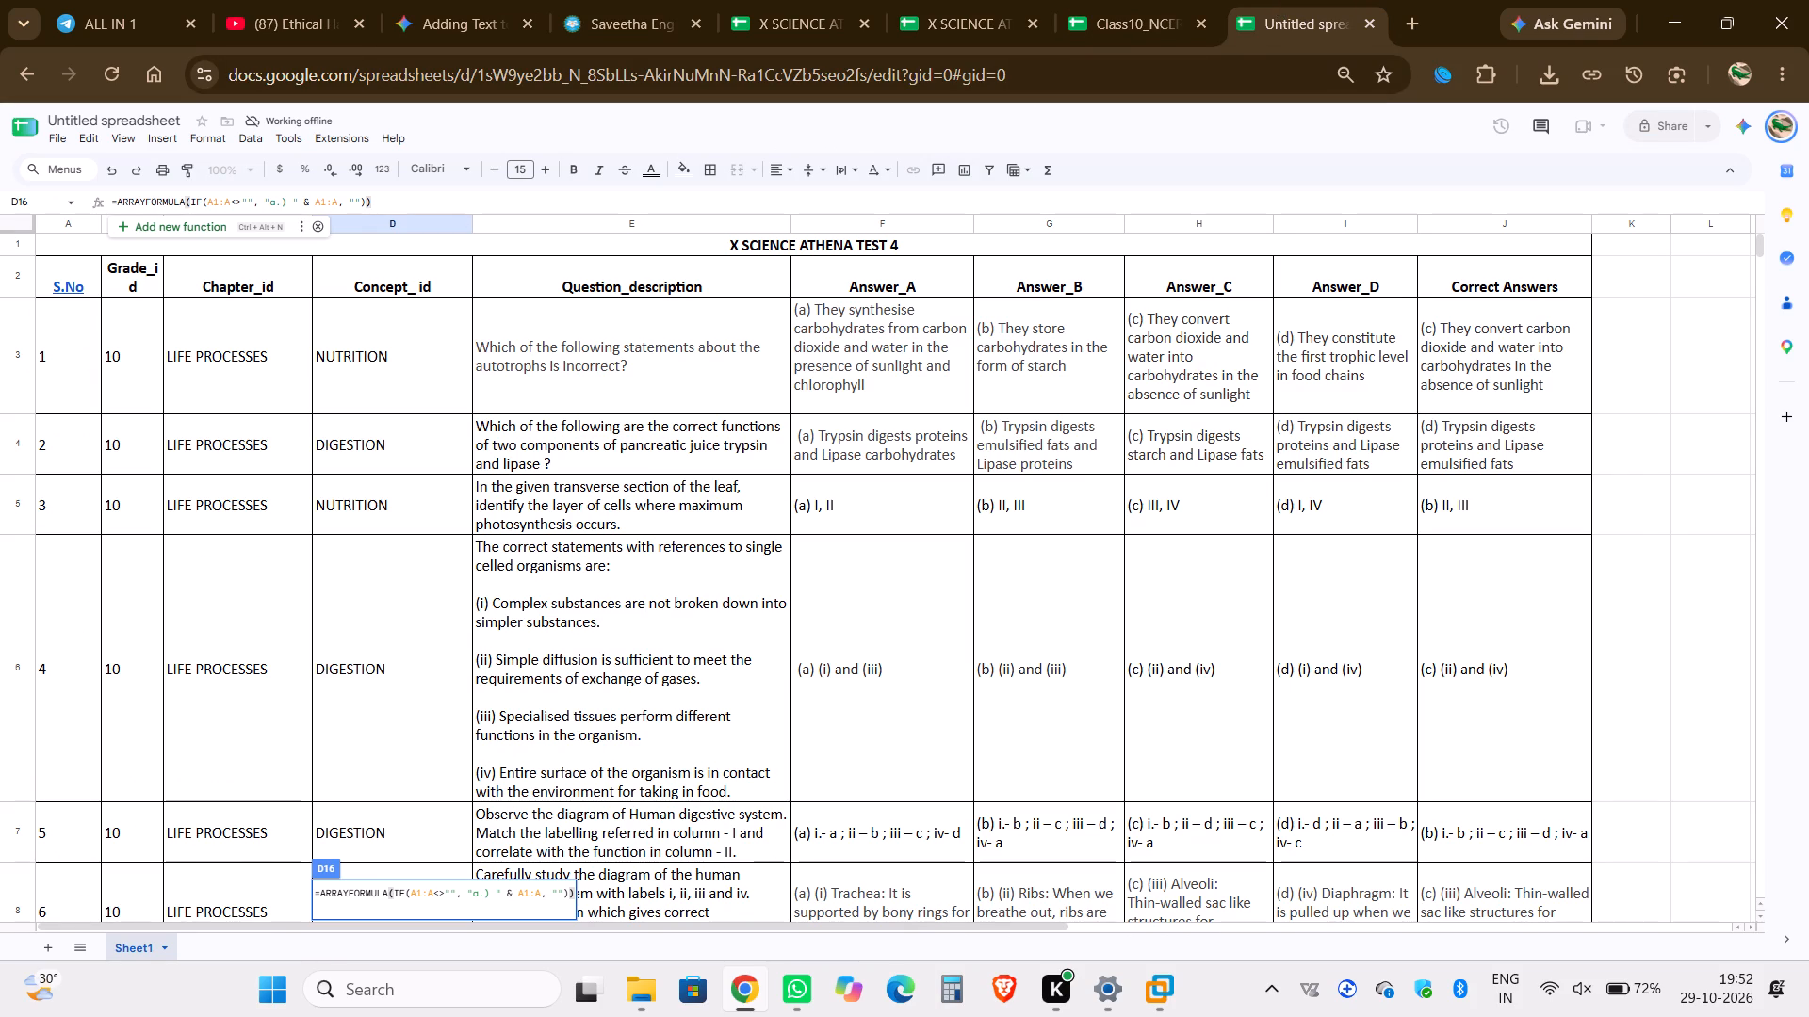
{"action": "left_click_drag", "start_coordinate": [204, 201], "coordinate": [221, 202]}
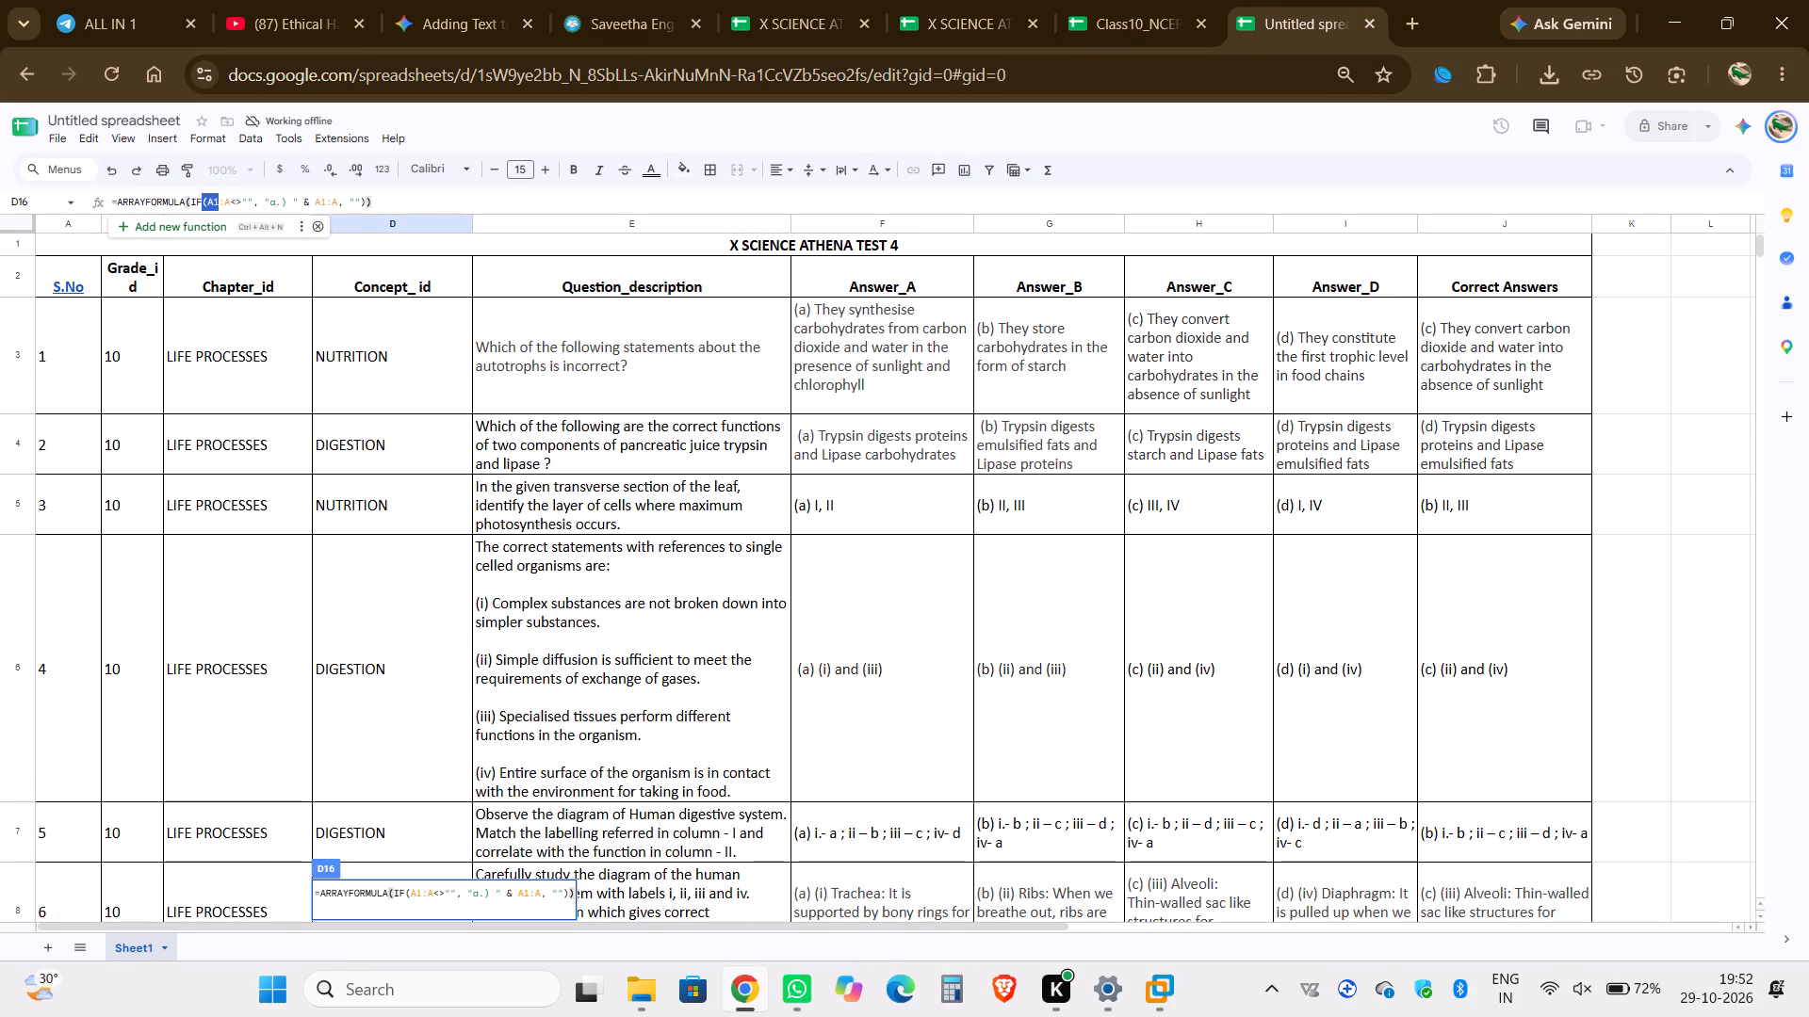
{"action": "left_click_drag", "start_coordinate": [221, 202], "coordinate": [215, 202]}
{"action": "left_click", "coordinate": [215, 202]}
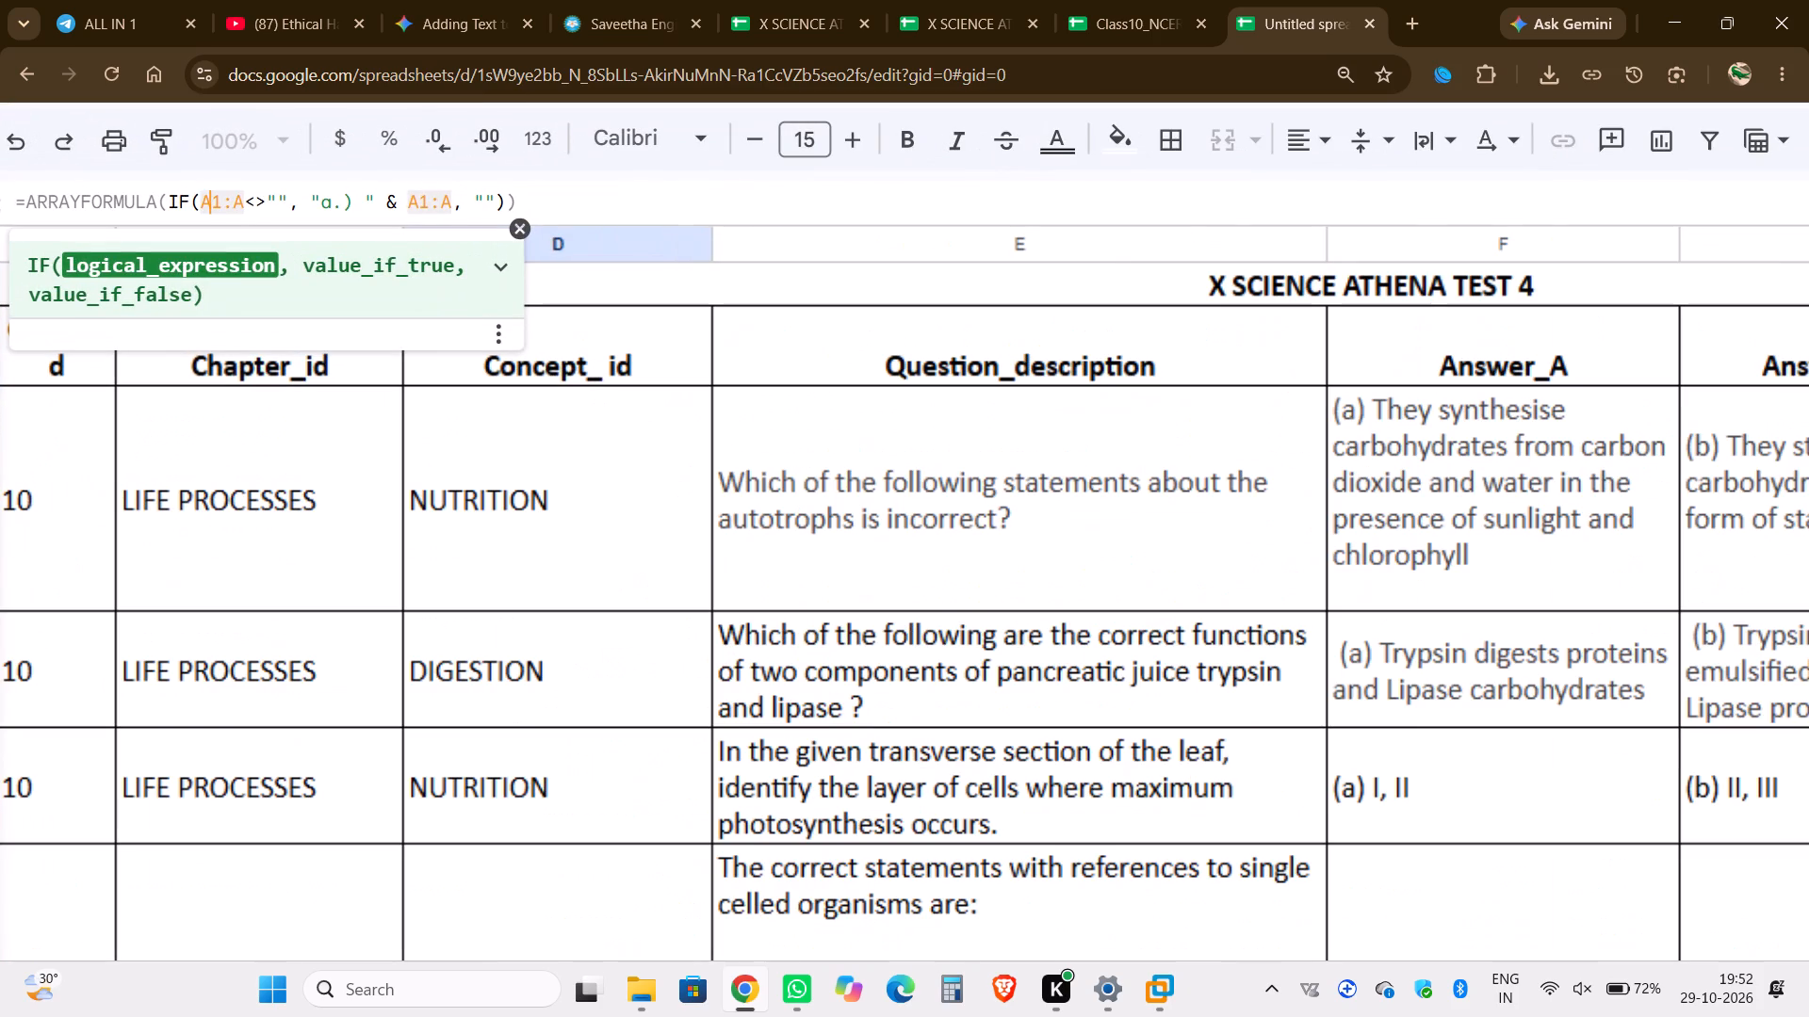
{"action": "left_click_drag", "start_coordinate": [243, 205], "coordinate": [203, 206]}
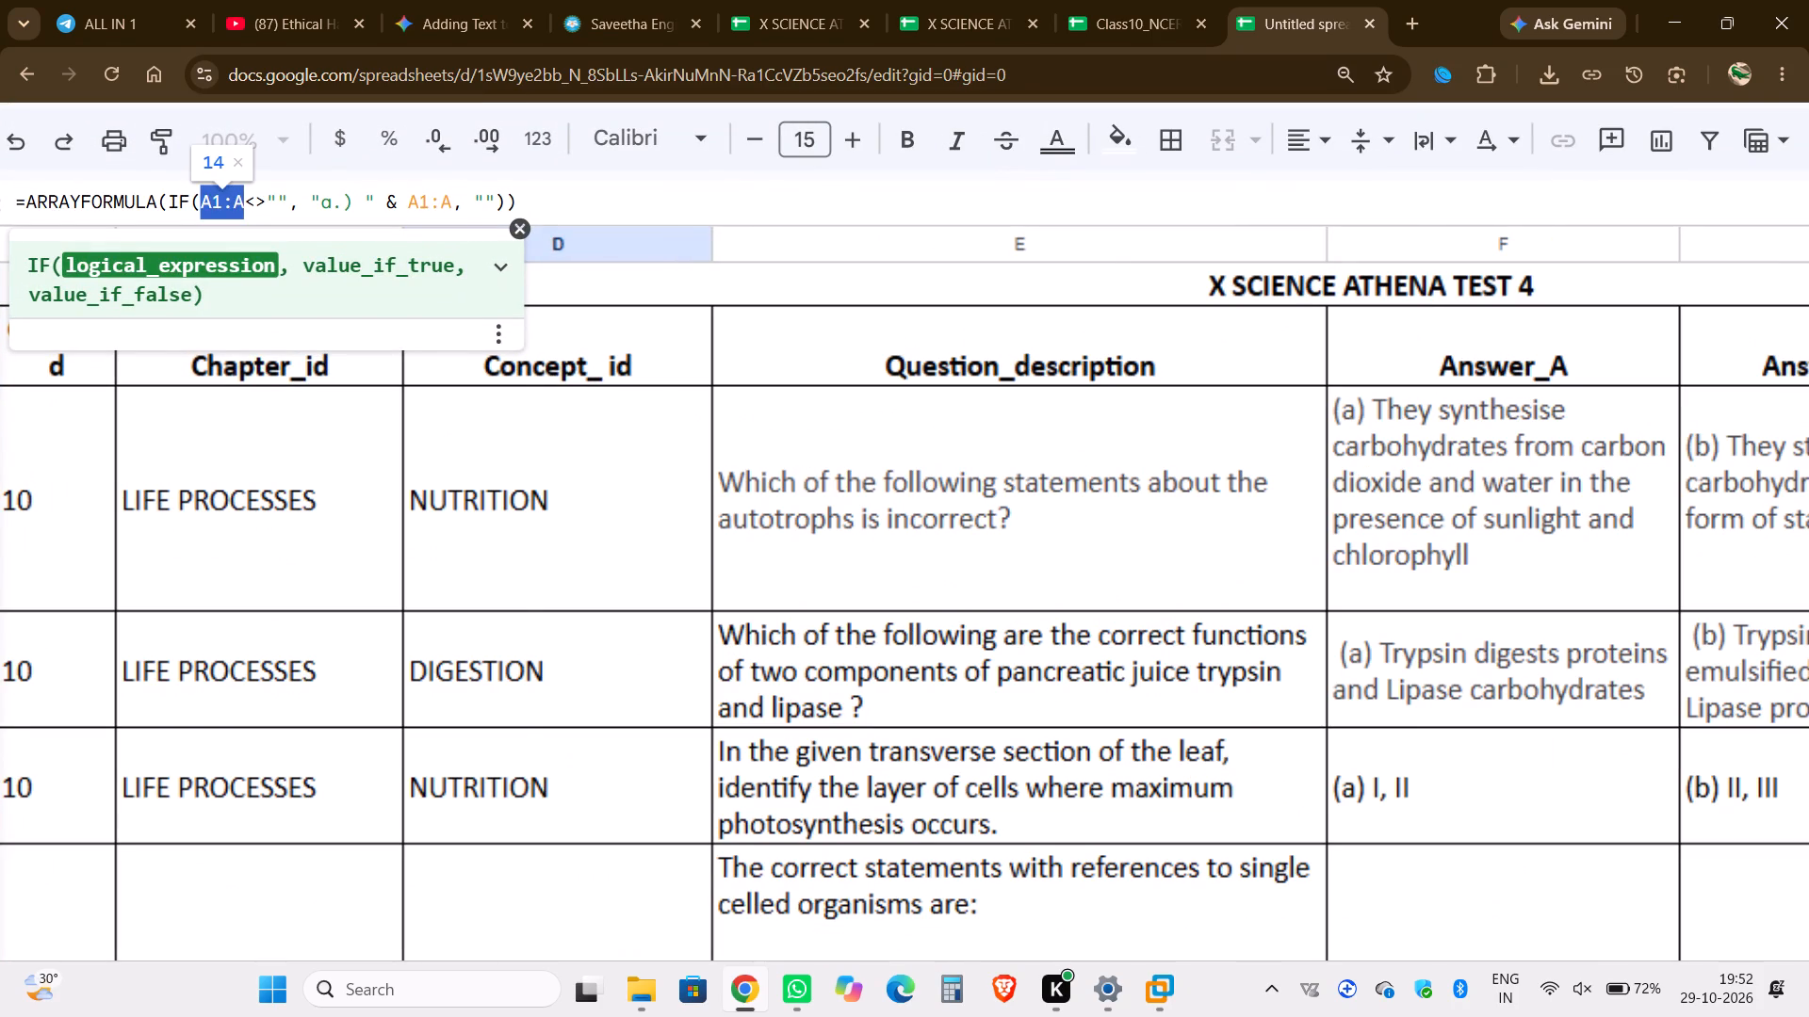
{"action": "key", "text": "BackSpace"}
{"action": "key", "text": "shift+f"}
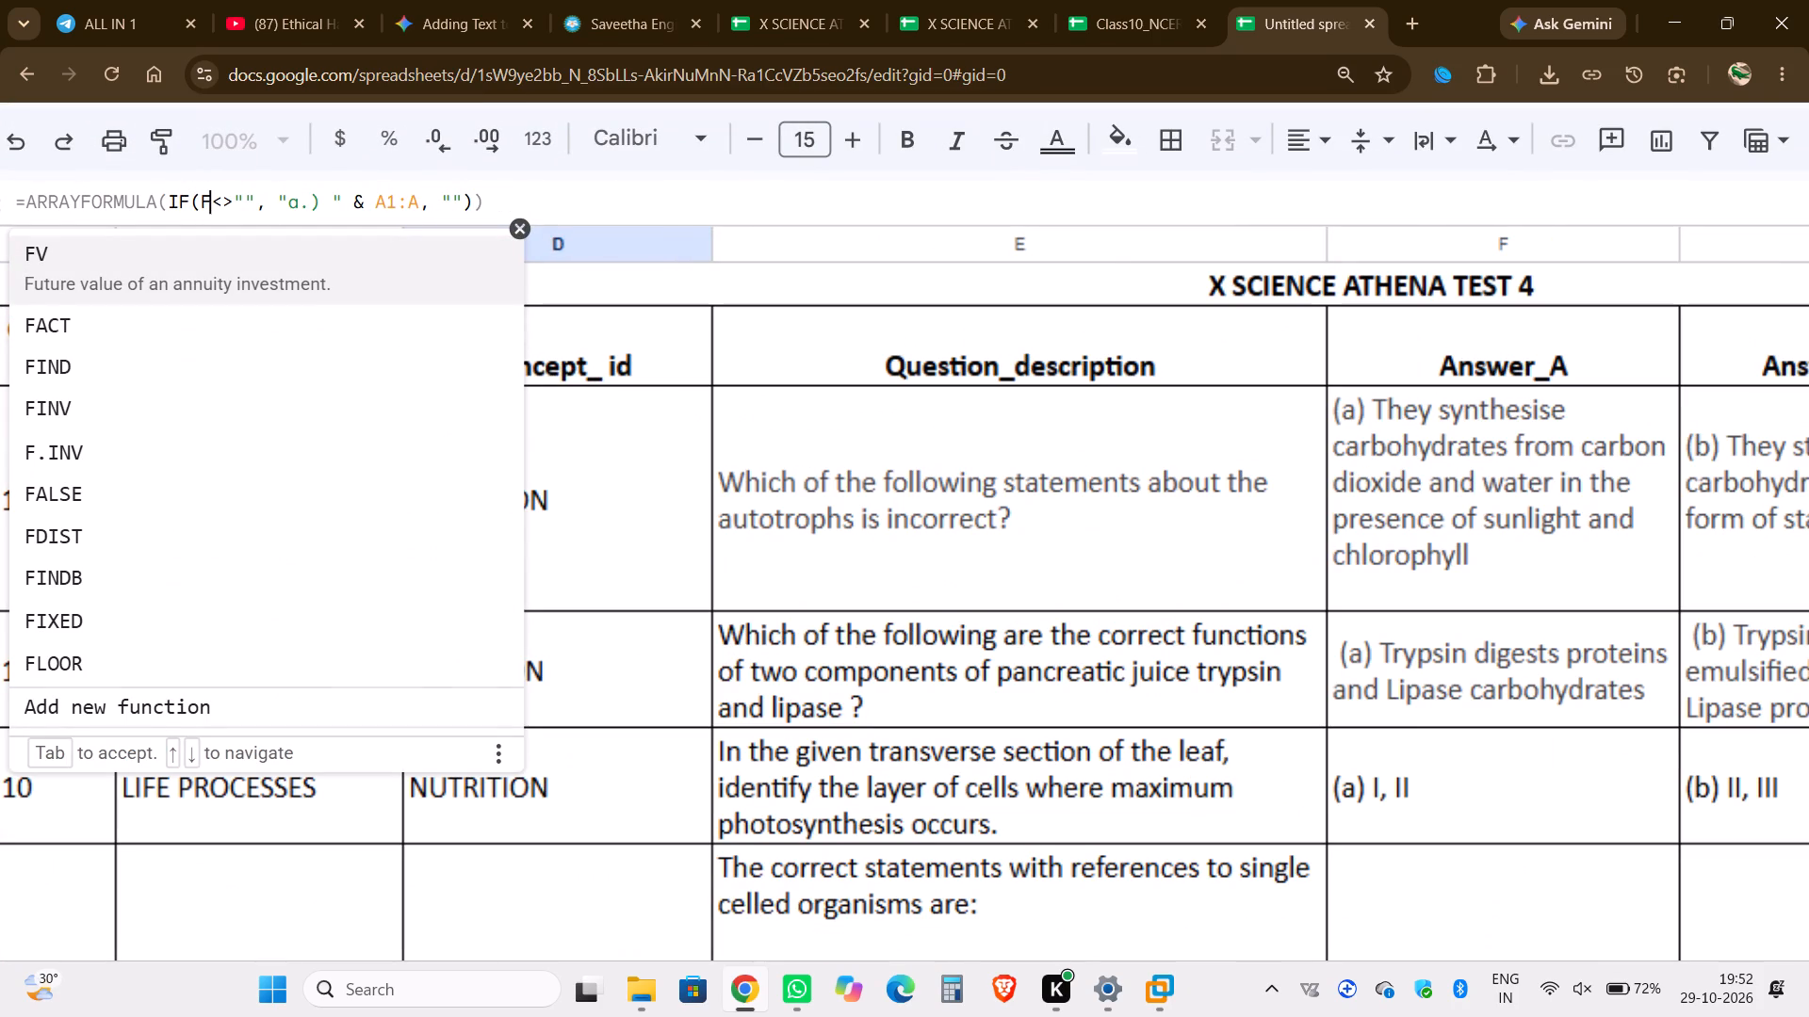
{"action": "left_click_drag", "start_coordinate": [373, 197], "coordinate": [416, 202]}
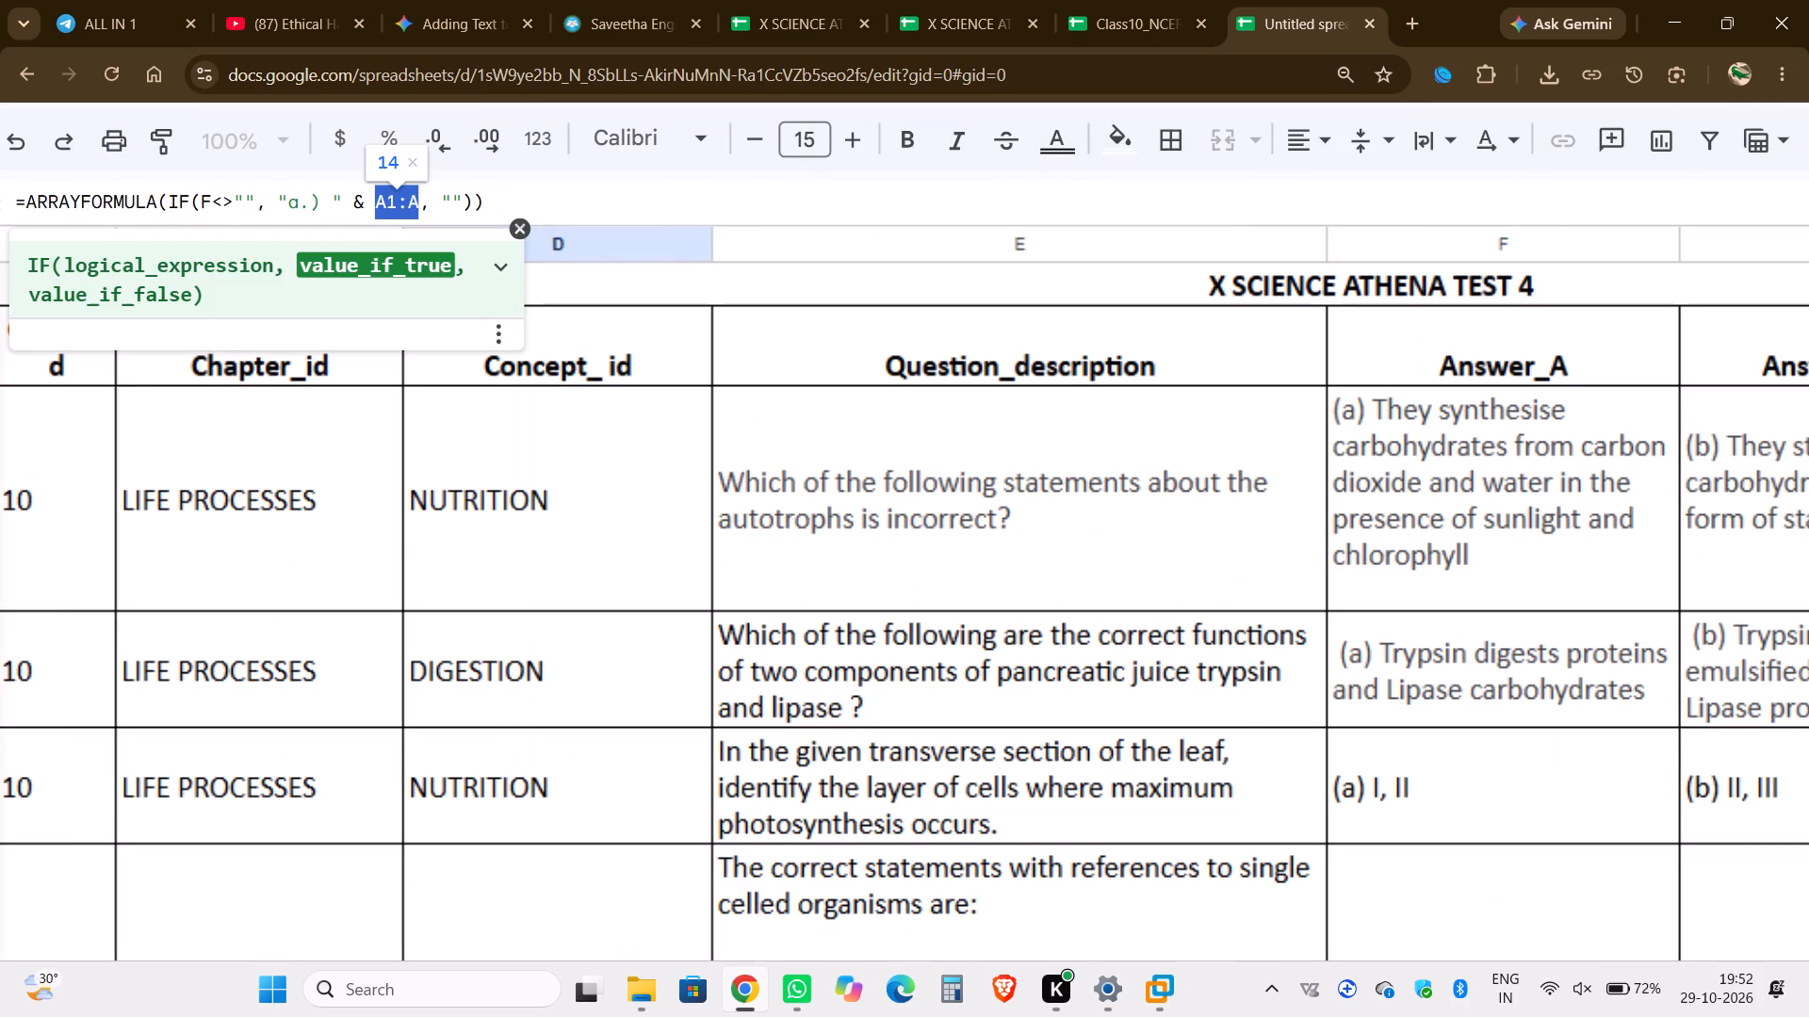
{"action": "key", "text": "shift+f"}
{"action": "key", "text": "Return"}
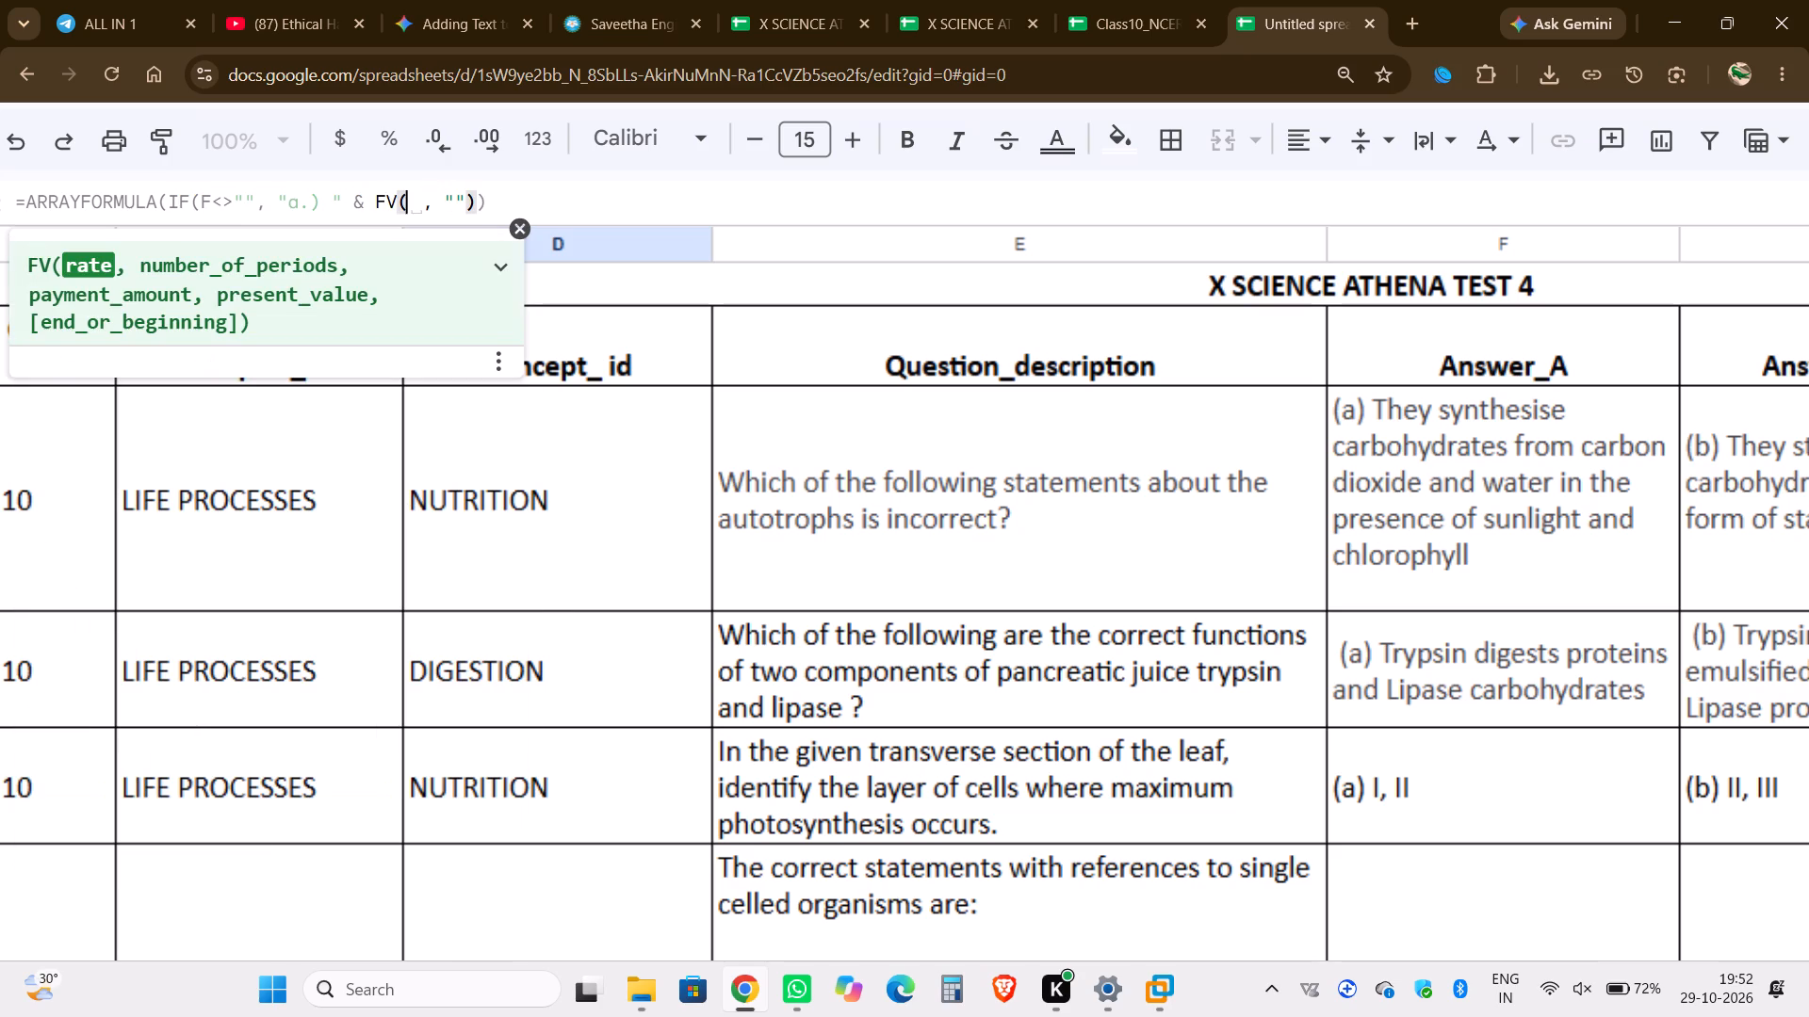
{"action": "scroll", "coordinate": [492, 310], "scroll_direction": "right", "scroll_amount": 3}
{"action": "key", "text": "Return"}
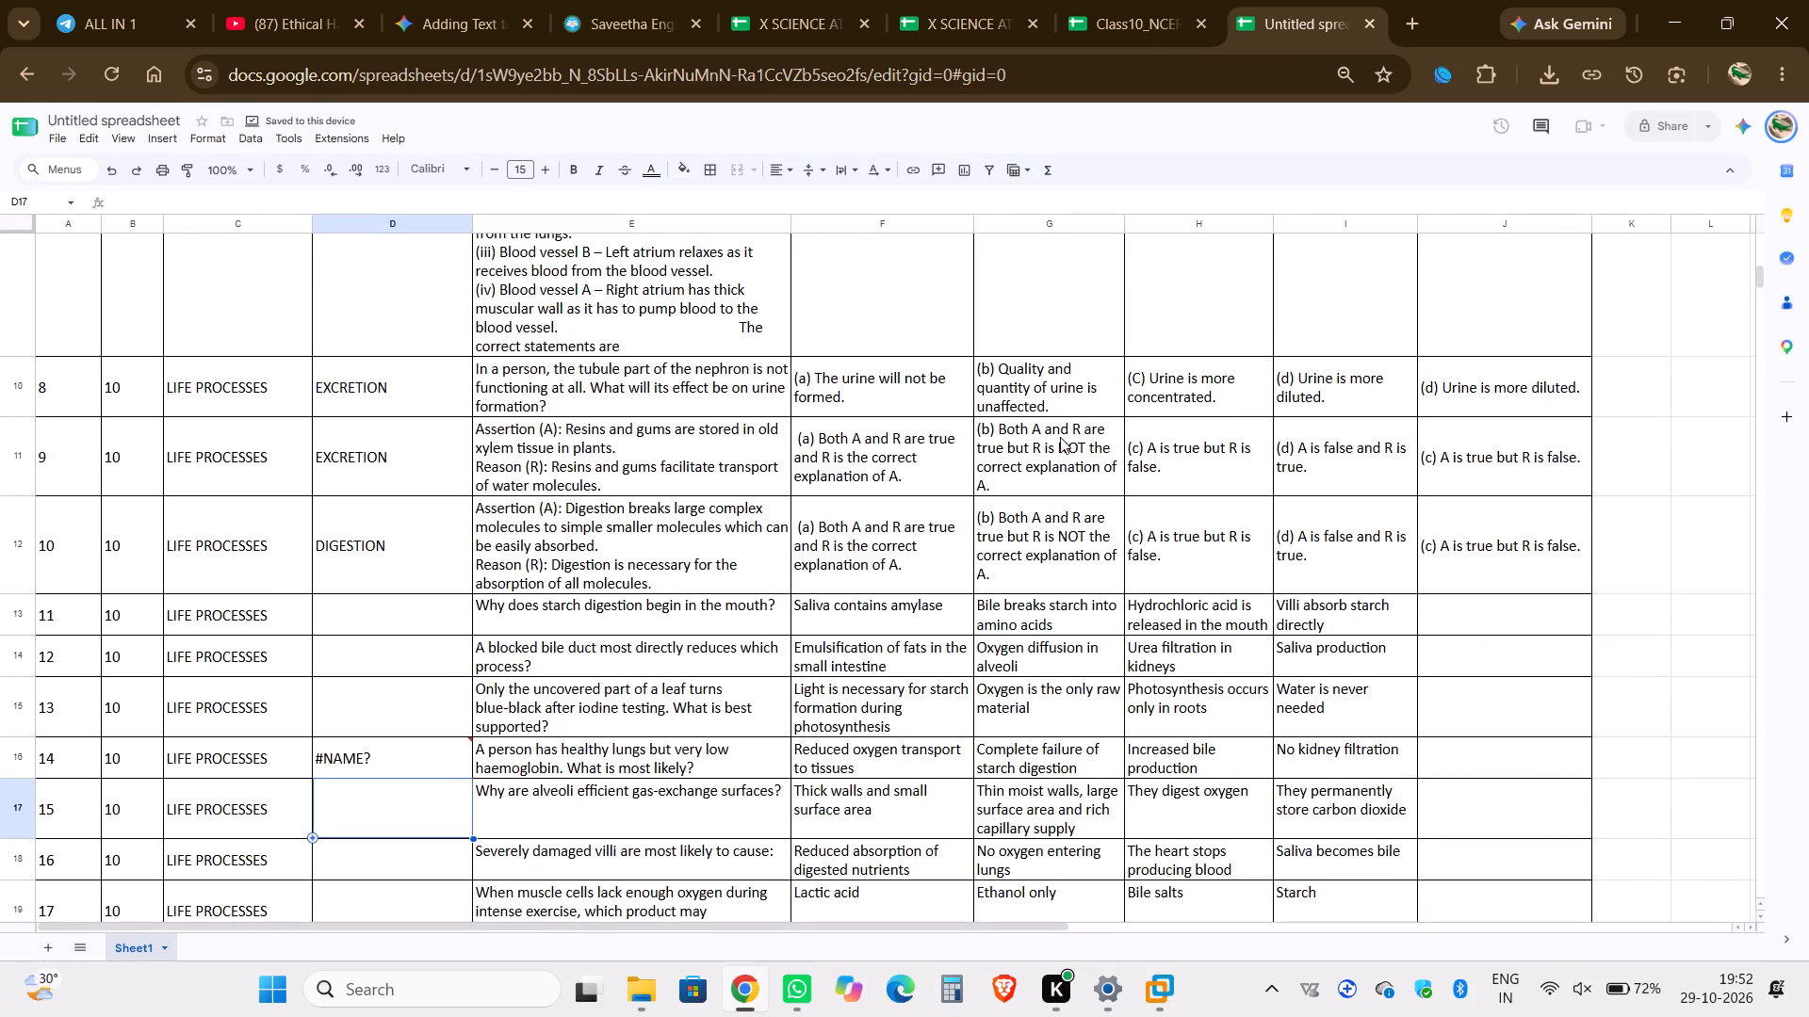
Look through the sheet's rows to check the formula's effect on the Answer_A options.
{"action": "scroll", "coordinate": [949, 631], "scroll_direction": "down", "scroll_amount": 3}
{"action": "scroll", "coordinate": [949, 631], "scroll_direction": "up", "scroll_amount": 4}
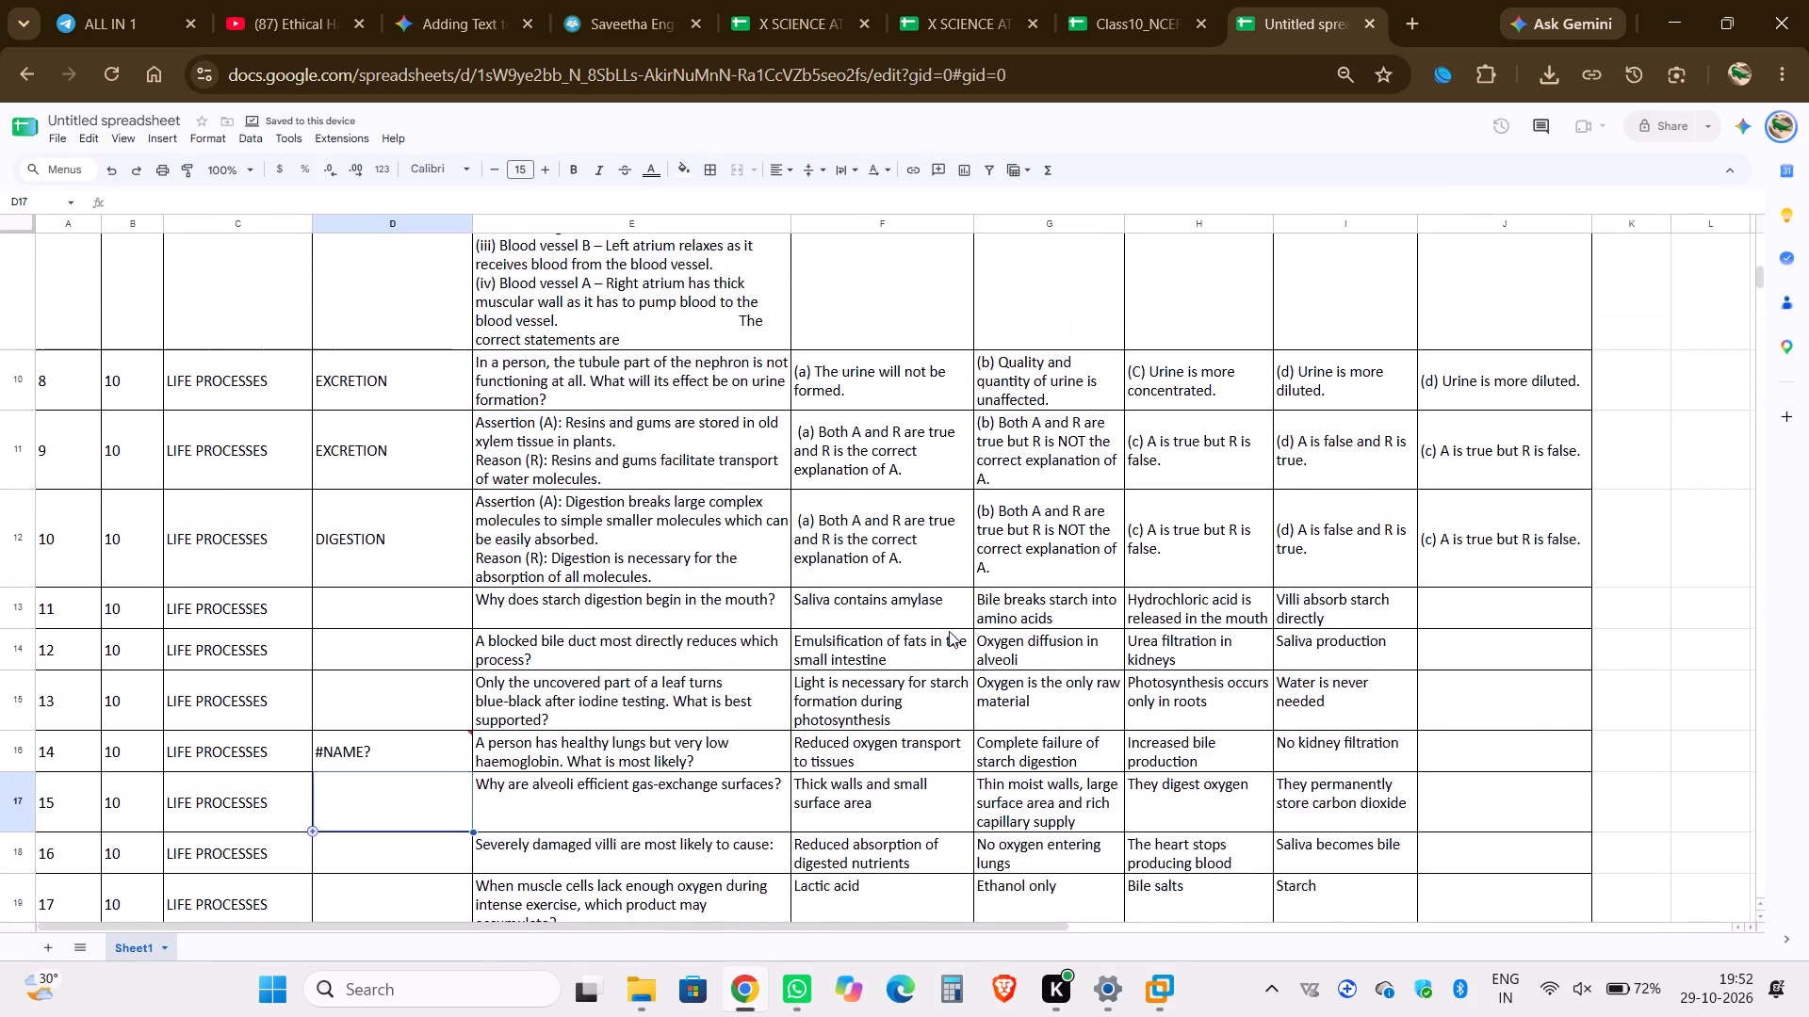
{"action": "scroll", "coordinate": [949, 631], "scroll_direction": "up", "scroll_amount": 6}
{"action": "scroll", "coordinate": [949, 631], "scroll_direction": "down", "scroll_amount": 3}
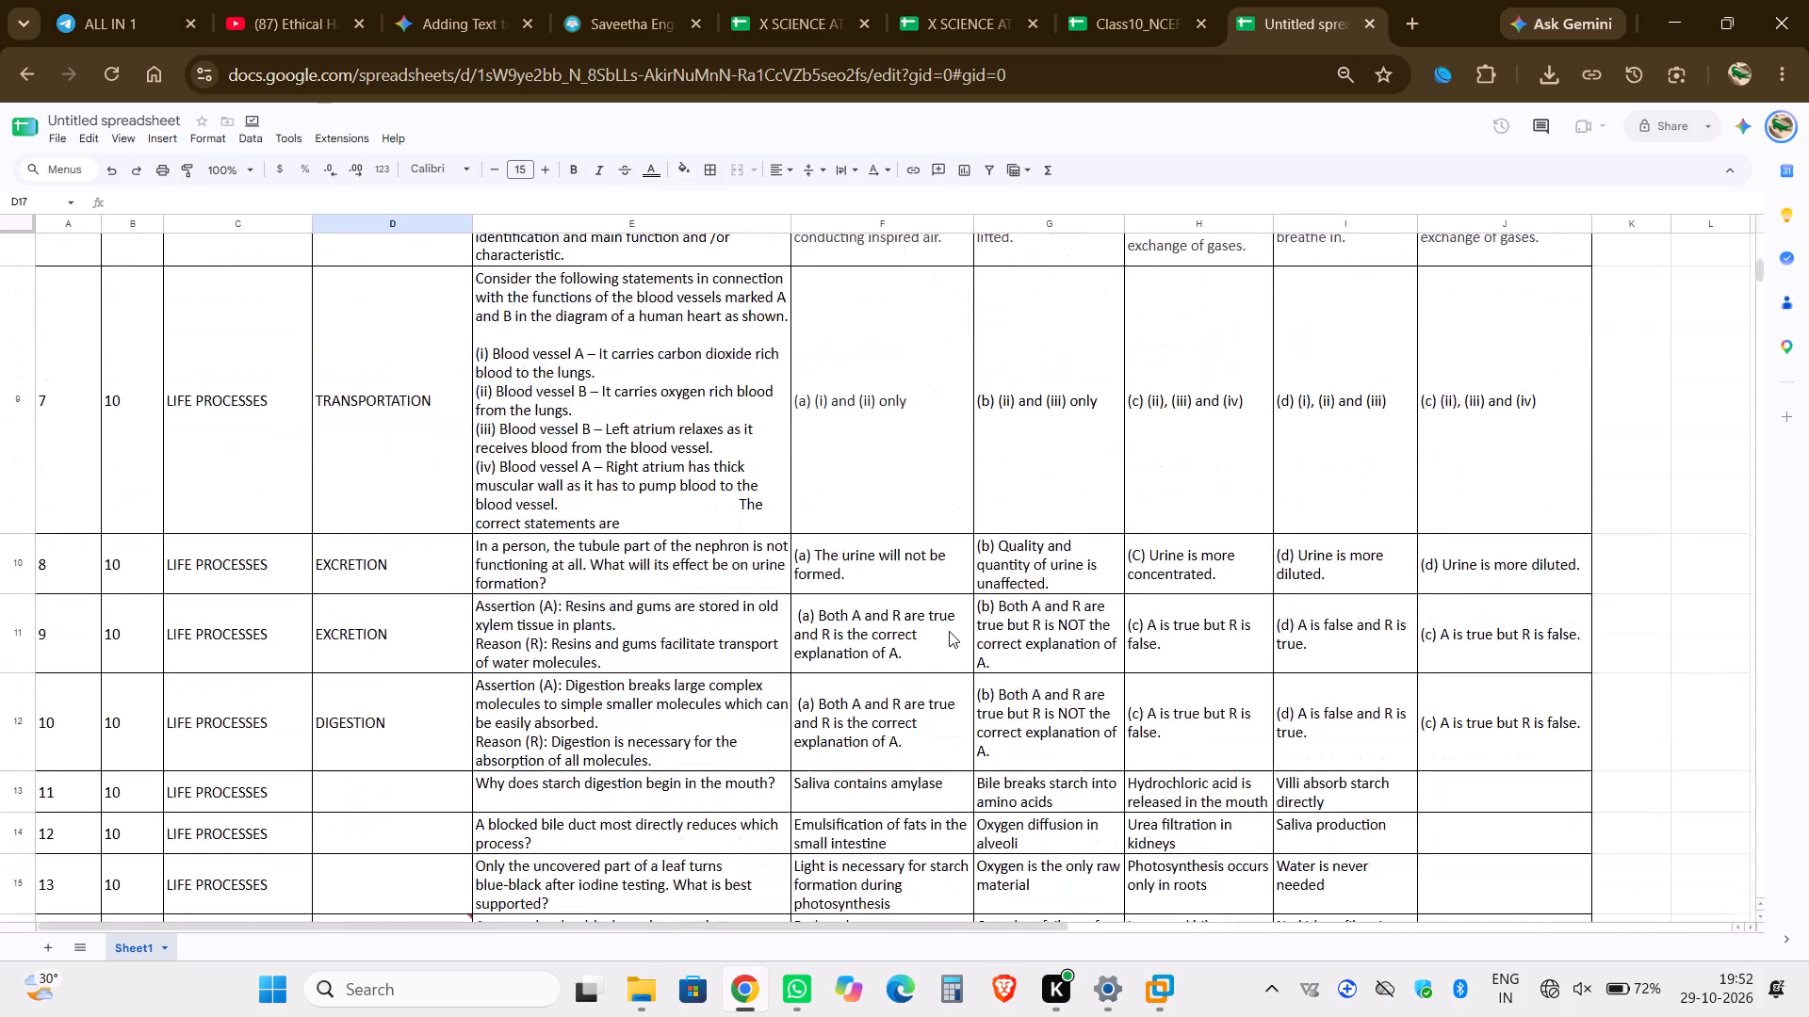
{"action": "scroll", "coordinate": [949, 631], "scroll_direction": "down", "scroll_amount": 4}
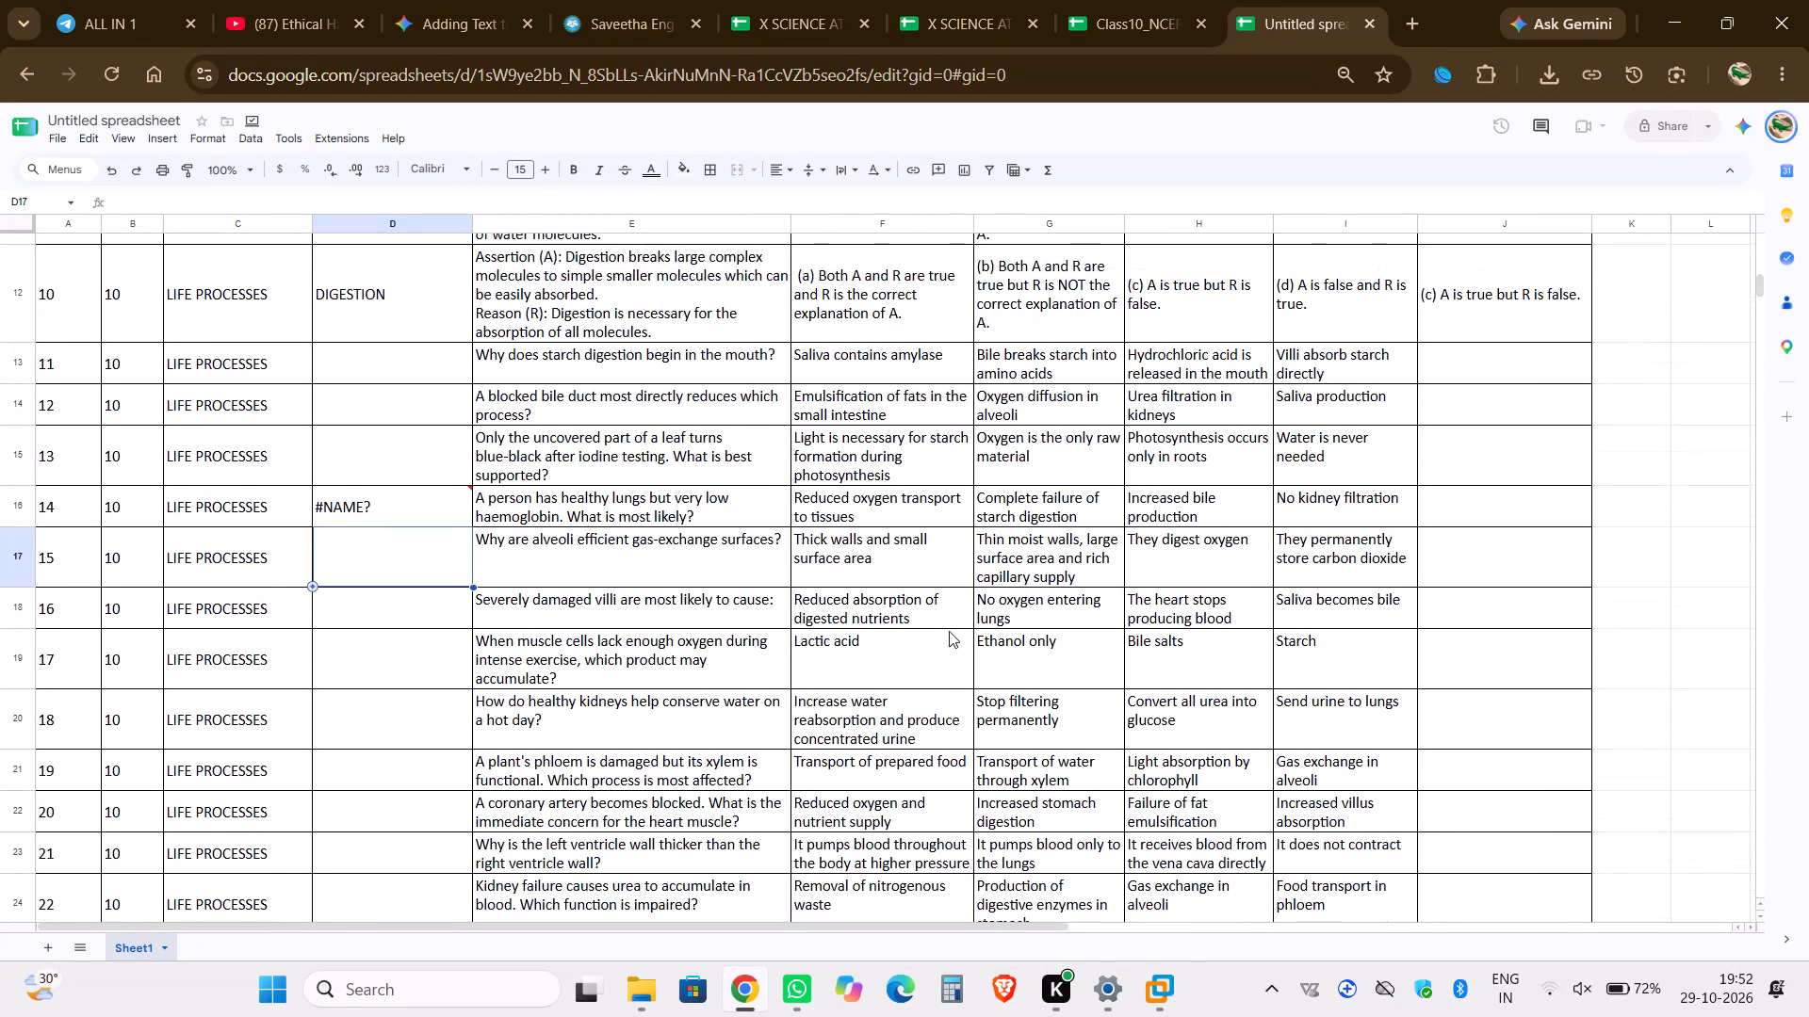
{"action": "scroll", "coordinate": [860, 643], "scroll_direction": "up", "scroll_amount": 4}
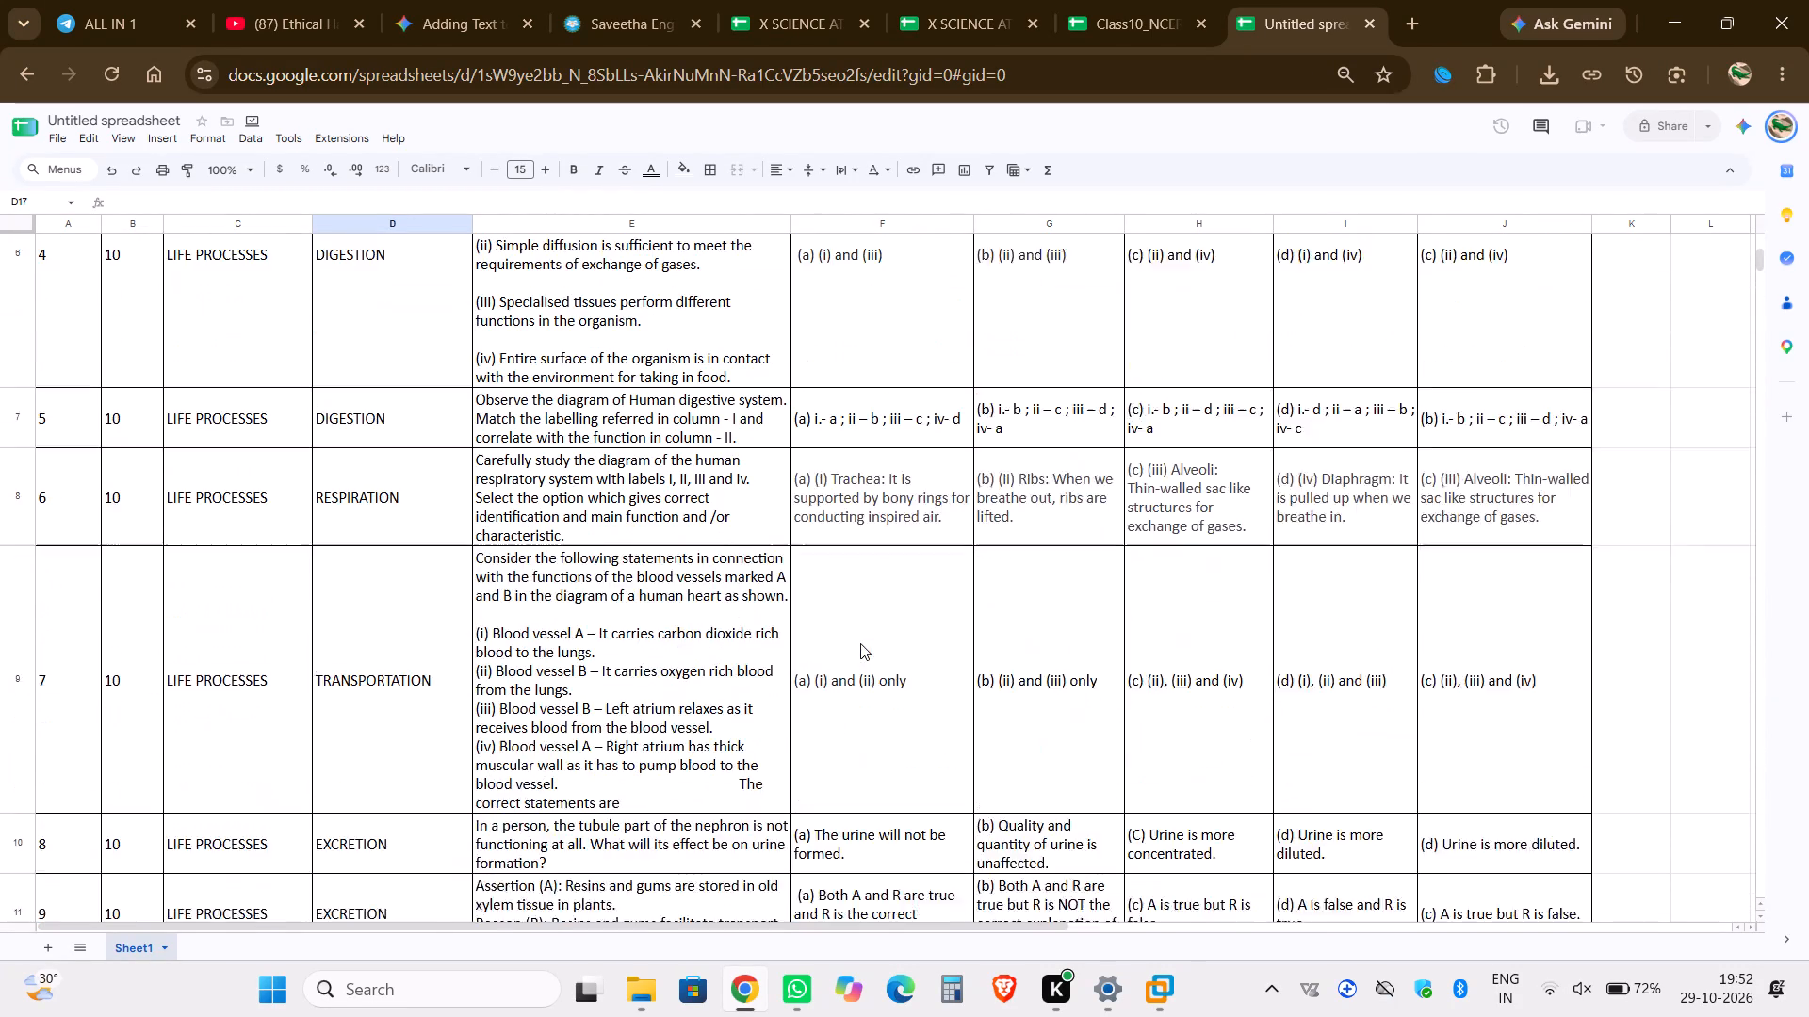
{"action": "scroll", "coordinate": [860, 643], "scroll_direction": "up", "scroll_amount": 4}
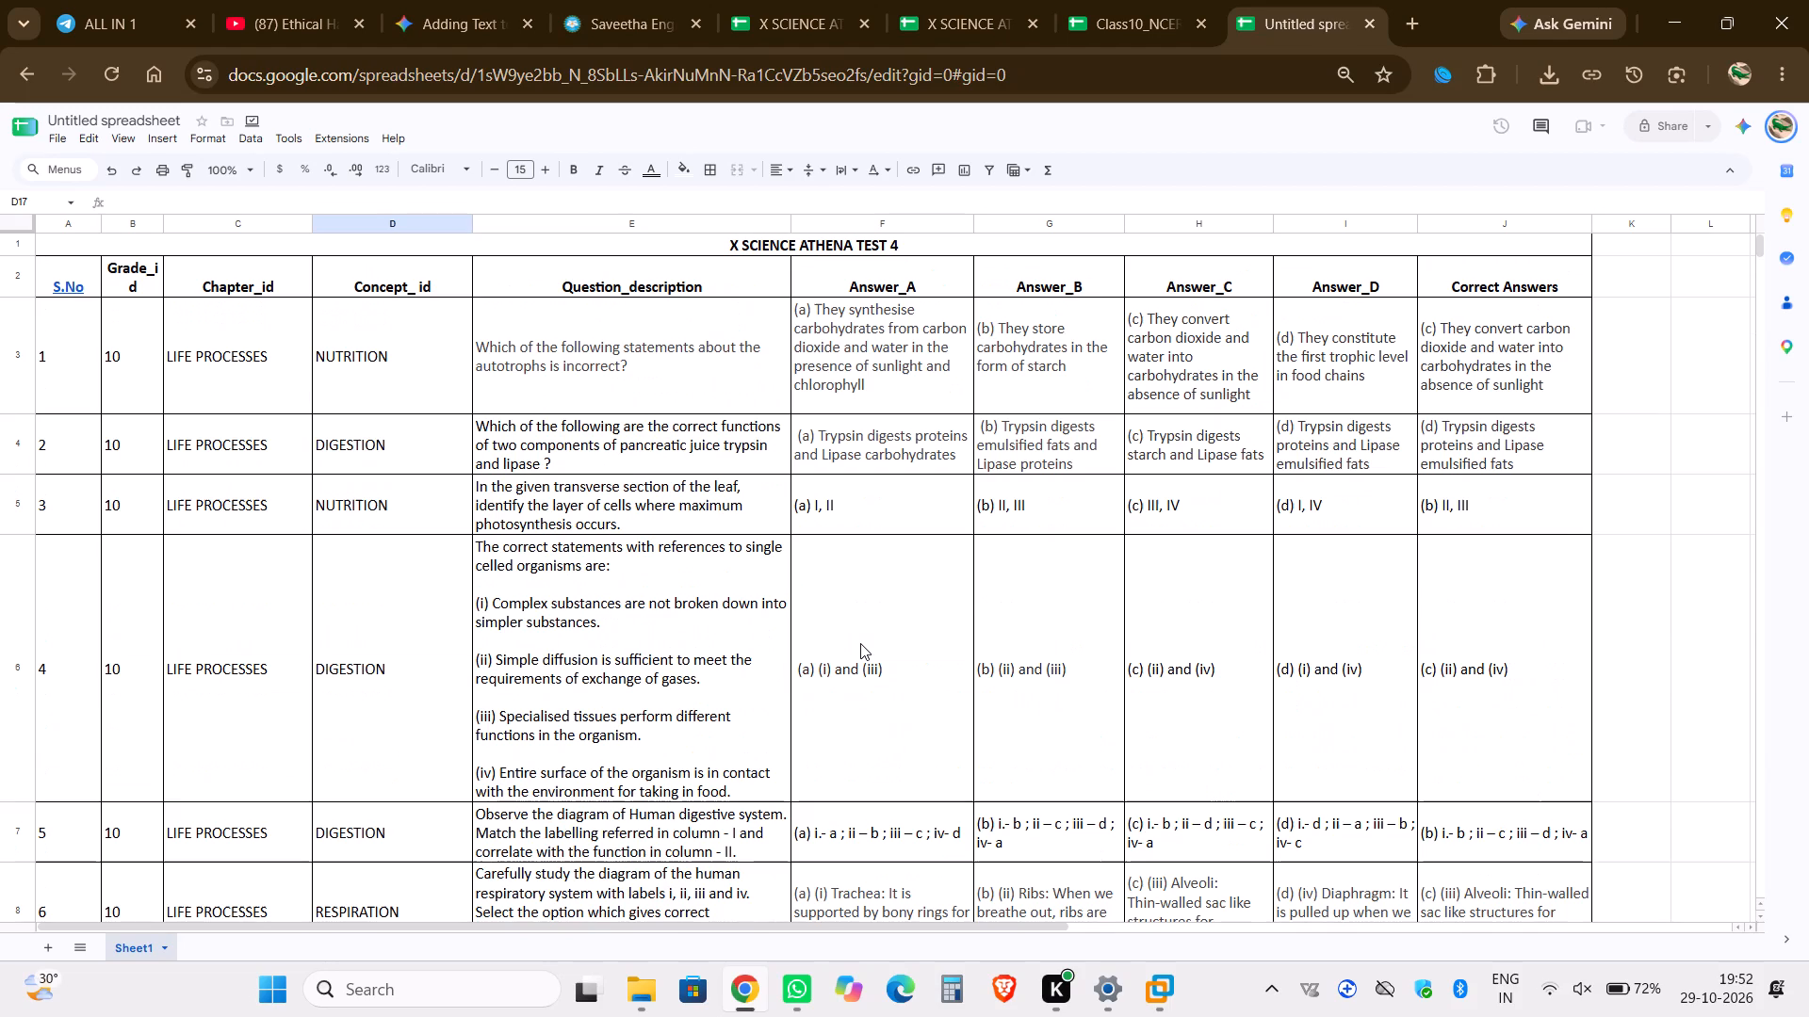
{"action": "scroll", "coordinate": [860, 643], "scroll_direction": "up", "scroll_amount": 1}
{"action": "scroll", "coordinate": [860, 643], "scroll_direction": "down", "scroll_amount": 6}
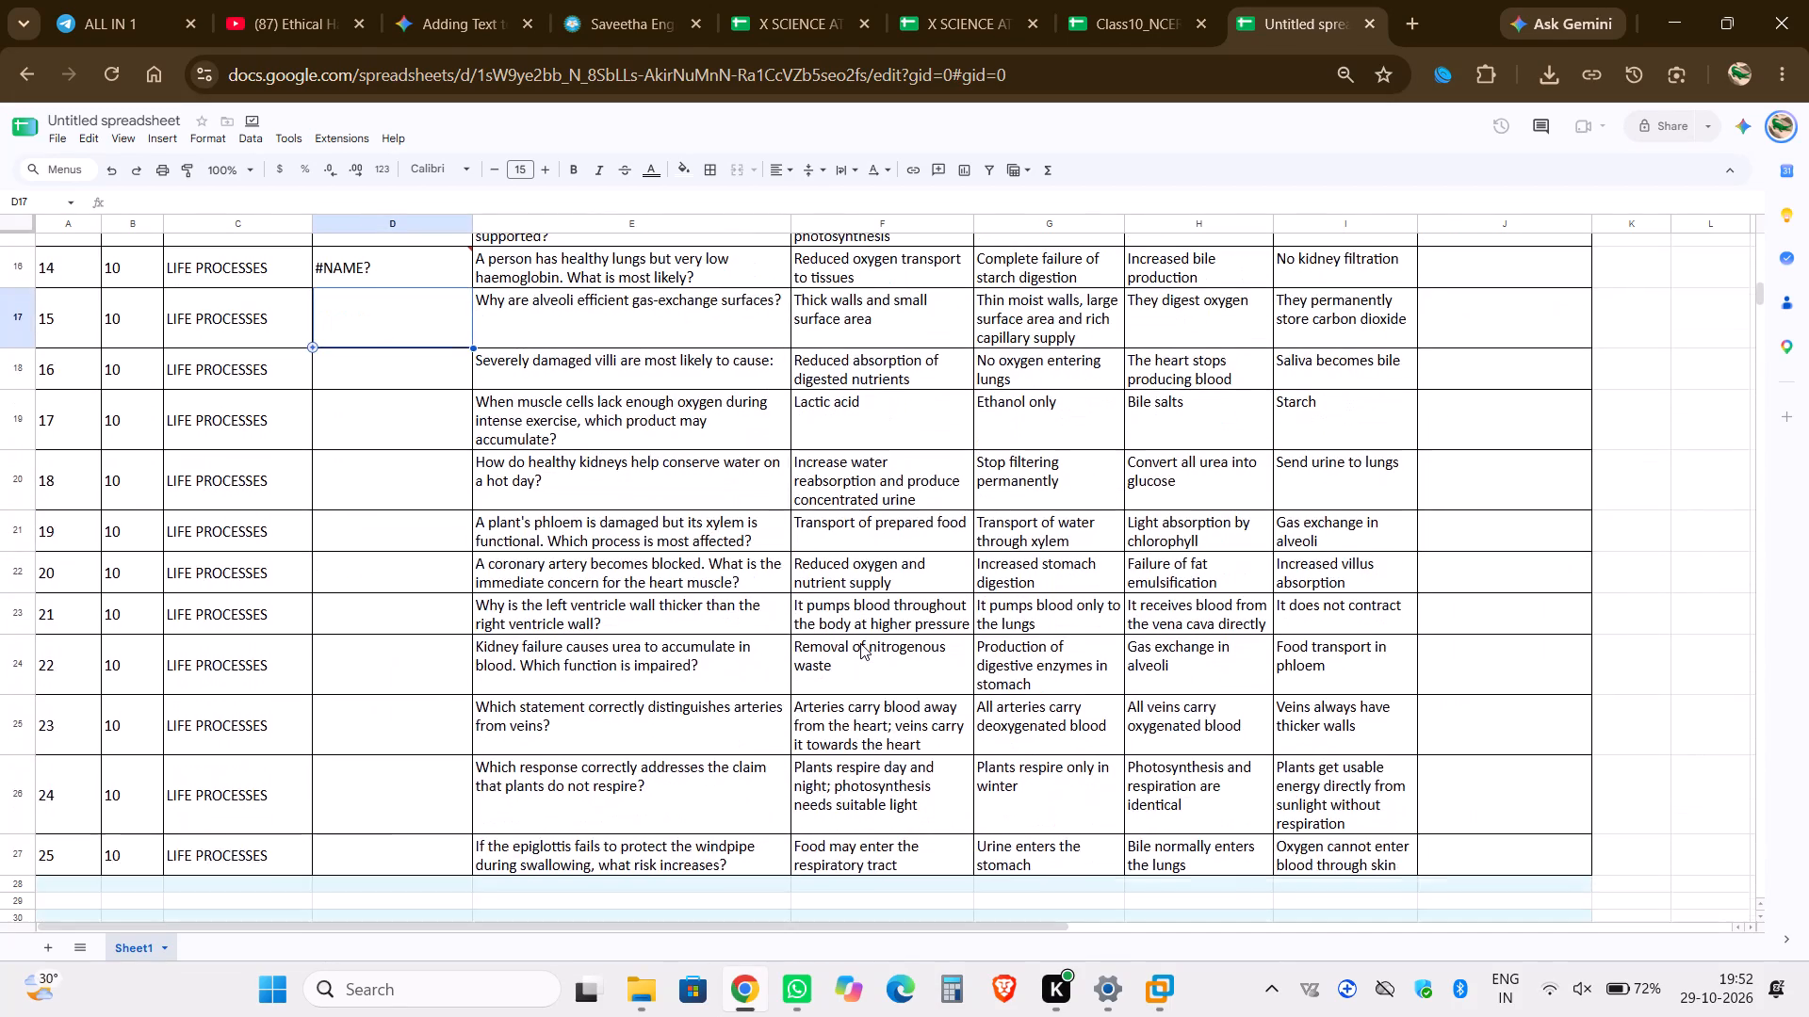
{"action": "scroll", "coordinate": [860, 643], "scroll_direction": "down", "scroll_amount": 3}
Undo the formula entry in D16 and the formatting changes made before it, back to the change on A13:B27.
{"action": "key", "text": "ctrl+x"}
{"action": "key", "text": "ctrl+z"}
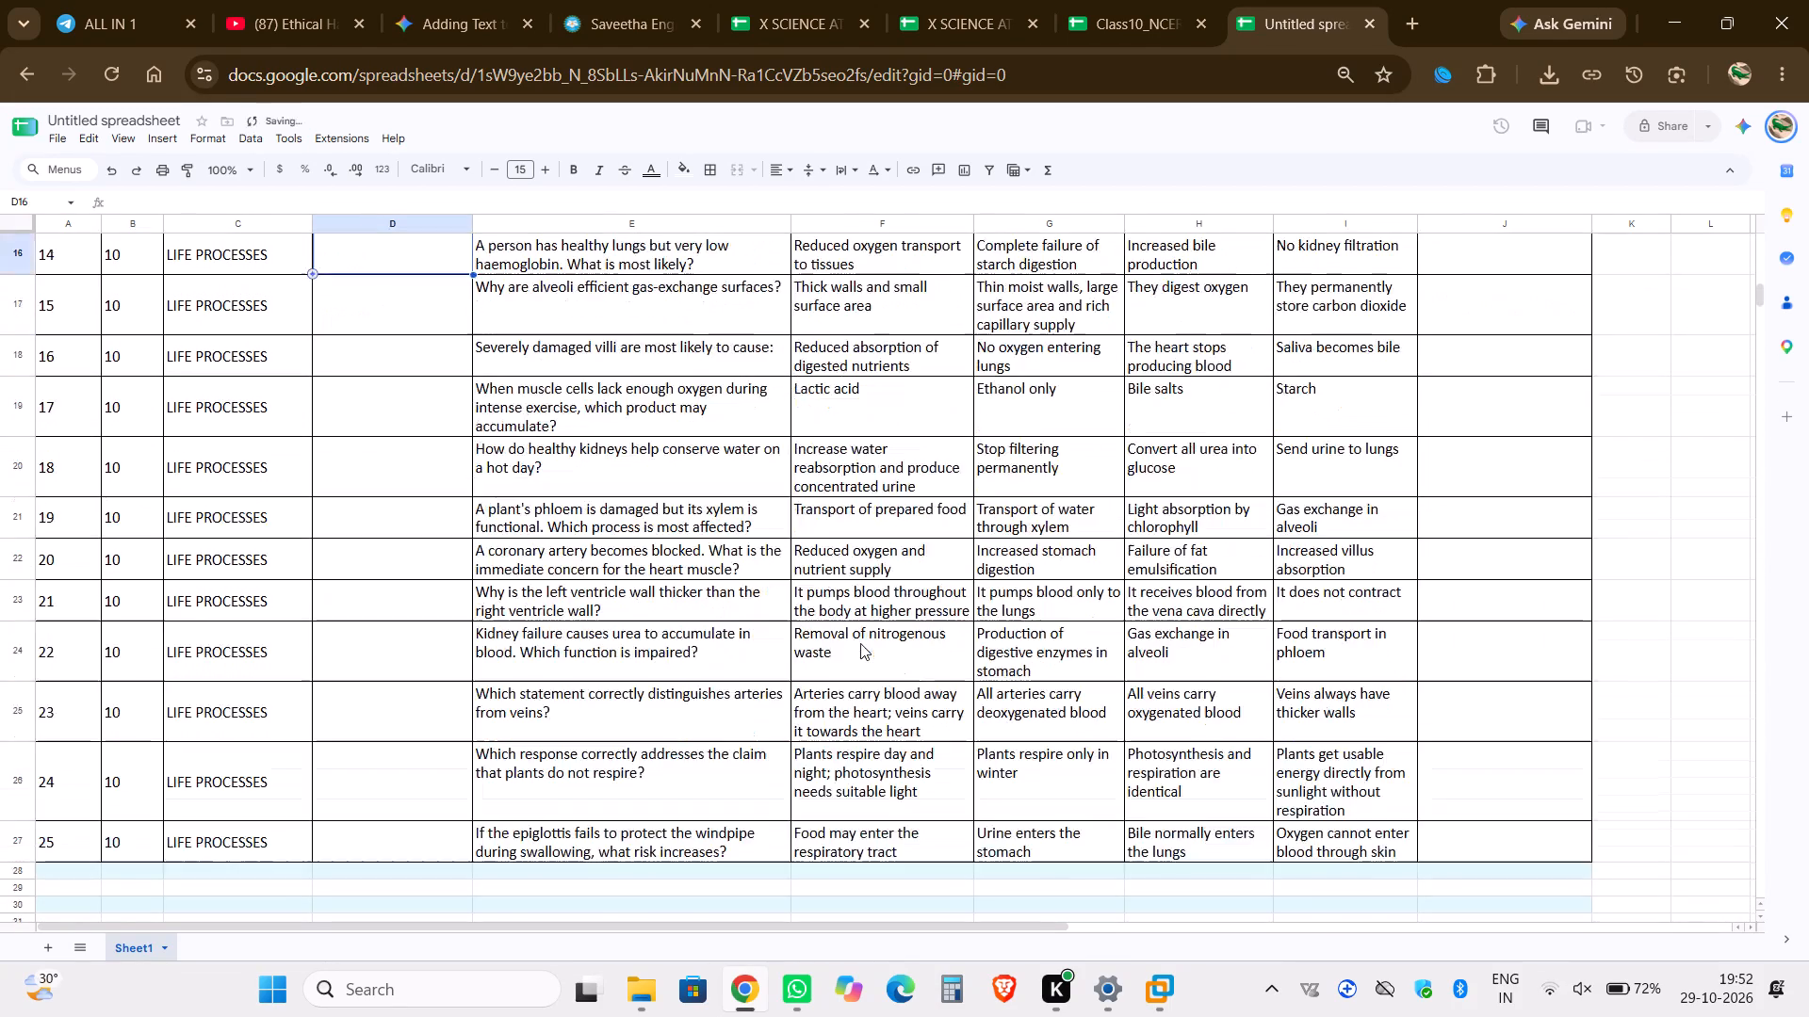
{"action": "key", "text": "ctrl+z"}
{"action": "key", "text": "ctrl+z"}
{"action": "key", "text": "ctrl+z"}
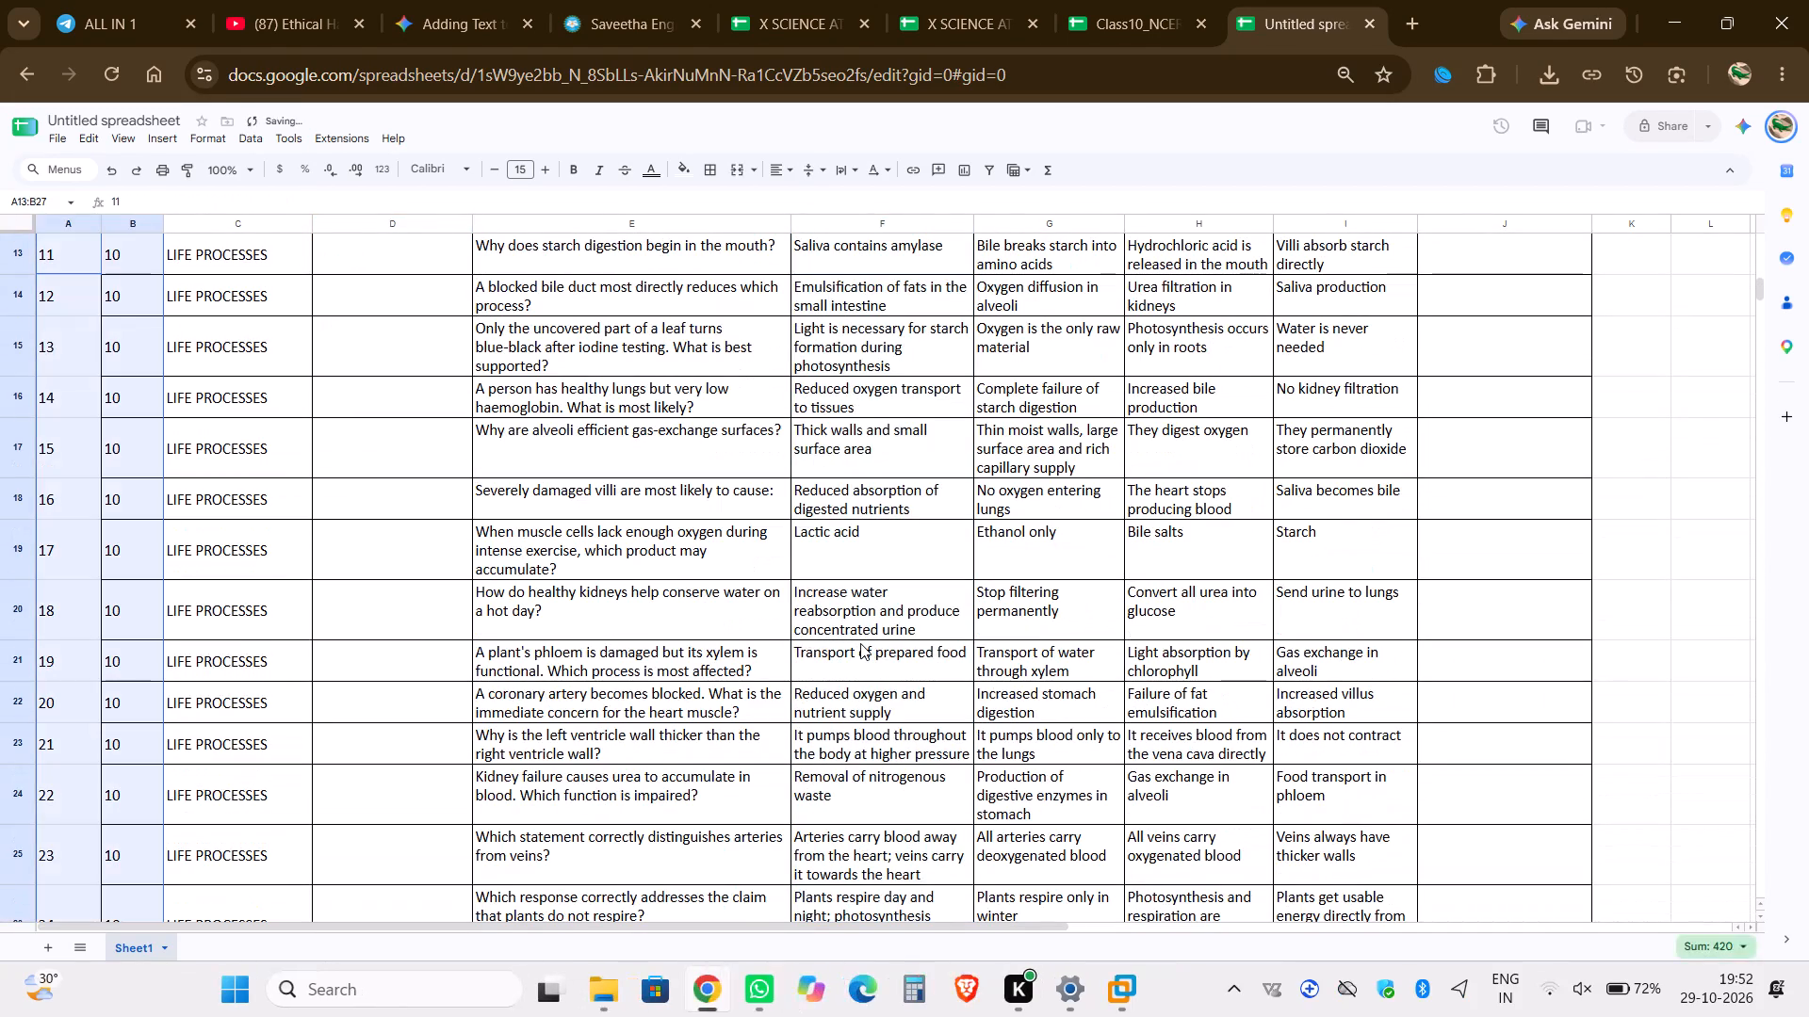
Examine the existing and added question rows for formatting affected by the undo, especially around rows 9 to 24.
{"action": "scroll", "coordinate": [860, 643], "scroll_direction": "up", "scroll_amount": 5}
{"action": "left_click", "coordinate": [880, 546]}
{"action": "scroll", "coordinate": [880, 546], "scroll_direction": "down", "scroll_amount": 2}
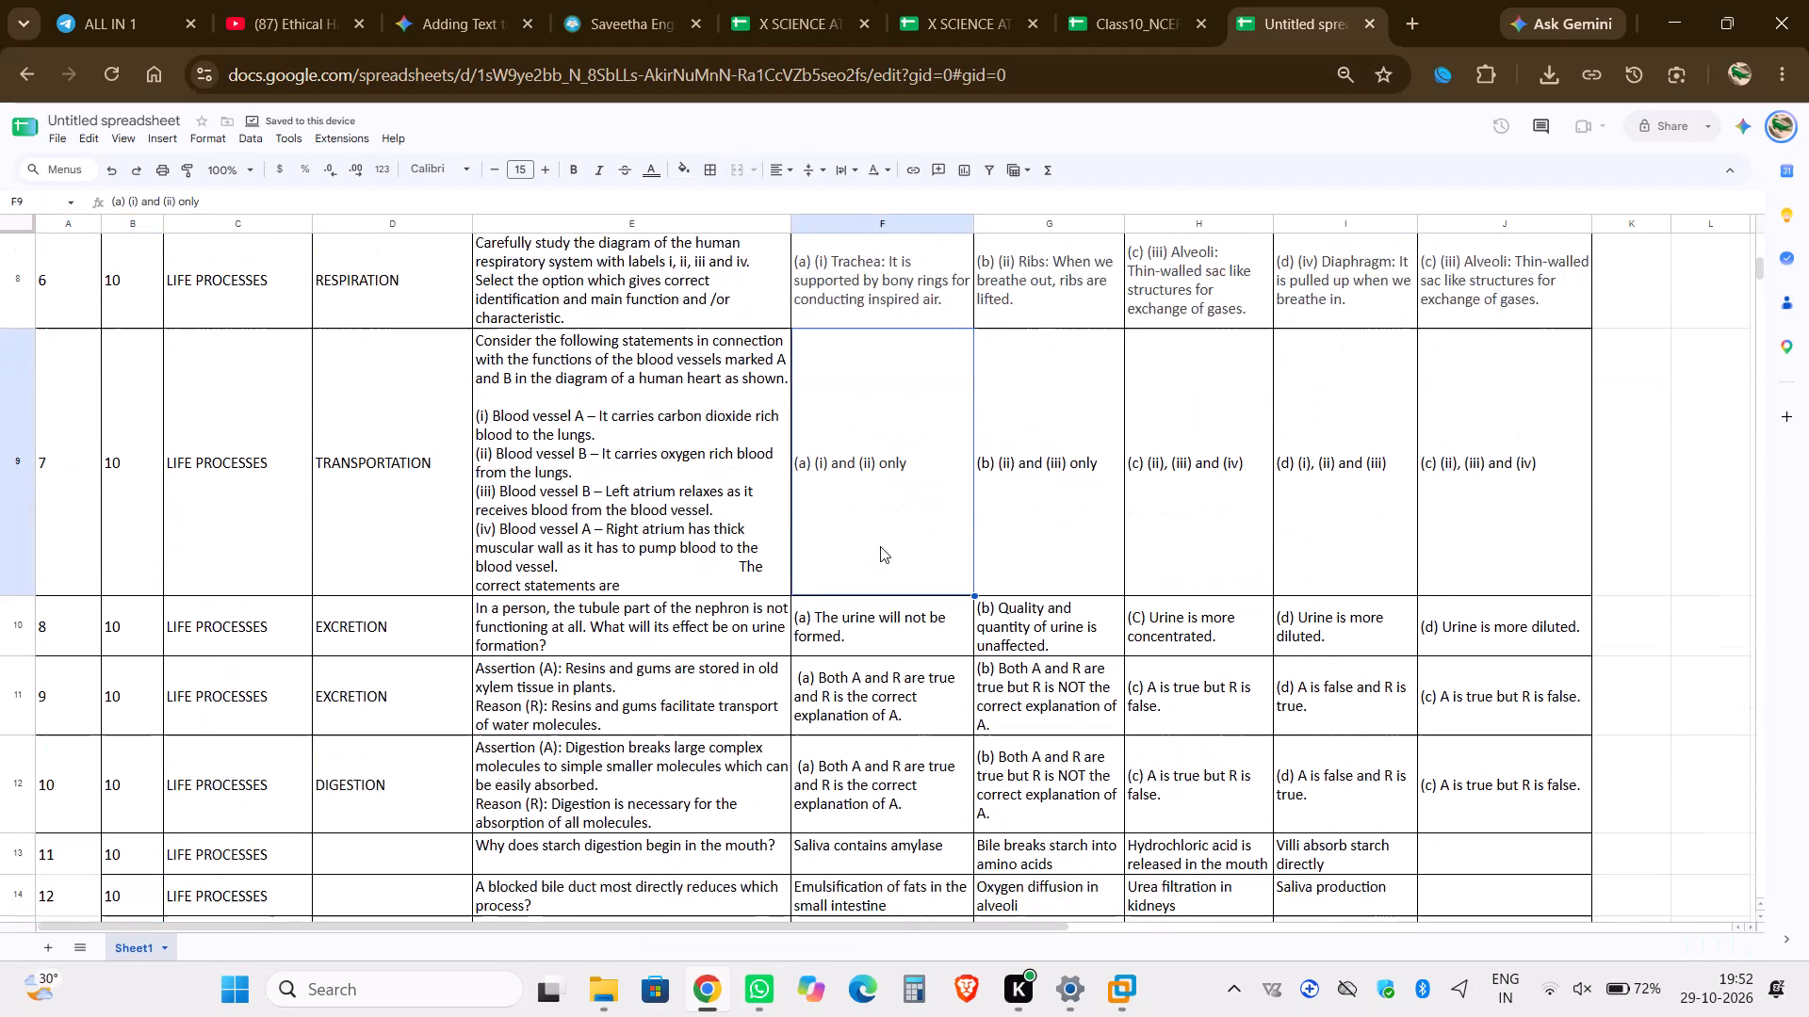
{"action": "scroll", "coordinate": [880, 546], "scroll_direction": "down", "scroll_amount": 2}
{"action": "scroll", "coordinate": [880, 546], "scroll_direction": "up", "scroll_amount": 2}
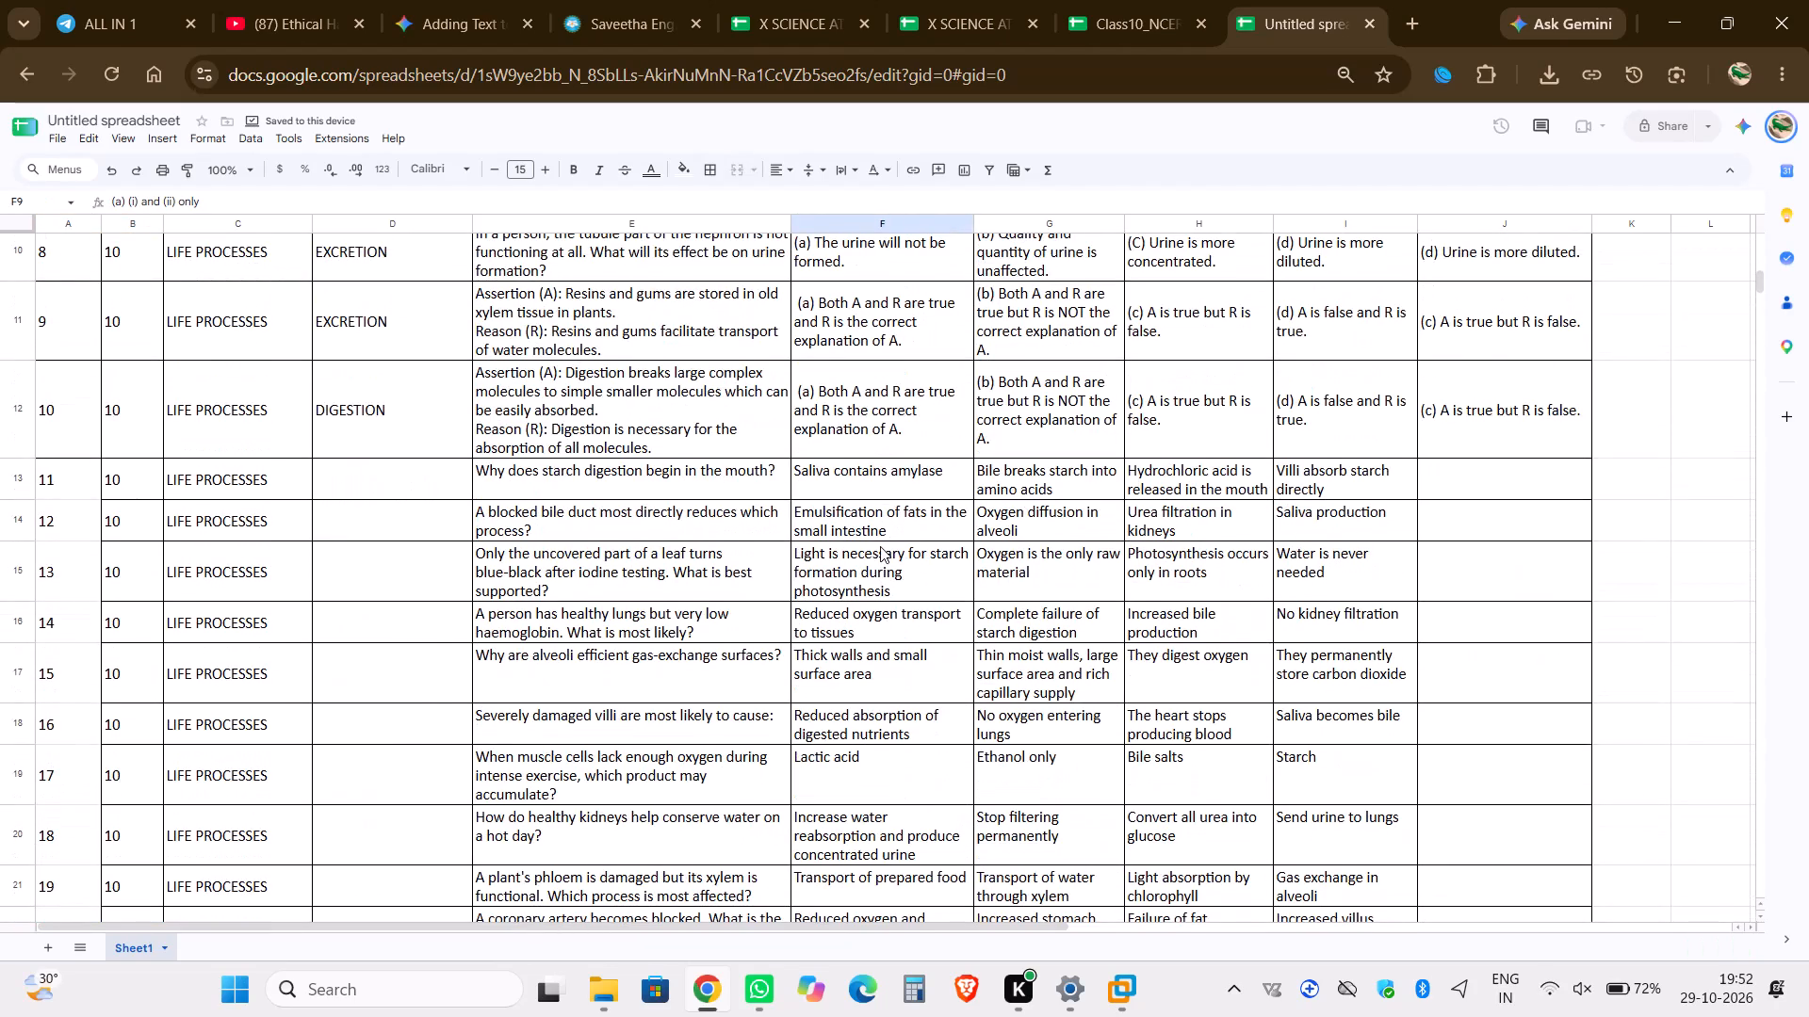
{"action": "scroll", "coordinate": [571, 539], "scroll_direction": "down", "scroll_amount": 1}
{"action": "scroll", "coordinate": [571, 539], "scroll_direction": "up", "scroll_amount": 4}
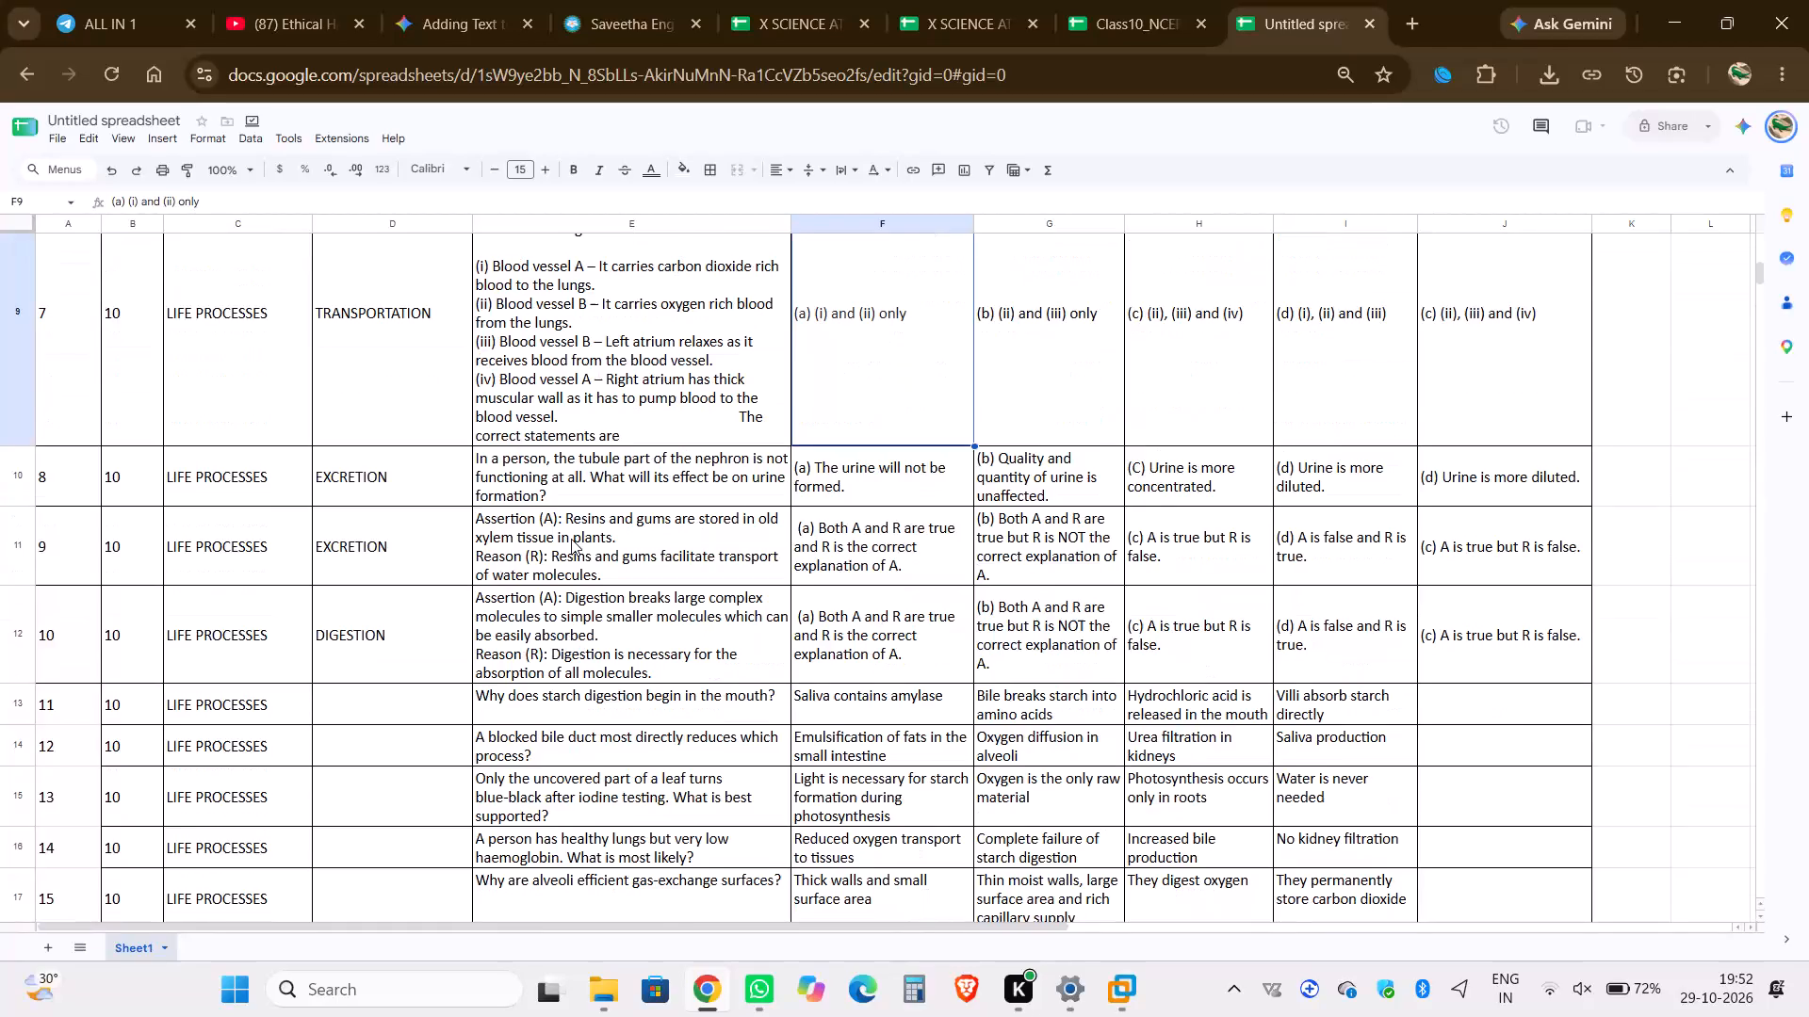
{"action": "scroll", "coordinate": [394, 594], "scroll_direction": "down", "scroll_amount": 2}
{"action": "scroll", "coordinate": [185, 462], "scroll_direction": "down", "scroll_amount": 1}
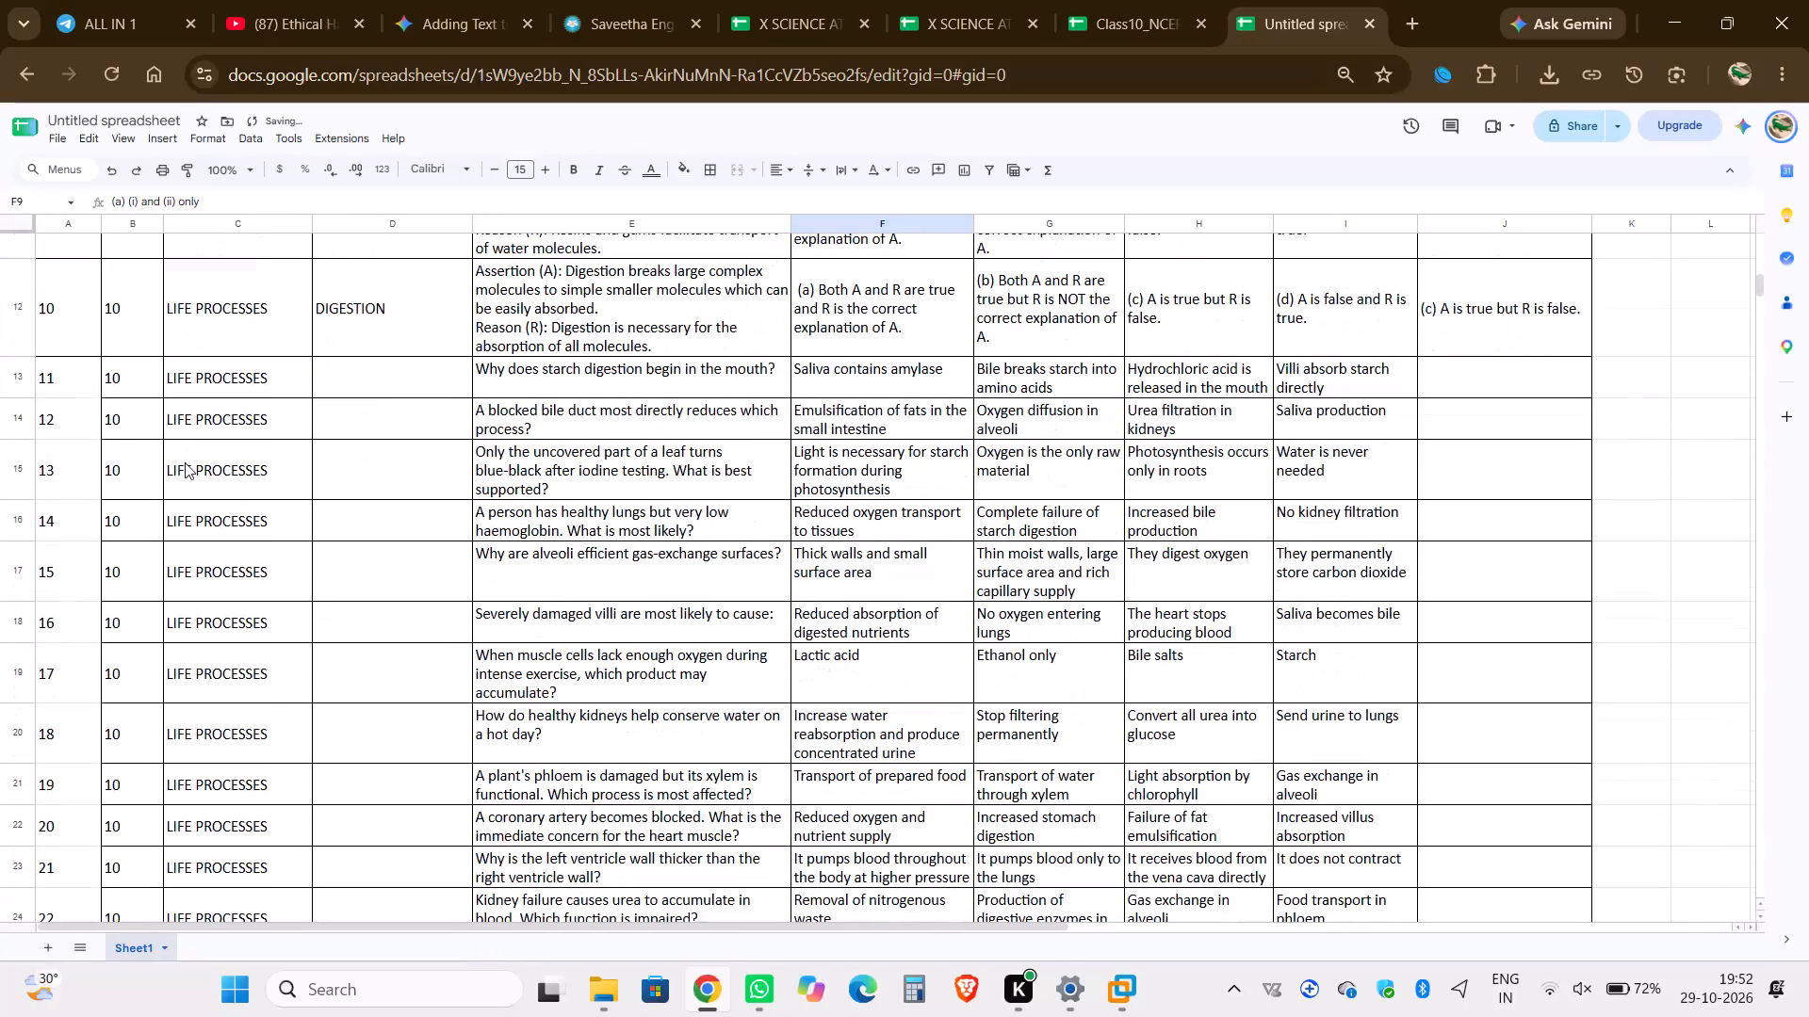
Apply all borders to the serial number and grade cells of the rows numbered 11 to 25, A13:B27.
{"action": "left_click_drag", "start_coordinate": [58, 379], "coordinate": [139, 1016]}
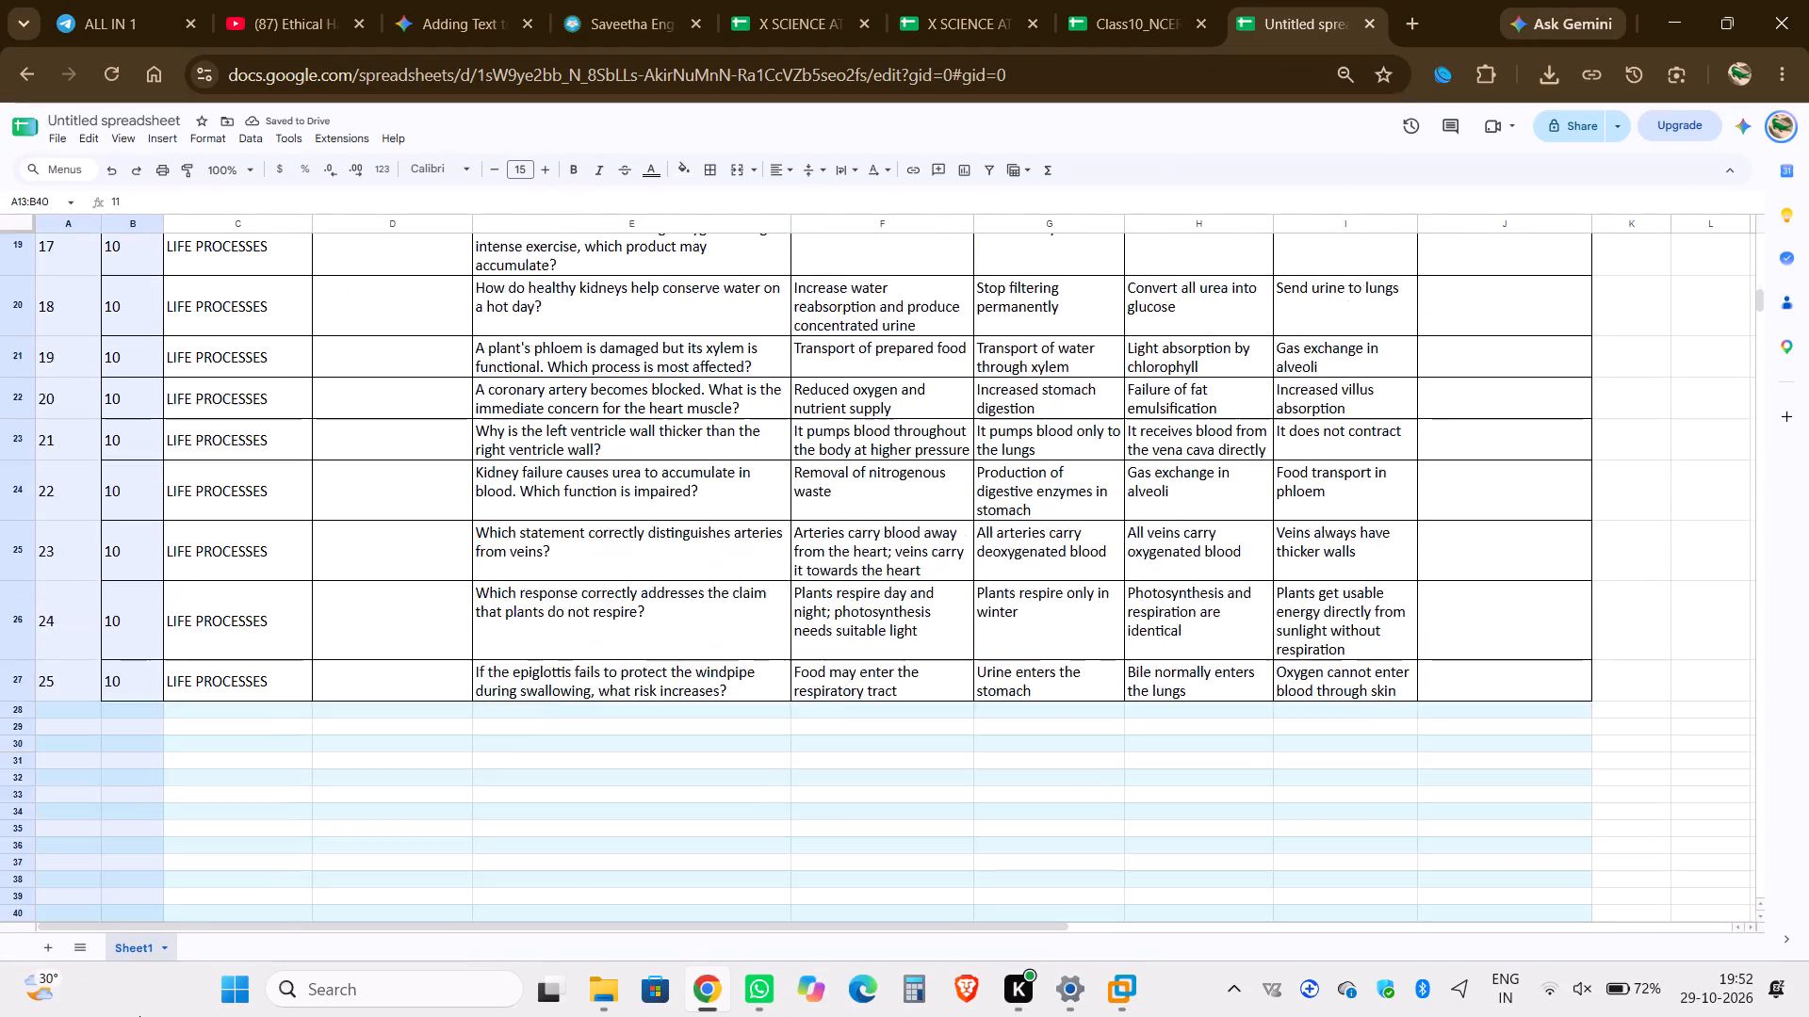
{"action": "left_click_drag", "start_coordinate": [139, 1016], "coordinate": [134, 493]}
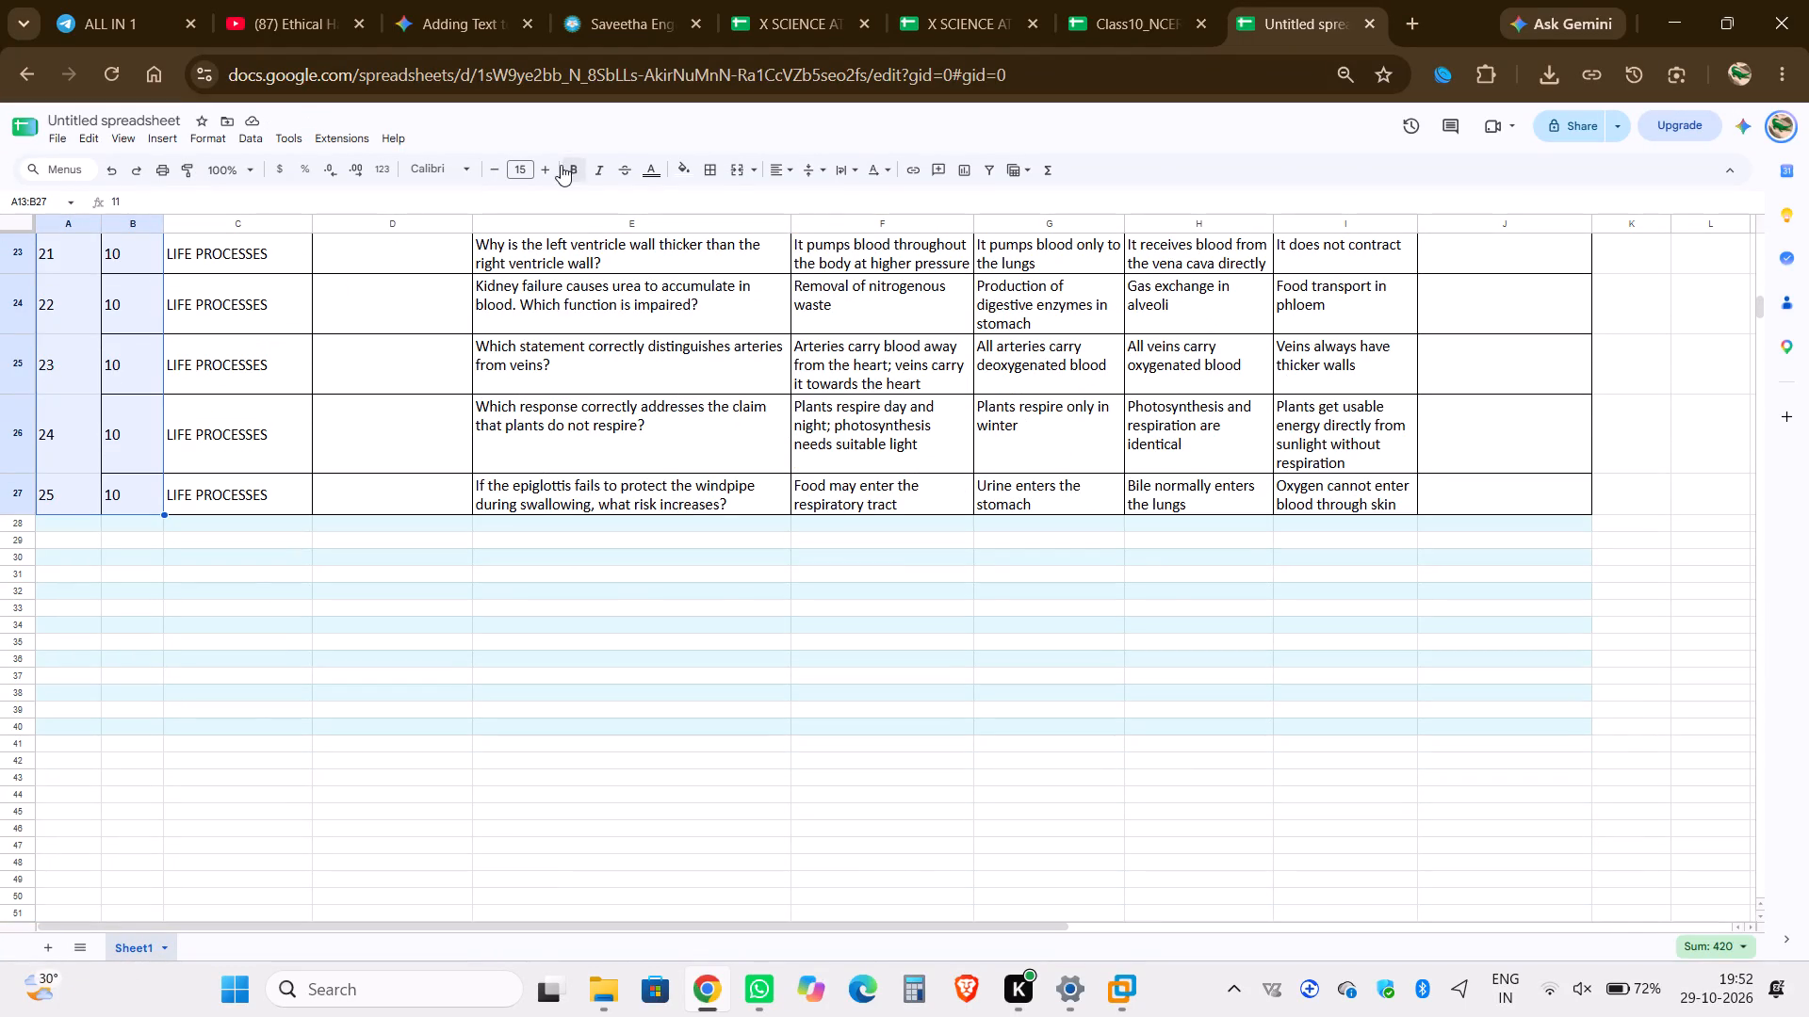
{"action": "left_click", "coordinate": [711, 164]}
{"action": "left_click", "coordinate": [716, 207]}
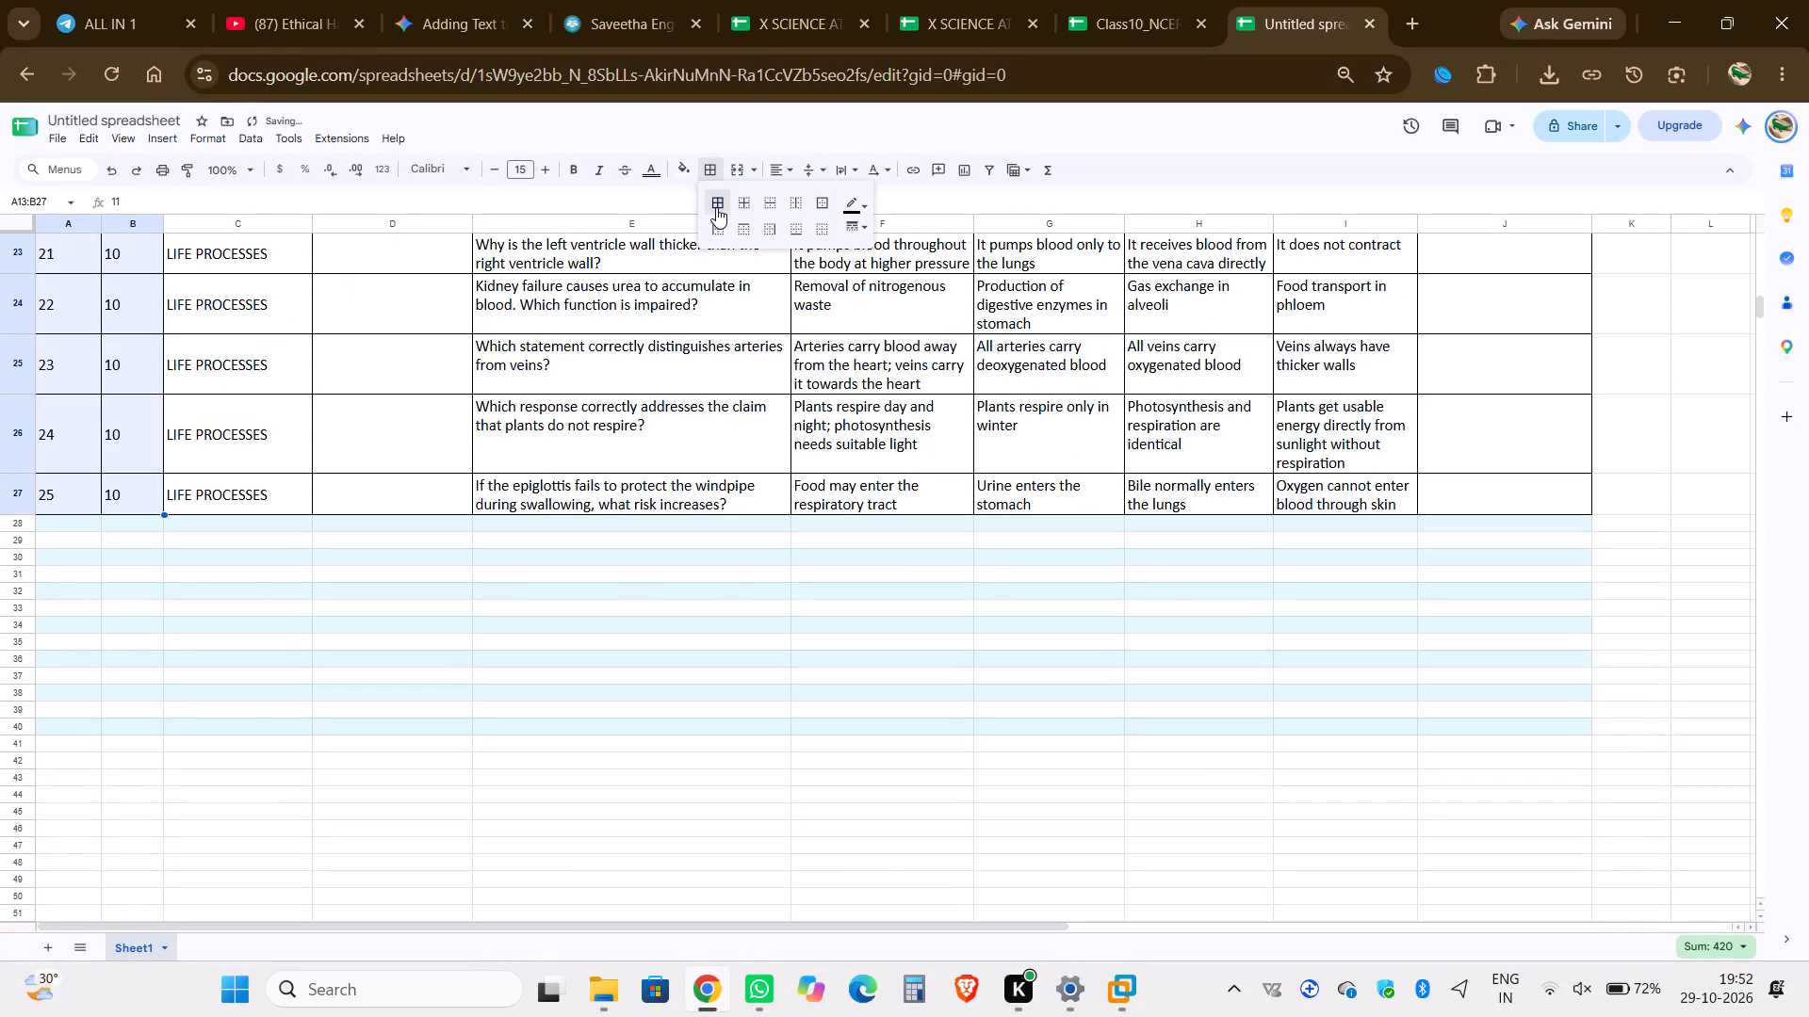
{"action": "left_click", "coordinate": [752, 413]}
{"action": "scroll", "coordinate": [752, 413], "scroll_direction": "up", "scroll_amount": 5}
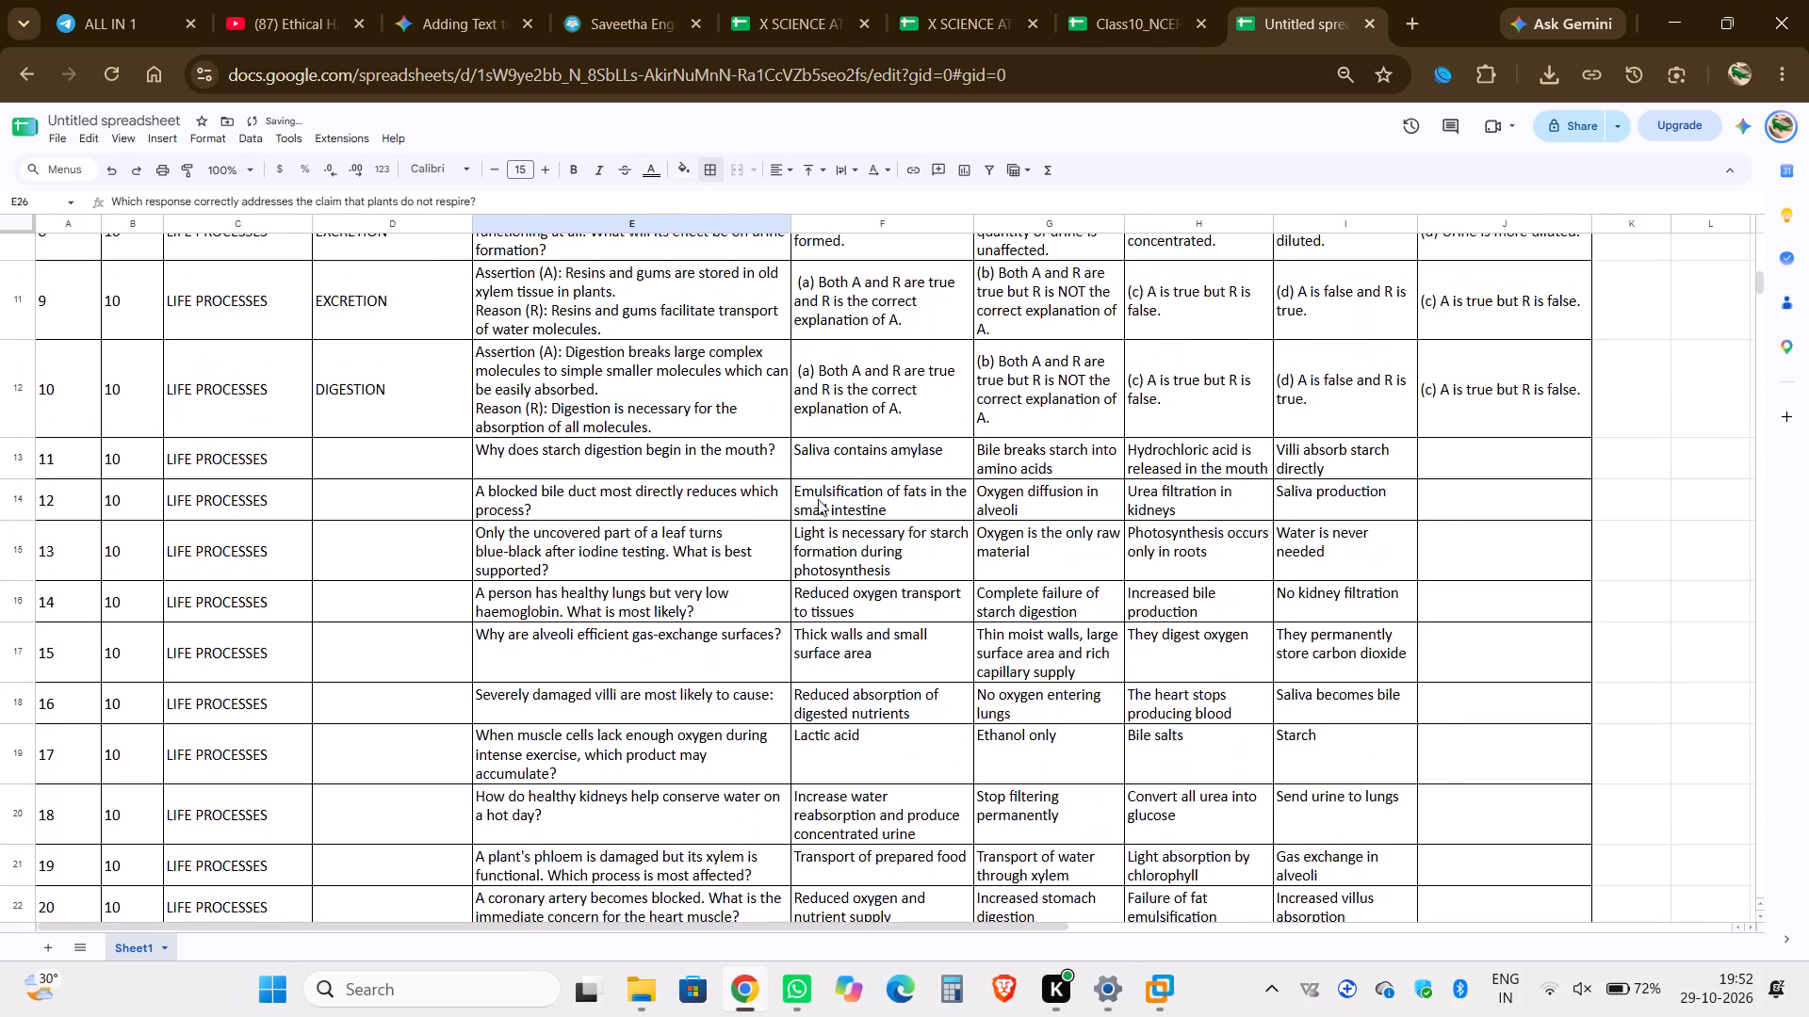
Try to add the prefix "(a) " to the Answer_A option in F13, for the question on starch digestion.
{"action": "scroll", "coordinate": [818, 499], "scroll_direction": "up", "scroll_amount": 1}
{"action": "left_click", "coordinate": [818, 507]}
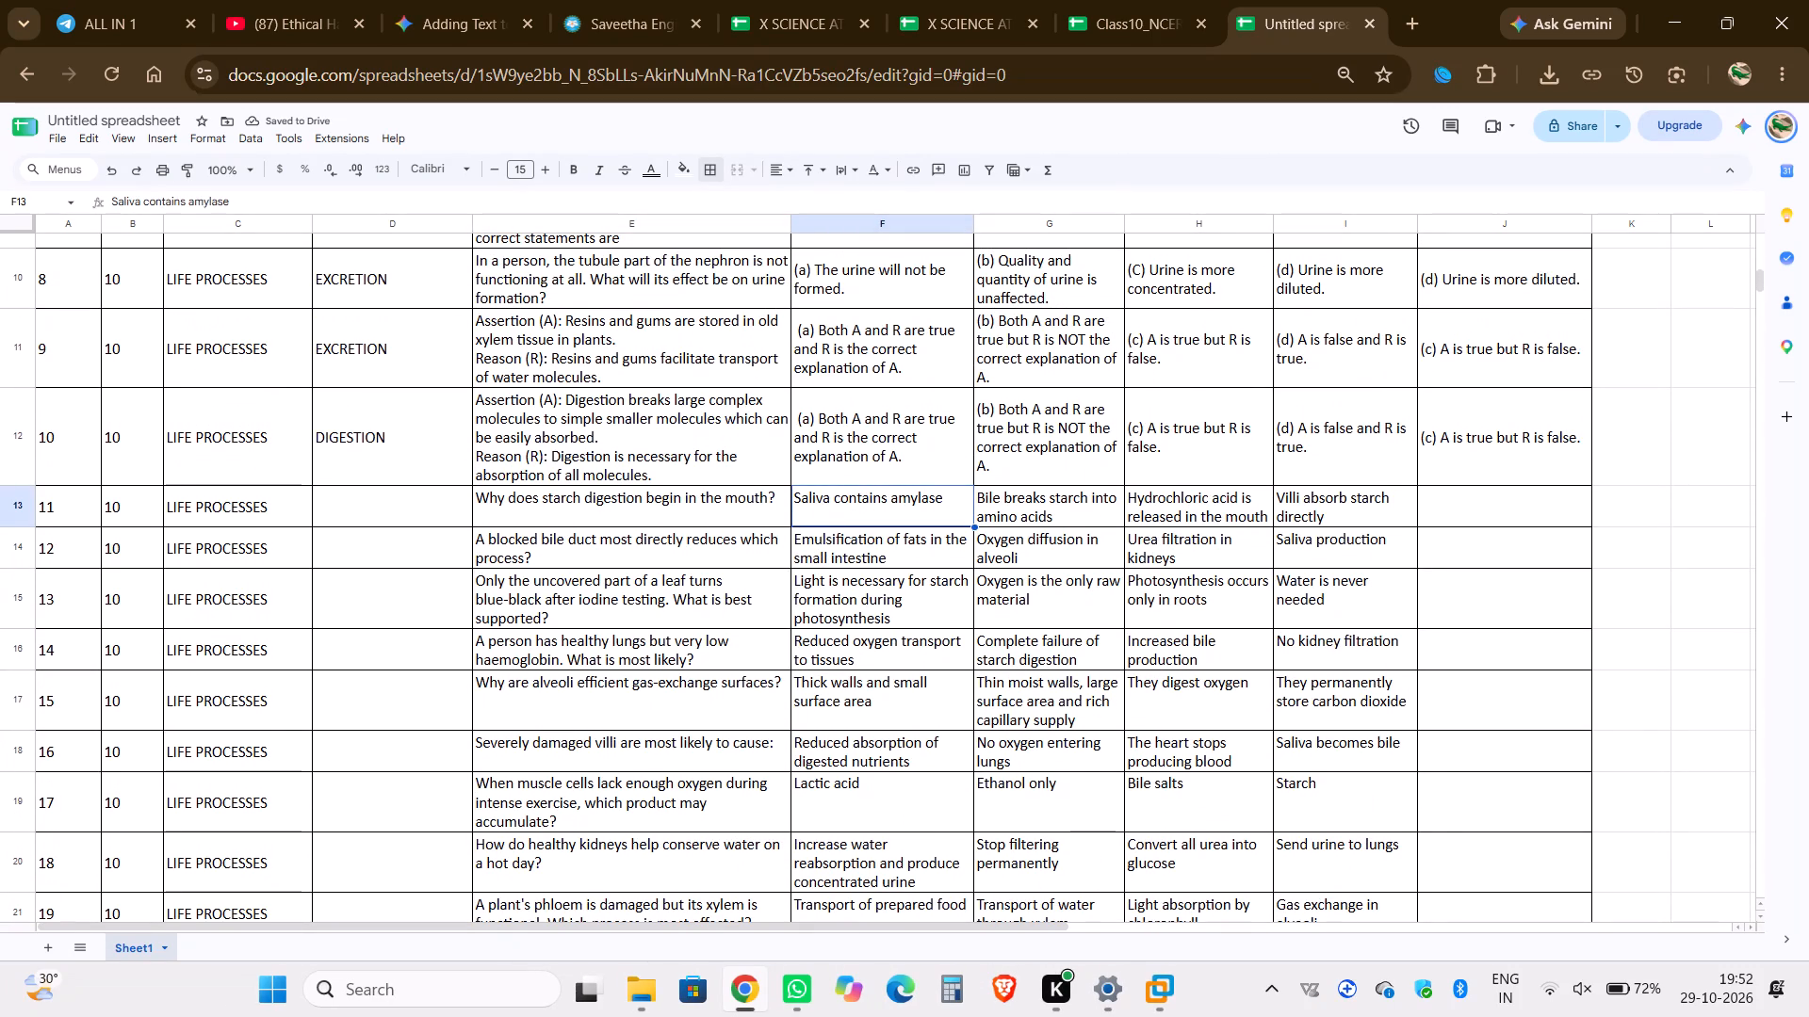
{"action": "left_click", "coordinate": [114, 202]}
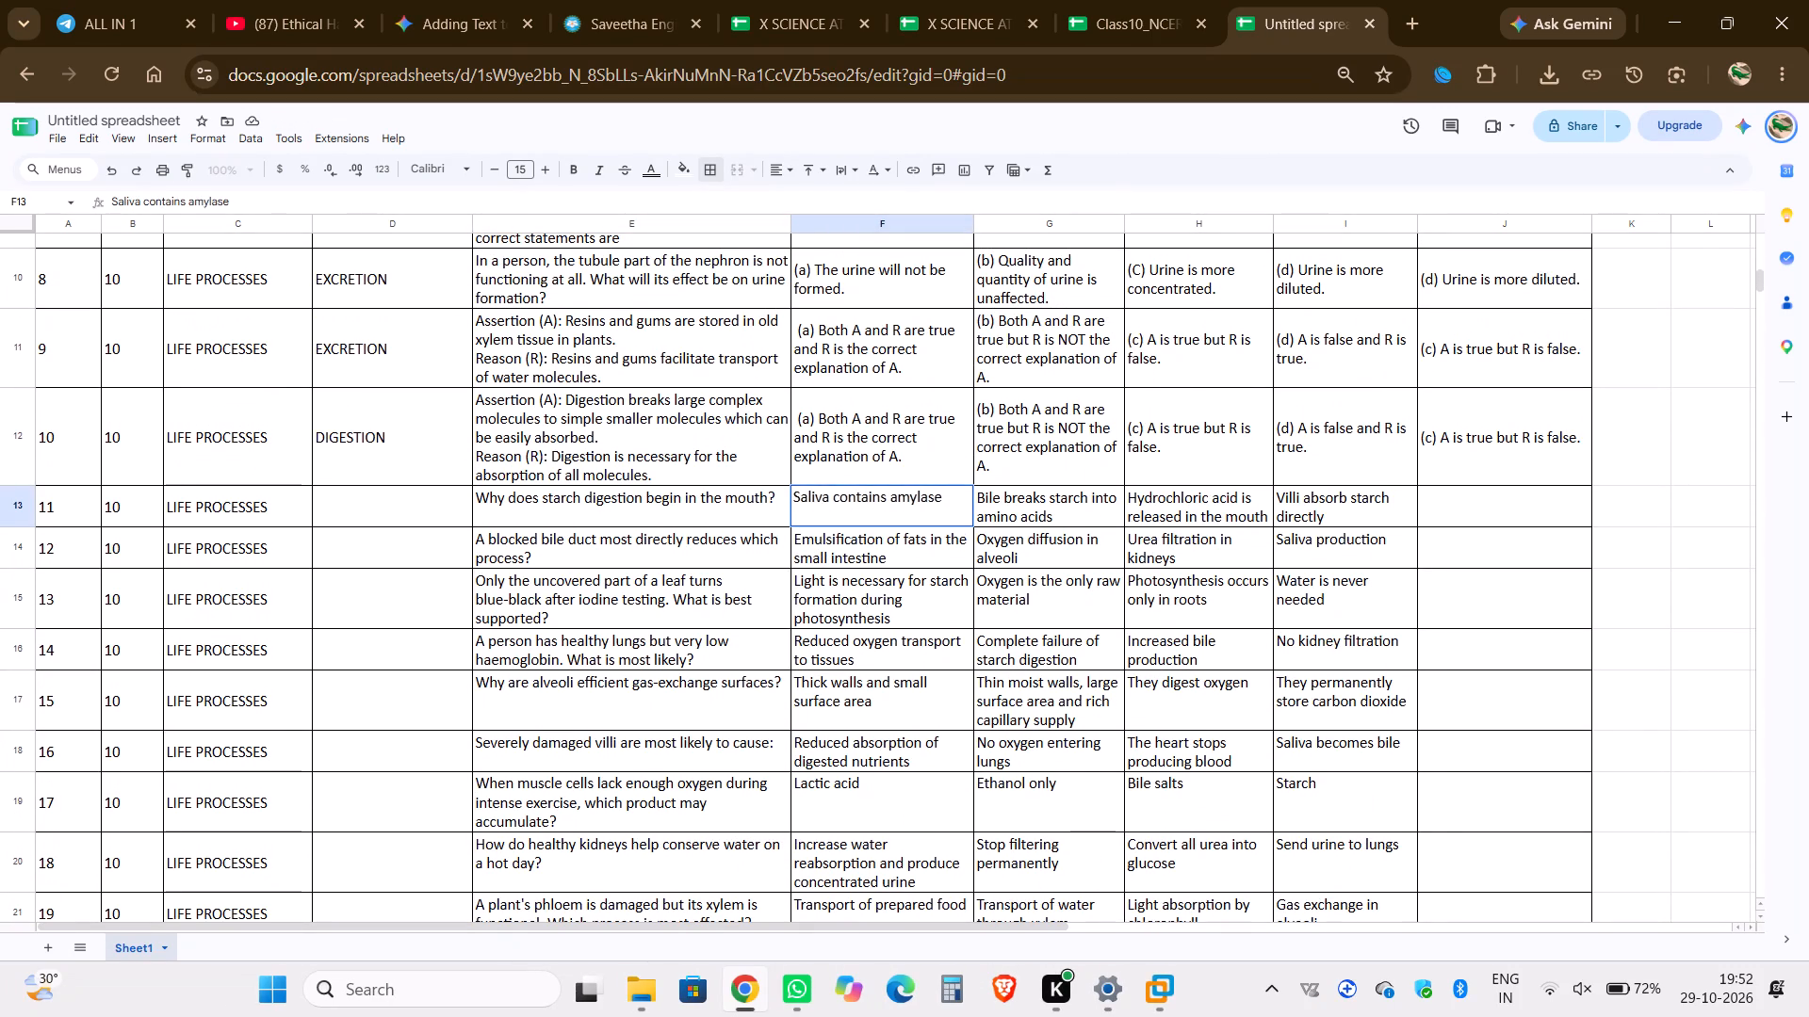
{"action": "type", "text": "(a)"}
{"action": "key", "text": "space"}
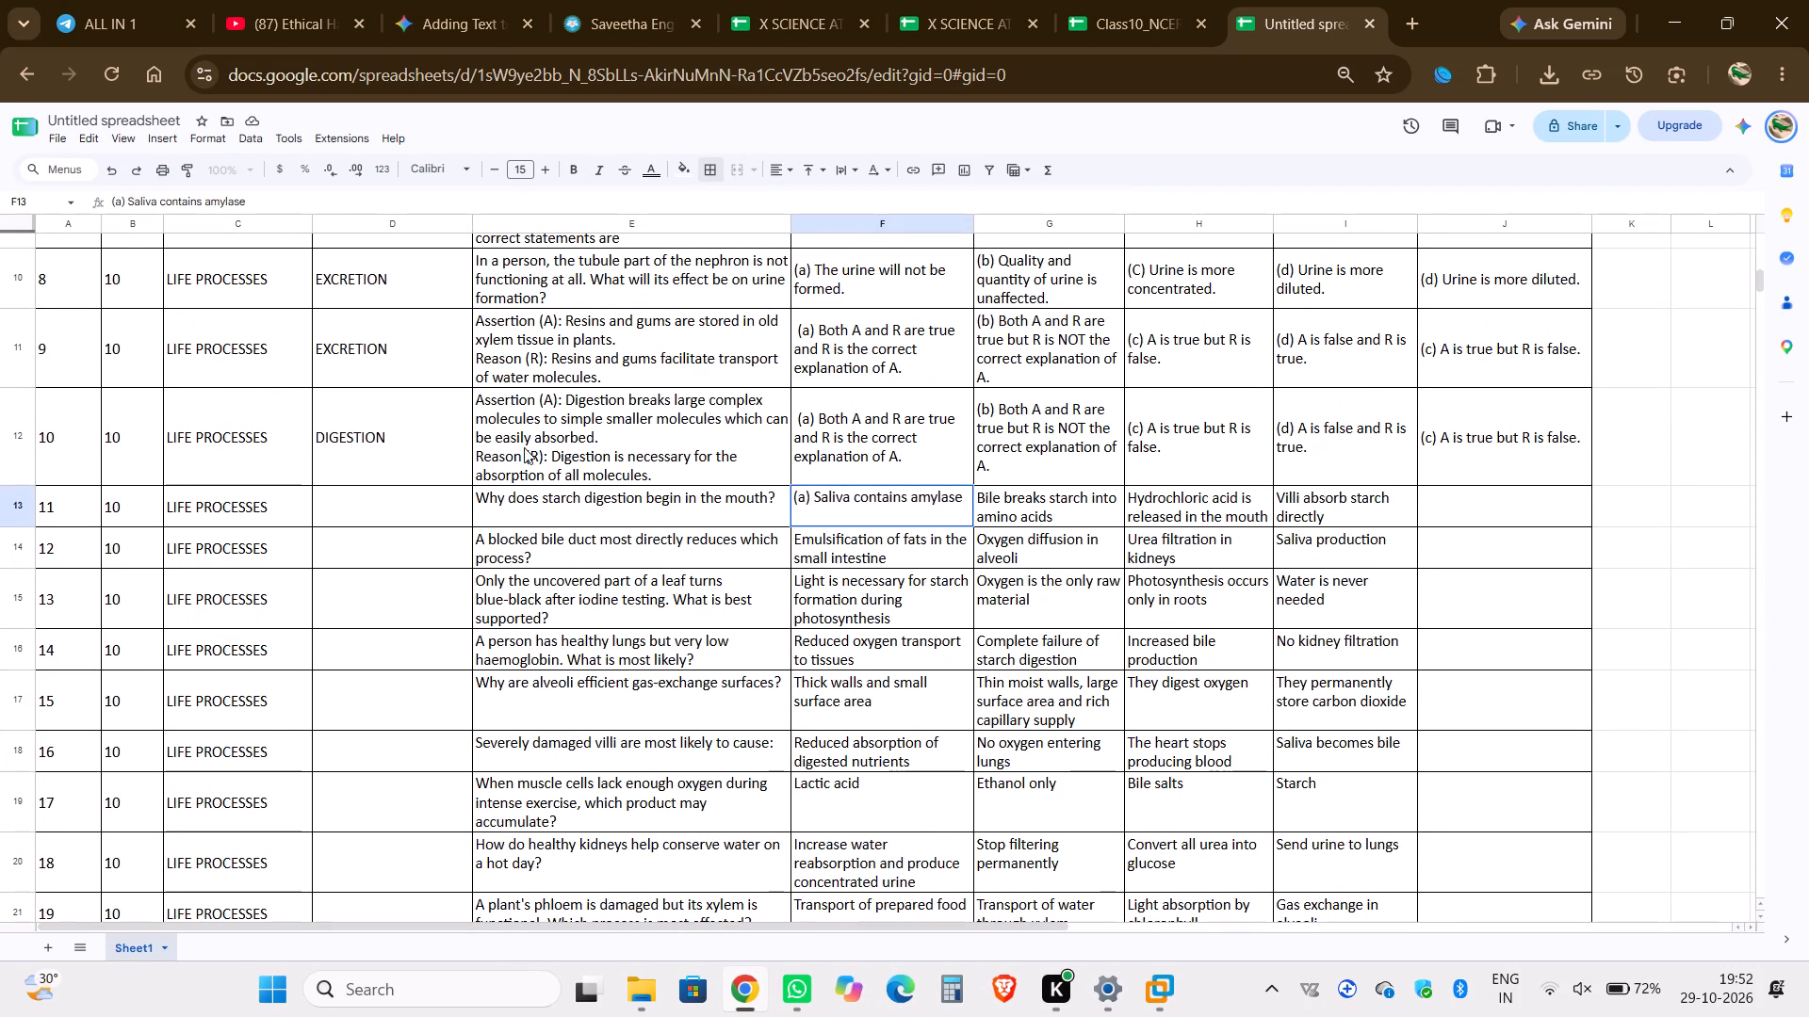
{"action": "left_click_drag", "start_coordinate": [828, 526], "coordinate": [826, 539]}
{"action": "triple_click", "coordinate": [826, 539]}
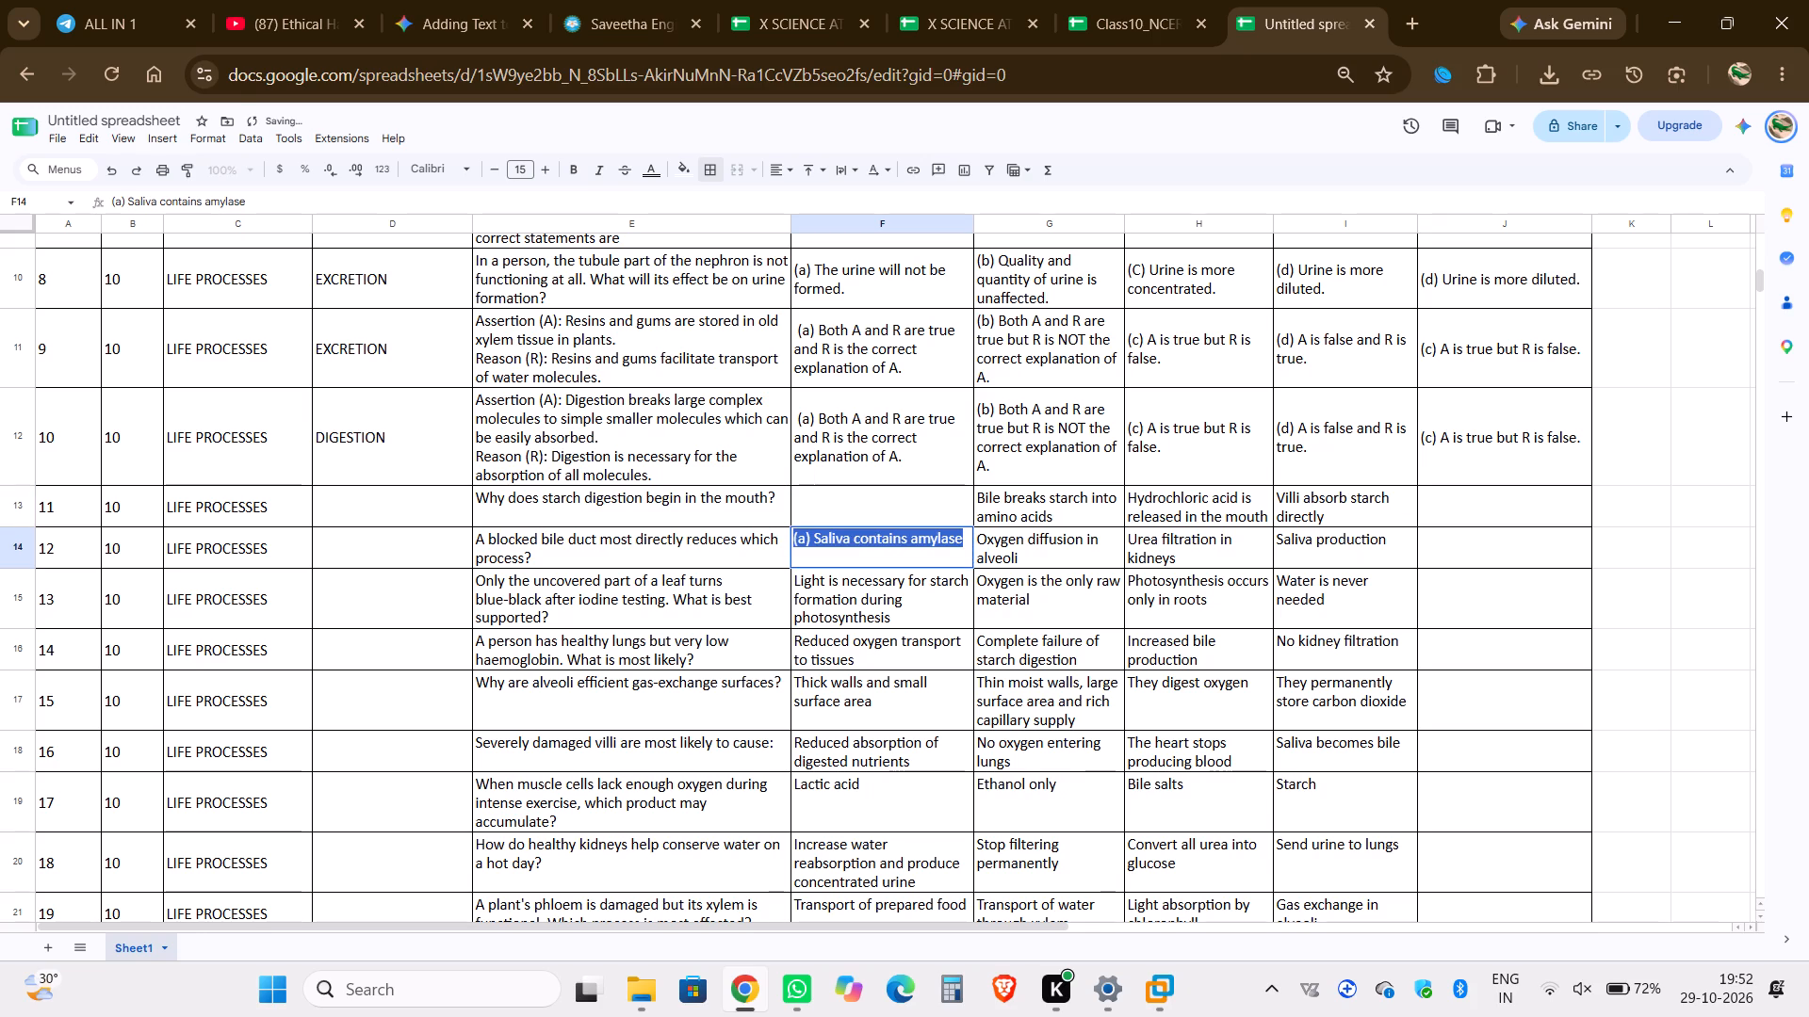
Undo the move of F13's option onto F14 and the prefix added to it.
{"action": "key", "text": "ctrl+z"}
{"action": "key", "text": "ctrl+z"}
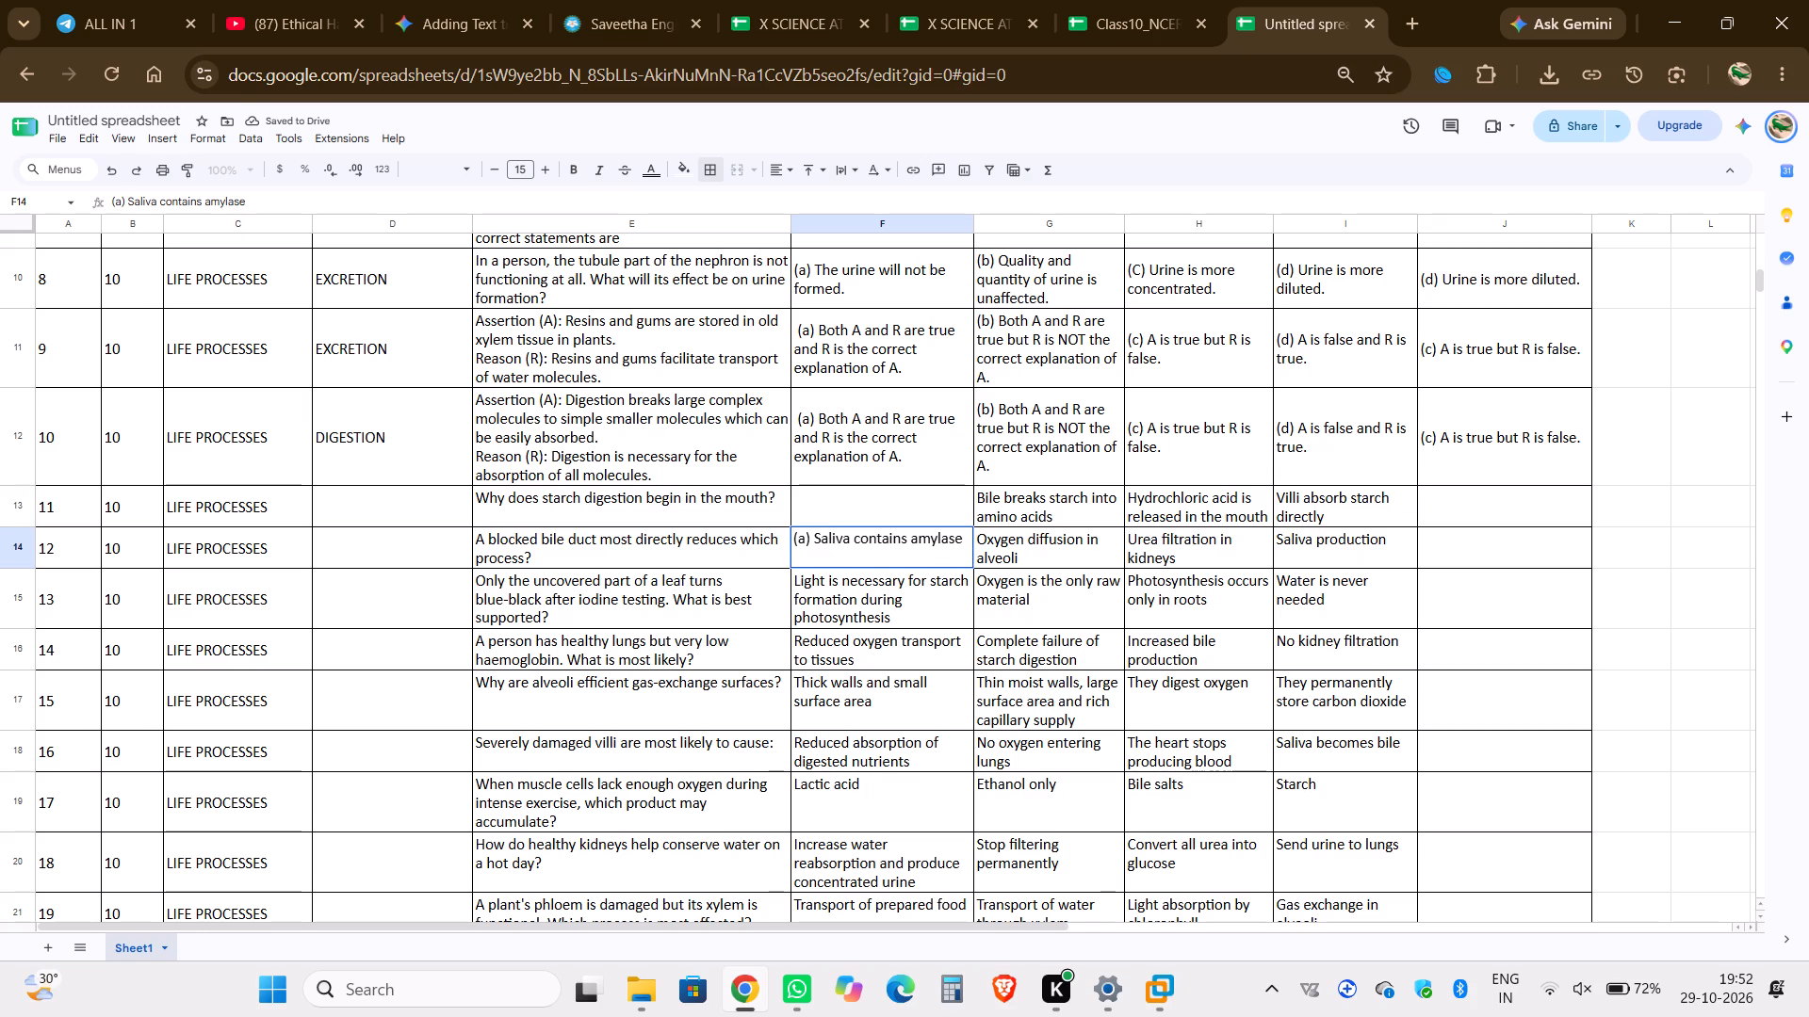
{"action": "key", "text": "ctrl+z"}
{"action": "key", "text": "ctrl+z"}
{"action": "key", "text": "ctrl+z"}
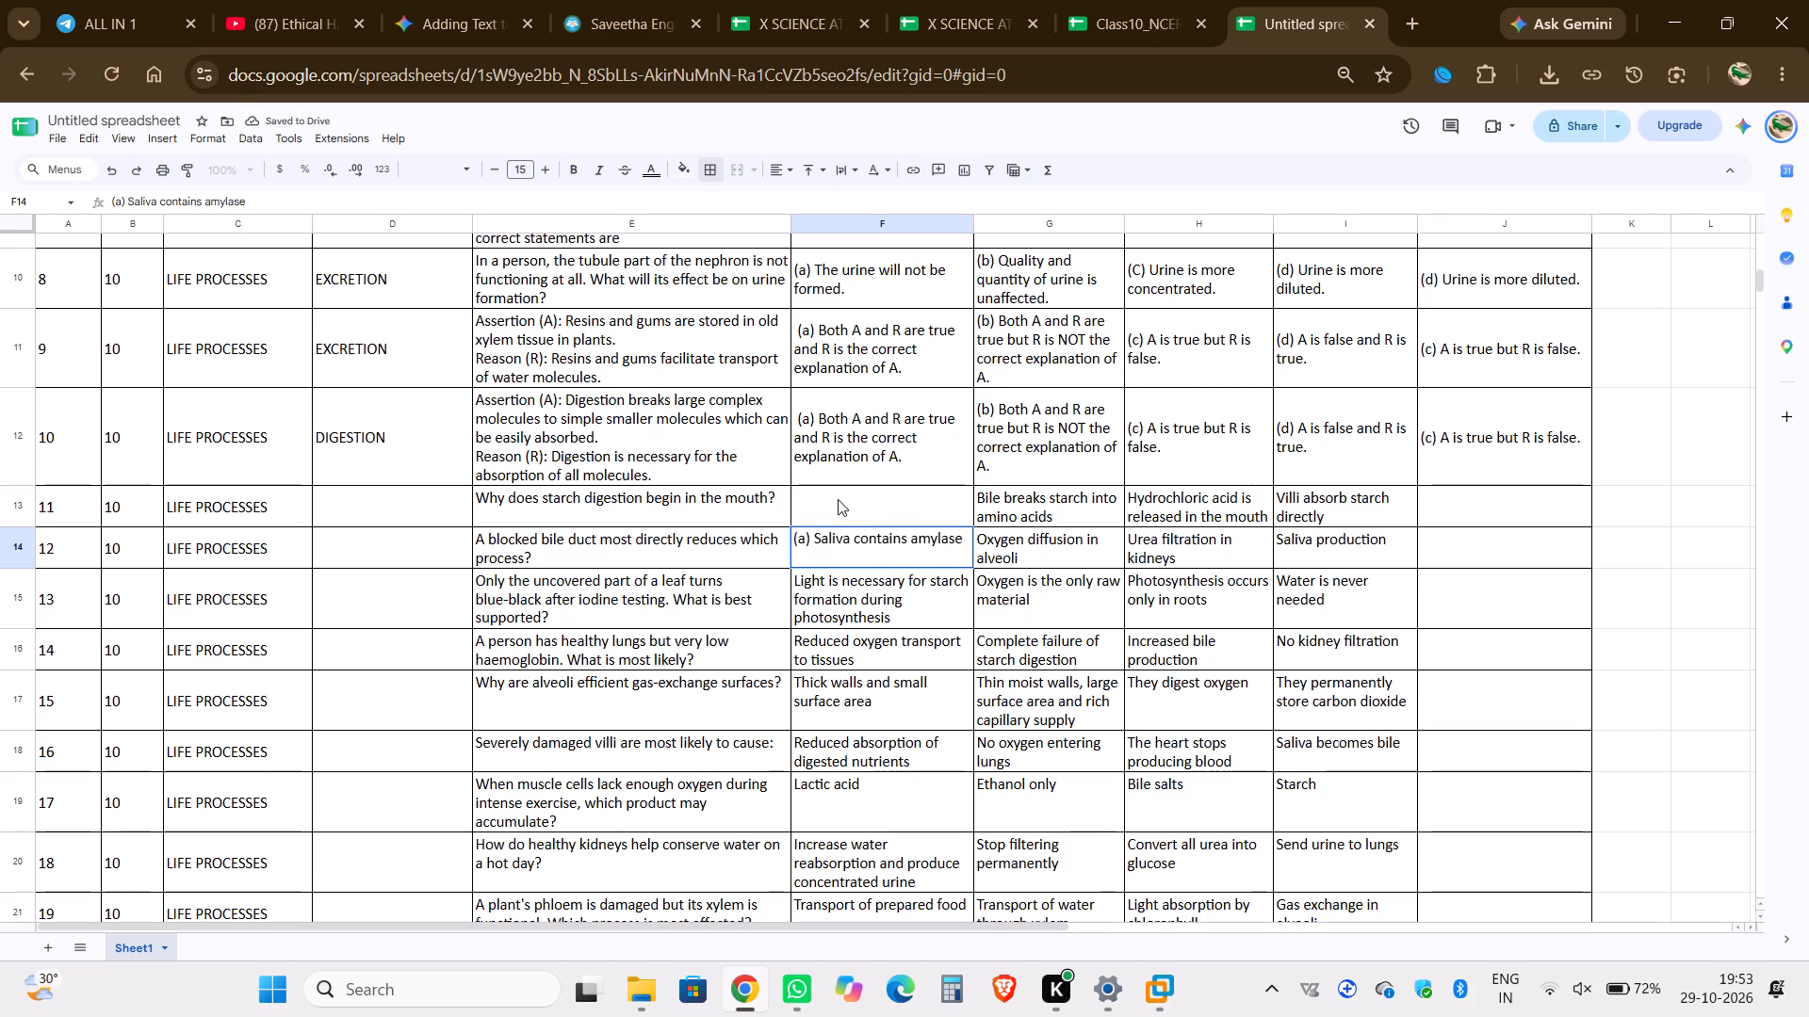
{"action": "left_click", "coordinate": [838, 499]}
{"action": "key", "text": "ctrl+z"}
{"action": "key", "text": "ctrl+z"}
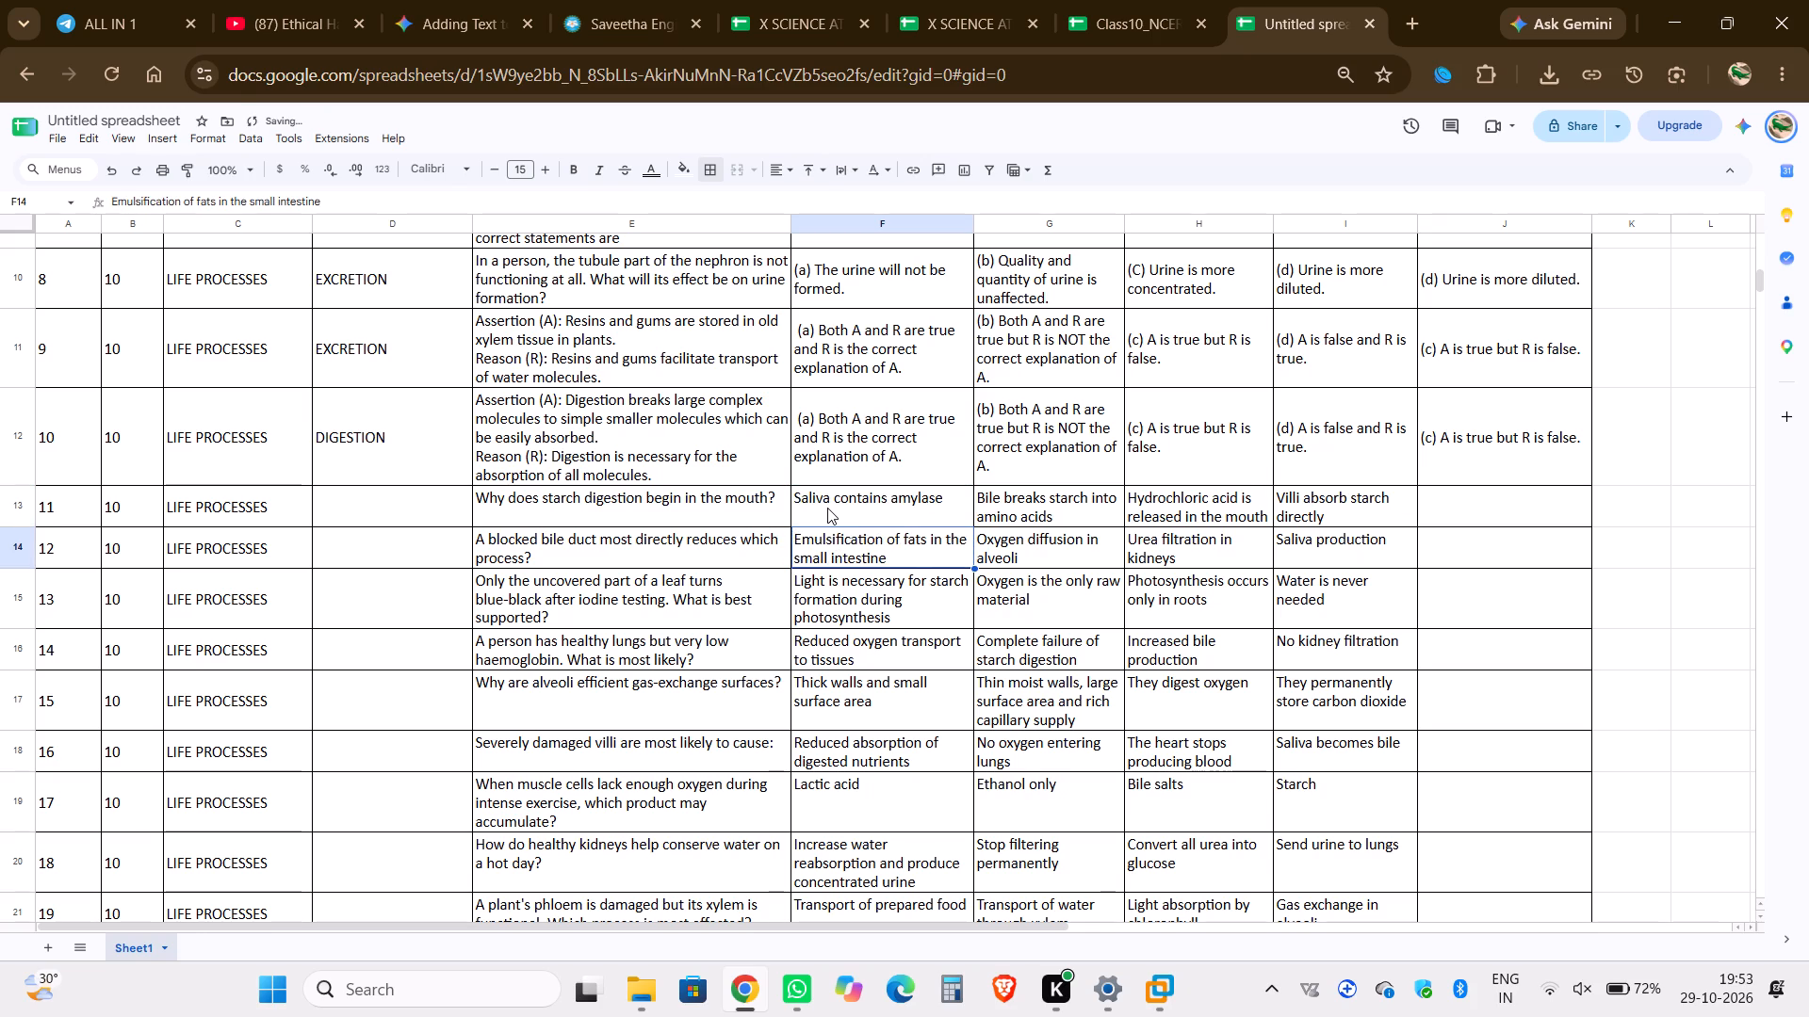
Add the prefix "(a) " before "Saliva contains amylase" in F13.
{"action": "left_click", "coordinate": [827, 508]}
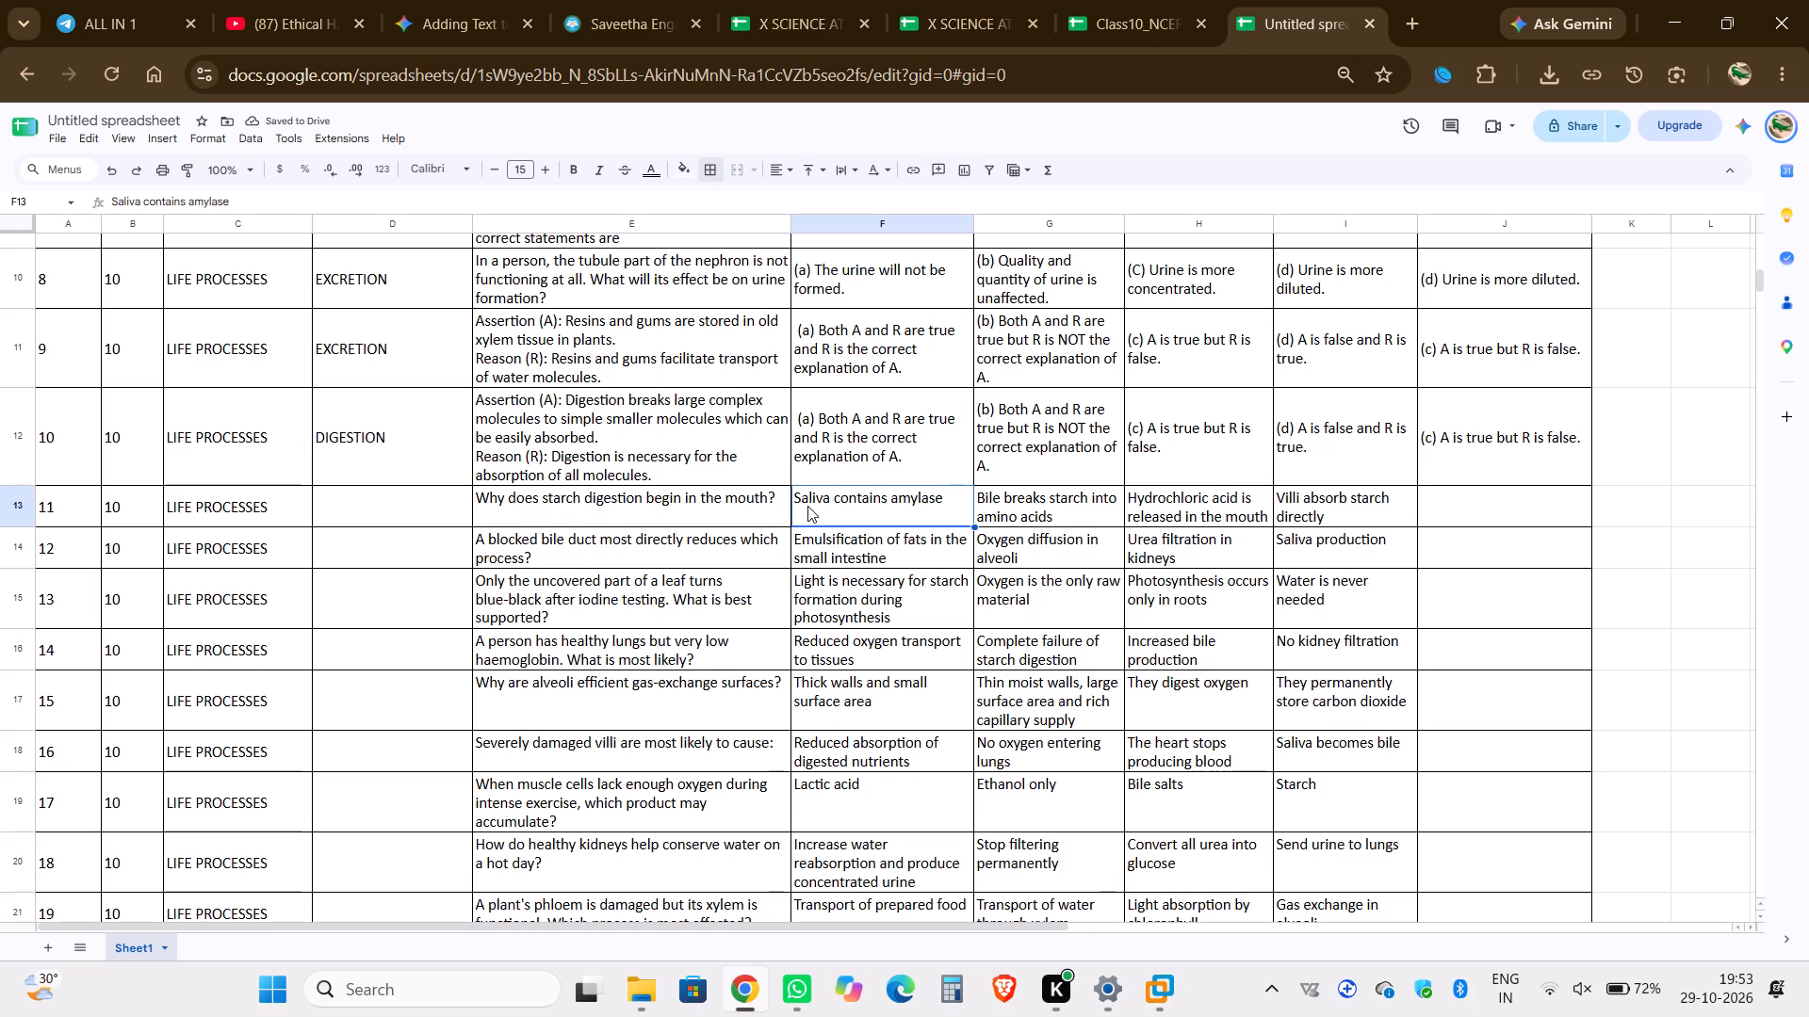
{"action": "double_click", "coordinate": [807, 506]}
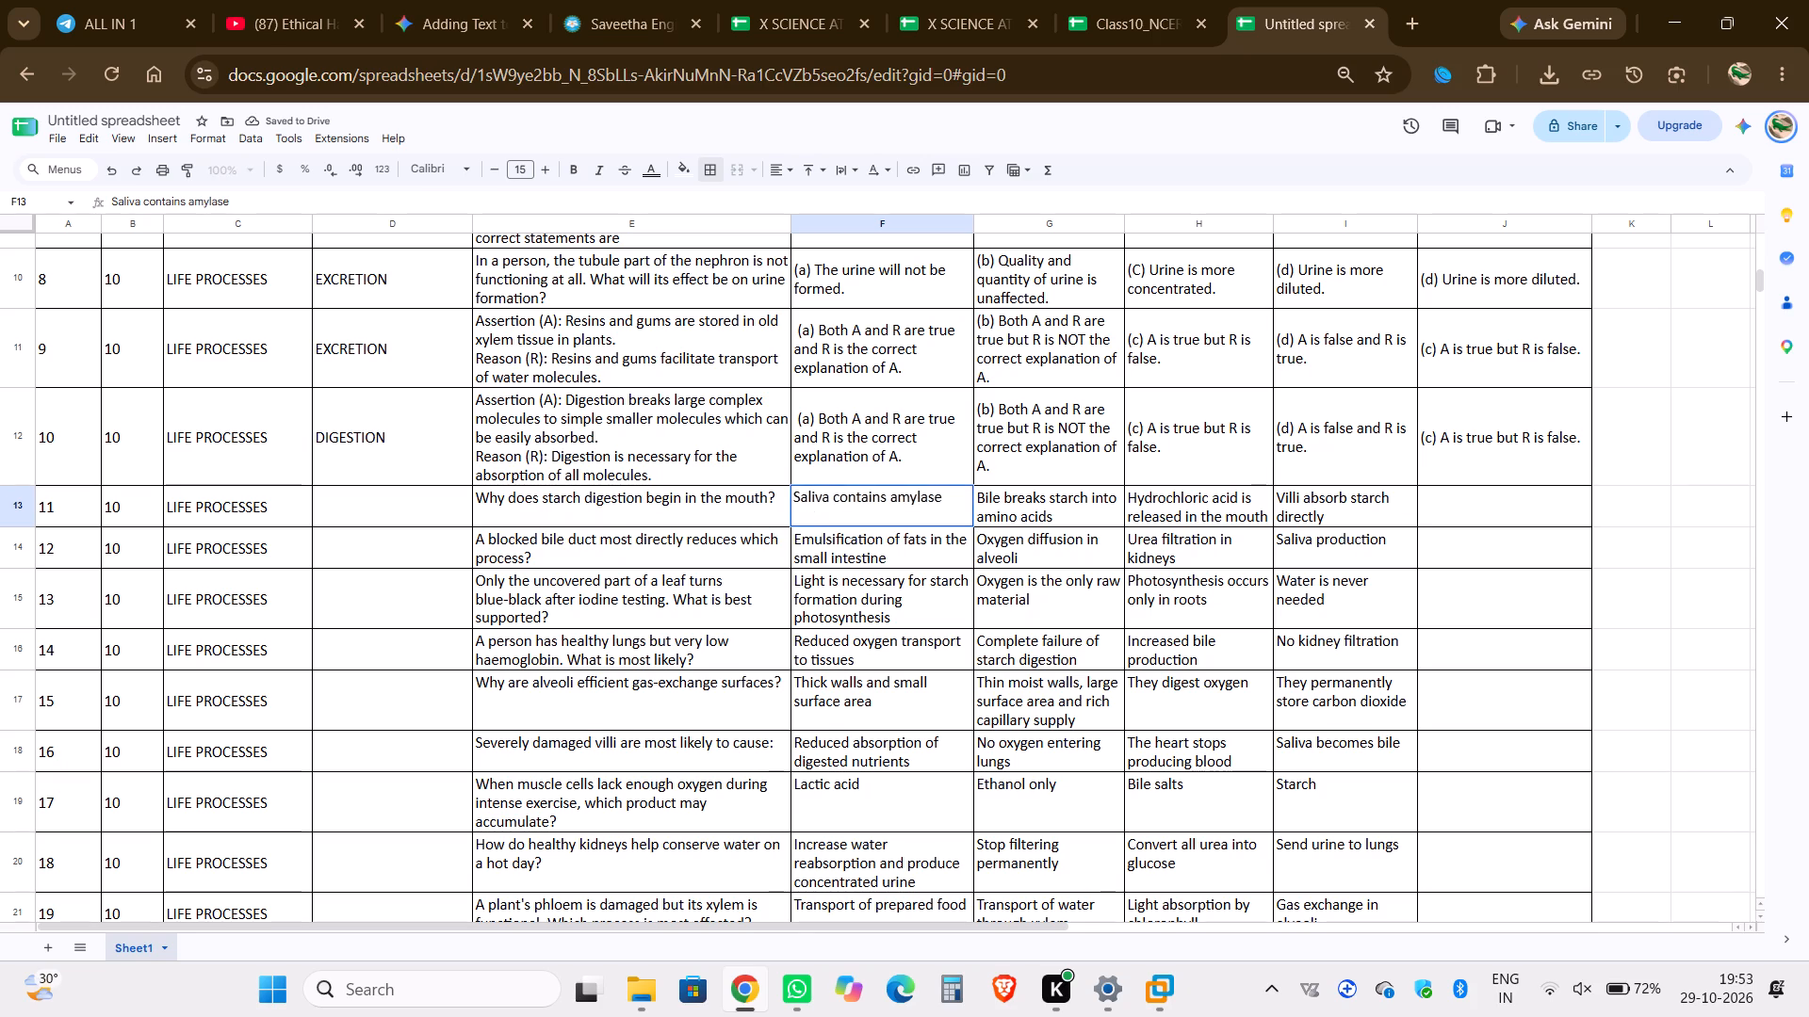
{"action": "left_click", "coordinate": [799, 501]}
{"action": "key", "text": "Left"}
{"action": "type", "text": "(a)"}
{"action": "key", "text": "space"}
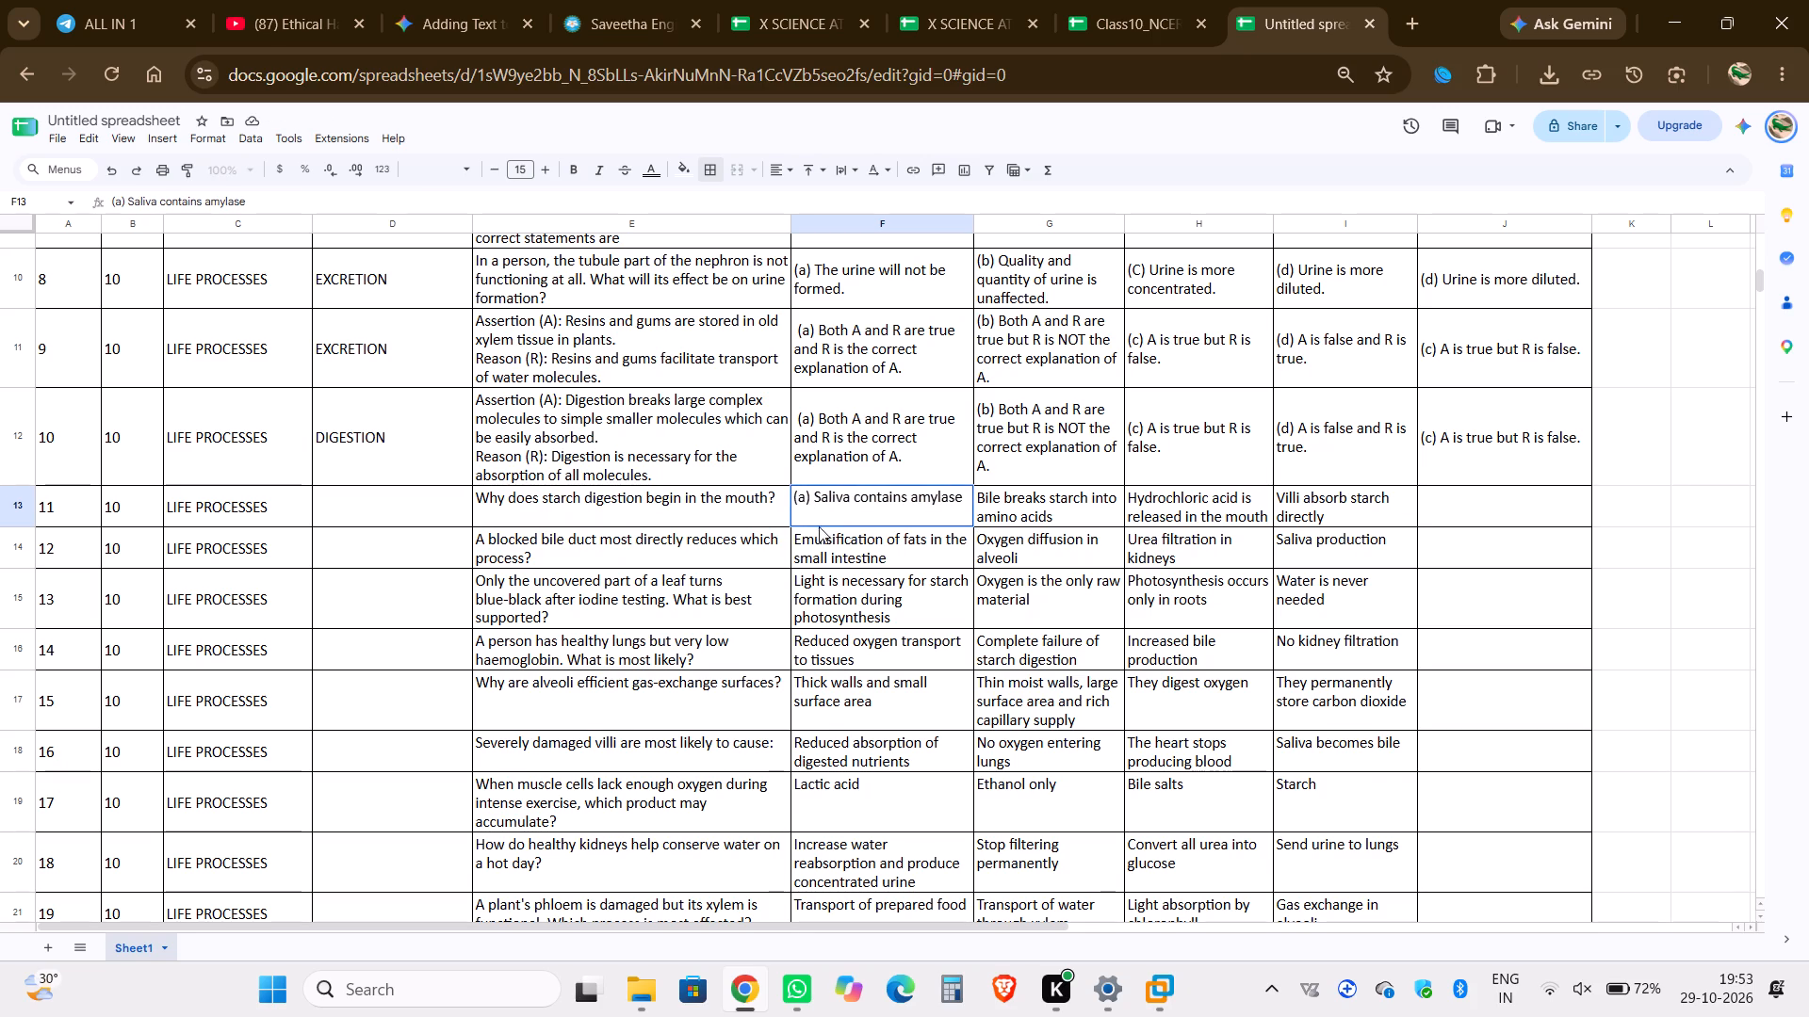
Add the prefix "(a) " before "Emulsification of fats in the small intestine" in F14.
{"action": "left_click", "coordinate": [819, 534]}
{"action": "double_click", "coordinate": [812, 543]}
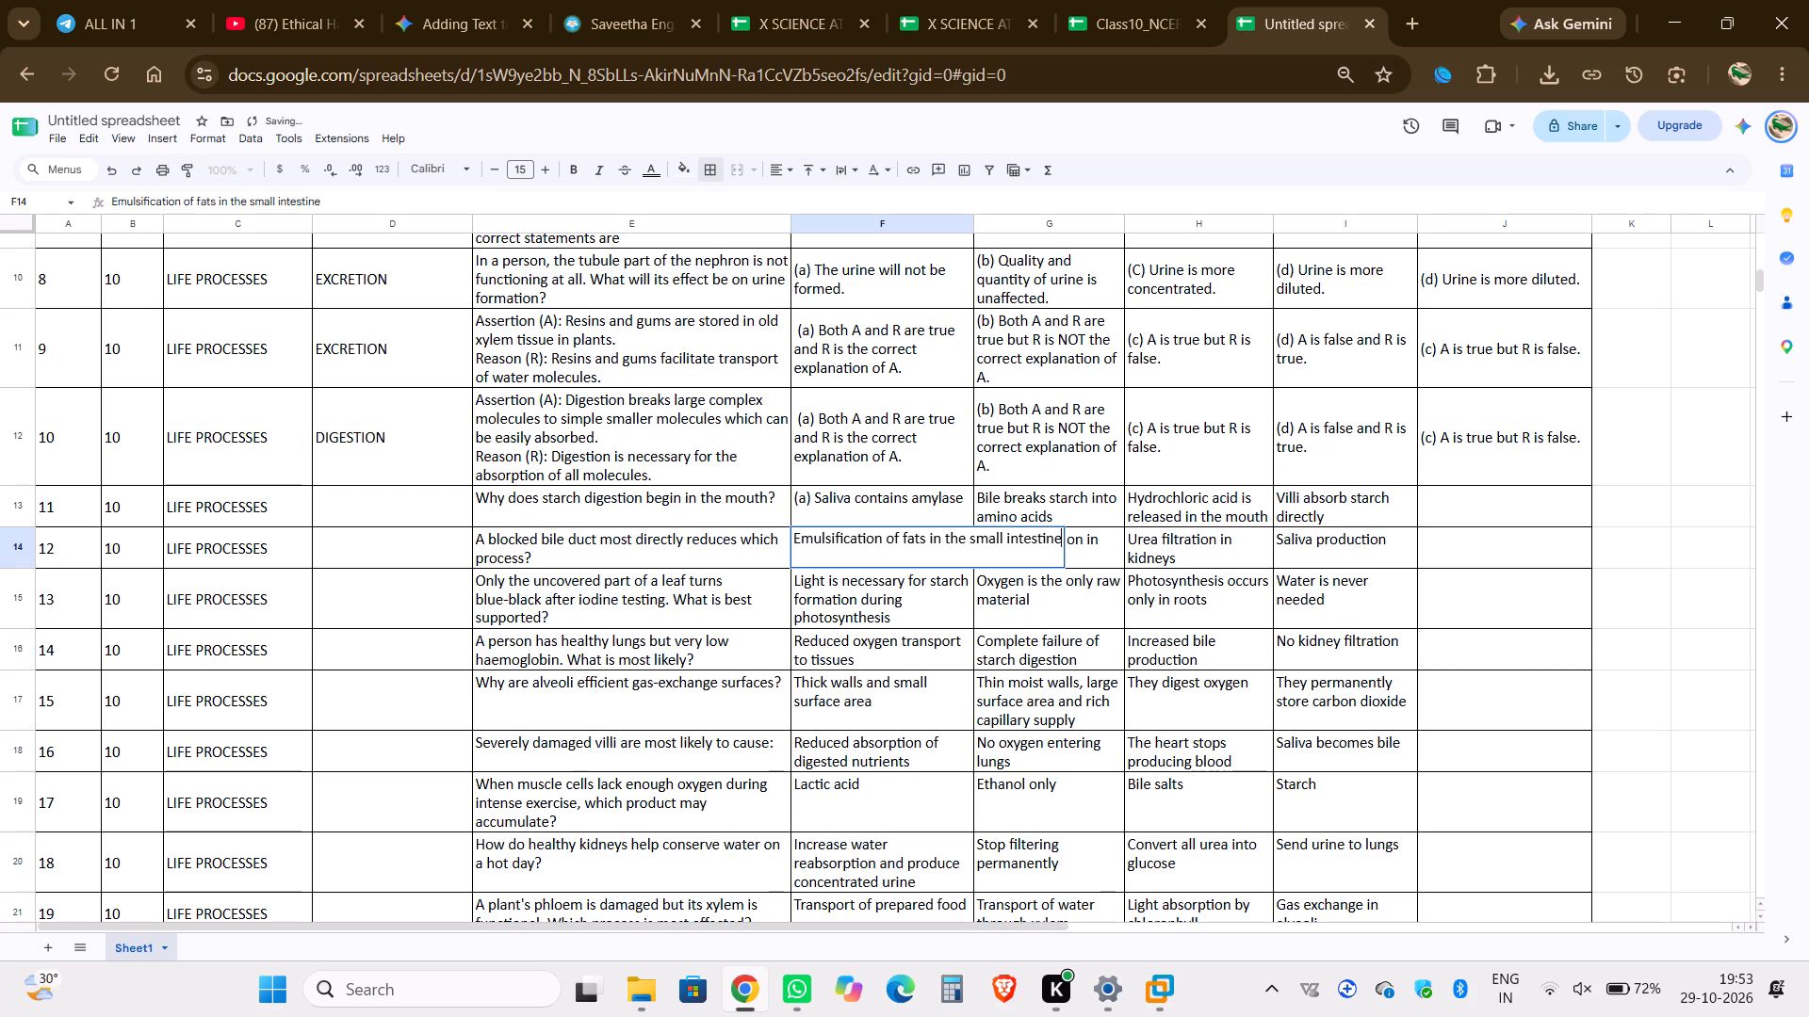
{"action": "left_click", "coordinate": [797, 544]}
{"action": "key", "text": "Left"}
{"action": "type", "text": "(a)"}
{"action": "key", "text": "space"}
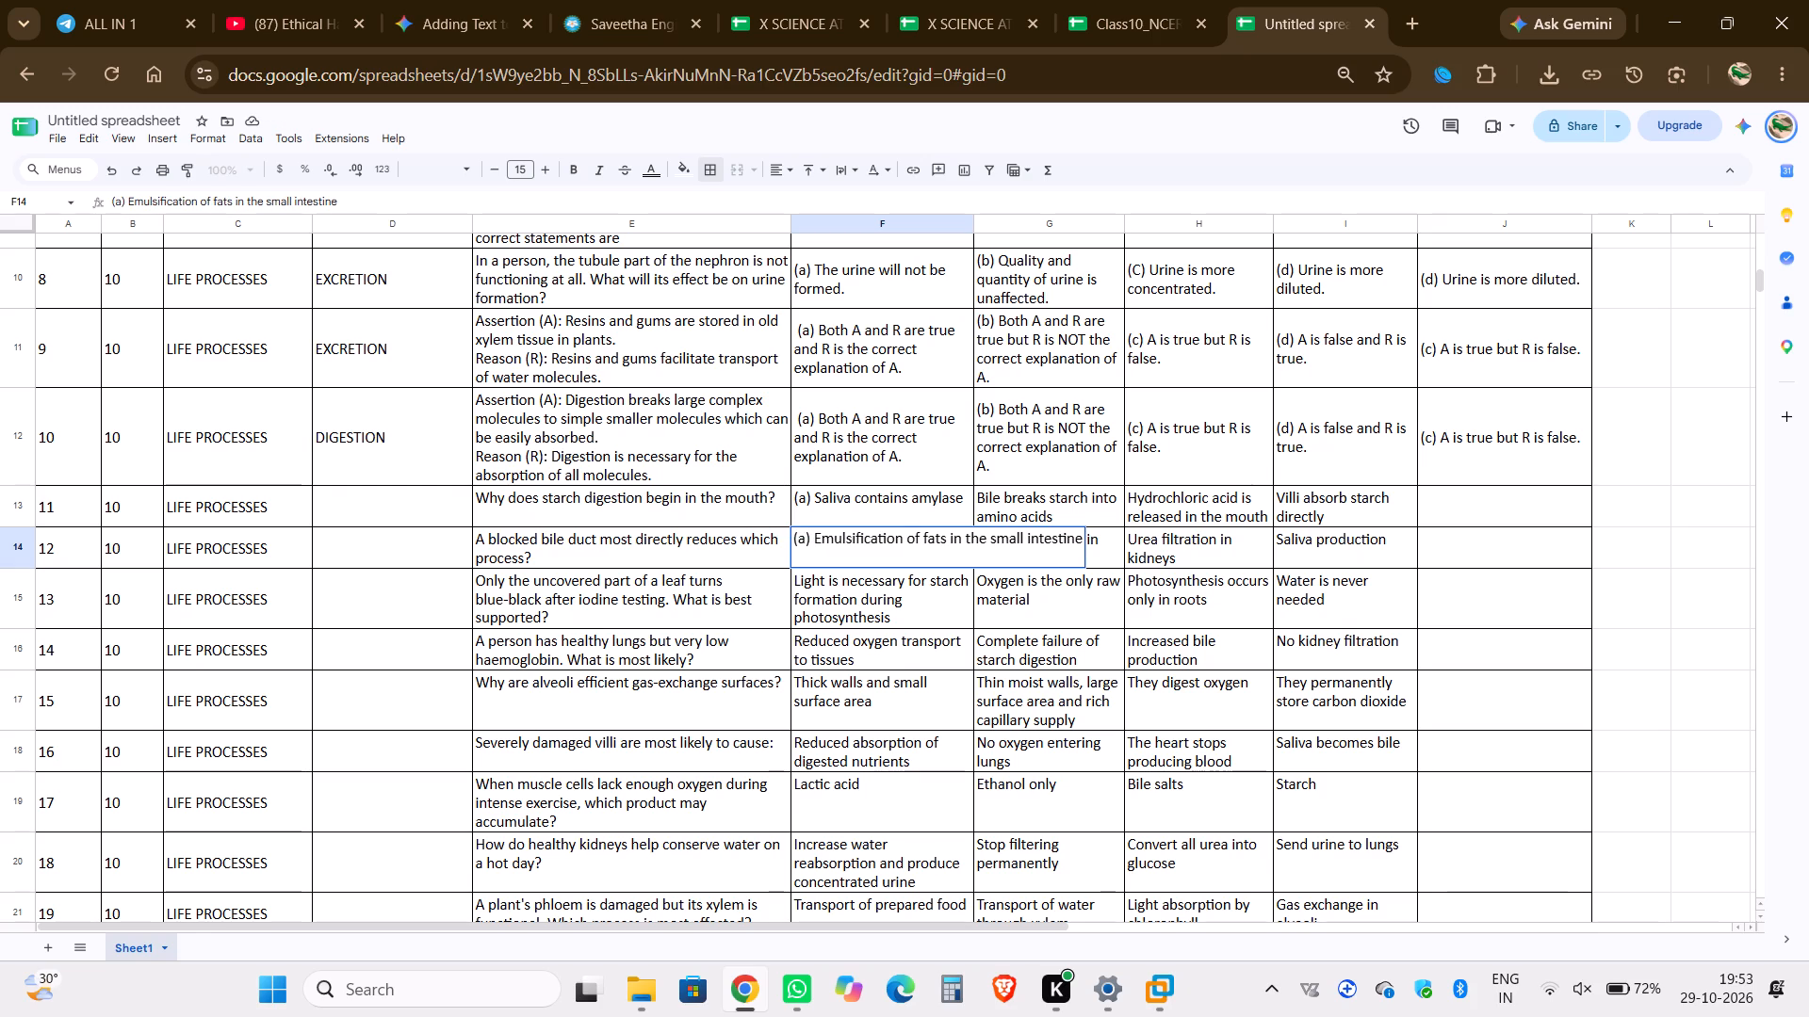
{"action": "left_click", "coordinate": [678, 484]}
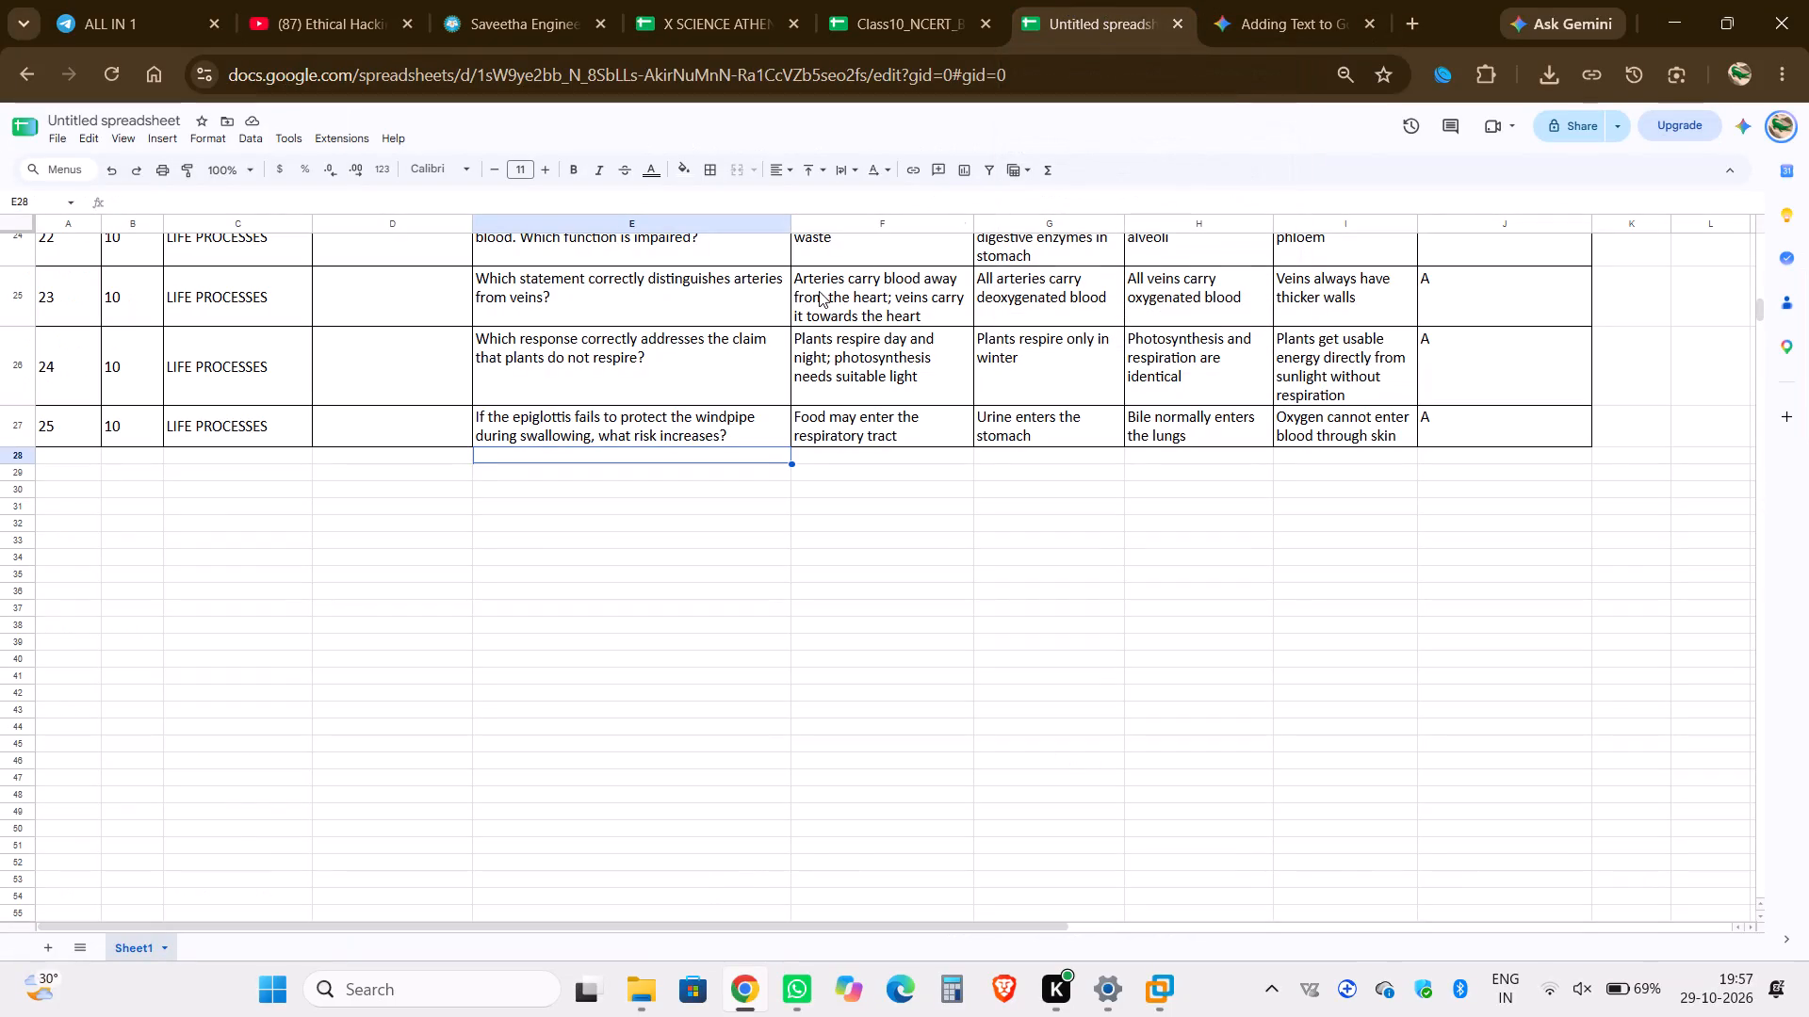
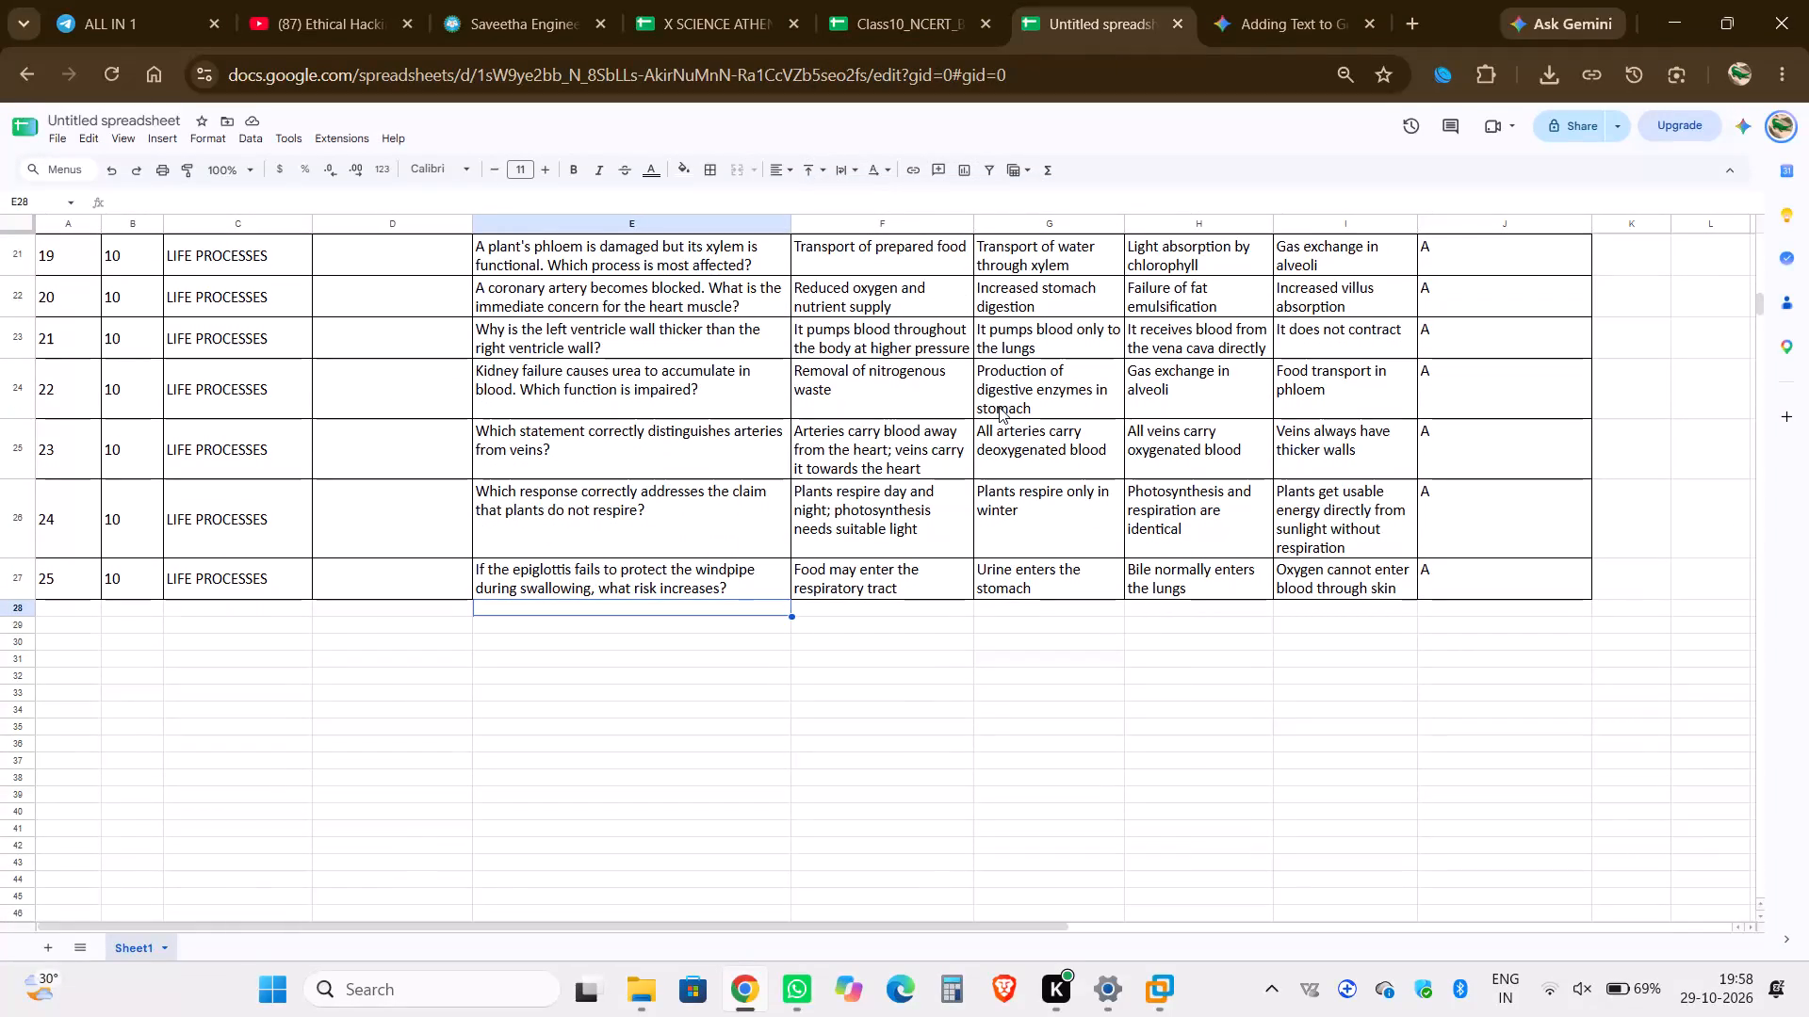
Copy question rows A4:J13 from the X SCIENCE ATHENA TEST spreadsheet and paste them into the Untitled spreadsheet starting at A28.
{"action": "left_click", "coordinate": [744, 0]}
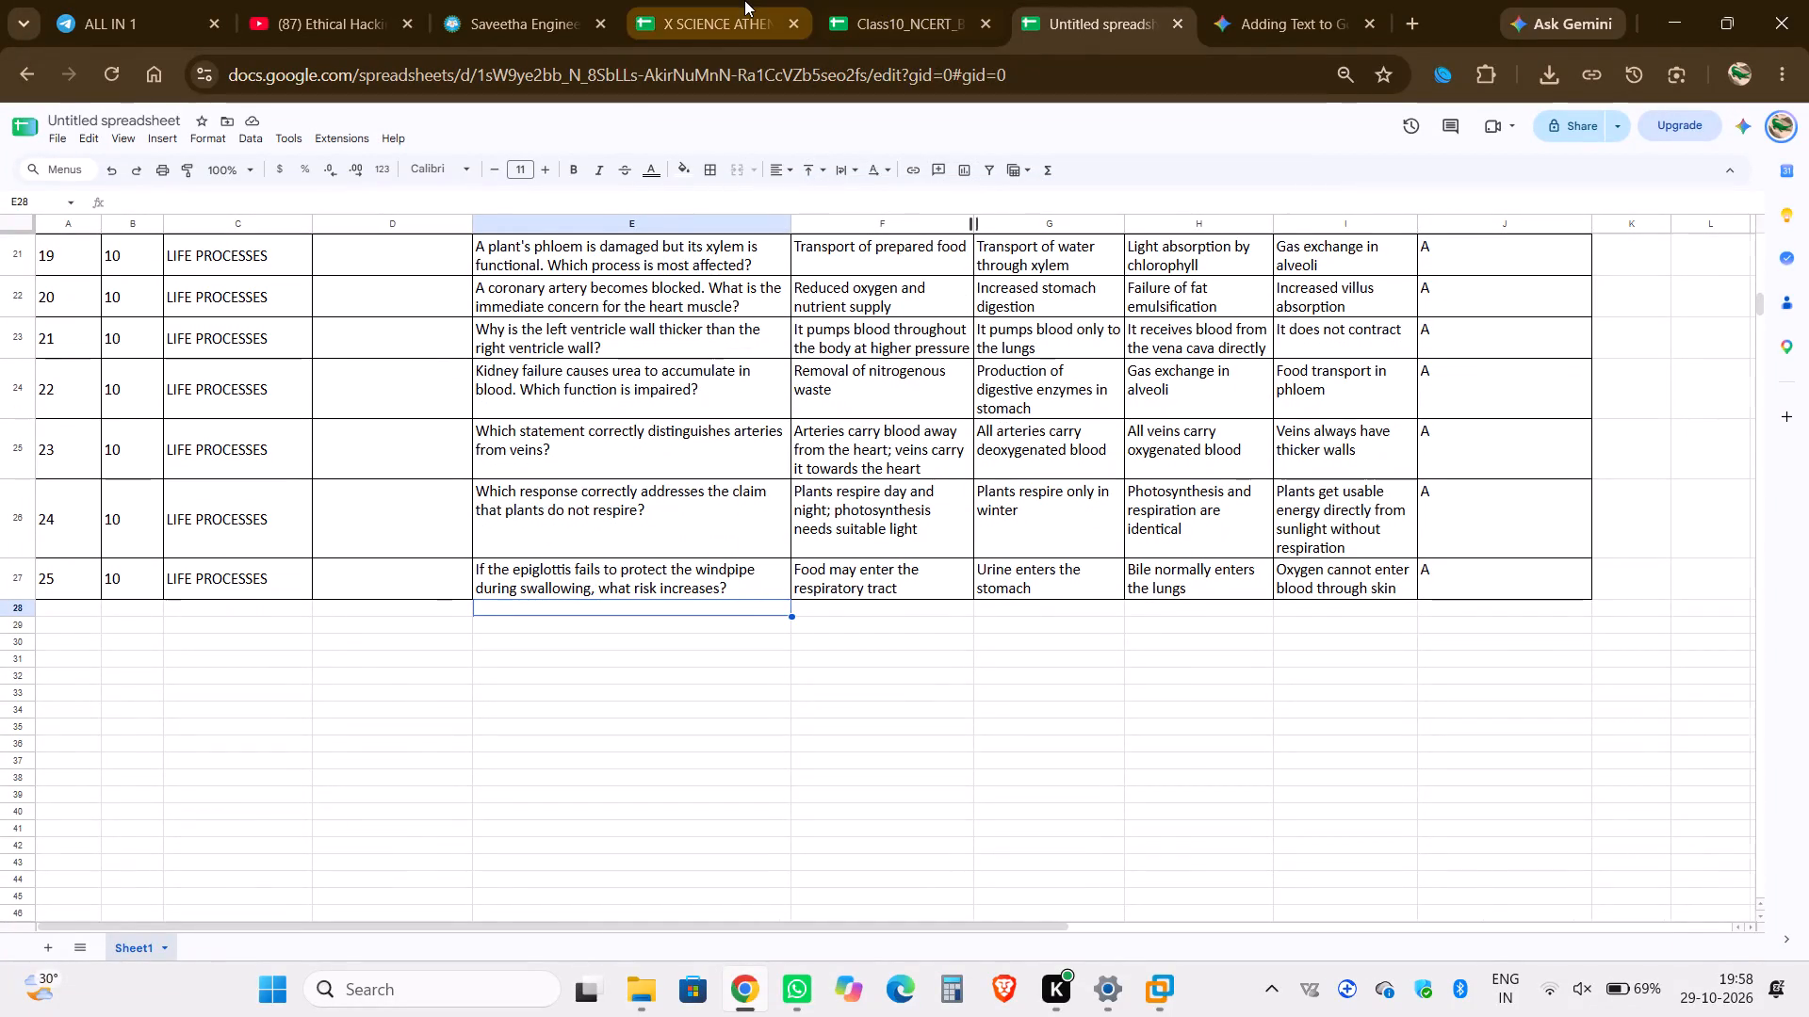
{"action": "key", "text": "ctrl+c"}
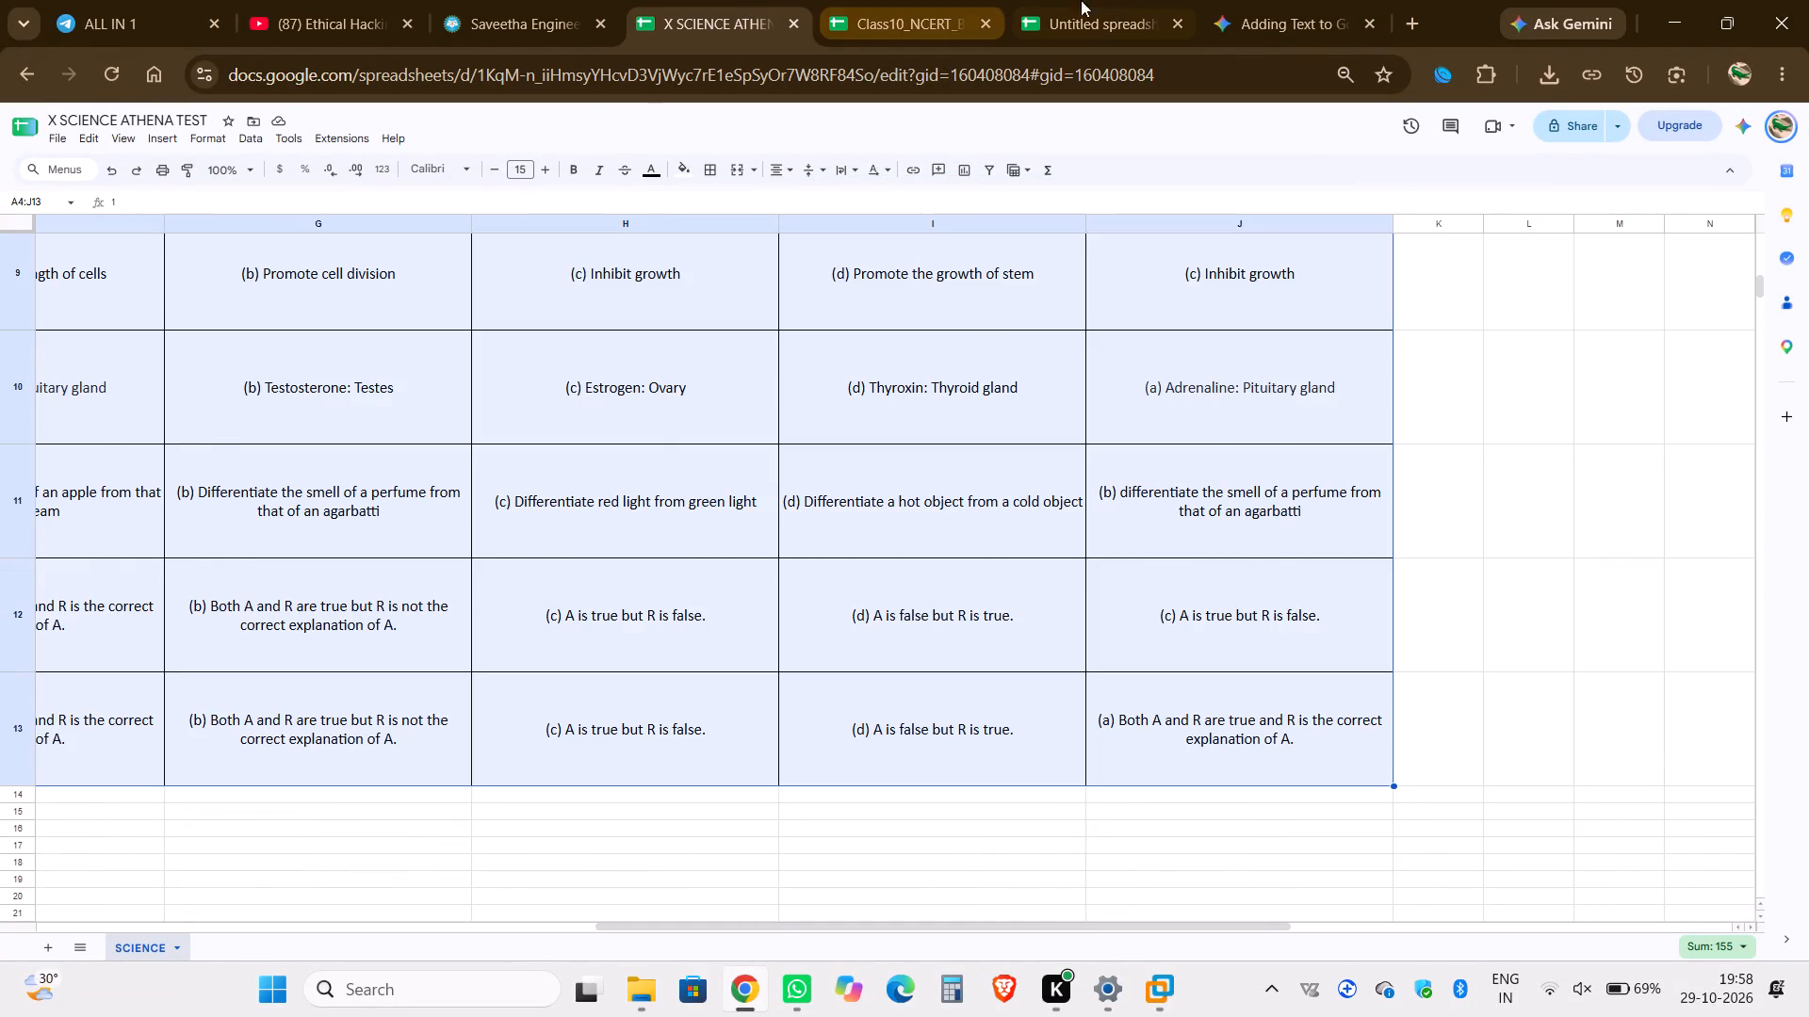
{"action": "left_click", "coordinate": [1121, 0]}
{"action": "left_click", "coordinate": [76, 601]}
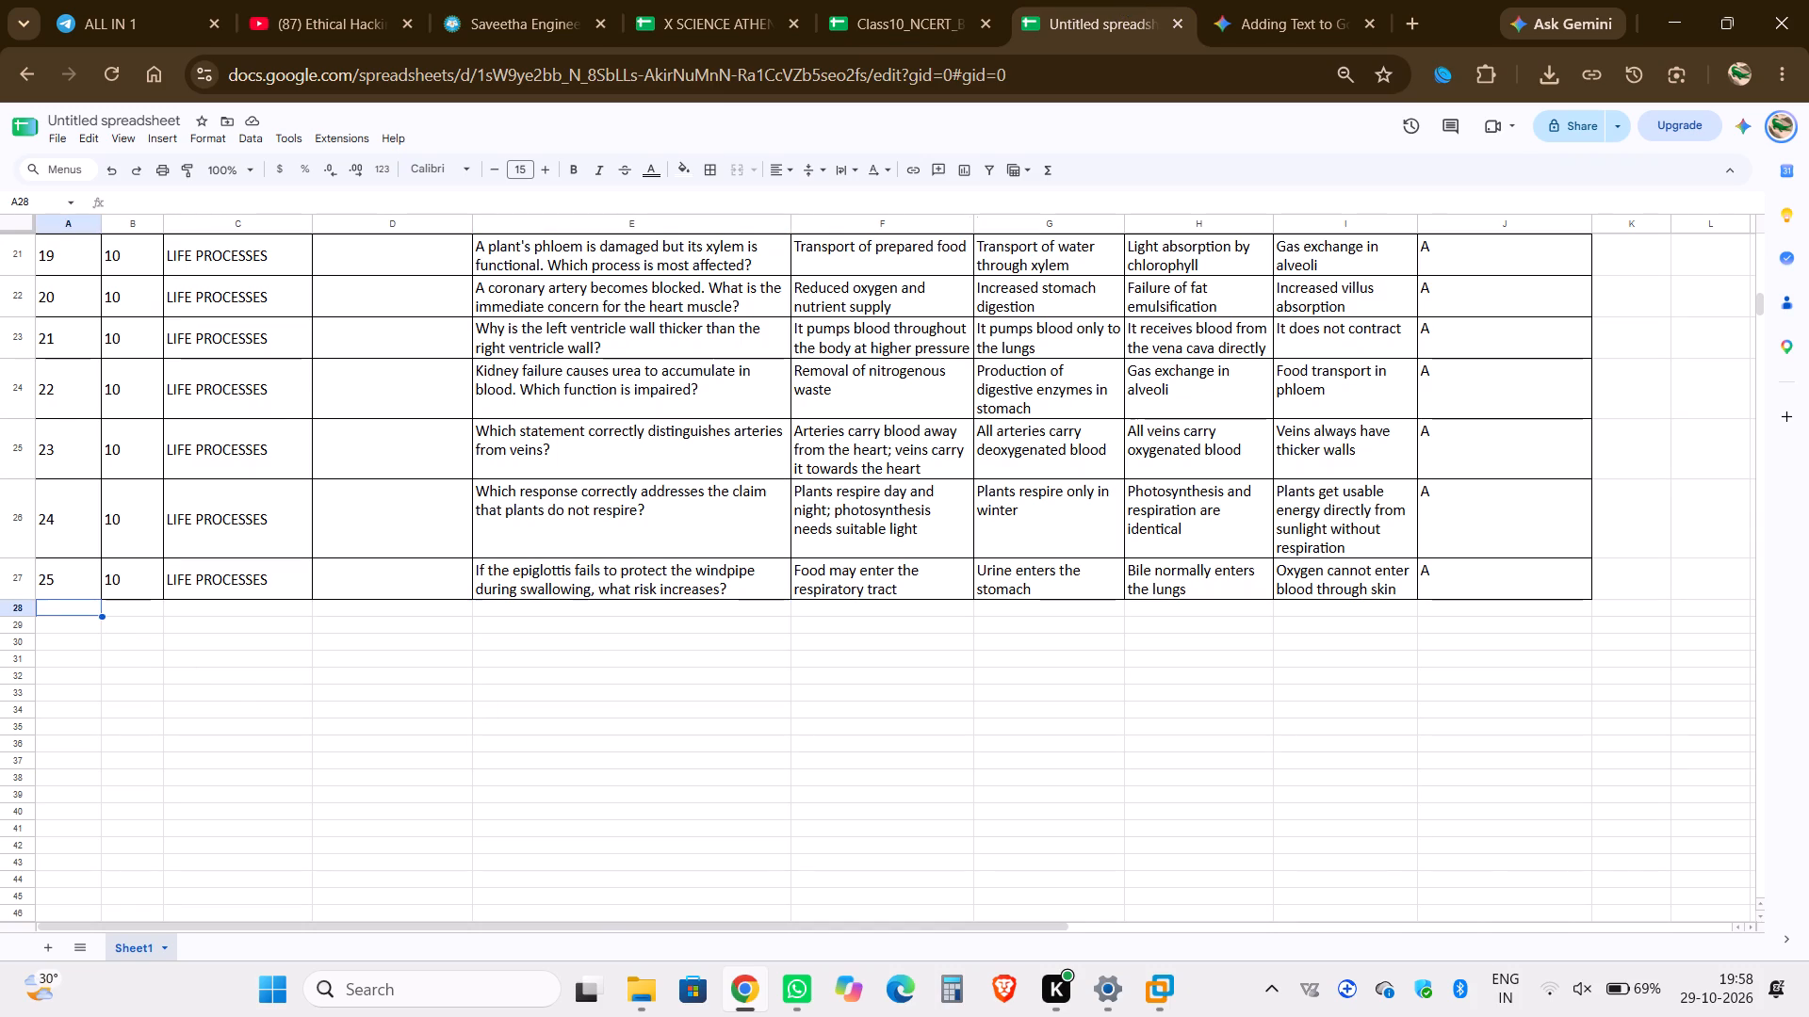
{"action": "key", "text": "ctrl+v"}
{"action": "scroll", "coordinate": [251, 687], "scroll_direction": "down", "scroll_amount": 4}
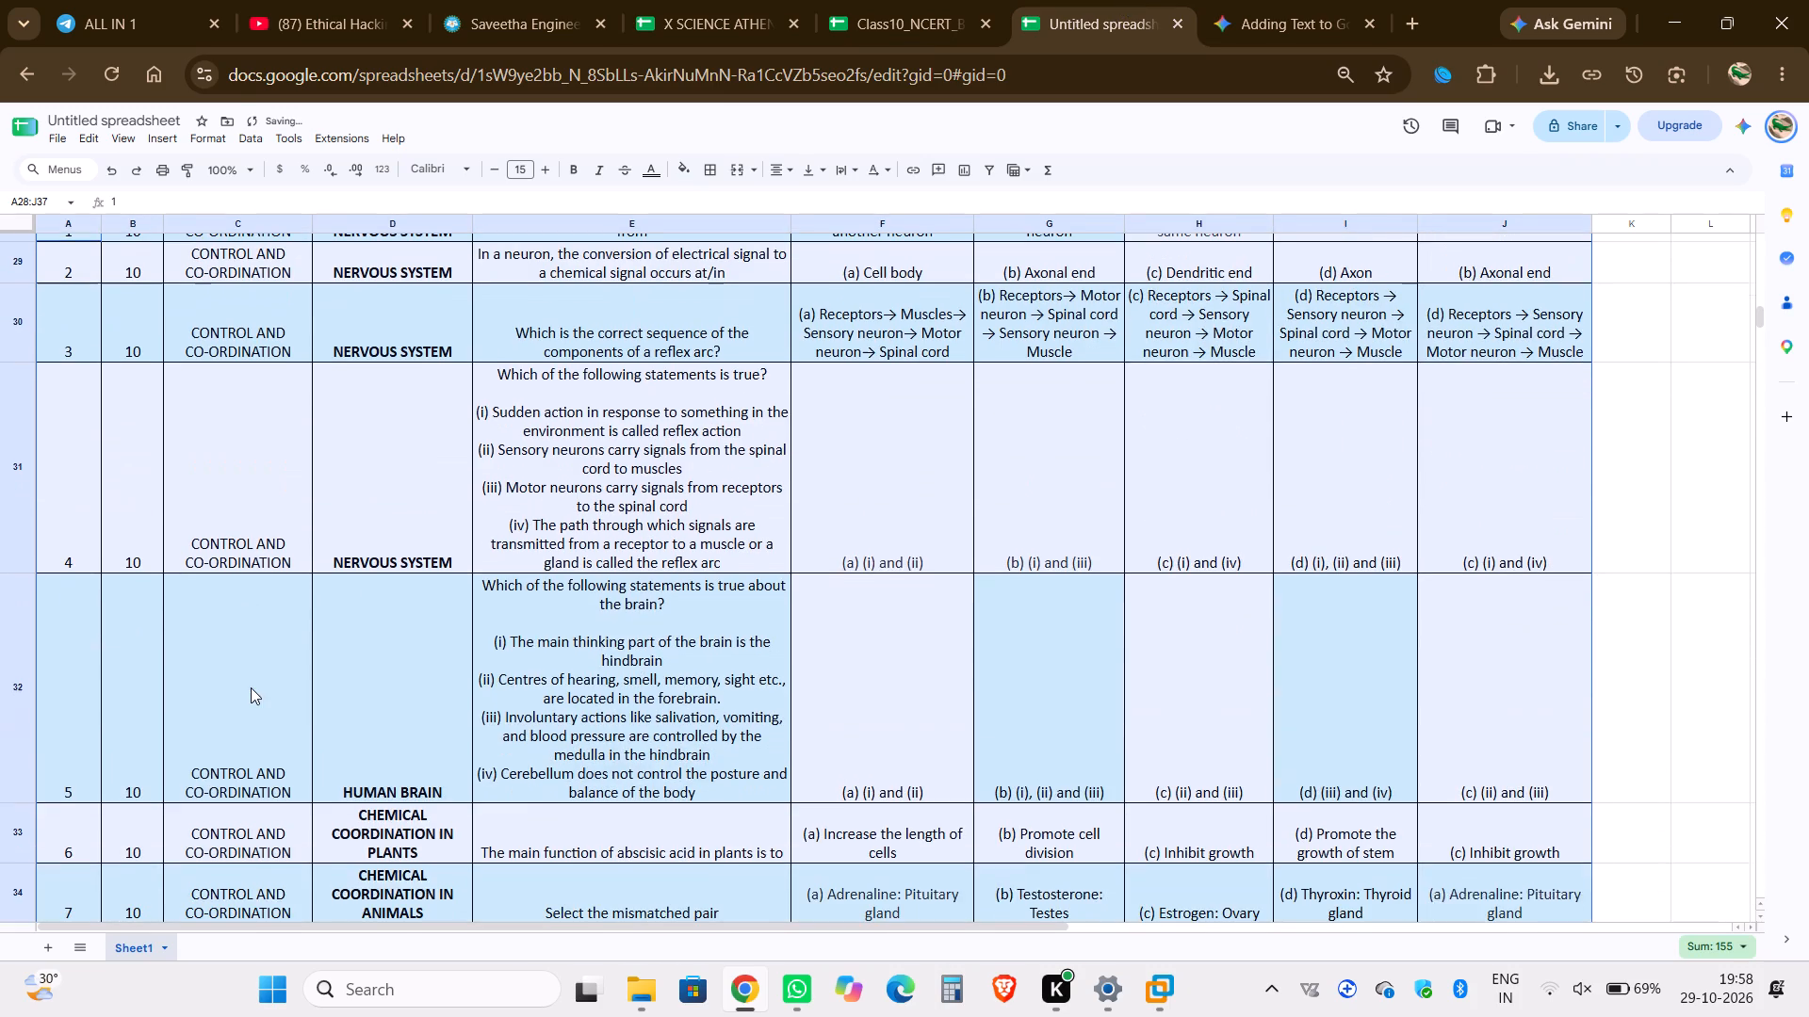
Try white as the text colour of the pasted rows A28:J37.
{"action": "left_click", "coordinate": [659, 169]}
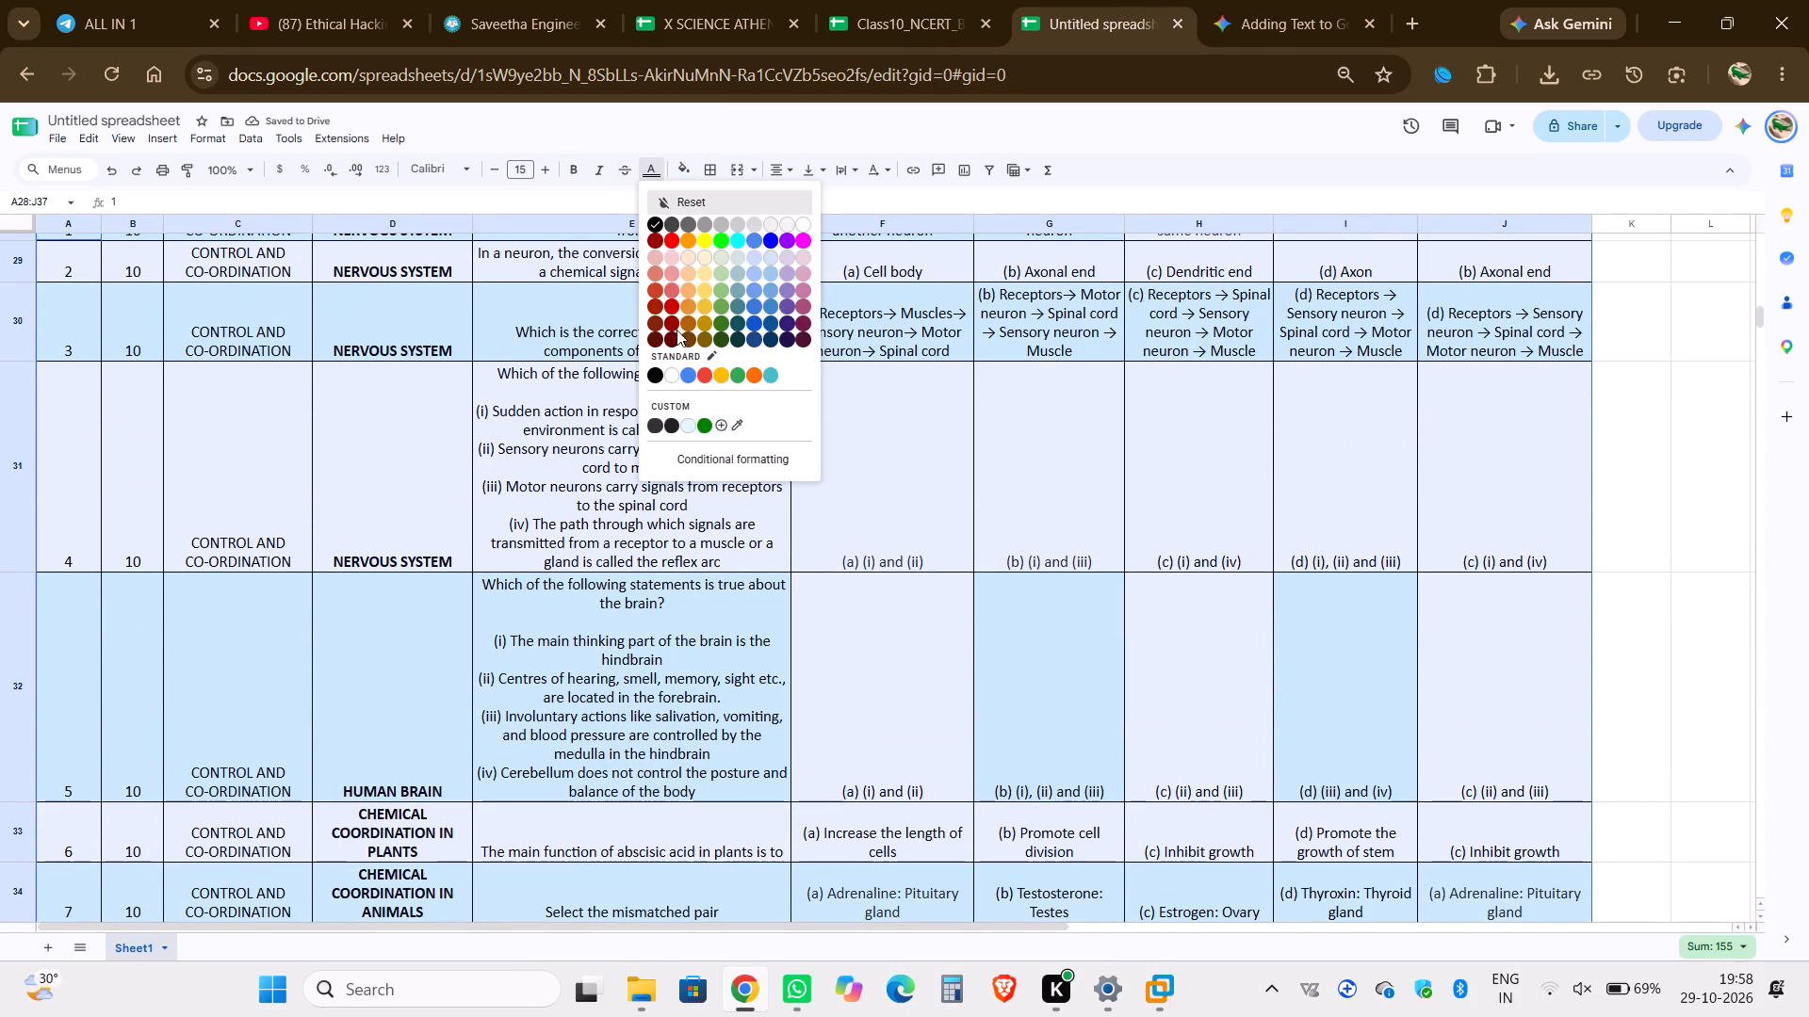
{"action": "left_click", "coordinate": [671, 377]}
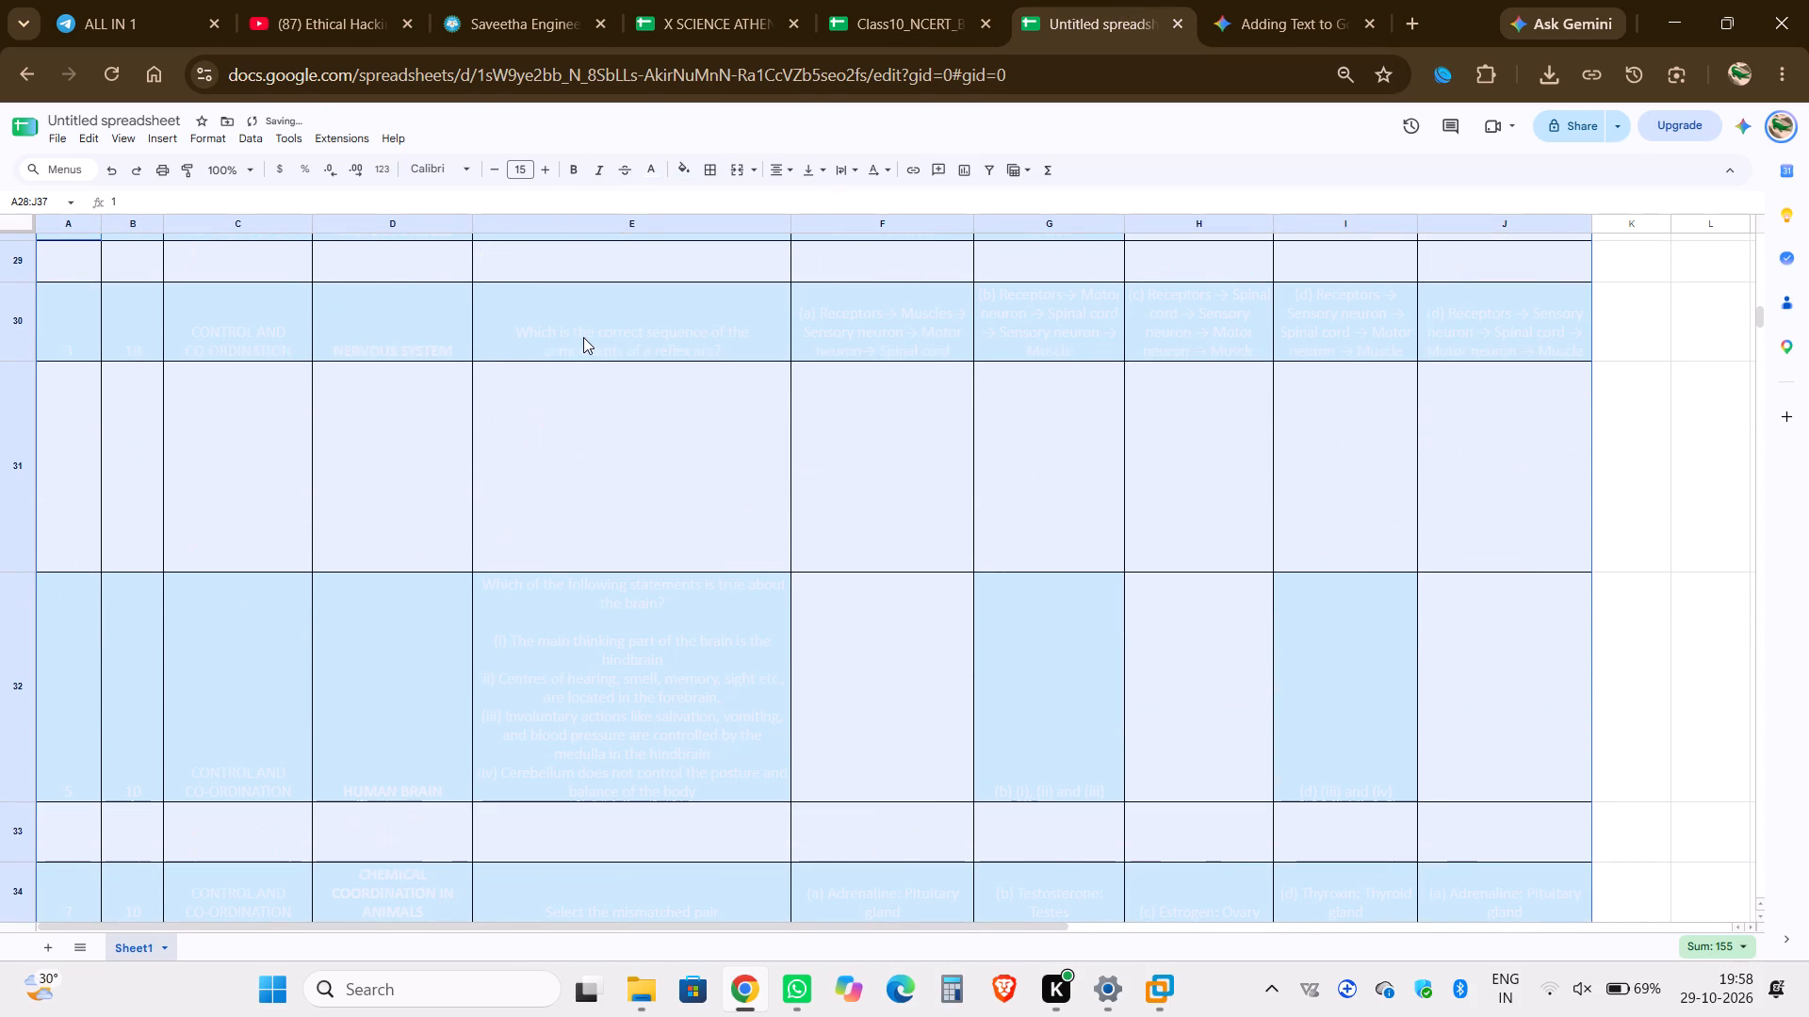
Format the pasted rows A28:J37 with black text on a white fill.
{"action": "left_click", "coordinate": [649, 169]}
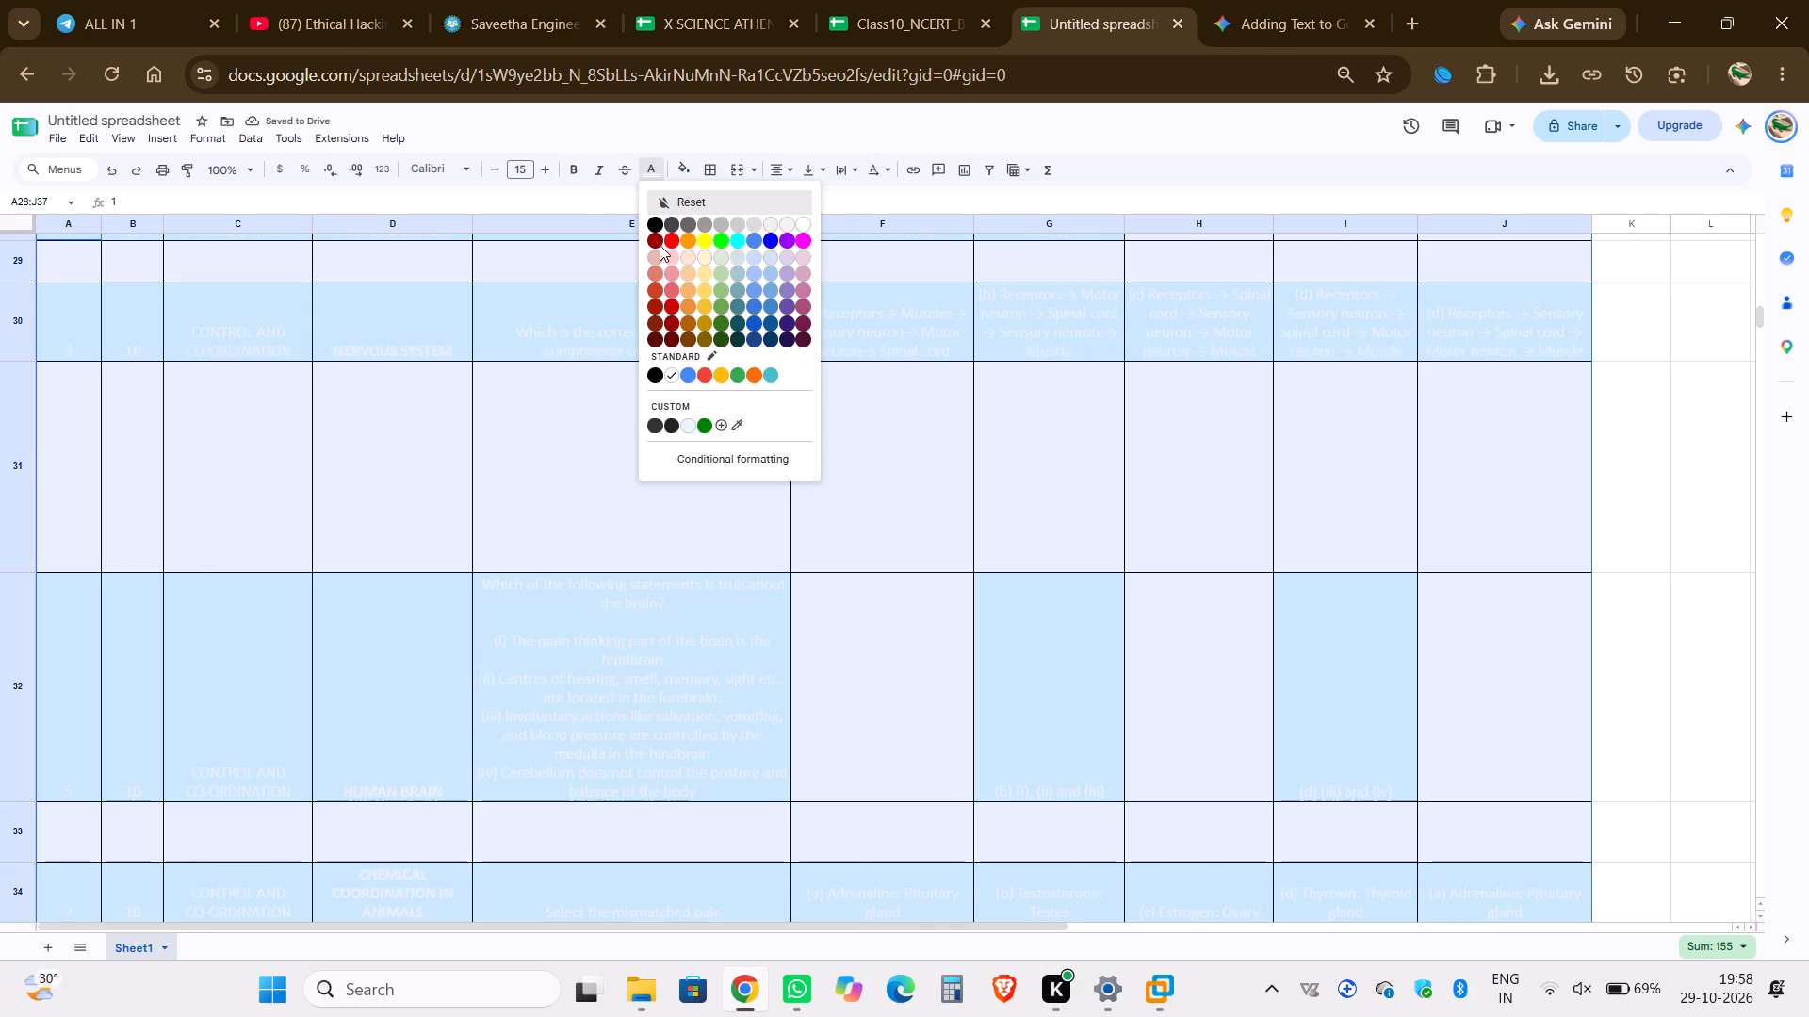
{"action": "left_click", "coordinate": [655, 219]}
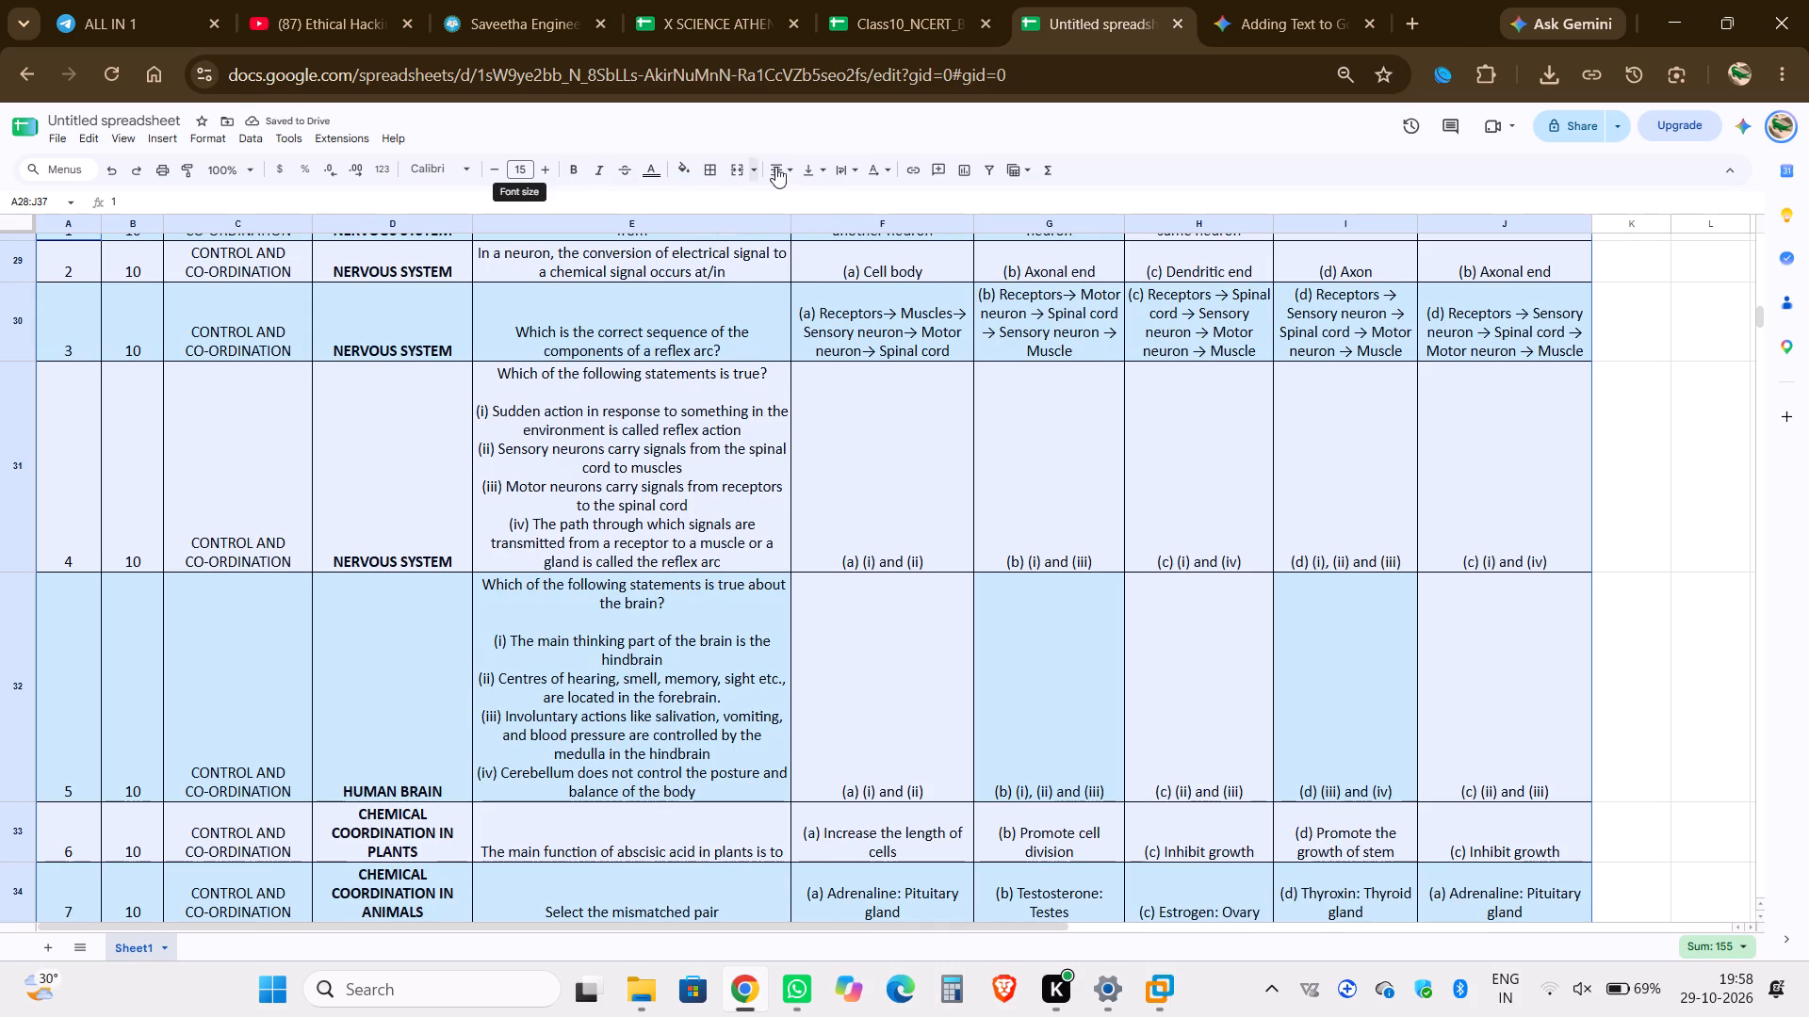
{"action": "left_click", "coordinate": [677, 169]}
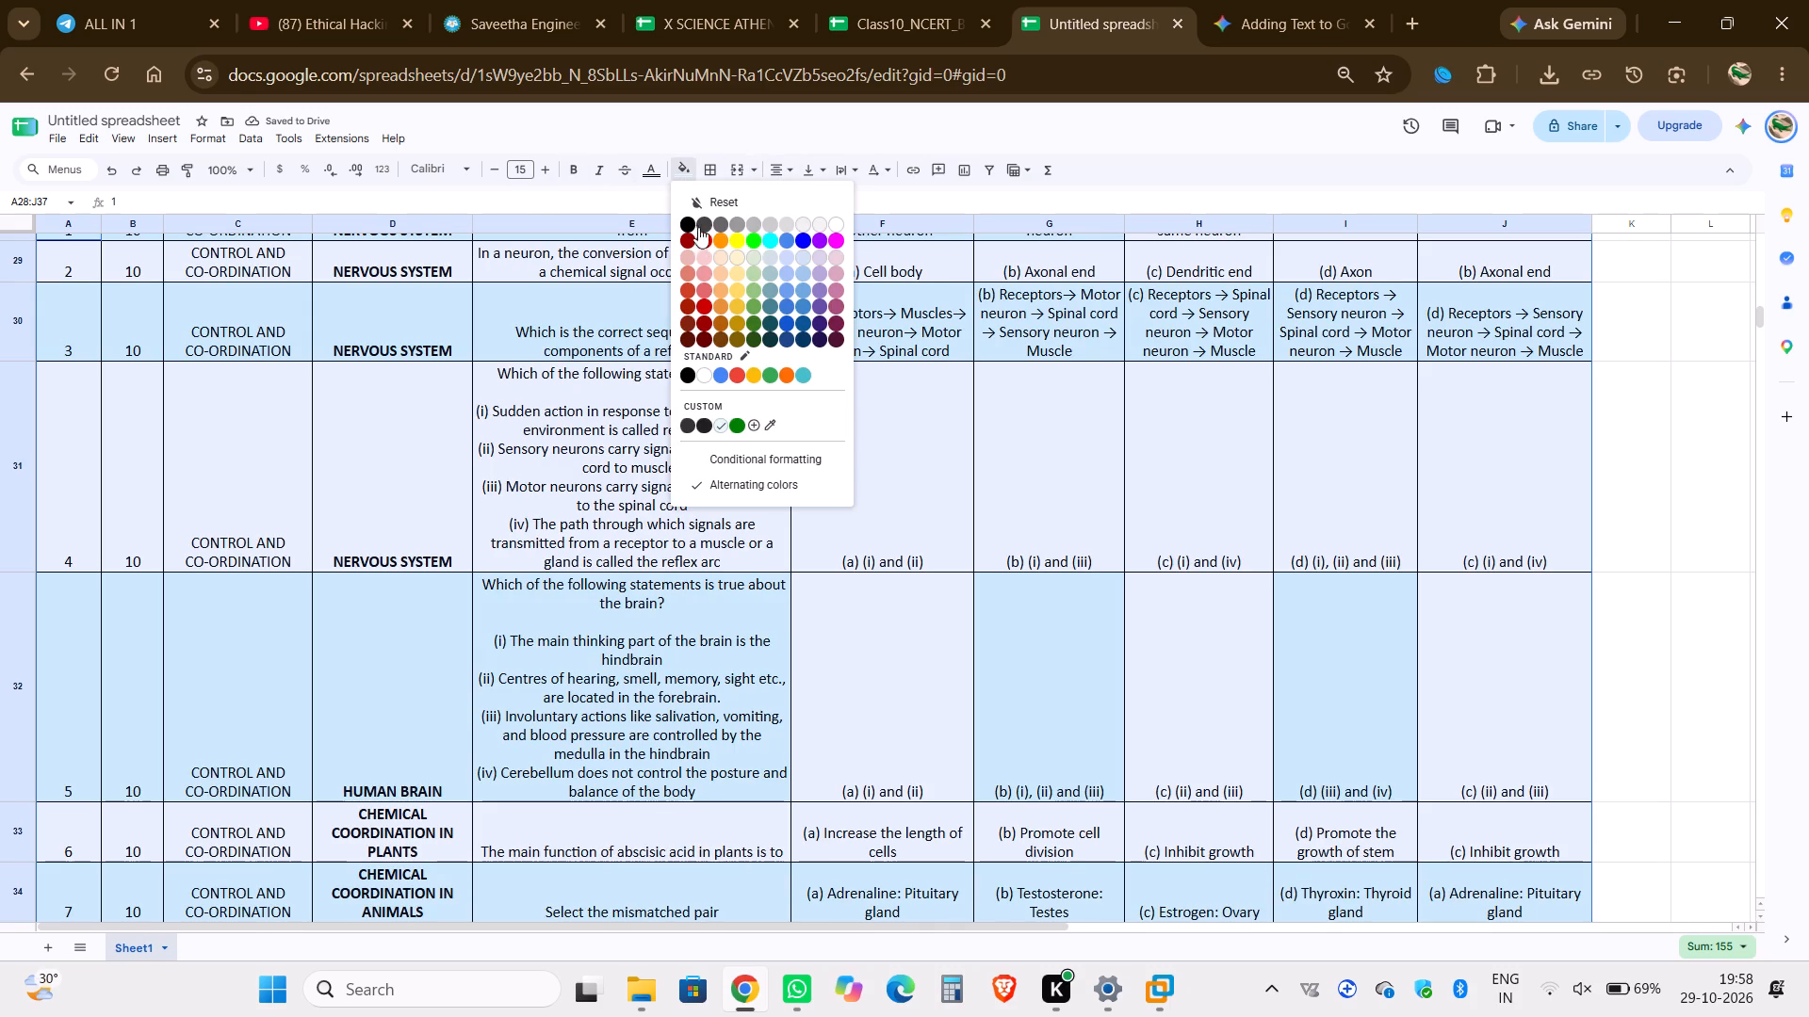
{"action": "left_click", "coordinate": [703, 377]}
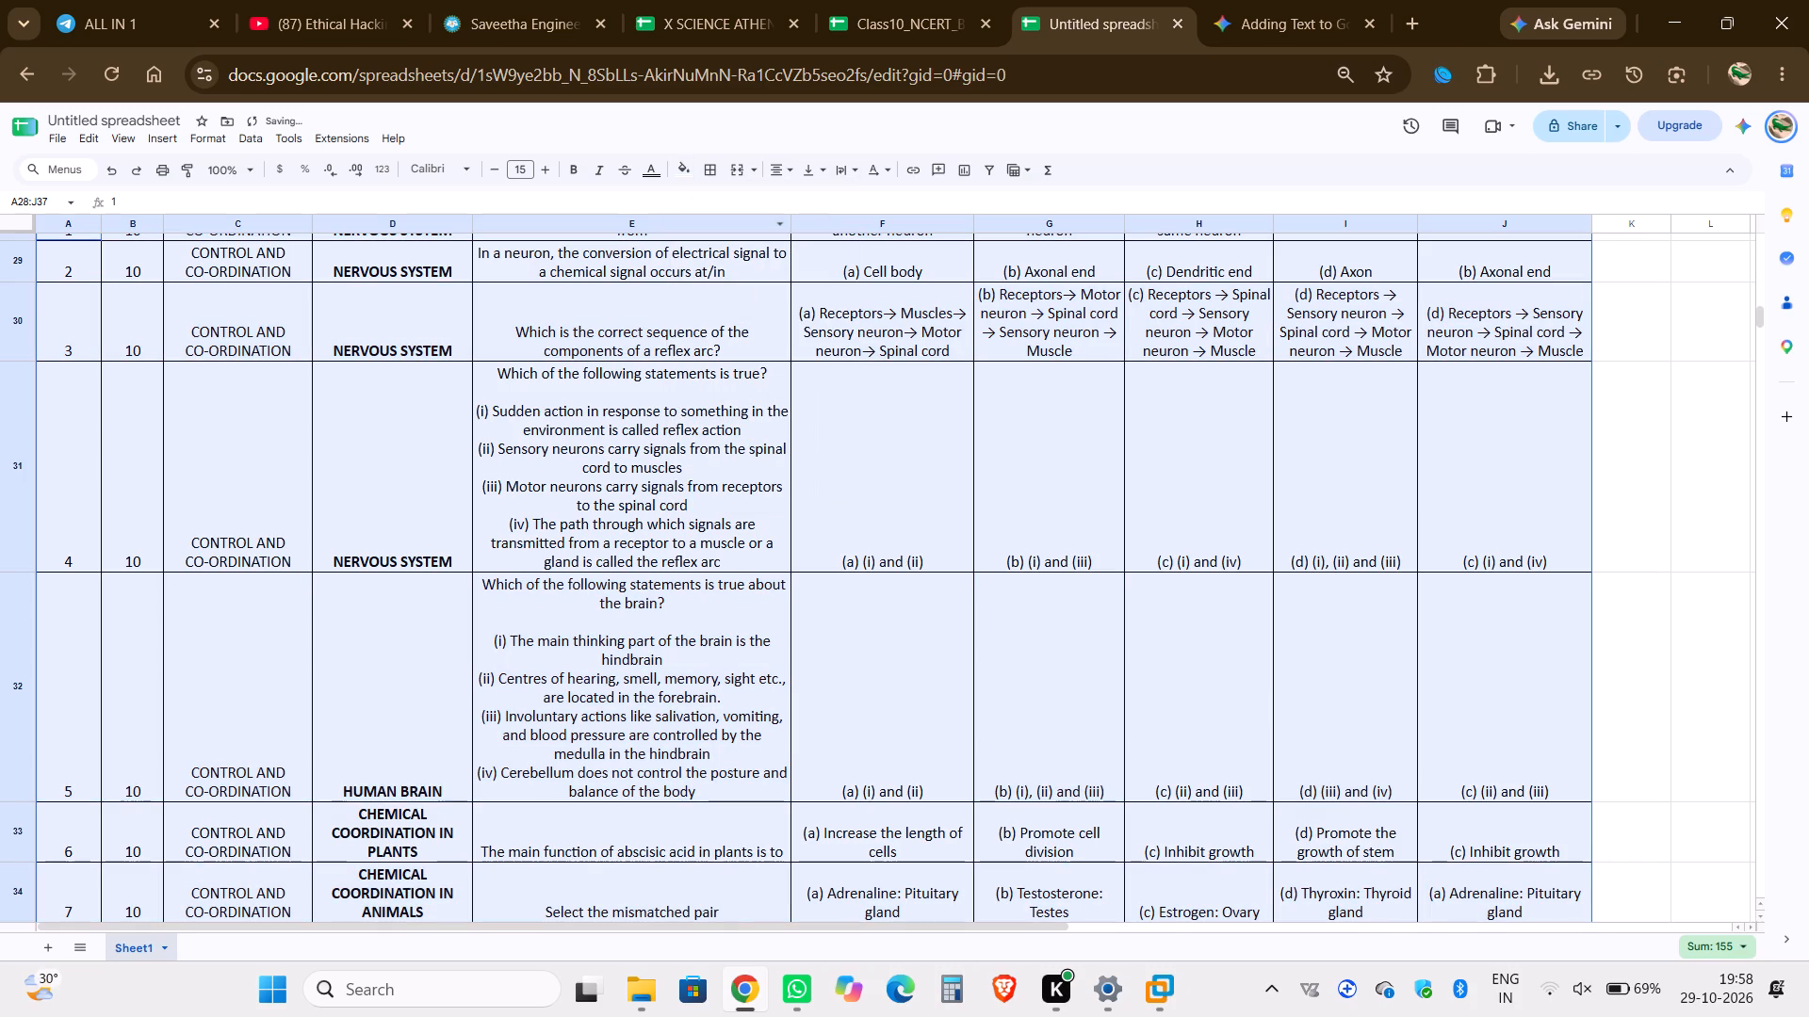
Align the contents of rows A28:J37 vertically to the middle and horizontally to the left.
{"action": "left_click", "coordinate": [820, 169]}
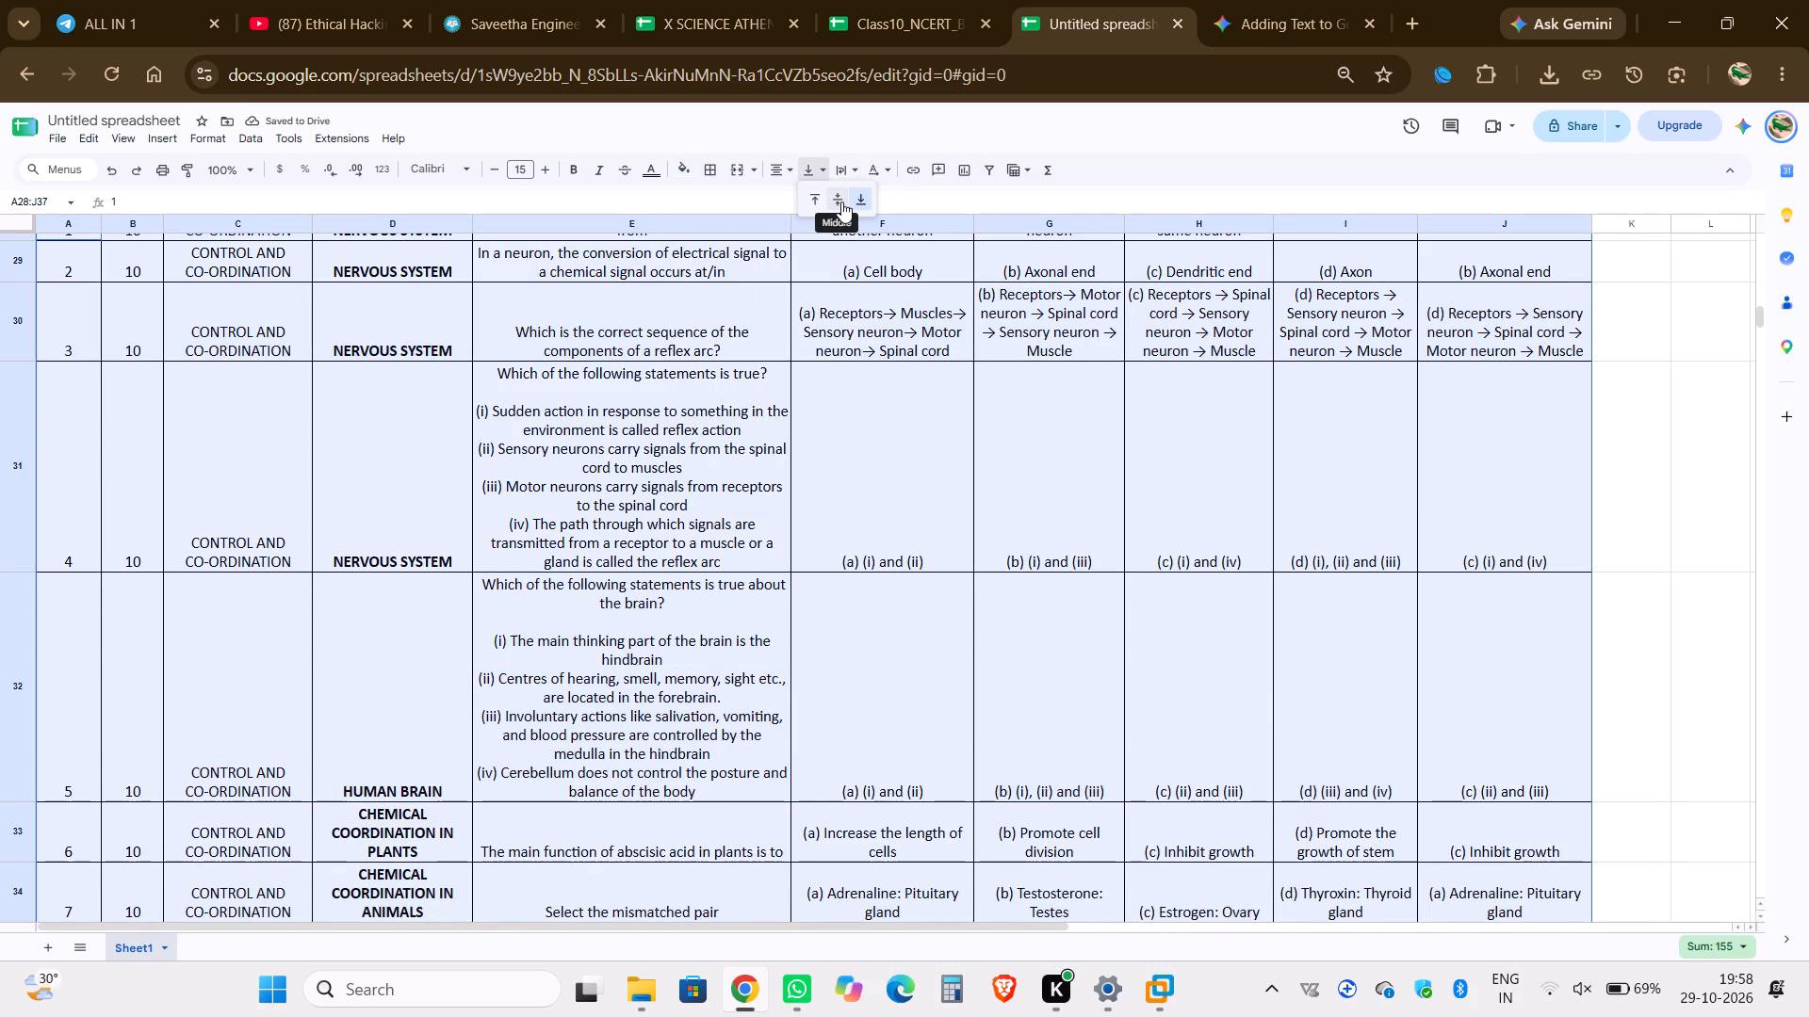
{"action": "left_click", "coordinate": [846, 202]}
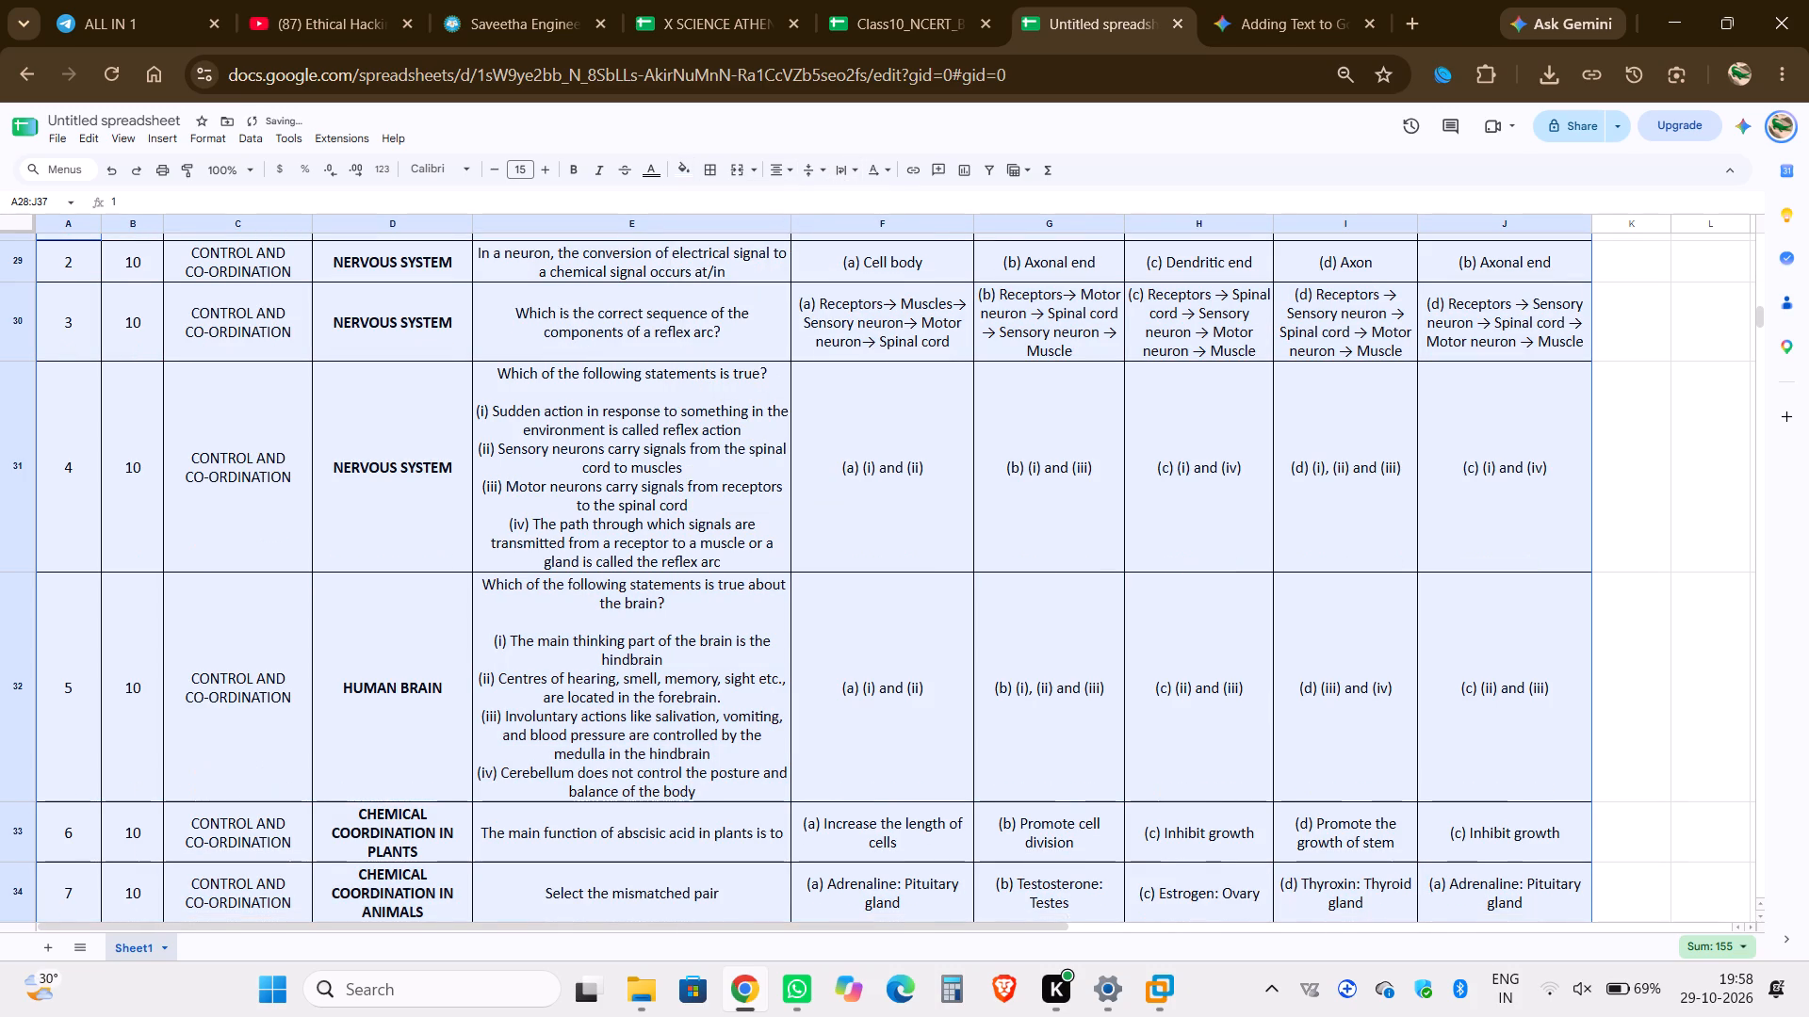
{"action": "left_click", "coordinate": [778, 171]}
{"action": "scroll", "coordinate": [807, 320], "scroll_direction": "up", "scroll_amount": 9}
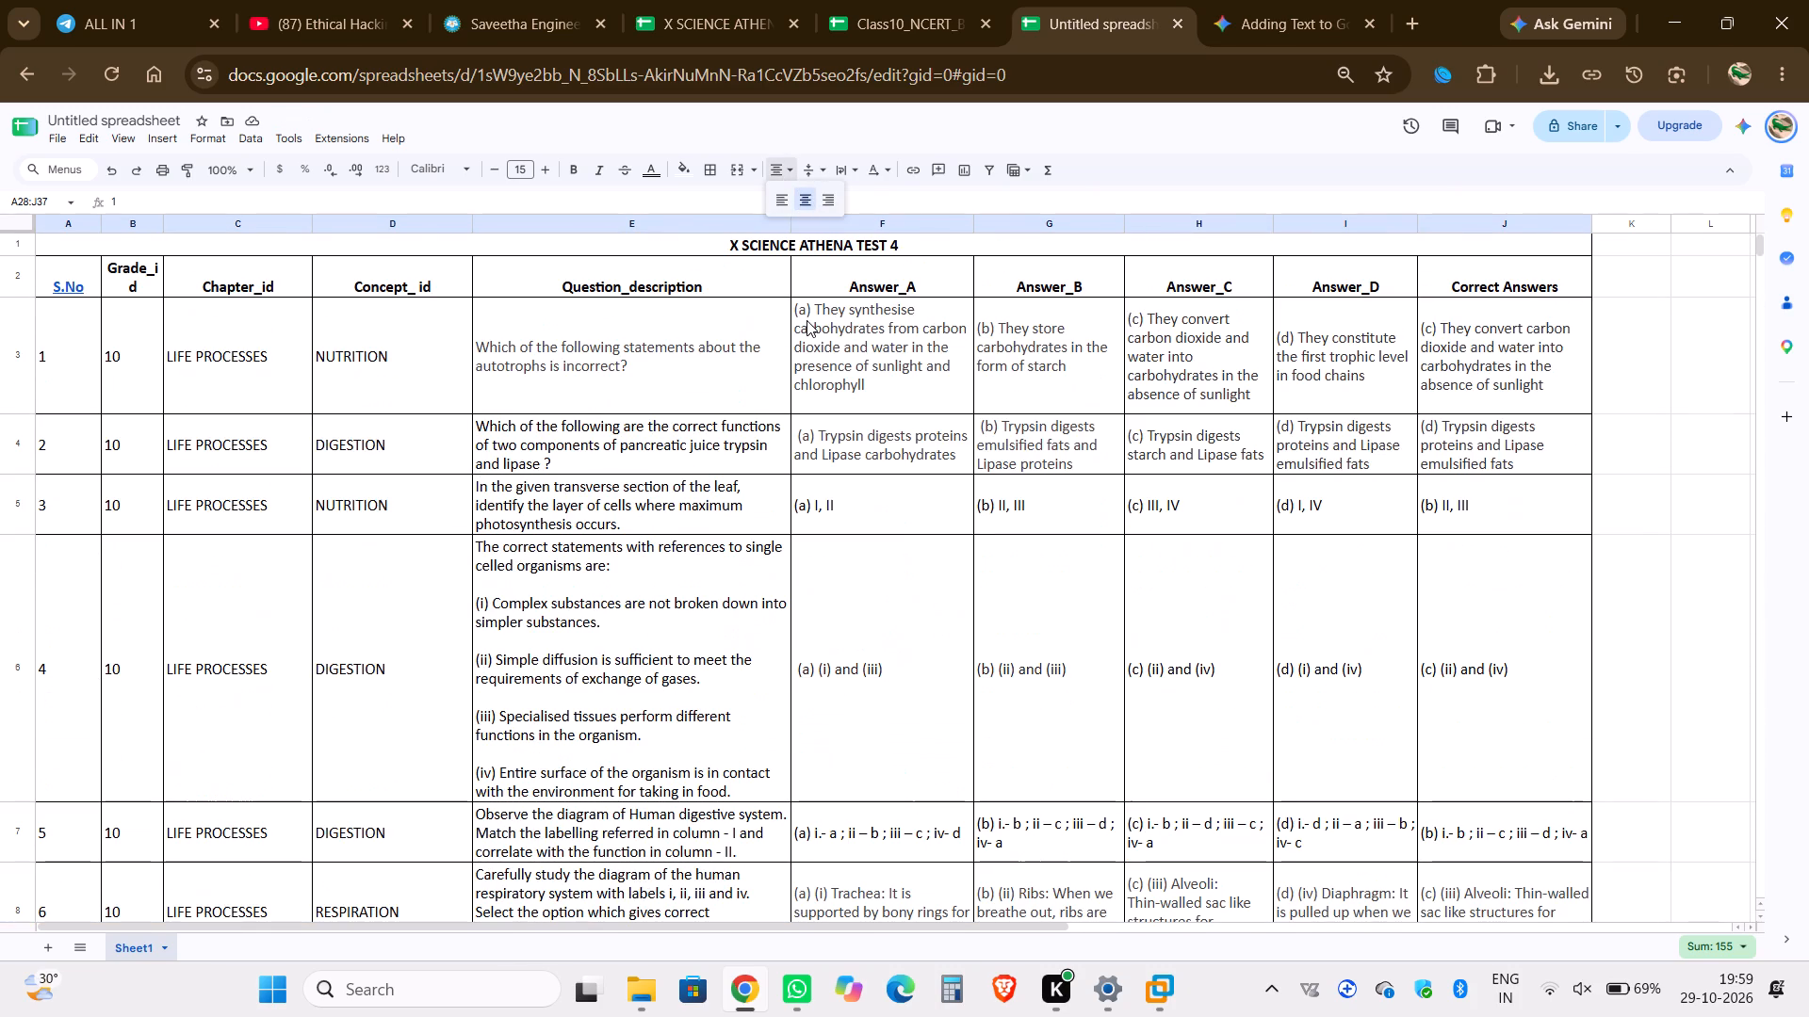
{"action": "scroll", "coordinate": [807, 320], "scroll_direction": "down", "scroll_amount": 3}
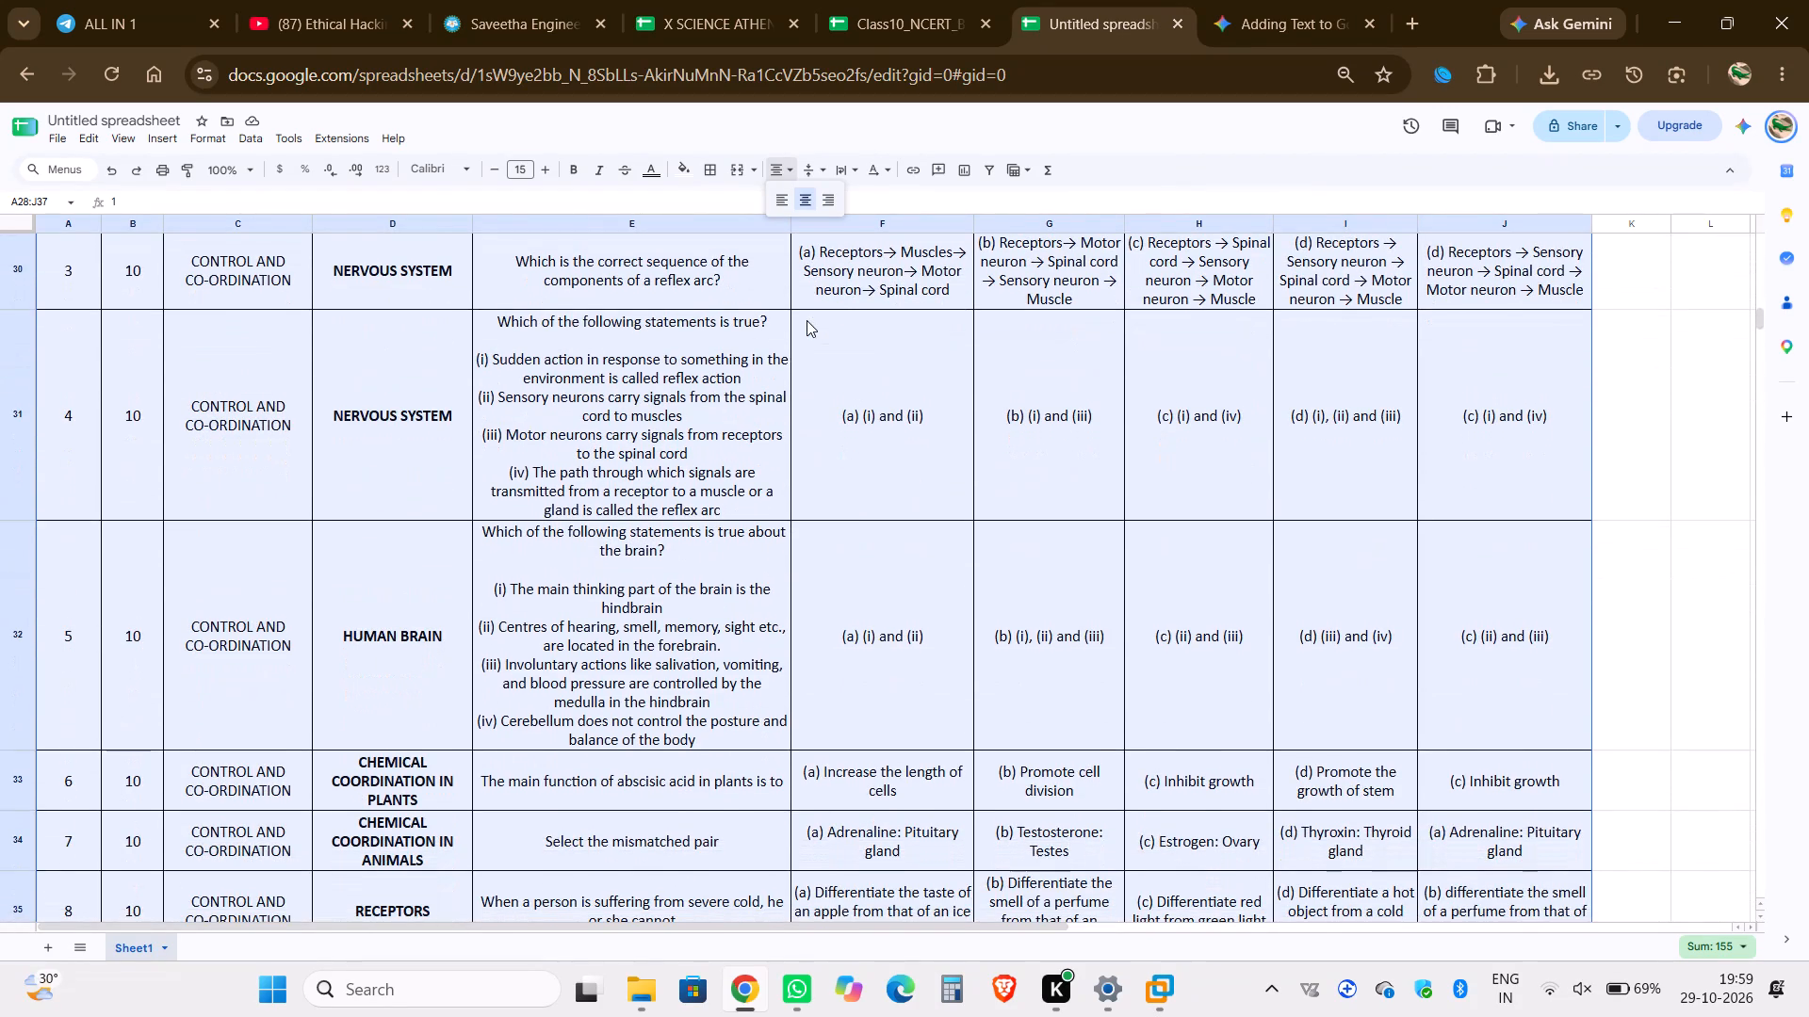
{"action": "scroll", "coordinate": [807, 320], "scroll_direction": "up", "scroll_amount": 2}
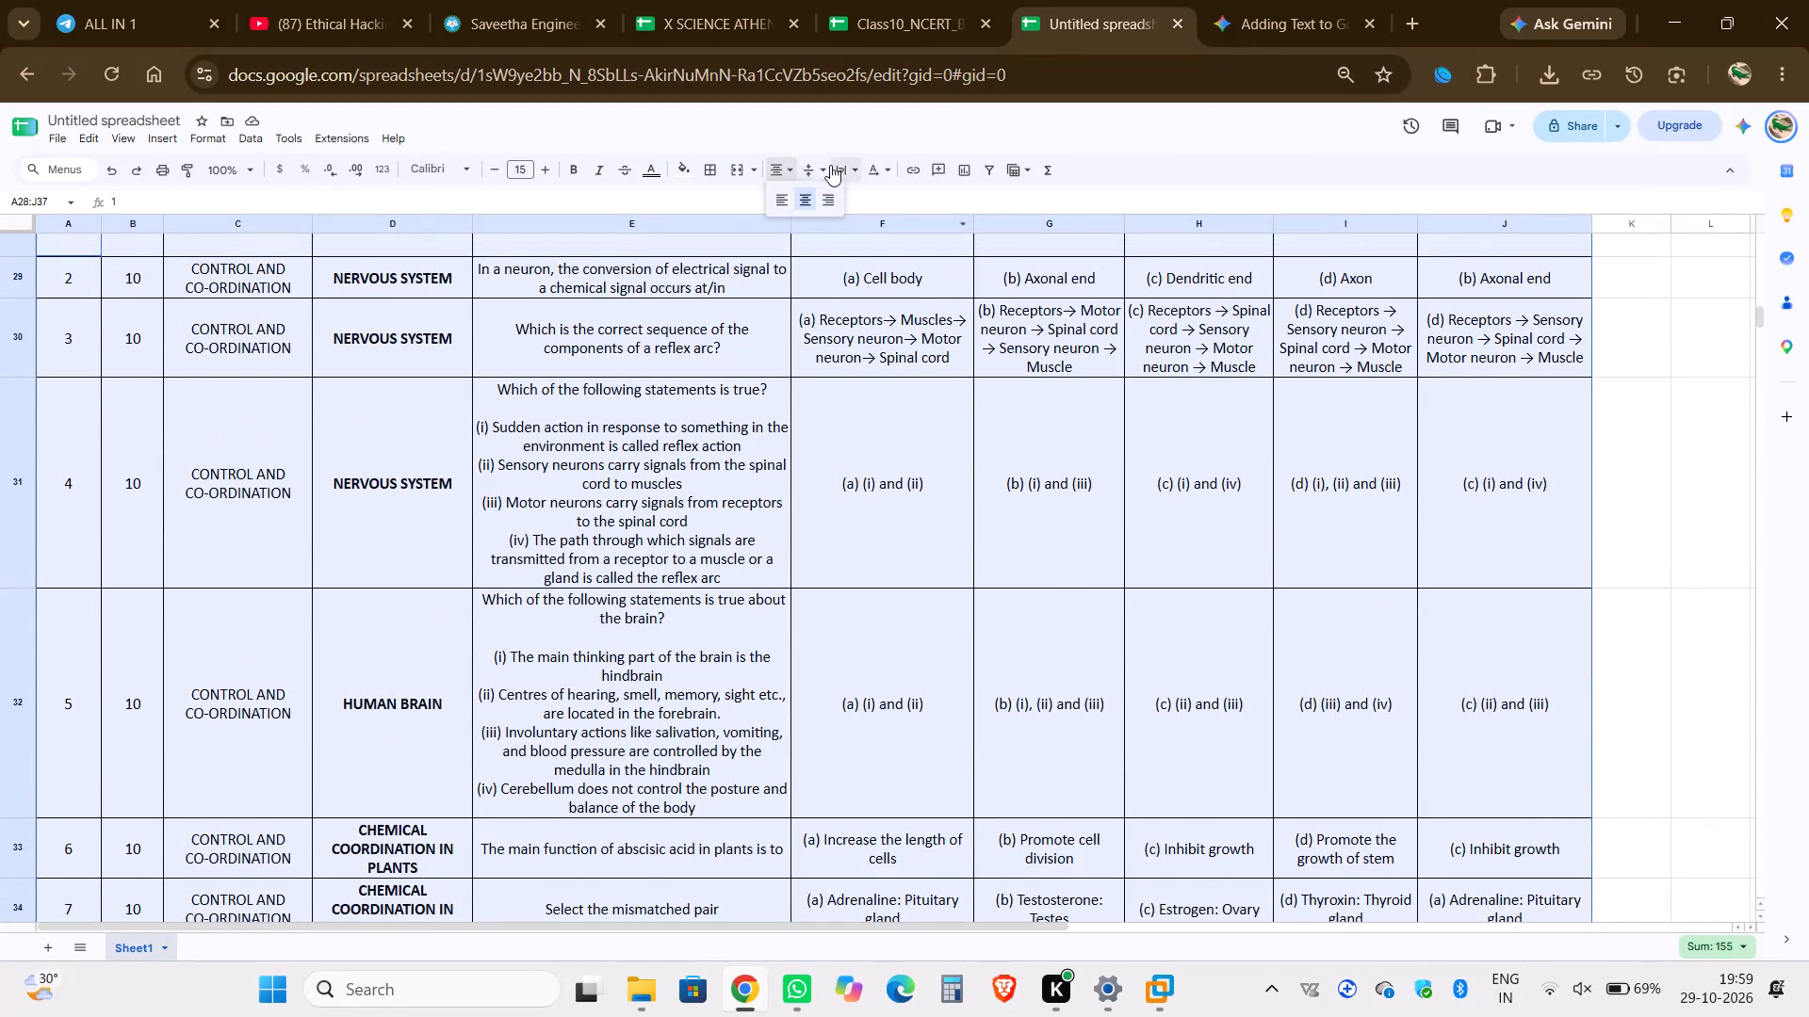
{"action": "left_click", "coordinate": [781, 187]}
Compare the pasted rows with the formatting of the Life Processes rows and remove the bold formatting from A28:J37.
{"action": "scroll", "coordinate": [822, 354], "scroll_direction": "up", "scroll_amount": 5}
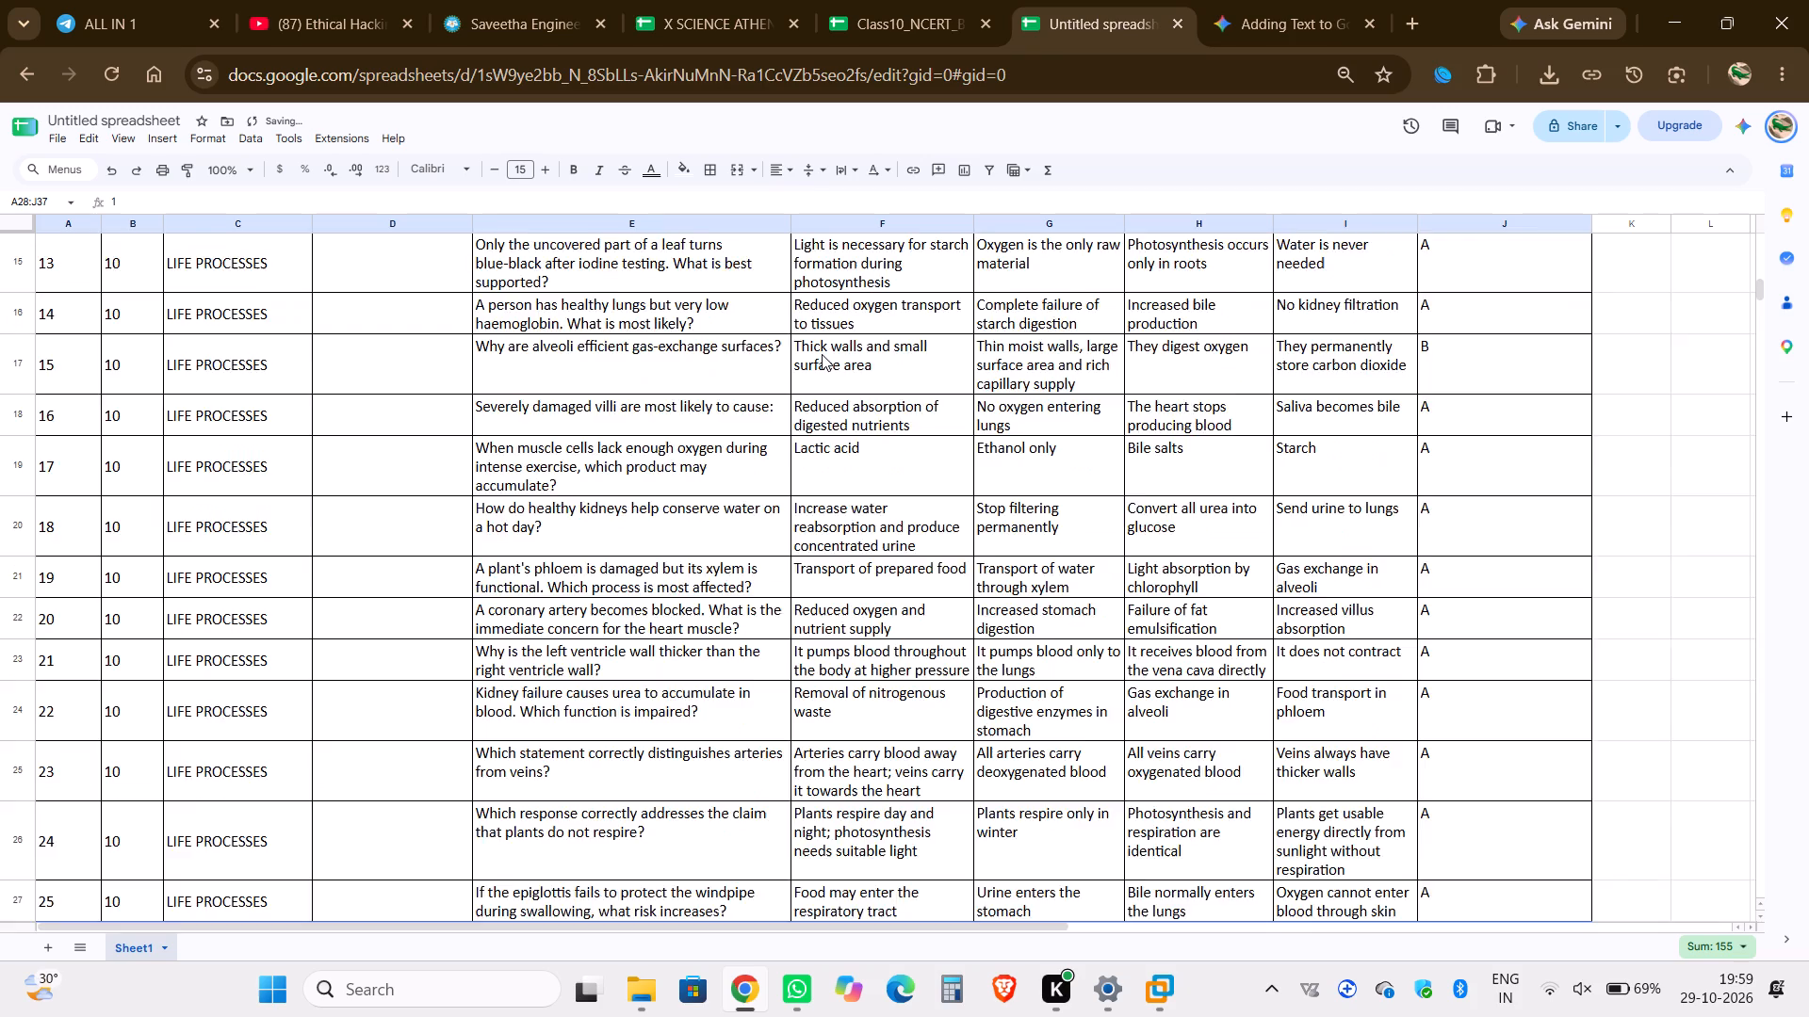
{"action": "scroll", "coordinate": [822, 354], "scroll_direction": "up", "scroll_amount": 5}
{"action": "scroll", "coordinate": [822, 354], "scroll_direction": "down", "scroll_amount": 1}
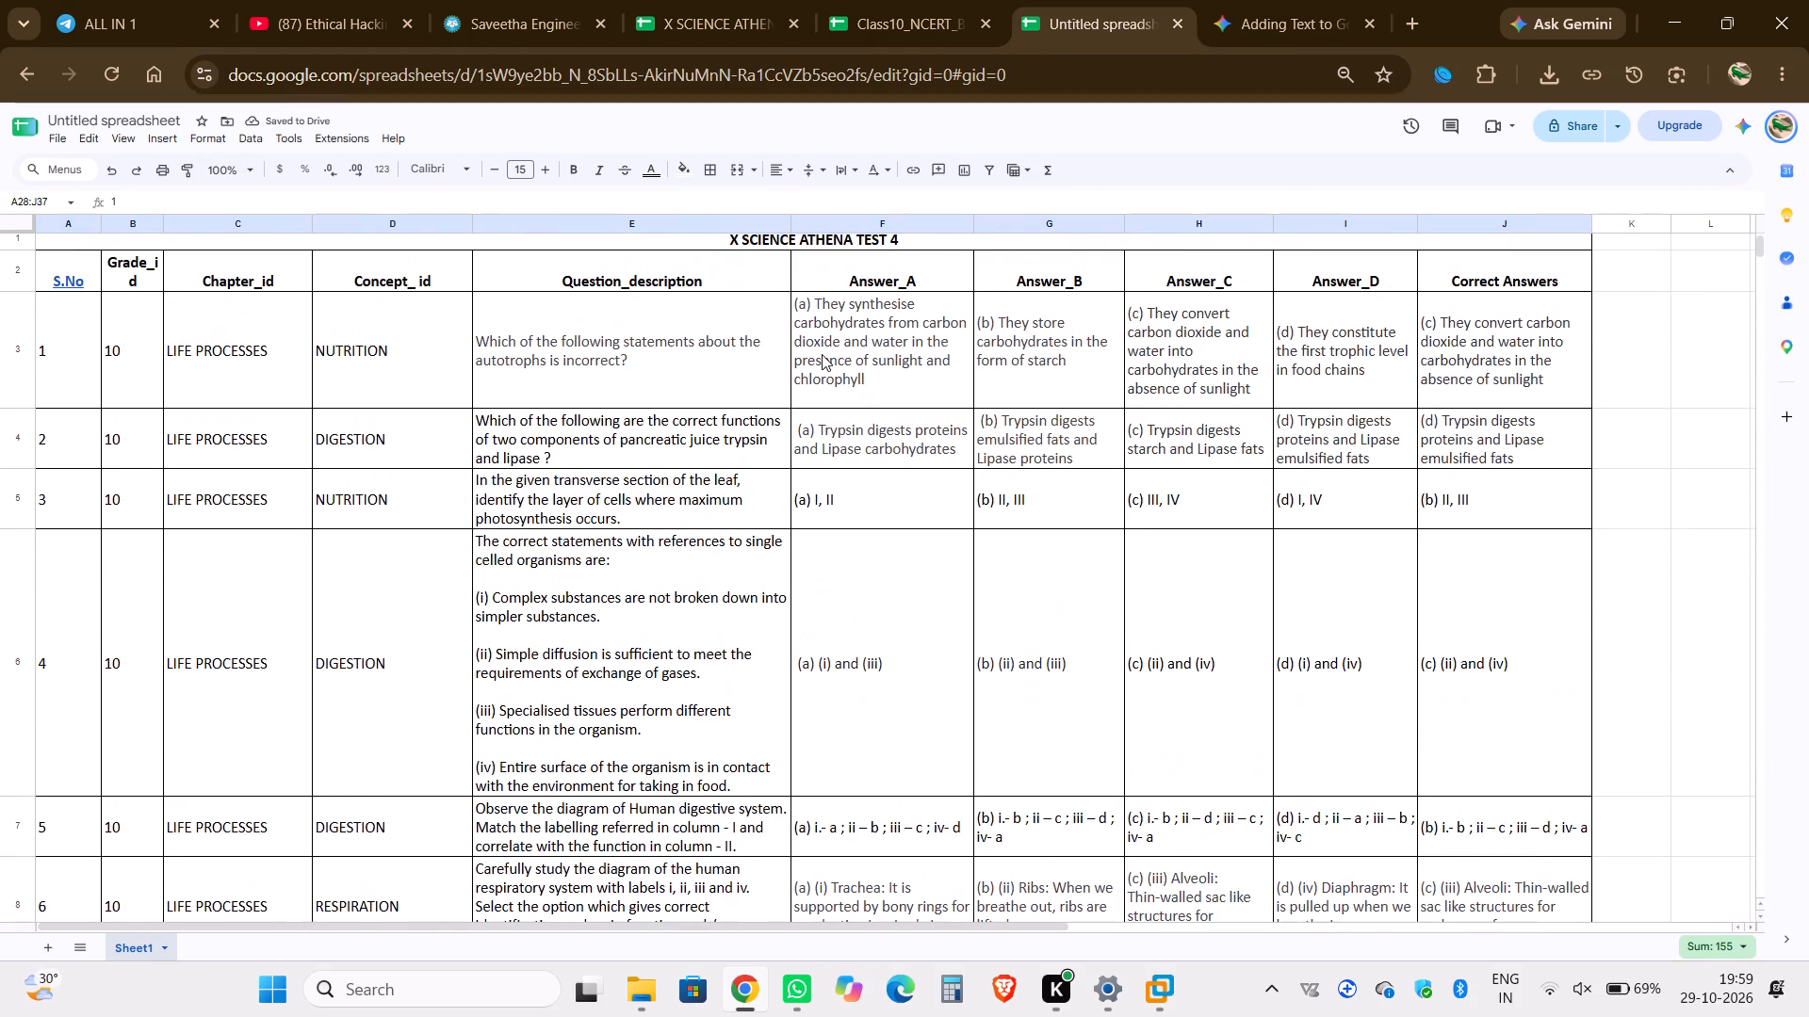
{"action": "scroll", "coordinate": [822, 354], "scroll_direction": "down", "scroll_amount": 4}
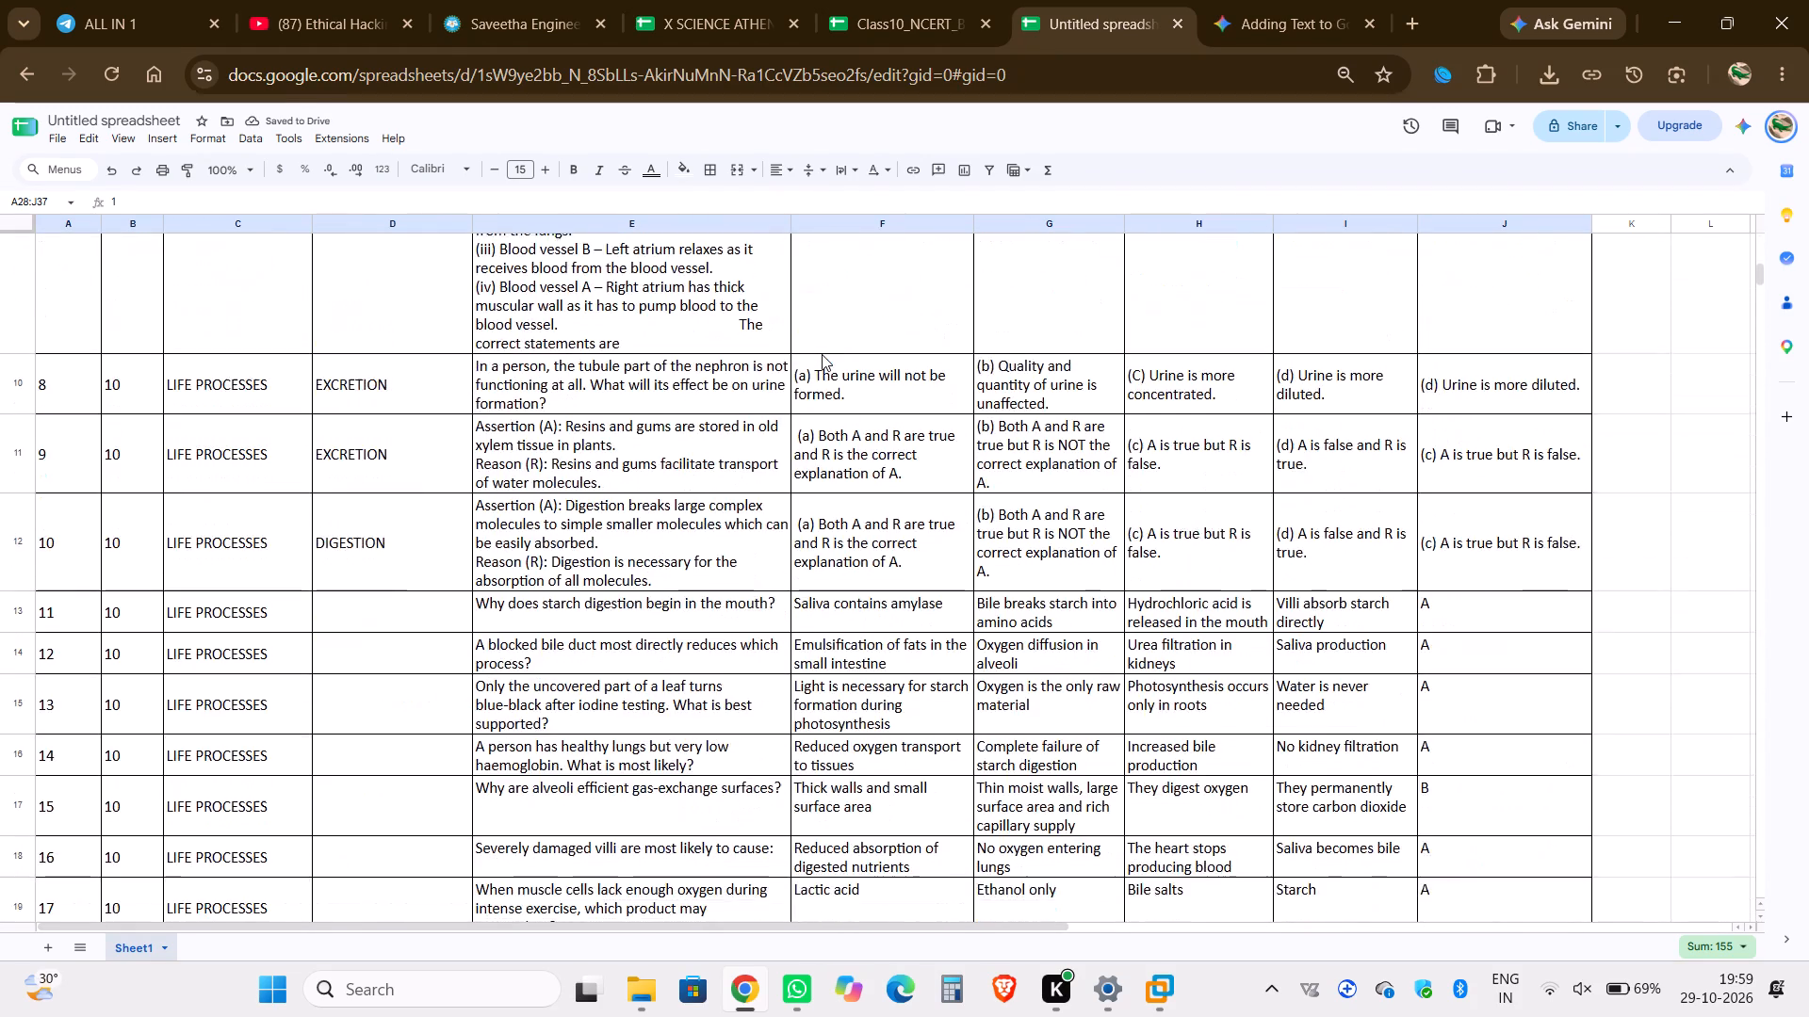
{"action": "scroll", "coordinate": [822, 354], "scroll_direction": "down", "scroll_amount": 5}
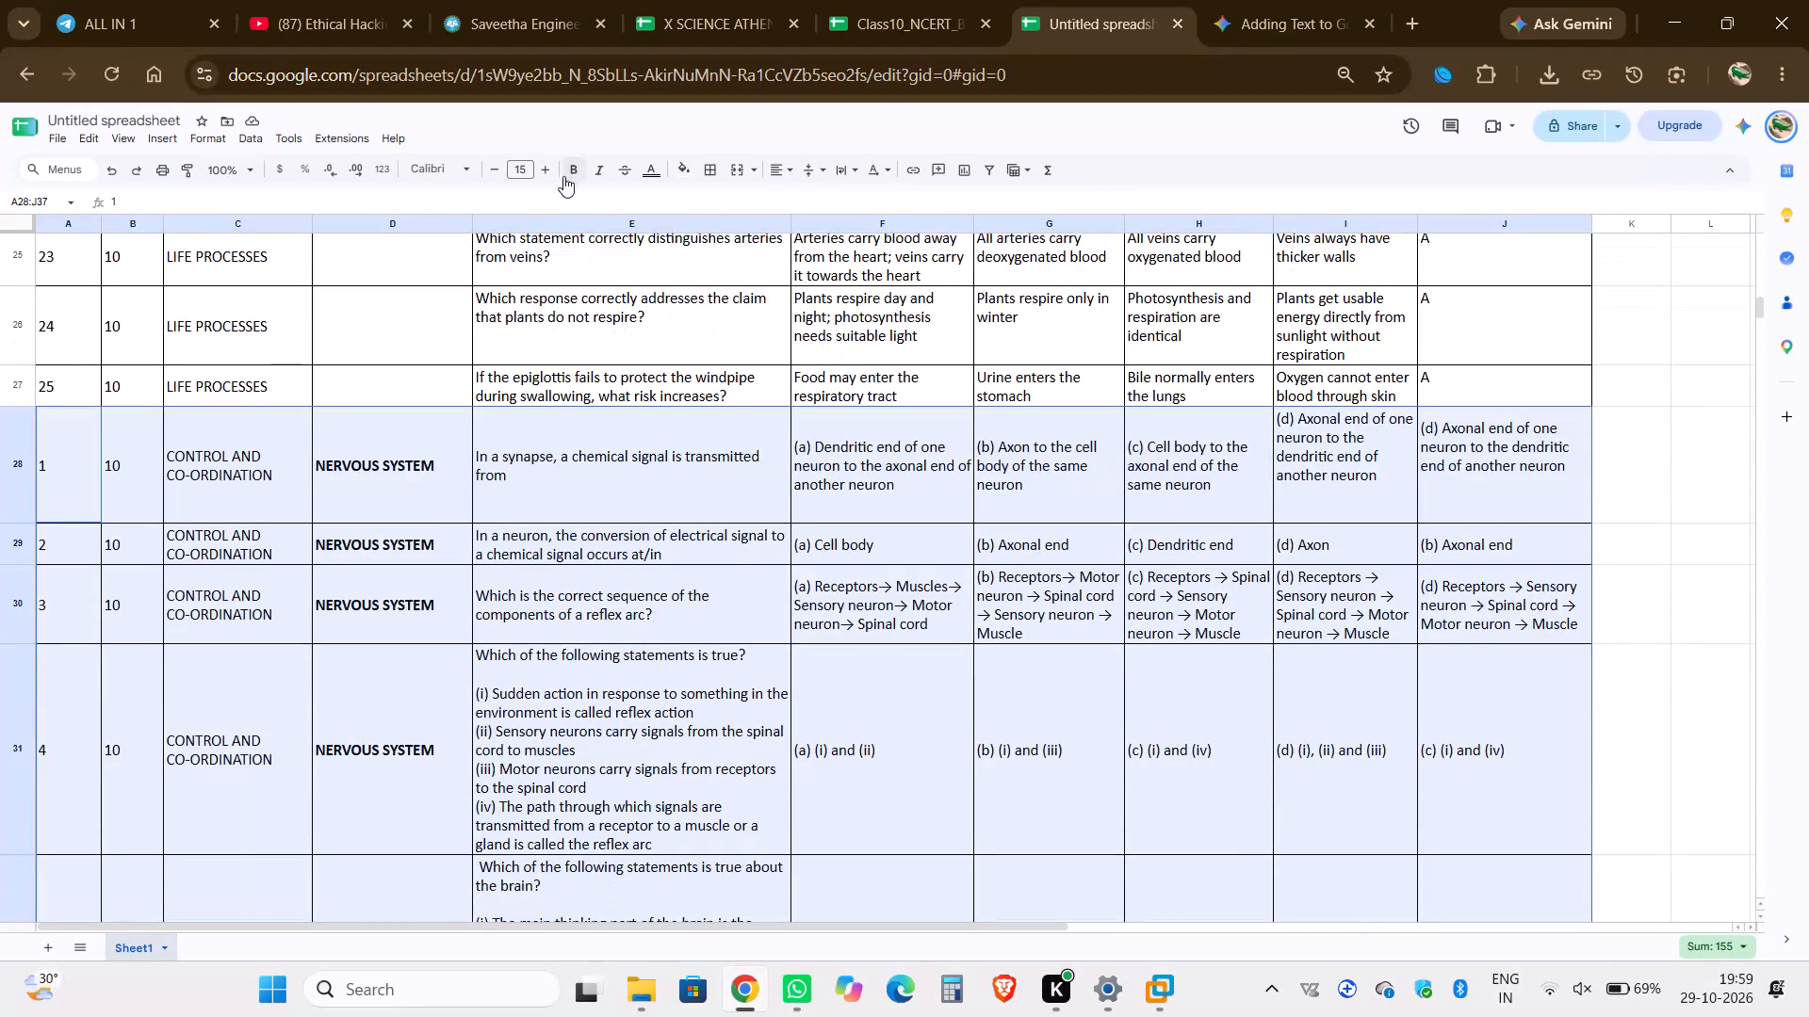
{"action": "double_click", "coordinate": [579, 166]}
{"action": "triple_click", "coordinate": [608, 169]}
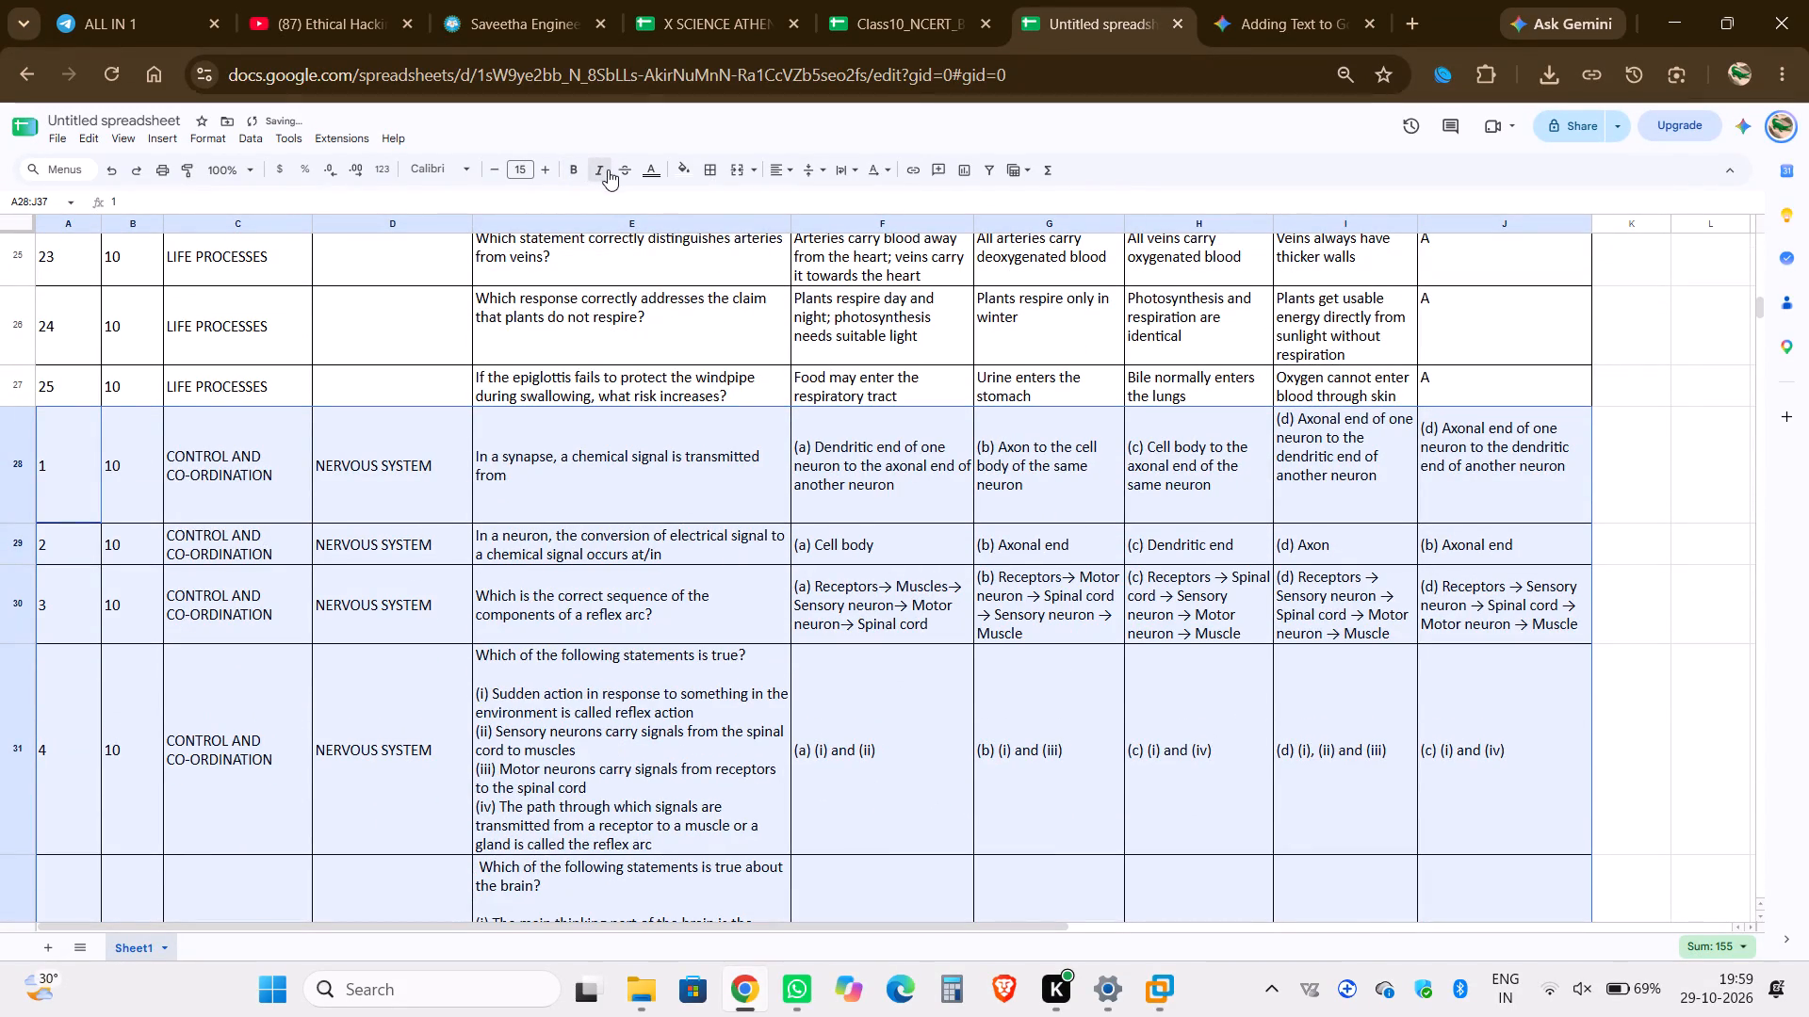
{"action": "left_click", "coordinate": [608, 169]}
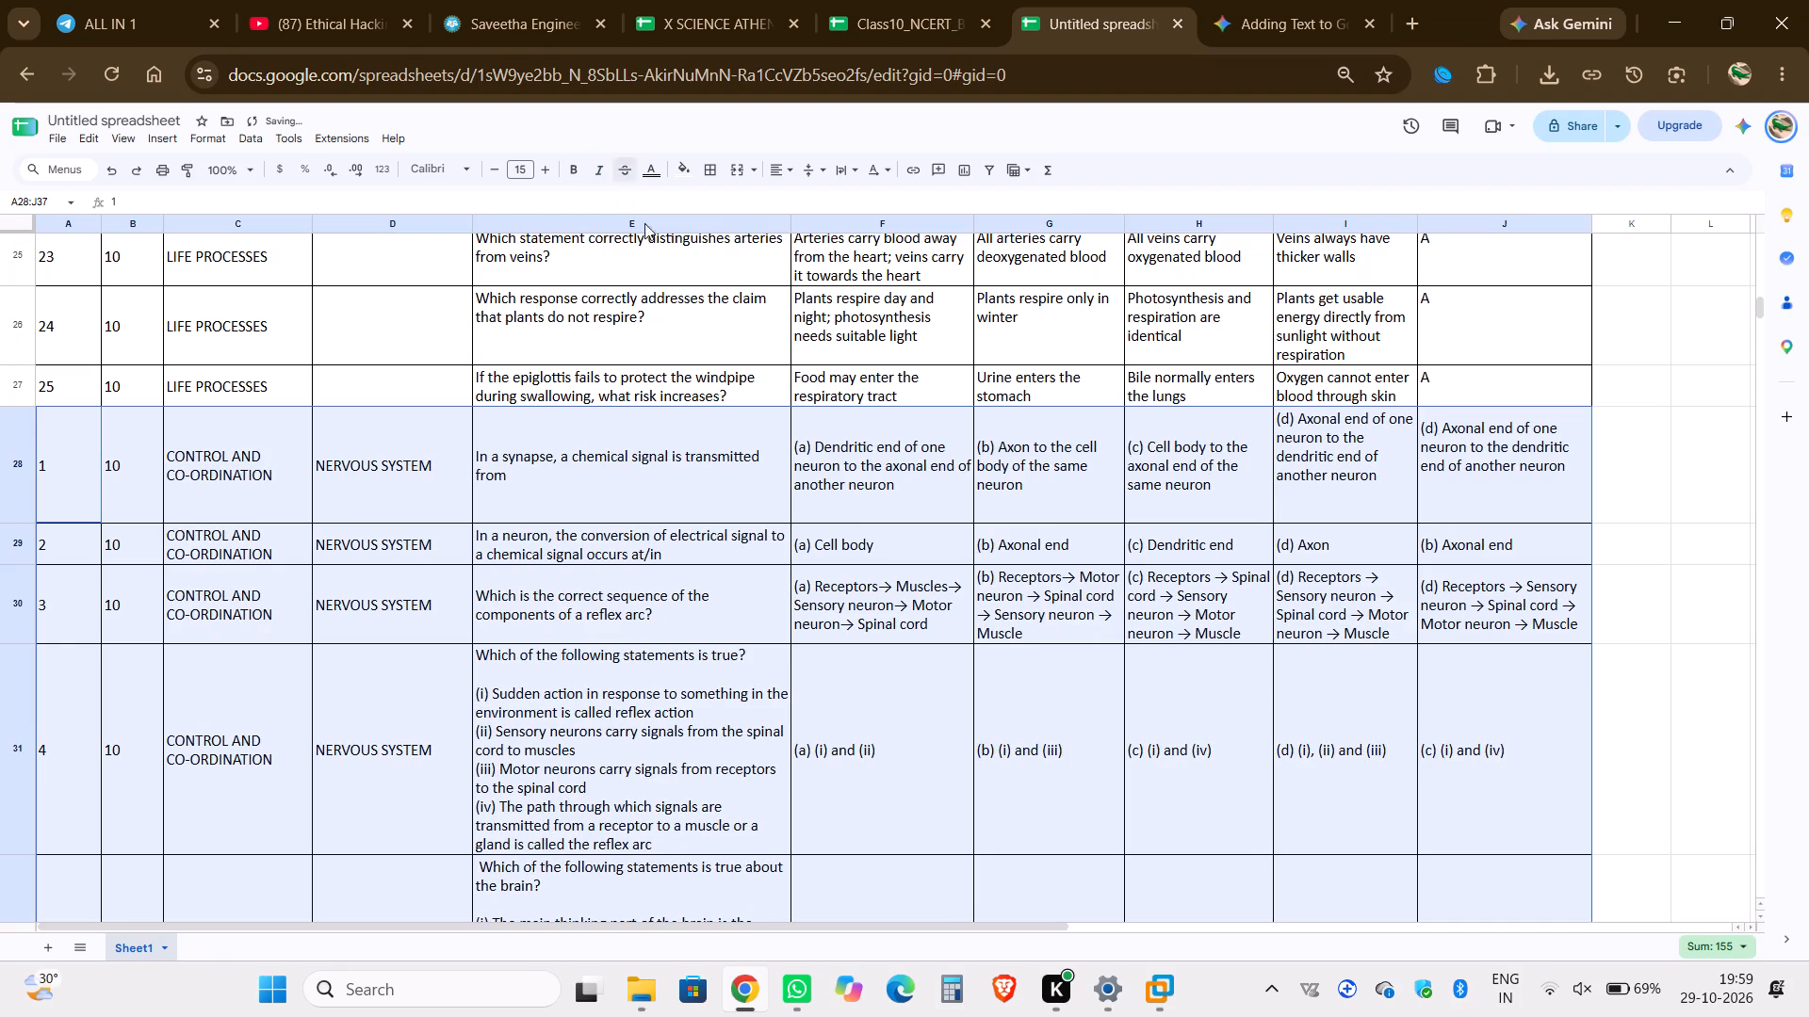
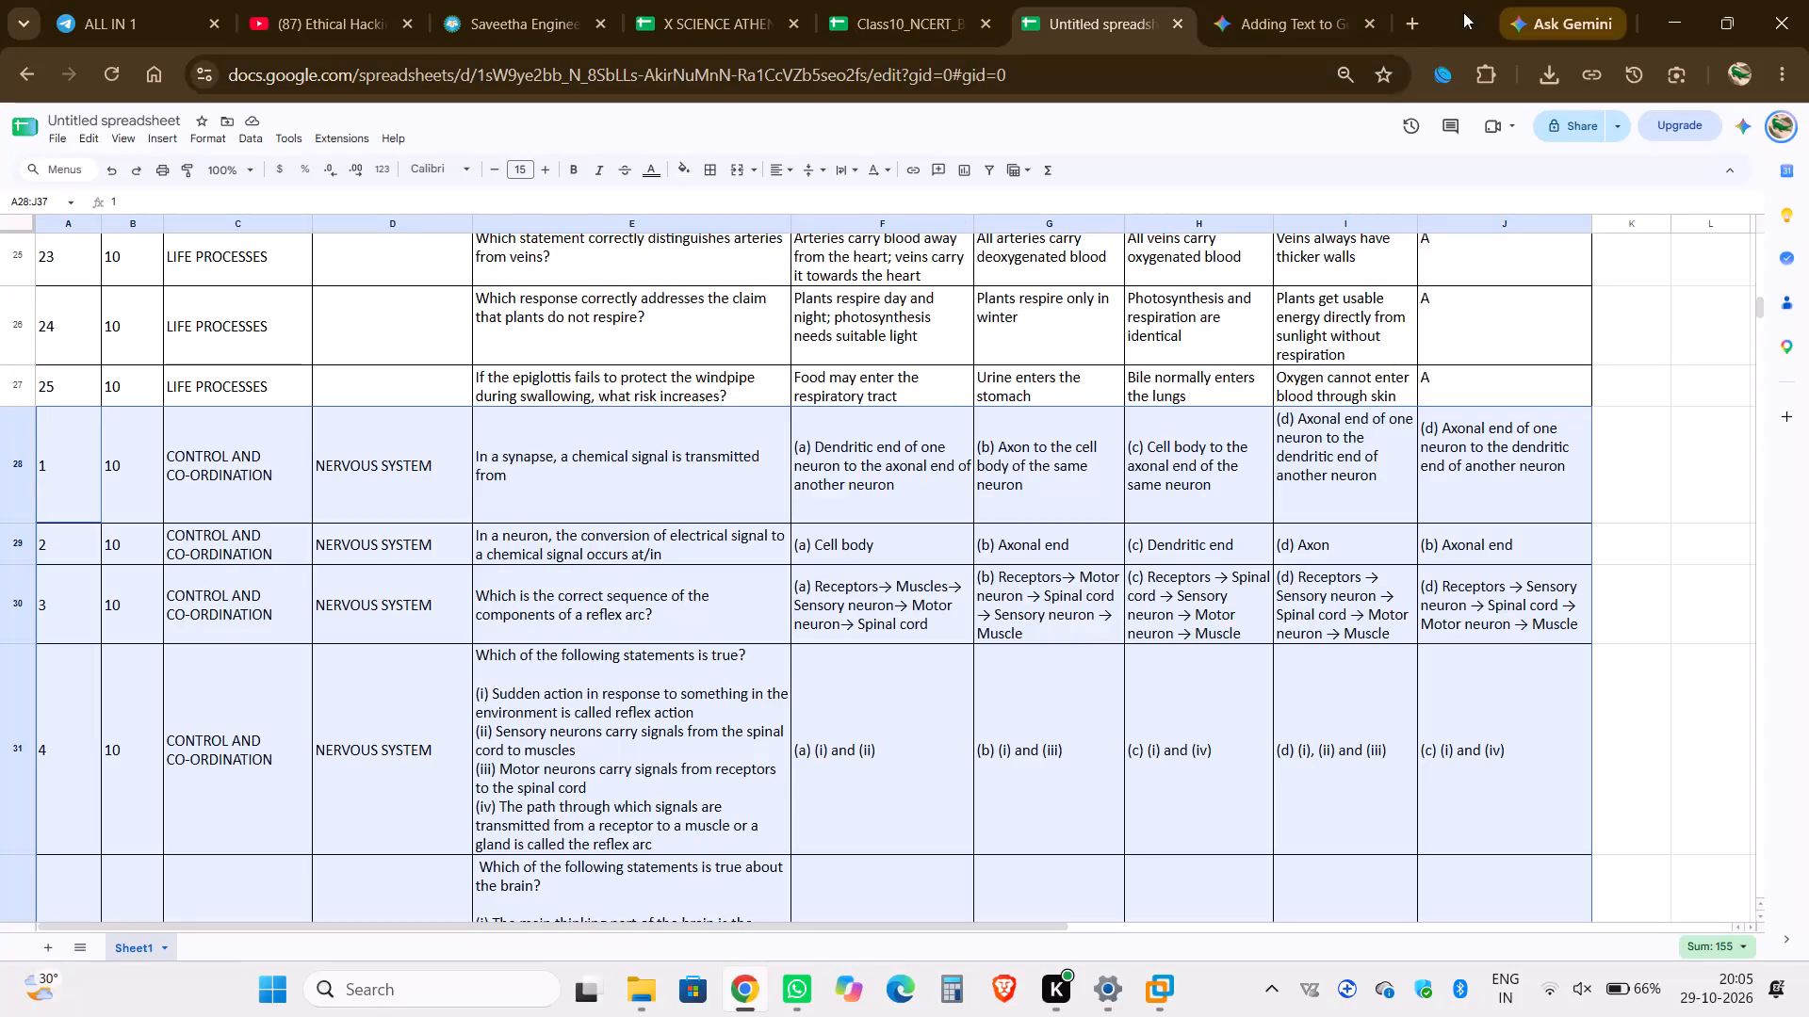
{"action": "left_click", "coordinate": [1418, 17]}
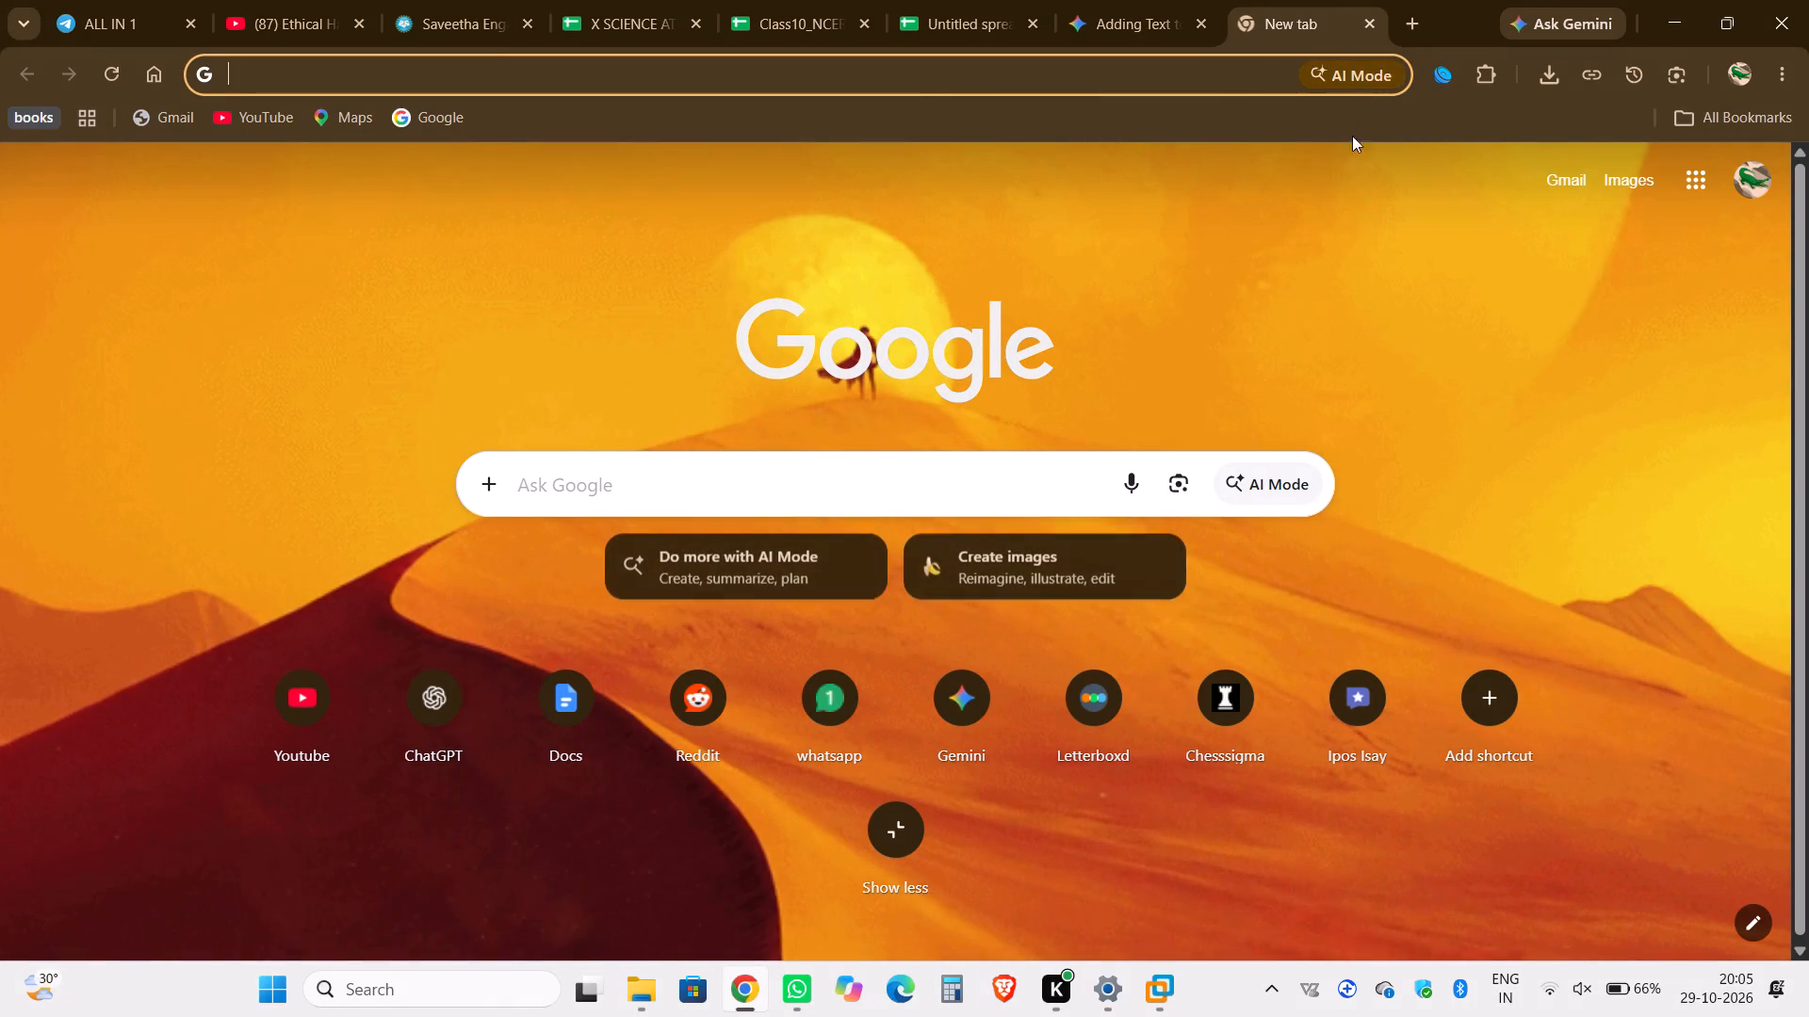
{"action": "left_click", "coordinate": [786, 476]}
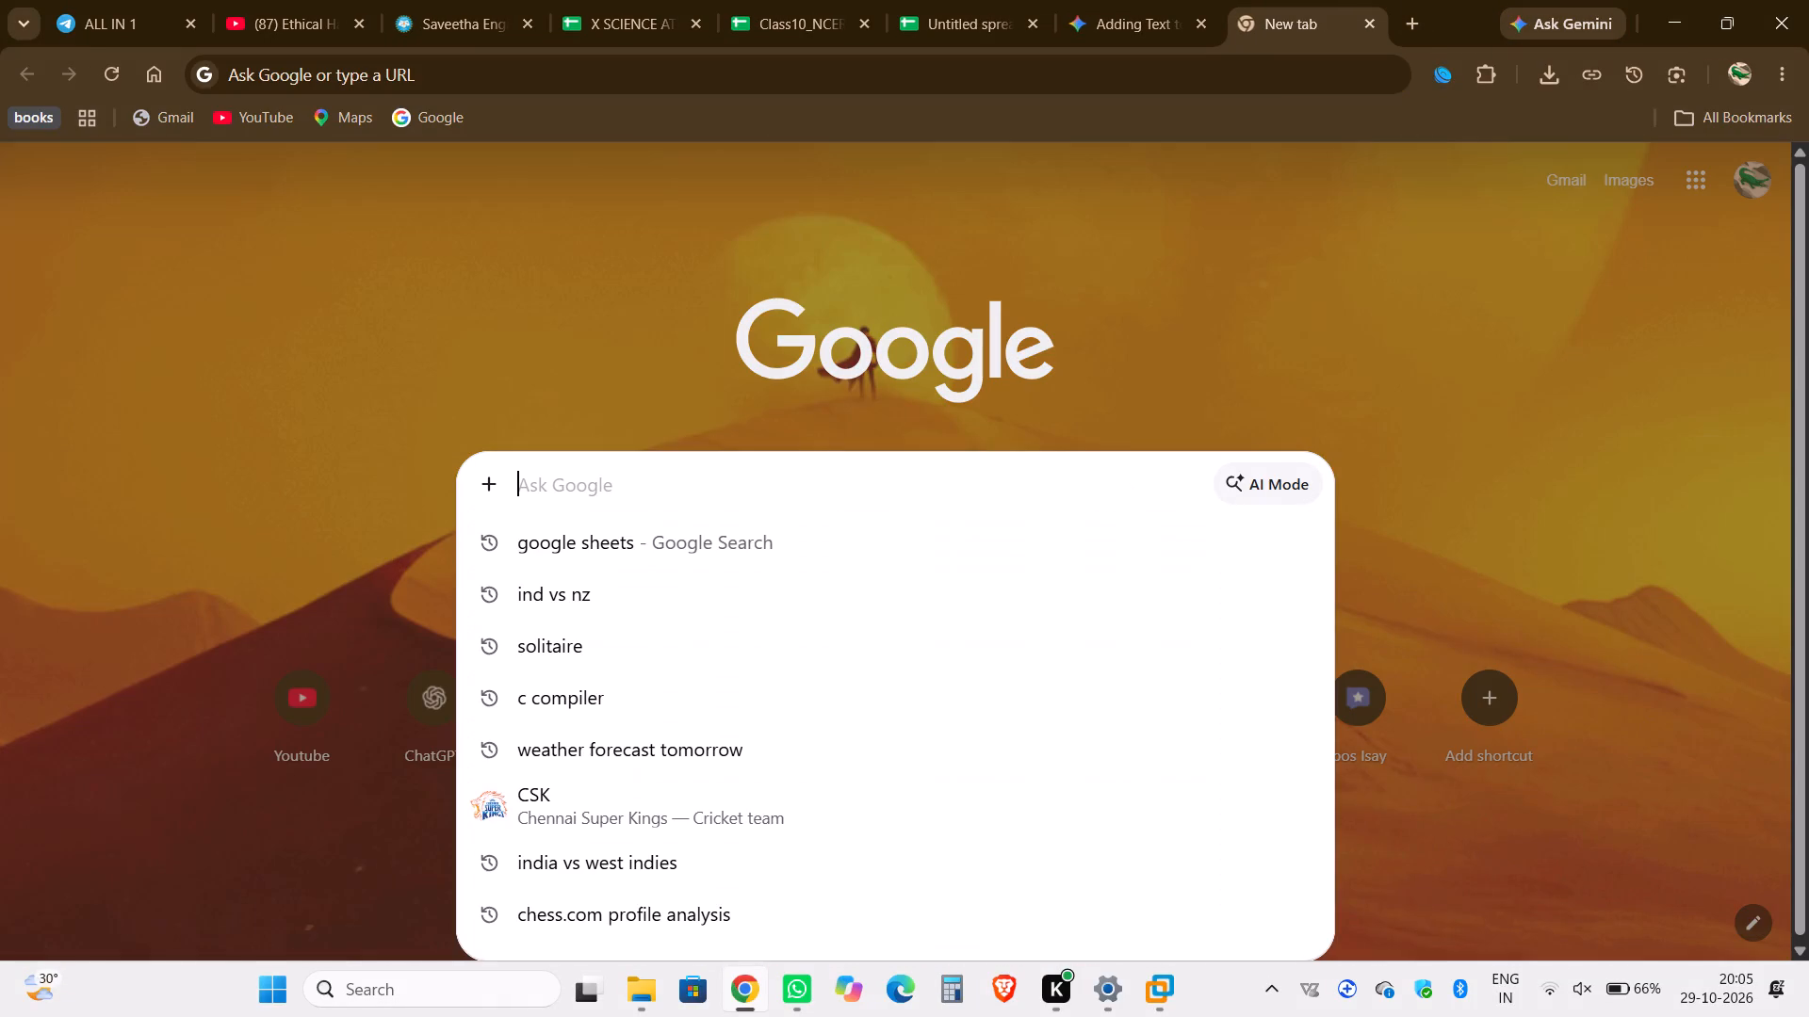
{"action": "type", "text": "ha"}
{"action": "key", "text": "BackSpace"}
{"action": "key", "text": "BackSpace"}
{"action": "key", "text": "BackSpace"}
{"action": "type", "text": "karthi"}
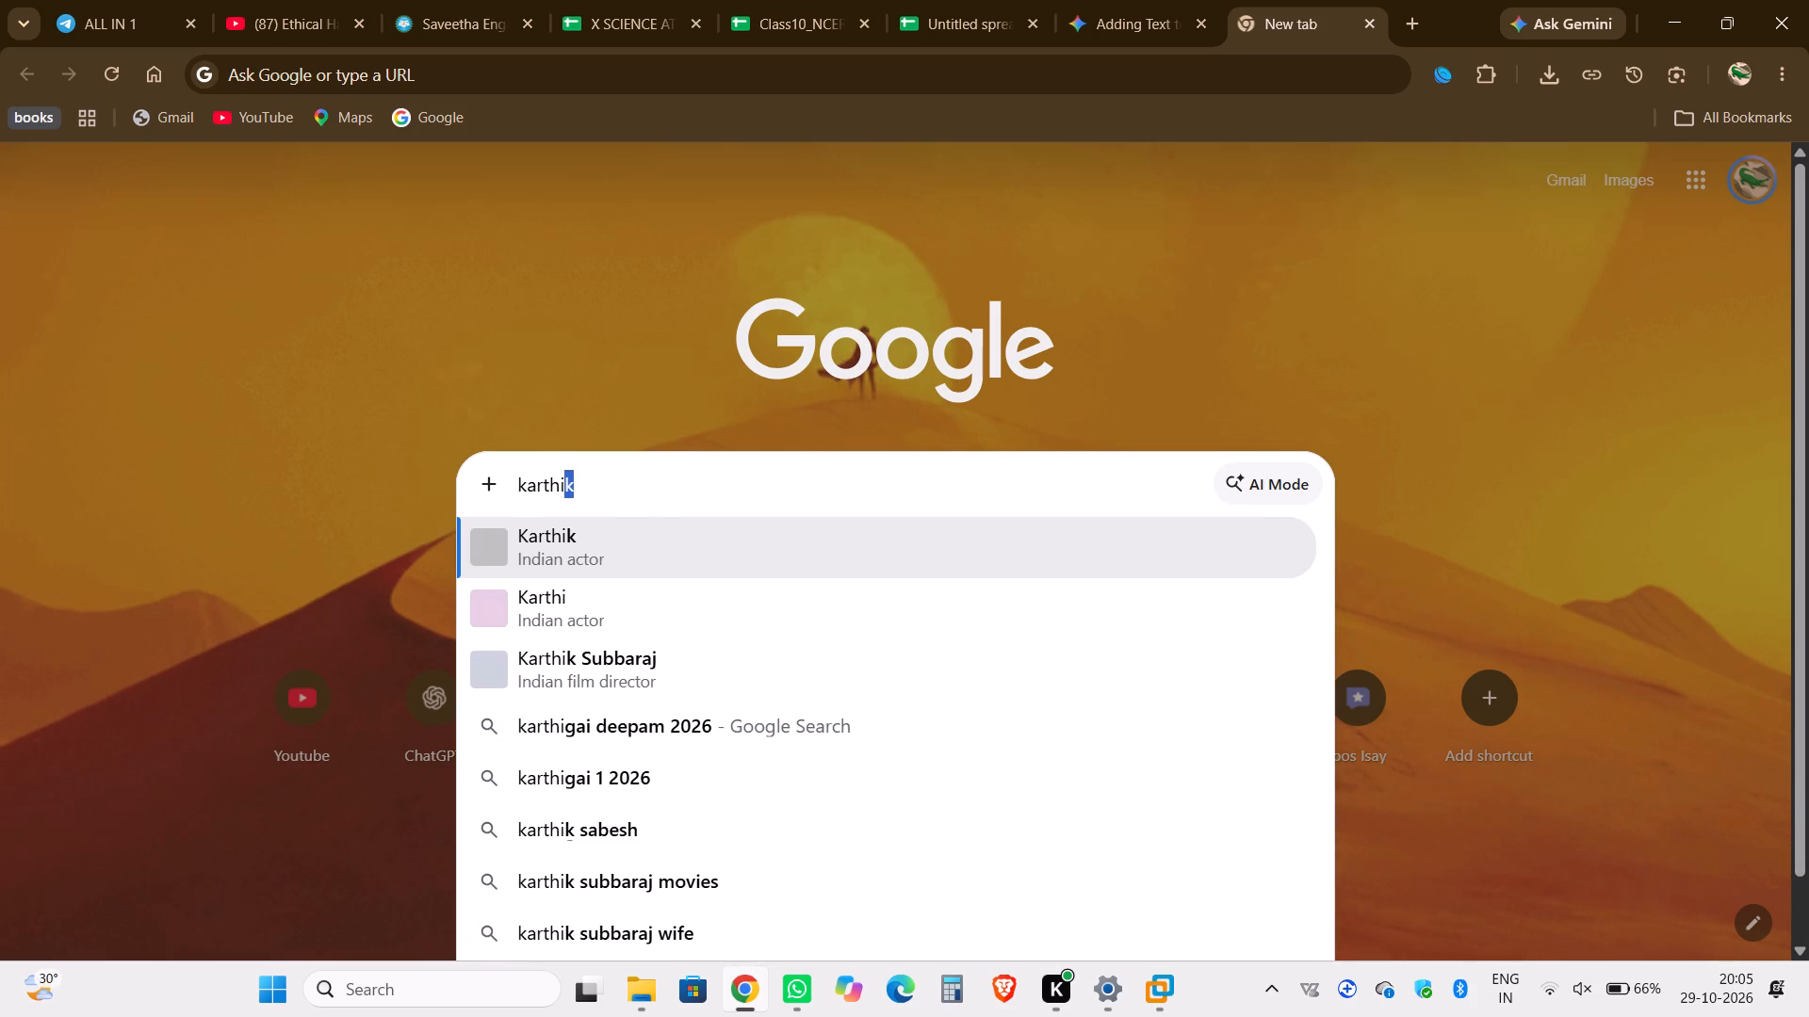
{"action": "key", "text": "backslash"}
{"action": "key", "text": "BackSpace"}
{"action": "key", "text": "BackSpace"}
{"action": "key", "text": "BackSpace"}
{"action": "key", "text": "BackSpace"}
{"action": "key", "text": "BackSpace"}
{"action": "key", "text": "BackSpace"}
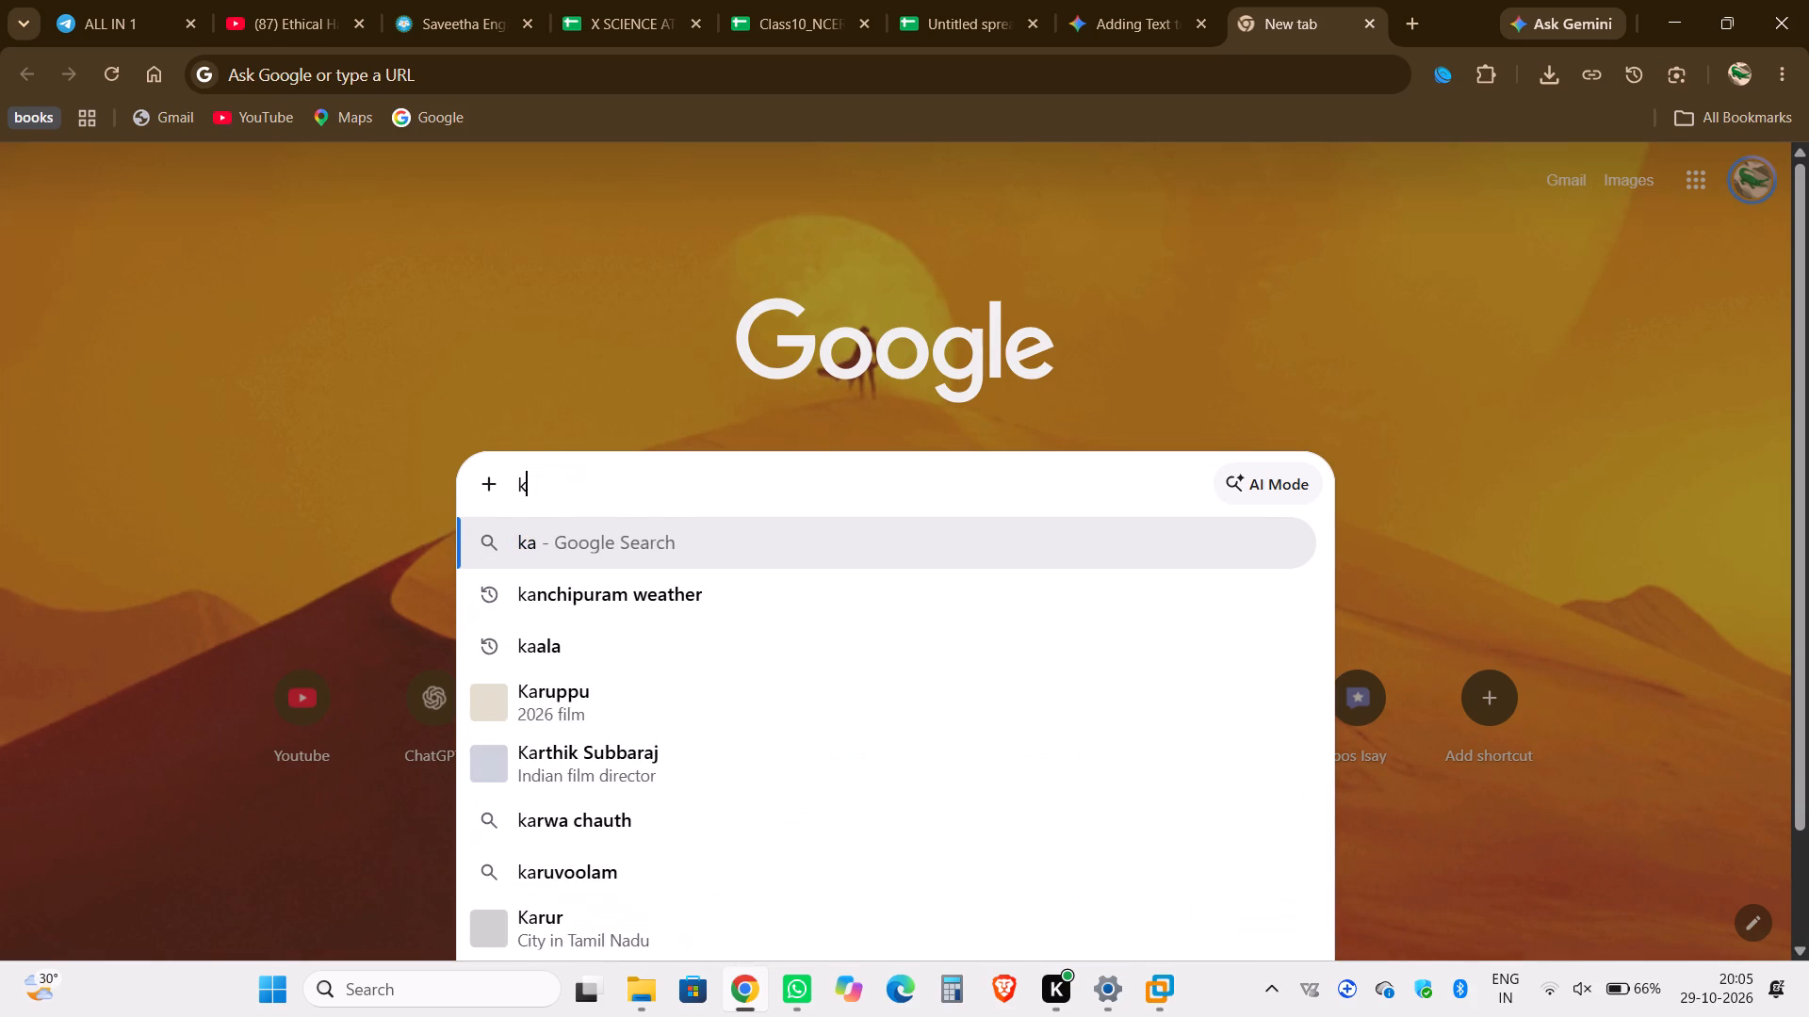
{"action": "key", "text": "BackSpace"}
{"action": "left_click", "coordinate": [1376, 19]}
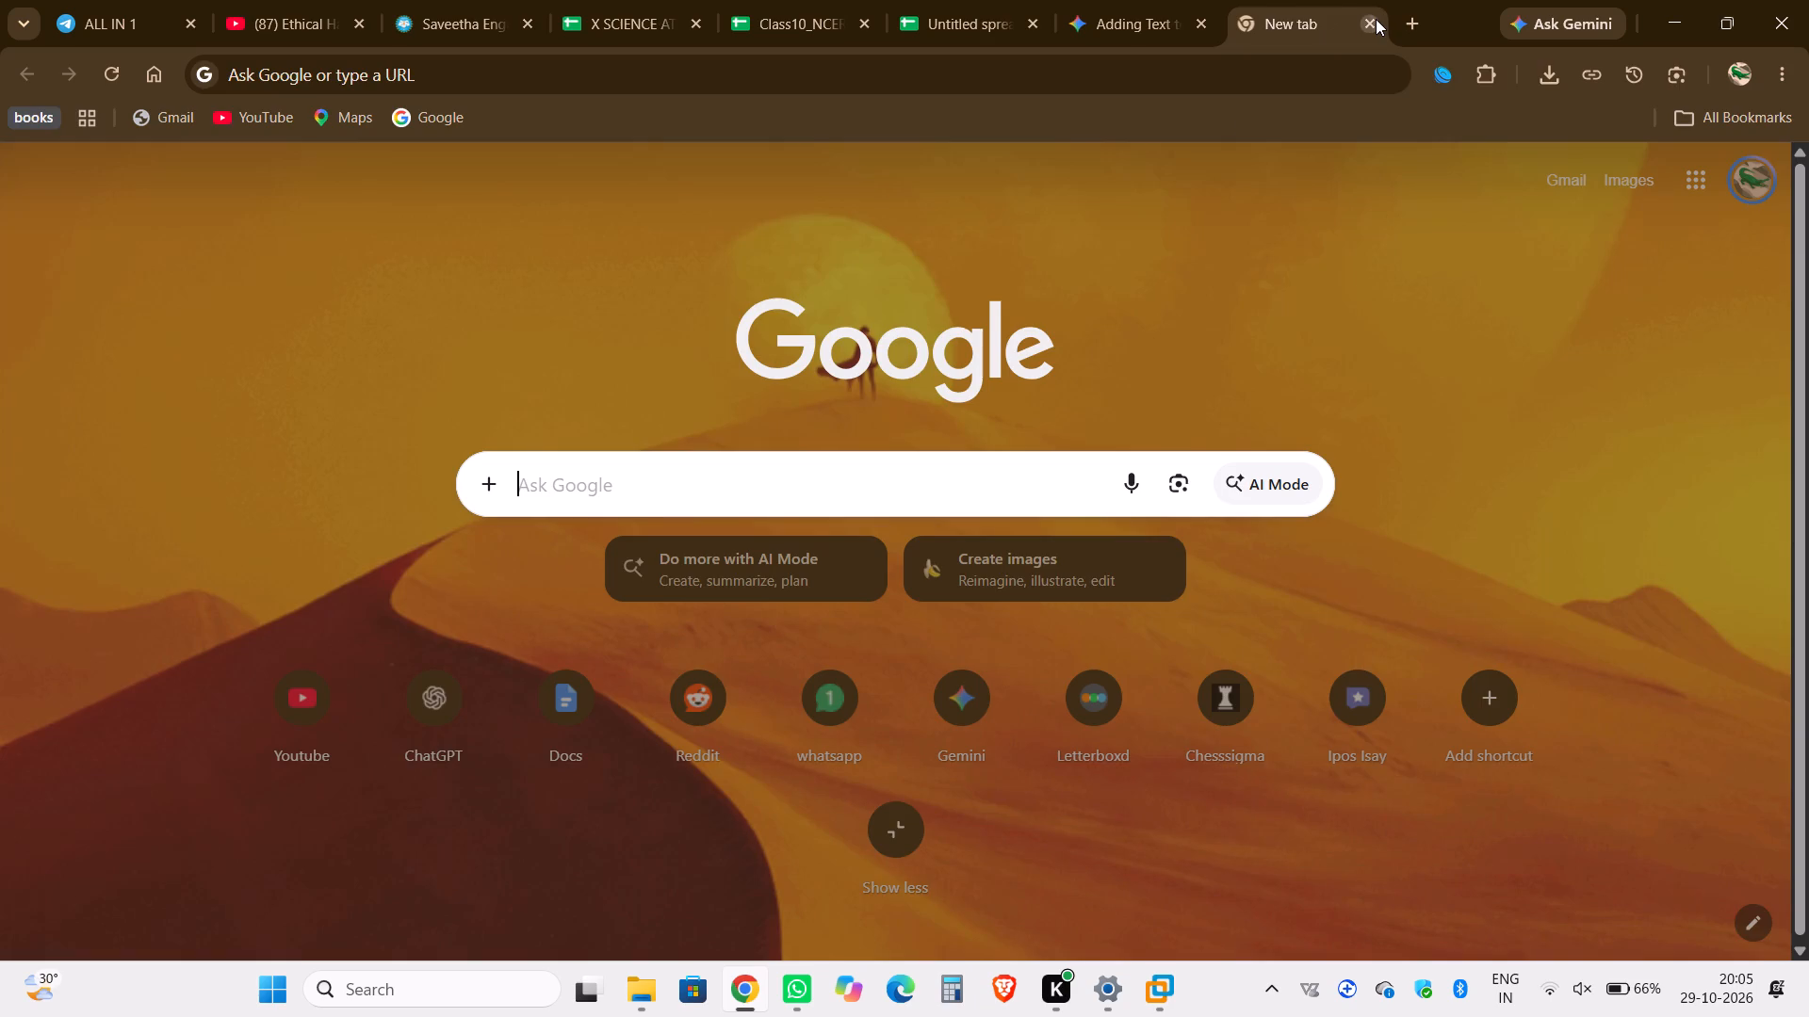
Look over the formatted Control and Co-ordination rows 28 to 37 in the untitled spreadsheet.
{"action": "scroll", "coordinate": [1087, 400], "scroll_direction": "down", "scroll_amount": 1}
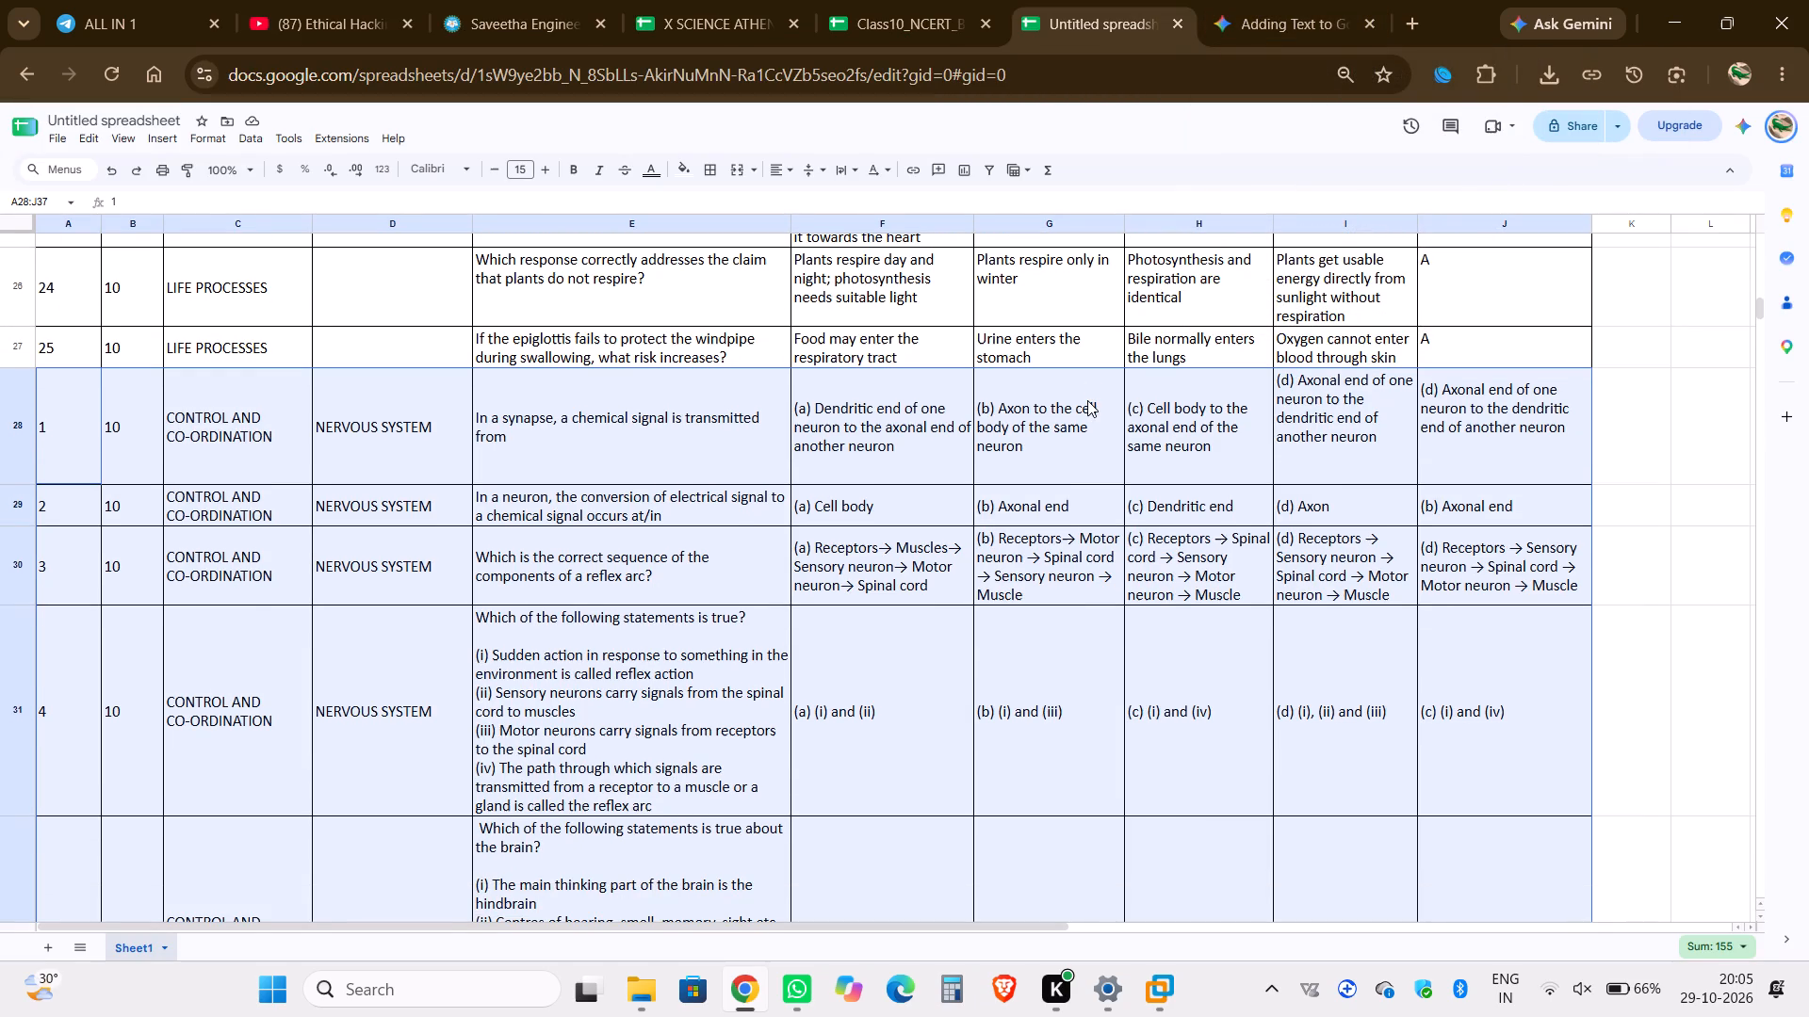
{"action": "scroll", "coordinate": [1087, 400], "scroll_direction": "down", "scroll_amount": 7}
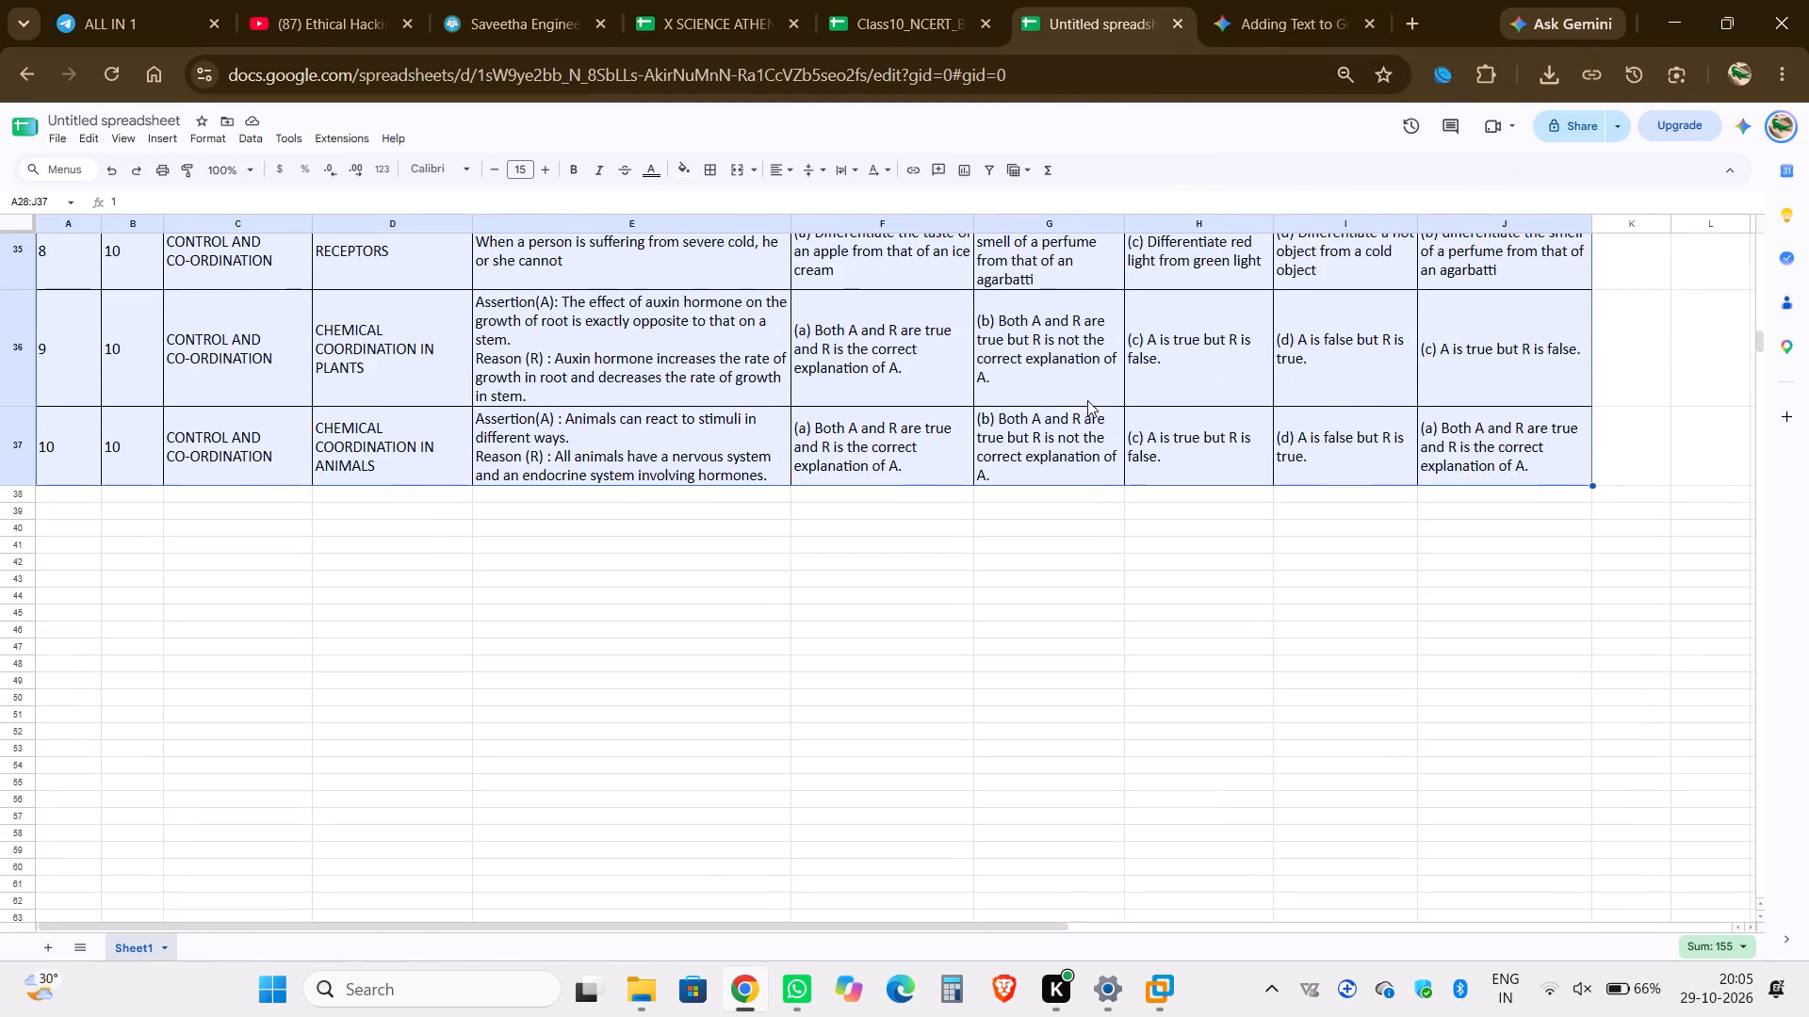
{"action": "scroll", "coordinate": [1087, 400], "scroll_direction": "up", "scroll_amount": 1}
{"action": "left_click", "coordinate": [1087, 400]}
{"action": "scroll", "coordinate": [1087, 400], "scroll_direction": "up", "scroll_amount": 5}
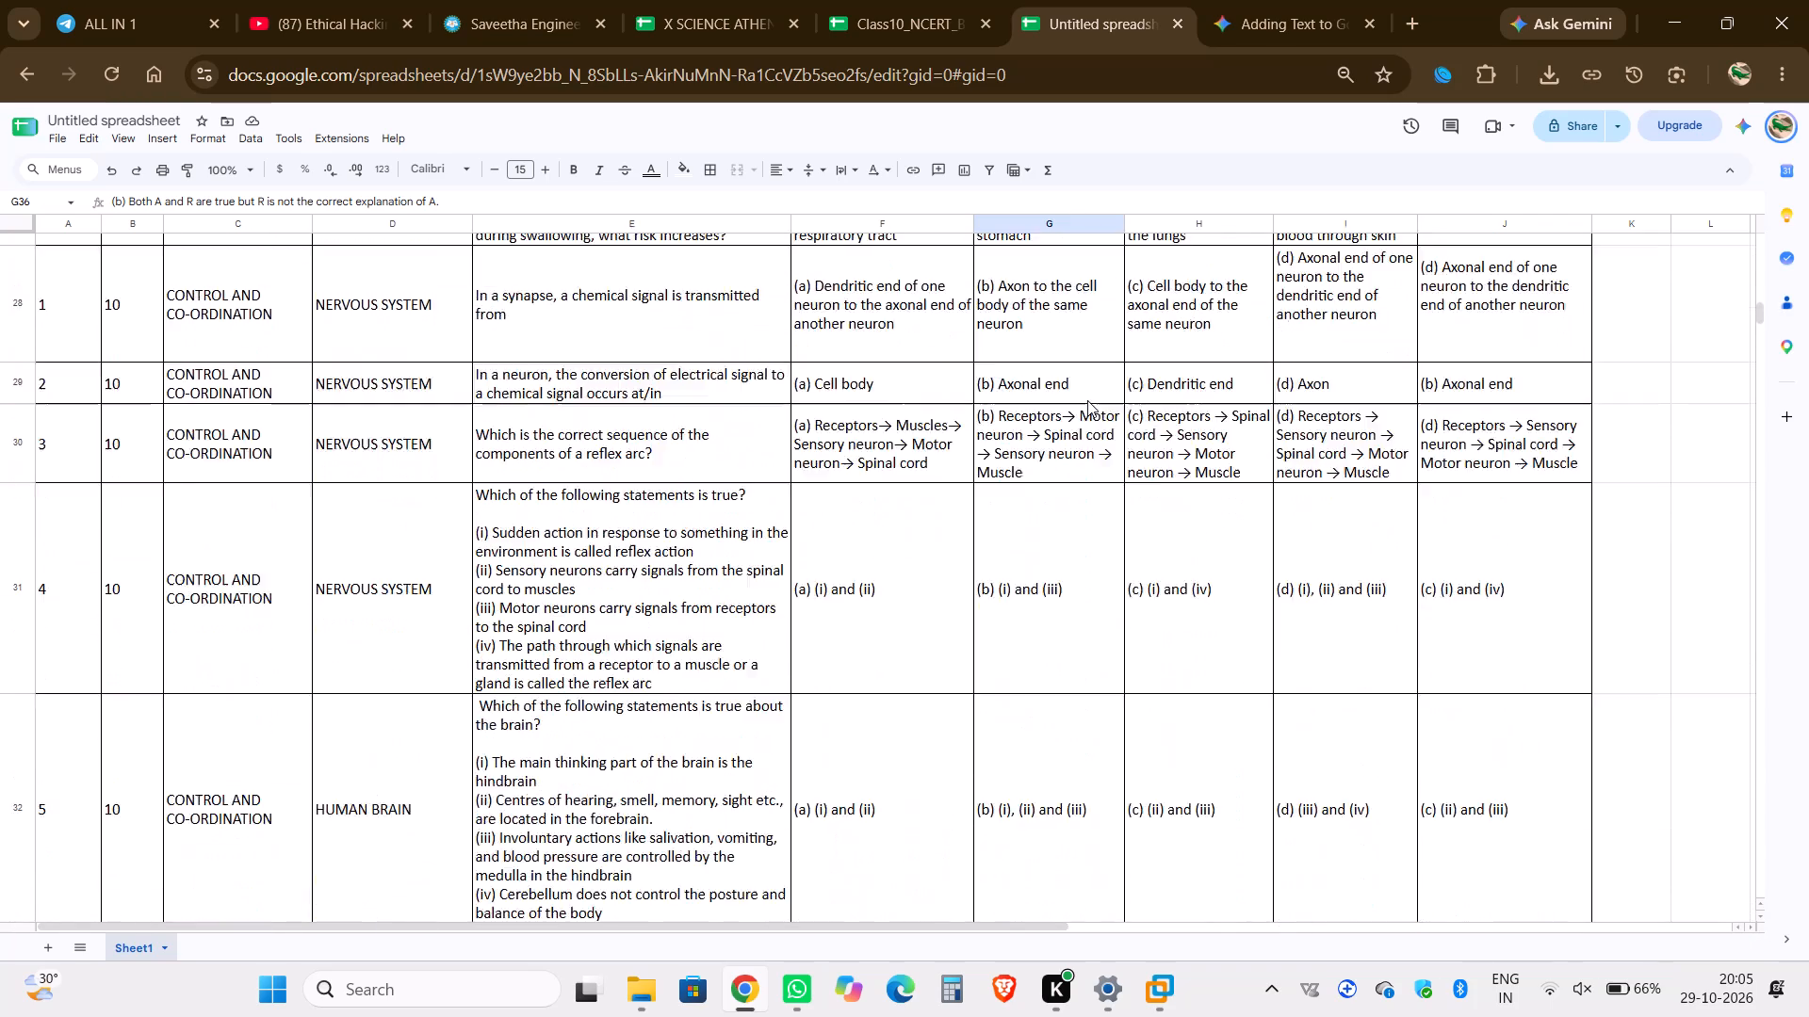
{"action": "scroll", "coordinate": [1087, 400], "scroll_direction": "up", "scroll_amount": 3}
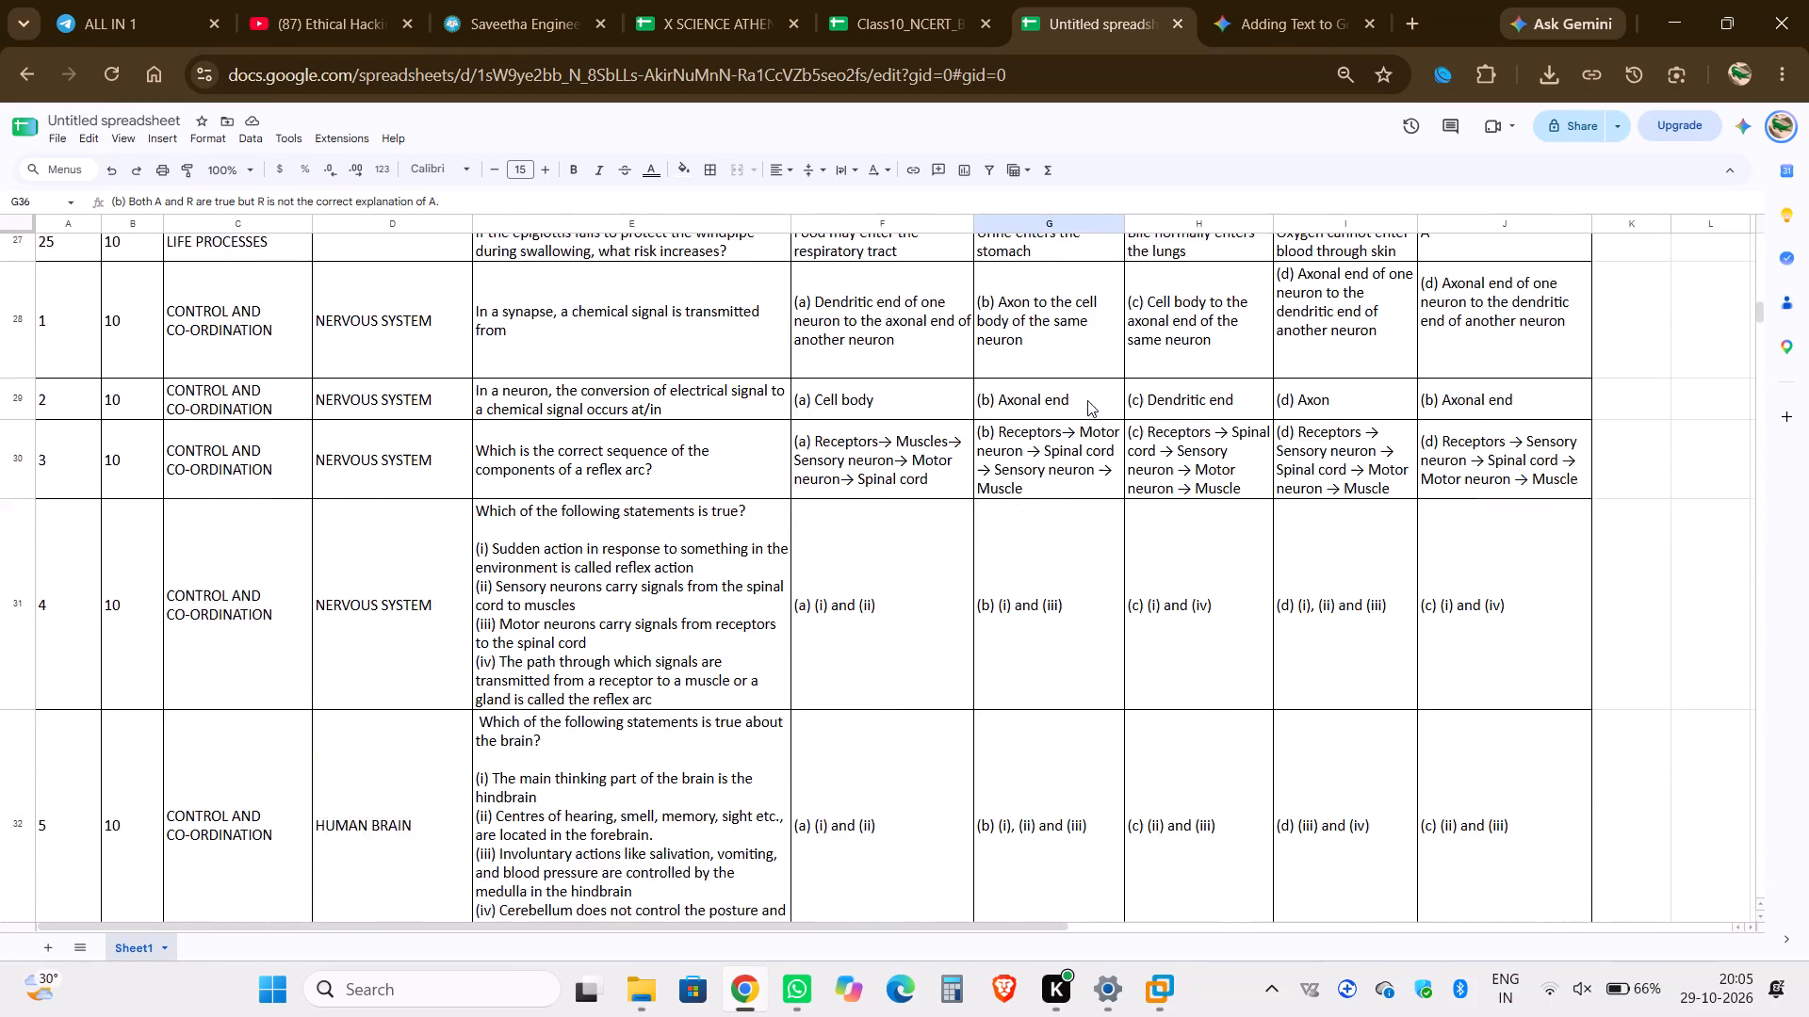
{"action": "scroll", "coordinate": [1087, 400], "scroll_direction": "down", "scroll_amount": 3}
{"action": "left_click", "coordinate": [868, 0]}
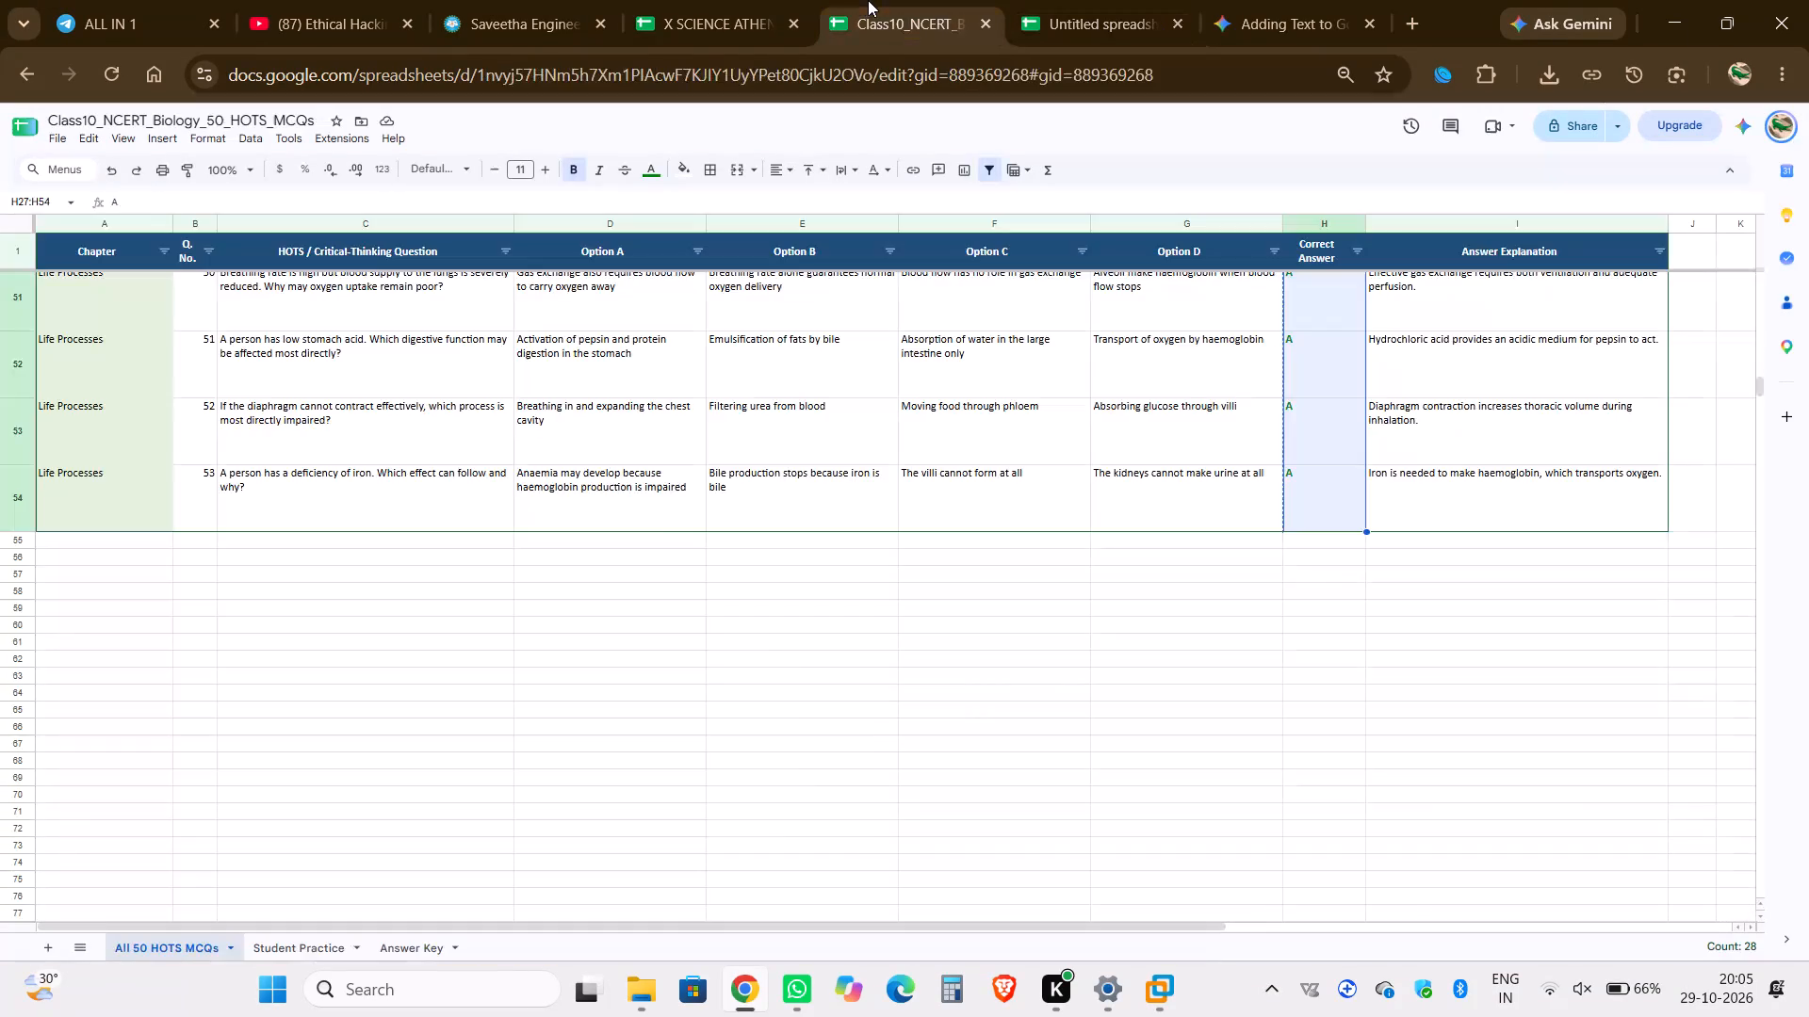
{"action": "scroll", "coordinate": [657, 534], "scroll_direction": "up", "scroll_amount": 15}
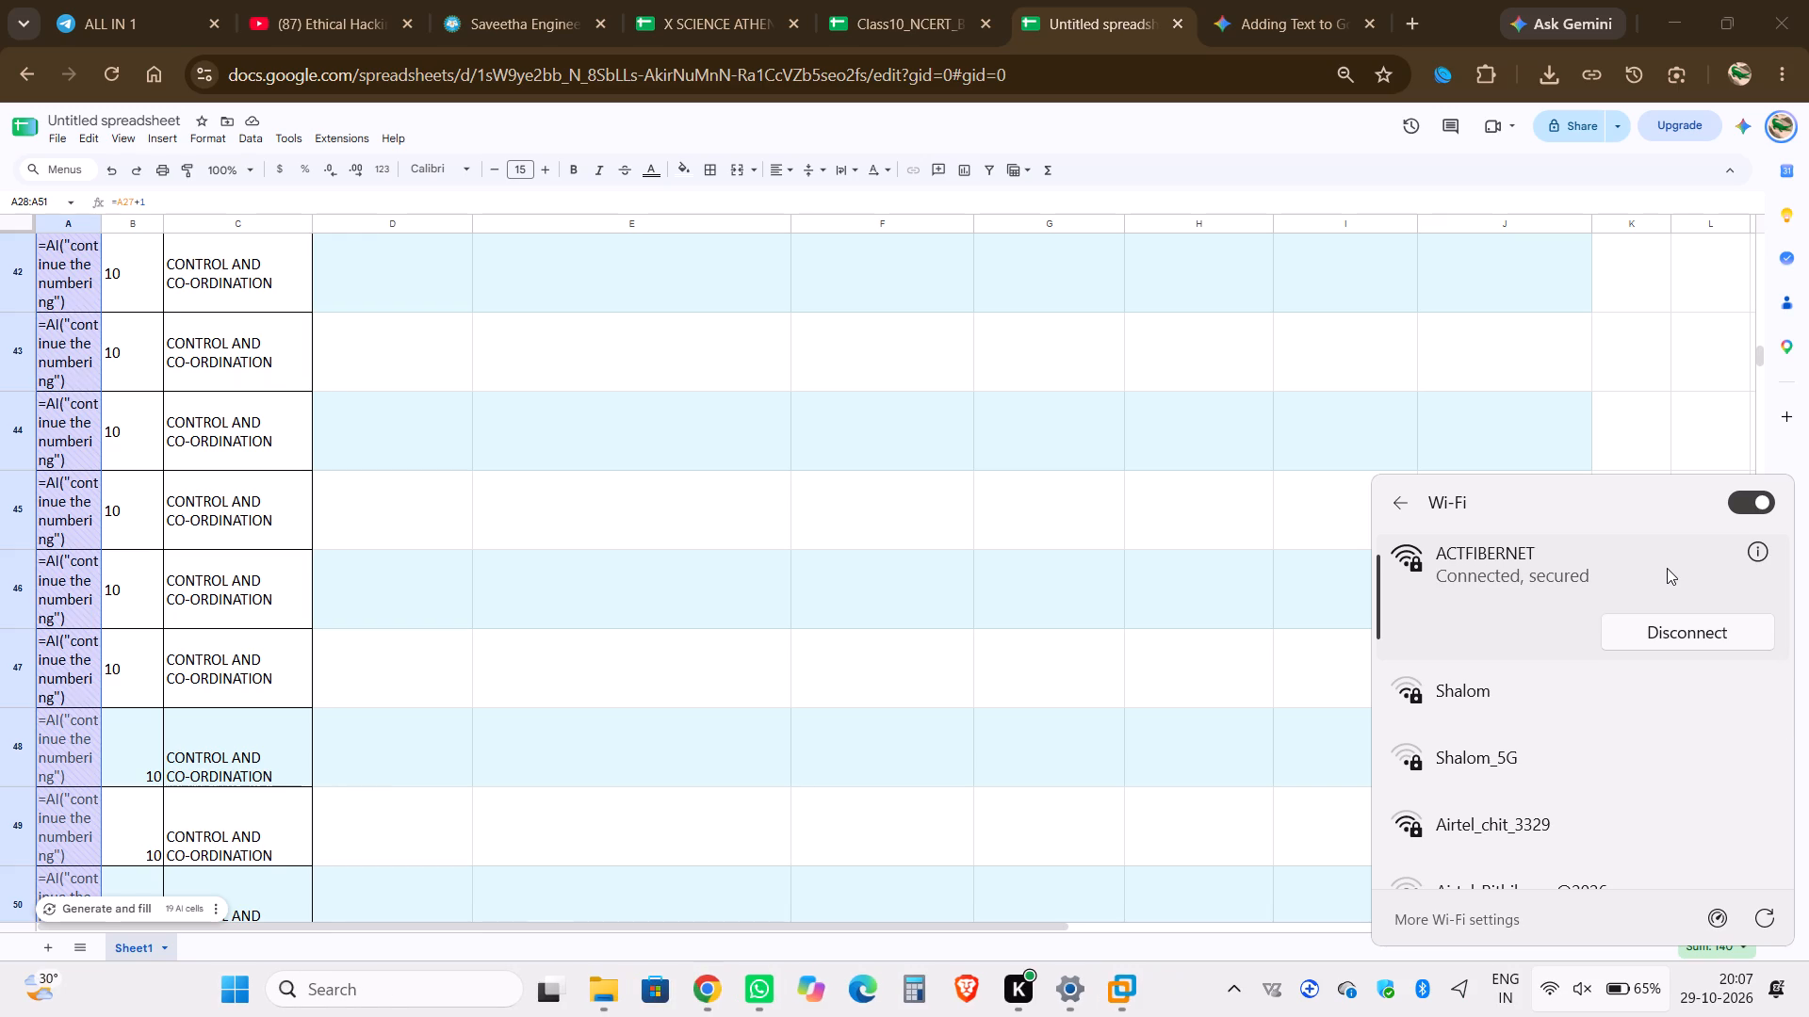
Dismiss the Wi-Fi network list and review the Control and Co-ordination rows from row 42 back up to row 33.
{"action": "left_click", "coordinate": [1296, 123]}
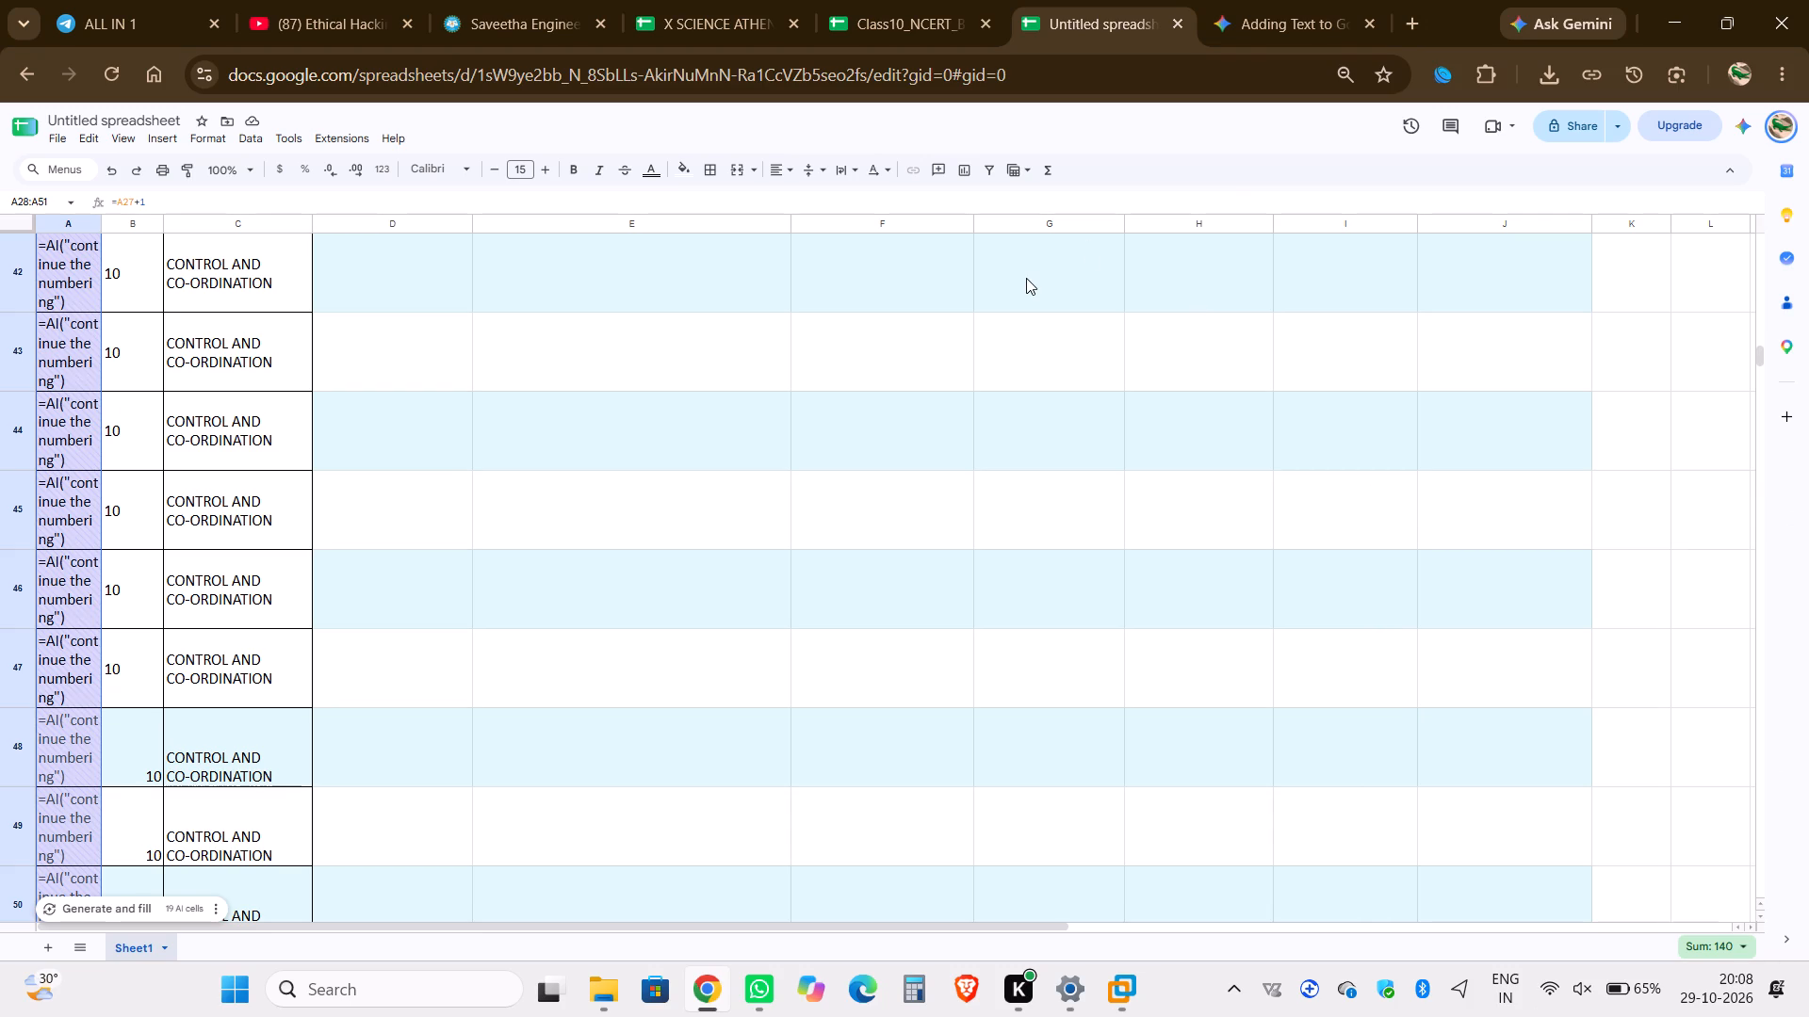
{"action": "scroll", "coordinate": [729, 145], "scroll_direction": "up", "scroll_amount": 1}
{"action": "scroll", "coordinate": [771, 321], "scroll_direction": "up", "scroll_amount": 4}
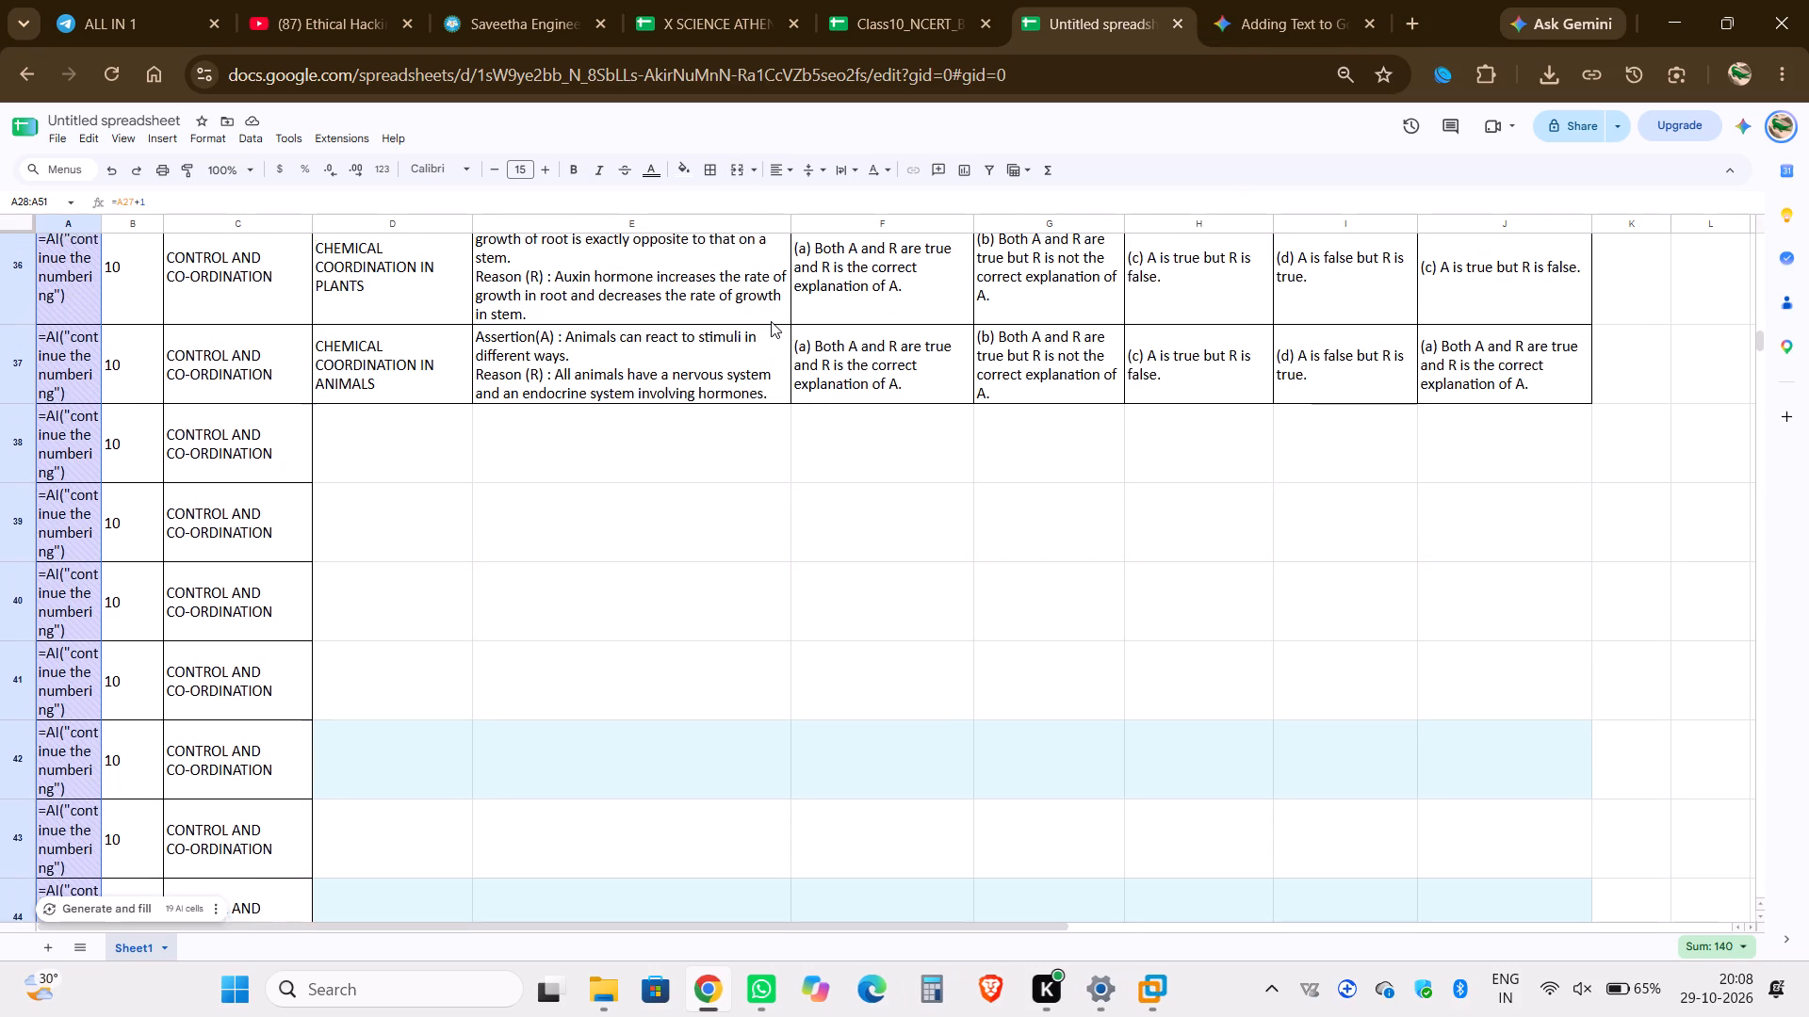
{"action": "scroll", "coordinate": [771, 321], "scroll_direction": "up", "scroll_amount": 4}
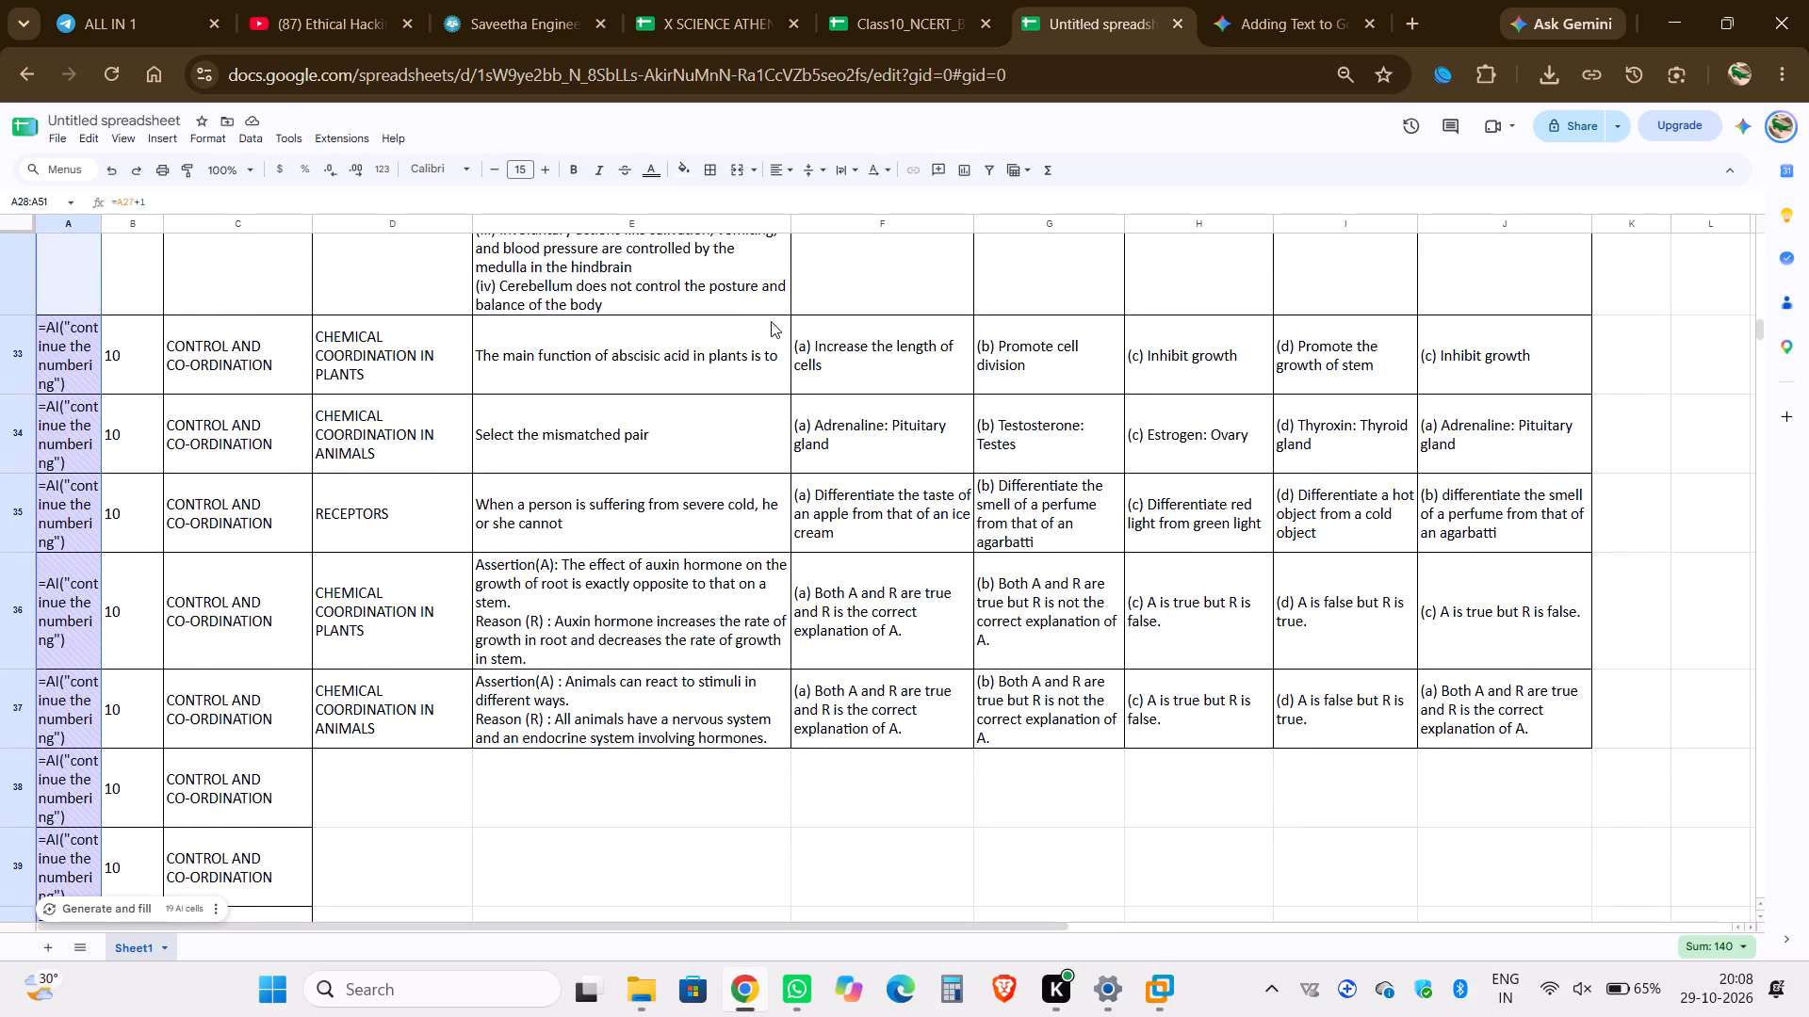
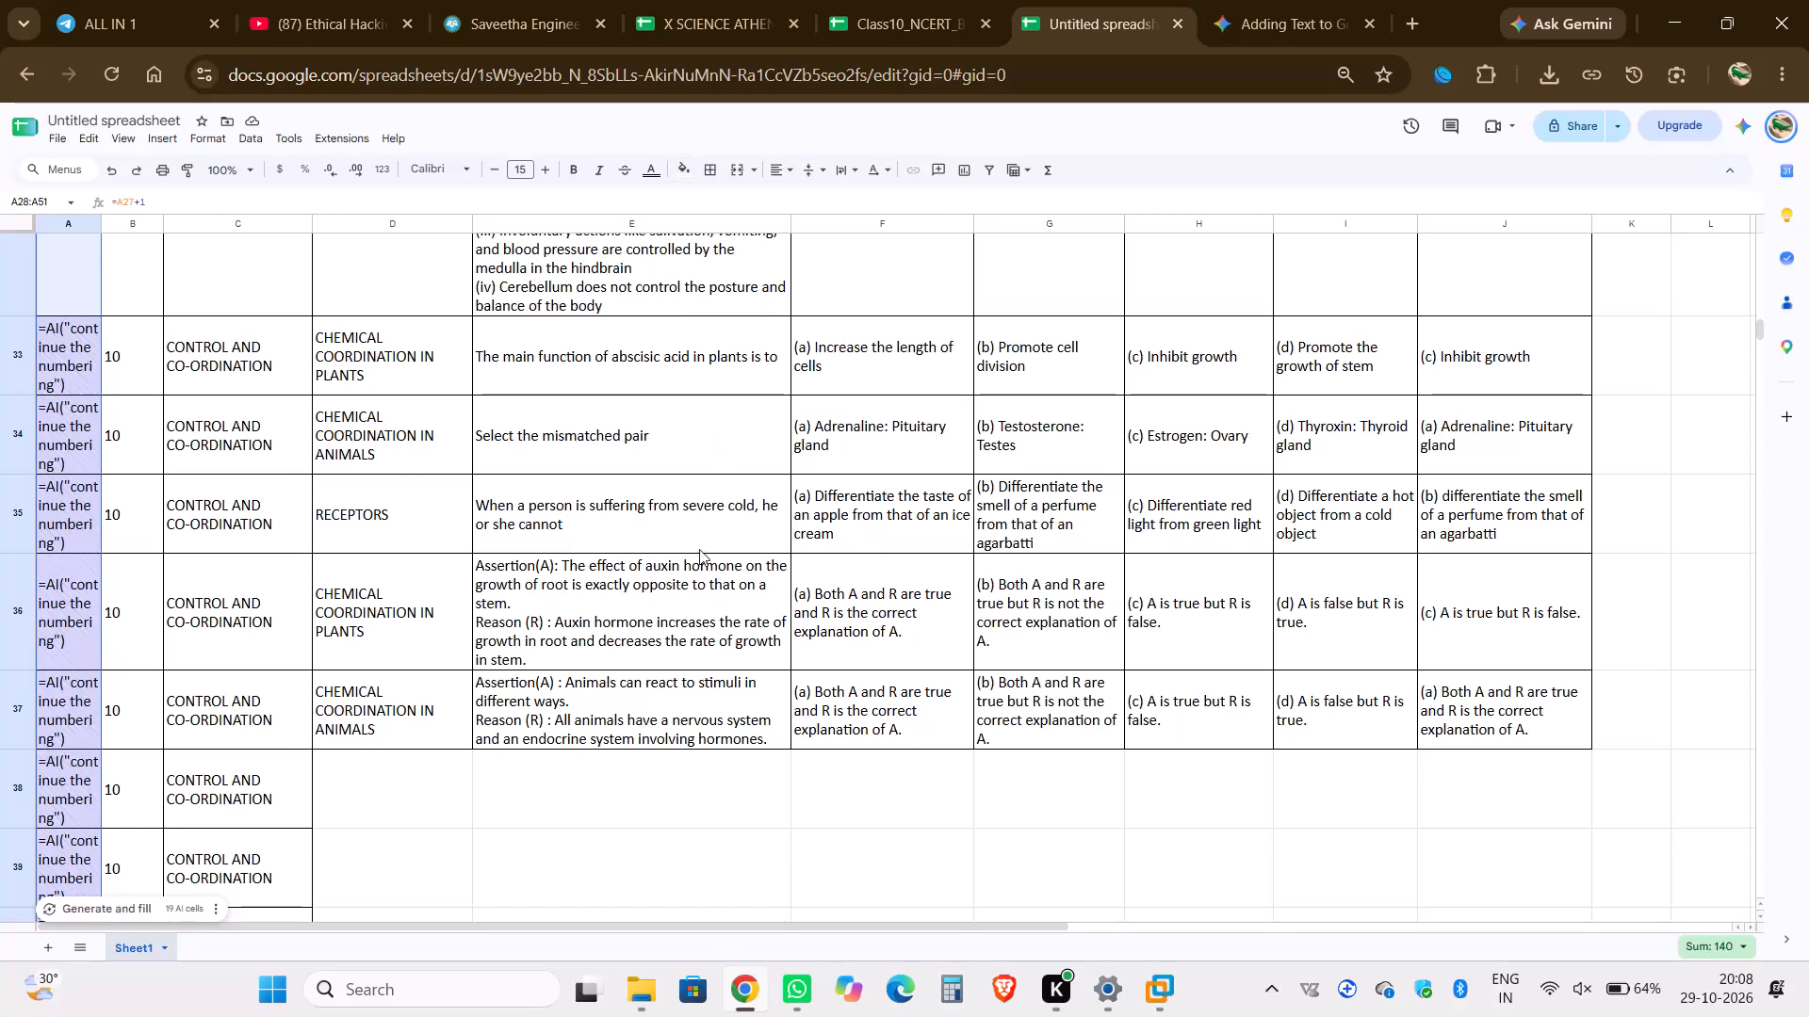
Generate and fill the pending Gemini numbering cells in A28:A51 and check their progress down to row 51.
{"action": "left_click", "coordinate": [102, 912]}
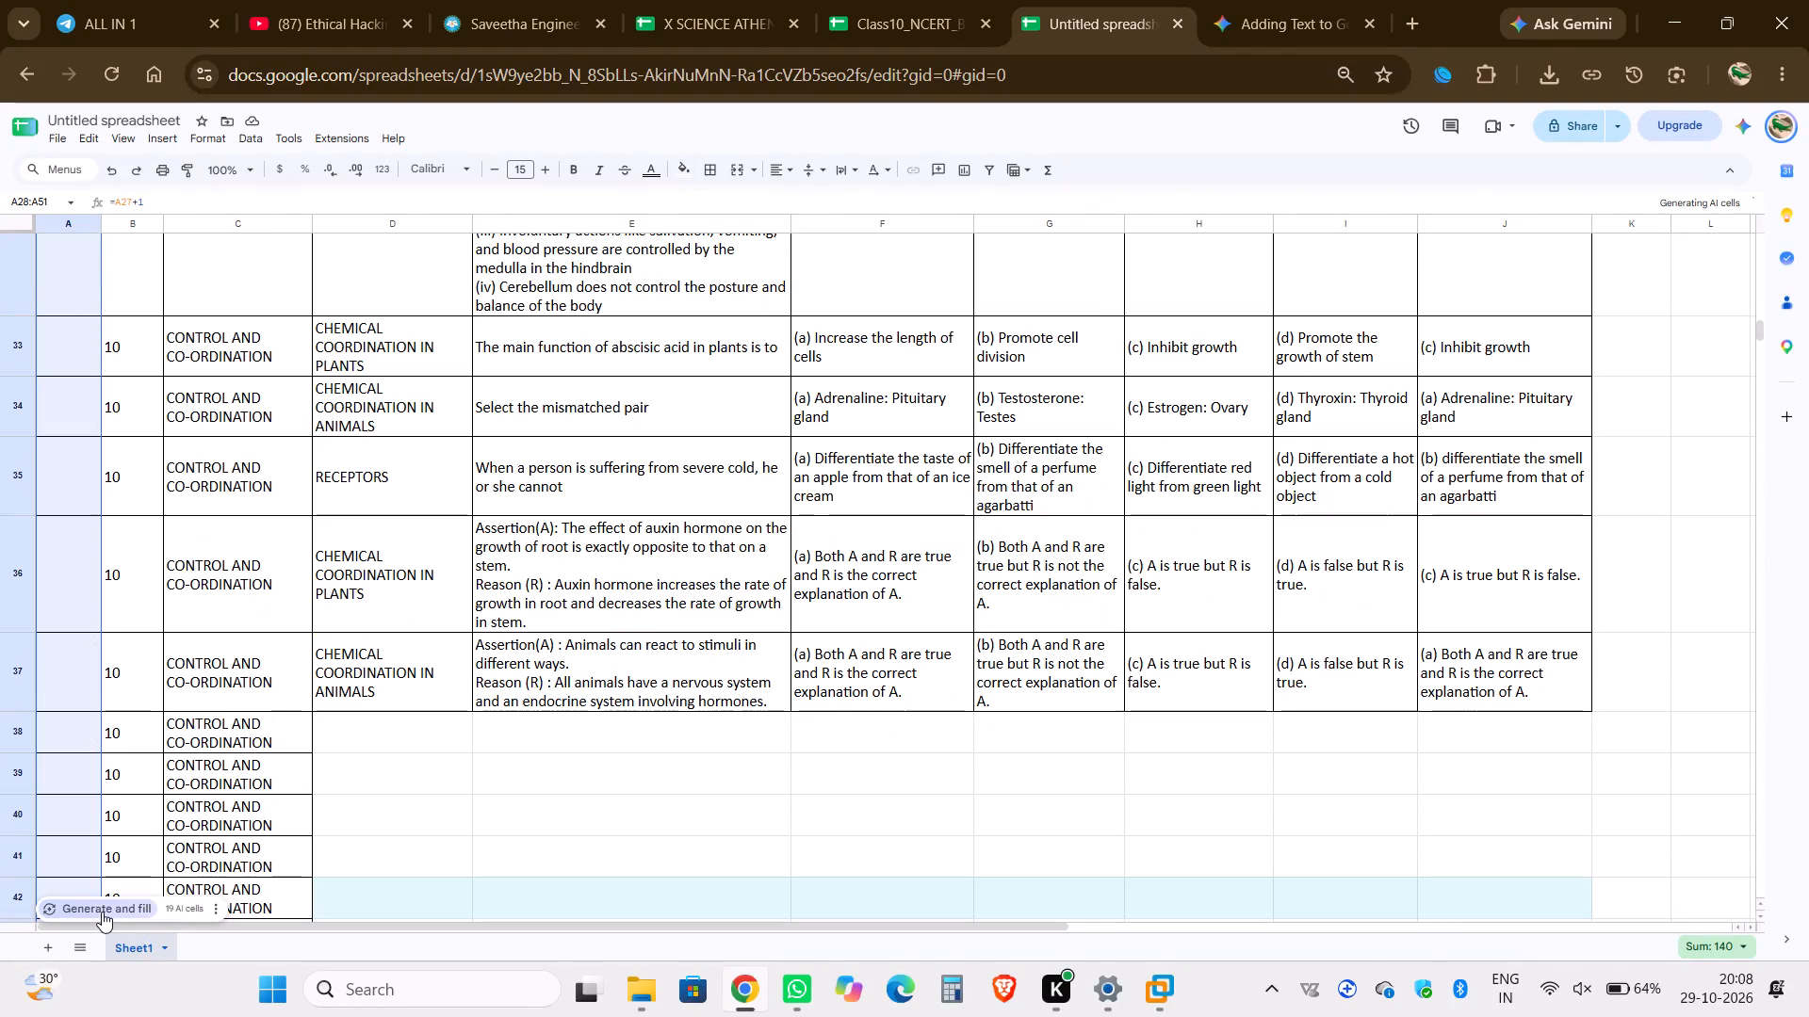
{"action": "scroll", "coordinate": [383, 574], "scroll_direction": "up", "scroll_amount": 3}
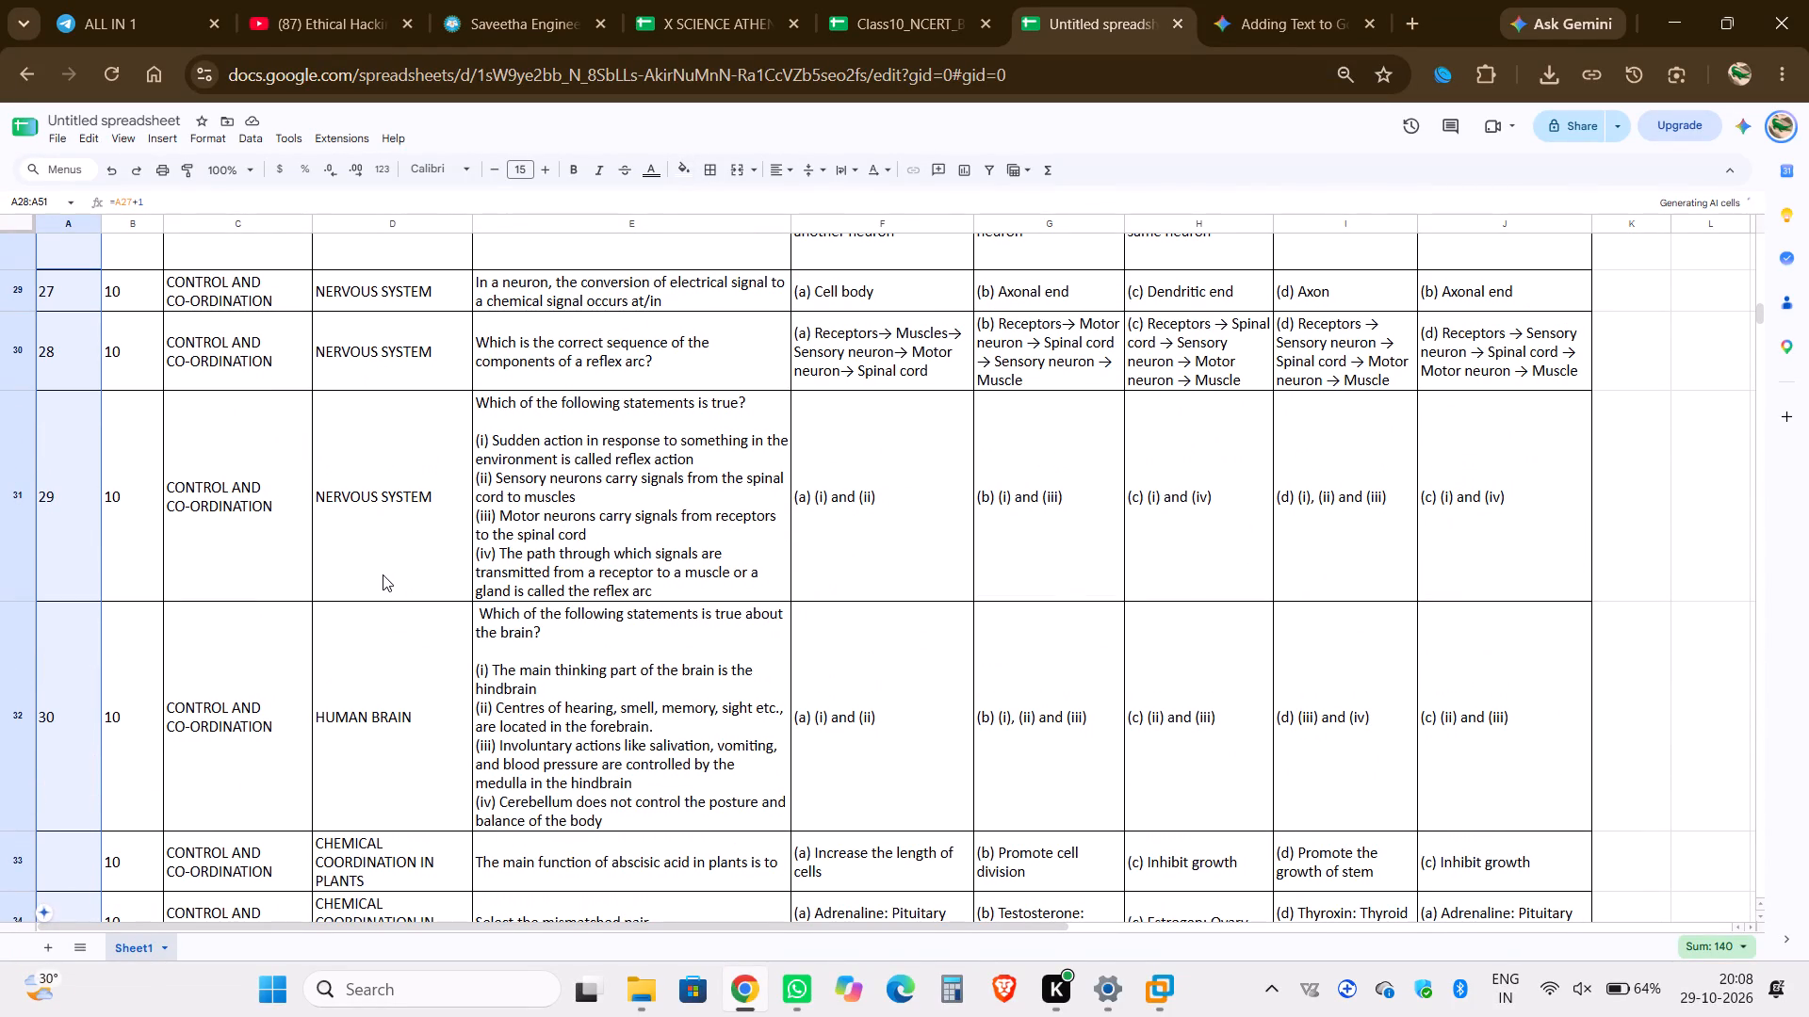
{"action": "scroll", "coordinate": [383, 574], "scroll_direction": "down", "scroll_amount": 8}
{"action": "scroll", "coordinate": [383, 574], "scroll_direction": "up", "scroll_amount": 1}
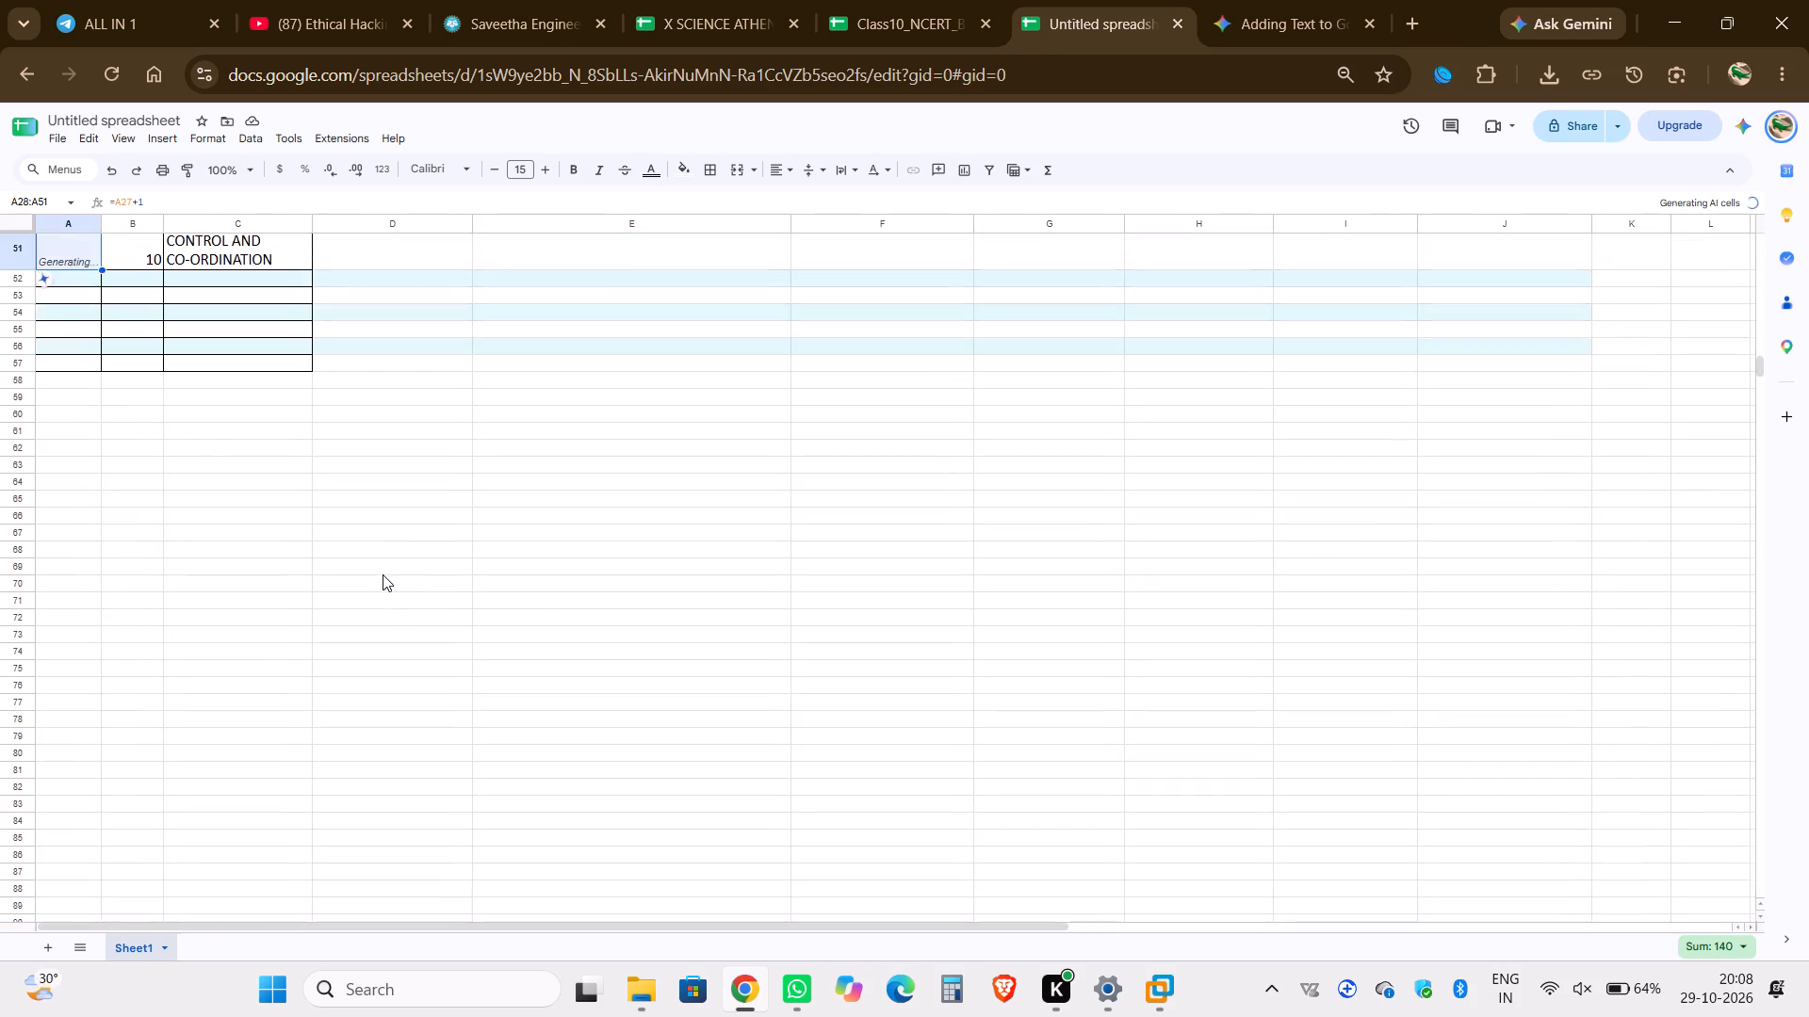
{"action": "scroll", "coordinate": [383, 574], "scroll_direction": "up", "scroll_amount": 3}
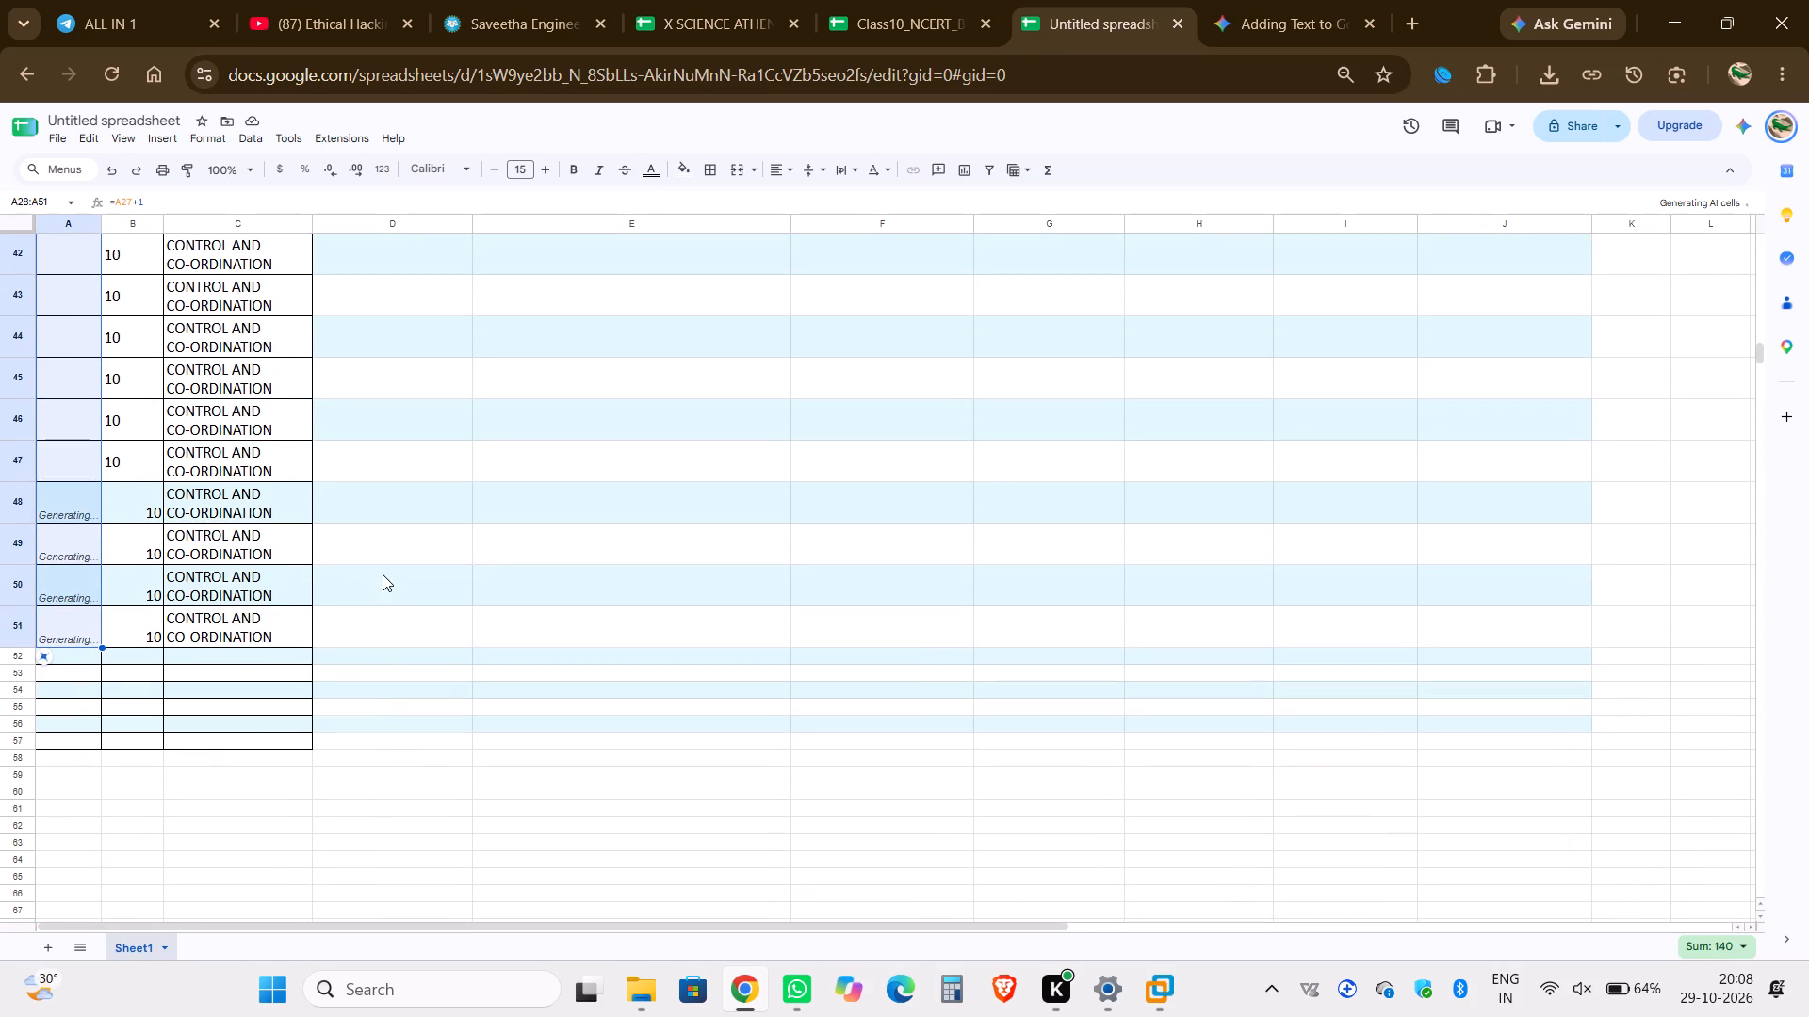
{"action": "scroll", "coordinate": [383, 574], "scroll_direction": "up", "scroll_amount": 3}
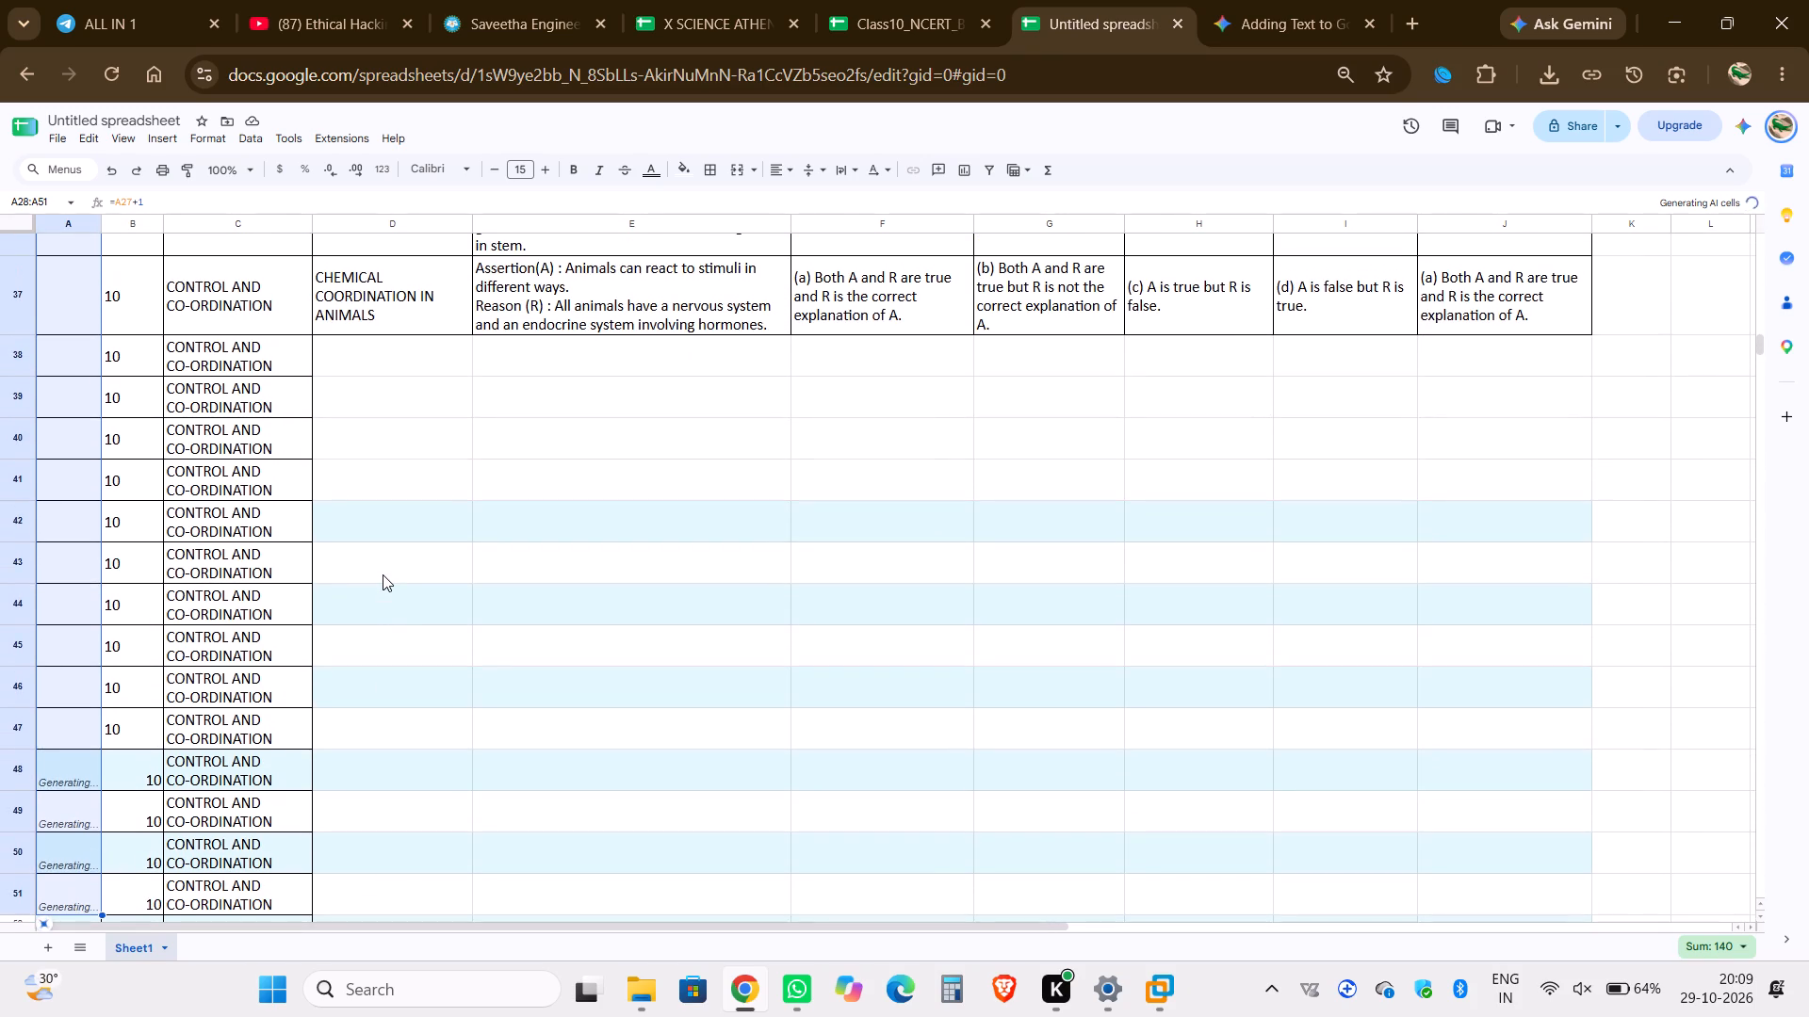
{"action": "scroll", "coordinate": [383, 574], "scroll_direction": "up", "scroll_amount": 3}
{"action": "scroll", "coordinate": [383, 574], "scroll_direction": "down", "scroll_amount": 1}
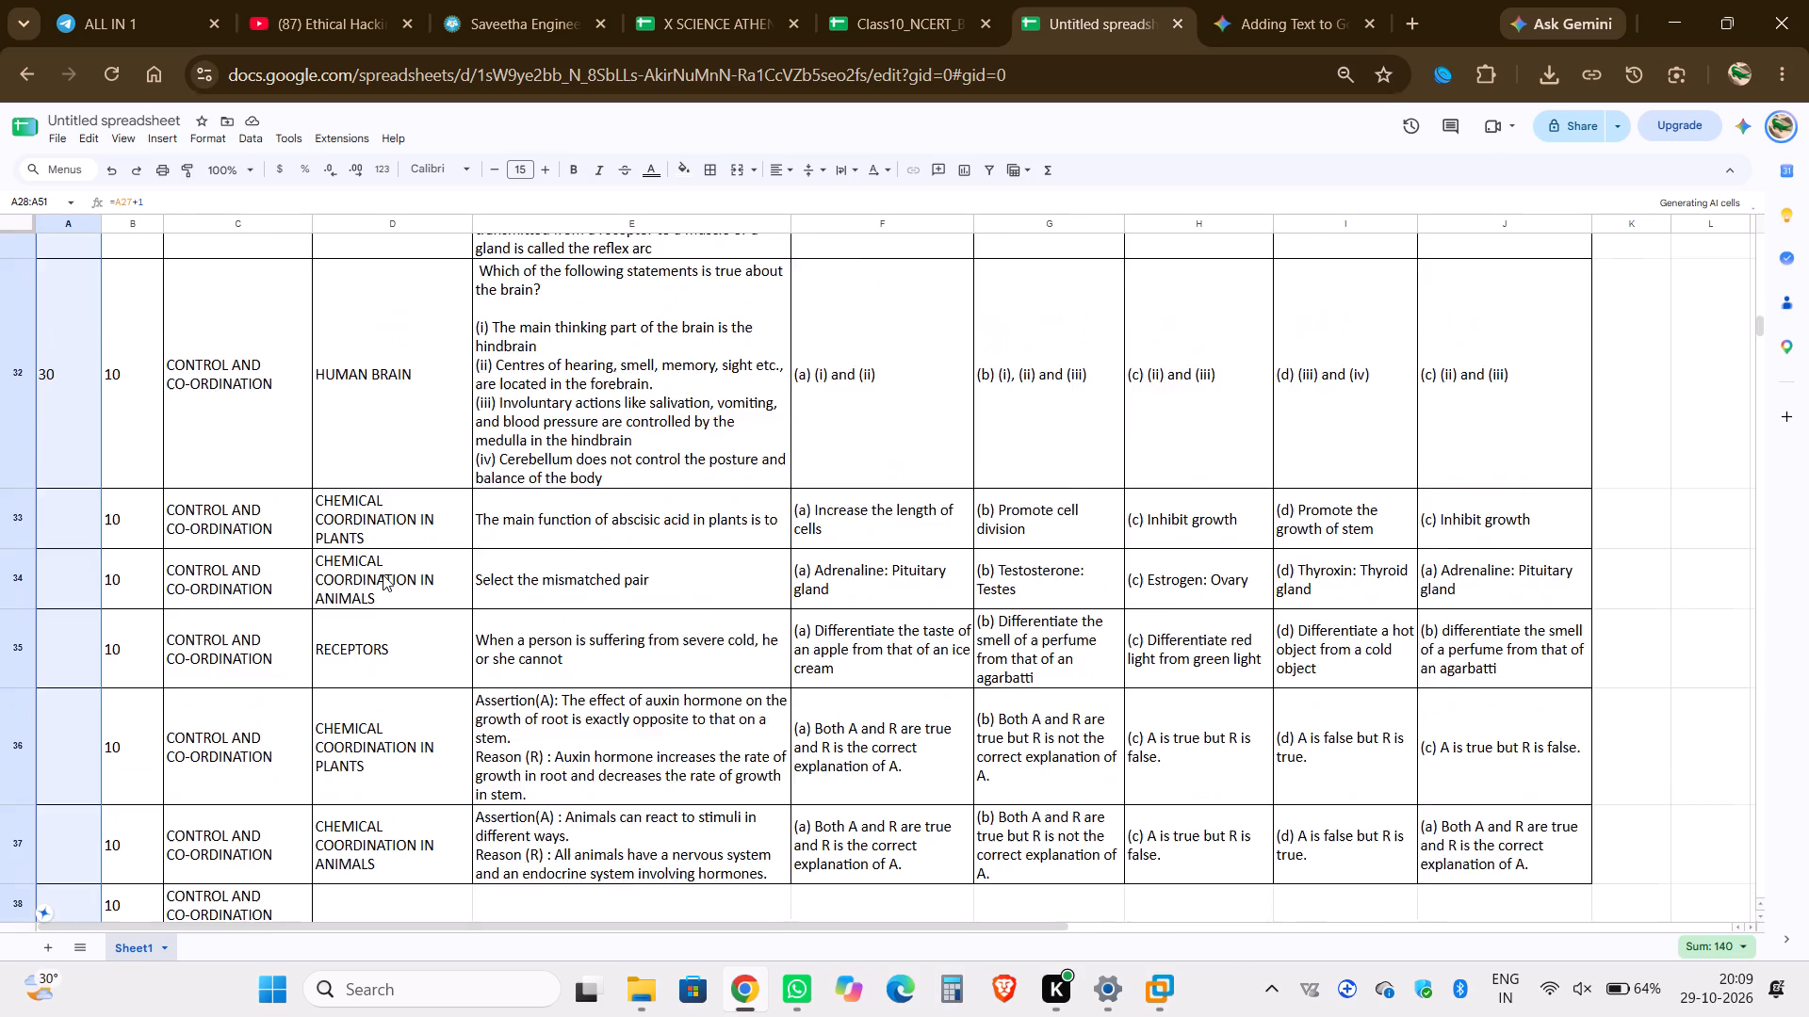
{"action": "scroll", "coordinate": [383, 574], "scroll_direction": "down", "scroll_amount": 3}
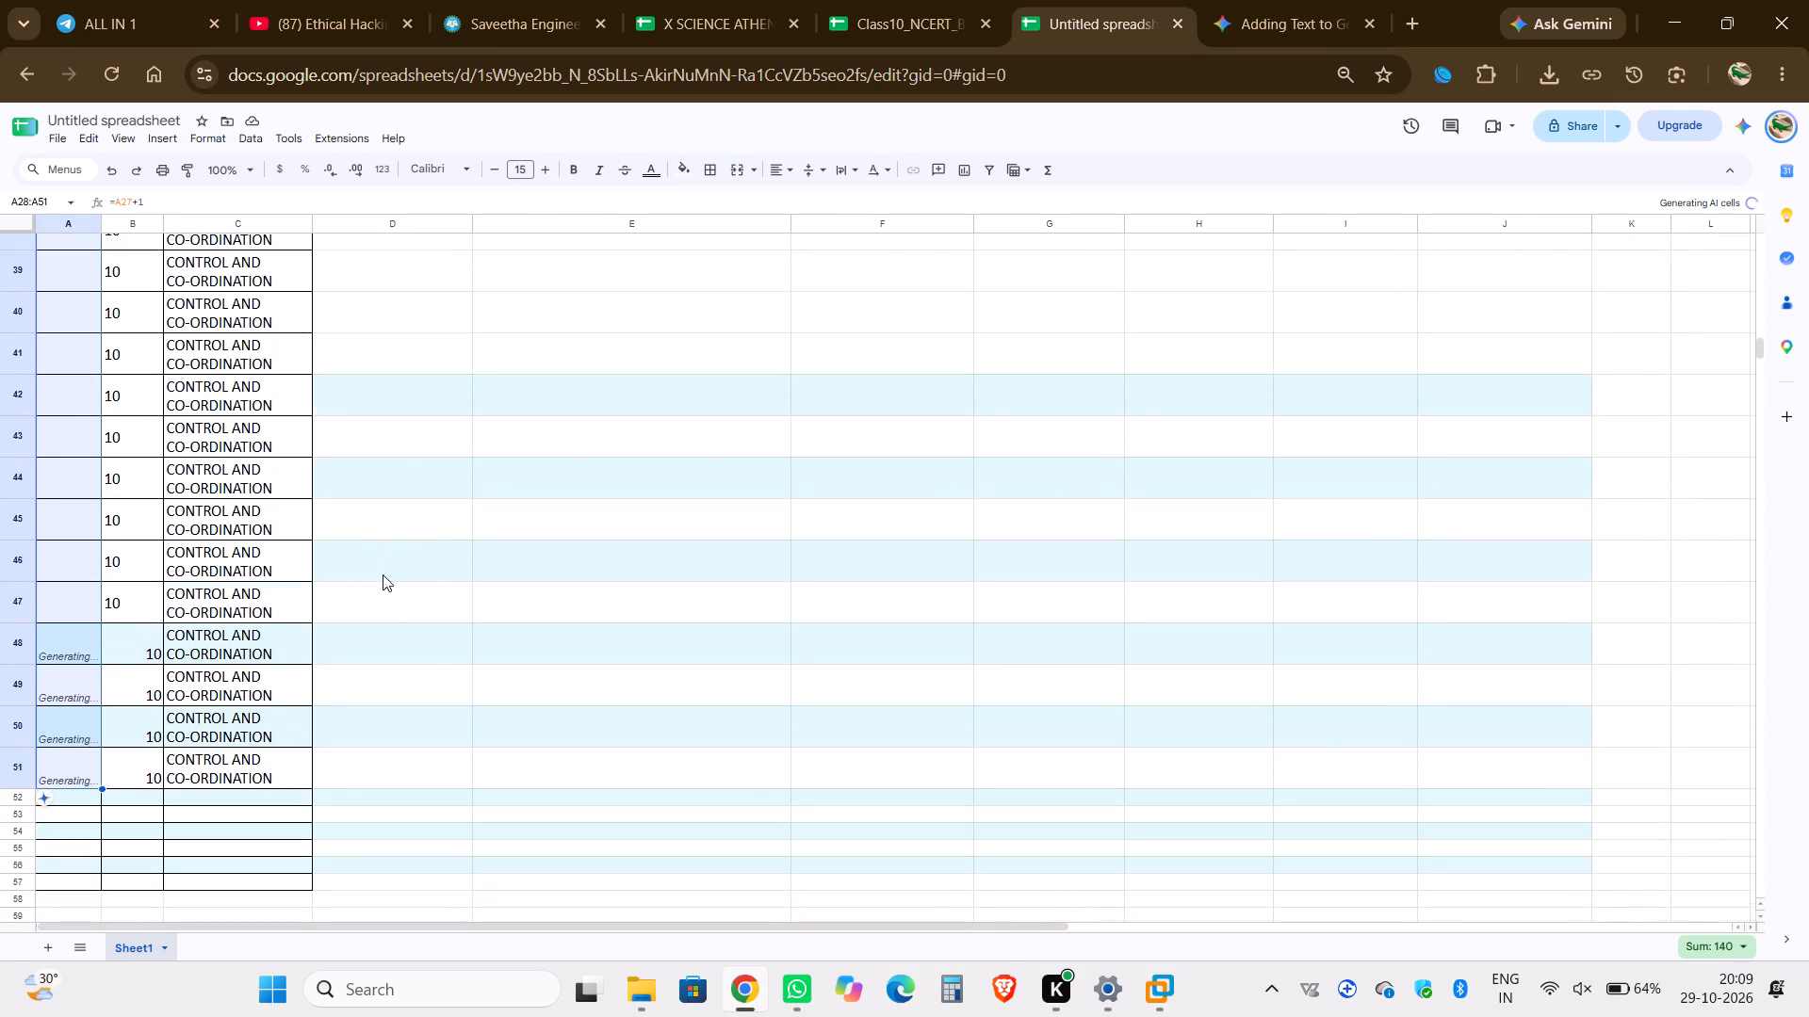
{"action": "scroll", "coordinate": [383, 574], "scroll_direction": "down", "scroll_amount": 2}
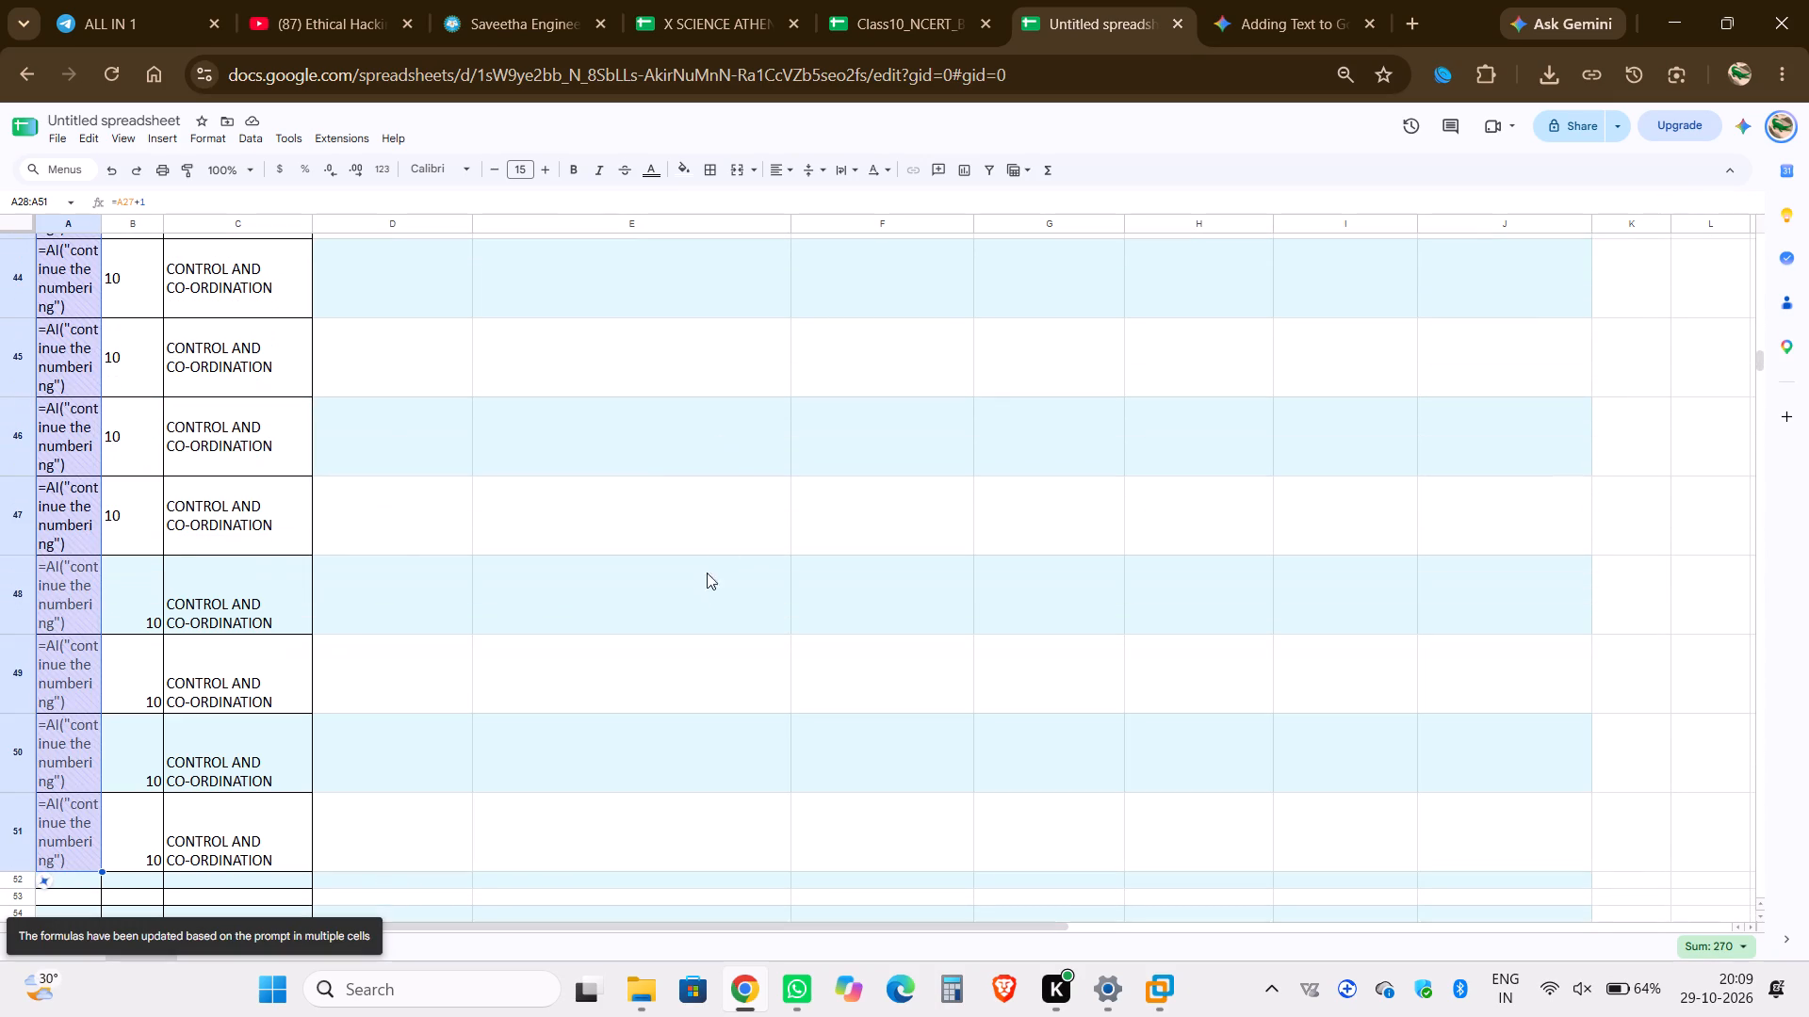
Run the Gemini generation again for the numbering cells in A28:A51 that still show the "continue the numbering" formula.
{"action": "scroll", "coordinate": [699, 589], "scroll_direction": "up", "scroll_amount": 2}
{"action": "scroll", "coordinate": [699, 589], "scroll_direction": "down", "scroll_amount": 1}
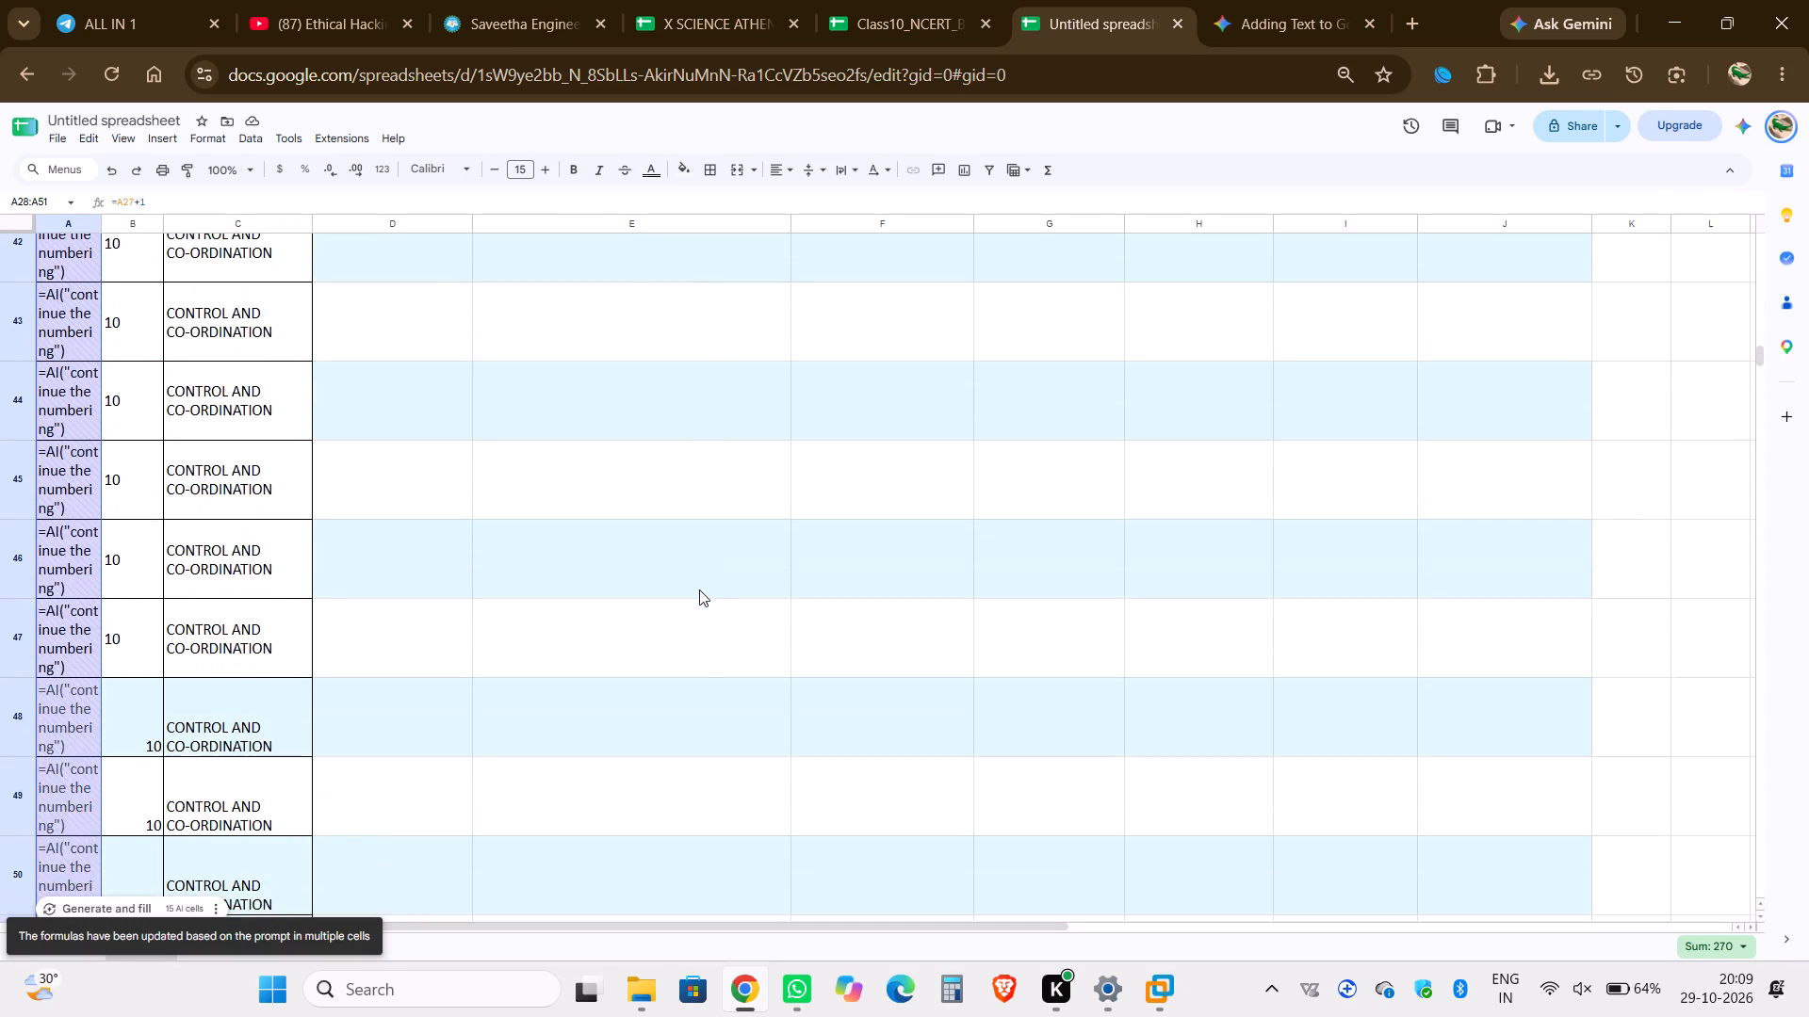
{"action": "scroll", "coordinate": [699, 589], "scroll_direction": "up", "scroll_amount": 2}
{"action": "scroll", "coordinate": [699, 589], "scroll_direction": "down", "scroll_amount": 3}
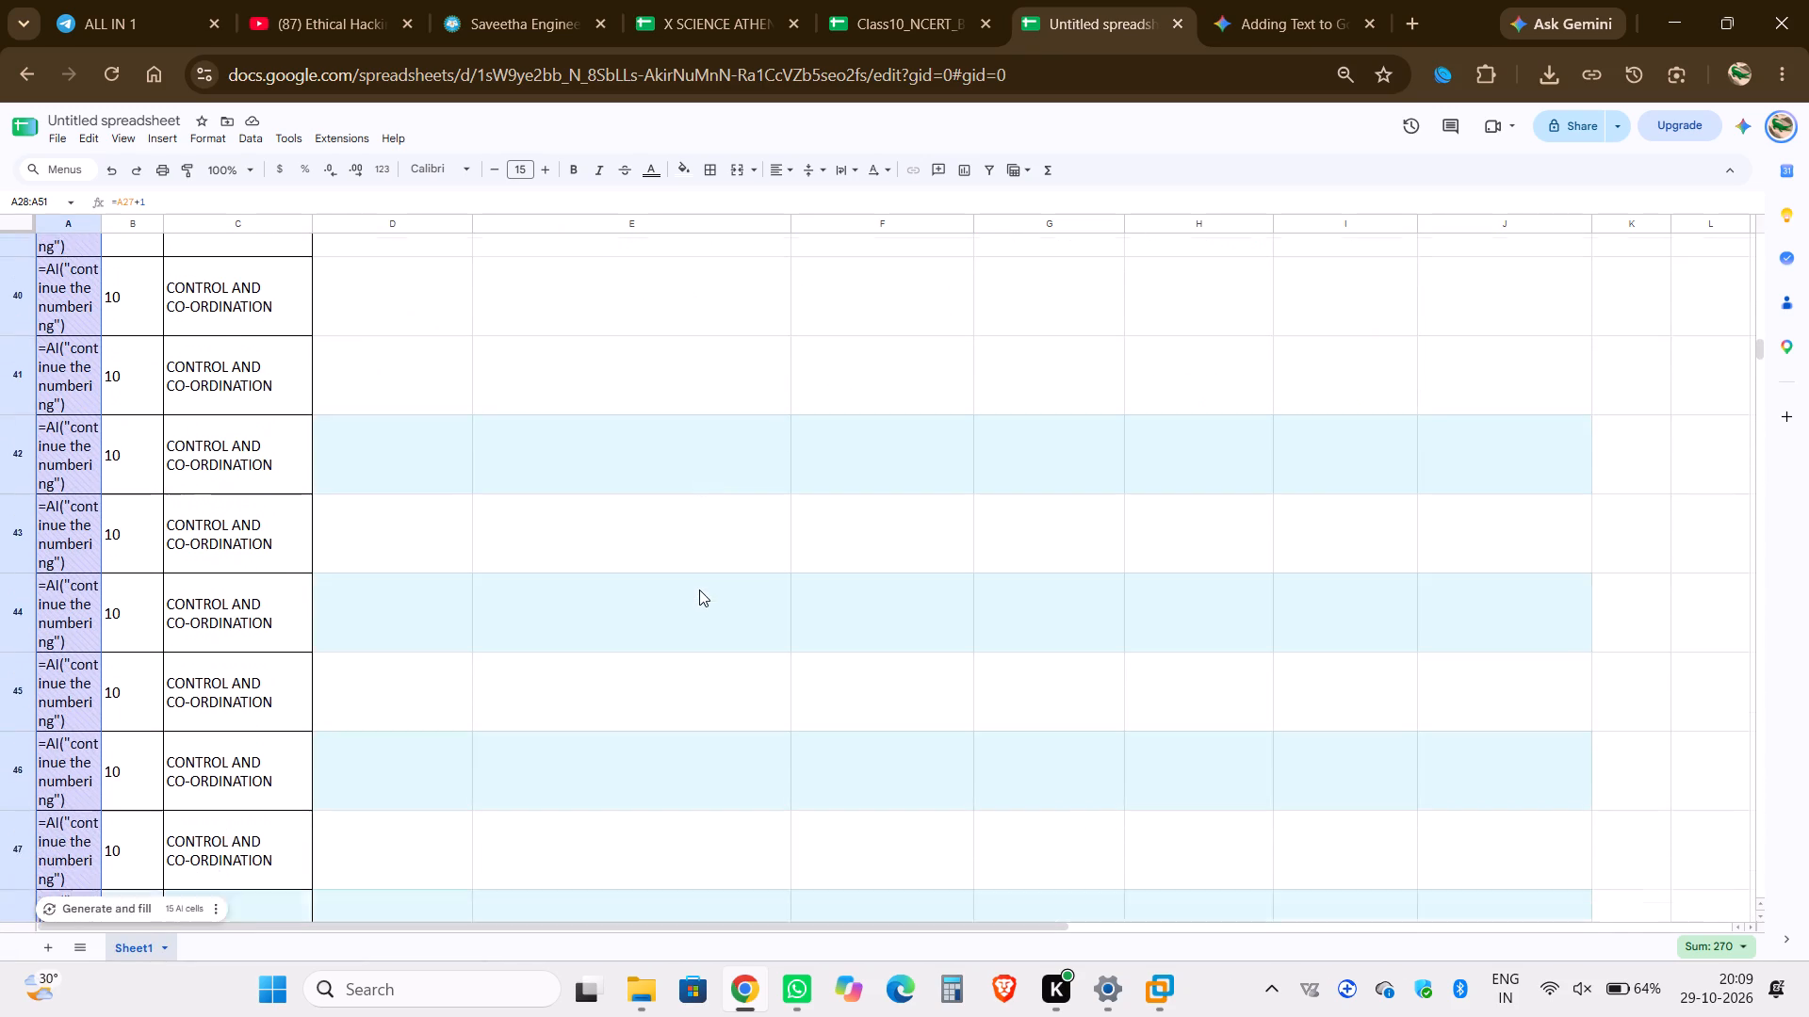
{"action": "scroll", "coordinate": [699, 589], "scroll_direction": "down", "scroll_amount": 3}
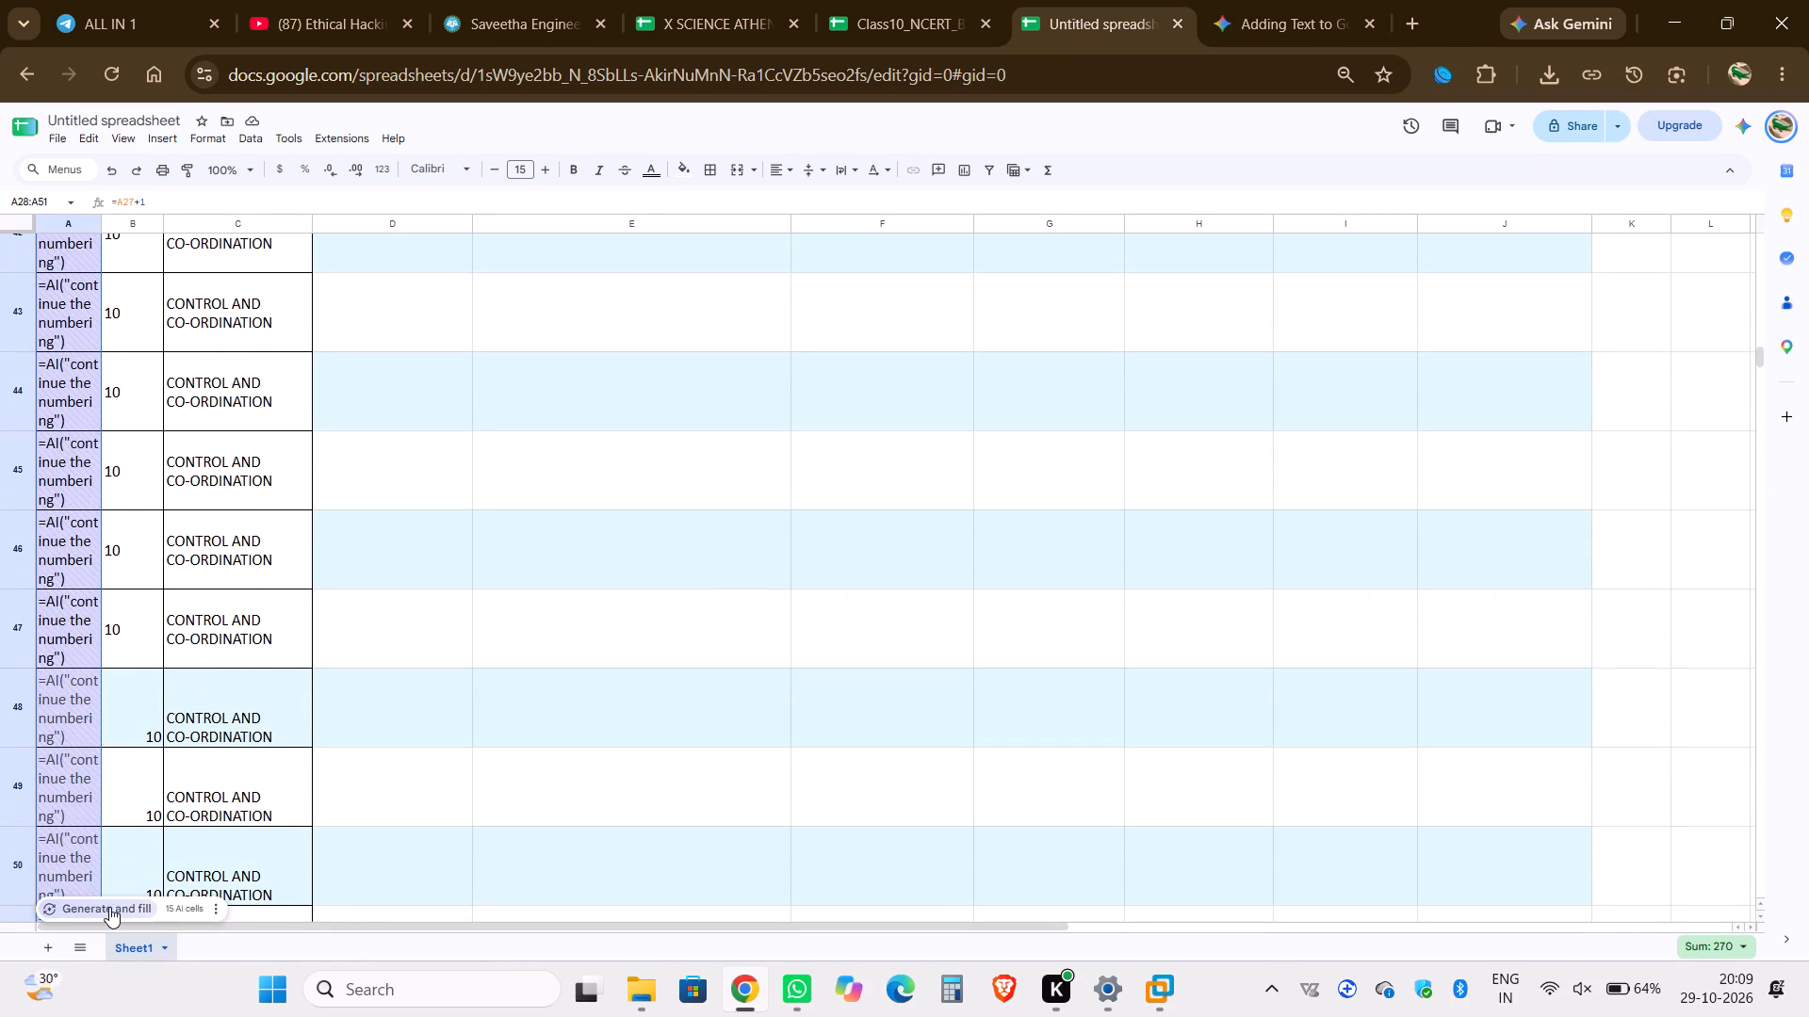
{"action": "scroll", "coordinate": [125, 804], "scroll_direction": "down", "scroll_amount": 1}
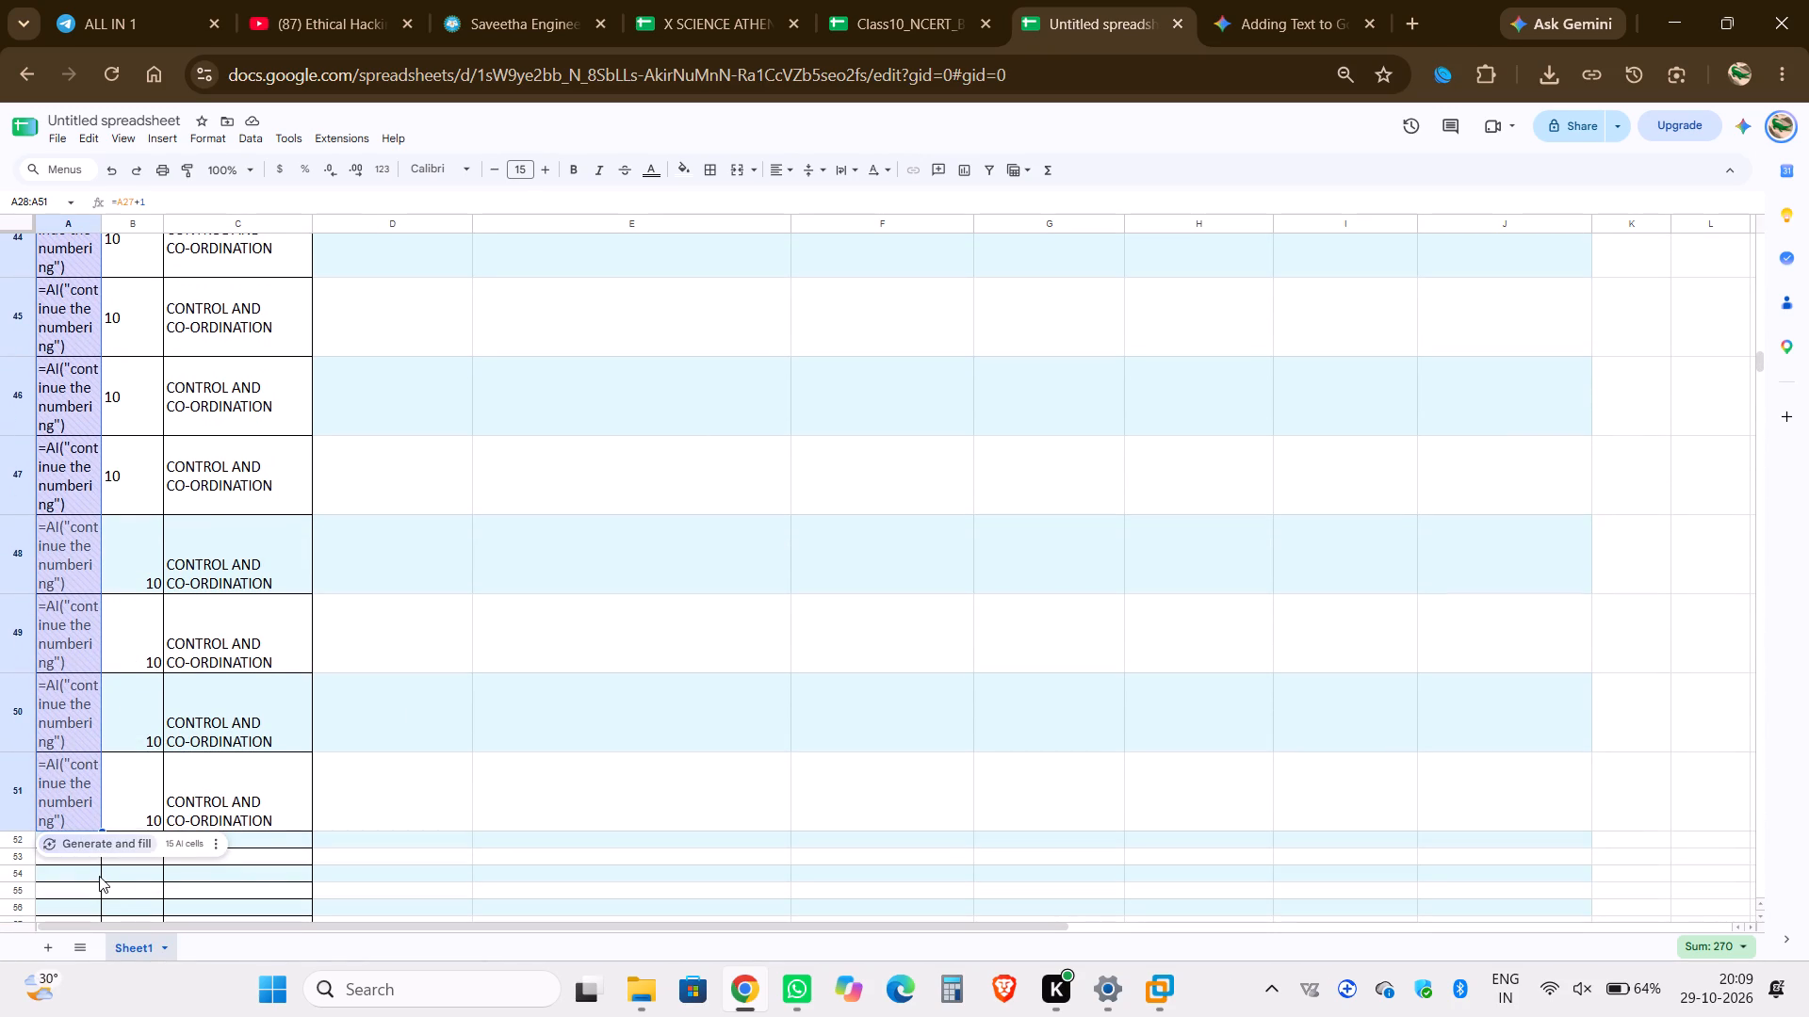
{"action": "left_click", "coordinate": [82, 847]}
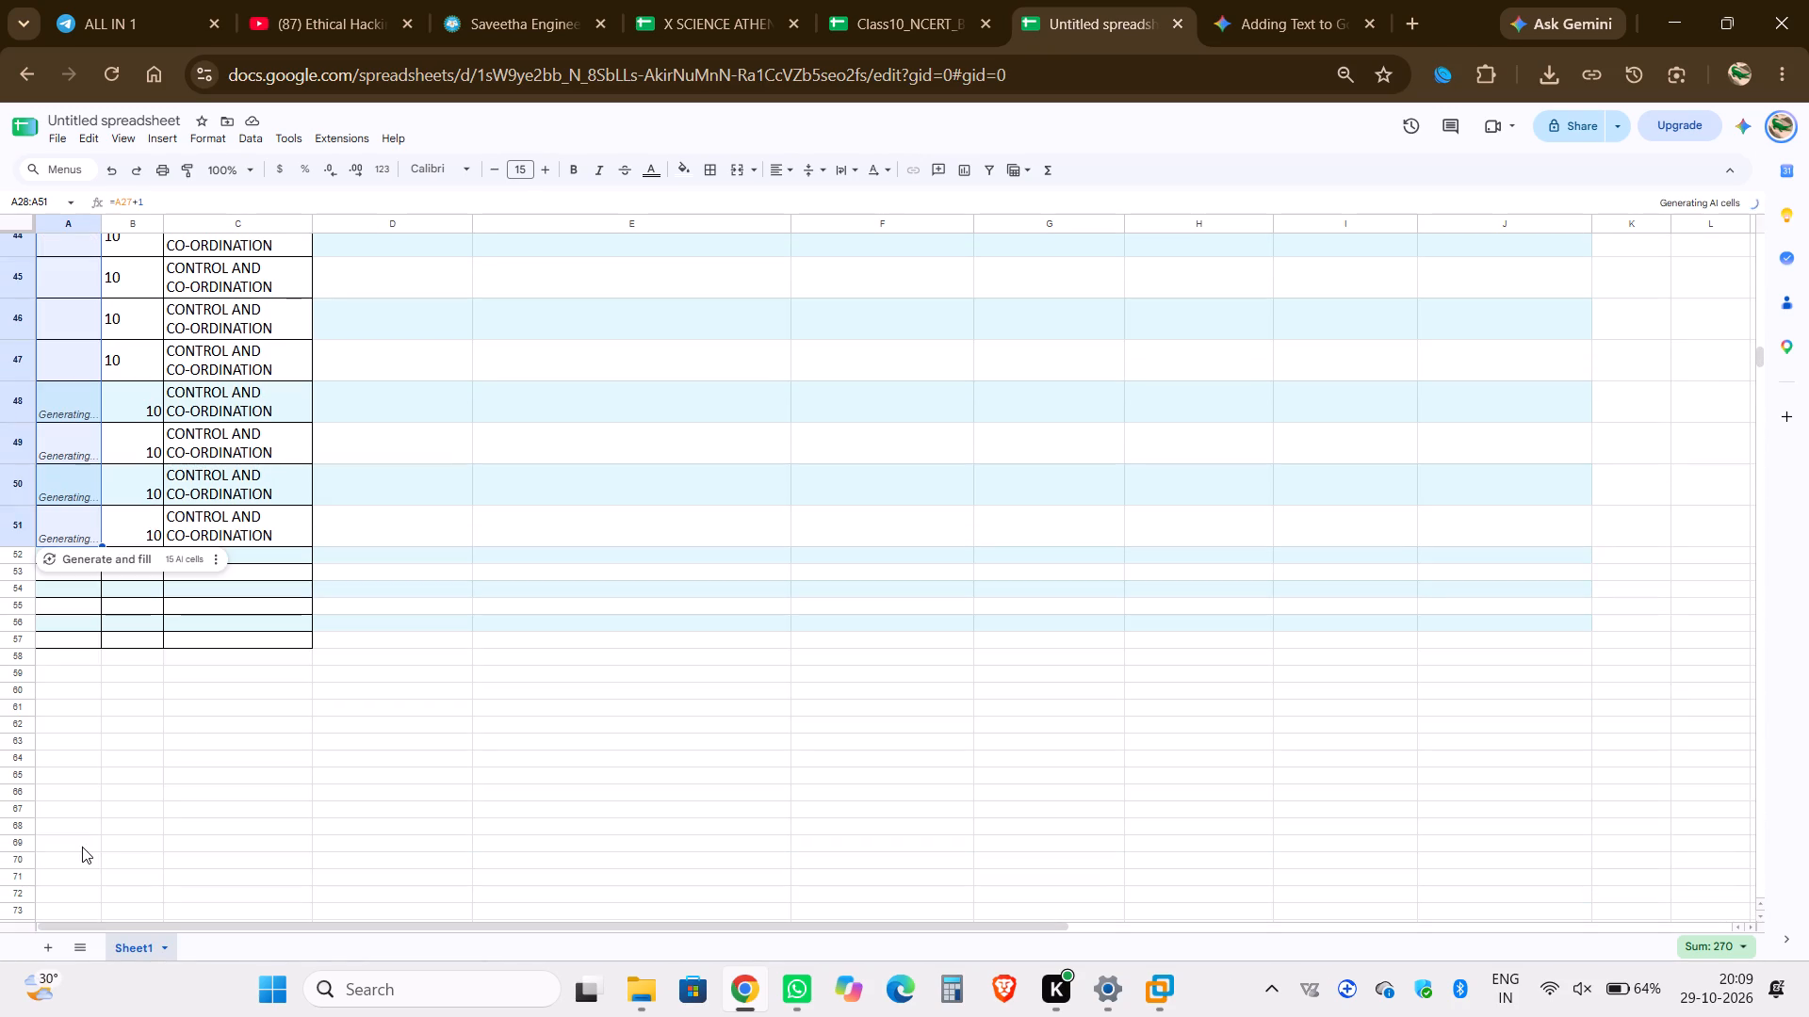
{"action": "scroll", "coordinate": [163, 639], "scroll_direction": "up", "scroll_amount": 5}
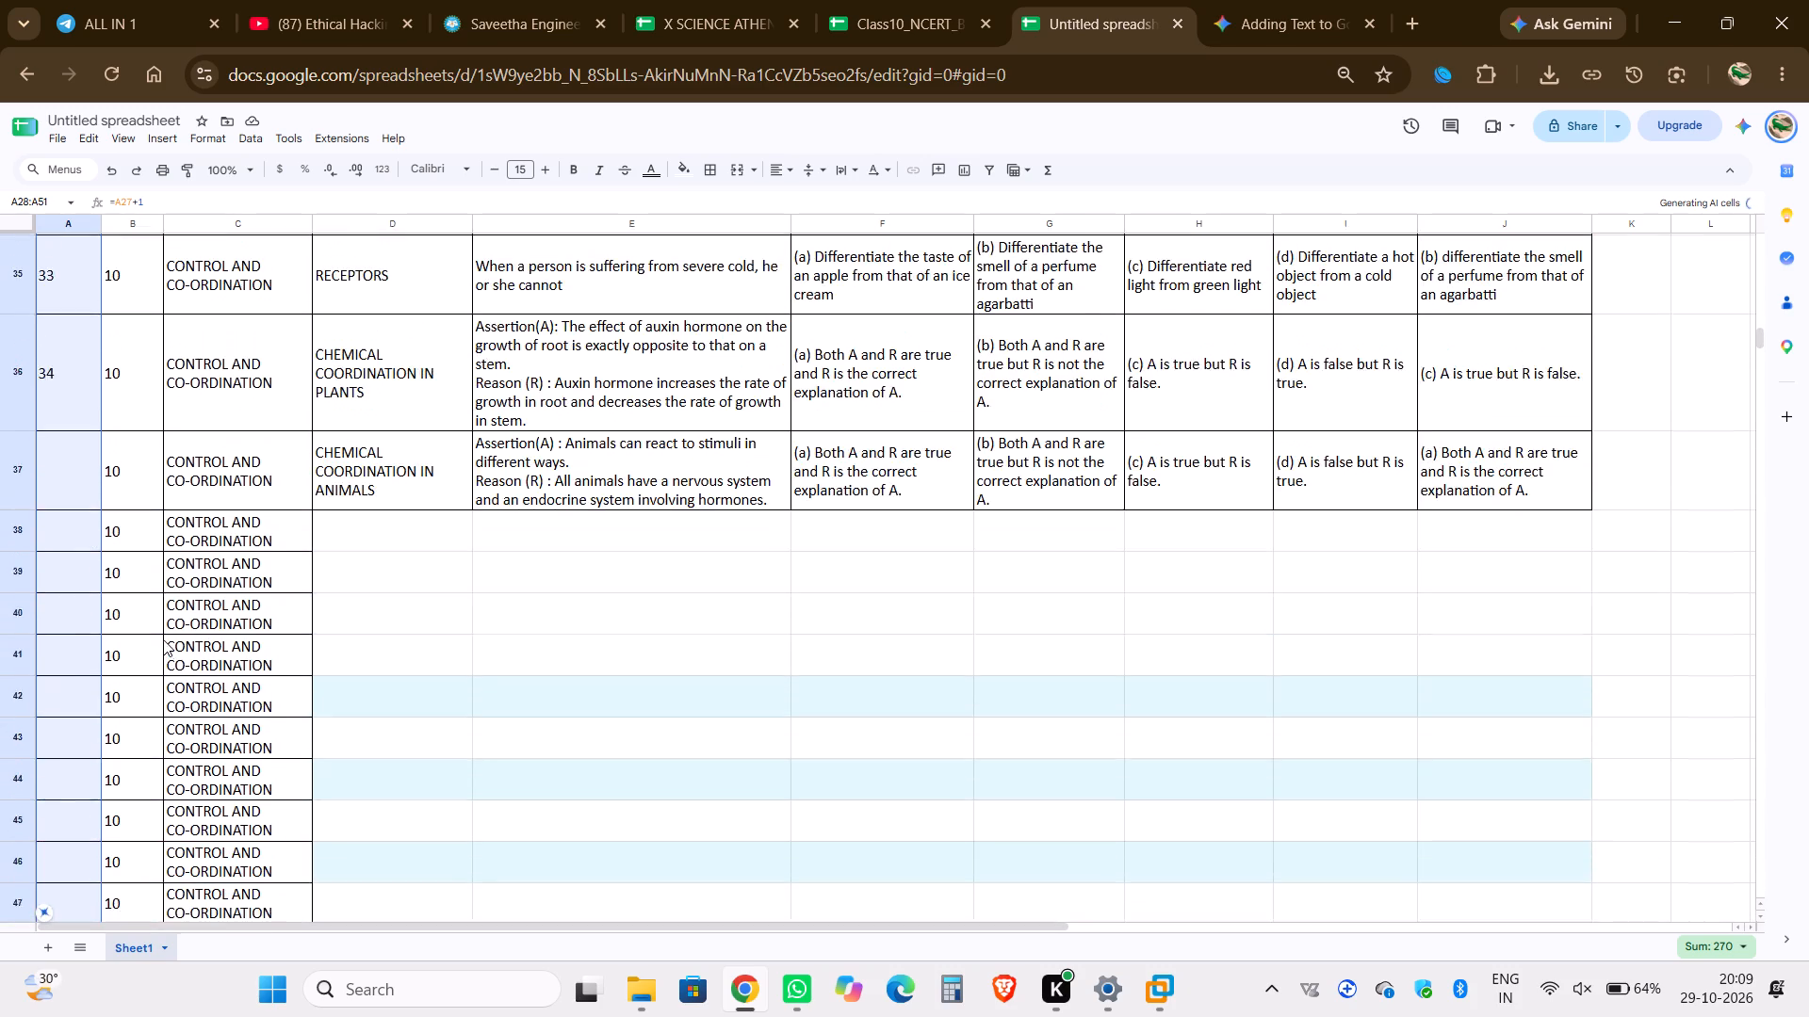
{"action": "scroll", "coordinate": [163, 639], "scroll_direction": "down", "scroll_amount": 1}
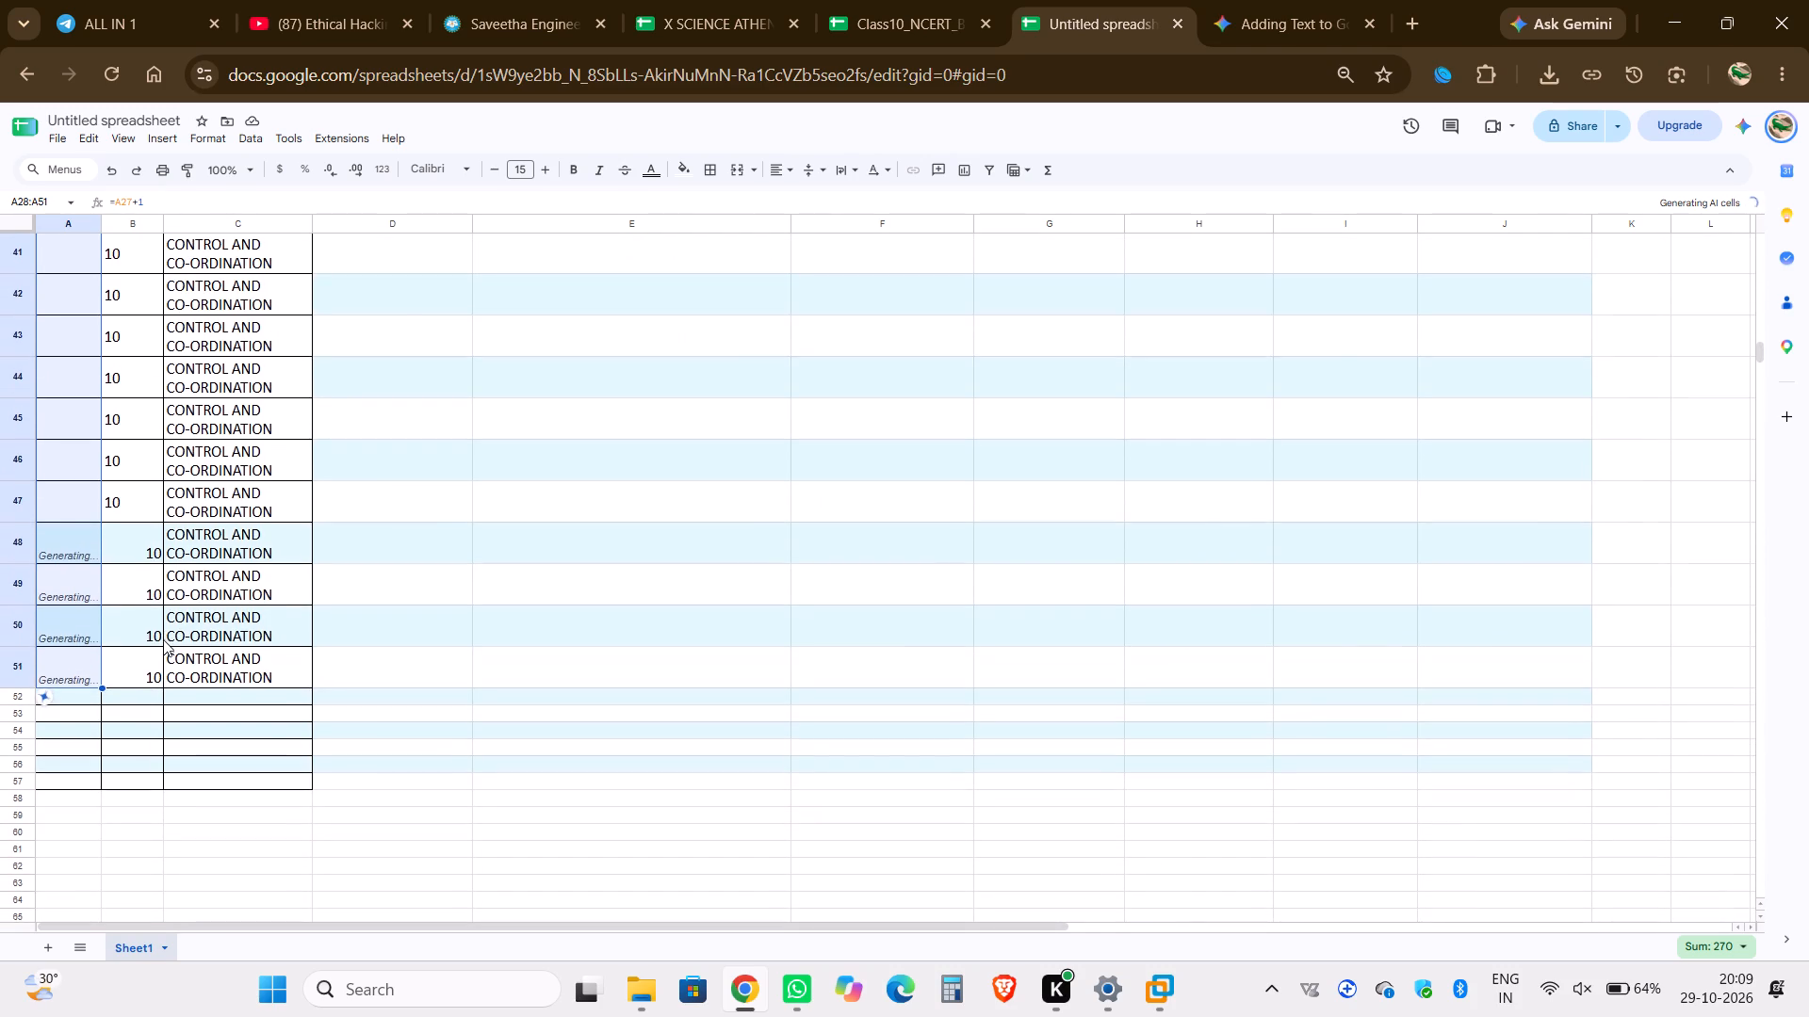
Remove the light-blue fill from the empty rows A52:J56 below the Control and Co-ordination entries.
{"action": "scroll", "coordinate": [163, 639], "scroll_direction": "down", "scroll_amount": 1}
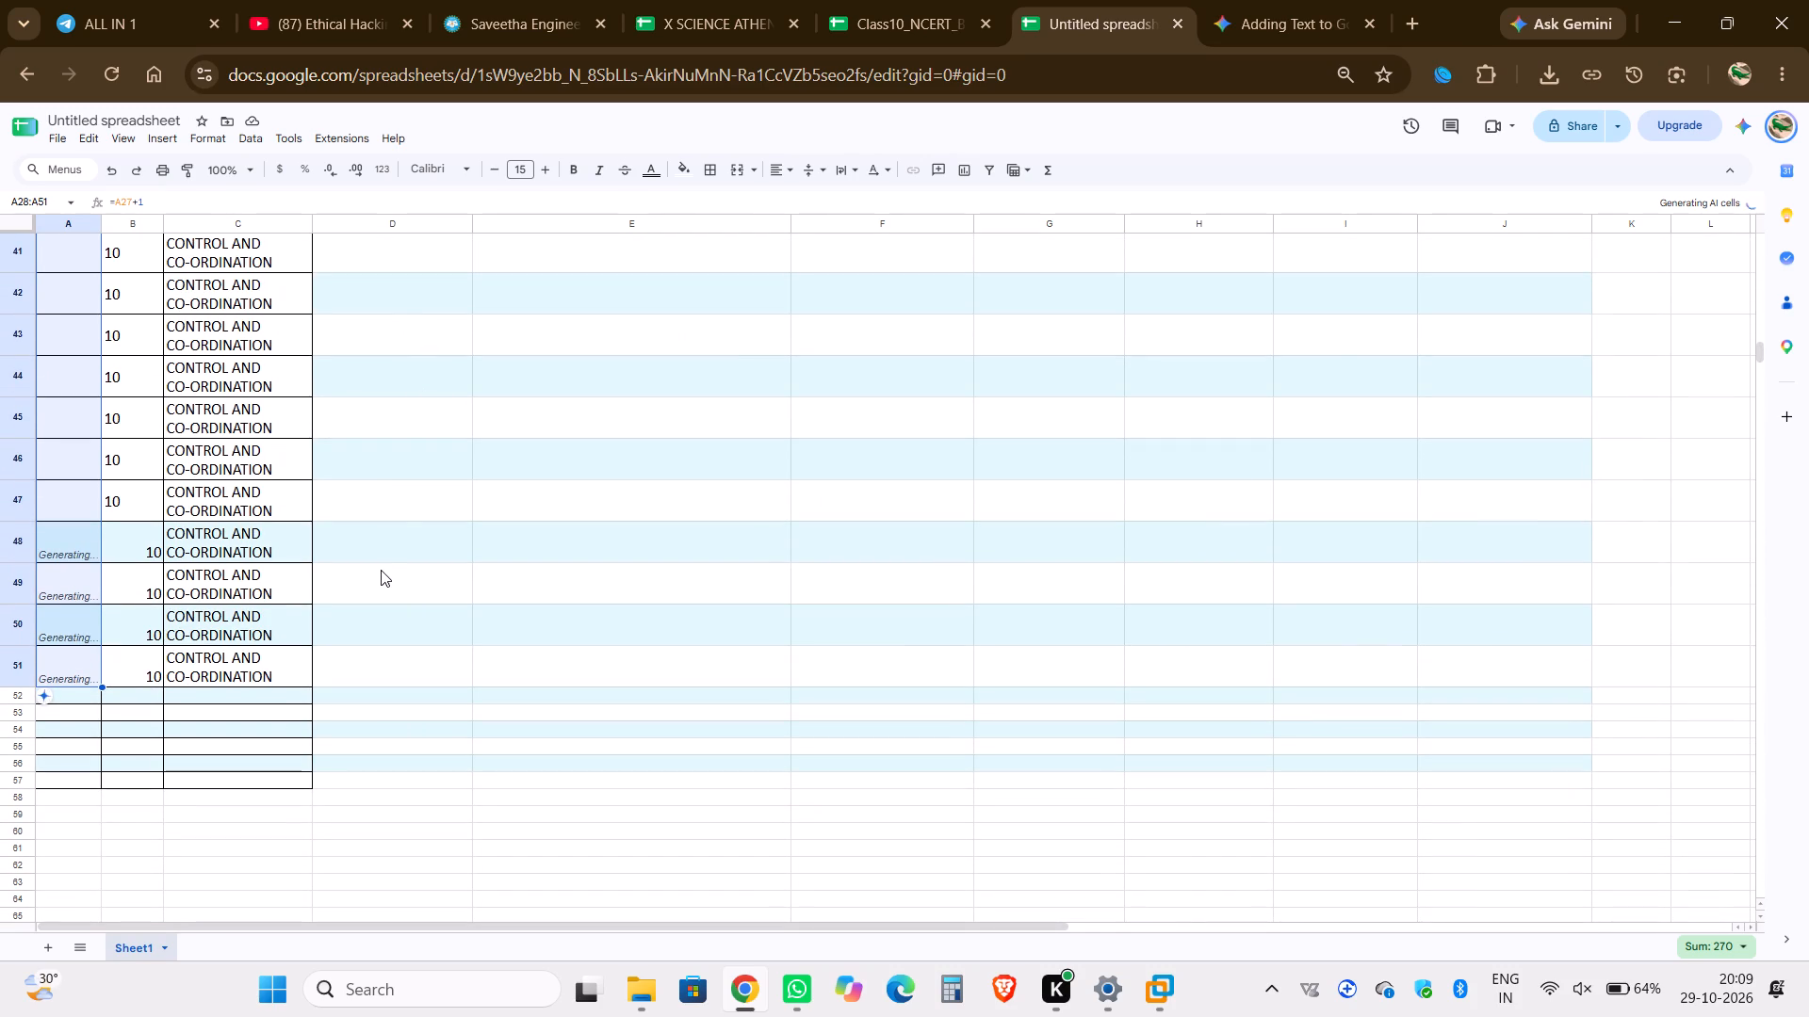
{"action": "left_click_drag", "start_coordinate": [90, 700], "coordinate": [1562, 773]}
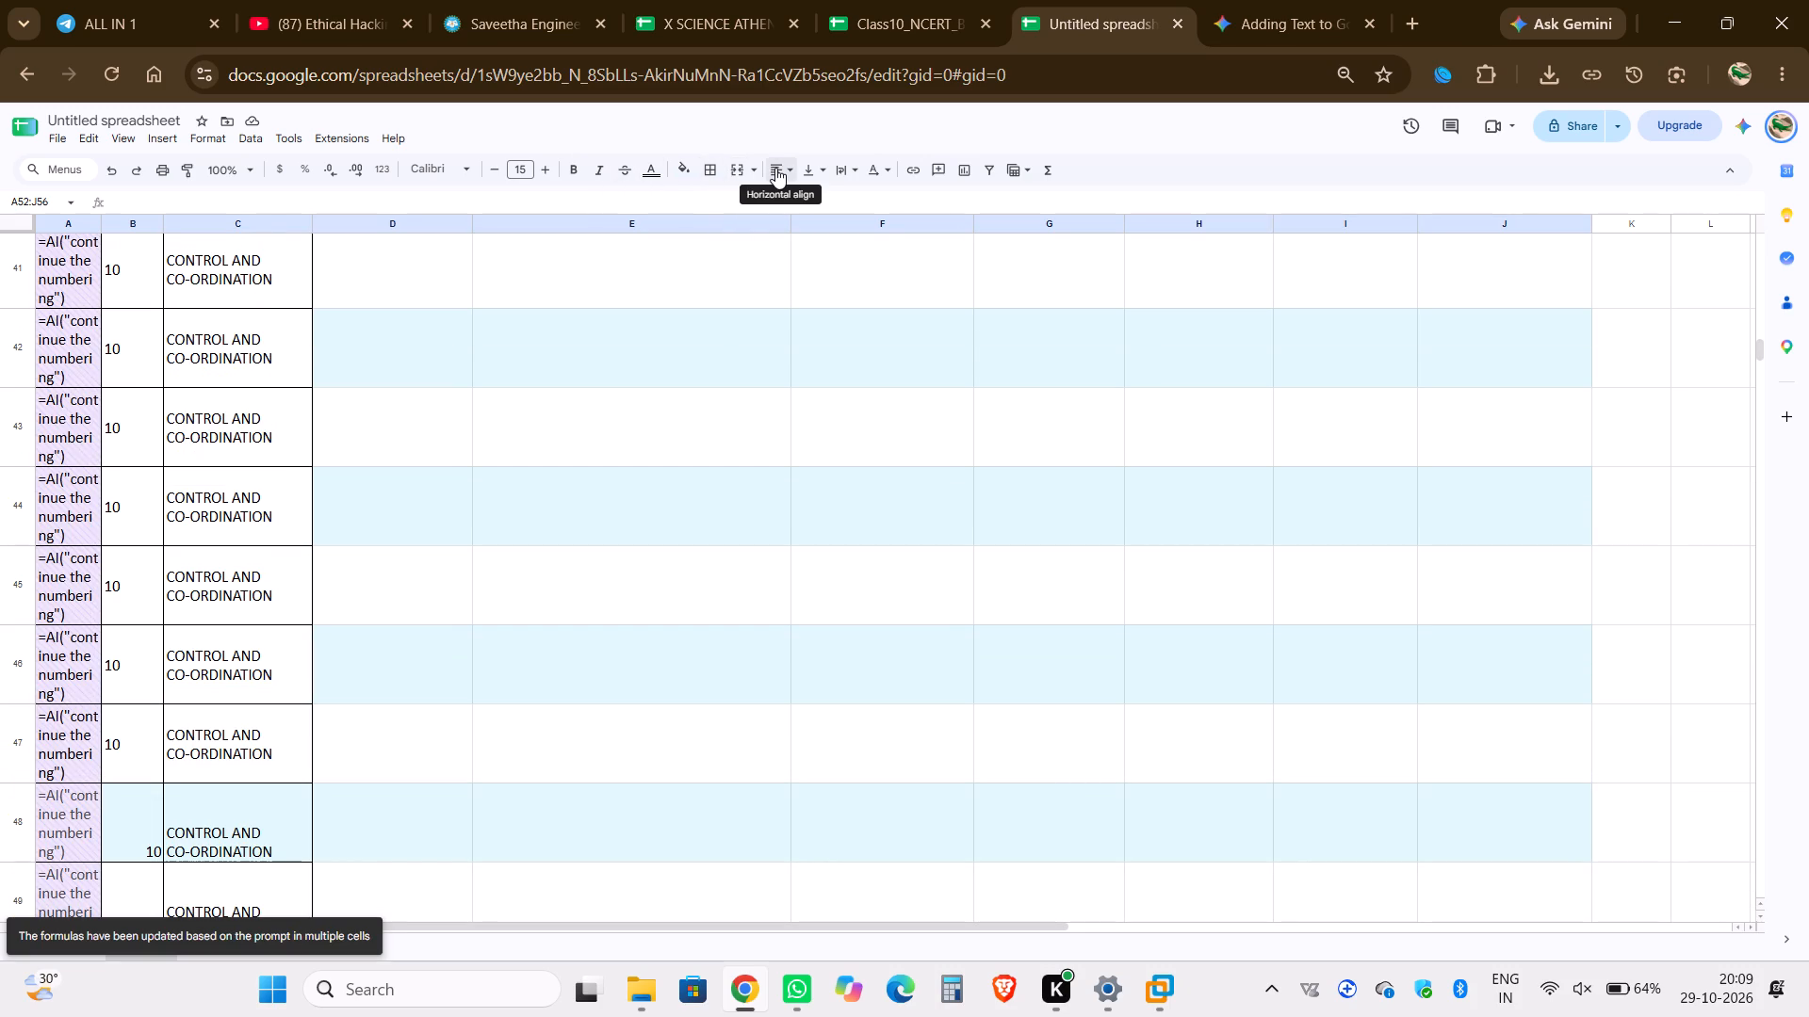
{"action": "scroll", "coordinate": [725, 280], "scroll_direction": "up", "scroll_amount": 1}
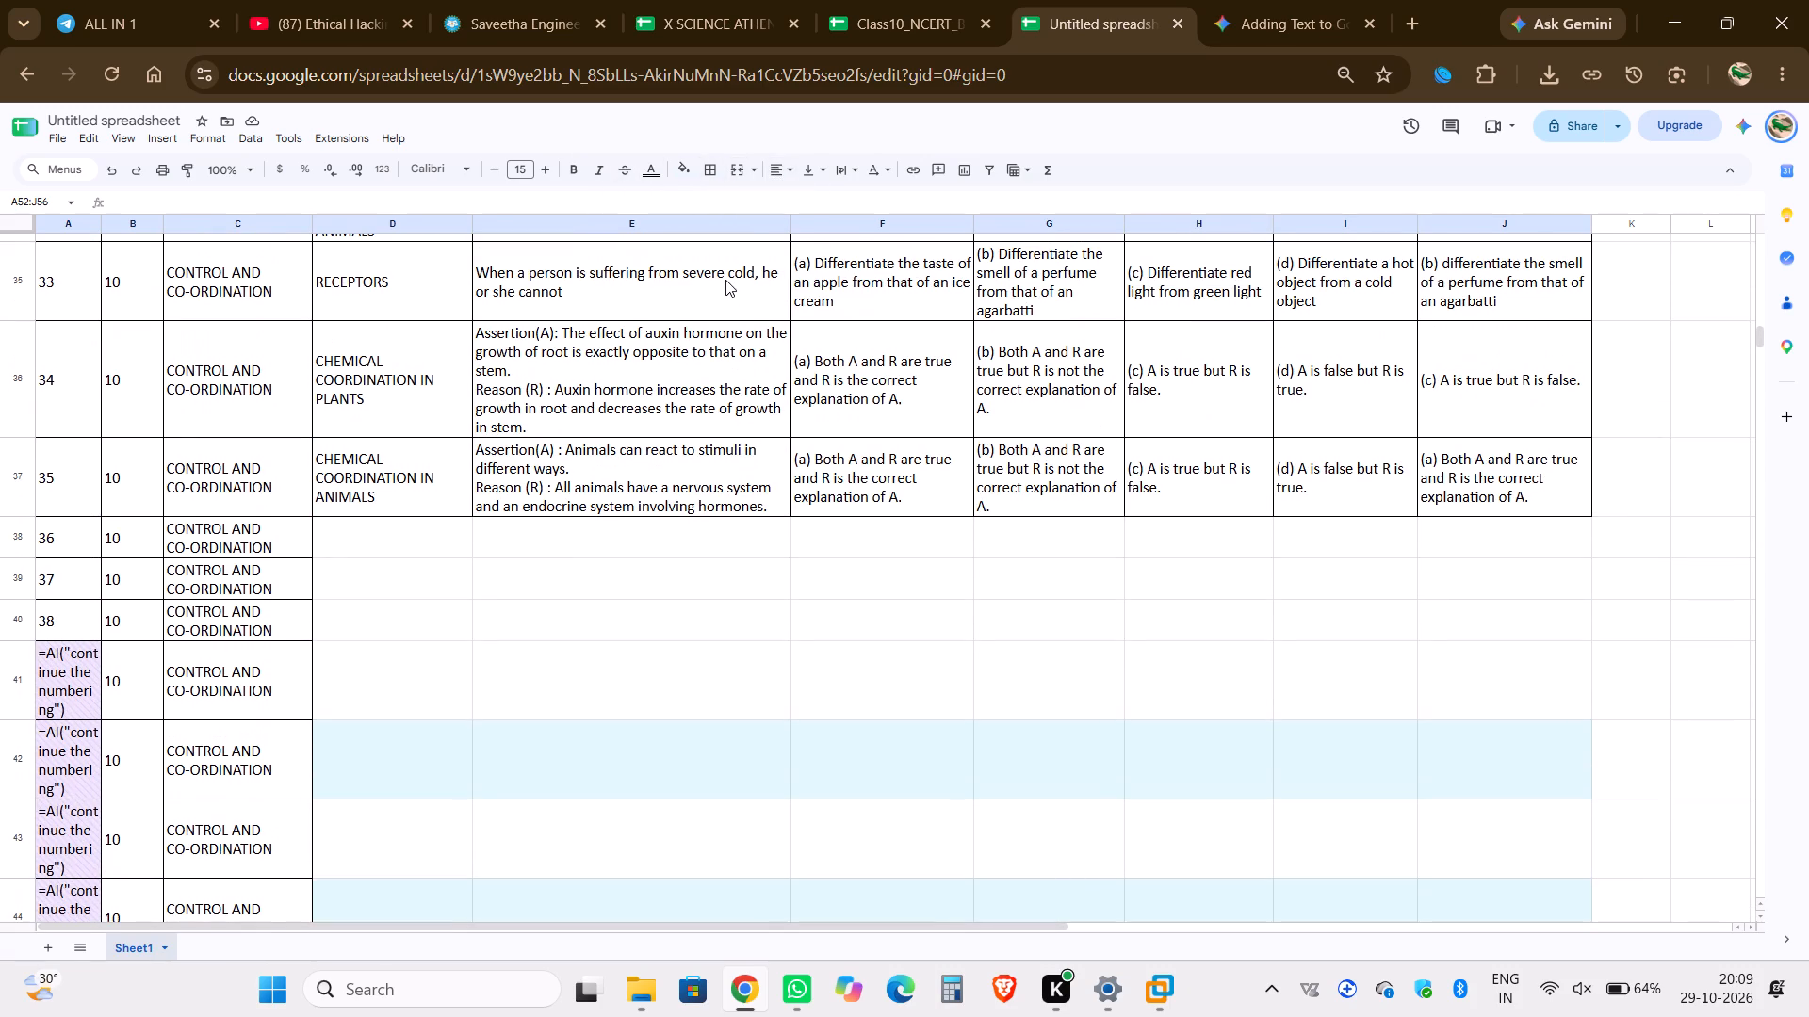
{"action": "scroll", "coordinate": [725, 280], "scroll_direction": "up", "scroll_amount": 2}
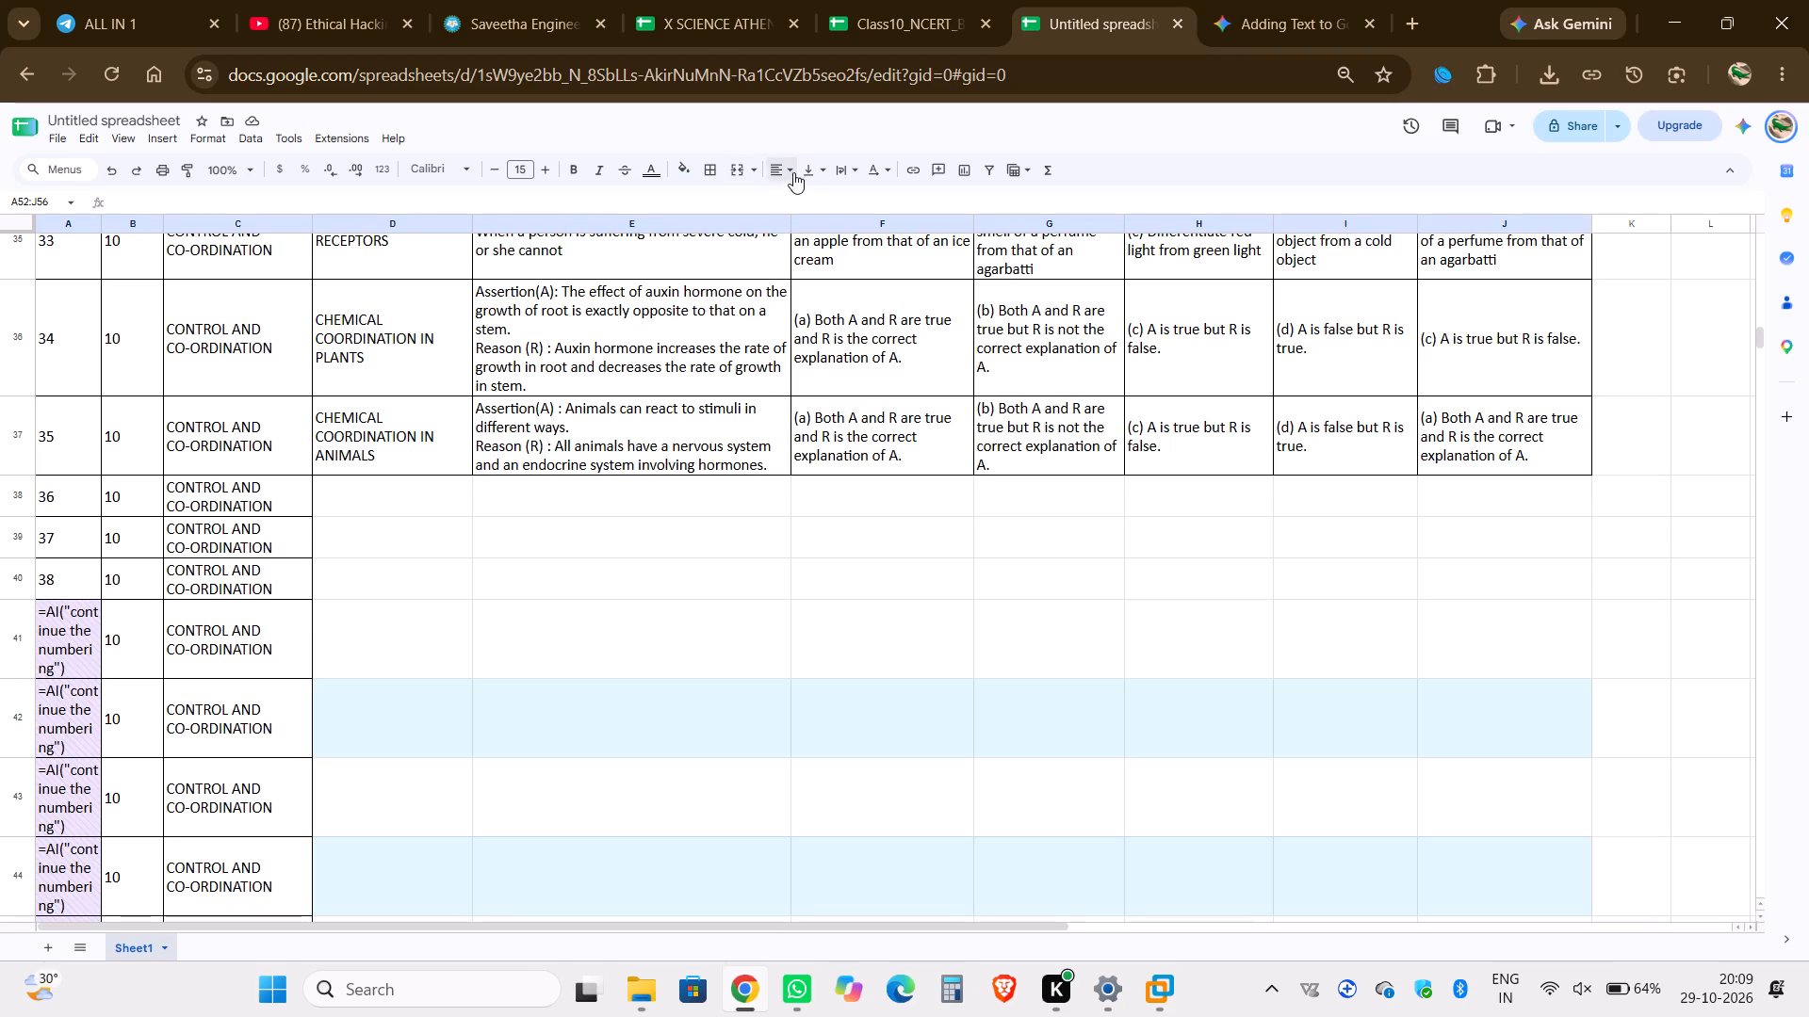
{"action": "left_click", "coordinate": [683, 174]}
{"action": "left_click", "coordinate": [707, 376]}
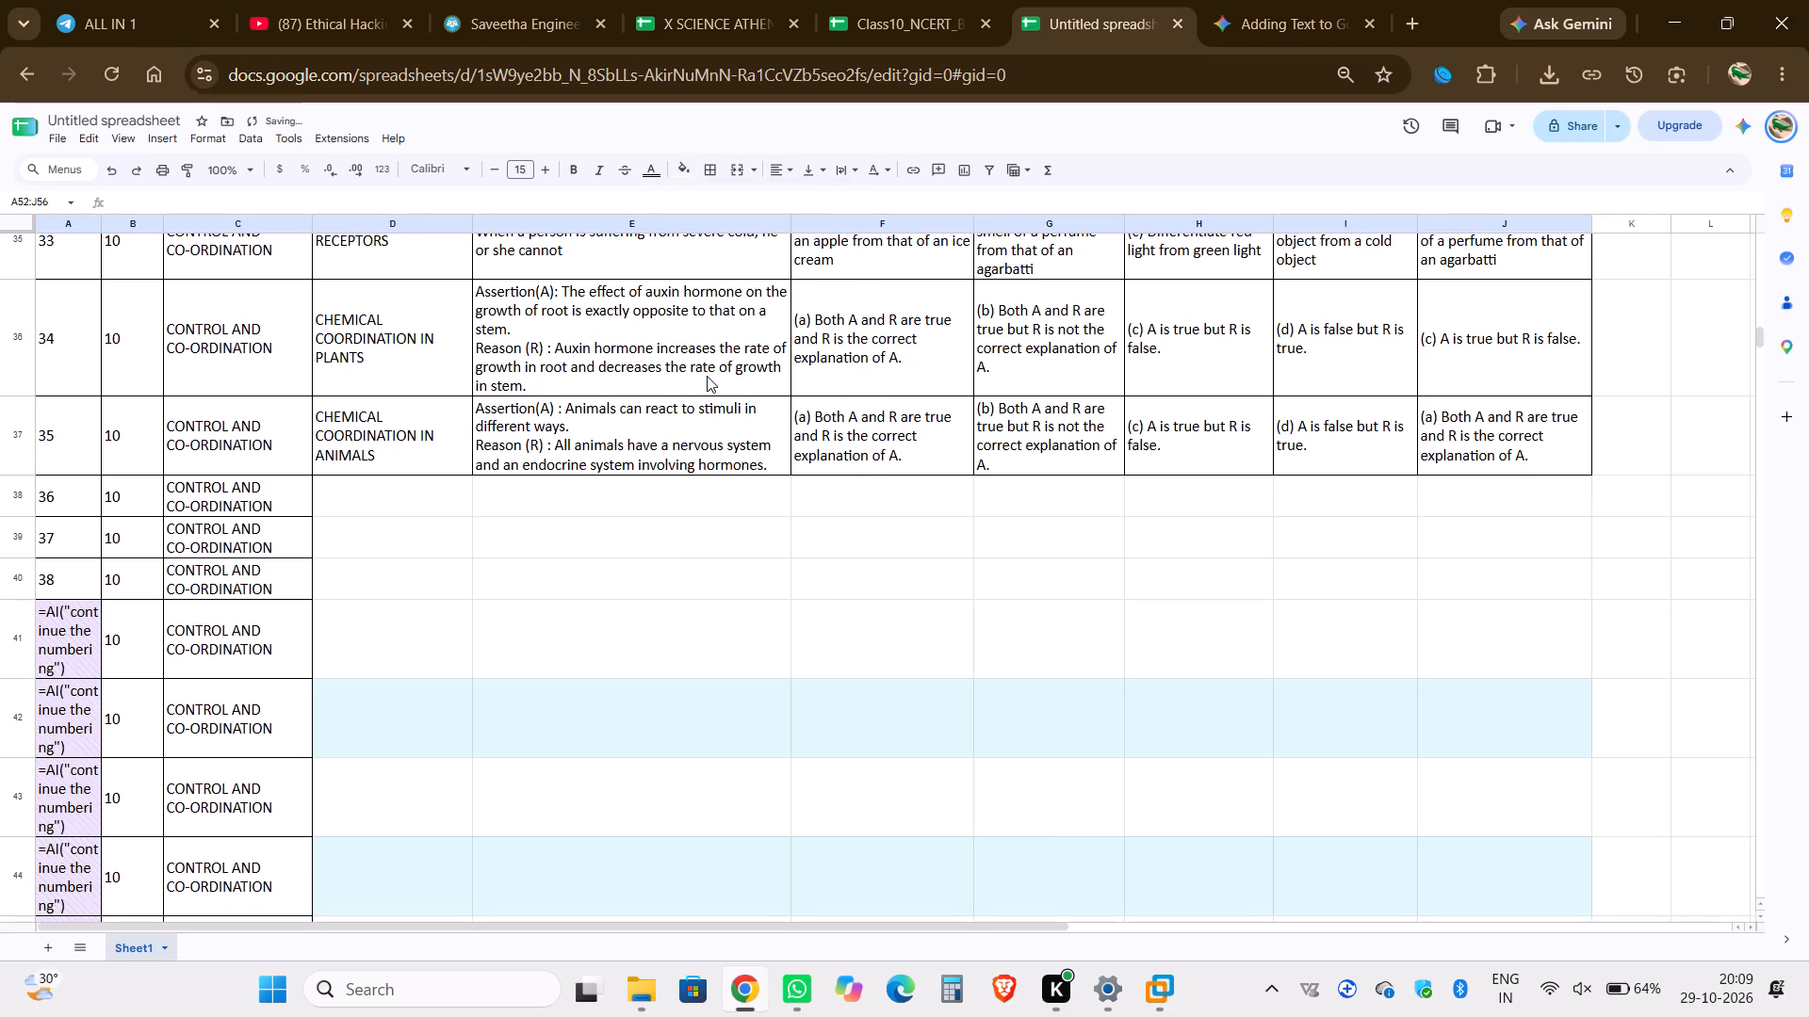
{"action": "left_click", "coordinate": [619, 576]}
Remove the light-blue fill from the empty question and answer cells D38:J51.
{"action": "scroll", "coordinate": [515, 719], "scroll_direction": "down", "scroll_amount": 2}
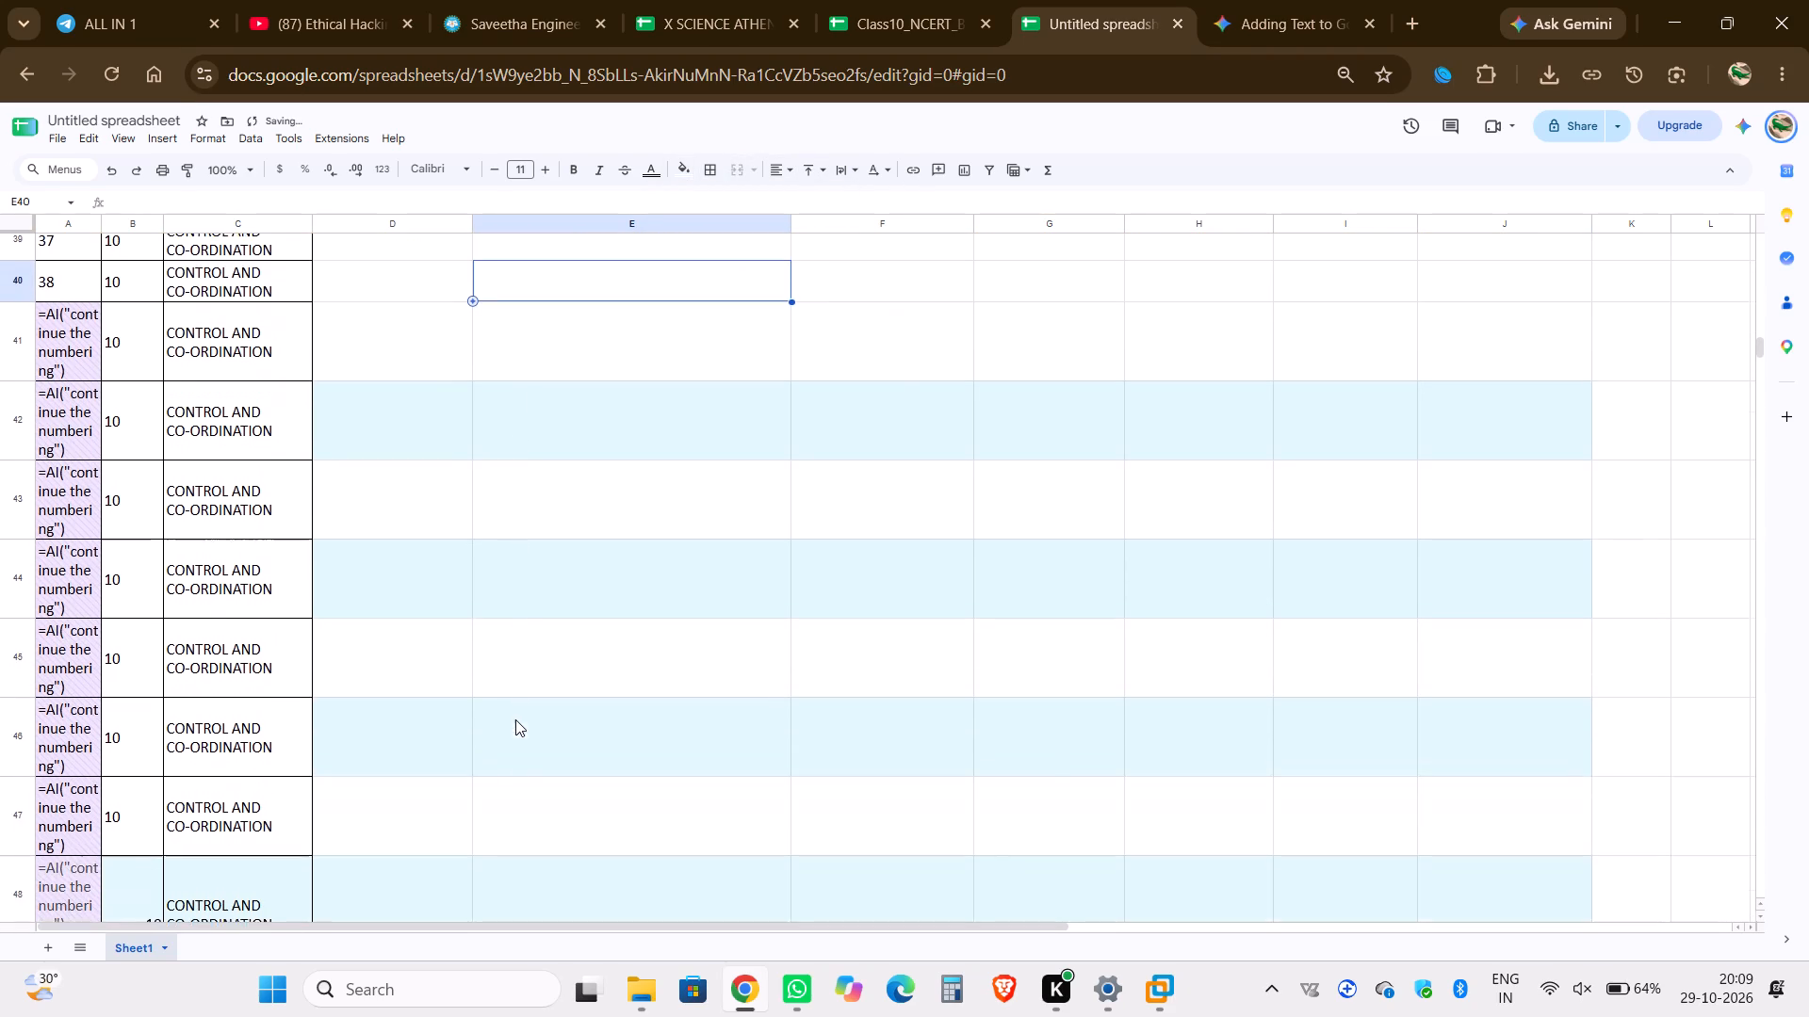
{"action": "scroll", "coordinate": [515, 719], "scroll_direction": "down", "scroll_amount": 1}
{"action": "left_click_drag", "start_coordinate": [414, 303], "coordinate": [1285, 741]}
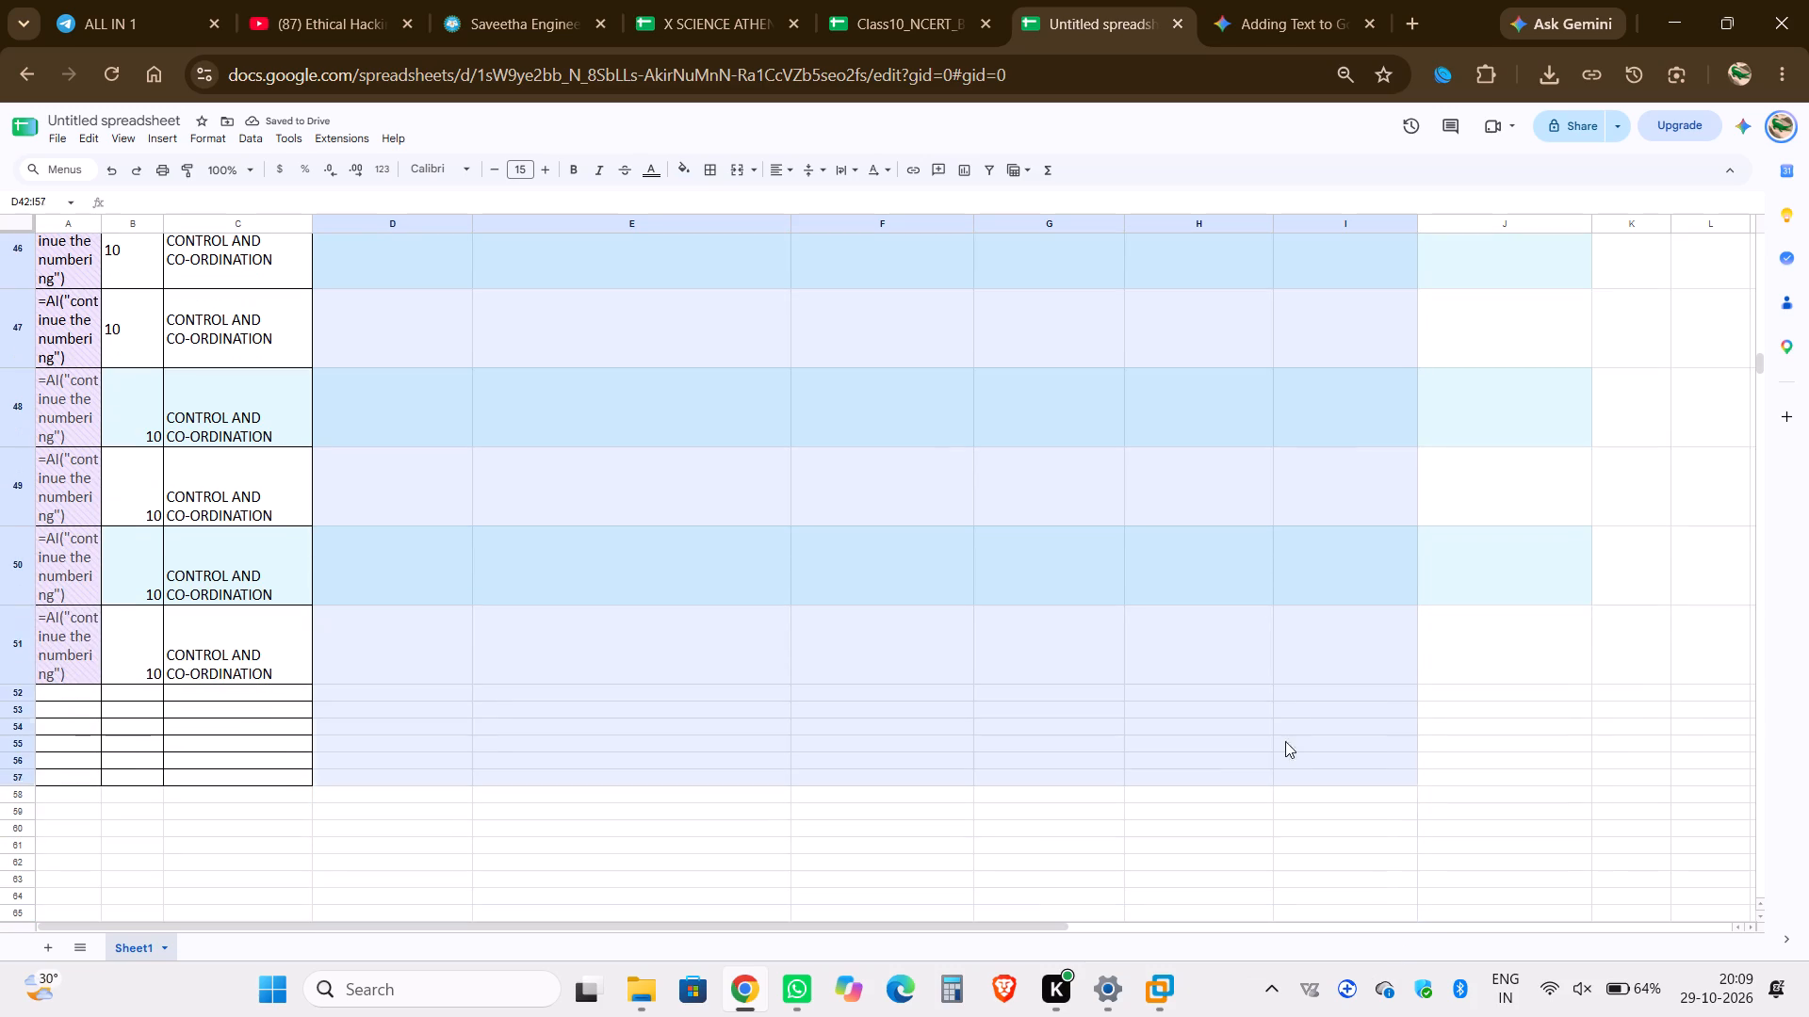
{"action": "left_click_drag", "start_coordinate": [1285, 741], "coordinate": [1286, 667]}
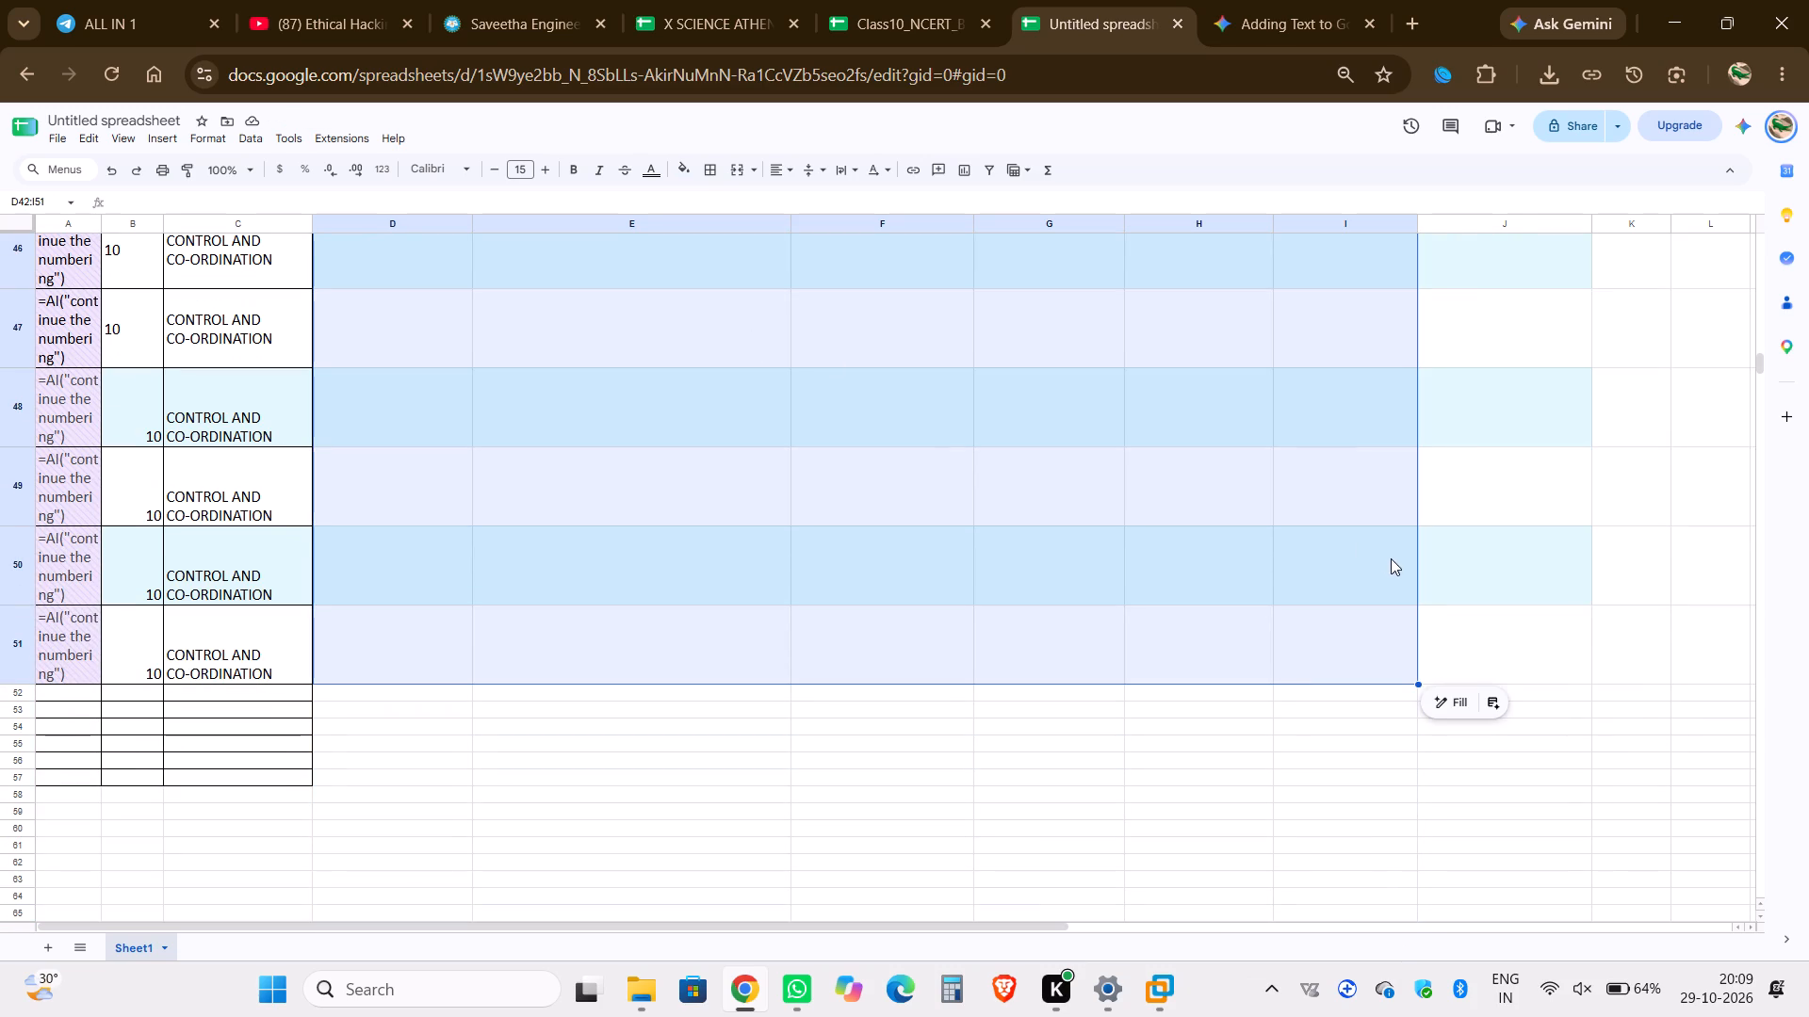
{"action": "left_click", "coordinate": [1391, 558]}
{"action": "left_click_drag", "start_coordinate": [1491, 636], "coordinate": [570, 331]}
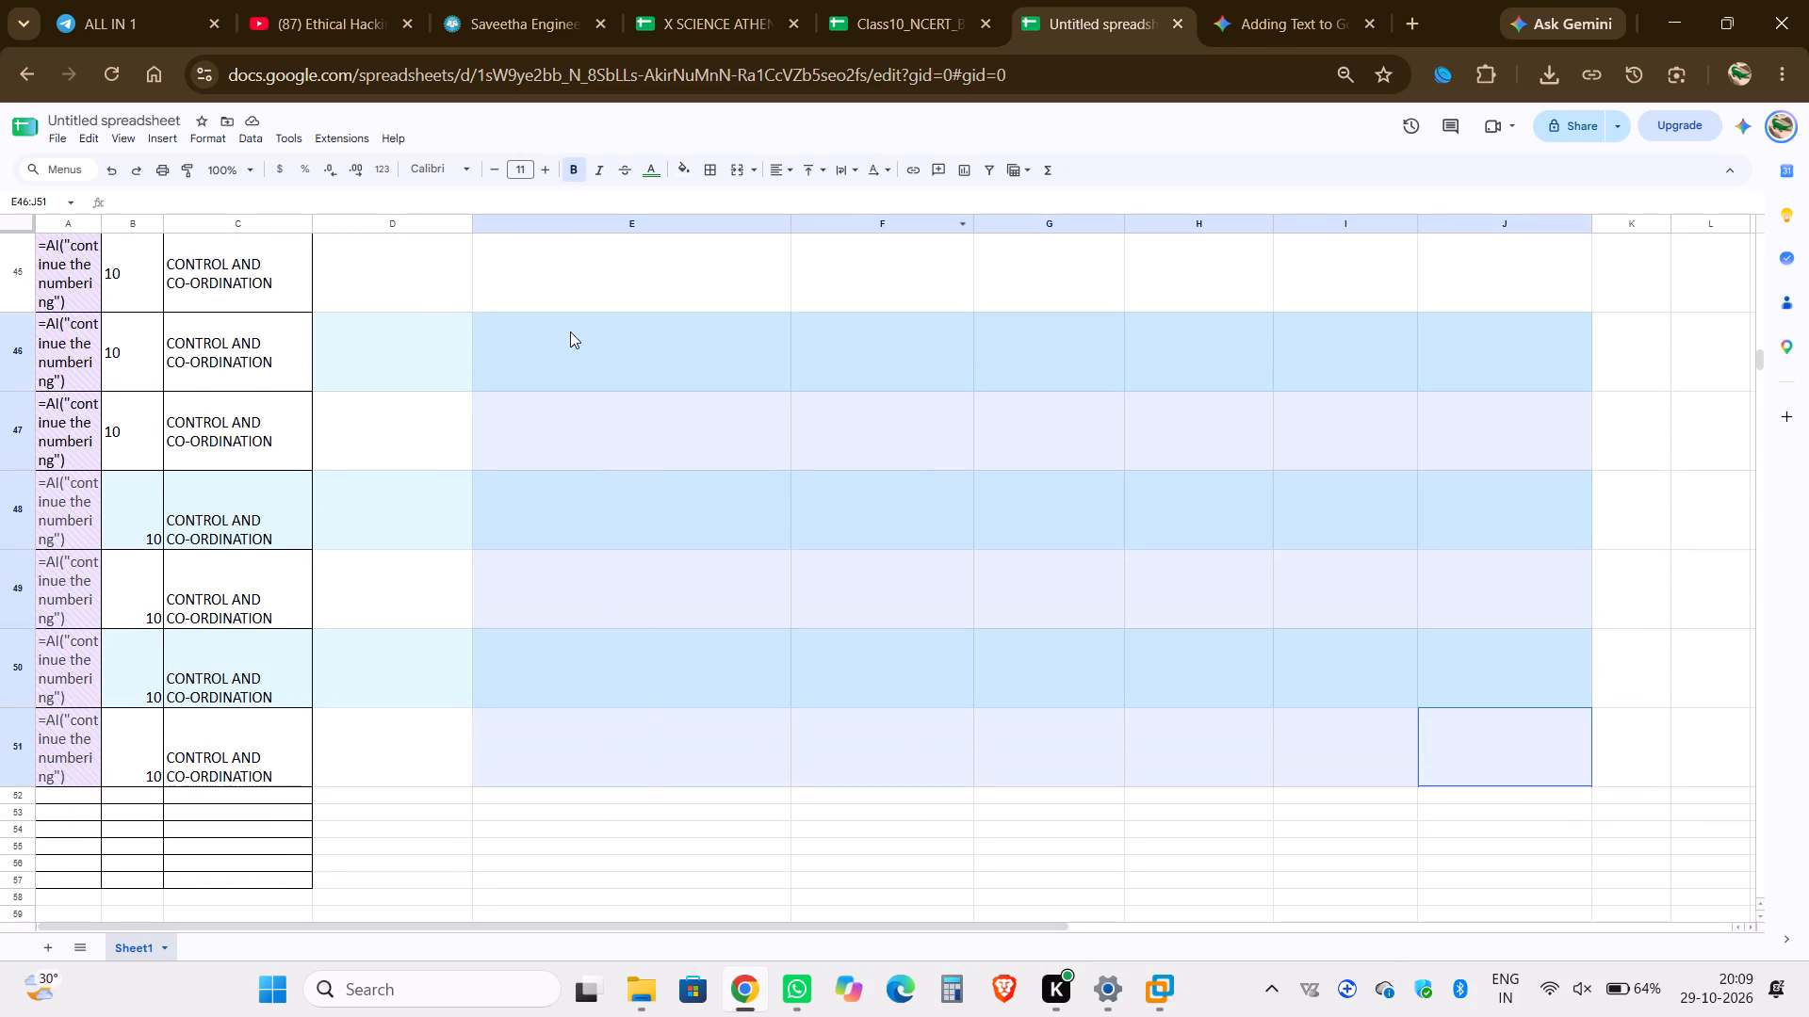
{"action": "left_click_drag", "start_coordinate": [570, 331], "coordinate": [397, 233]}
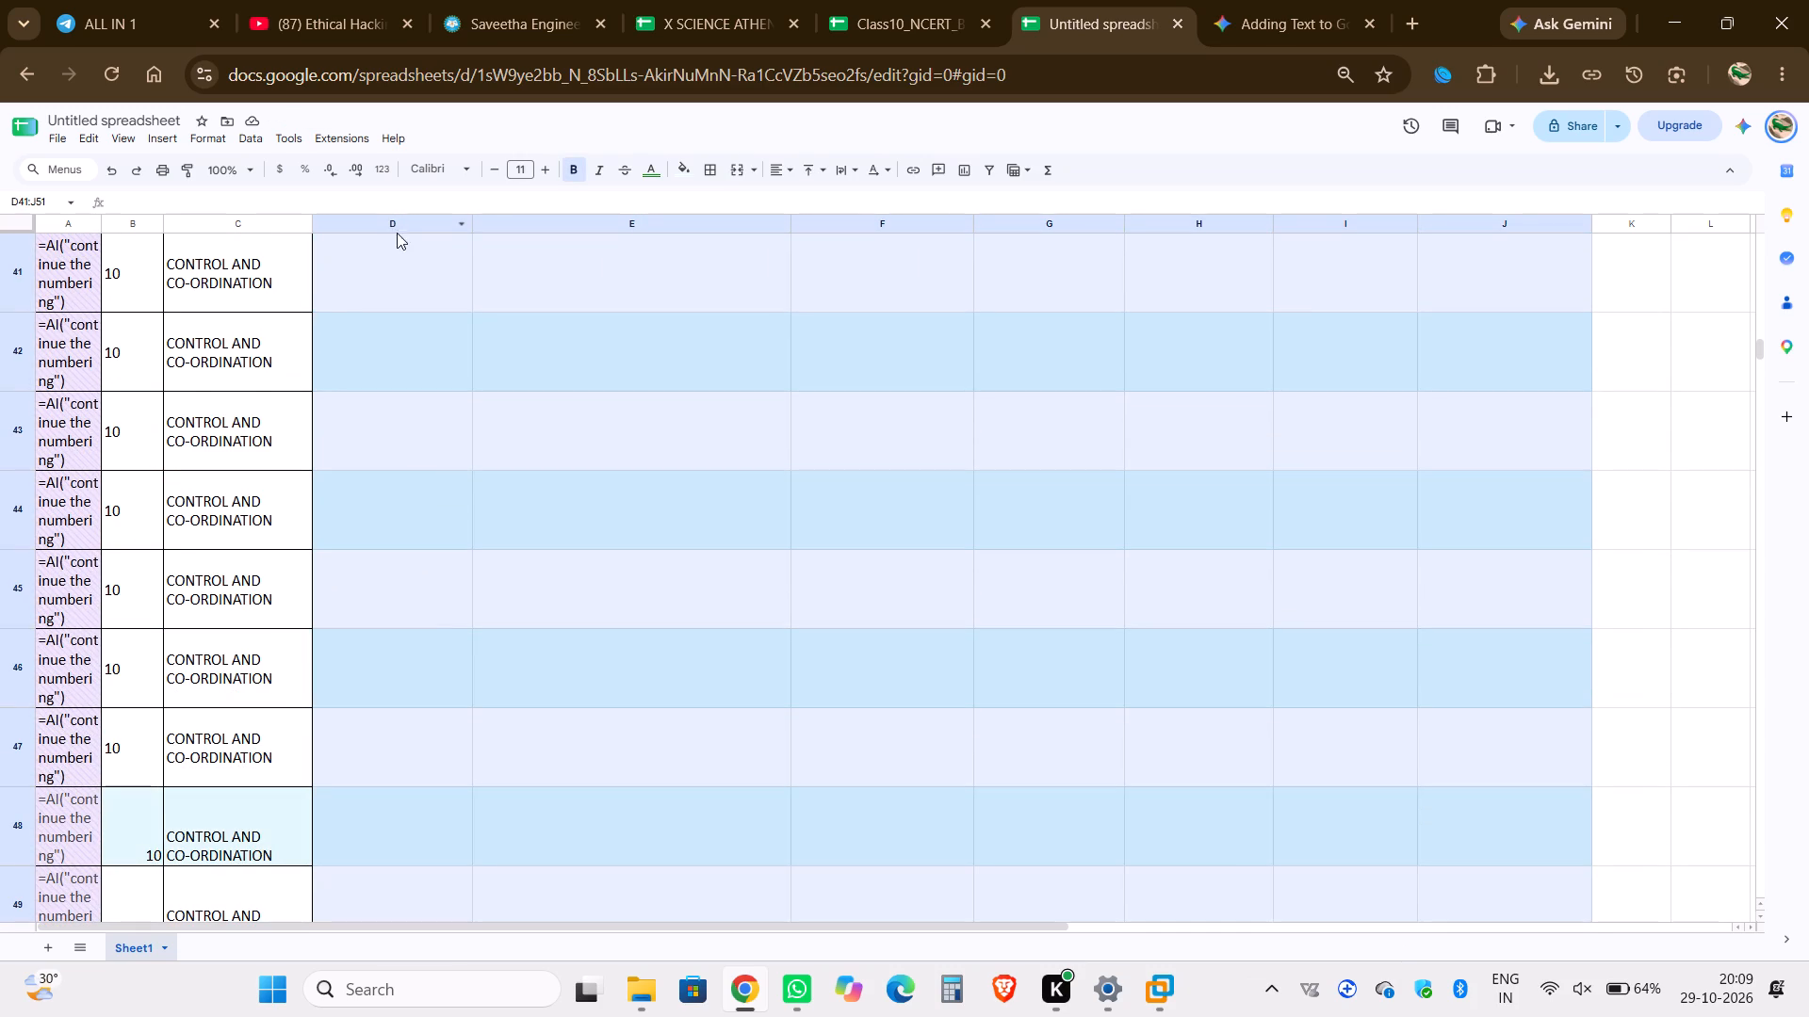
{"action": "left_click_drag", "start_coordinate": [397, 233], "coordinate": [383, 857]}
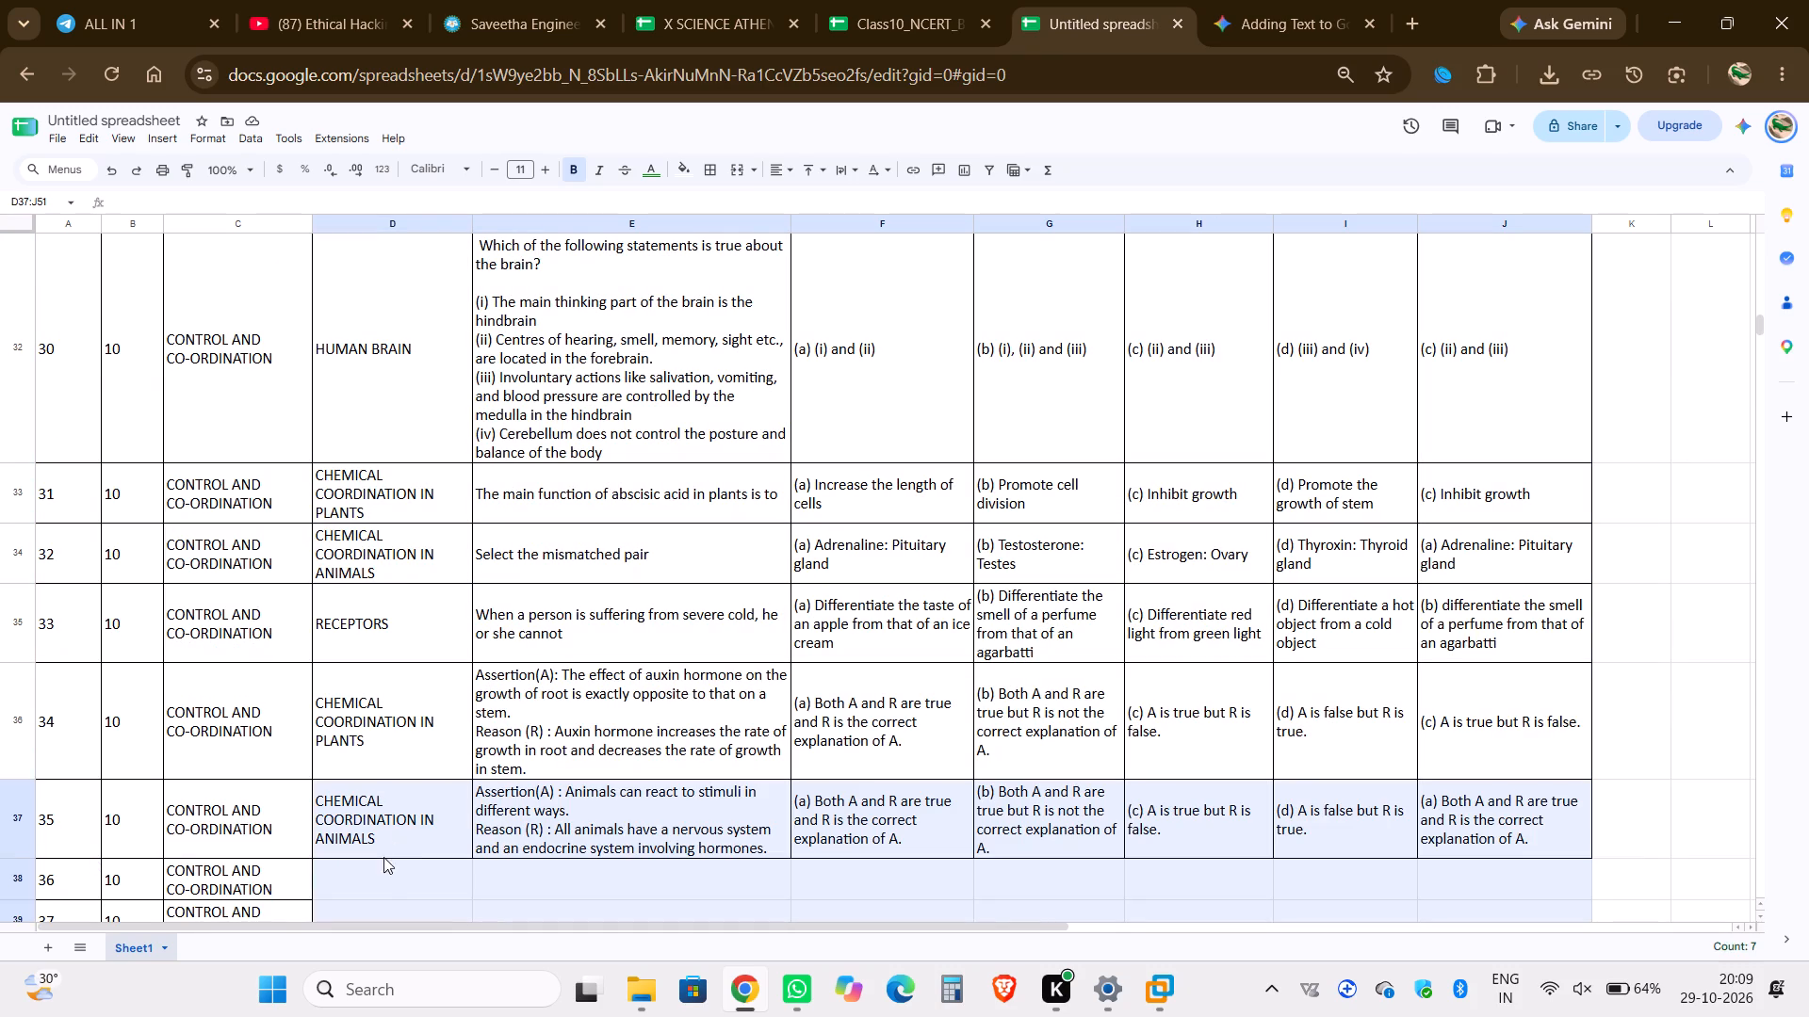
{"action": "left_click_drag", "start_coordinate": [383, 857], "coordinate": [383, 874]}
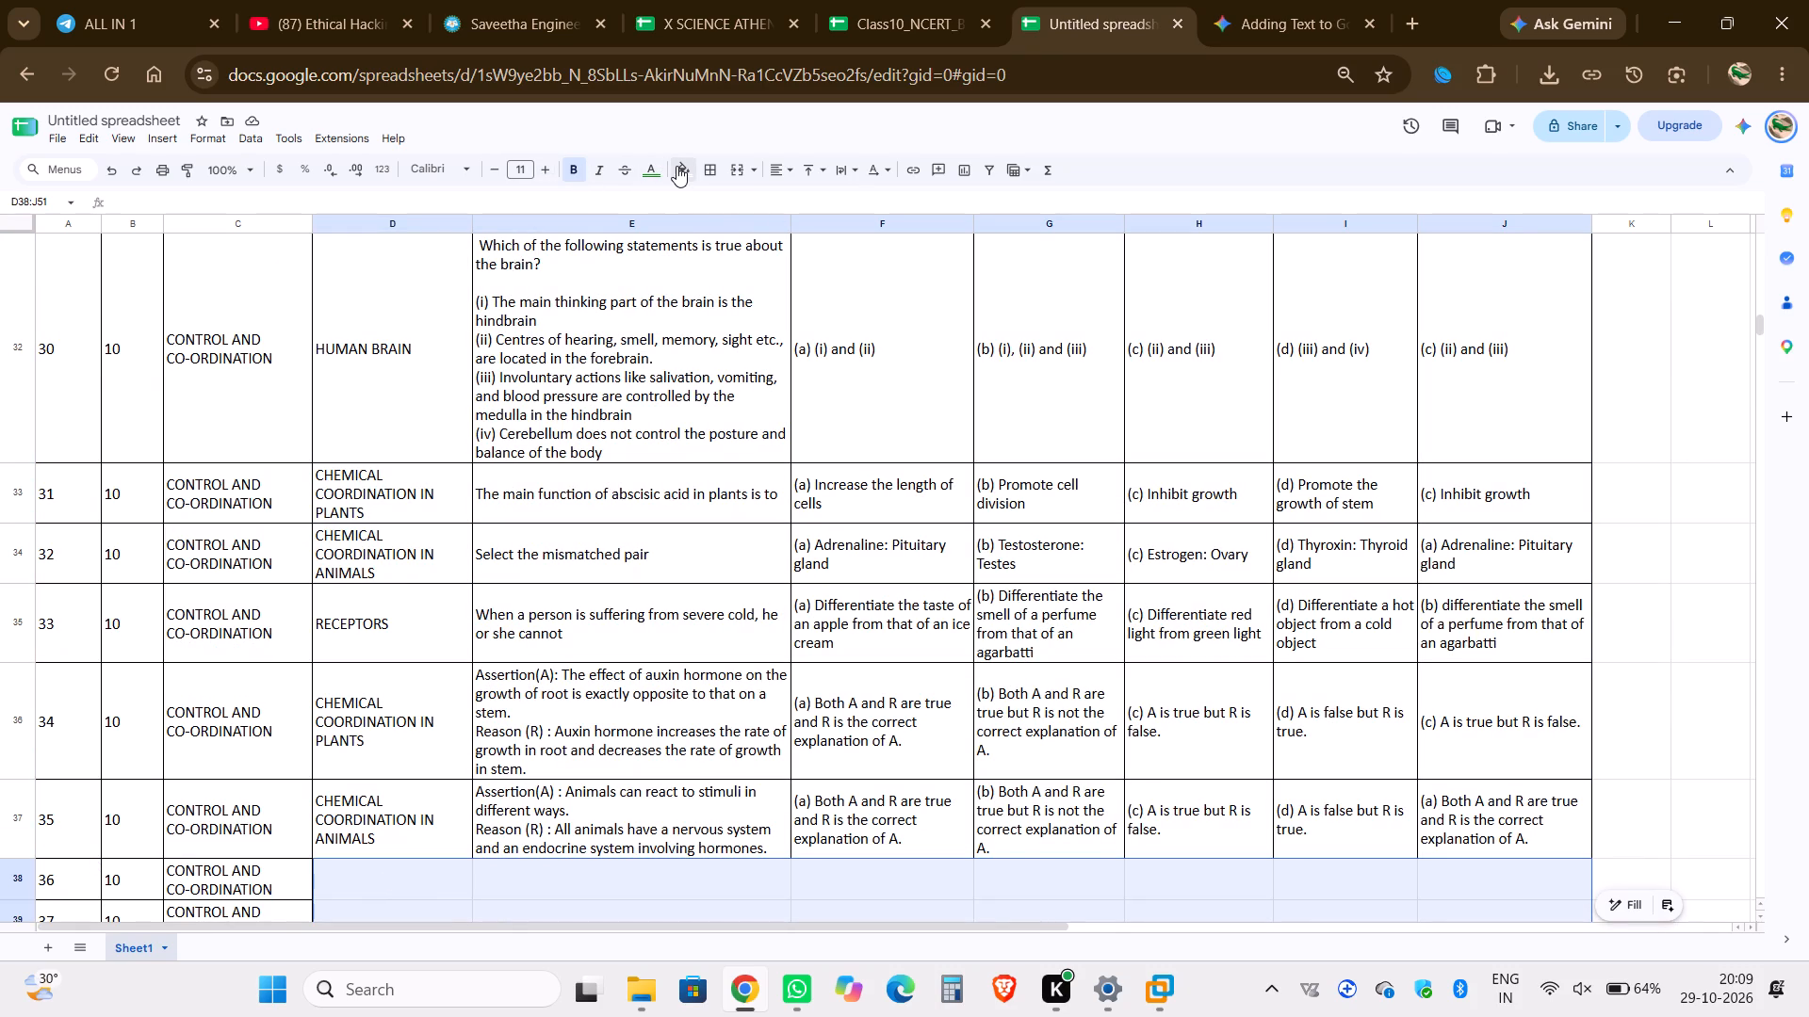
{"action": "left_click", "coordinate": [676, 166]}
{"action": "left_click", "coordinate": [708, 372]}
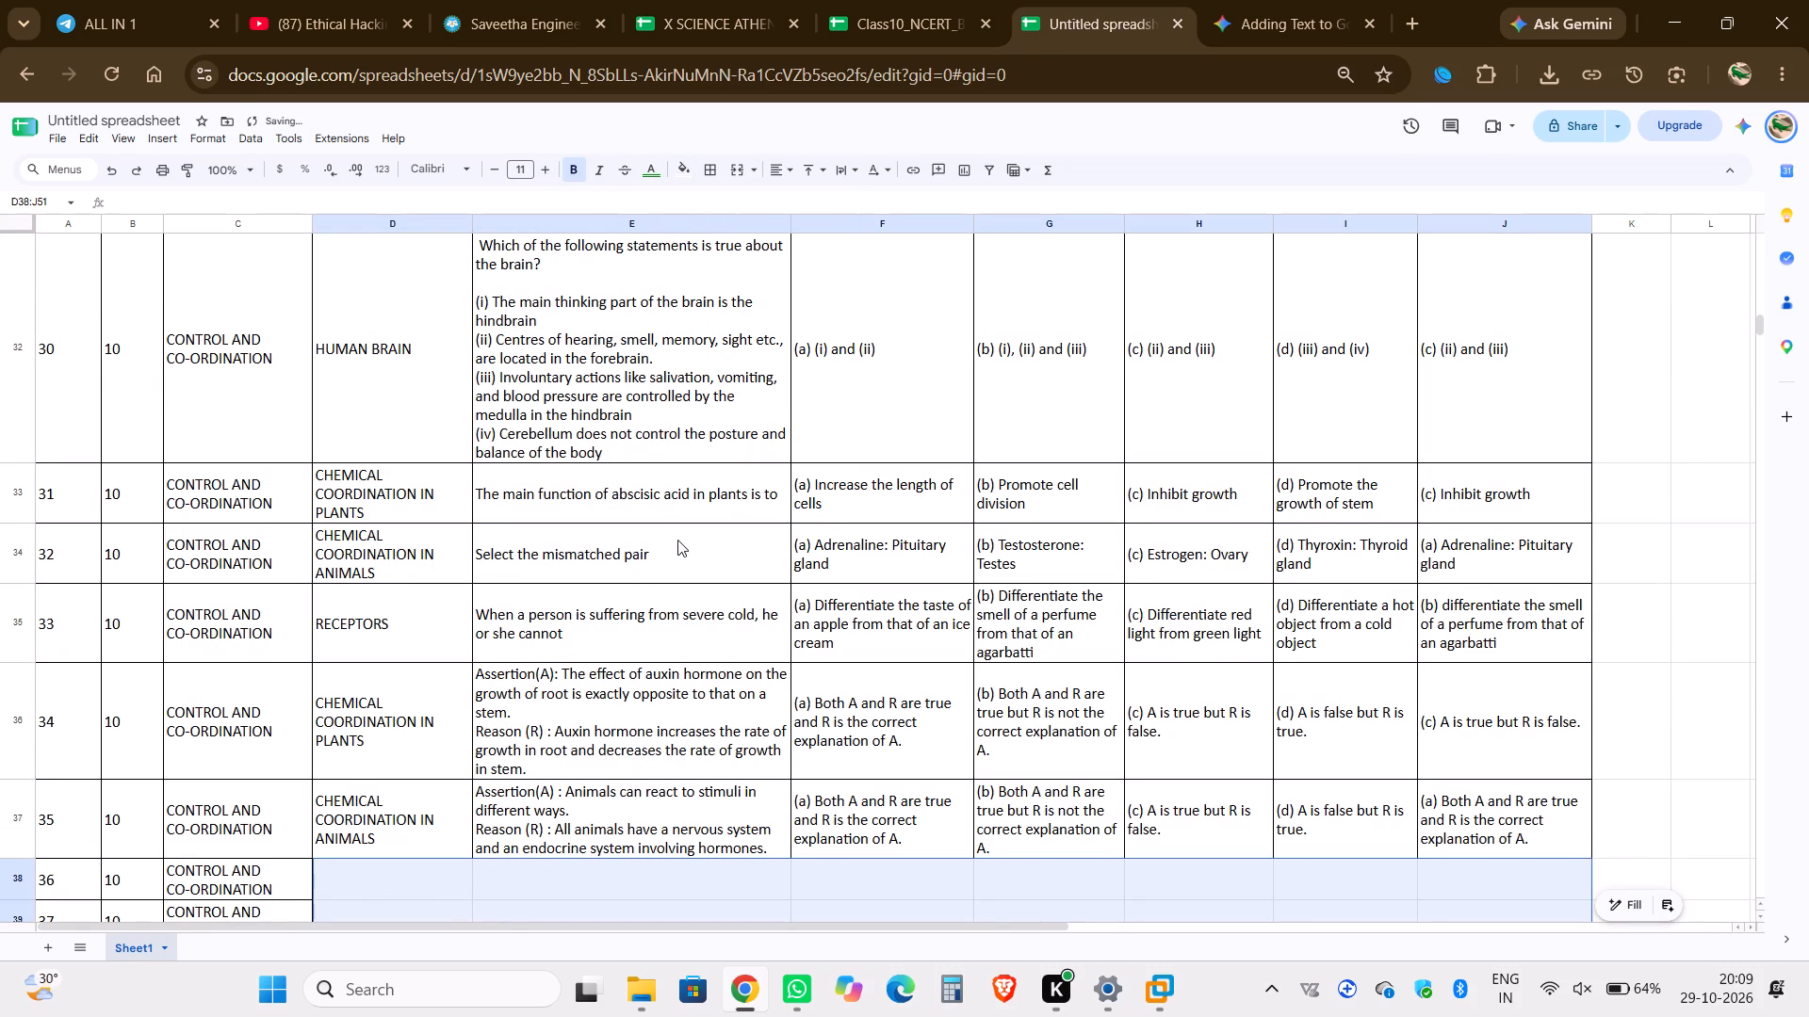
{"action": "scroll", "coordinate": [672, 442], "scroll_direction": "down", "scroll_amount": 3}
{"action": "left_click", "coordinate": [485, 378]}
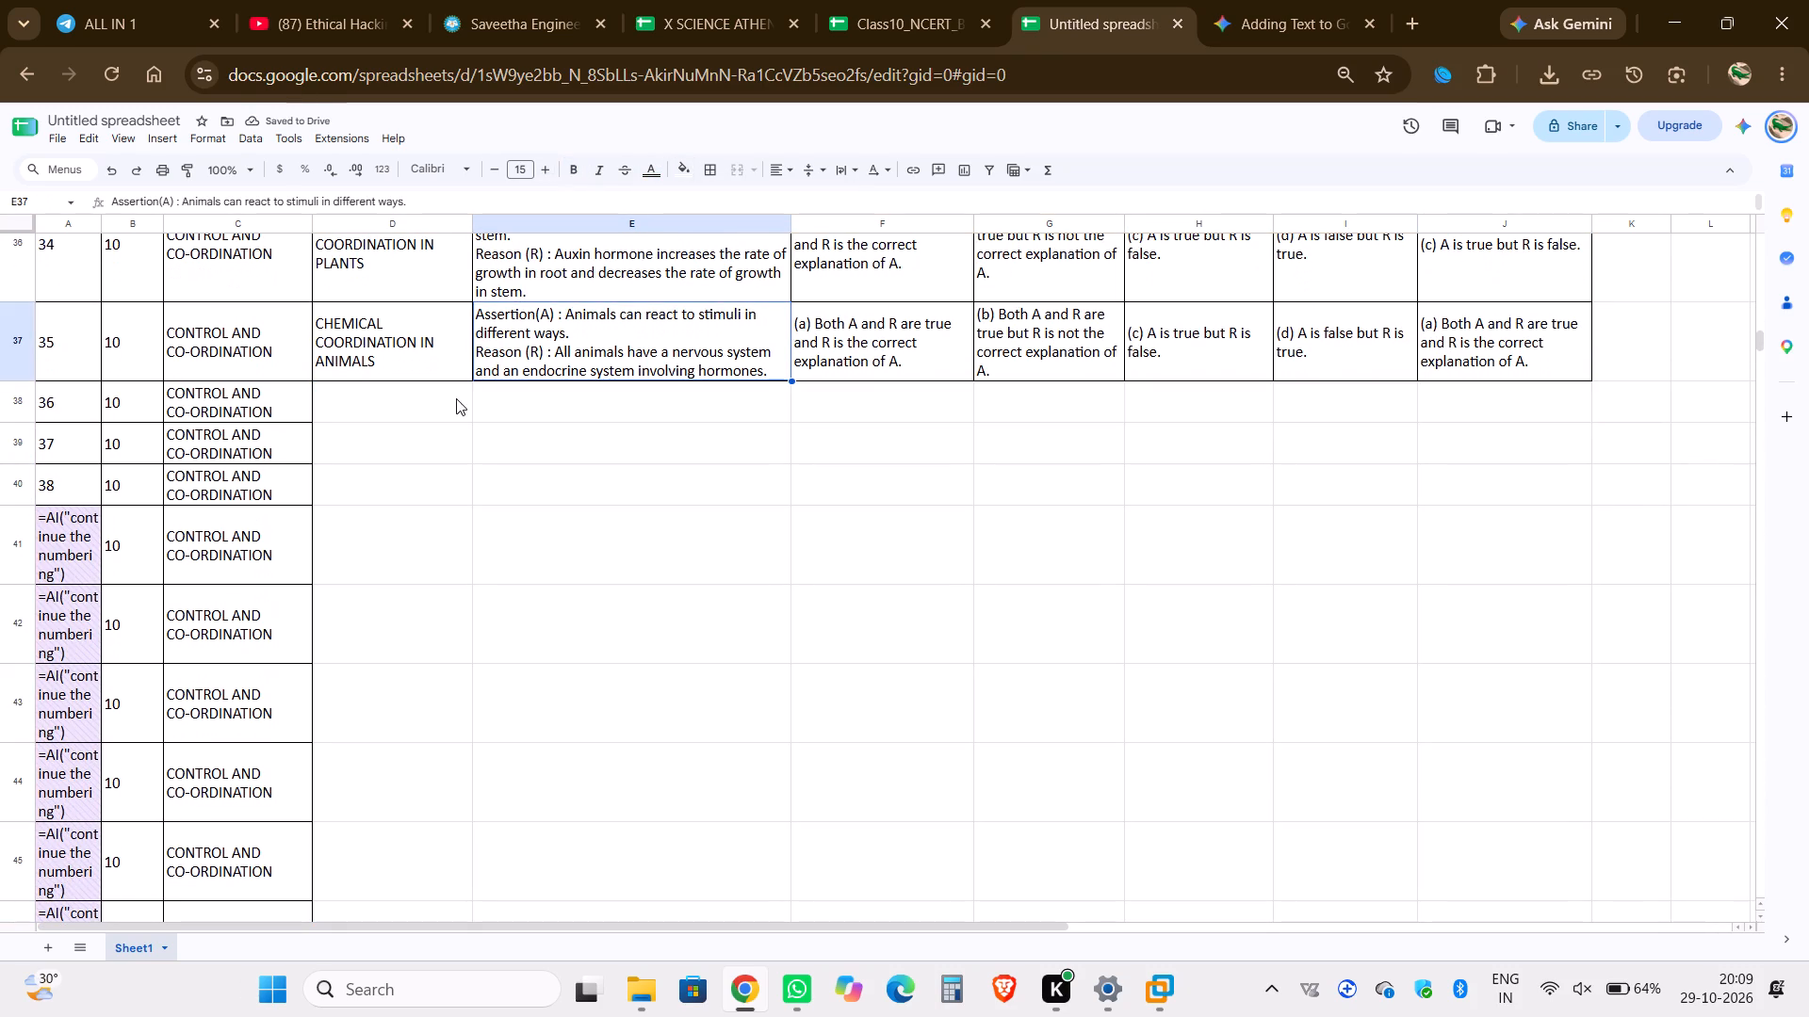
Apply borders to all sides of every cell in D38:J57.
{"action": "left_click_drag", "start_coordinate": [422, 401], "coordinate": [1548, 478]}
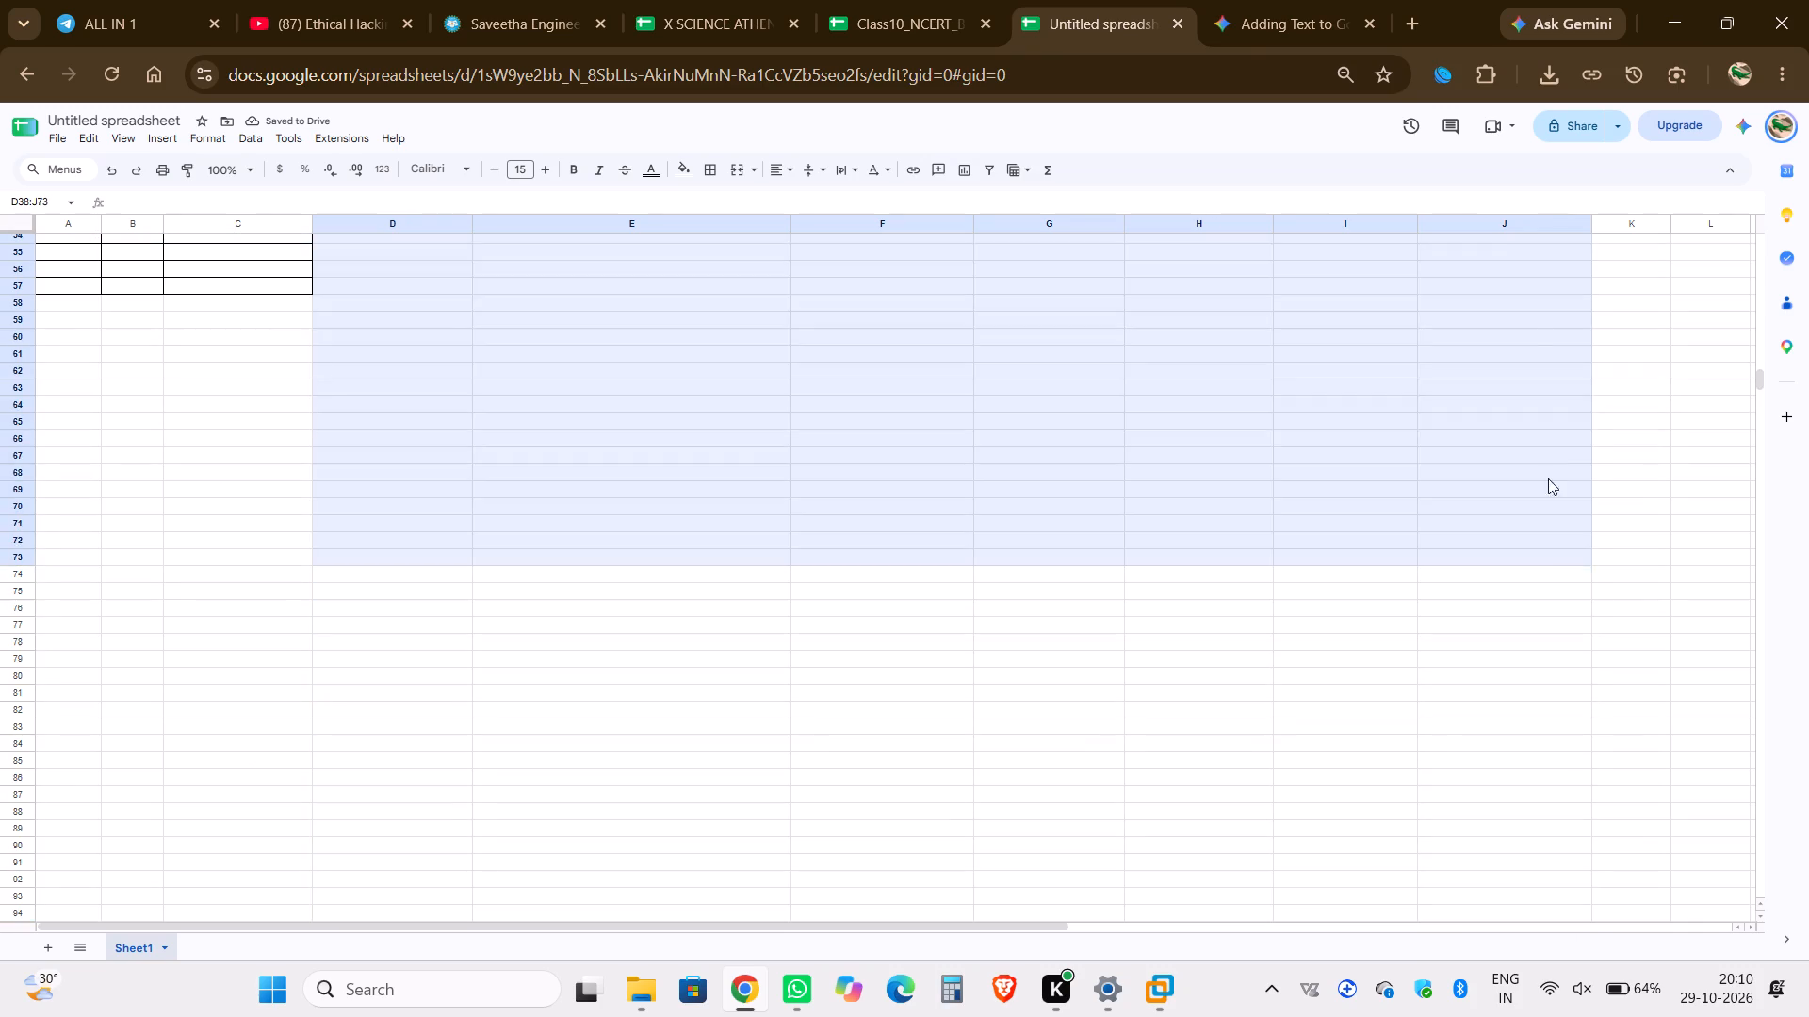
{"action": "left_click_drag", "start_coordinate": [1548, 478], "coordinate": [1522, 289]}
{"action": "scroll", "coordinate": [1386, 569], "scroll_direction": "up", "scroll_amount": 3}
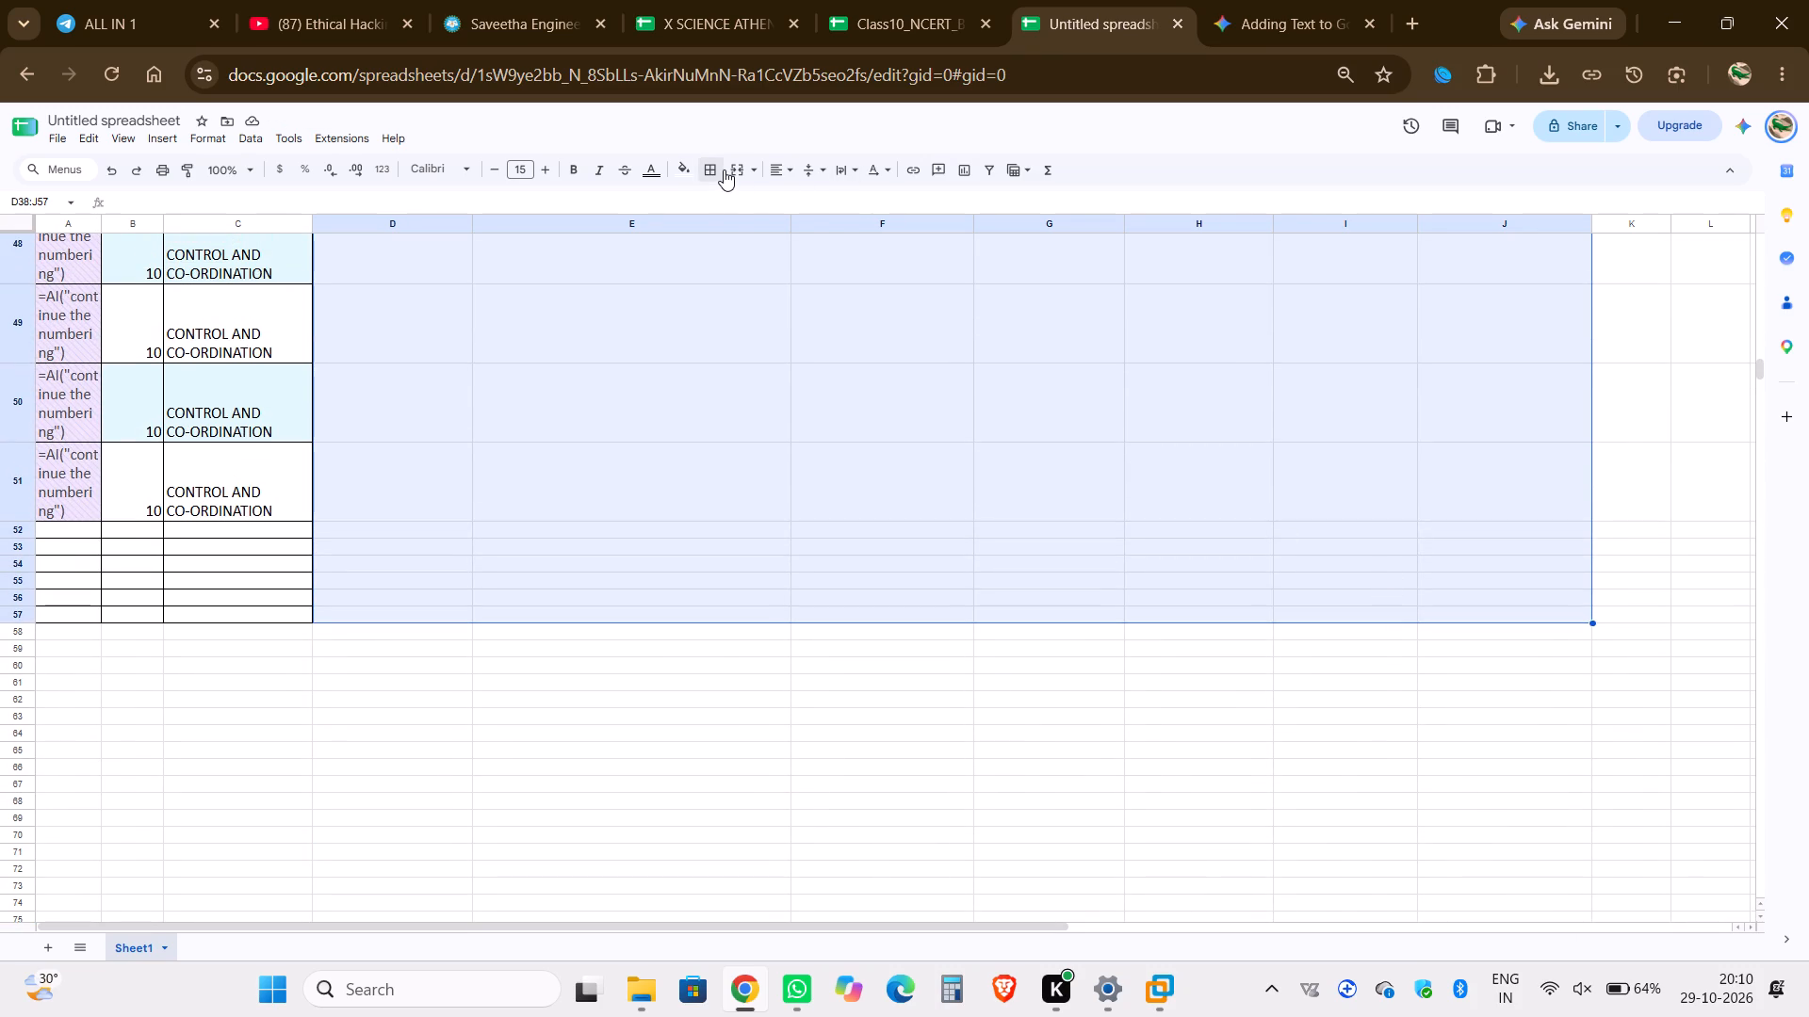
{"action": "left_click", "coordinate": [724, 169]}
{"action": "left_click", "coordinate": [723, 196]}
{"action": "left_click", "coordinate": [416, 665]}
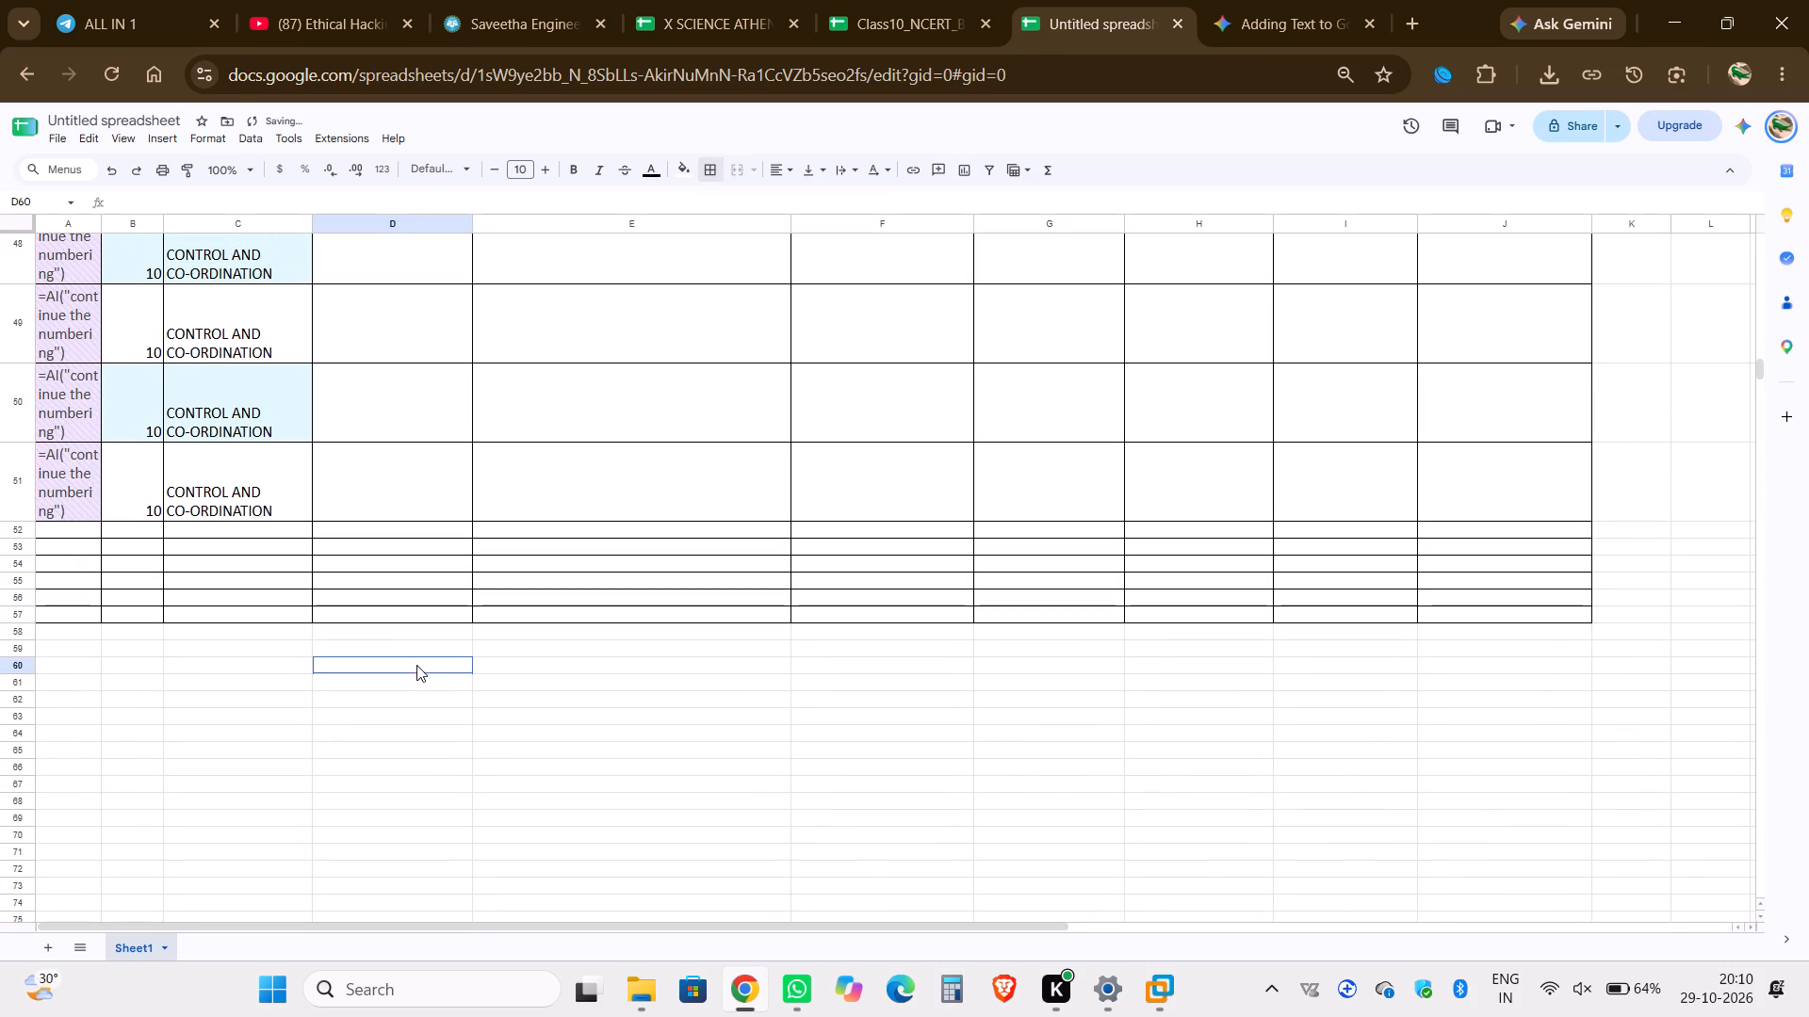
Clear all borders from the empty rows A52:J57 below the Control and Co-ordination entries.
{"action": "left_click_drag", "start_coordinate": [74, 526], "coordinate": [1337, 602]}
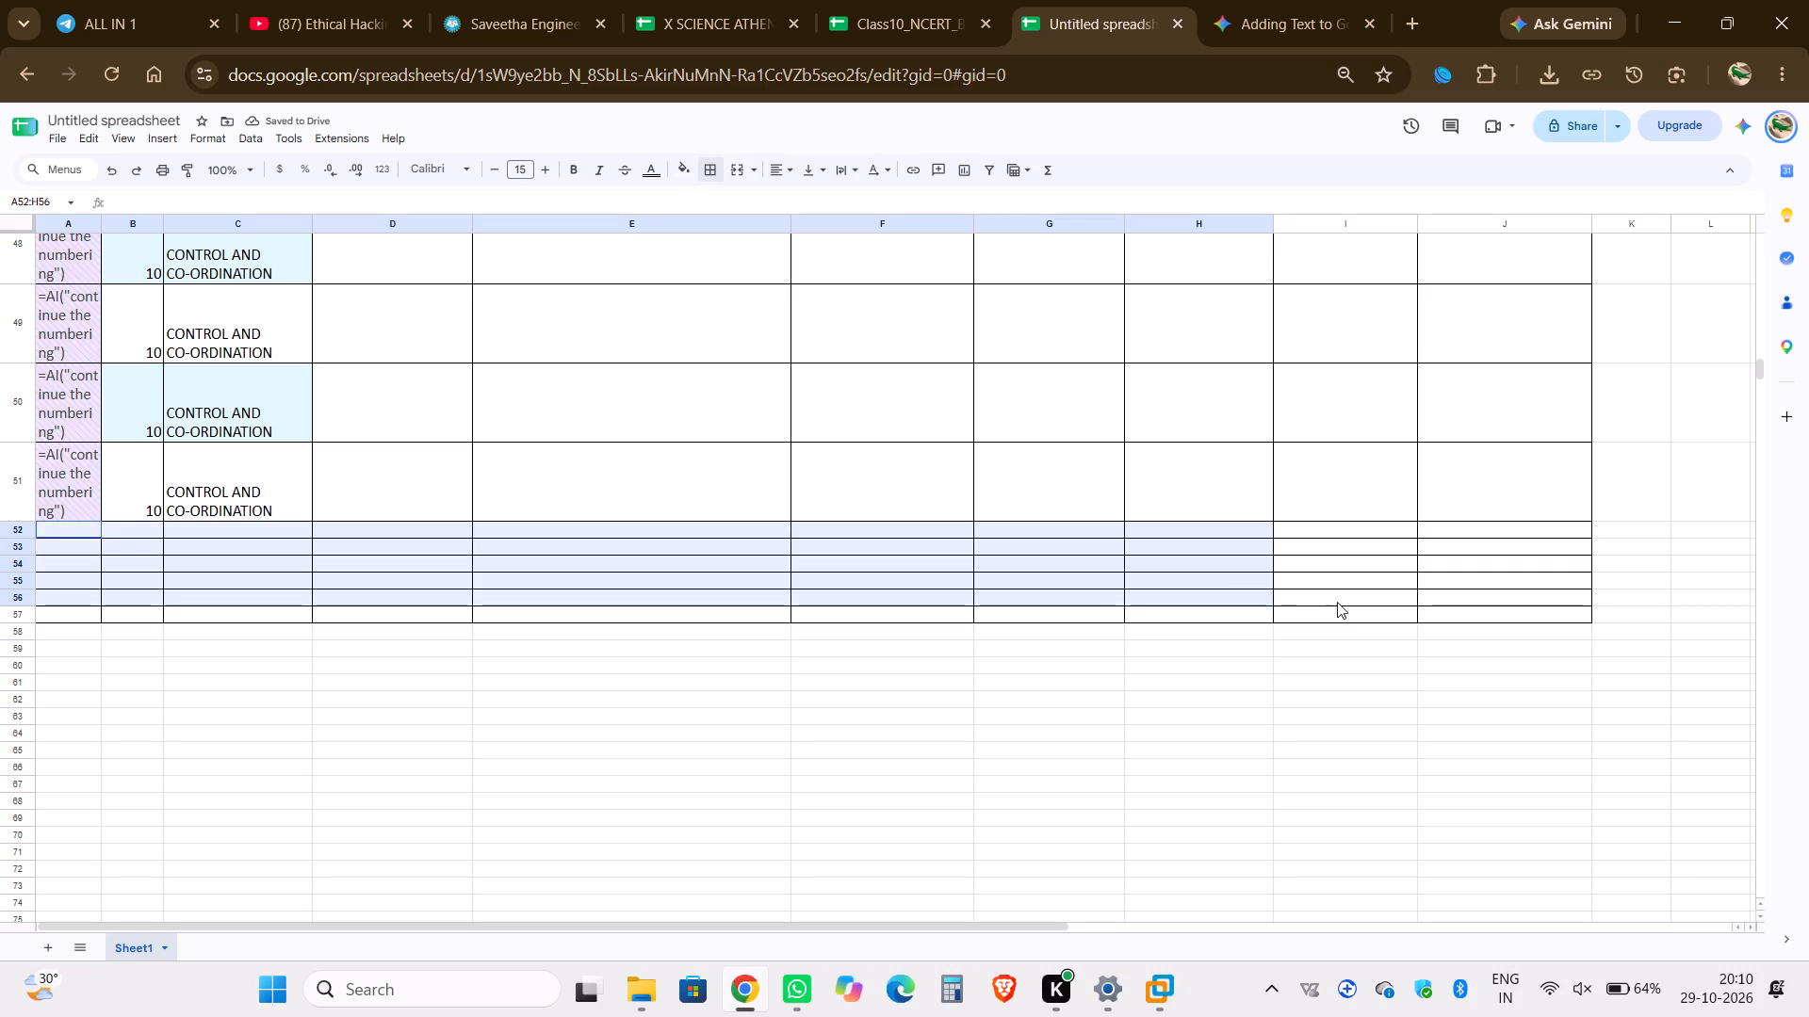
{"action": "left_click_drag", "start_coordinate": [1337, 602], "coordinate": [1437, 617]}
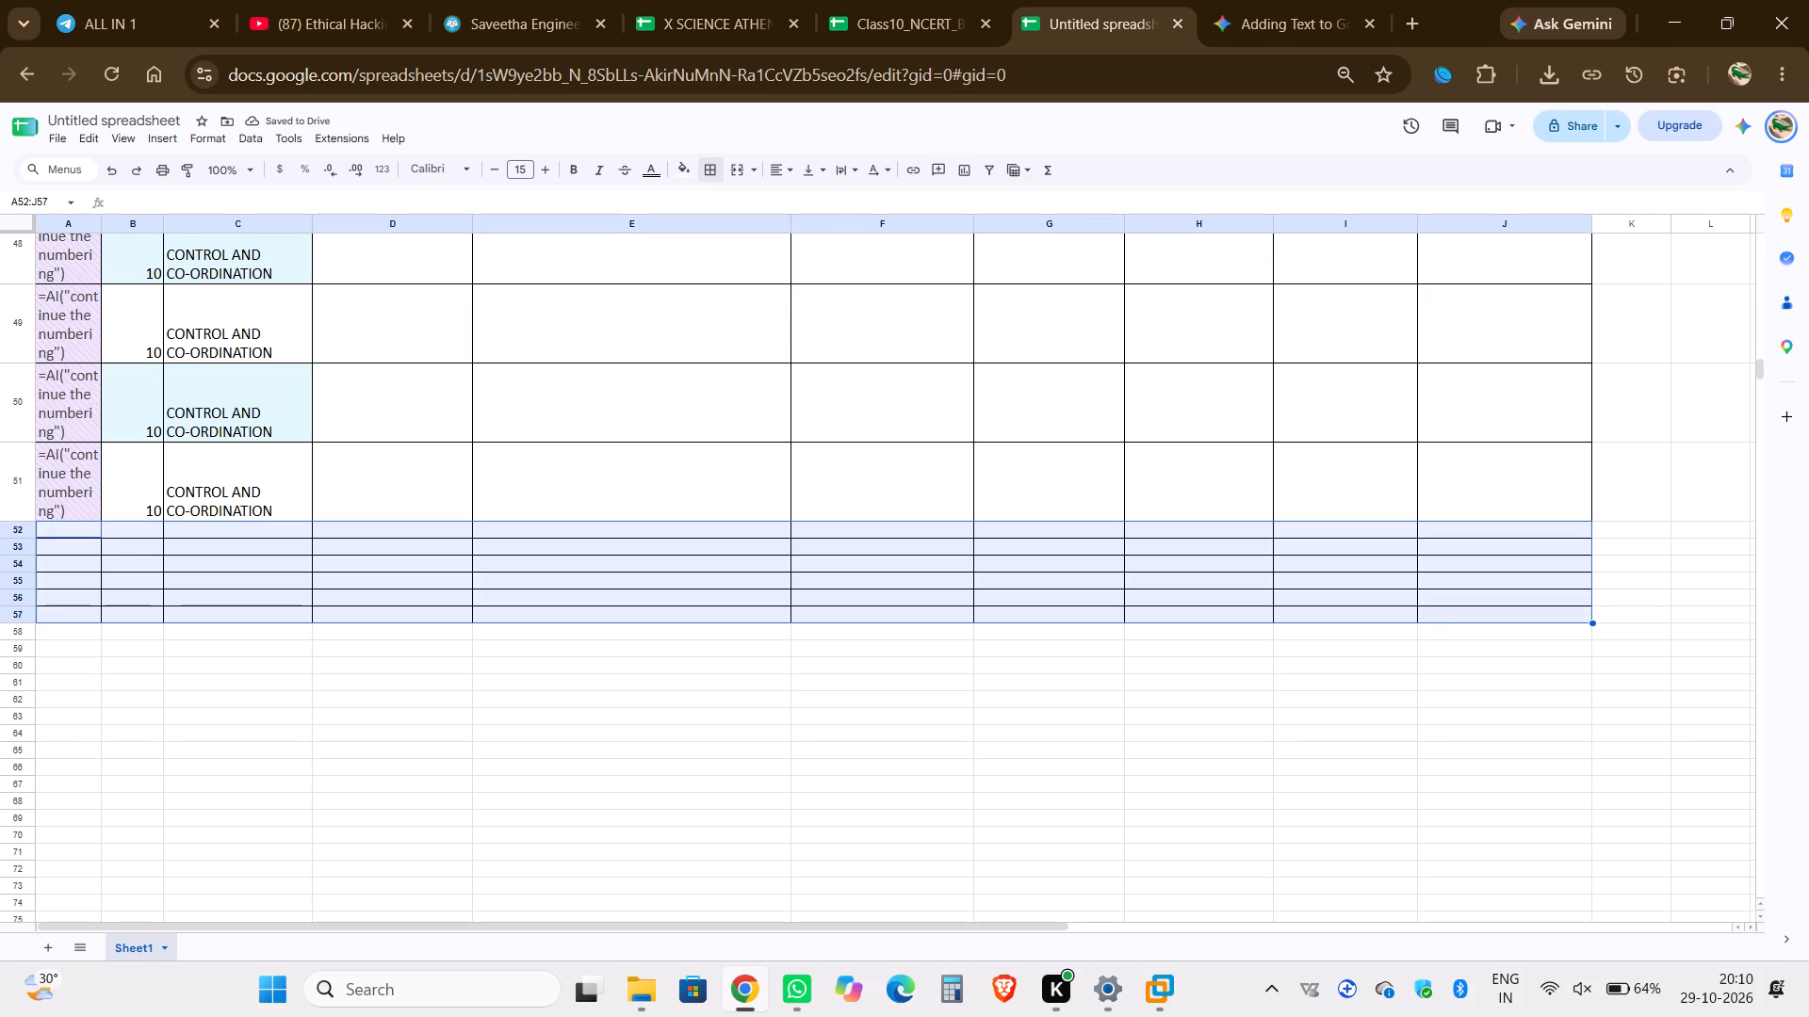
{"action": "left_click", "coordinate": [714, 174]}
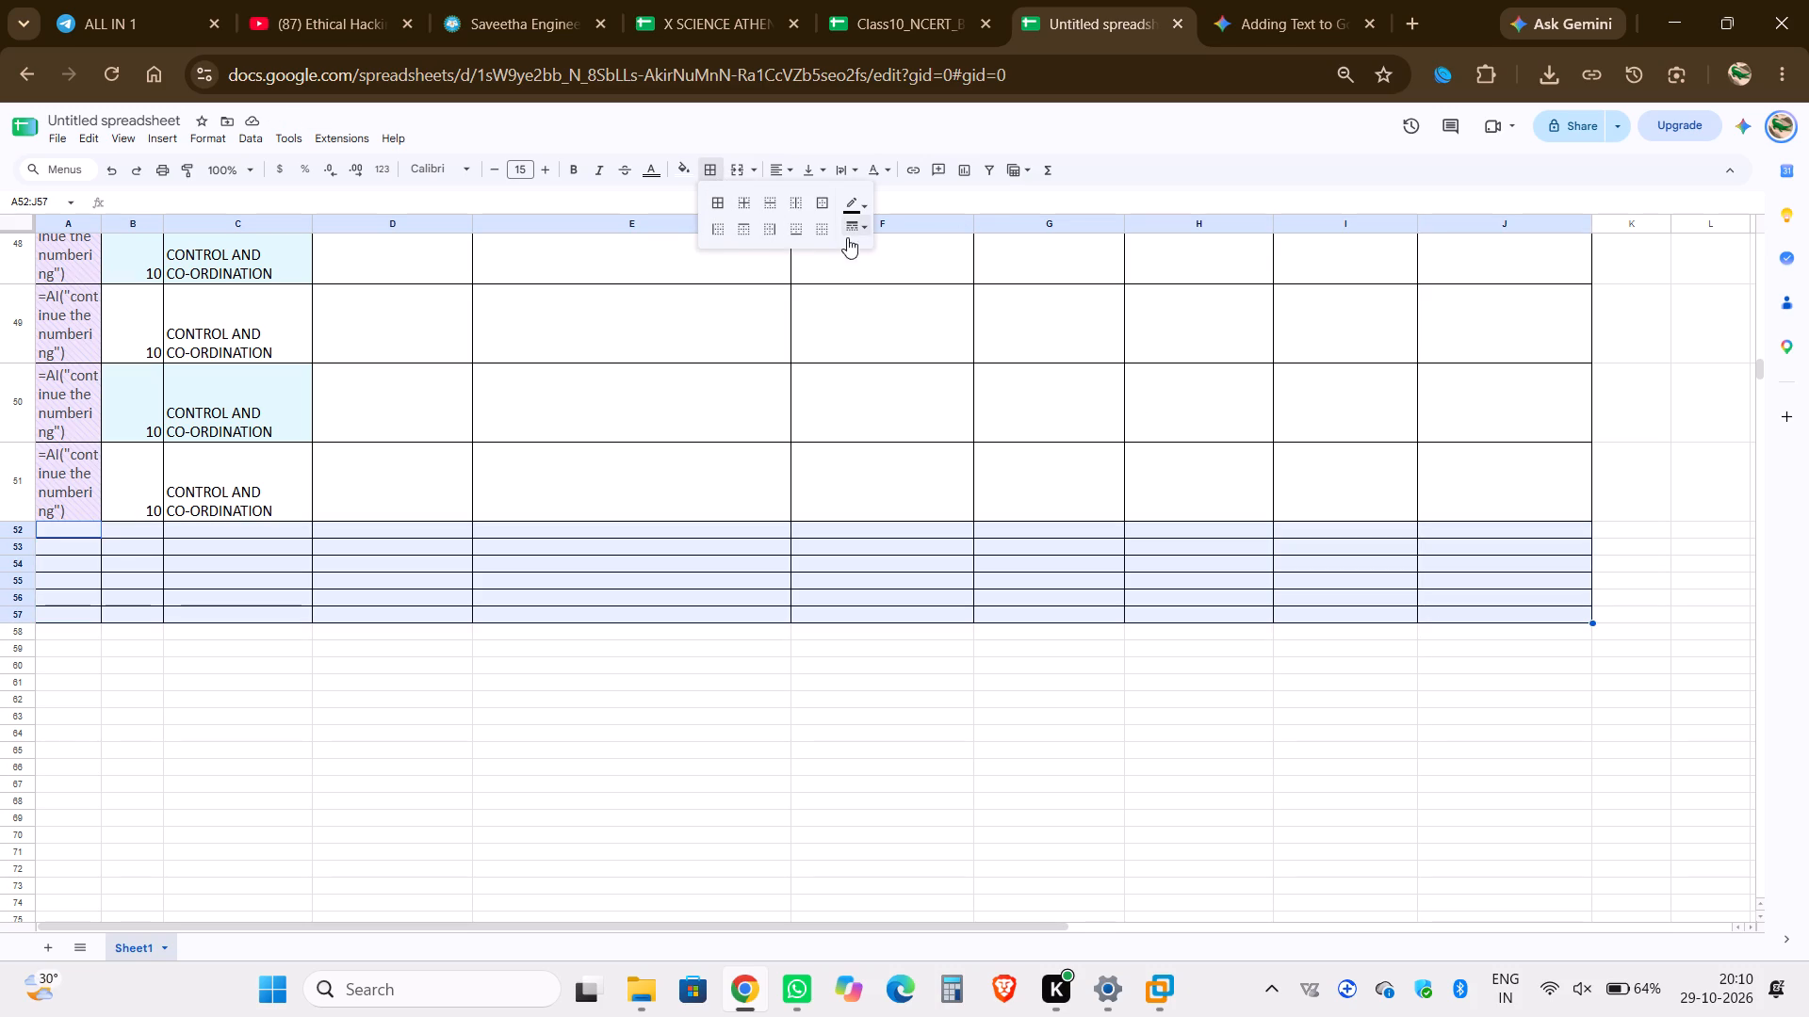
{"action": "left_click", "coordinate": [823, 239]}
{"action": "left_click", "coordinate": [817, 481]}
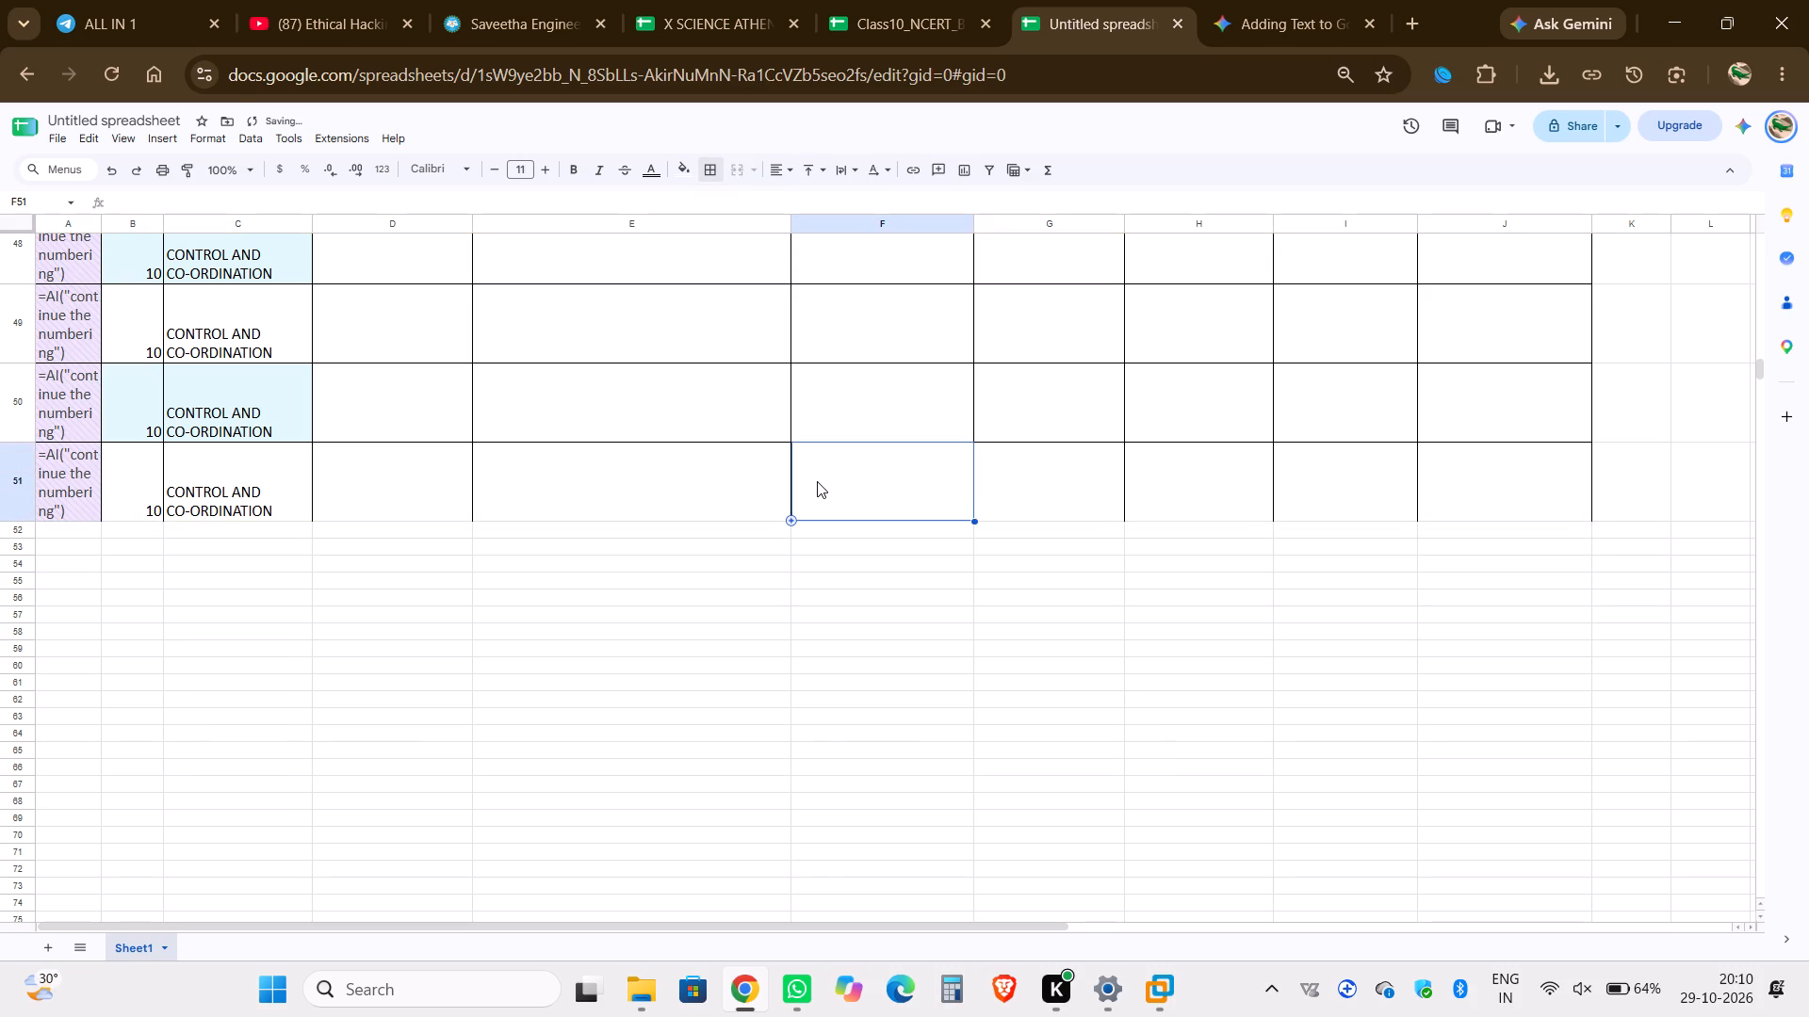
Apply borders to all sides of the cells in the last entry row, A51:J51.
{"action": "scroll", "coordinate": [817, 621], "scroll_direction": "up", "scroll_amount": 1}
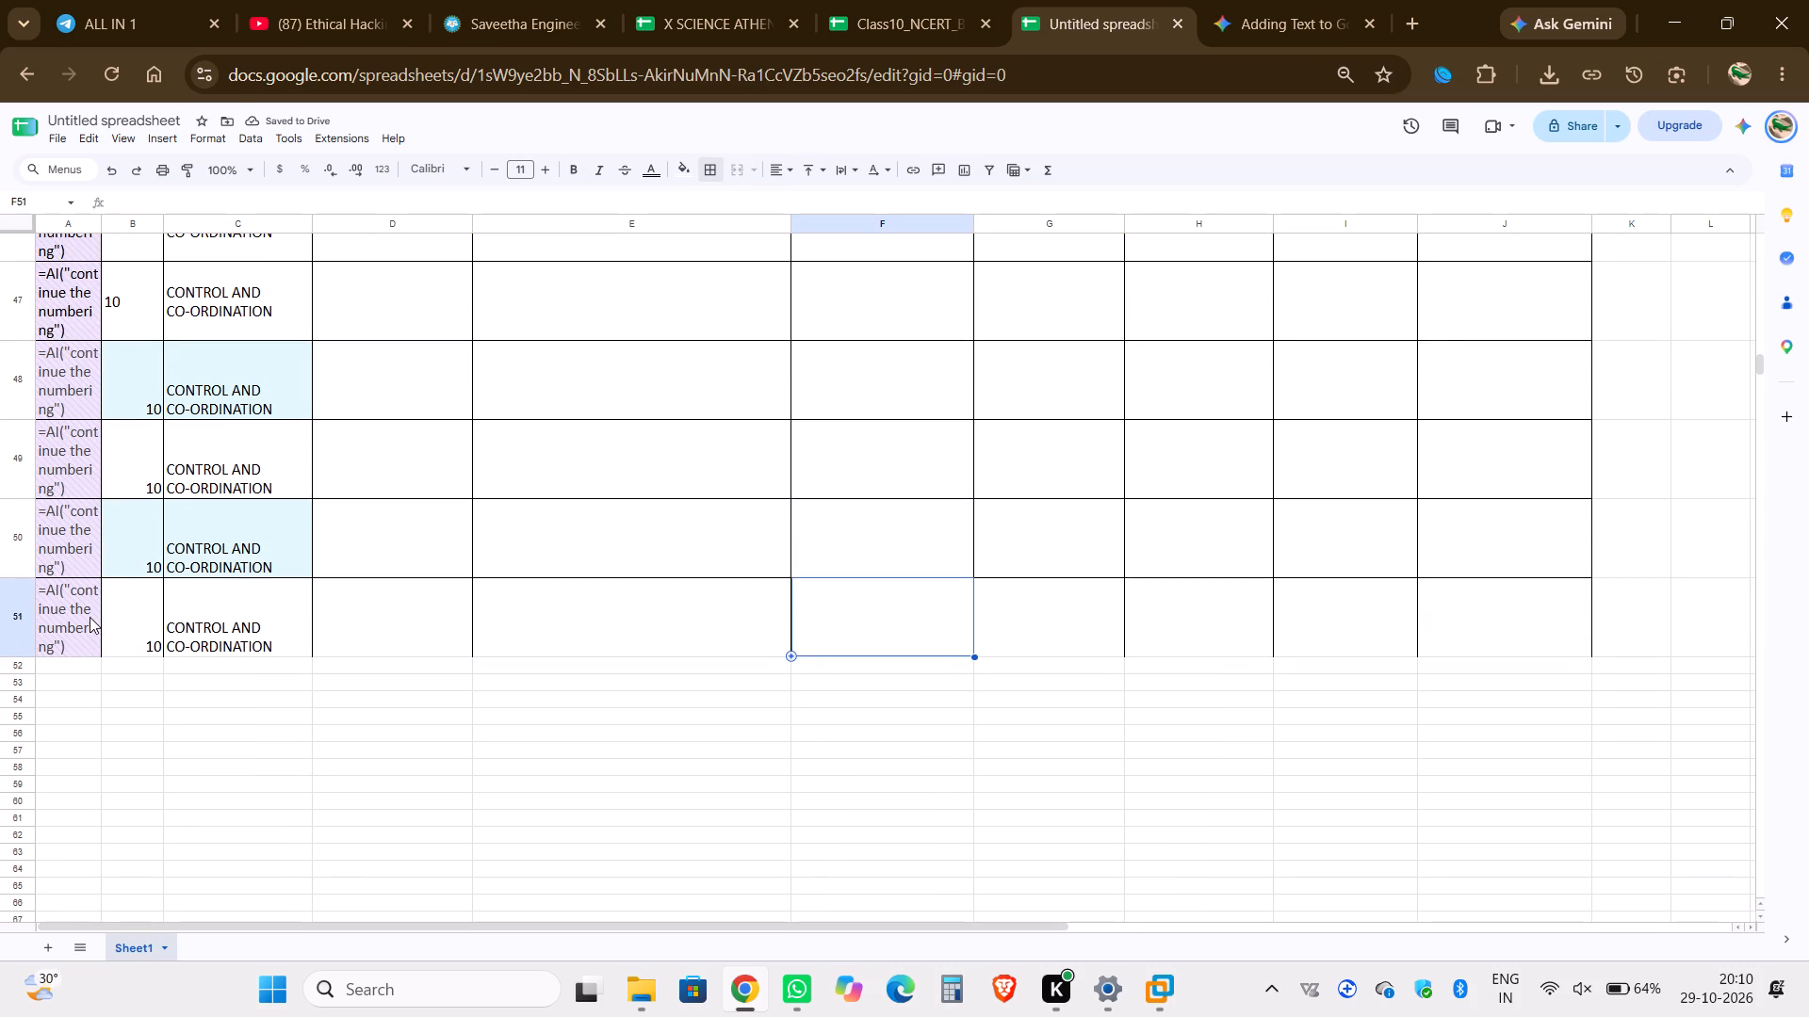
{"action": "left_click_drag", "start_coordinate": [89, 616], "coordinate": [1489, 614]}
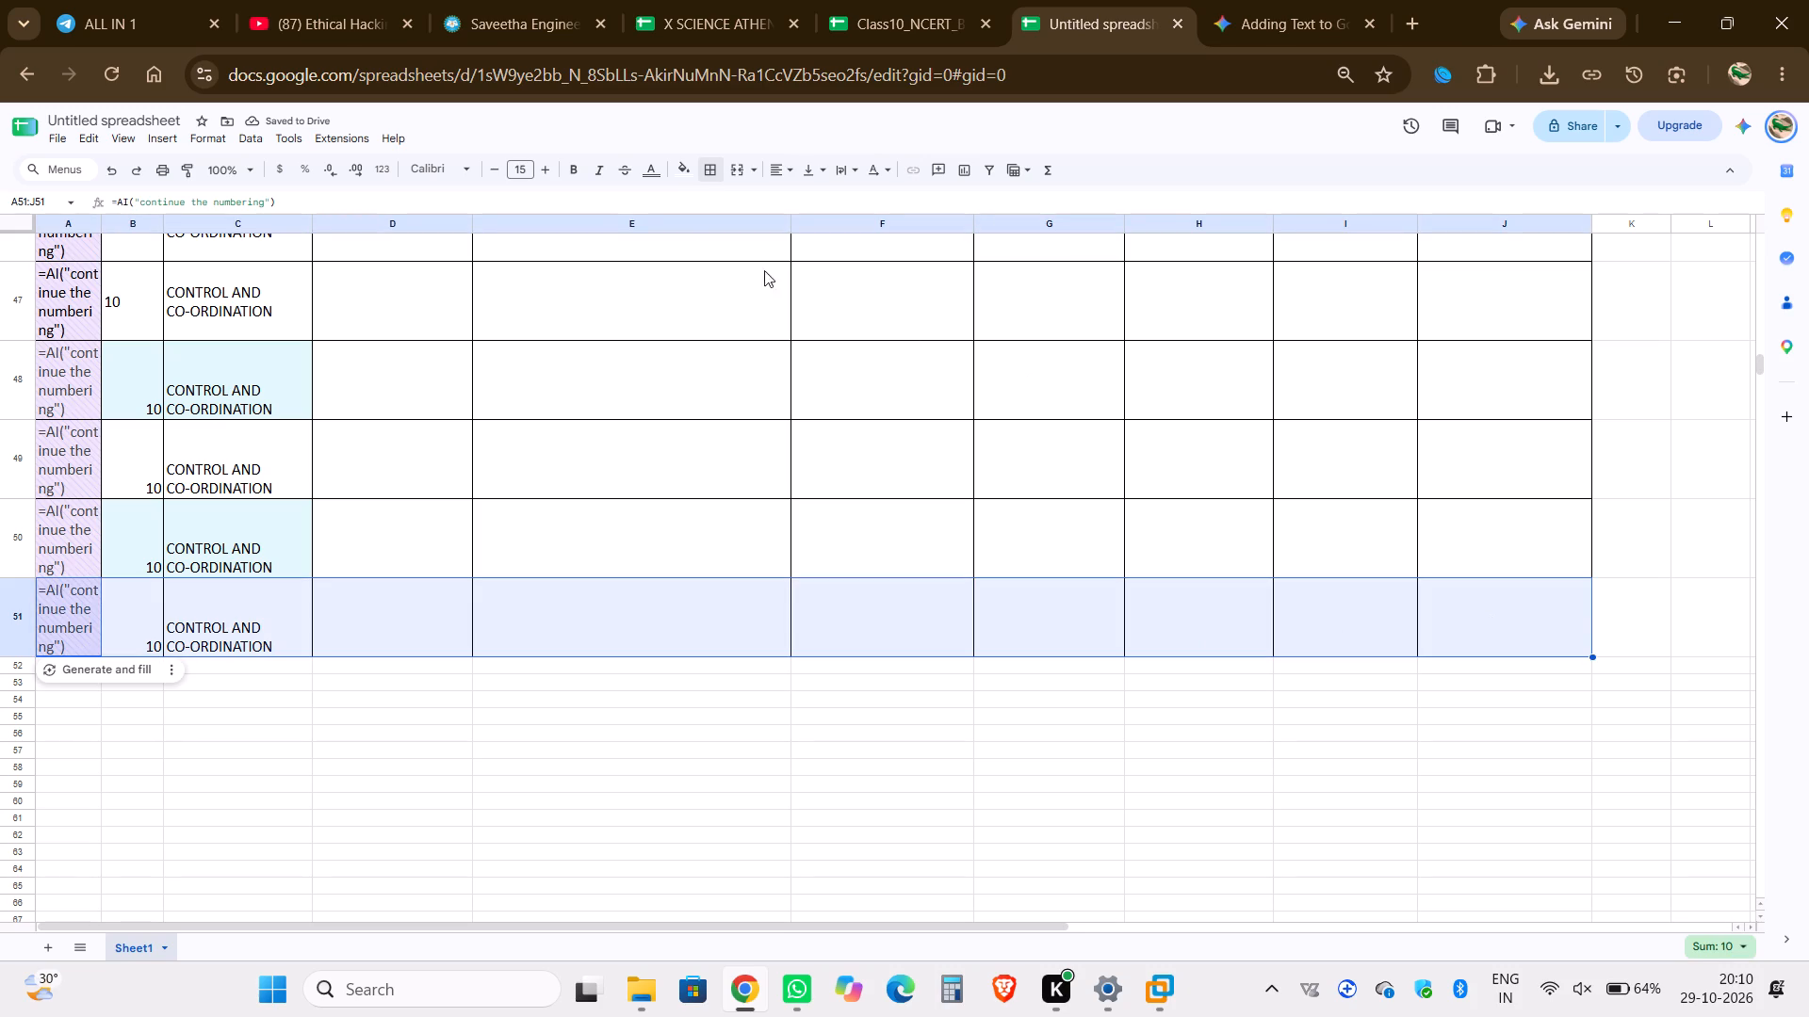
{"action": "left_click", "coordinate": [707, 167]}
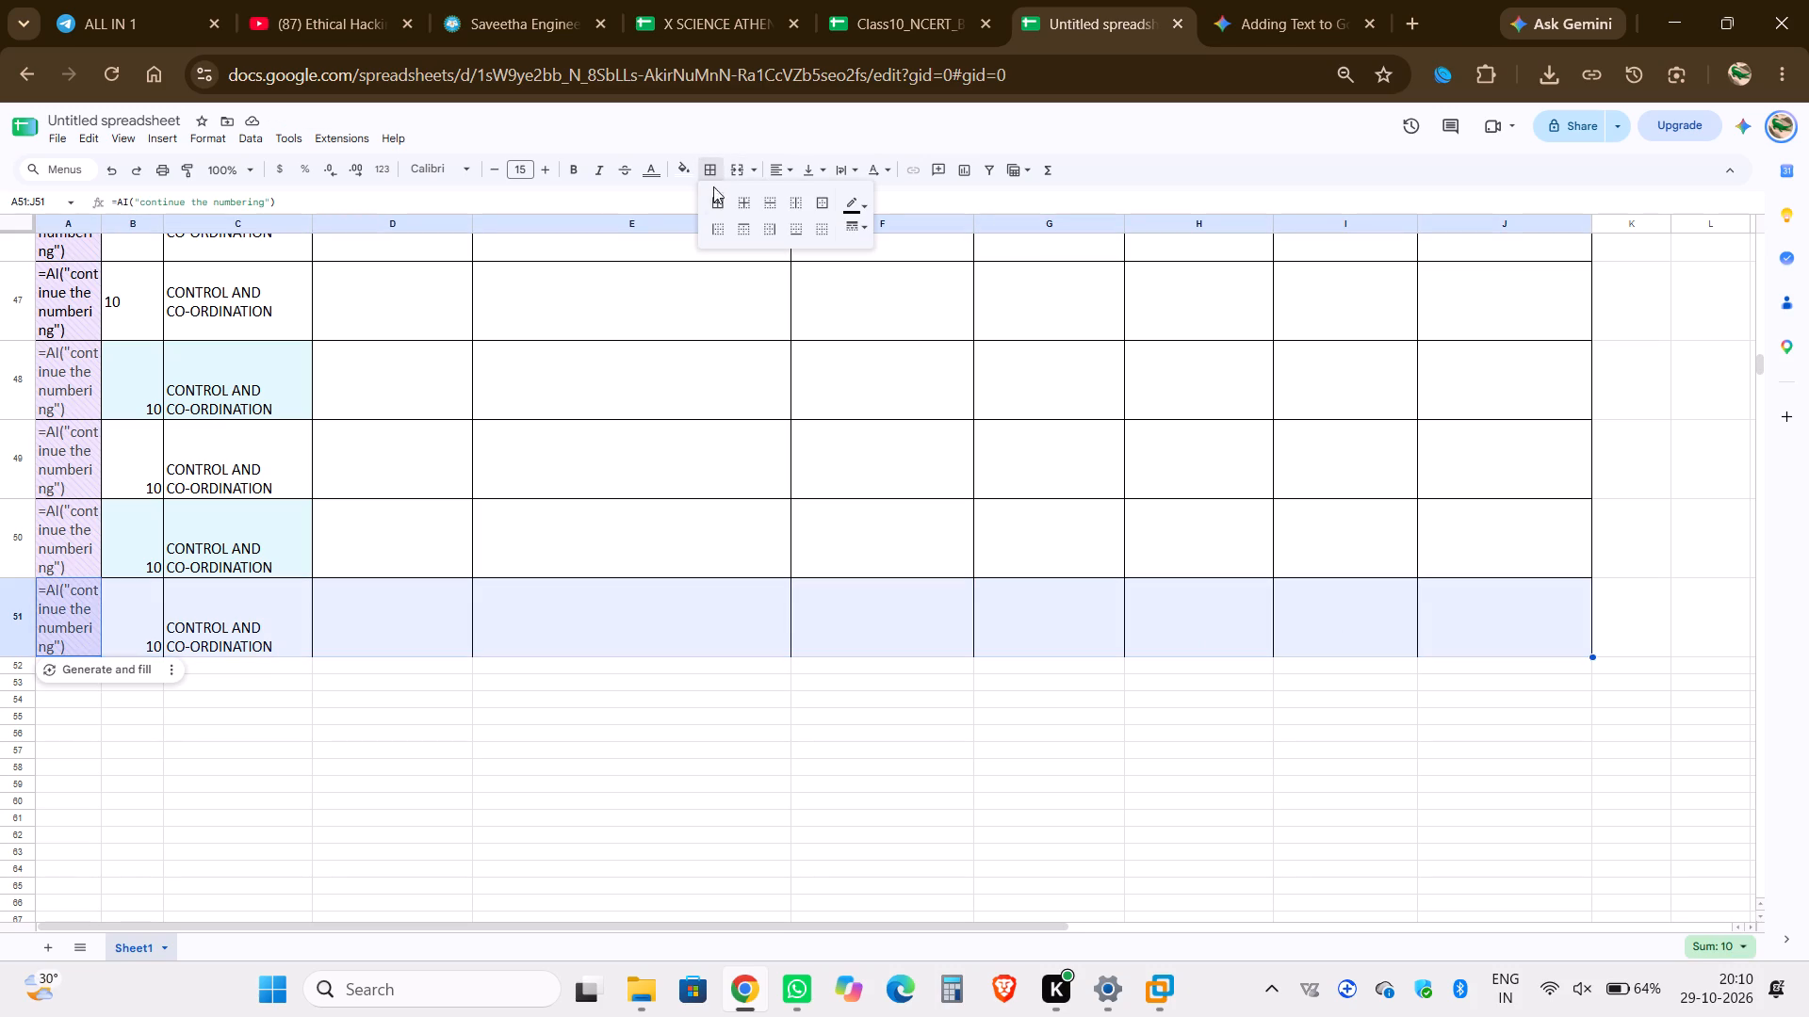
{"action": "left_click", "coordinate": [717, 202]}
{"action": "left_click", "coordinate": [599, 615]}
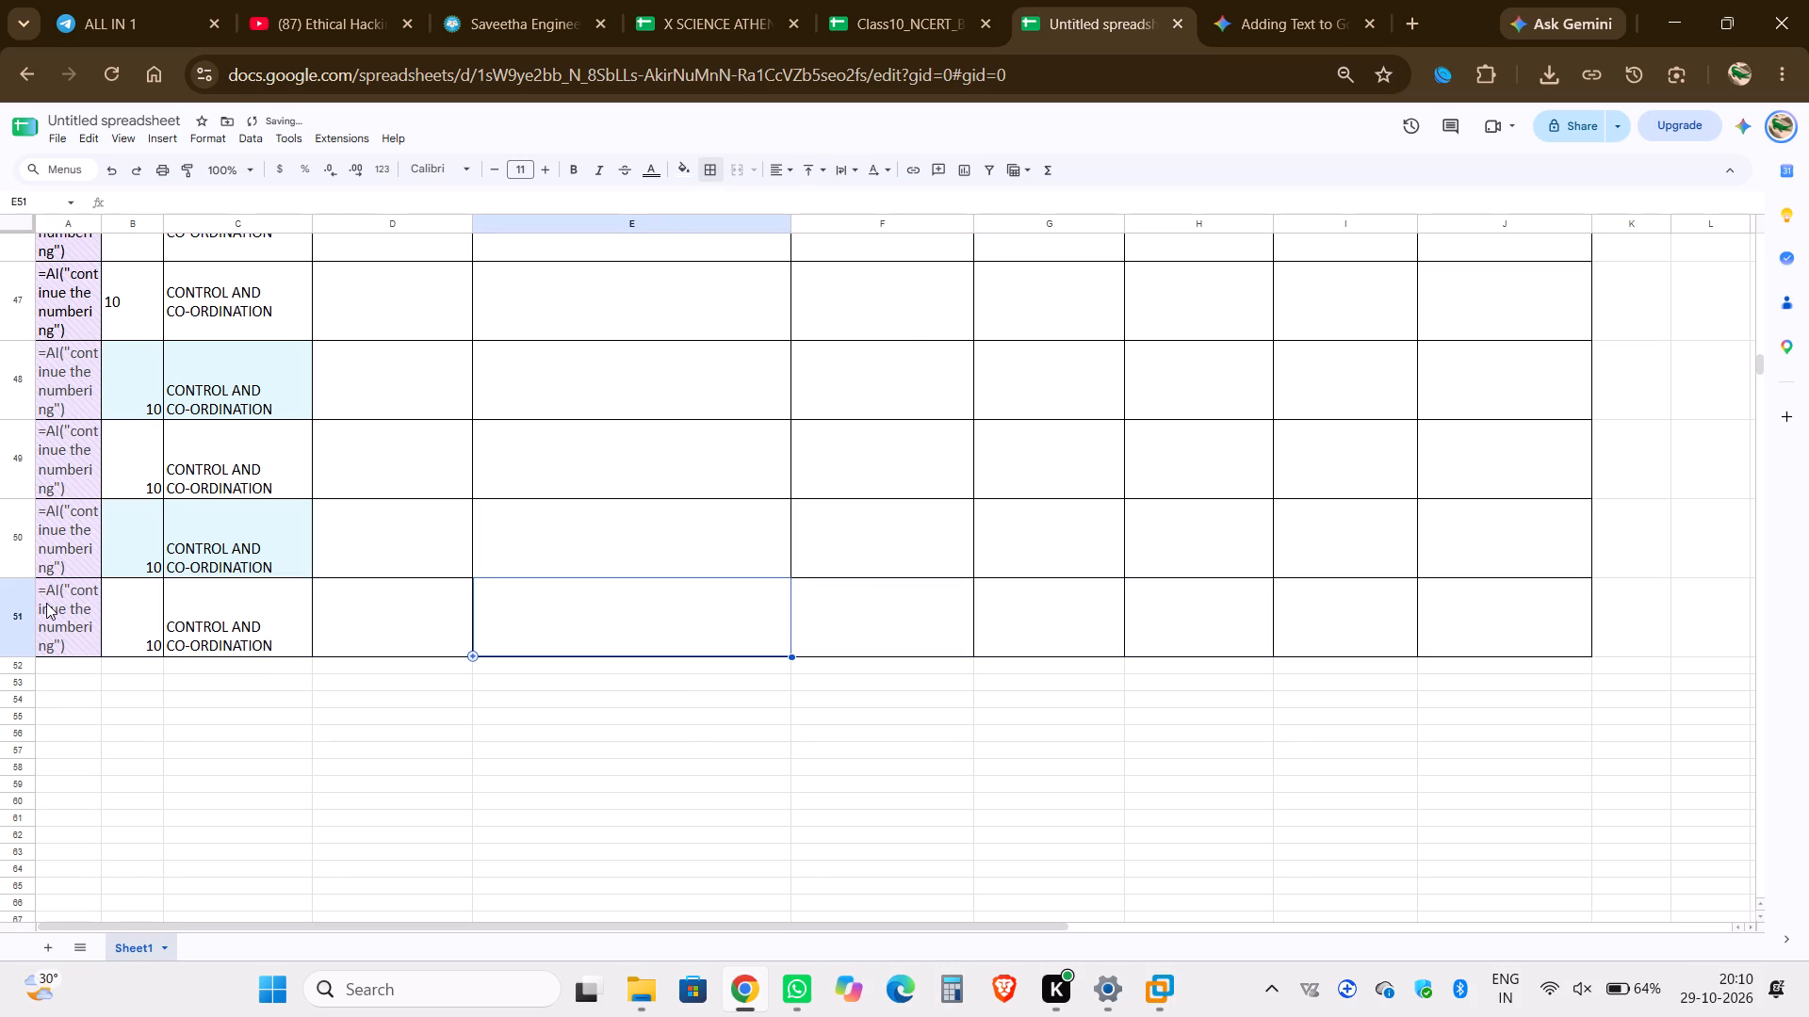
Run the Gemini generation on the single "continue the numbering" formula cell A51.
{"action": "left_click", "coordinate": [46, 603]}
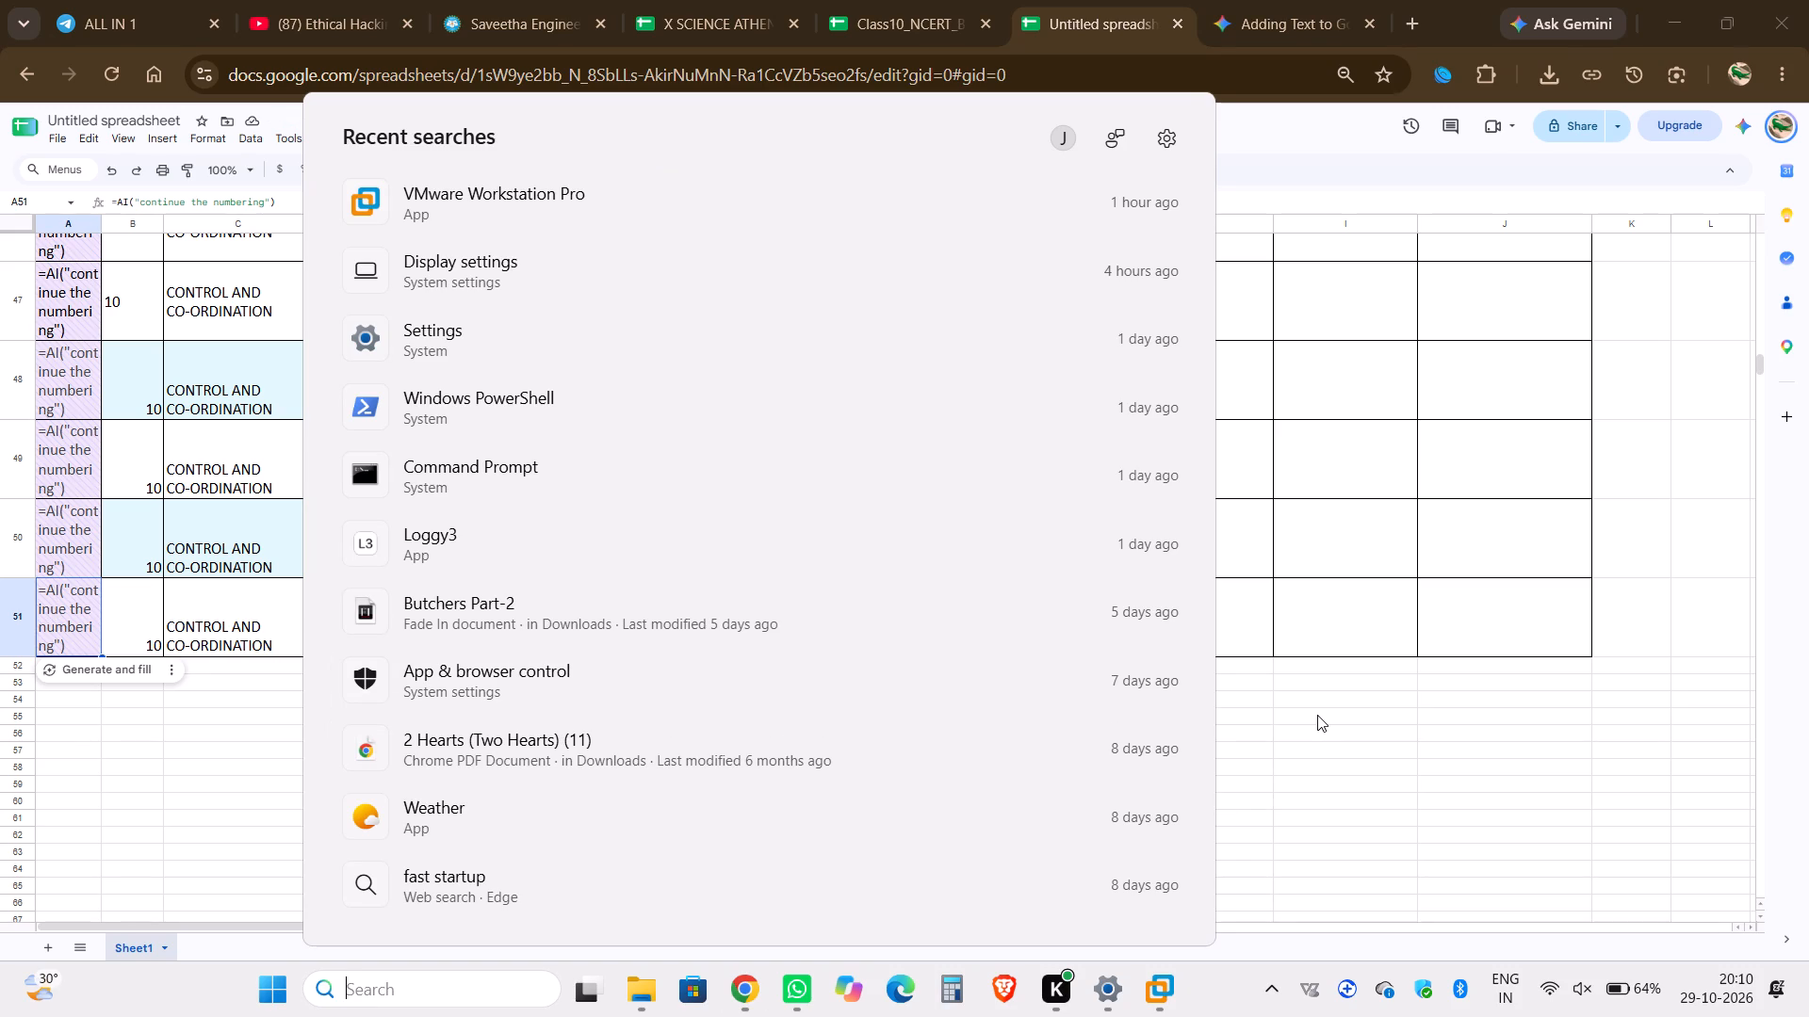
{"action": "left_click", "coordinate": [1317, 715]}
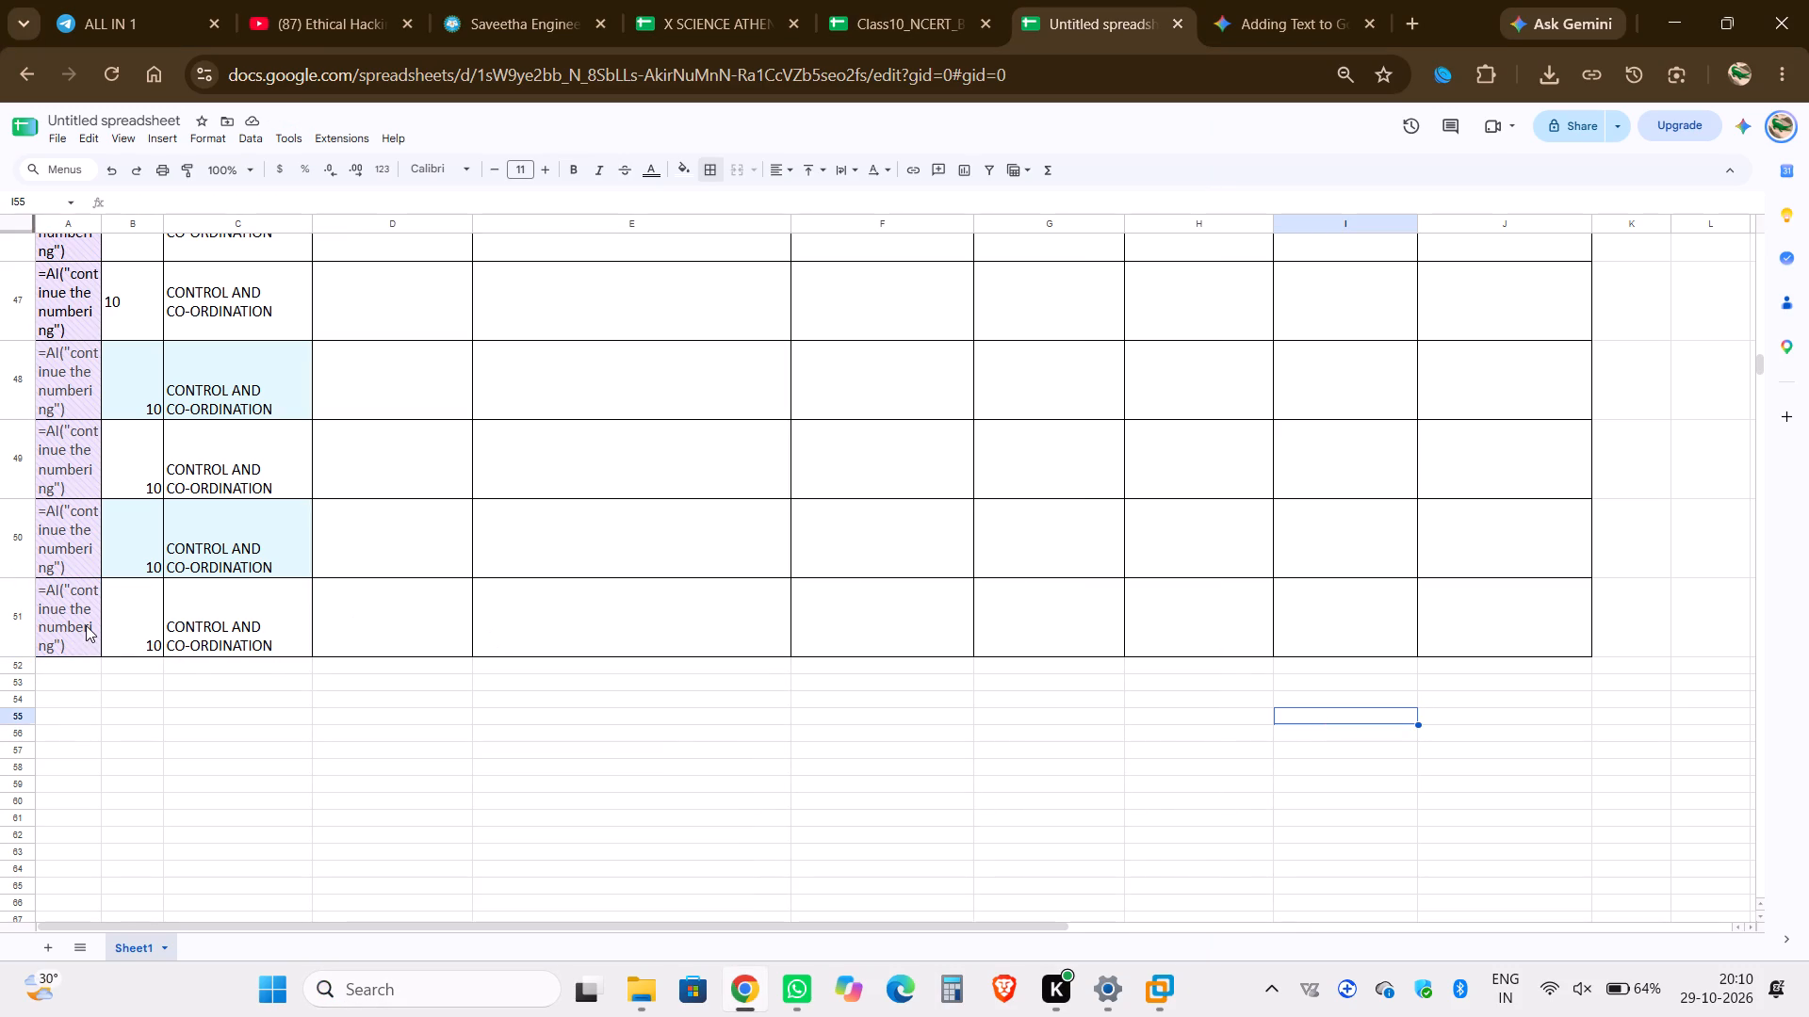
{"action": "left_click", "coordinate": [86, 625]}
{"action": "left_click", "coordinate": [75, 667]}
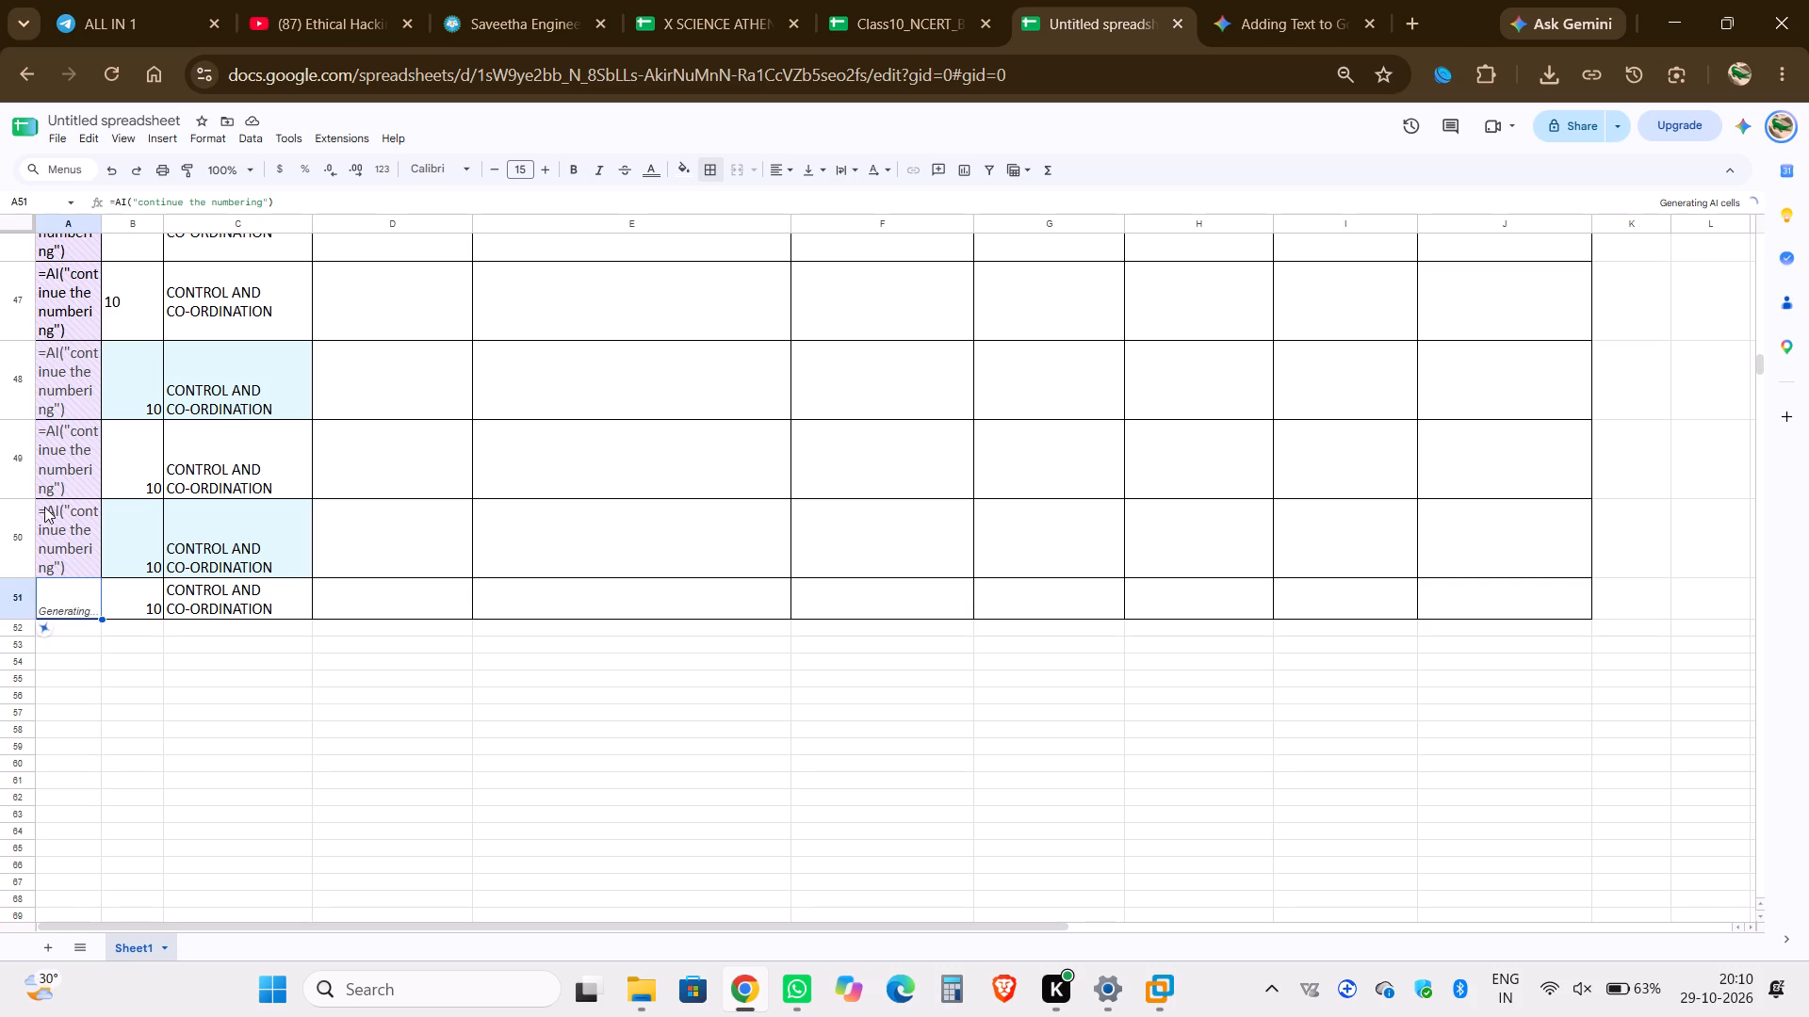
{"action": "scroll", "coordinate": [156, 622], "scroll_direction": "up", "scroll_amount": 6}
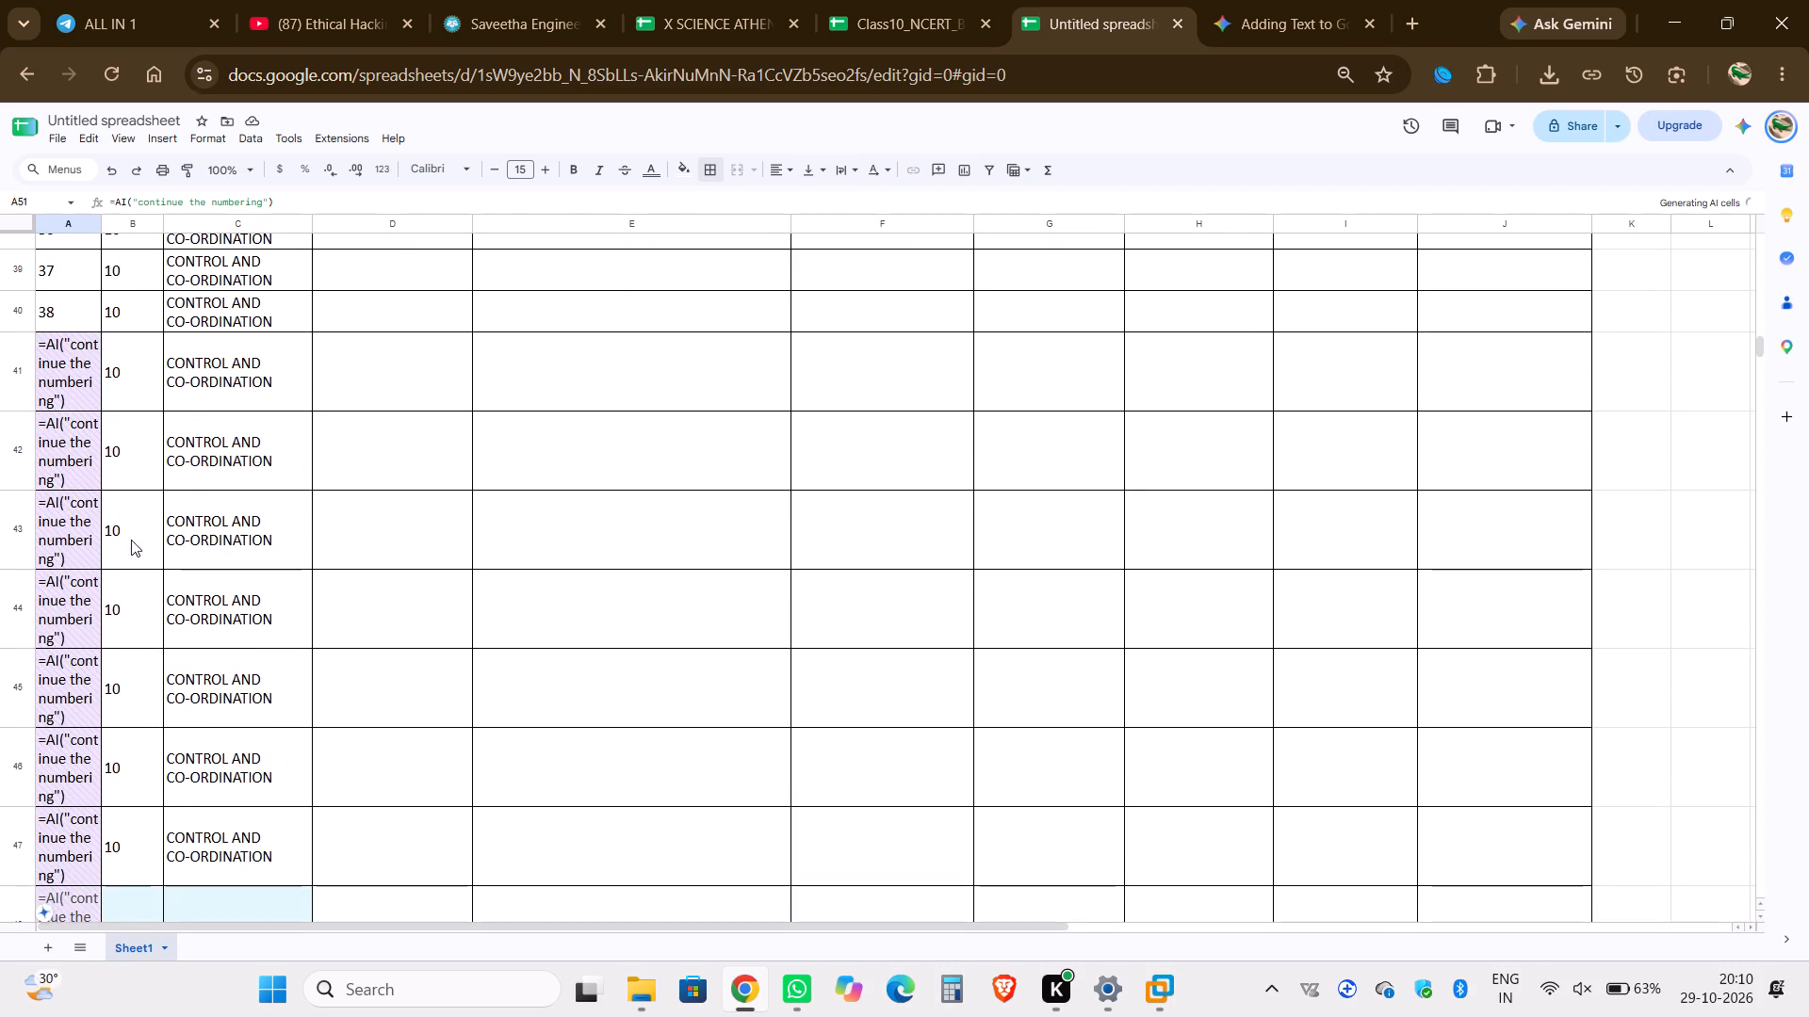
{"action": "scroll", "coordinate": [235, 722], "scroll_direction": "down", "scroll_amount": 3}
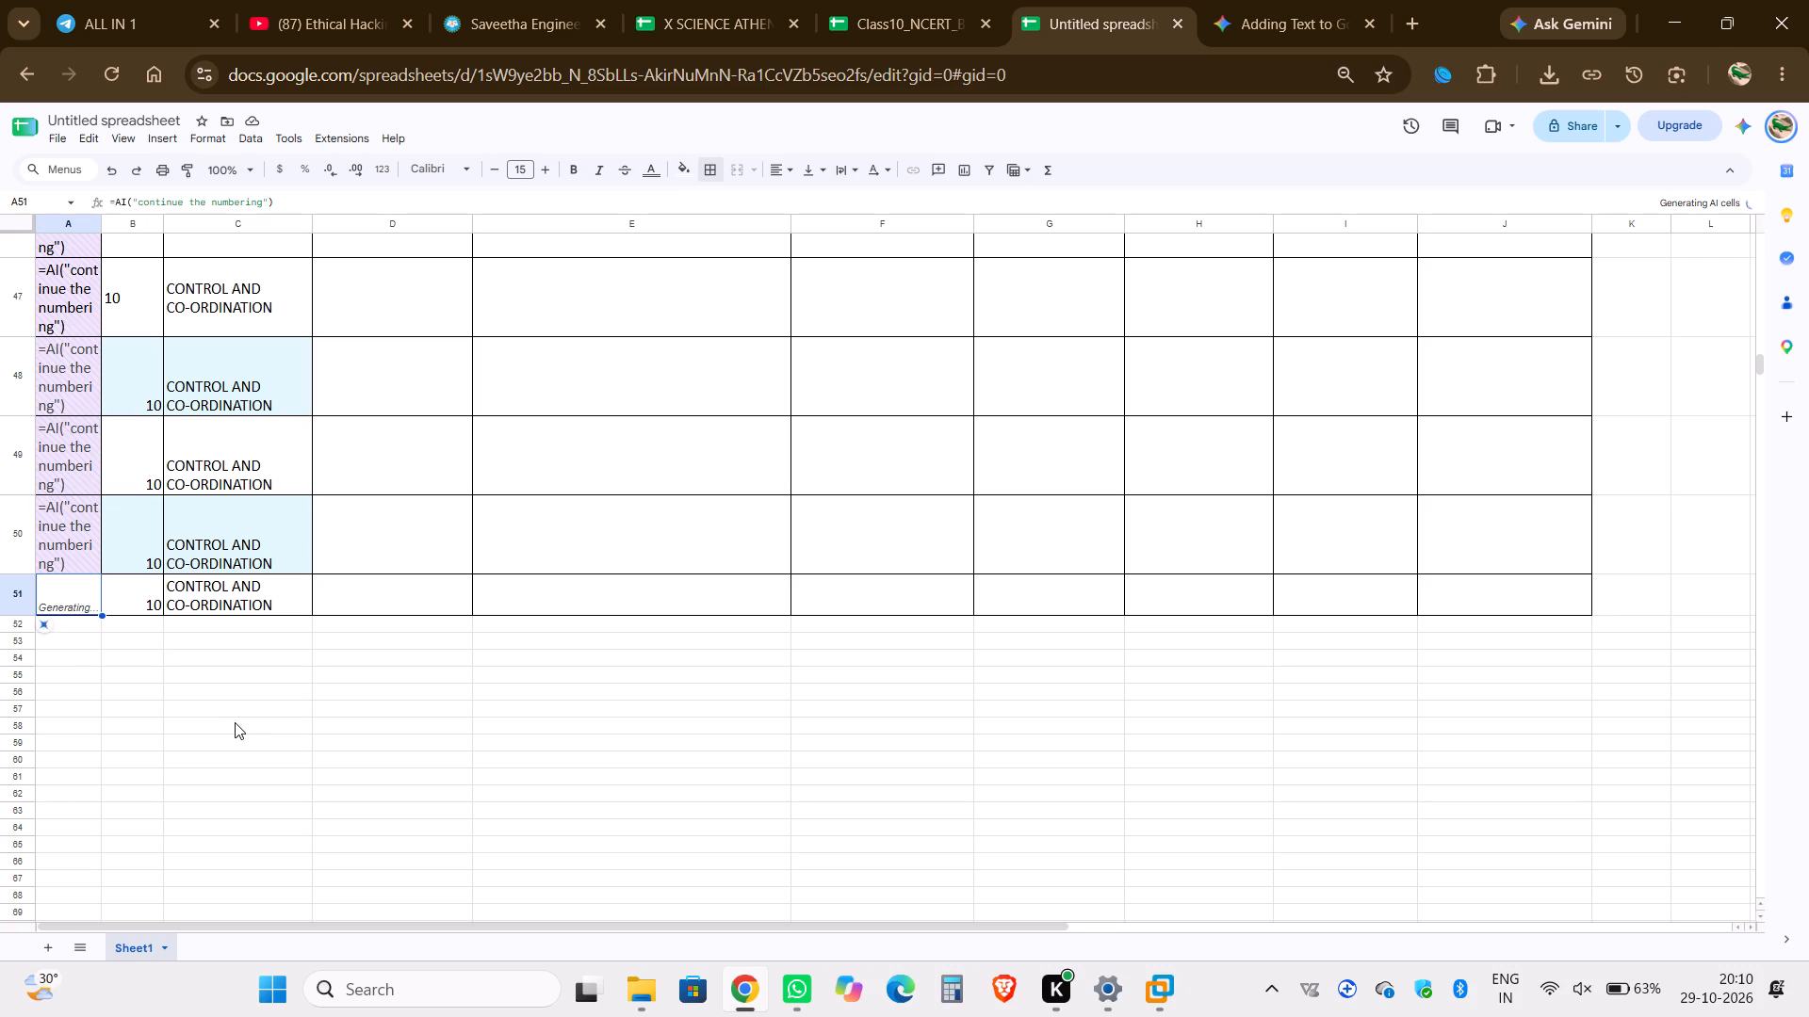
{"action": "scroll", "coordinate": [235, 722], "scroll_direction": "up", "scroll_amount": 7}
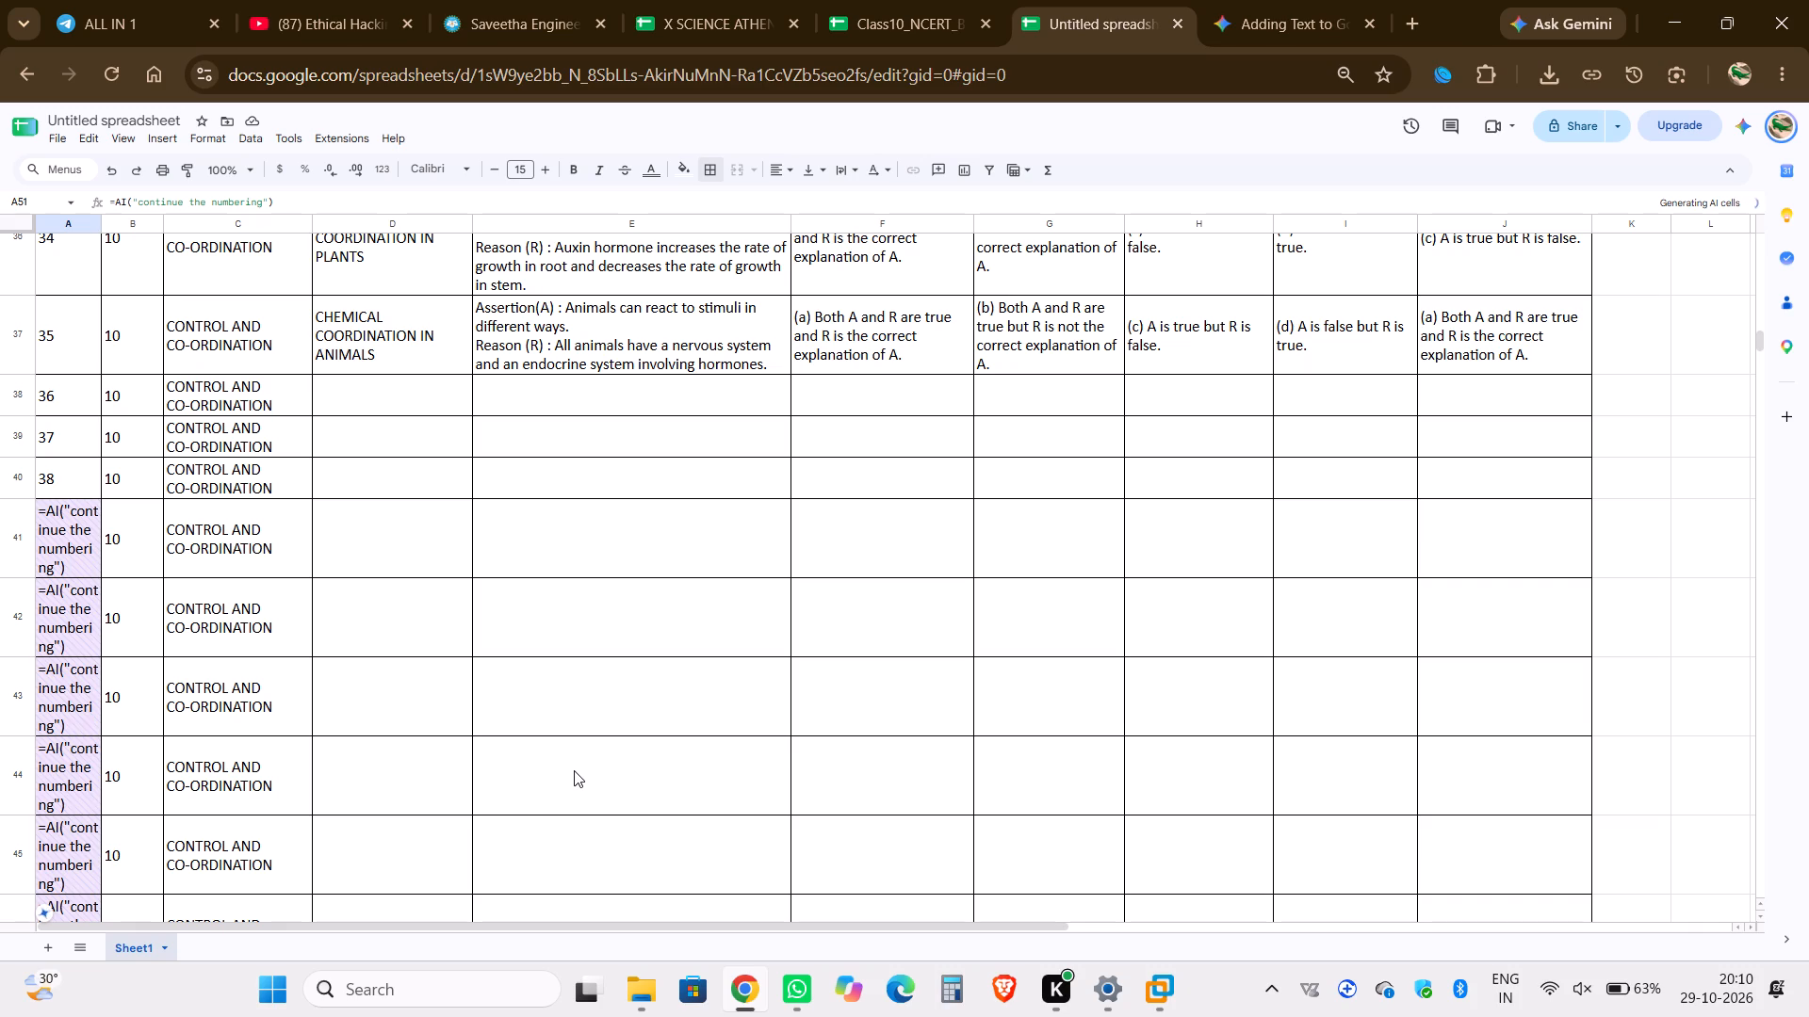
{"action": "scroll", "coordinate": [635, 669], "scroll_direction": "down", "scroll_amount": 1}
Copy the Control and Coordination questions, options and correct answers in C2:H15 of the Class10_NCERT_Biology_50_HOTS_MCQs spreadsheet.
{"action": "left_click", "coordinate": [799, 0]}
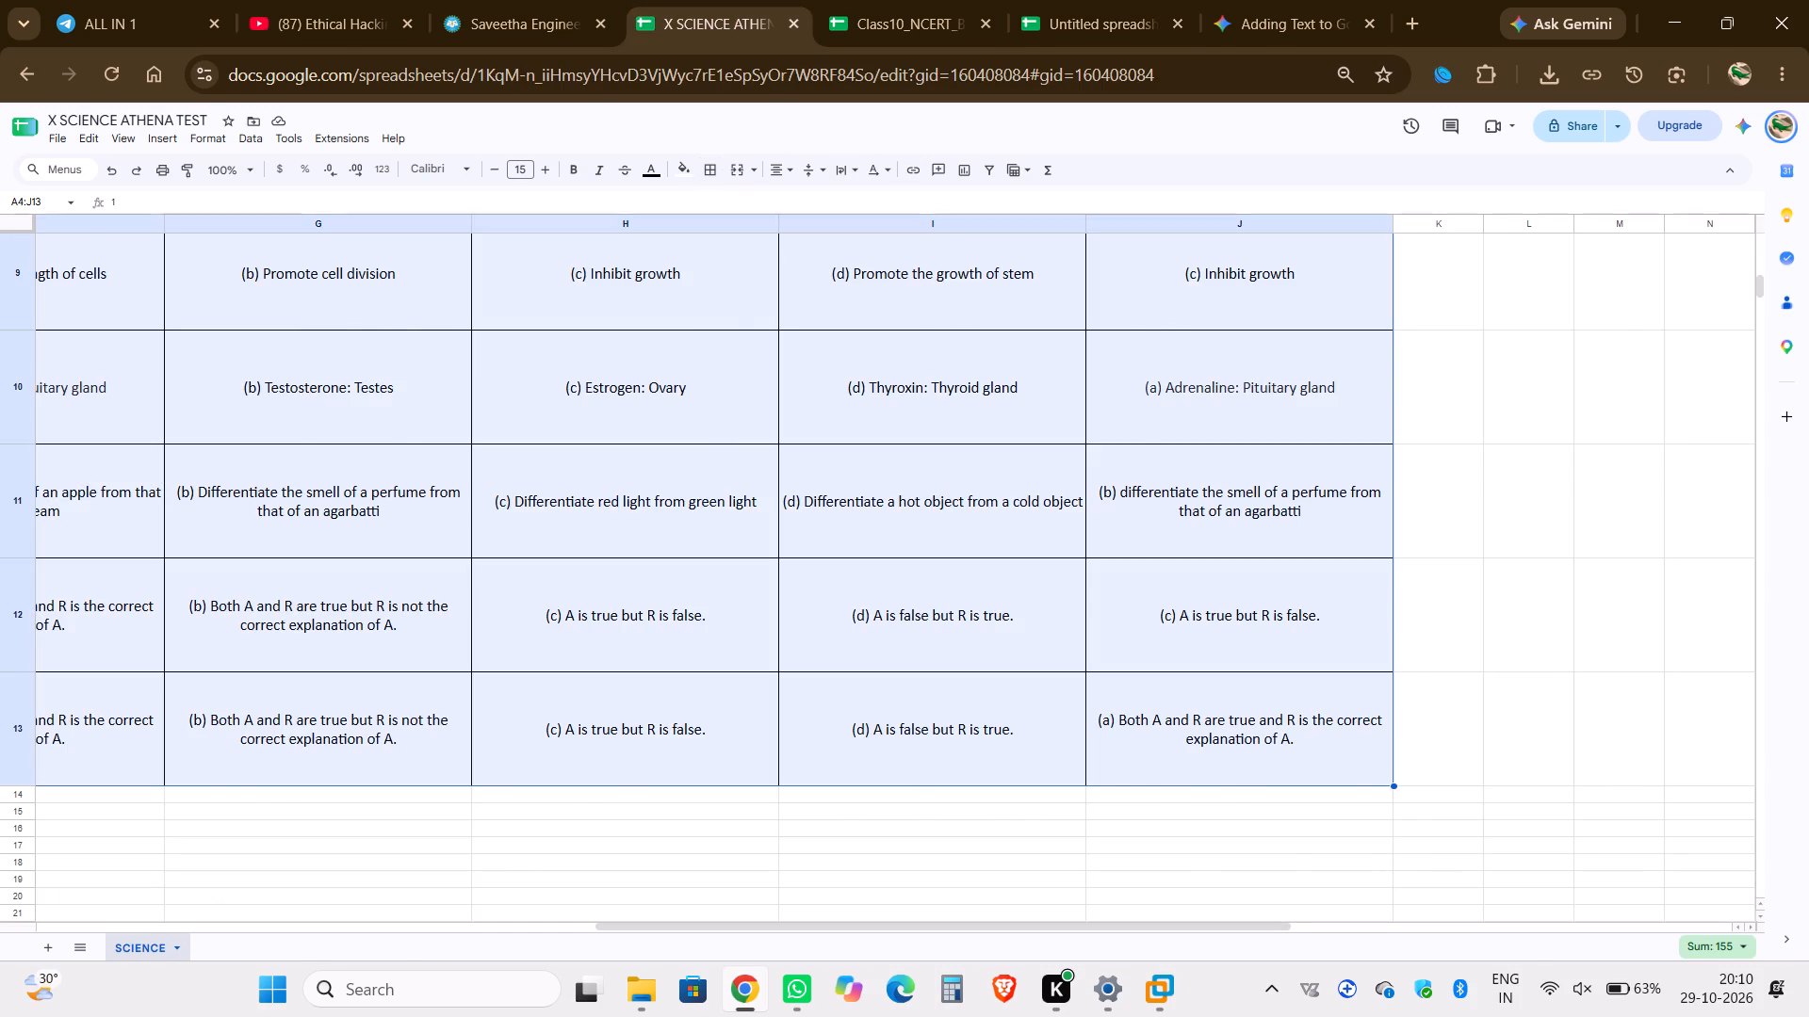
{"action": "left_click", "coordinate": [885, 0]}
{"action": "scroll", "coordinate": [606, 493], "scroll_direction": "up", "scroll_amount": 2}
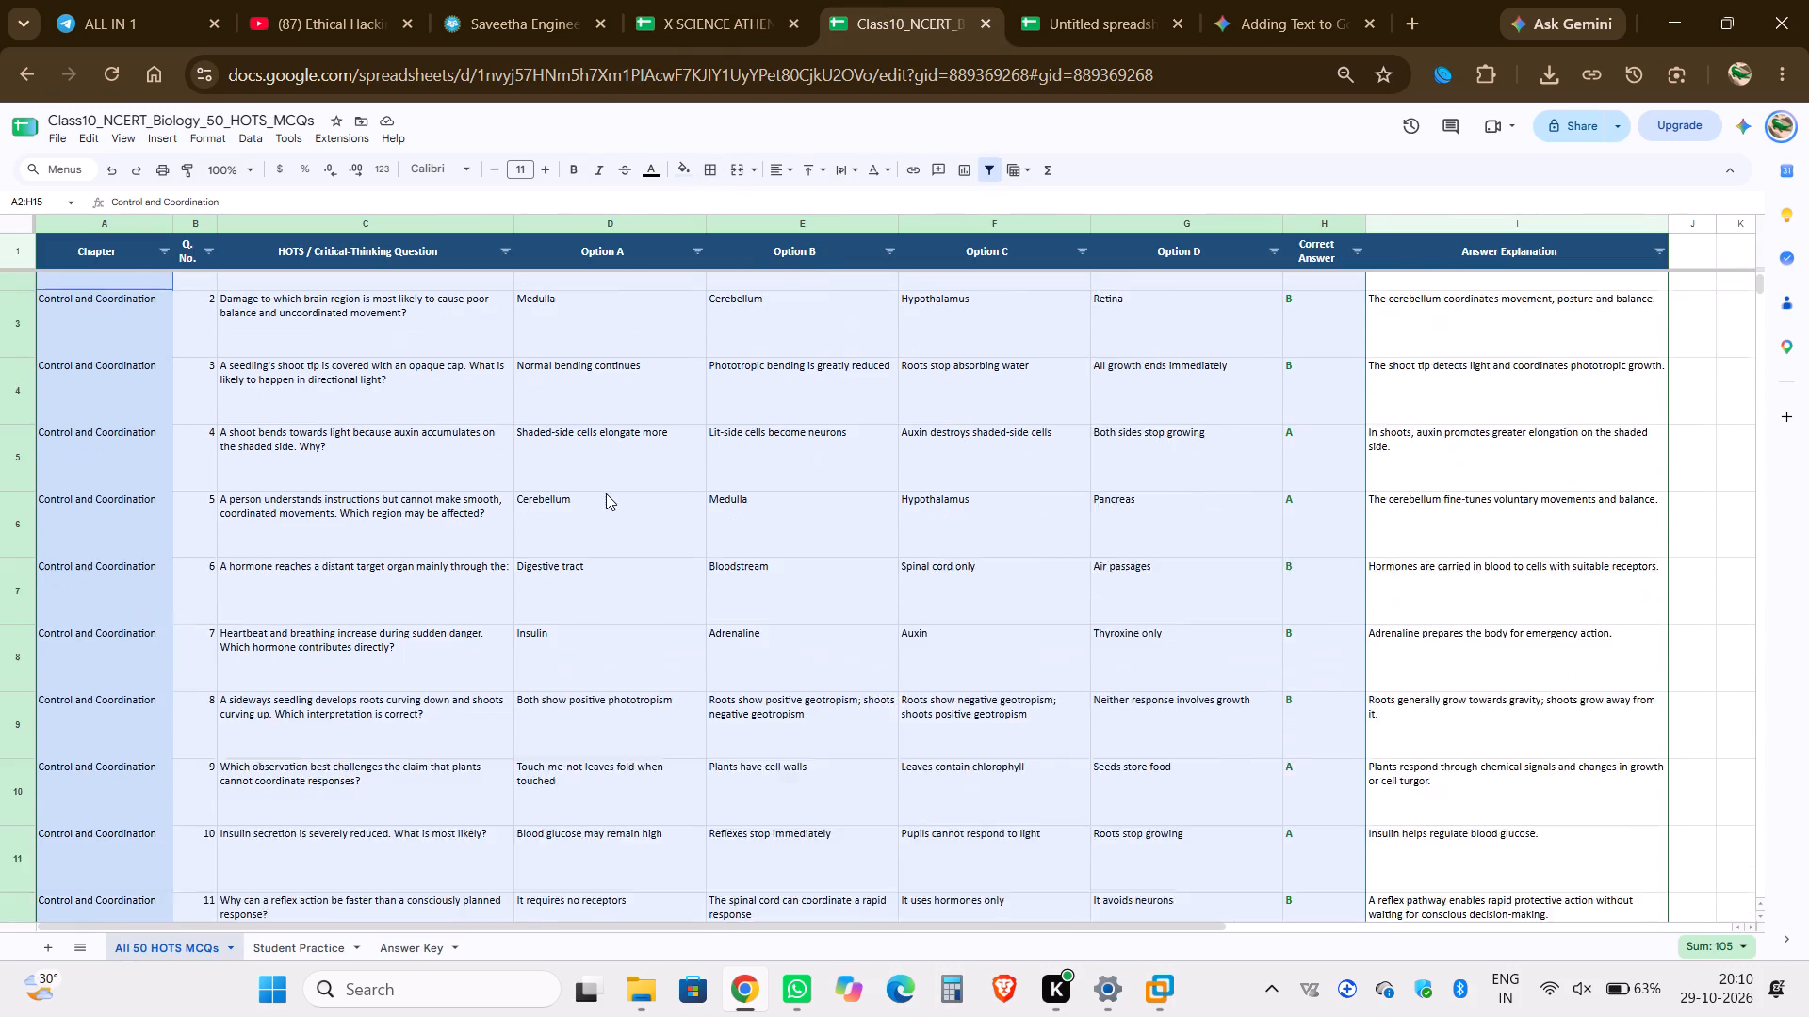
{"action": "scroll", "coordinate": [606, 493], "scroll_direction": "up", "scroll_amount": 5}
{"action": "left_click", "coordinate": [383, 276]}
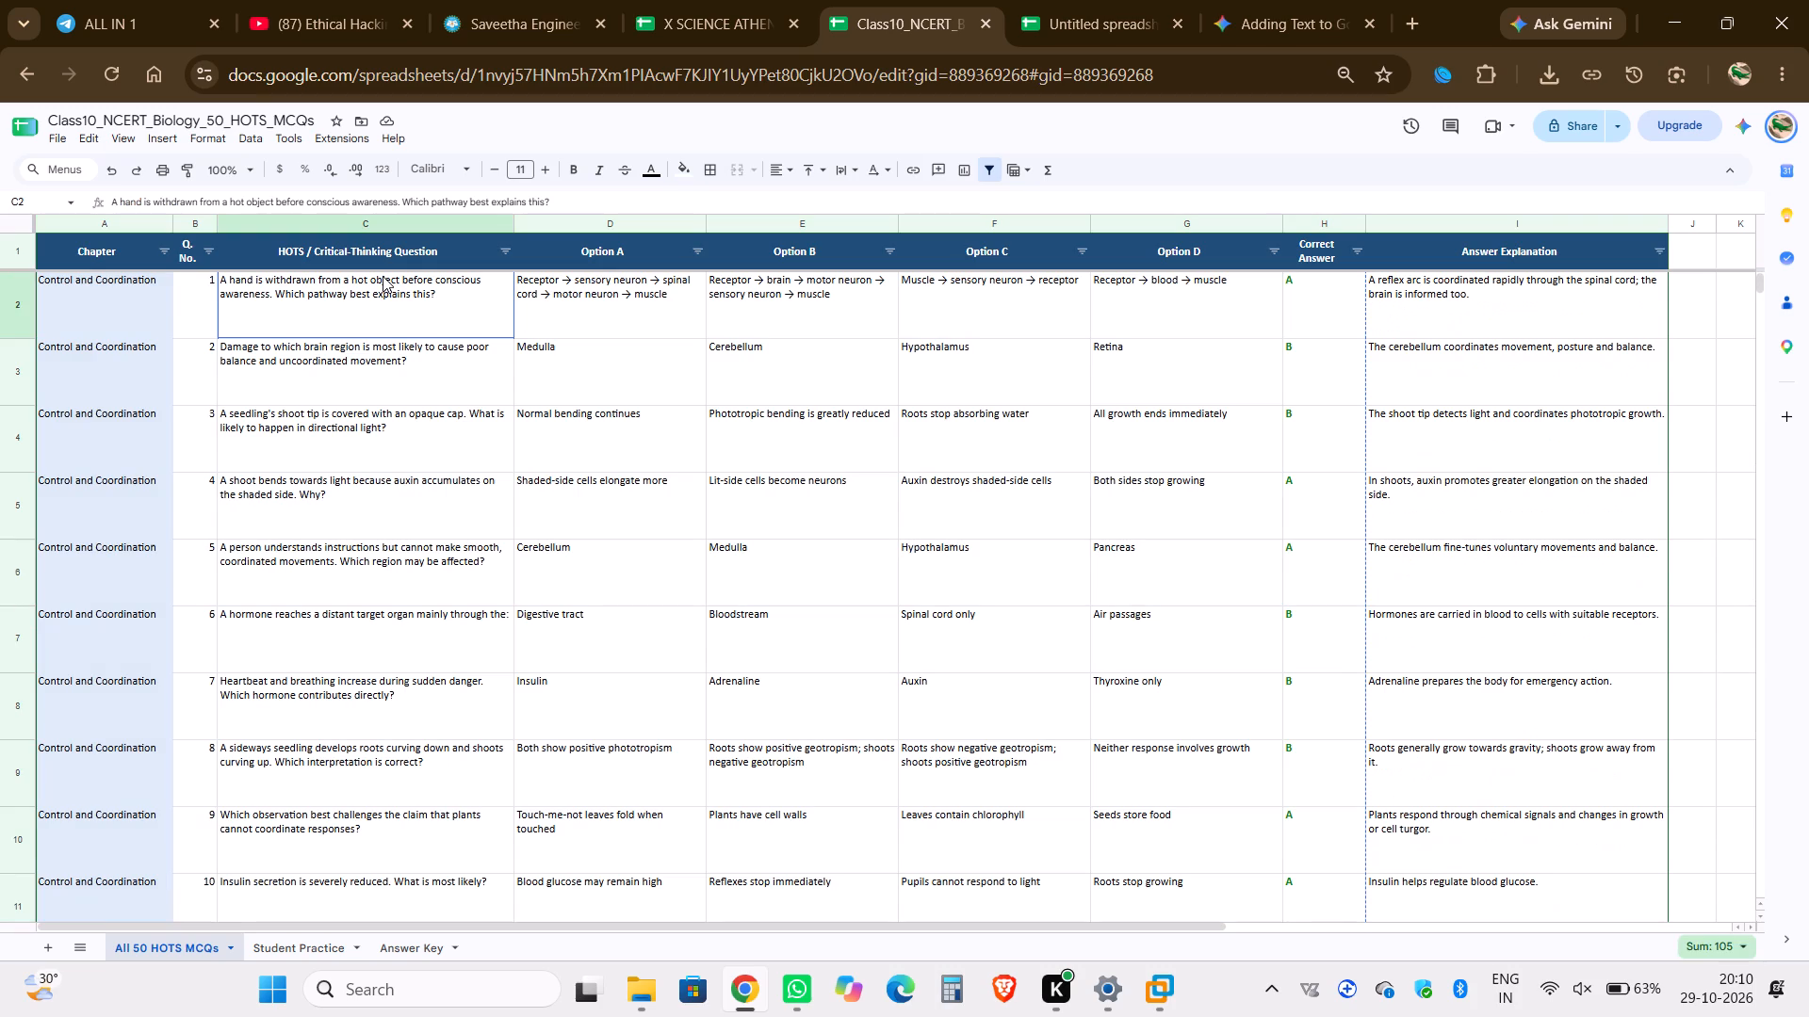
{"action": "left_click_drag", "start_coordinate": [432, 296], "coordinate": [1219, 321]}
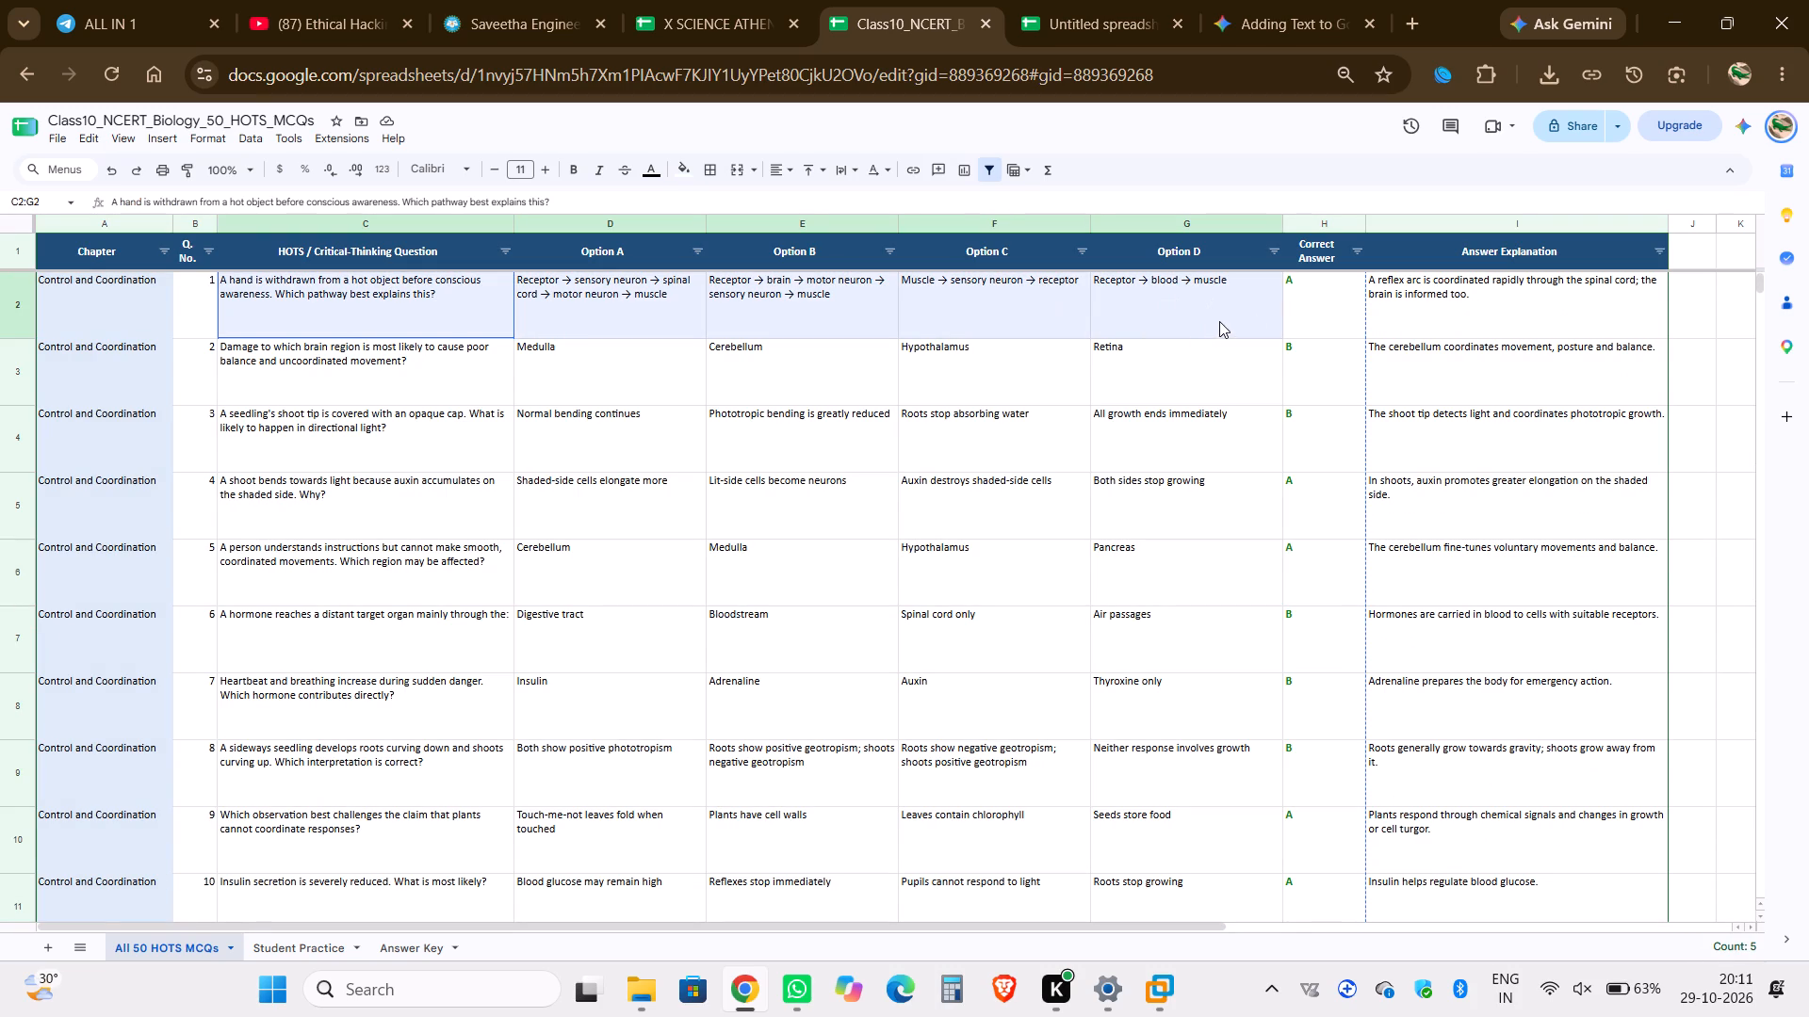
{"action": "left_click_drag", "start_coordinate": [1219, 321], "coordinate": [1318, 784]}
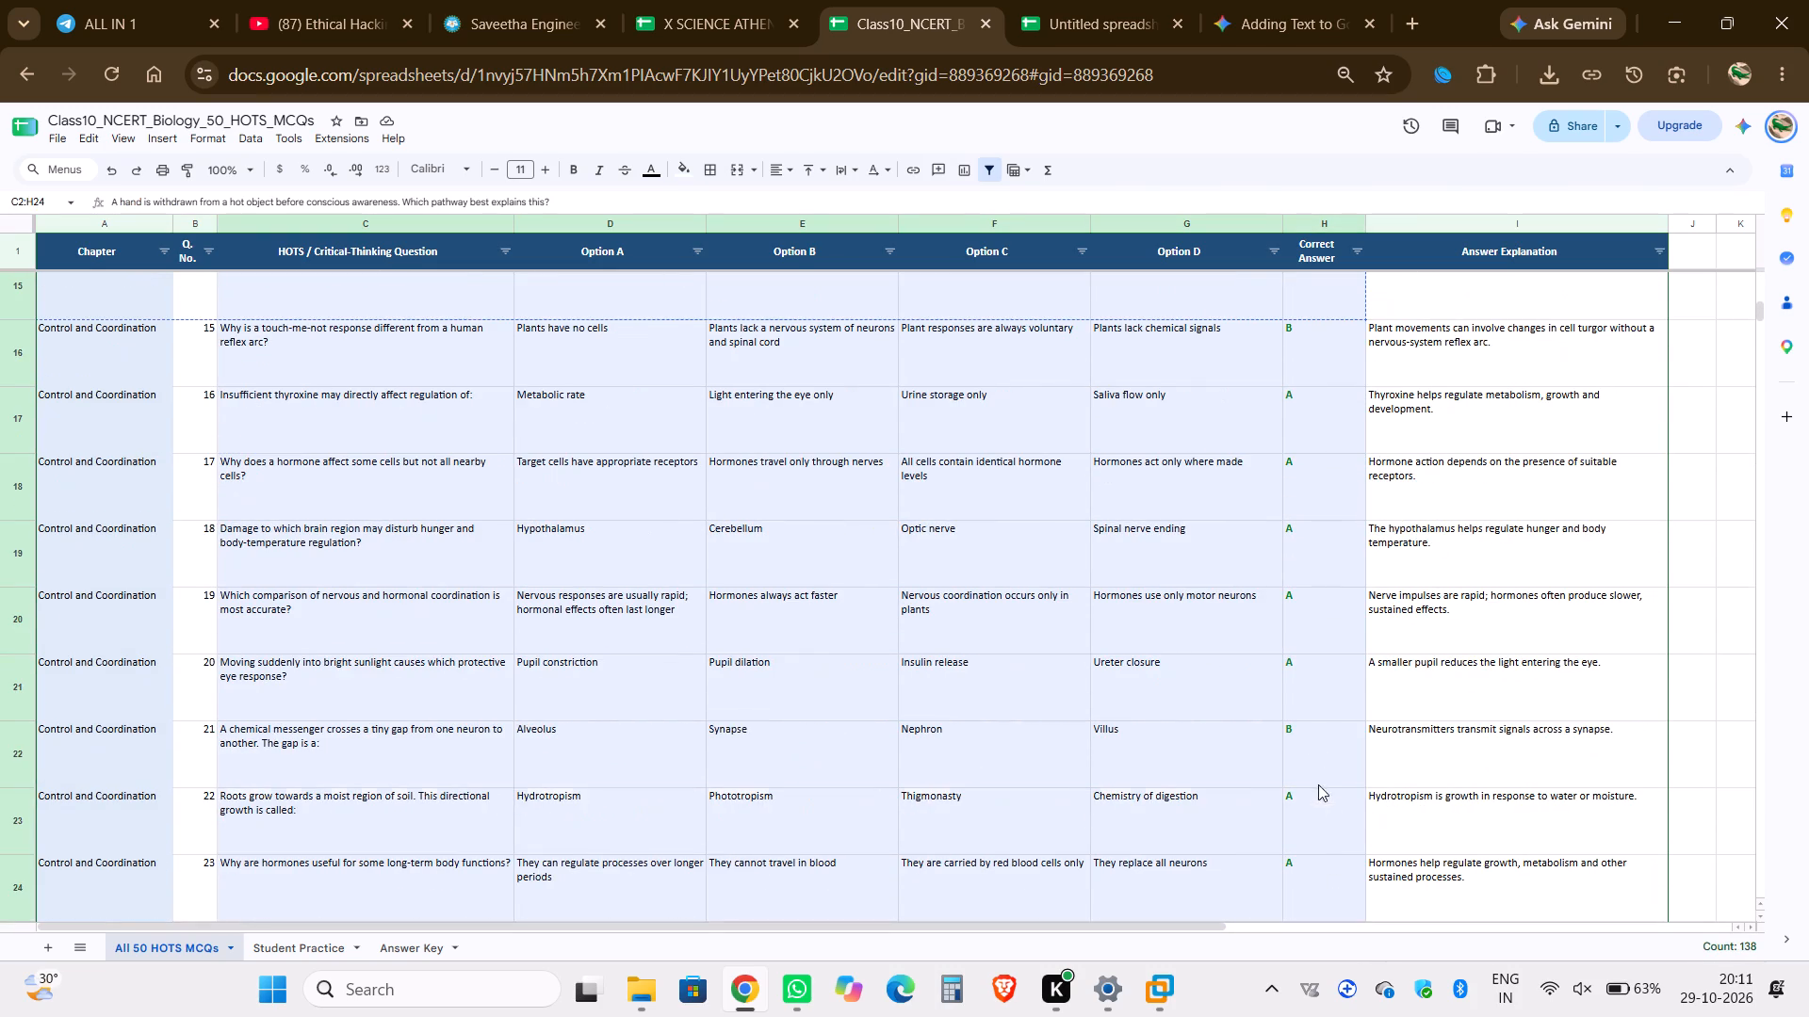
{"action": "left_click_drag", "start_coordinate": [1318, 784], "coordinate": [1238, 368]}
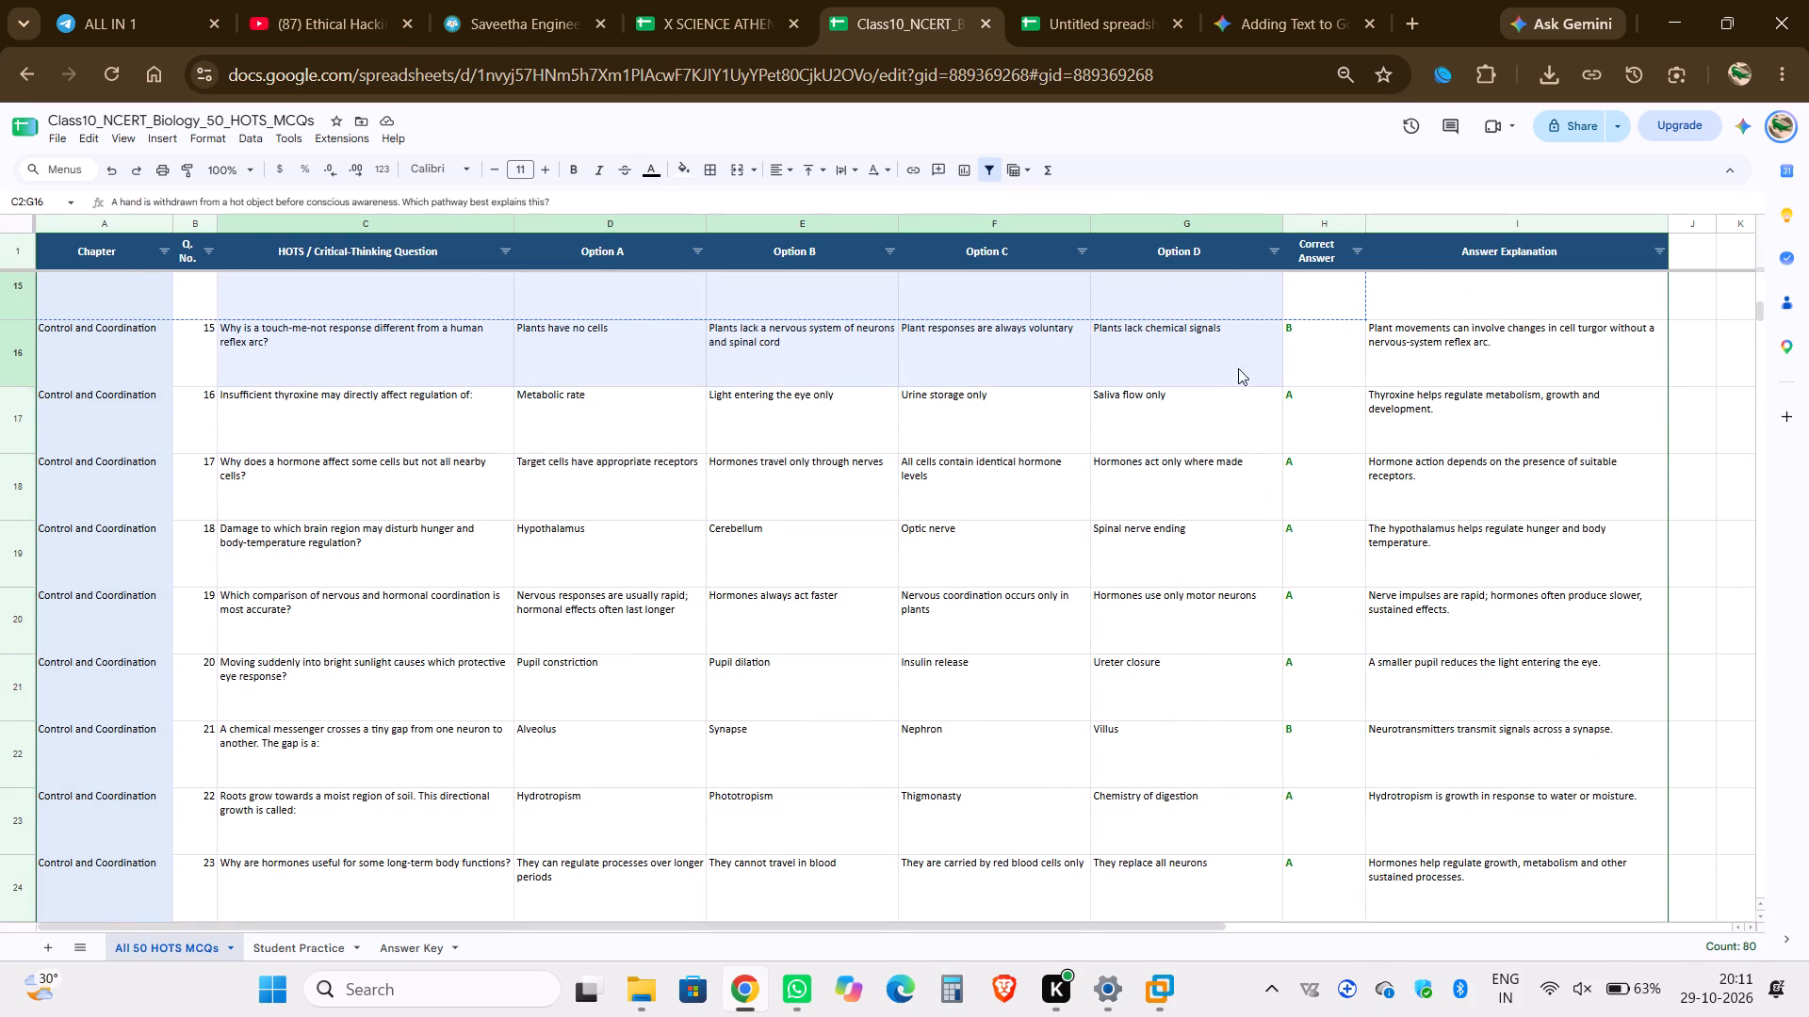
{"action": "left_click_drag", "start_coordinate": [1238, 368], "coordinate": [1300, 307]}
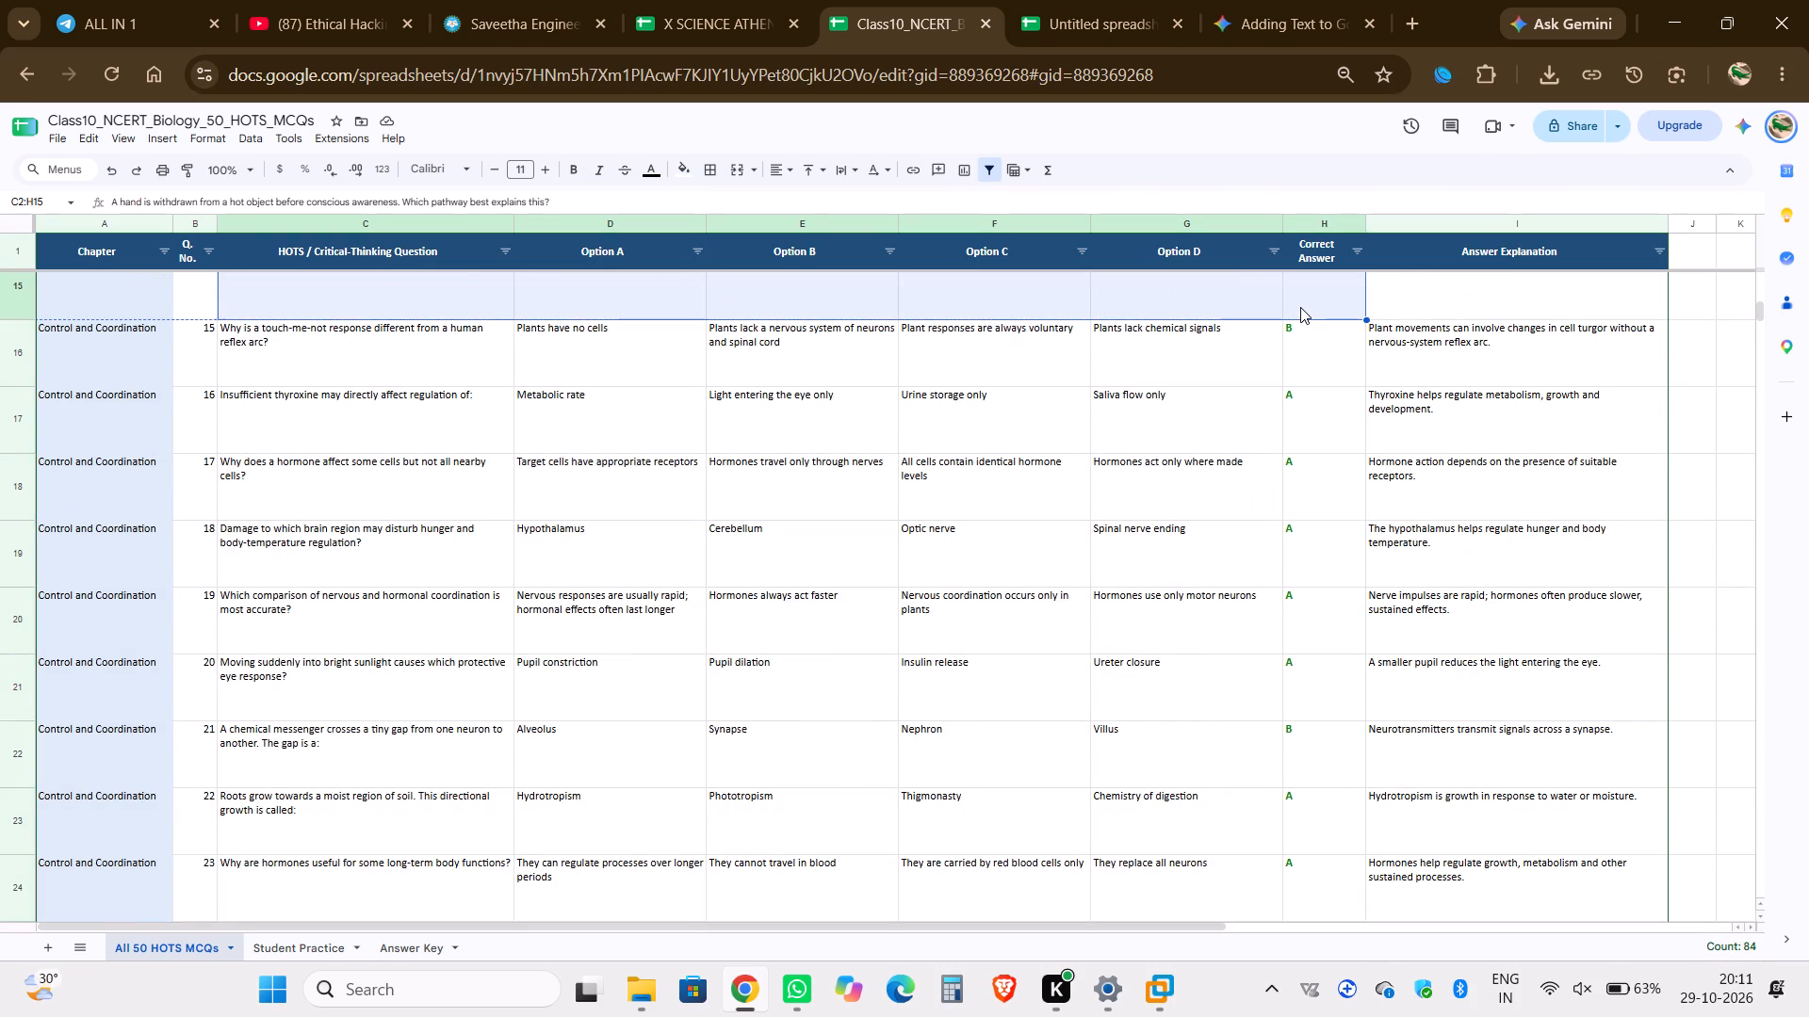
{"action": "key", "text": "ctrl+c"}
{"action": "scroll", "coordinate": [1300, 307], "scroll_direction": "up", "scroll_amount": 10}
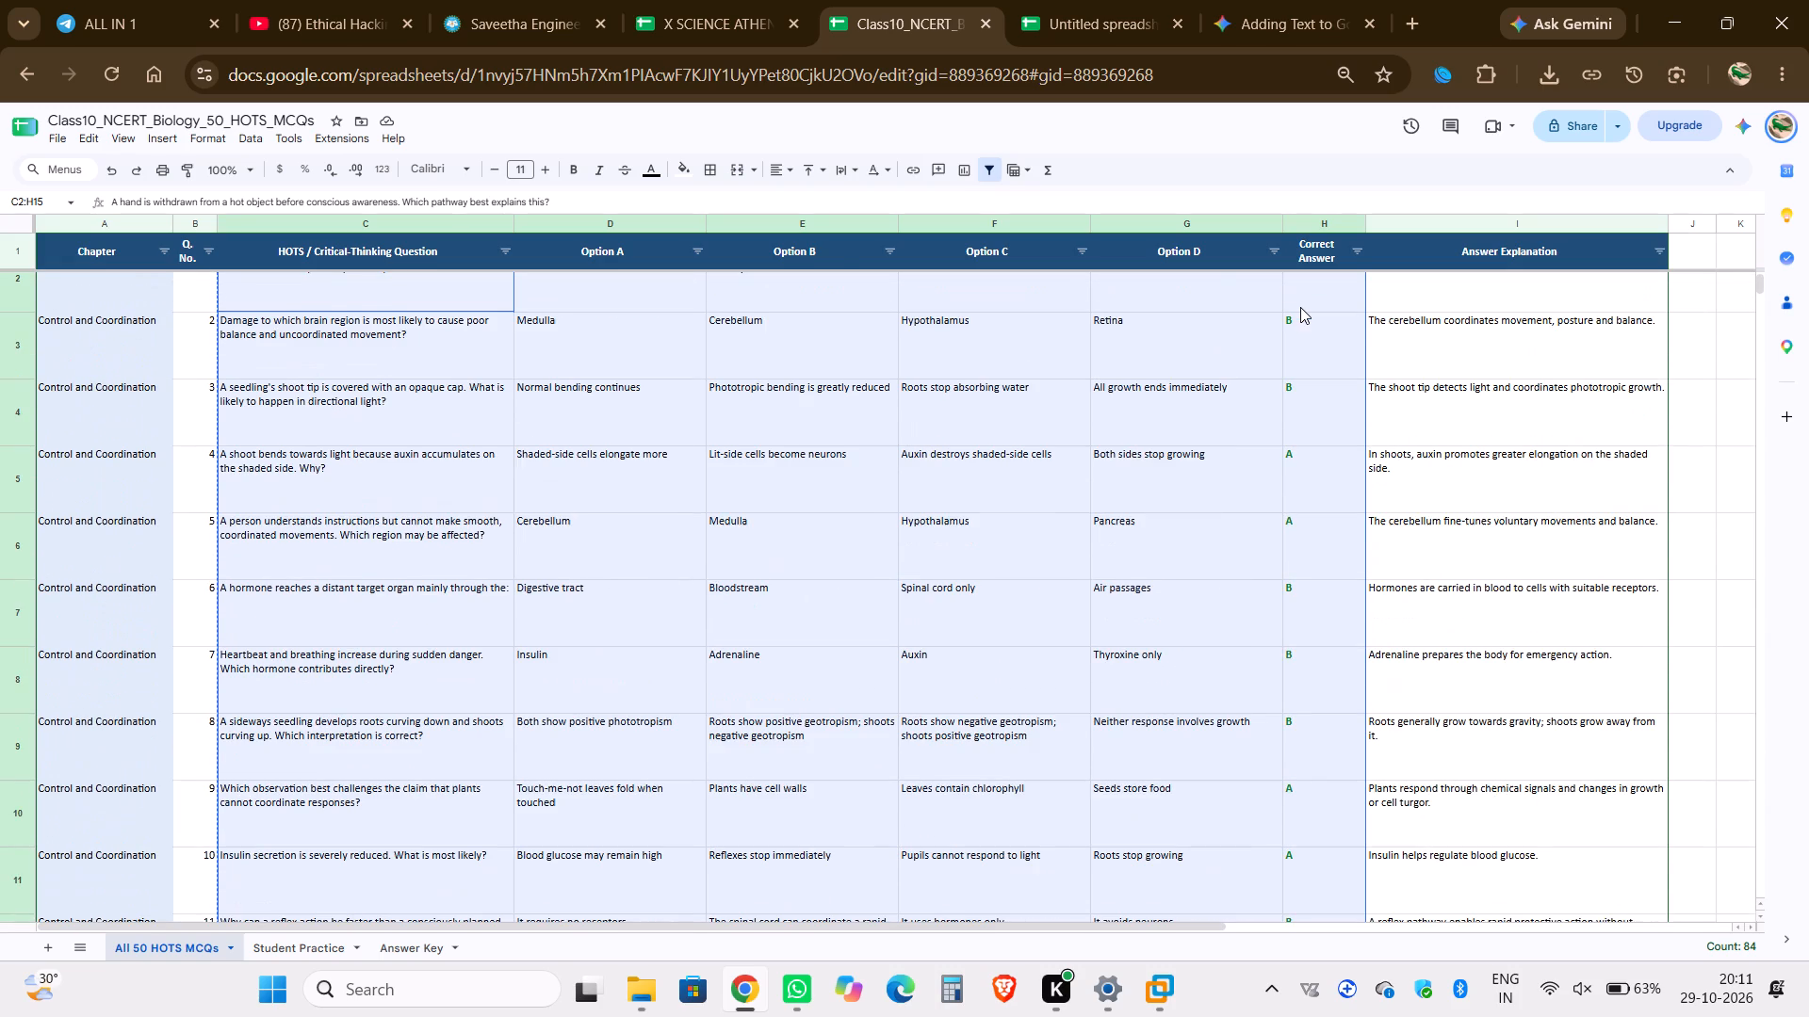
Copy C2:H15 of the HOTS MCQs sheet again and paste it into the Untitled spreadsheet starting at E38.
{"action": "left_click", "coordinate": [1101, 0]}
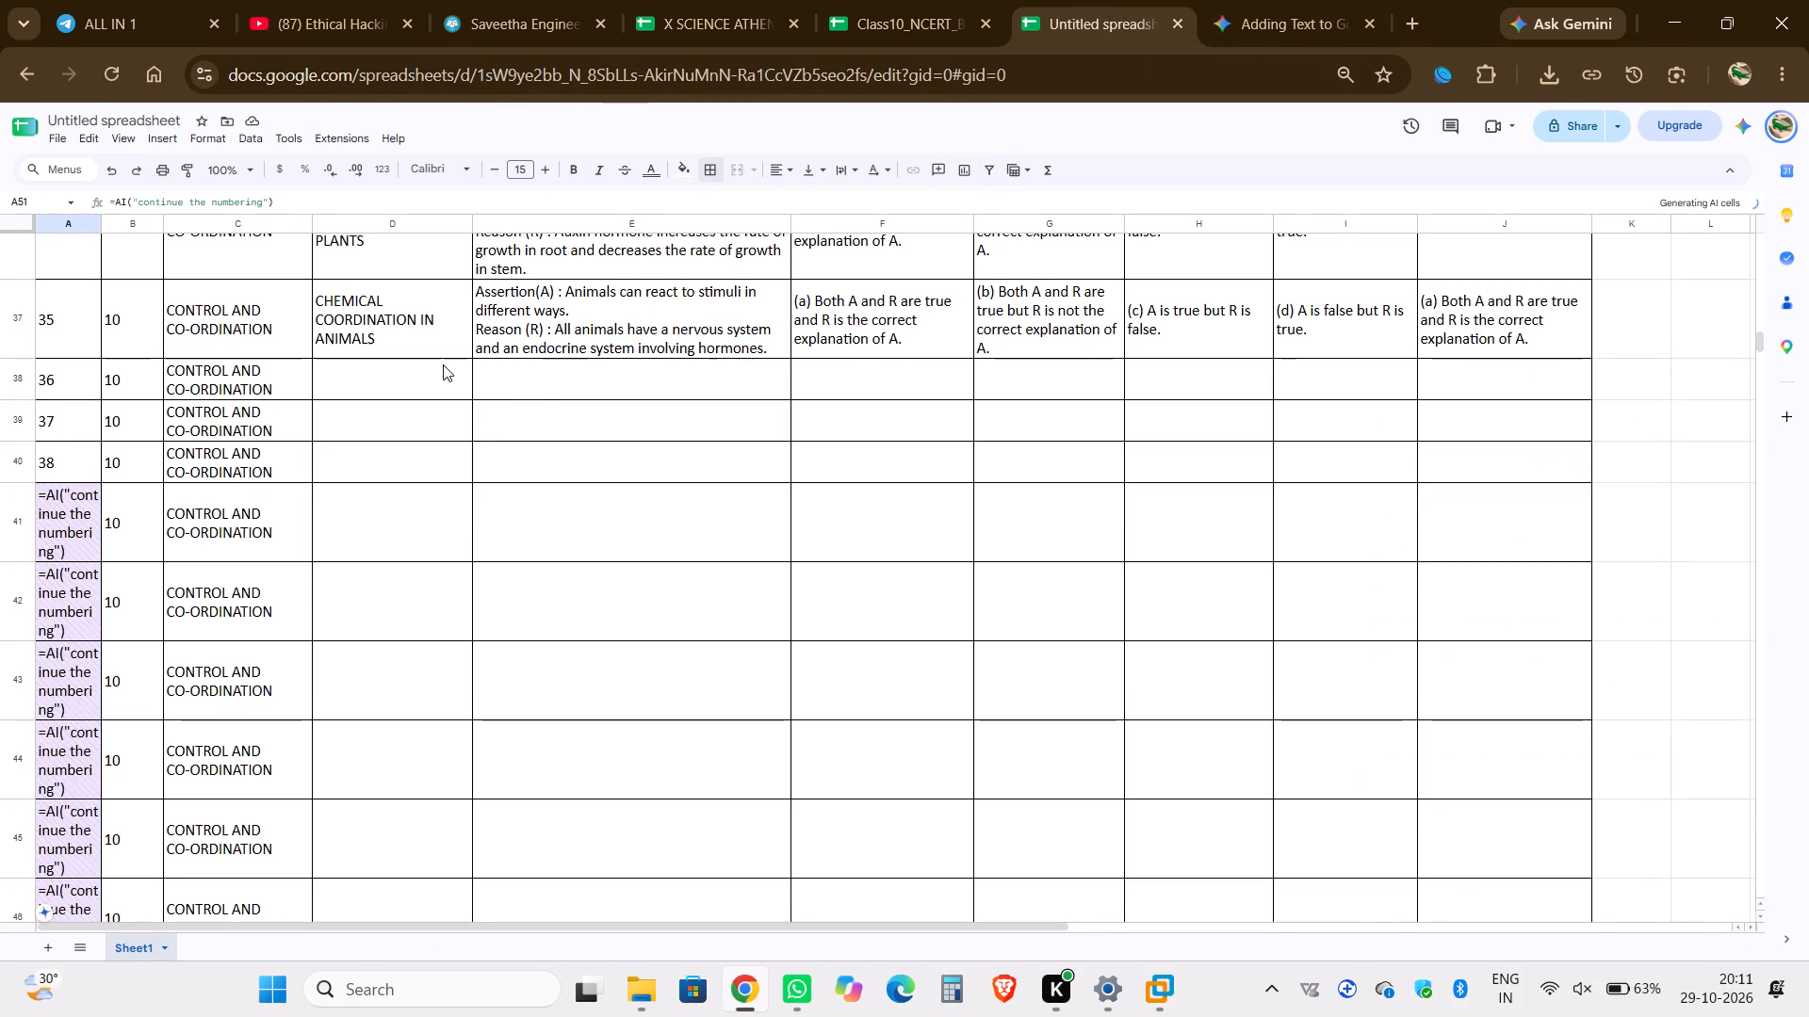
{"action": "left_click", "coordinate": [537, 395]}
{"action": "key", "text": "ctrl+c"}
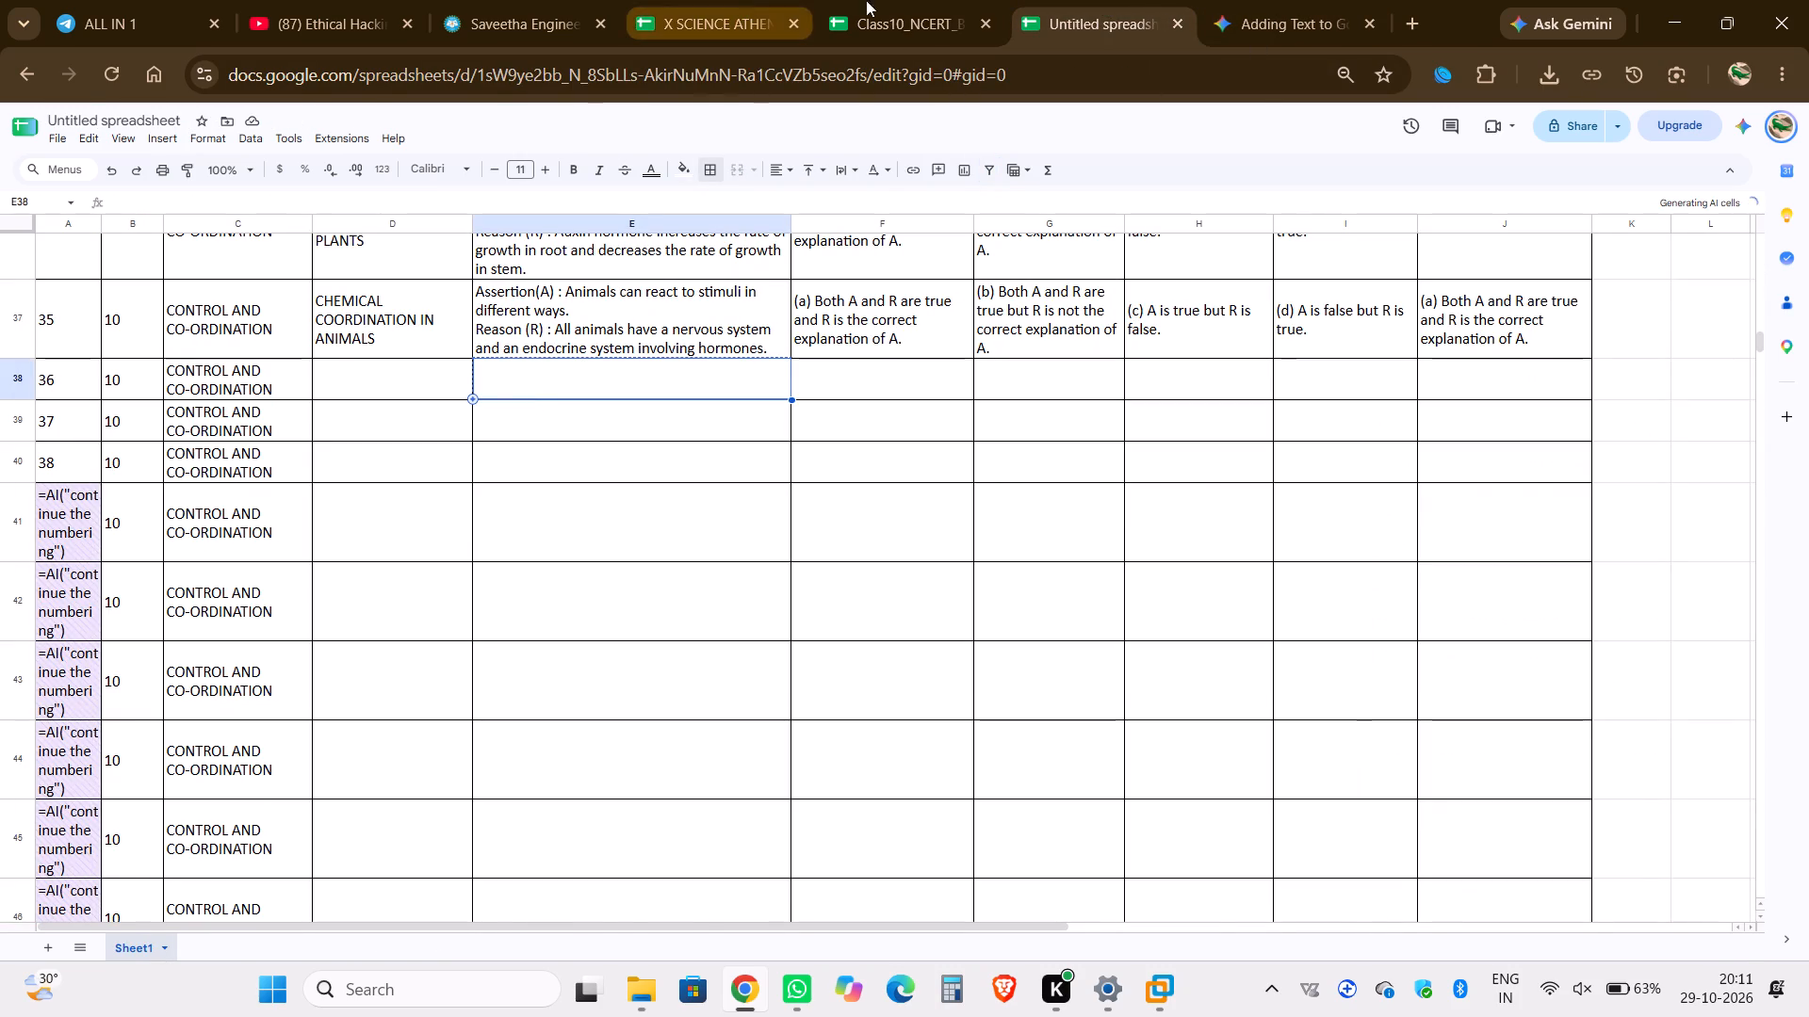
{"action": "left_click", "coordinate": [900, 0]}
{"action": "right_click", "coordinate": [888, 450]}
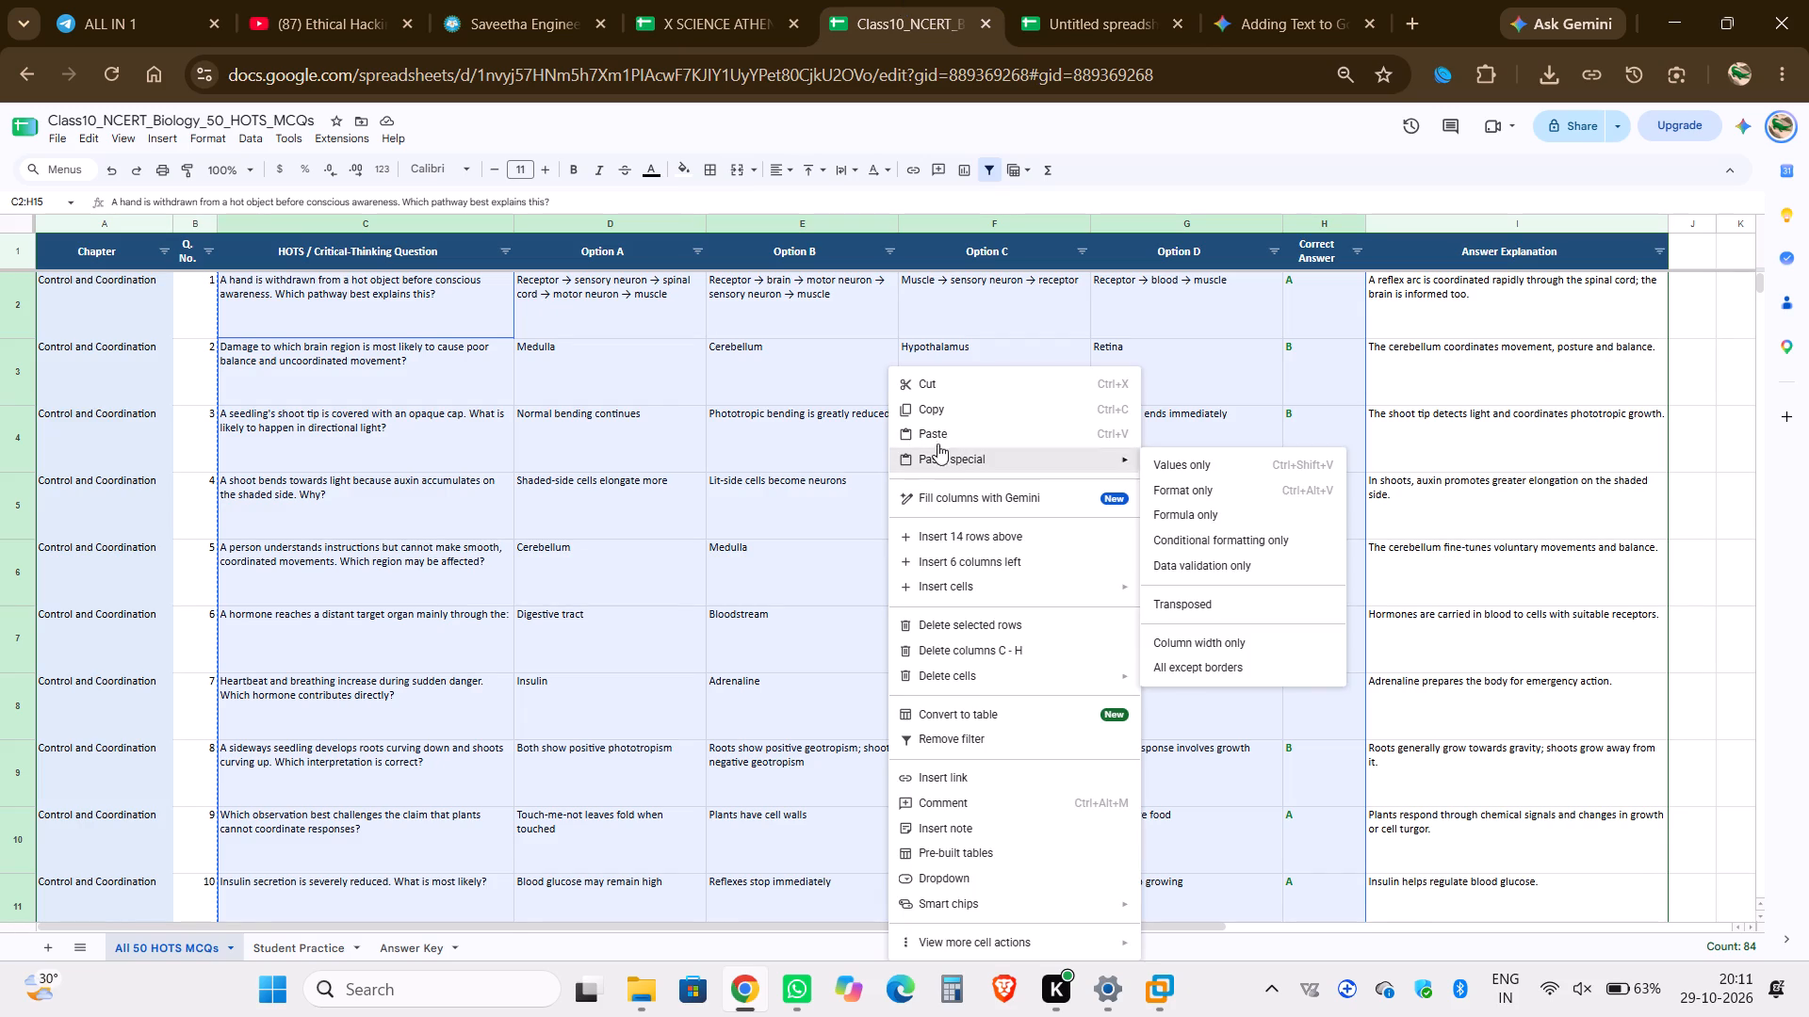
{"action": "left_click", "coordinate": [927, 418]}
{"action": "left_click", "coordinate": [1122, 0]}
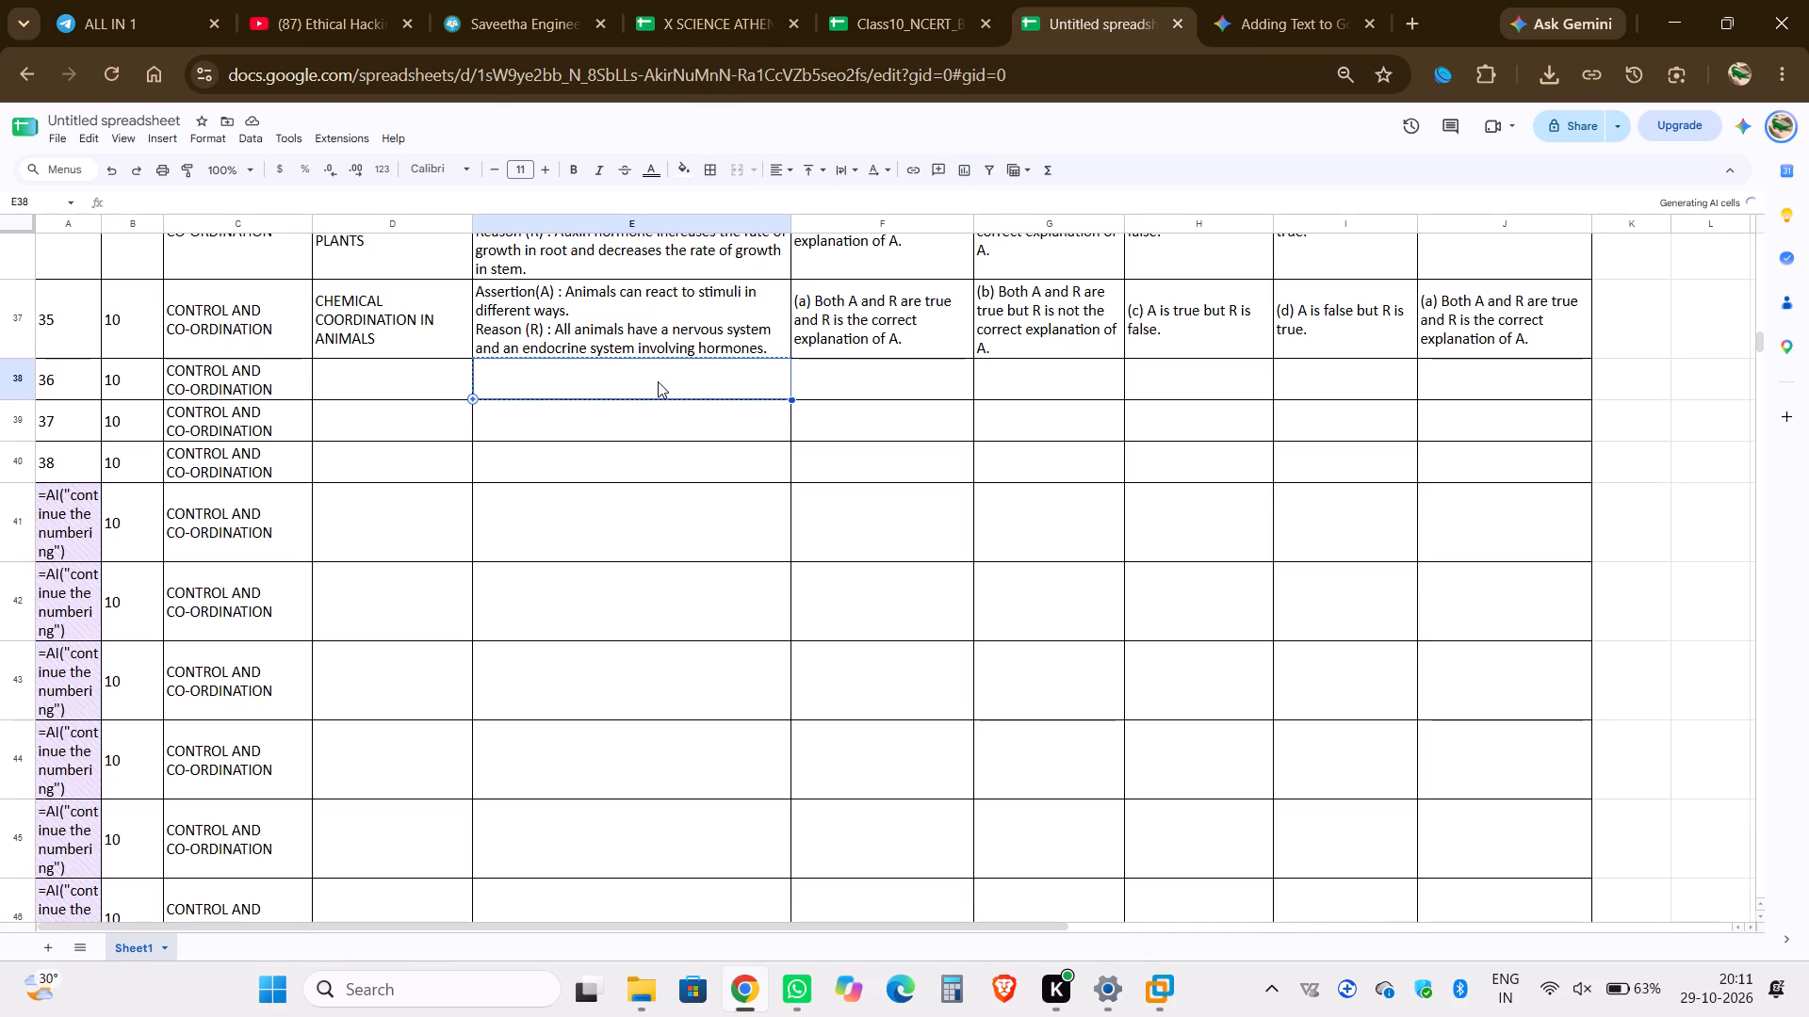
{"action": "key", "text": "ctrl+v"}
{"action": "scroll", "coordinate": [701, 572], "scroll_direction": "down", "scroll_amount": 1}
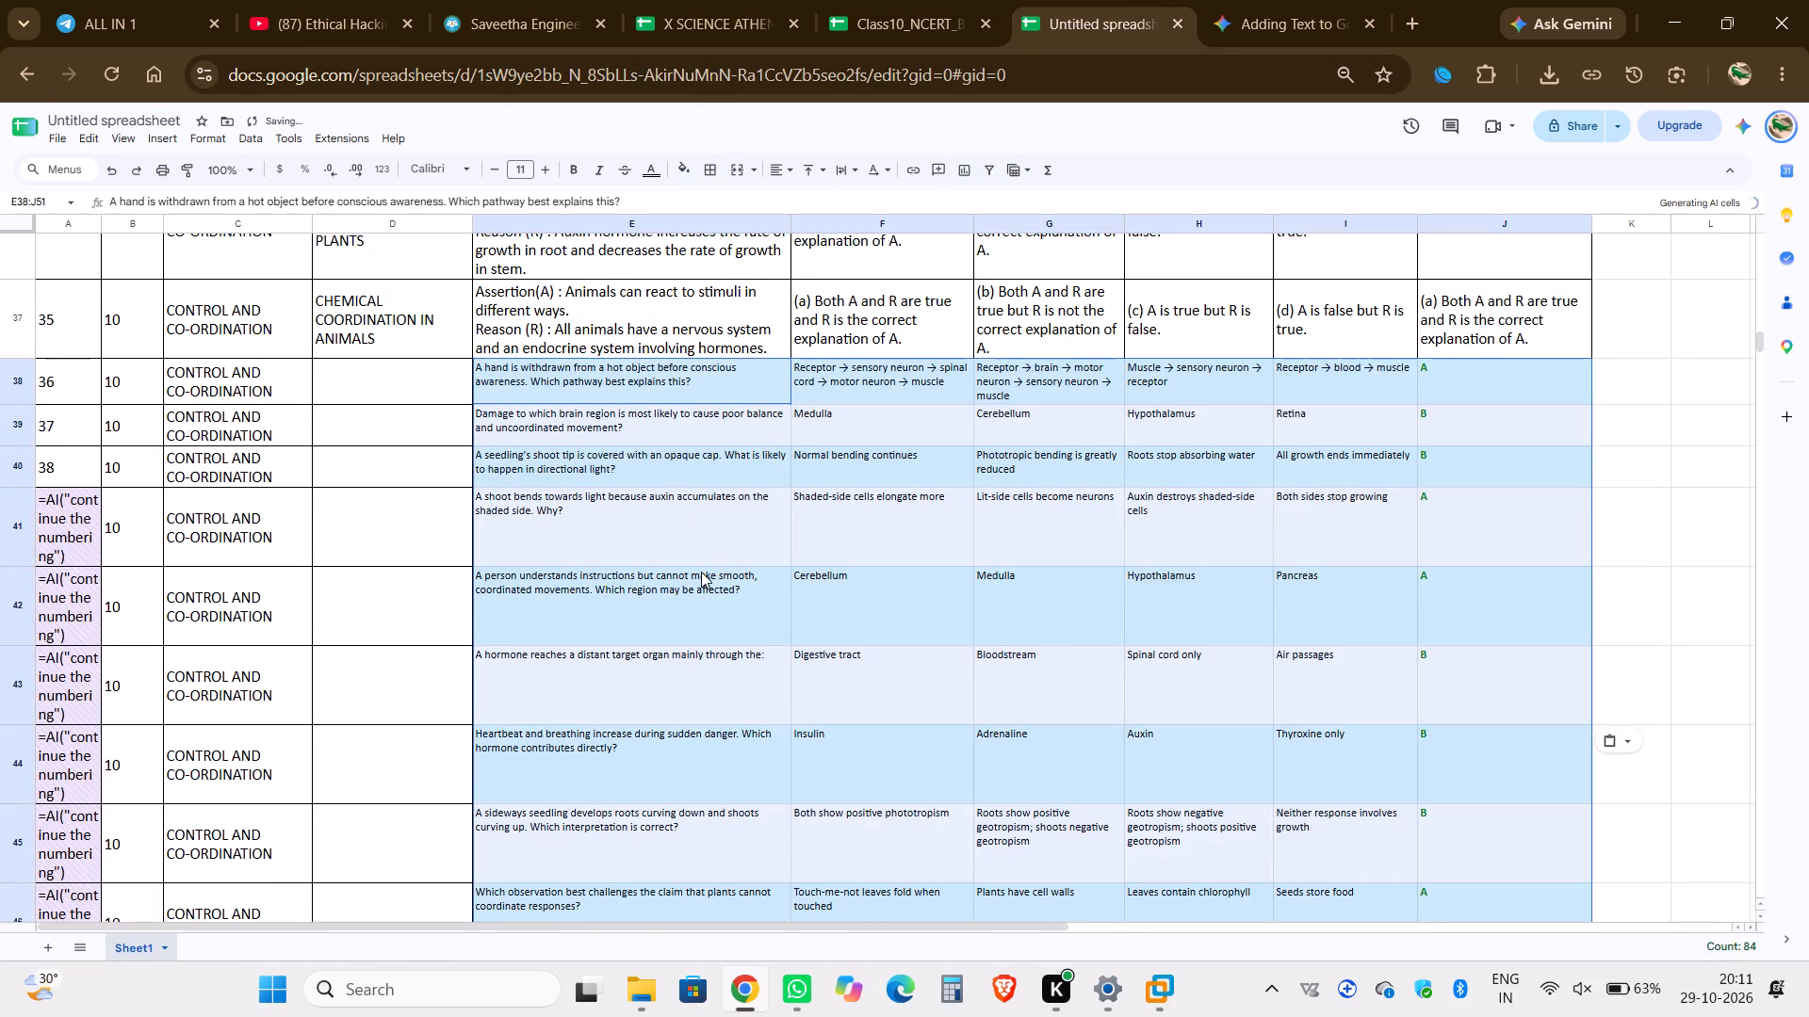
{"action": "scroll", "coordinate": [701, 572], "scroll_direction": "down", "scroll_amount": 4}
{"action": "scroll", "coordinate": [701, 572], "scroll_direction": "up", "scroll_amount": 1}
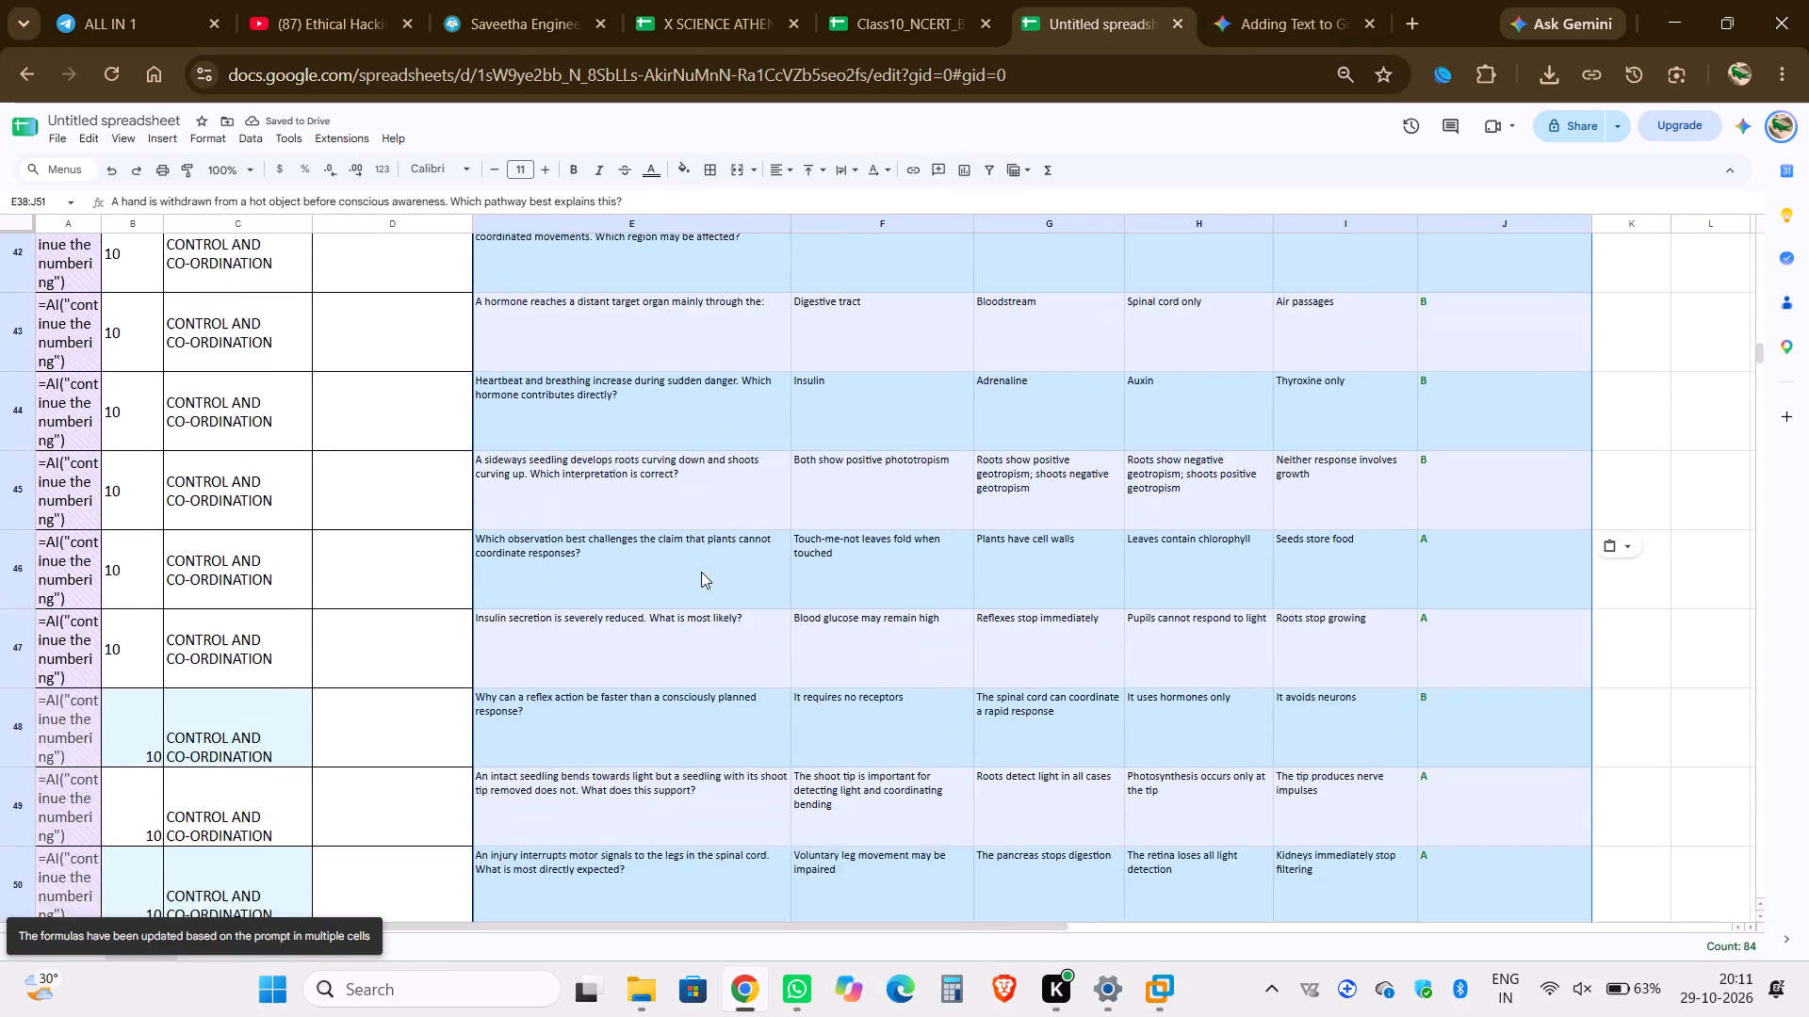
{"action": "scroll", "coordinate": [701, 572], "scroll_direction": "up", "scroll_amount": 1}
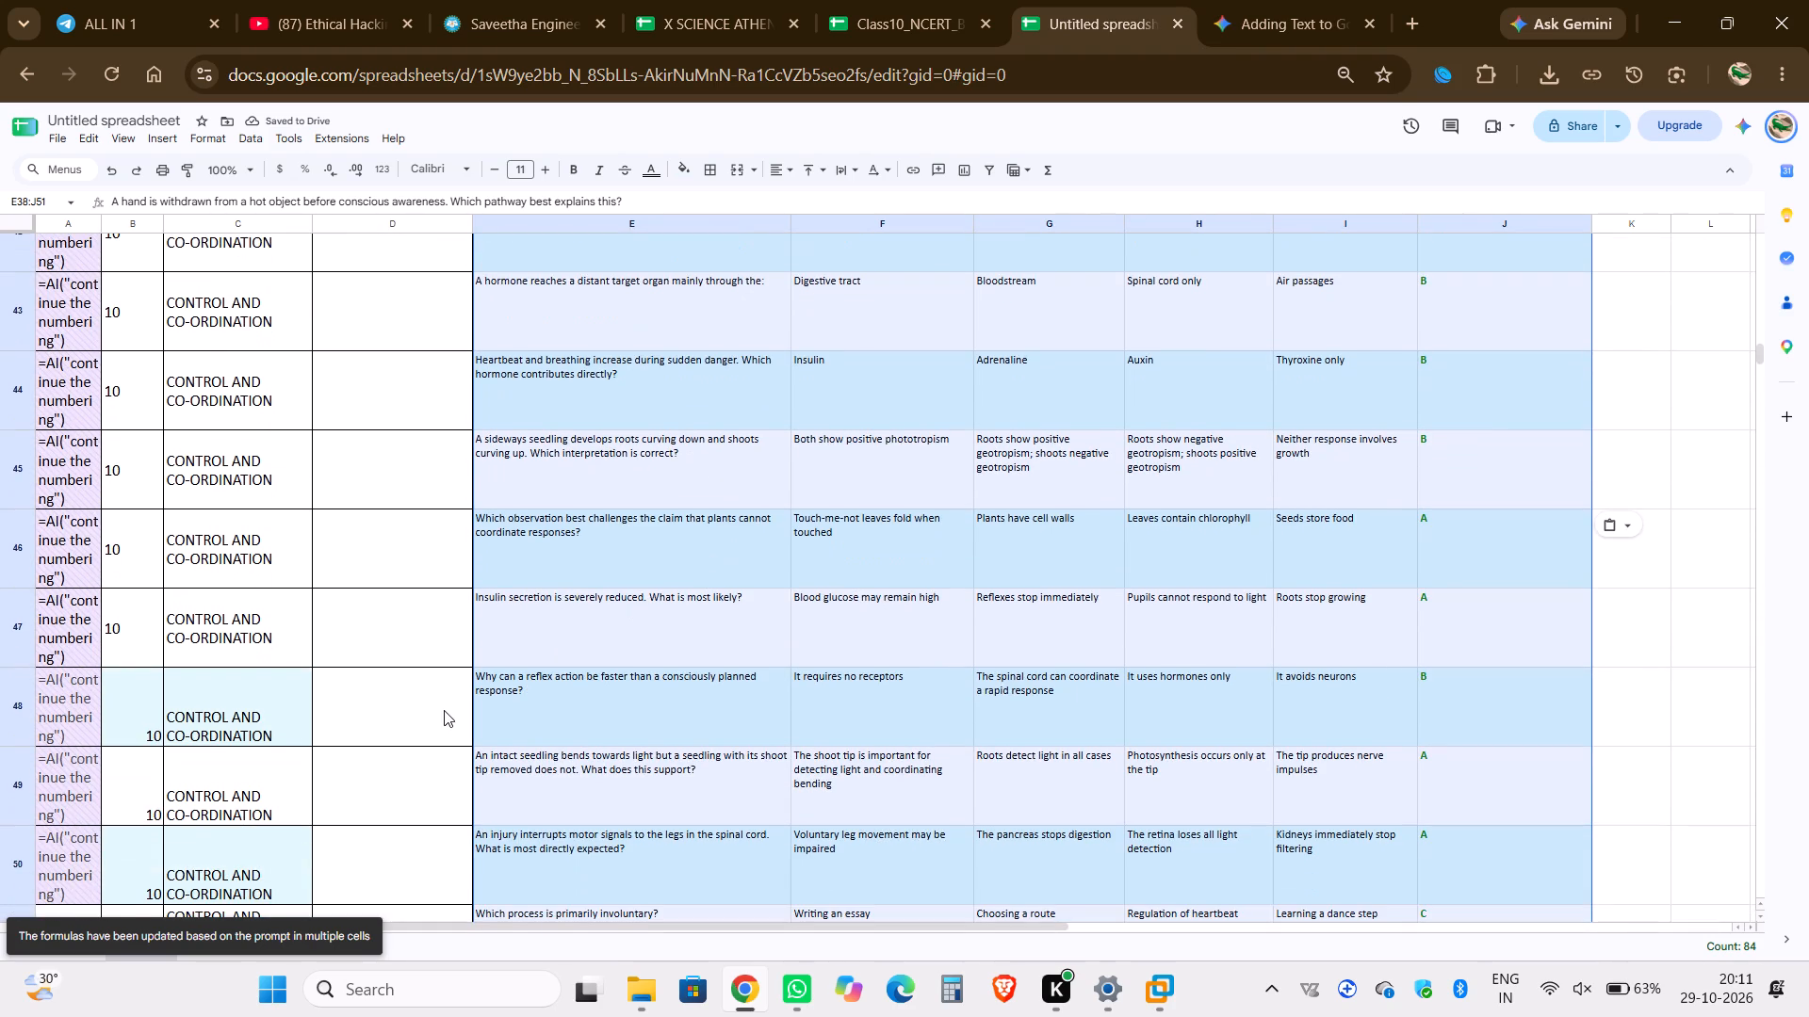
Run the Gemini generation for the numbering cells A41:A50 that still show the "continue the numbering" formula.
{"action": "scroll", "coordinate": [444, 710], "scroll_direction": "down", "scroll_amount": 1}
{"action": "left_click", "coordinate": [94, 716]}
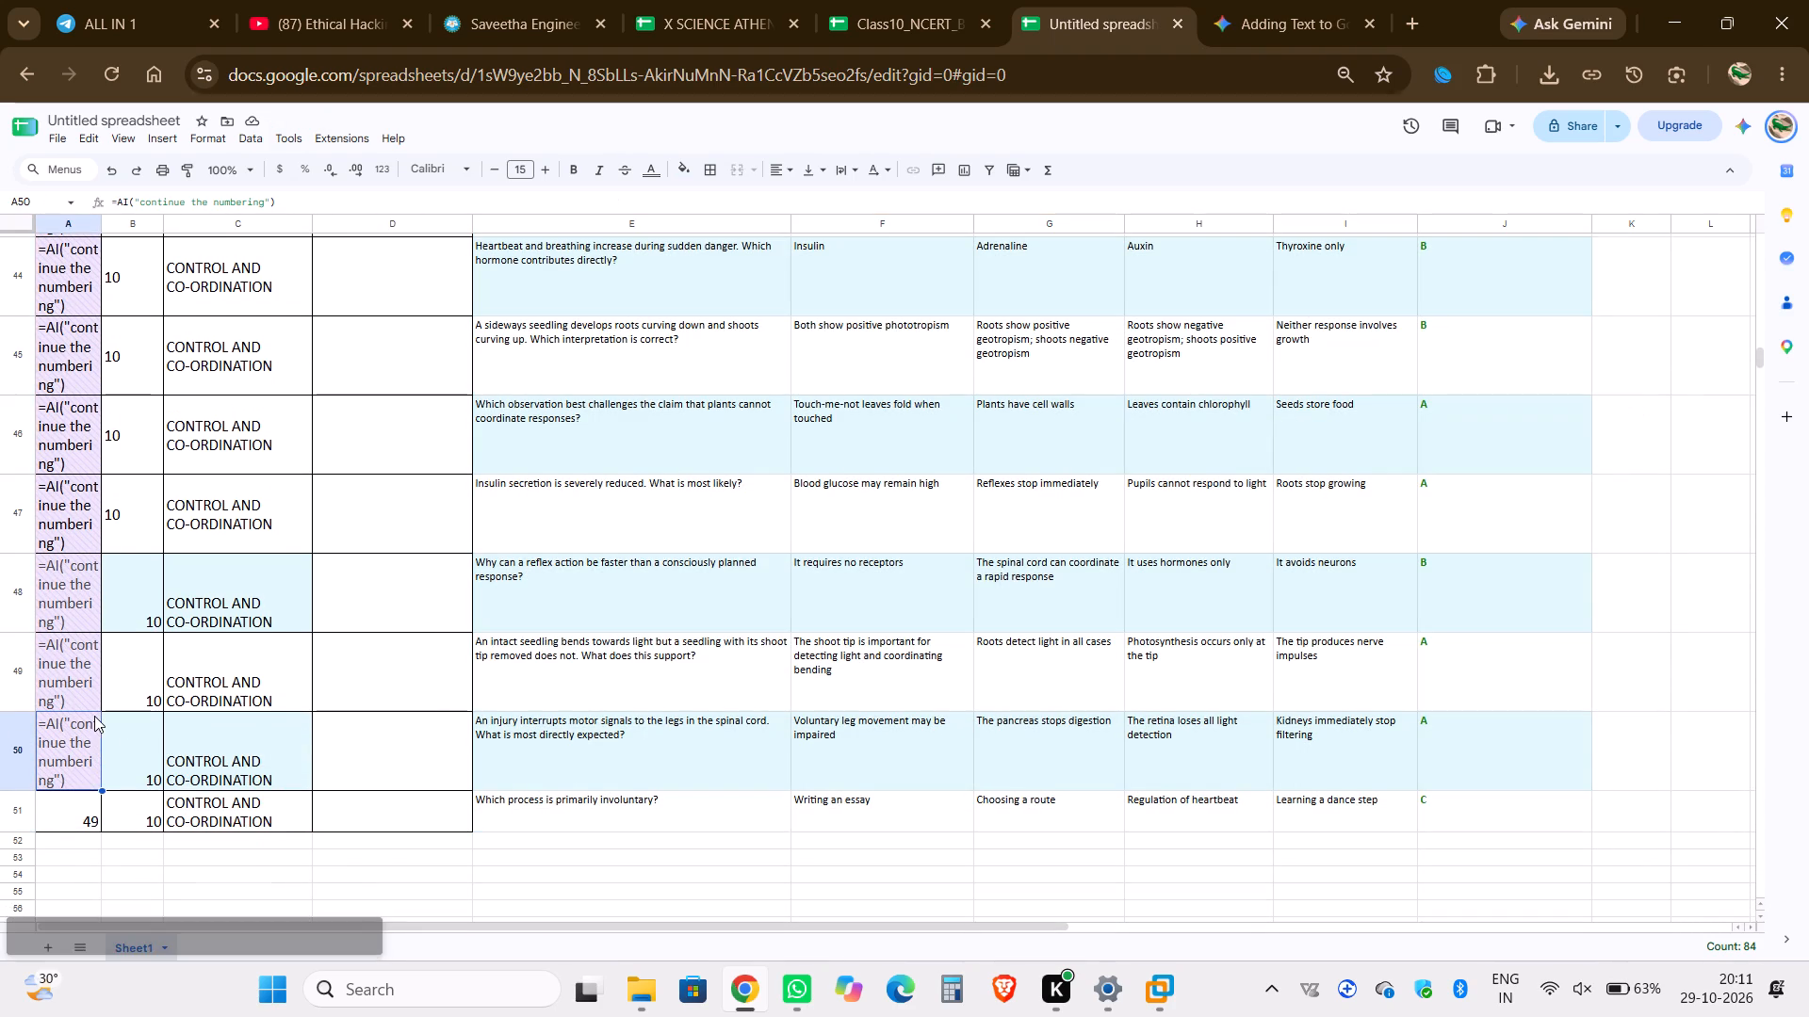
{"action": "left_click_drag", "start_coordinate": [62, 772], "coordinate": [71, 196]}
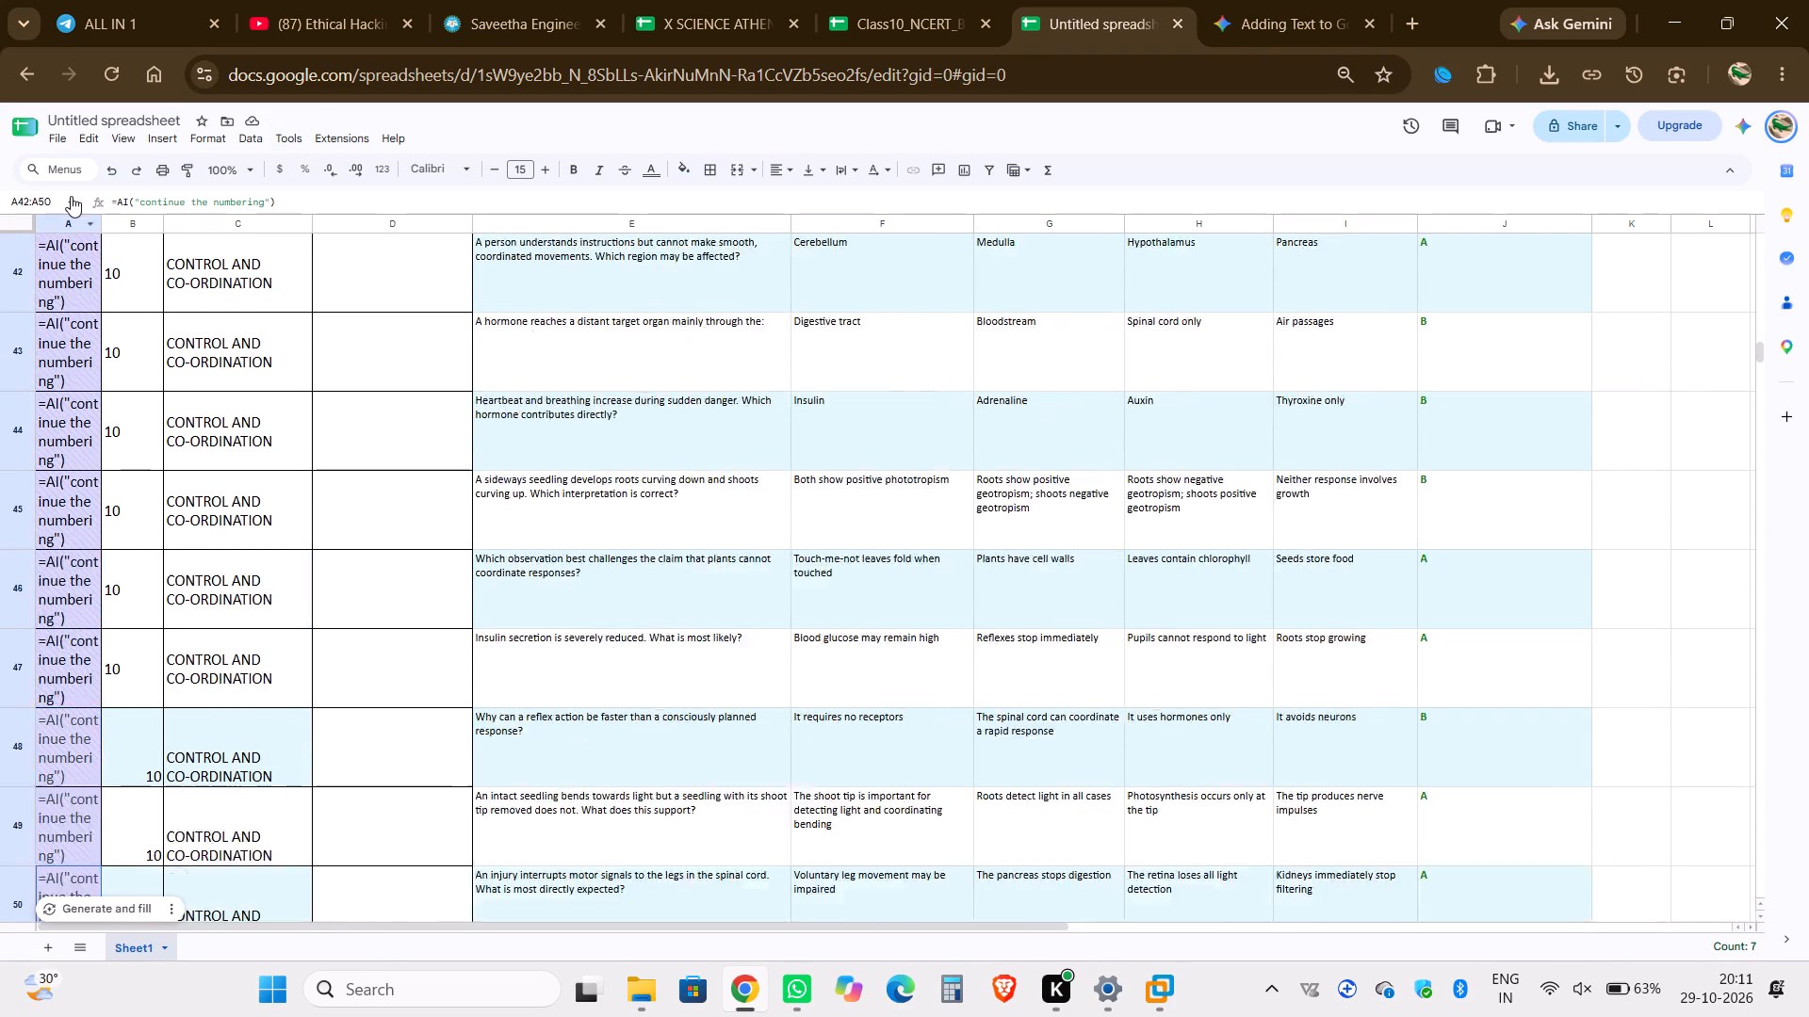
{"action": "left_click_drag", "start_coordinate": [71, 196], "coordinate": [65, 768]}
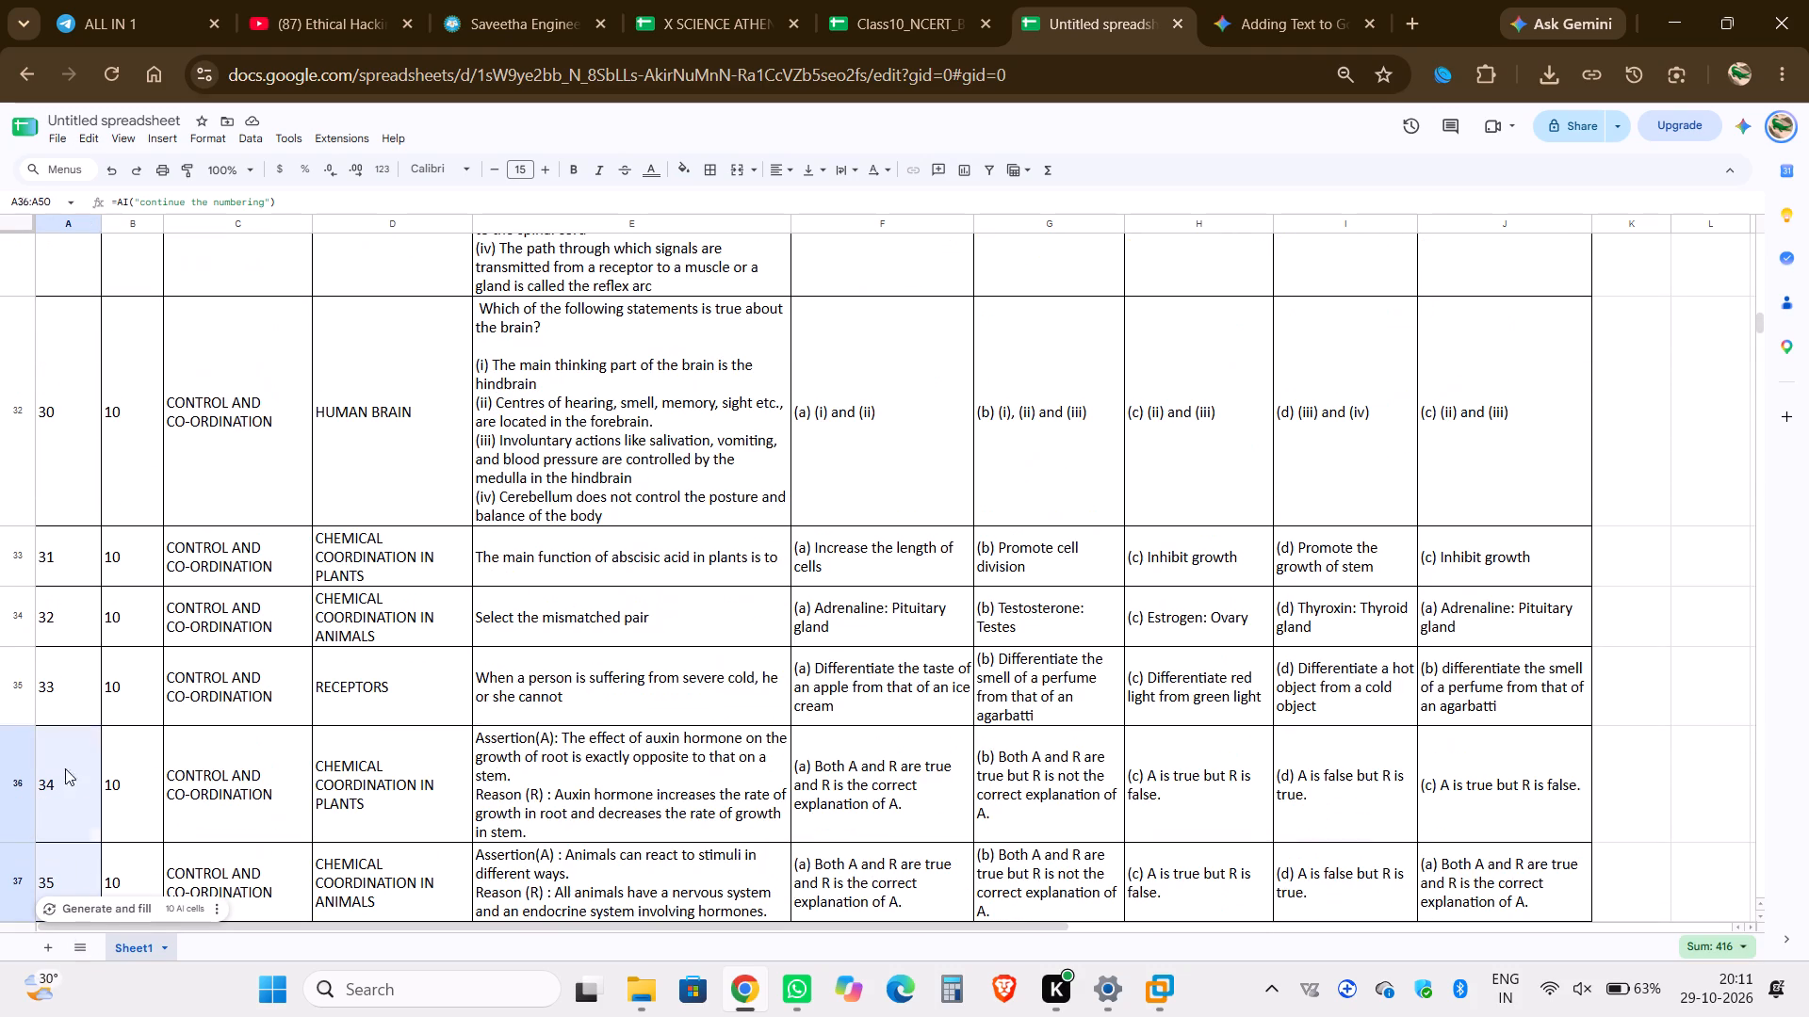
{"action": "left_click_drag", "start_coordinate": [65, 768], "coordinate": [90, 926]}
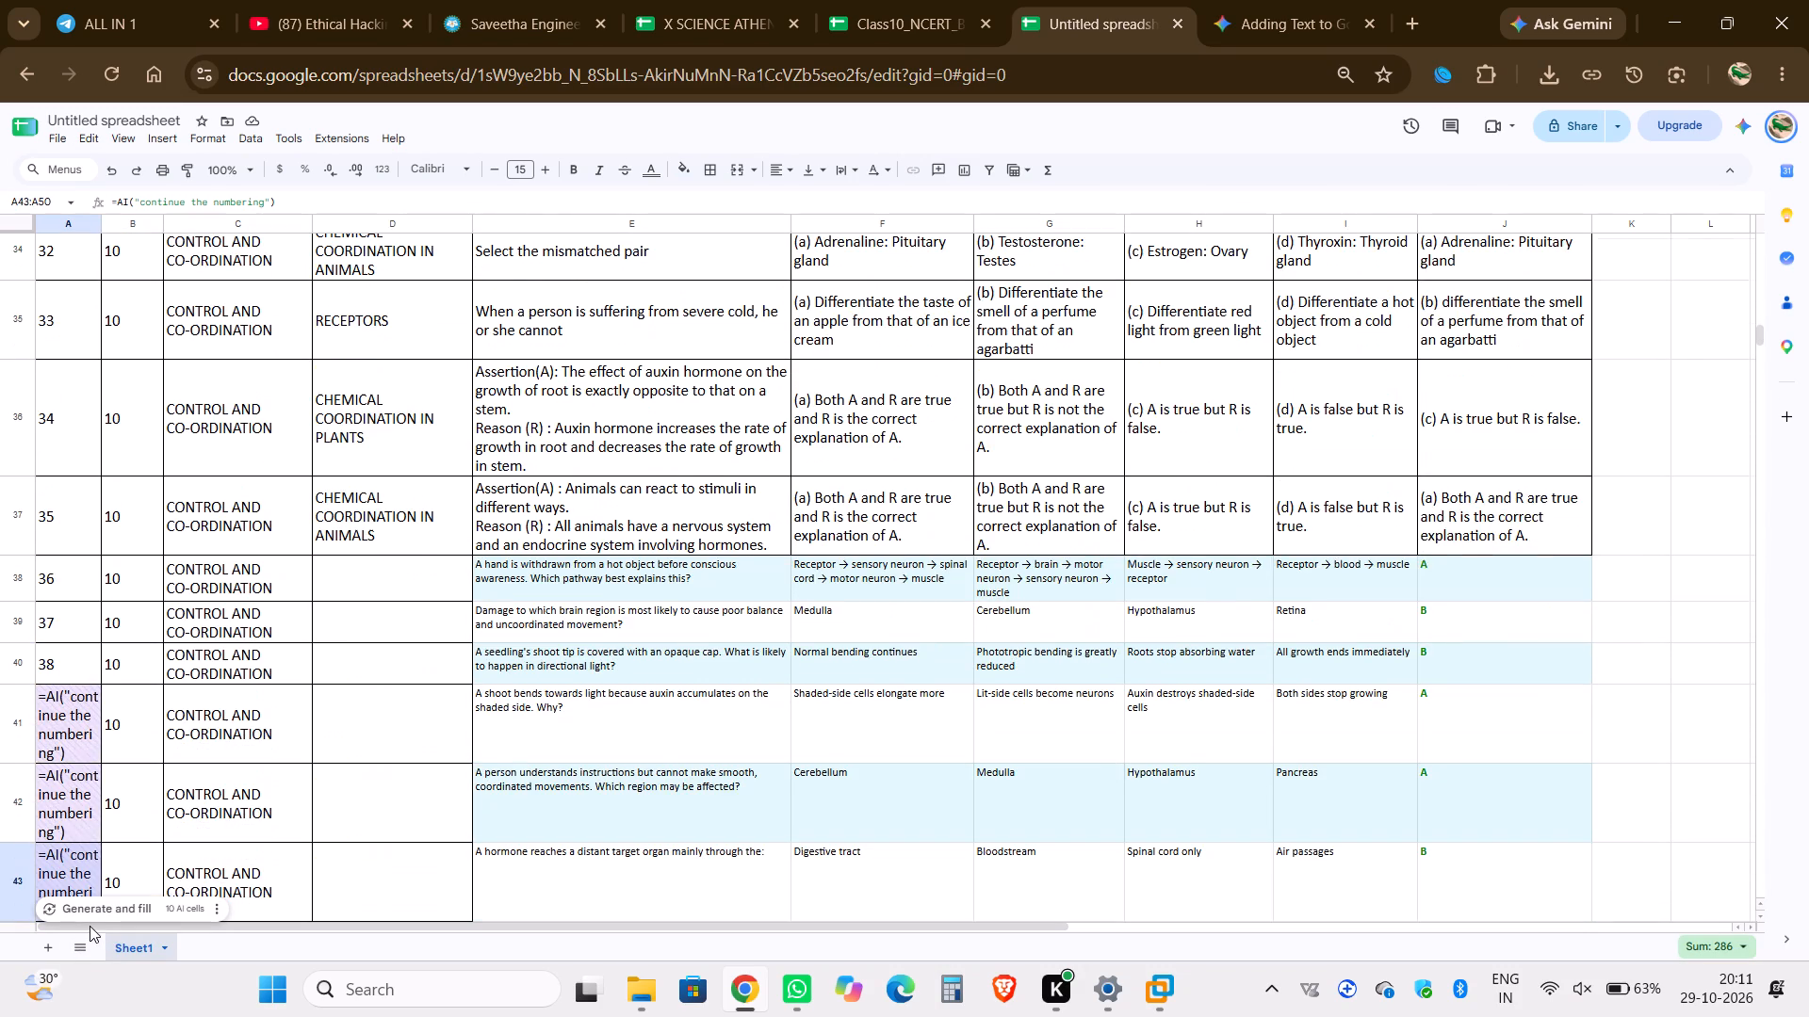
{"action": "left_click_drag", "start_coordinate": [90, 926], "coordinate": [69, 735]}
{"action": "left_click", "coordinate": [95, 916]}
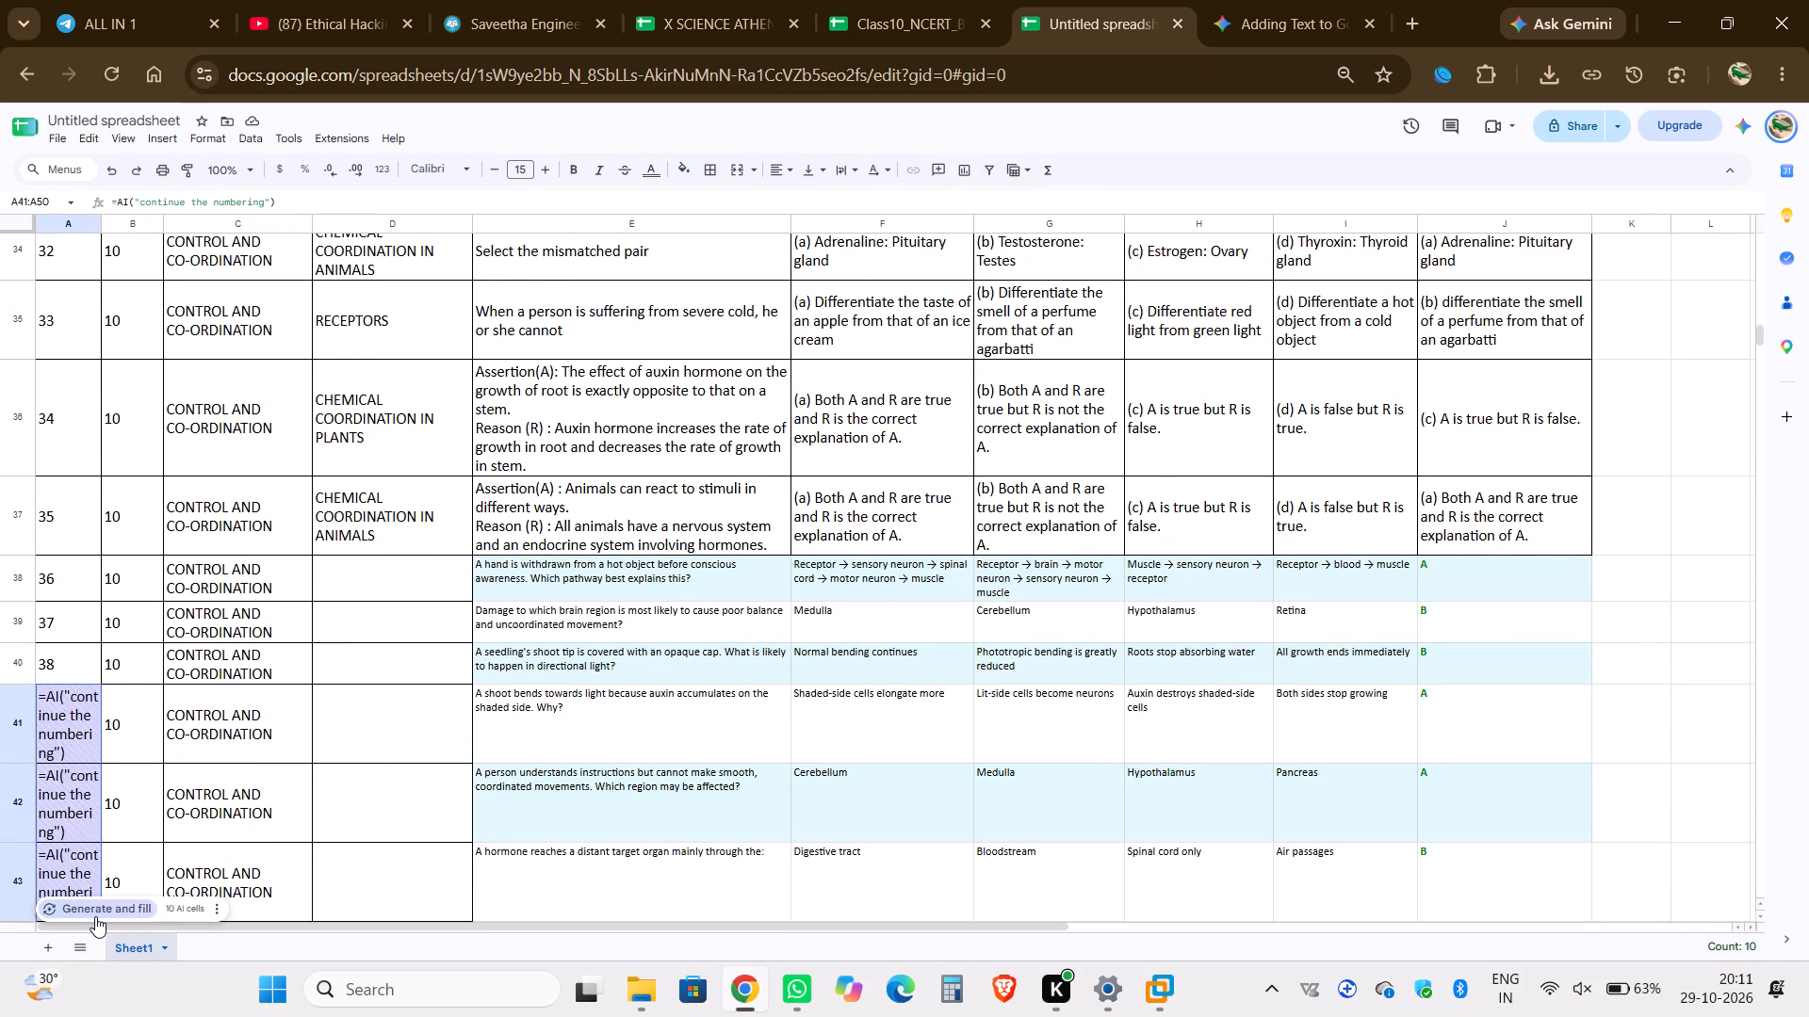
{"action": "scroll", "coordinate": [226, 898], "scroll_direction": "down", "scroll_amount": 3}
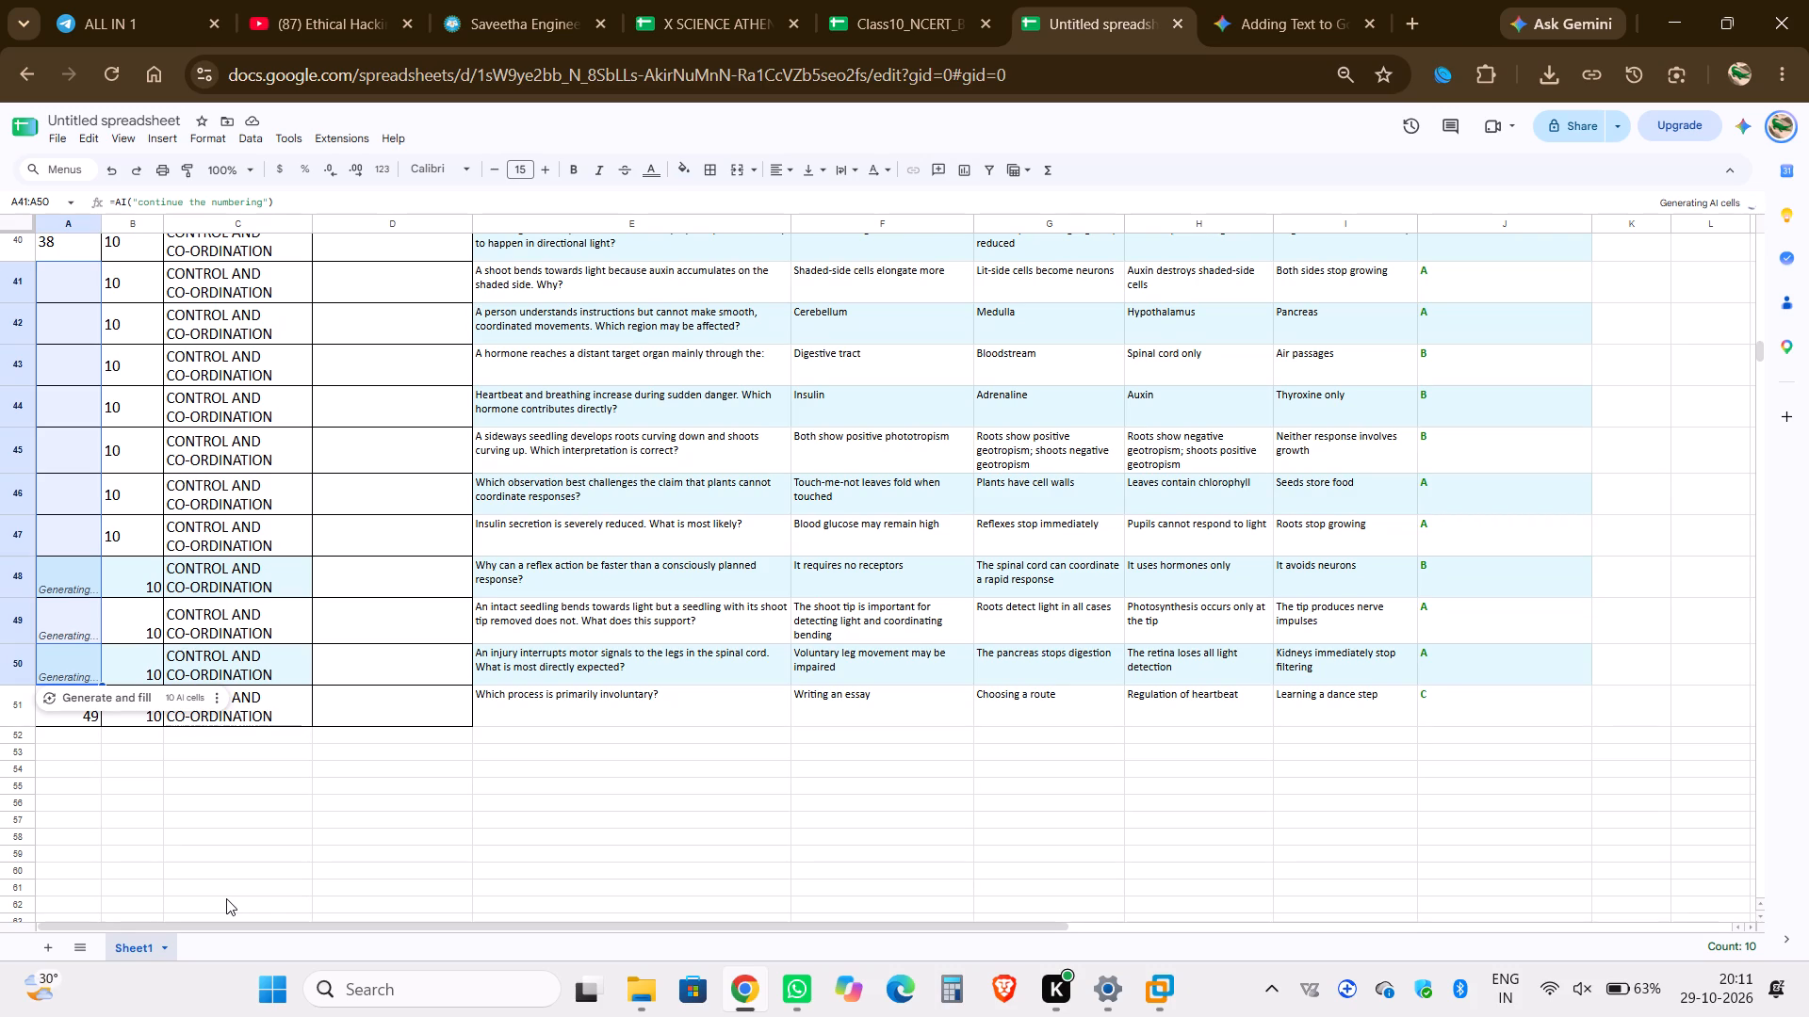
Run the Gemini generation again on the "continue the numbering" formula cells A41:A50 and dismiss the resulting notice.
{"action": "scroll", "coordinate": [231, 638], "scroll_direction": "up", "scroll_amount": 1}
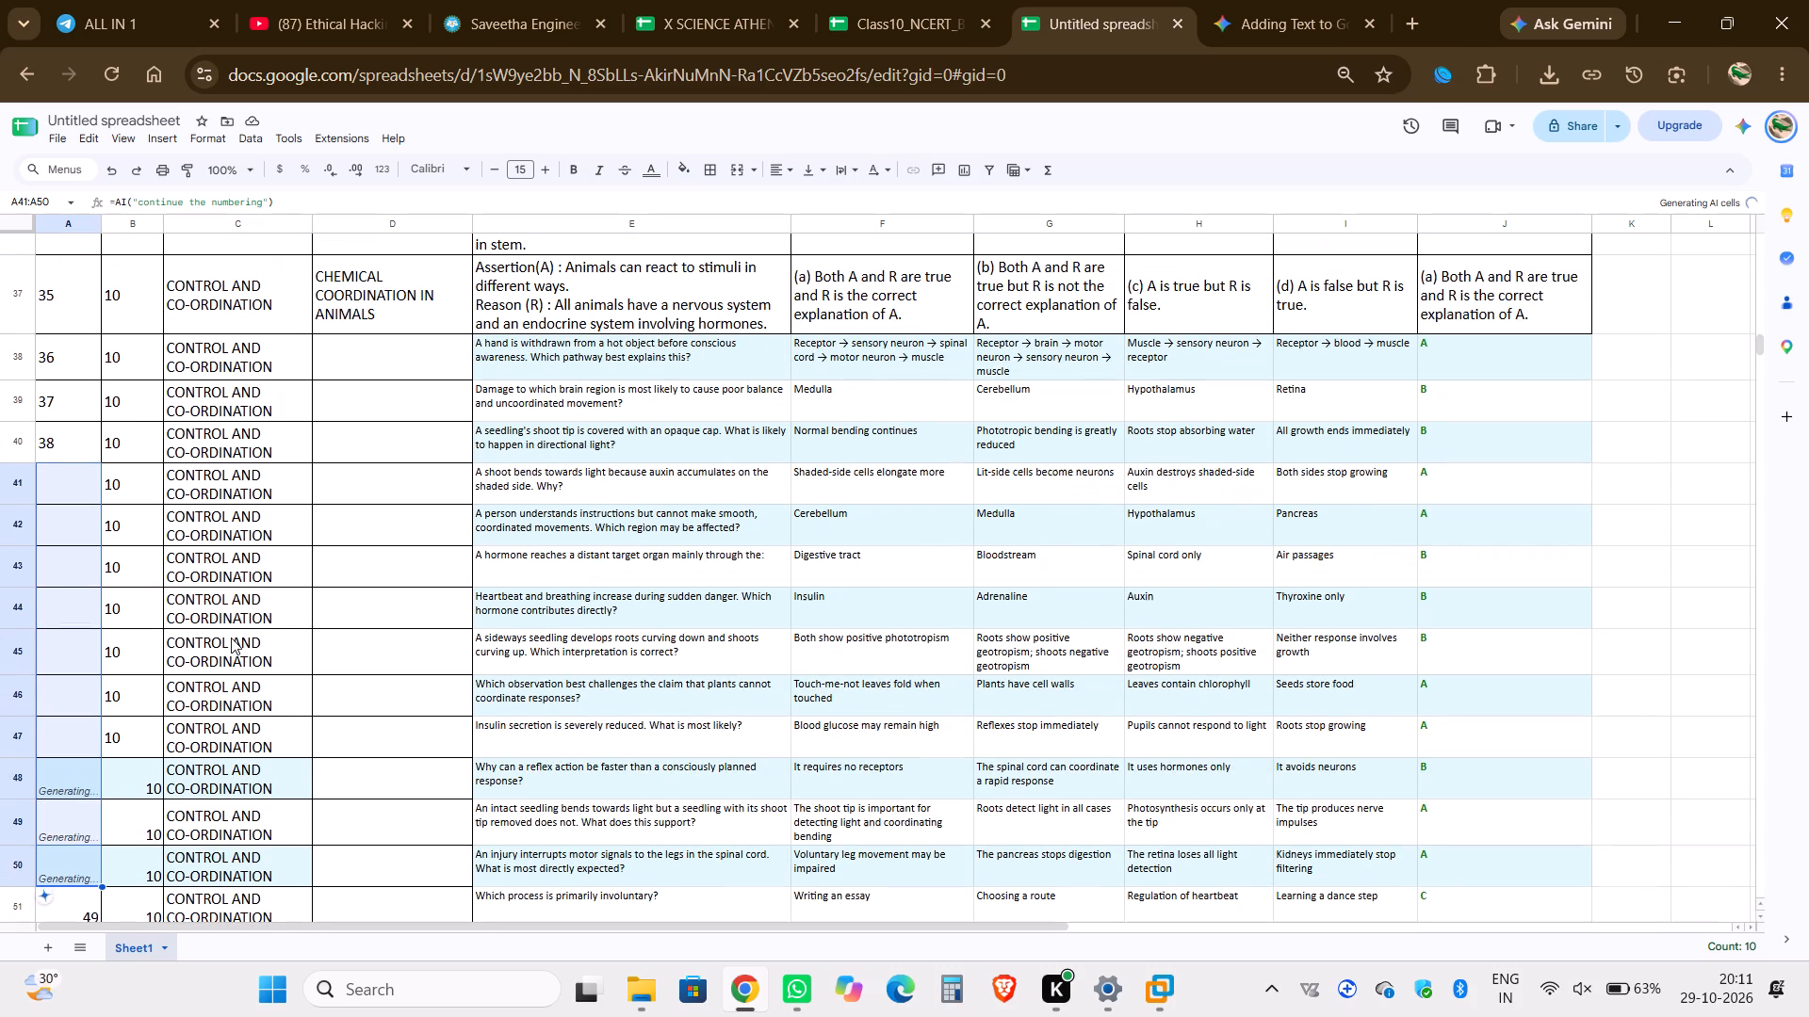
{"action": "scroll", "coordinate": [231, 638], "scroll_direction": "up", "scroll_amount": 1}
{"action": "scroll", "coordinate": [231, 638], "scroll_direction": "down", "scroll_amount": 1}
{"action": "scroll", "coordinate": [231, 638], "scroll_direction": "up", "scroll_amount": 1}
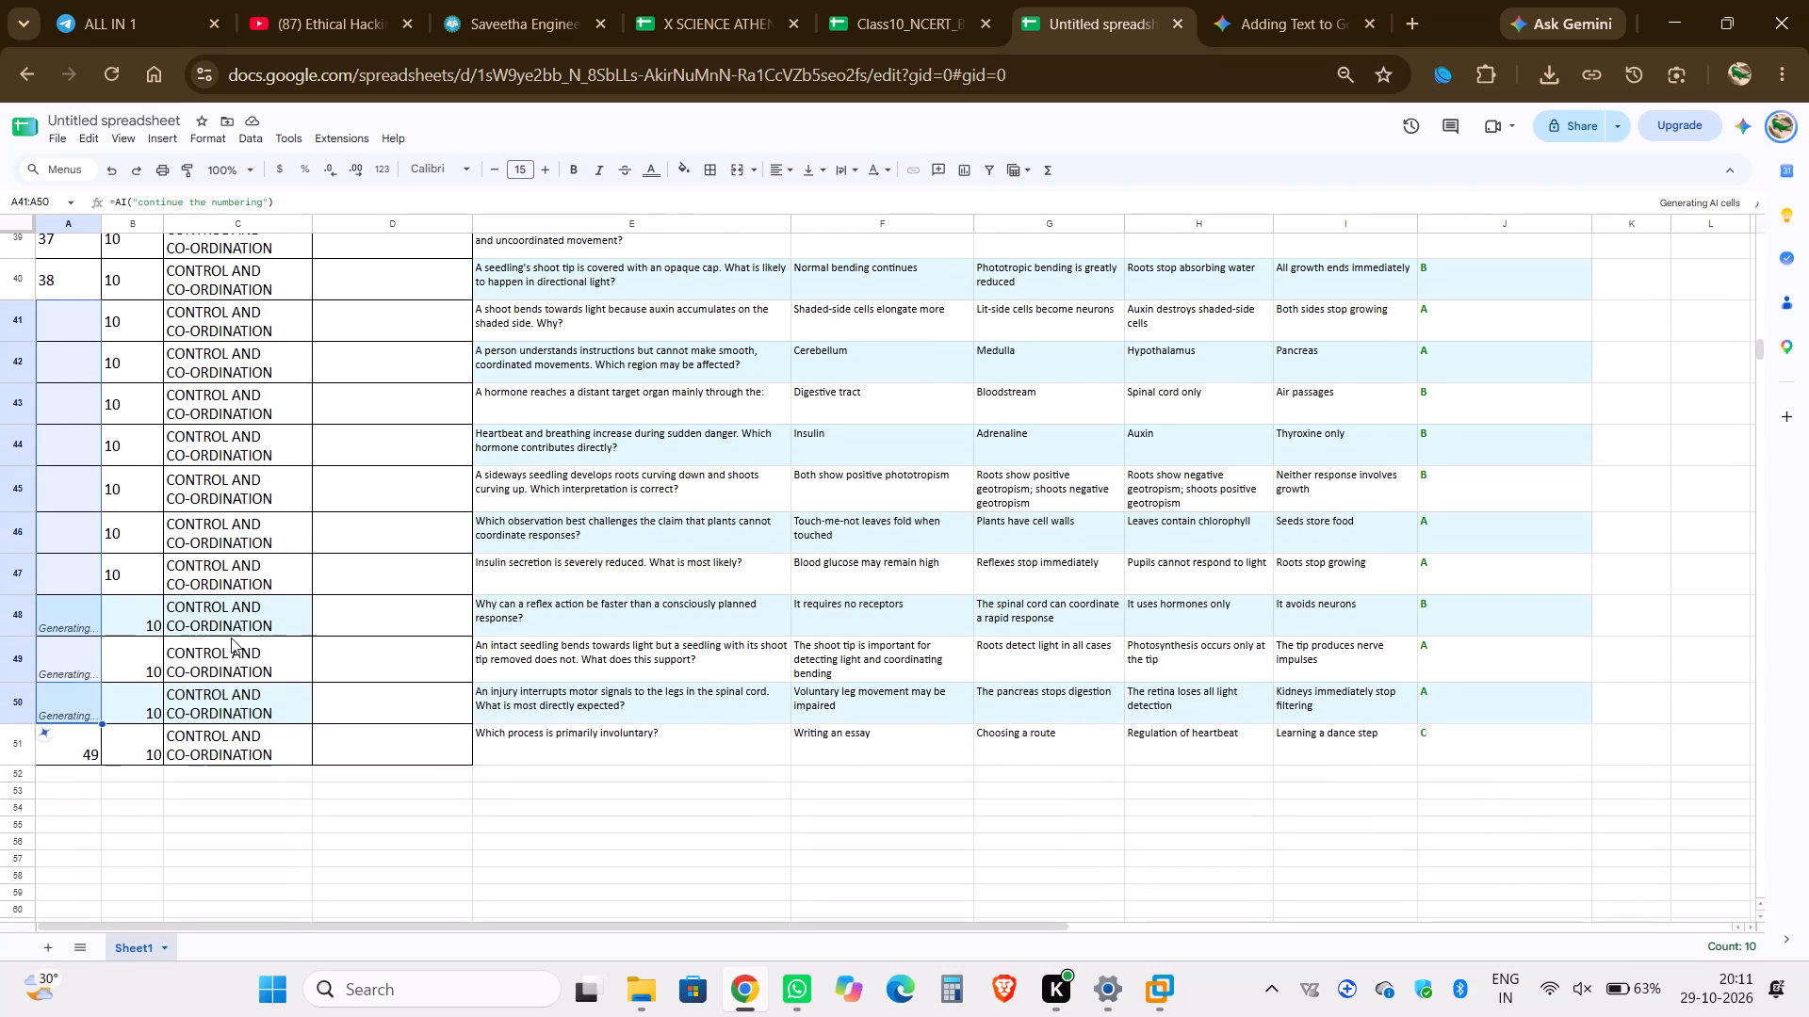
{"action": "scroll", "coordinate": [231, 638], "scroll_direction": "up", "scroll_amount": 1}
{"action": "scroll", "coordinate": [132, 514], "scroll_direction": "down", "scroll_amount": 2}
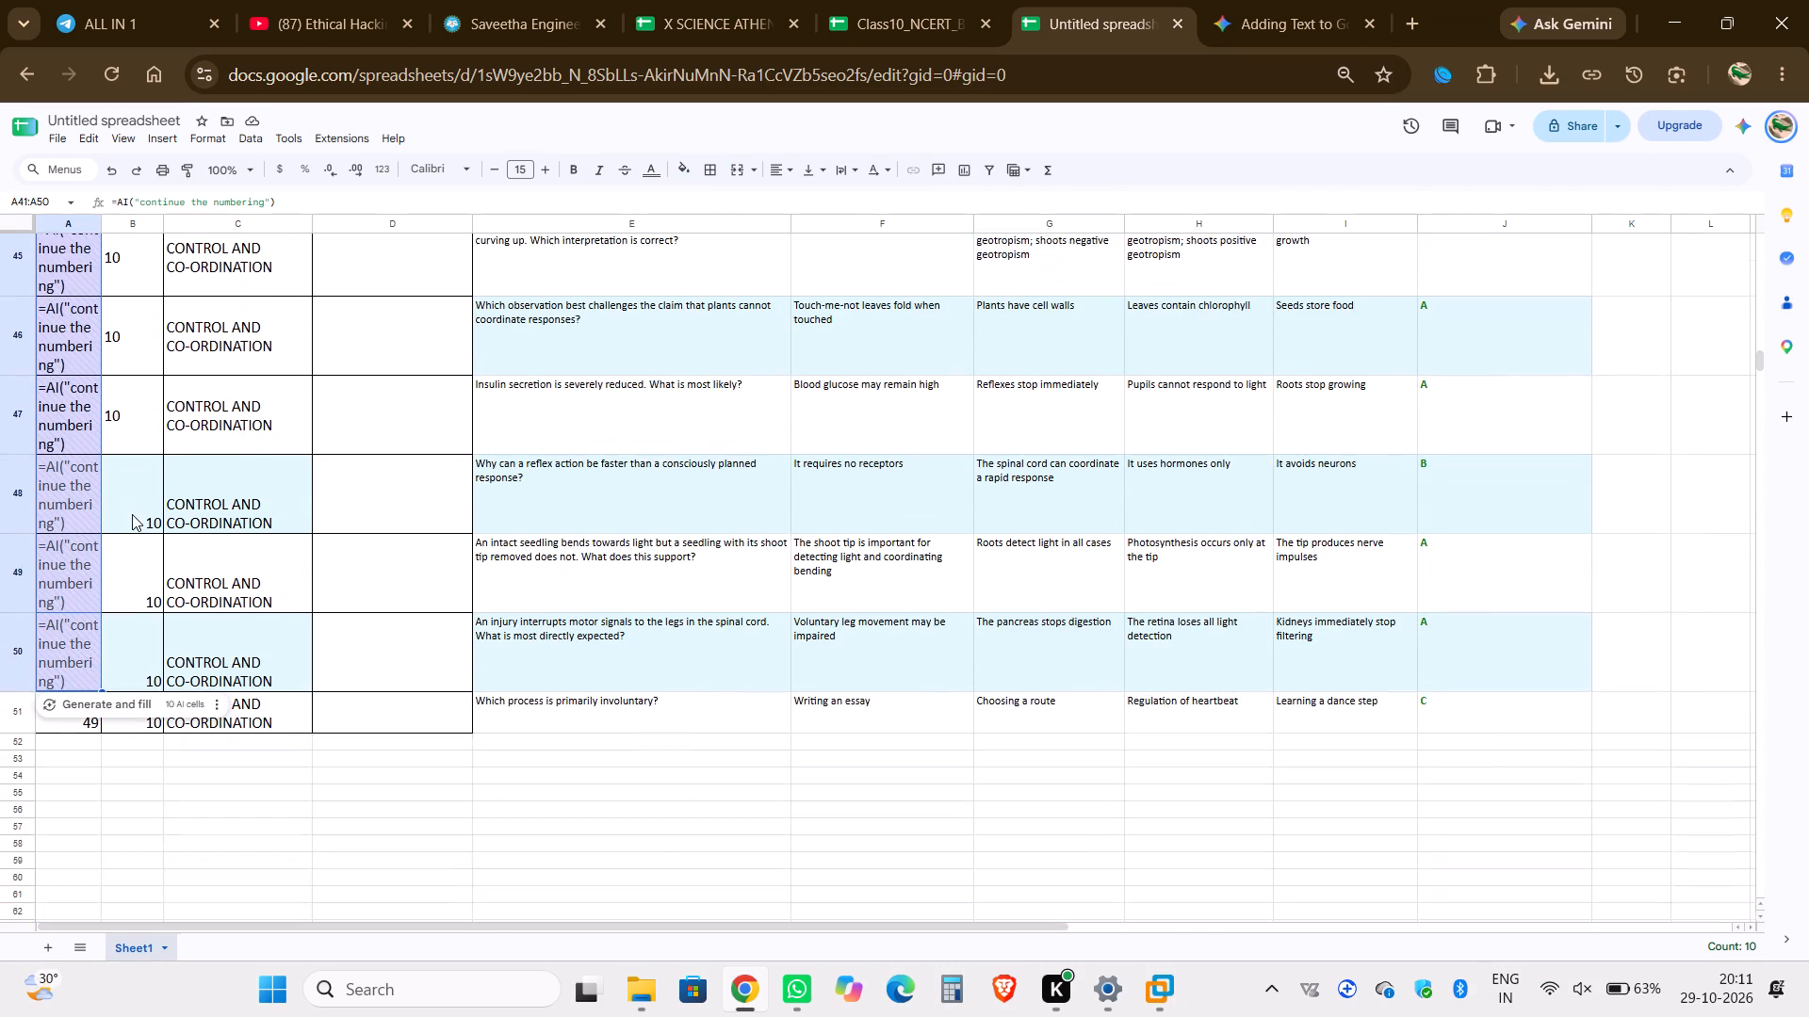
{"action": "scroll", "coordinate": [132, 514], "scroll_direction": "down", "scroll_amount": 2}
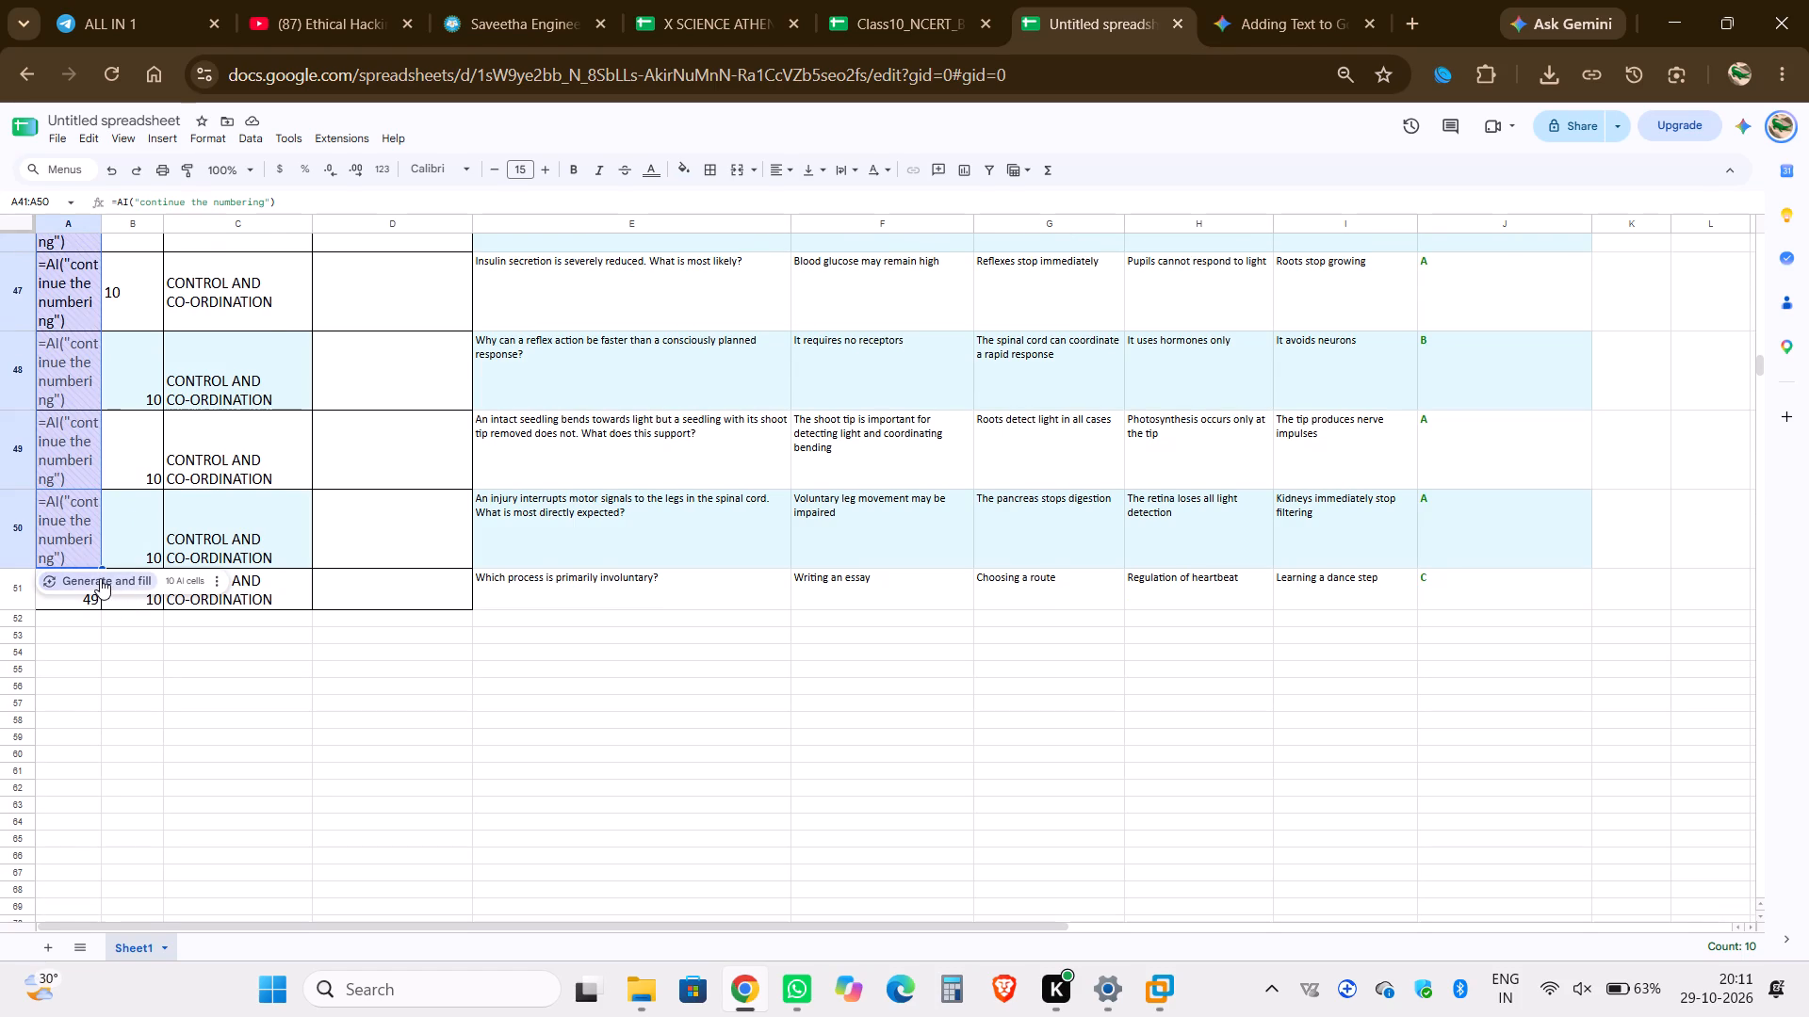
{"action": "left_click", "coordinate": [100, 578]}
{"action": "scroll", "coordinate": [100, 578], "scroll_direction": "up", "scroll_amount": 3}
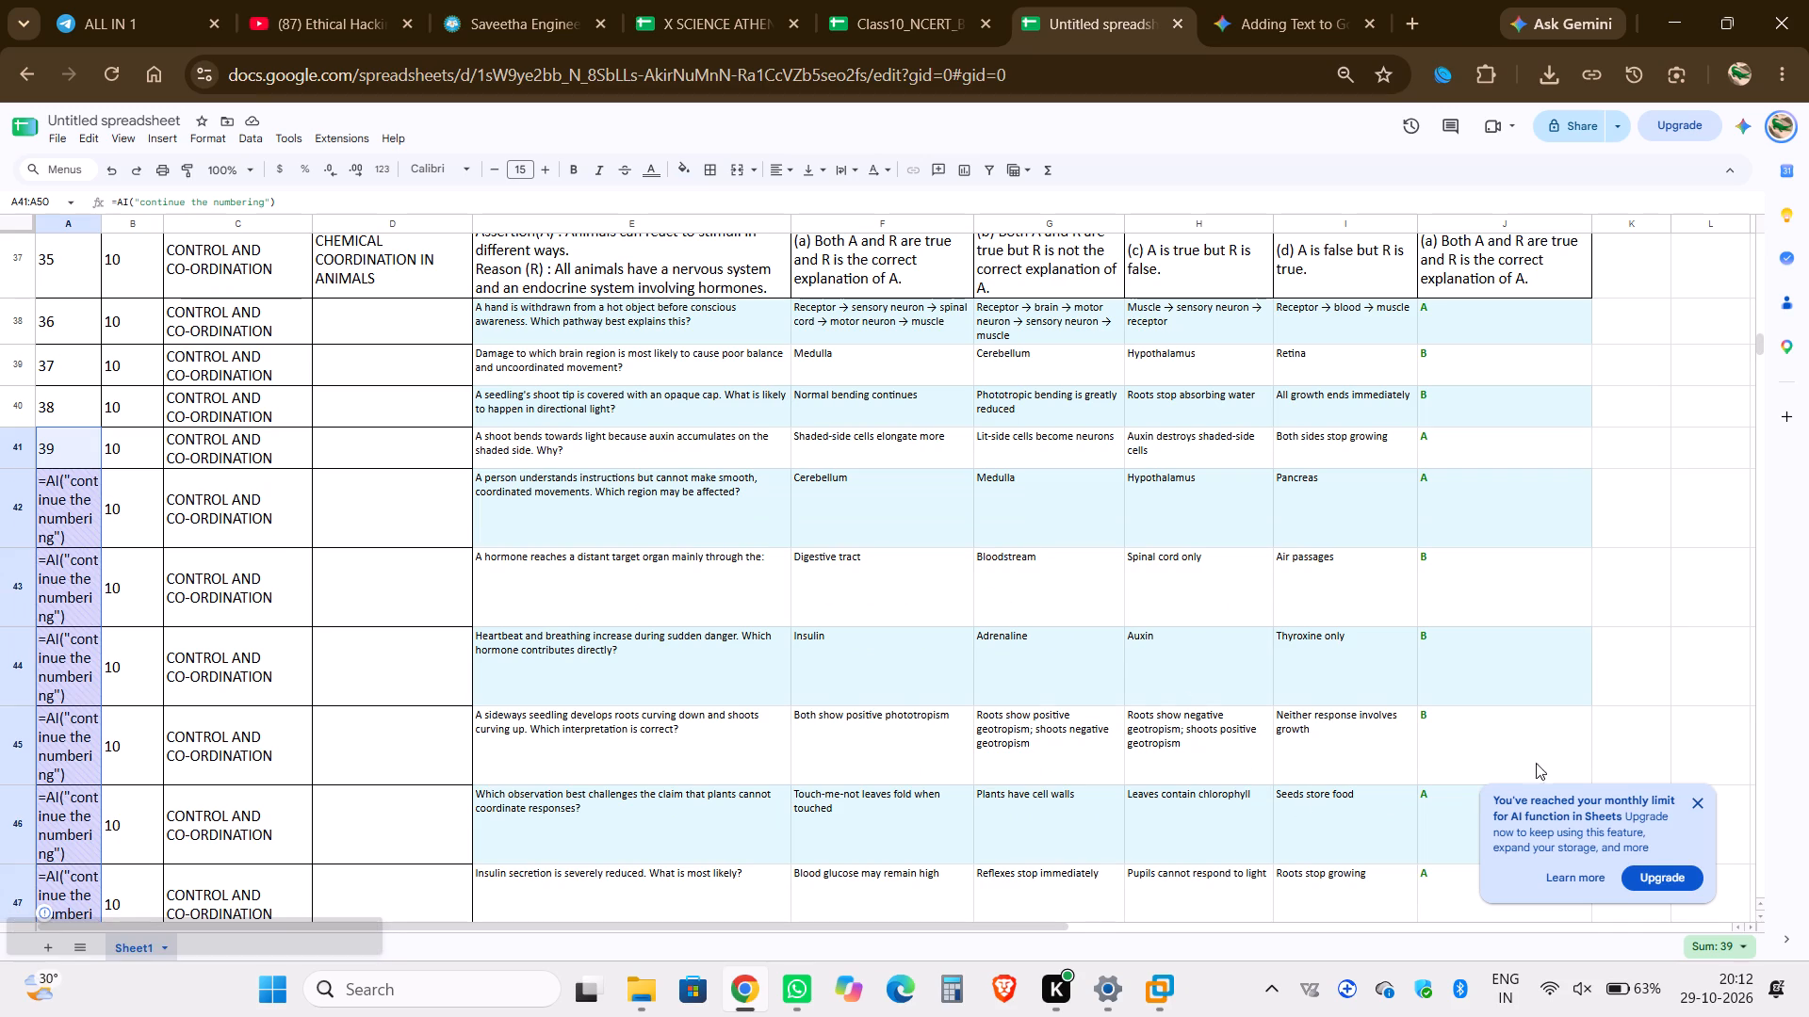
{"action": "left_click", "coordinate": [1700, 797]}
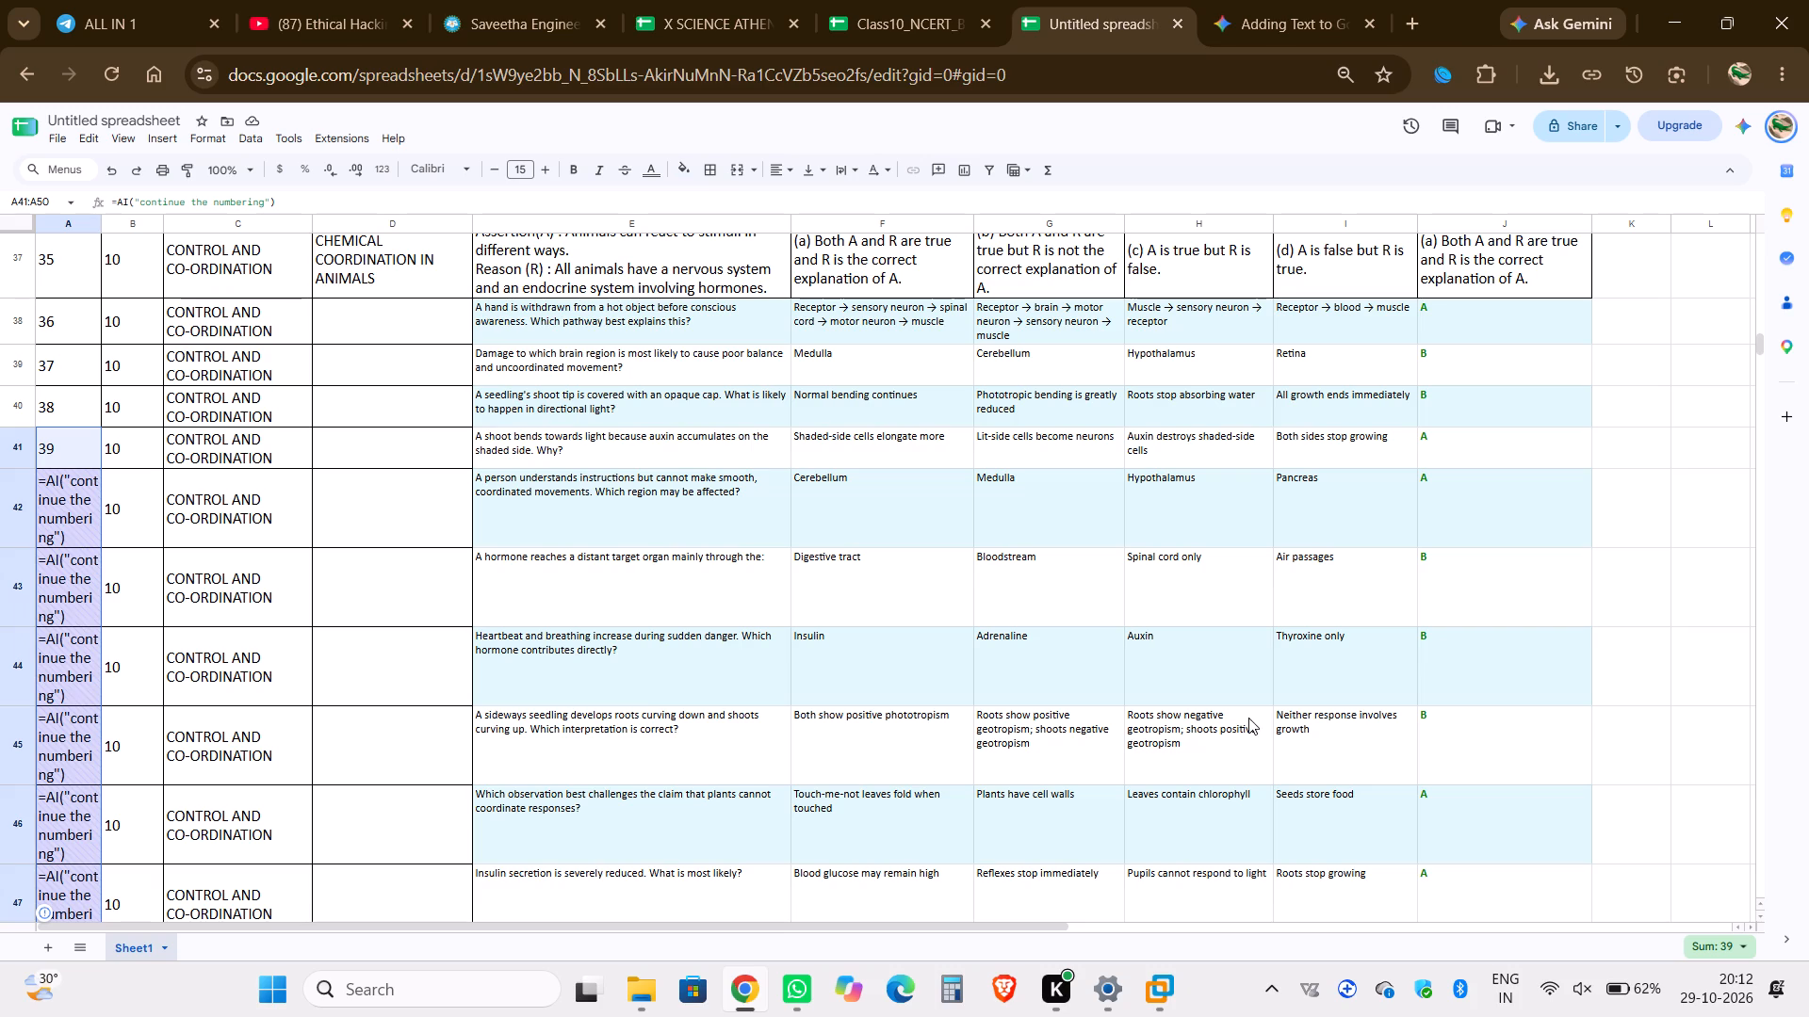
Clear the leftover "continue the numbering" formulas from cells A42:A50.
{"action": "left_click_drag", "start_coordinate": [76, 488], "coordinate": [95, 849]}
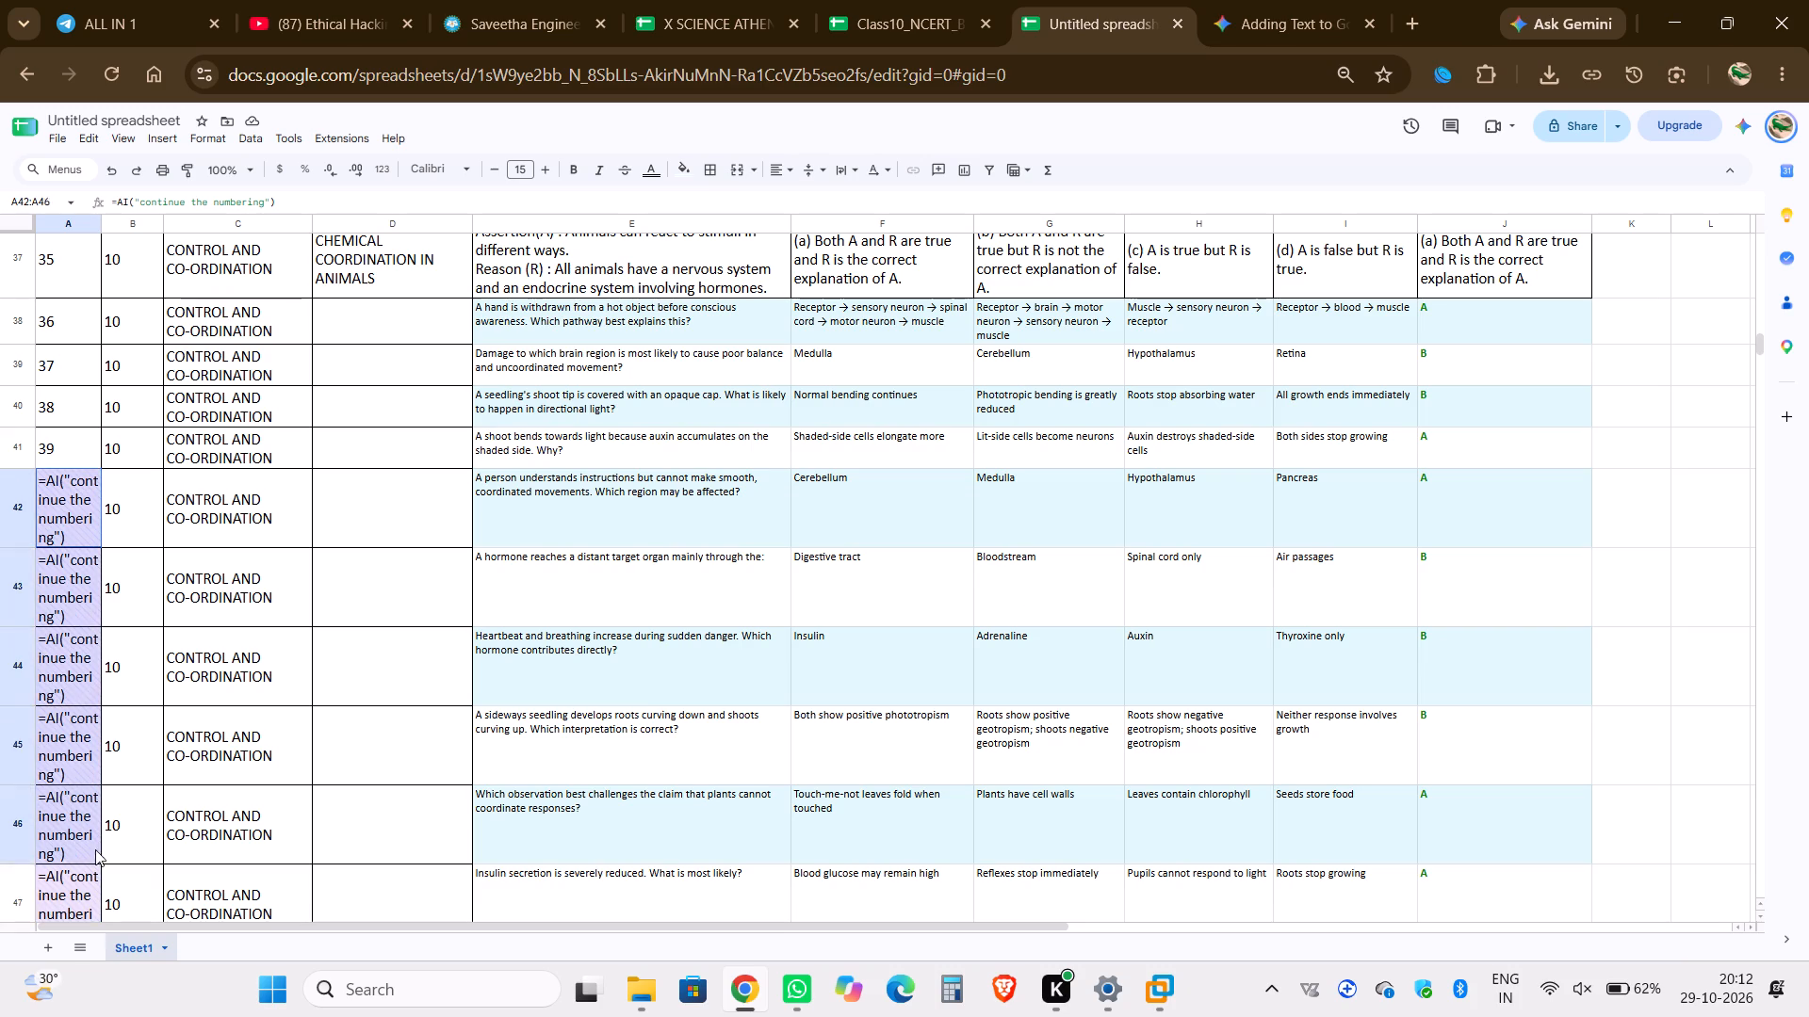
{"action": "left_click_drag", "start_coordinate": [95, 849], "coordinate": [100, 918]}
{"action": "key", "text": "BackSpace"}
{"action": "scroll", "coordinate": [73, 730], "scroll_direction": "down", "scroll_amount": 1}
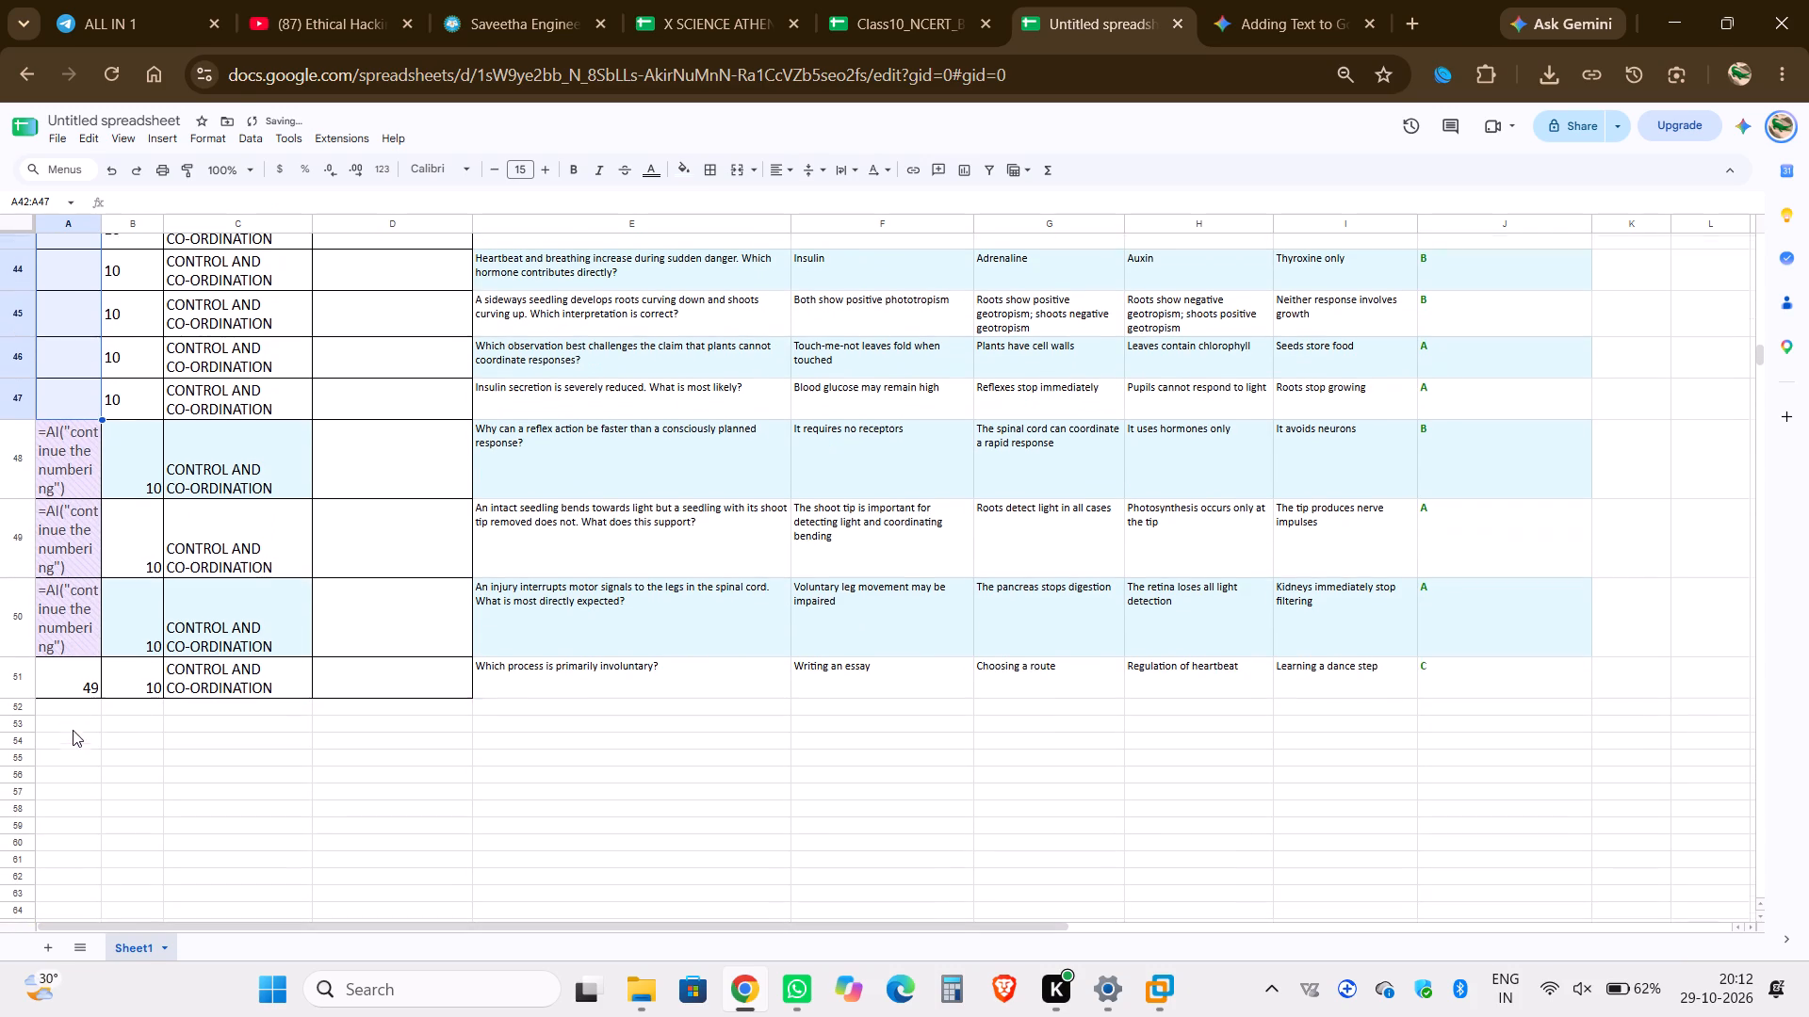
{"action": "scroll", "coordinate": [73, 730], "scroll_direction": "down", "scroll_amount": 1}
{"action": "left_click_drag", "start_coordinate": [70, 421], "coordinate": [86, 624]}
{"action": "key", "text": "BackSpace"}
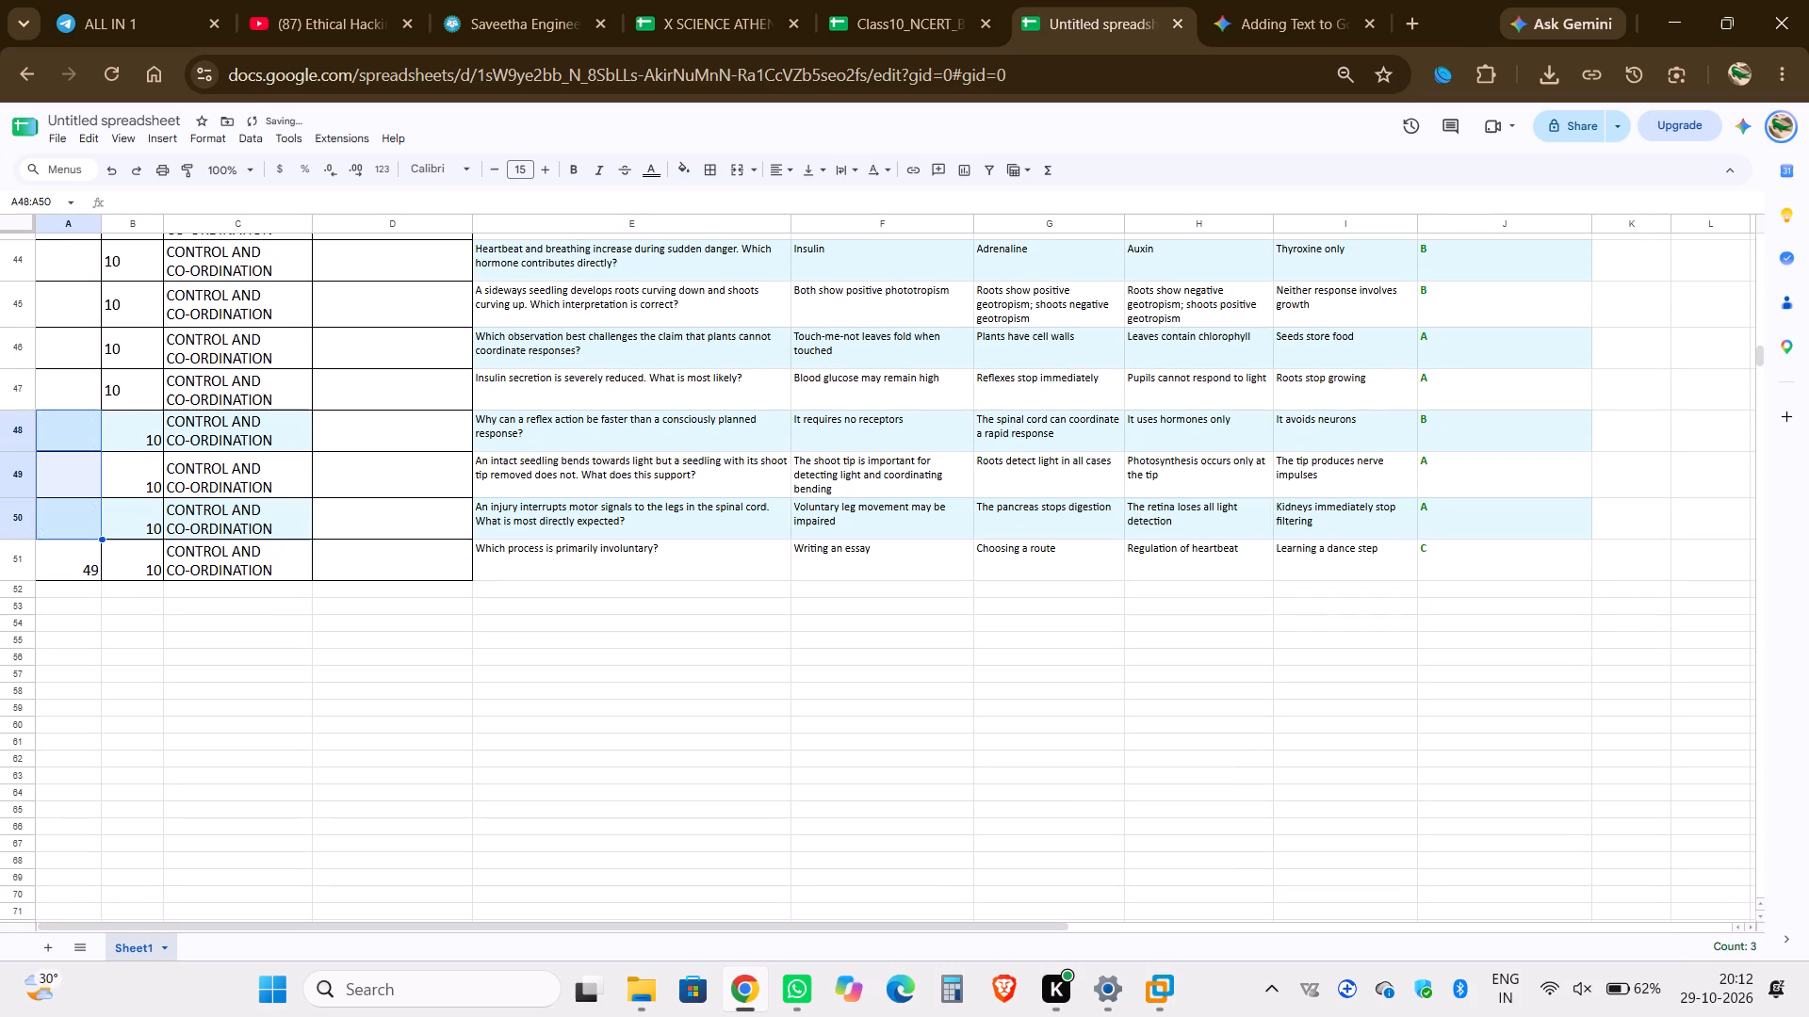
Number the Control and Co-ordination questions in cells A42:A50 manually with 40 through 48.
{"action": "scroll", "coordinate": [86, 624], "scroll_direction": "up", "scroll_amount": 2}
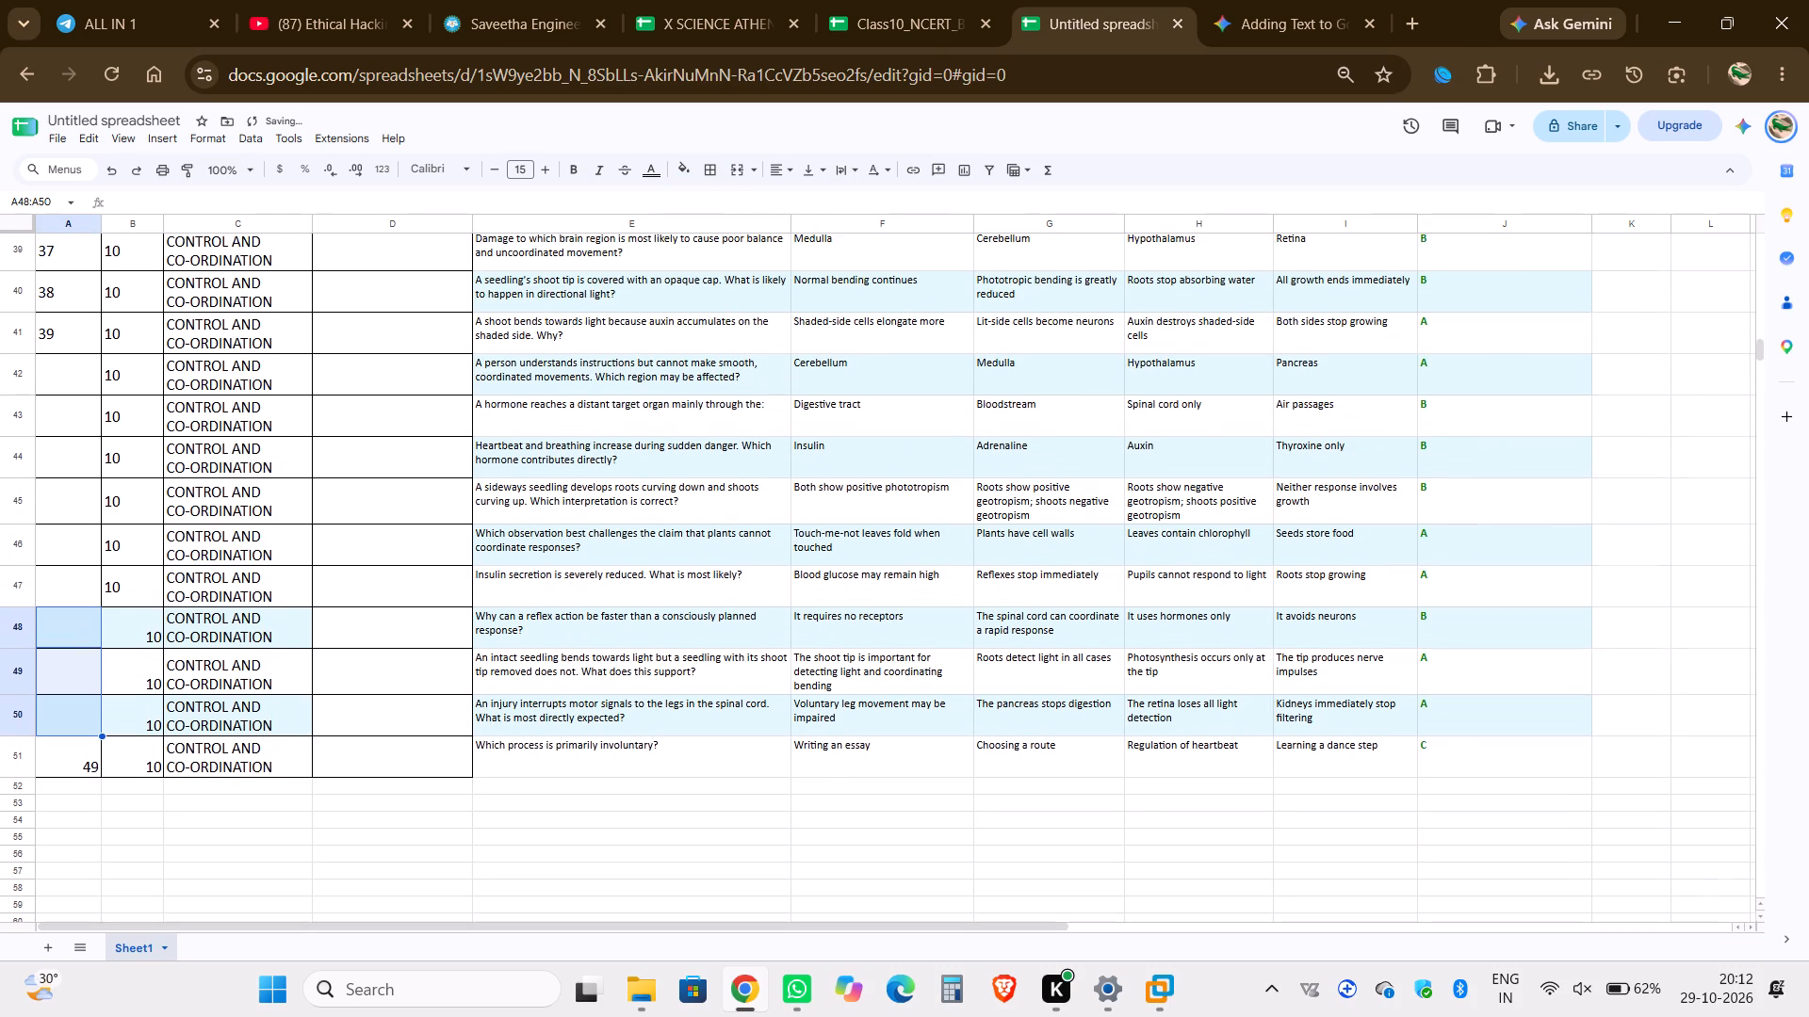
{"action": "scroll", "coordinate": [86, 624], "scroll_direction": "up", "scroll_amount": 1}
{"action": "left_click", "coordinate": [92, 432]}
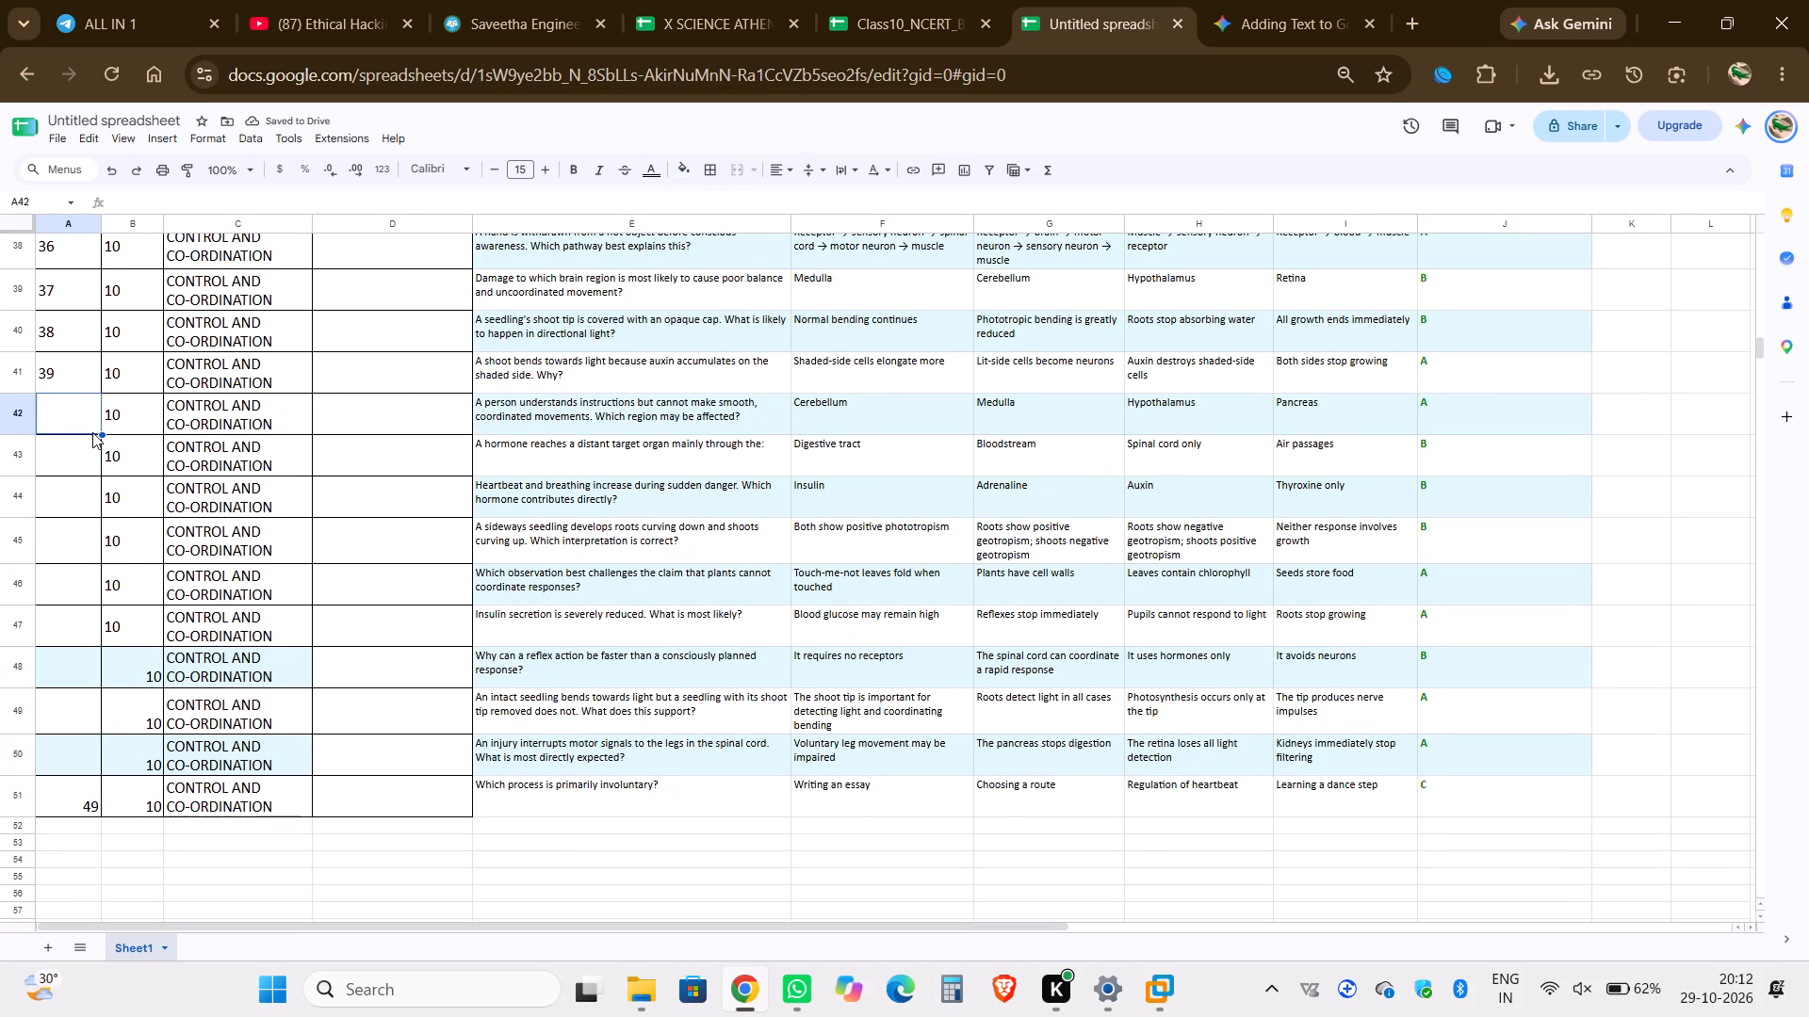
{"action": "scroll", "coordinate": [92, 432], "scroll_direction": "up", "scroll_amount": 8}
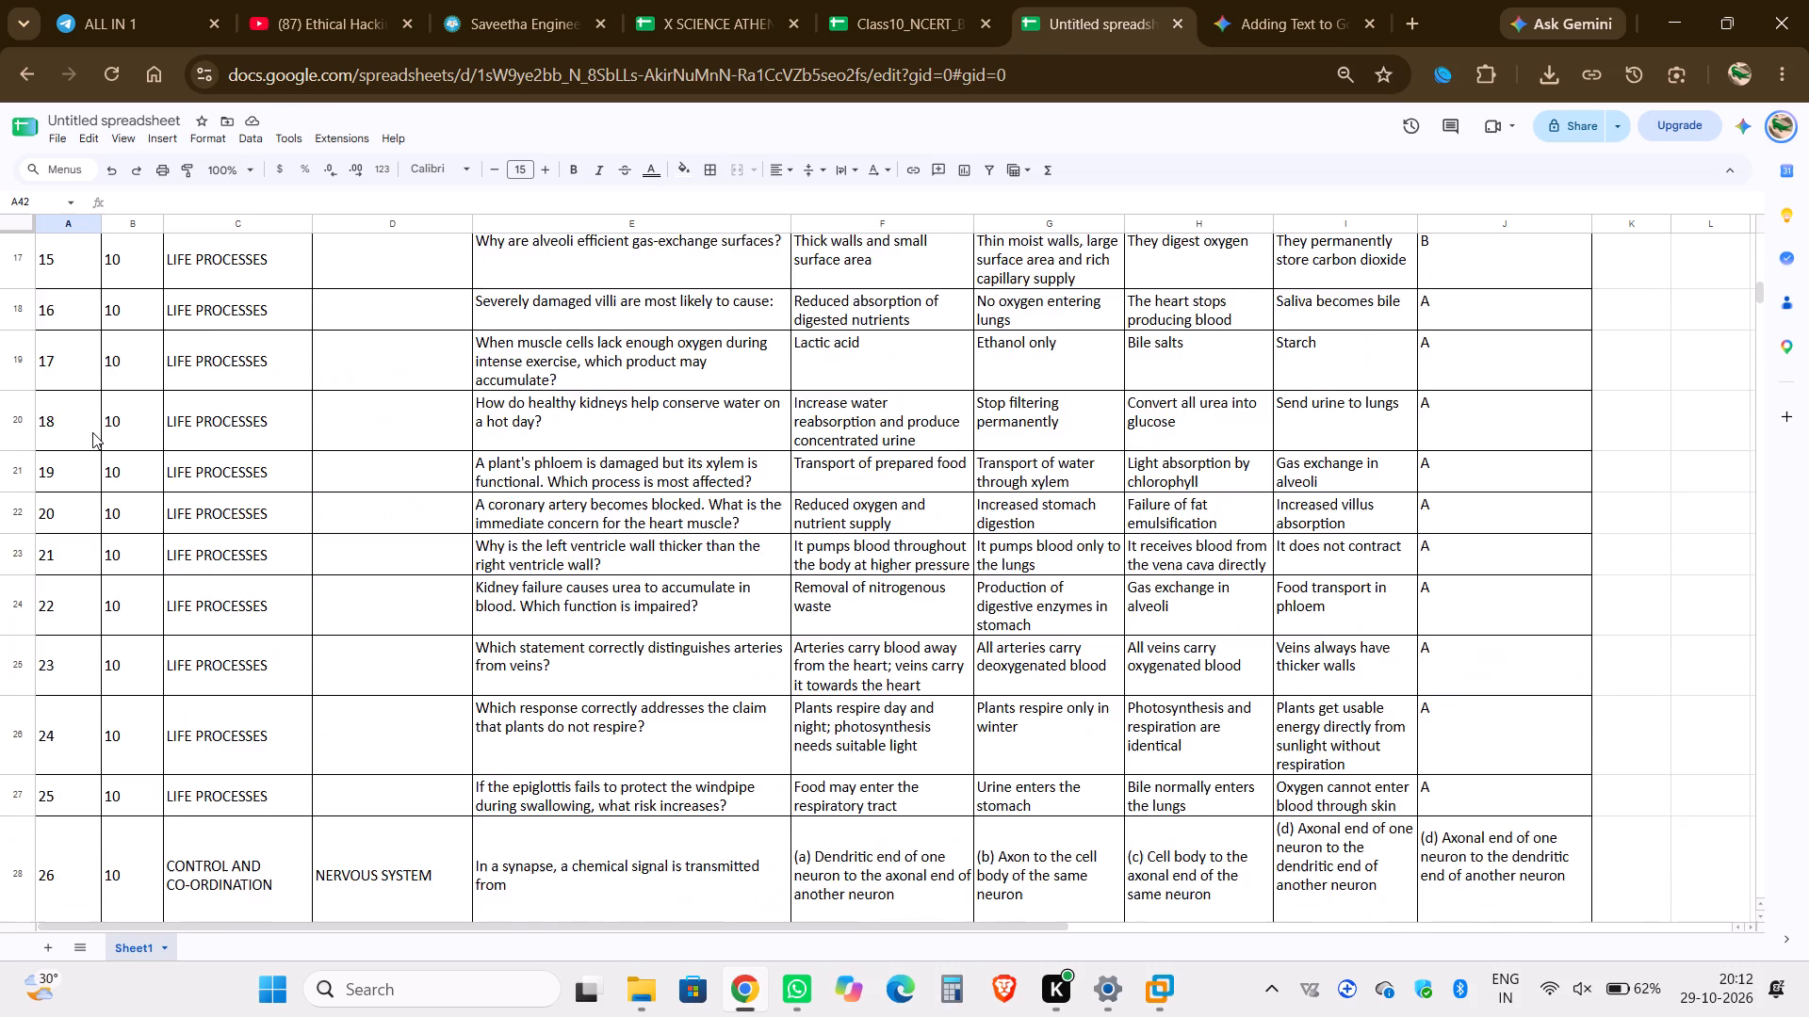
{"action": "scroll", "coordinate": [92, 432], "scroll_direction": "up", "scroll_amount": 1}
{"action": "scroll", "coordinate": [92, 432], "scroll_direction": "down", "scroll_amount": 5}
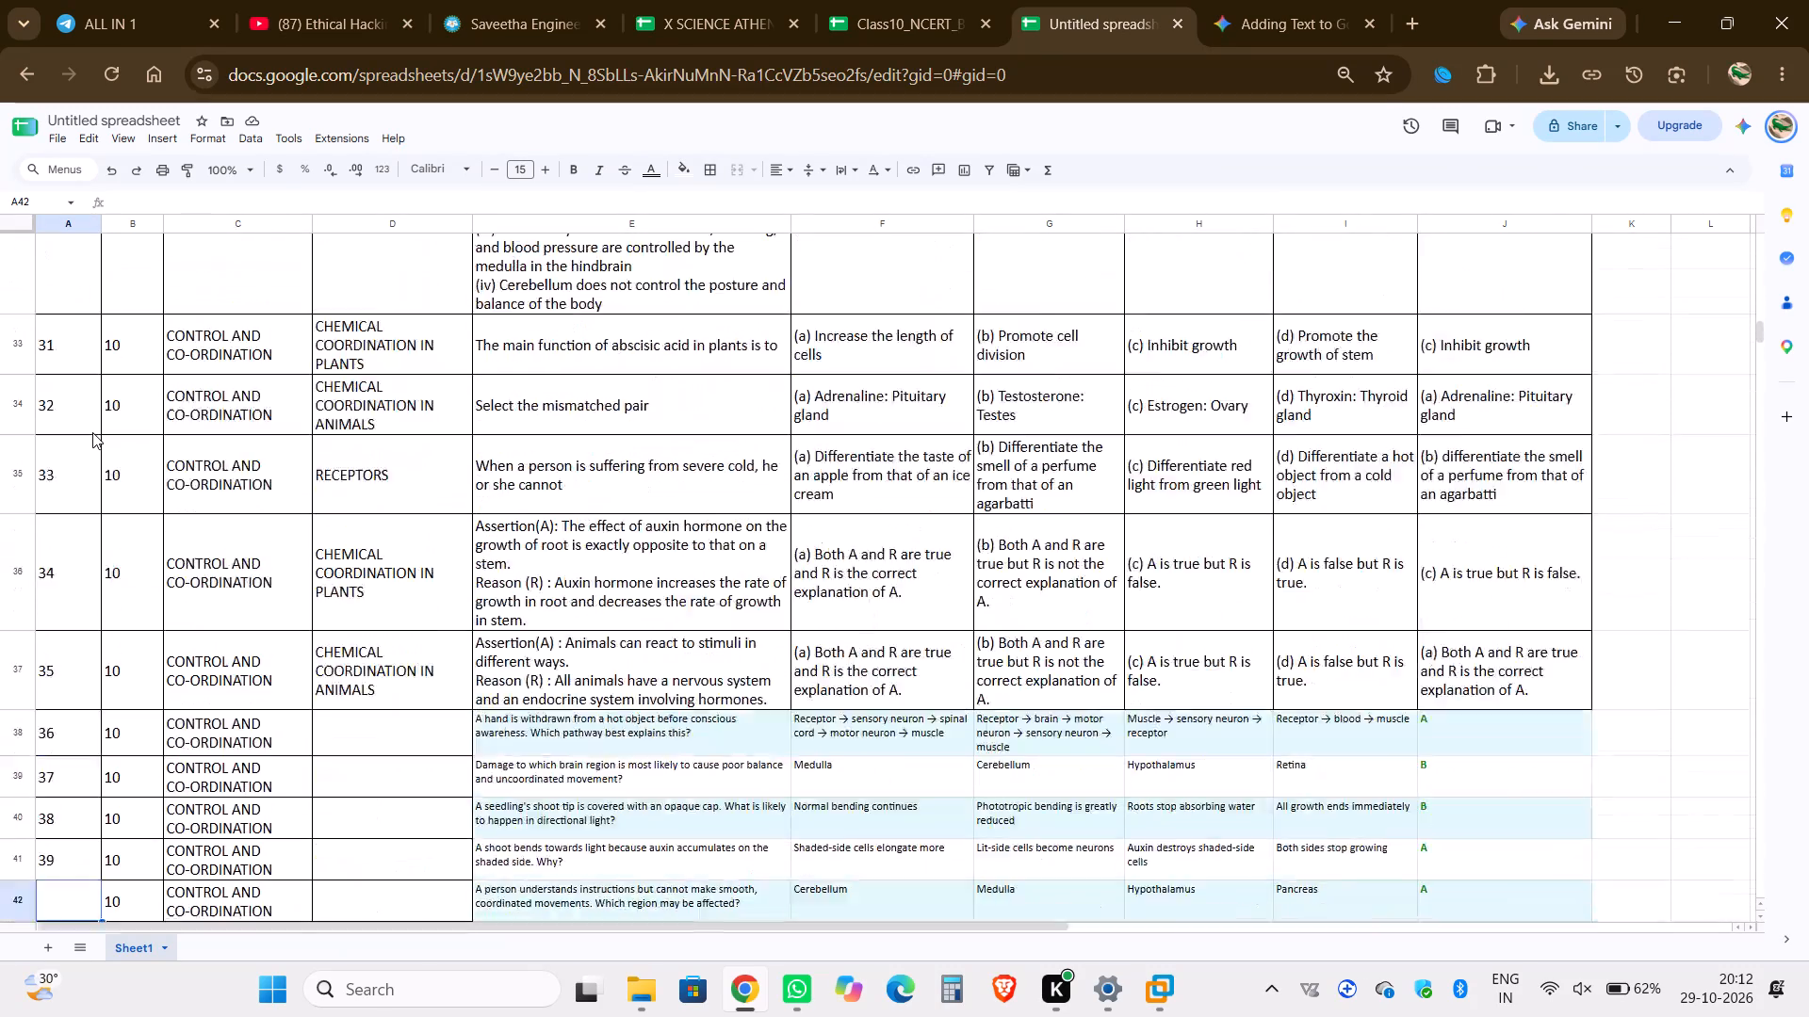
{"action": "scroll", "coordinate": [92, 432], "scroll_direction": "down", "scroll_amount": 3}
{"action": "type", "text": "40"}
{"action": "key", "text": "Down"}
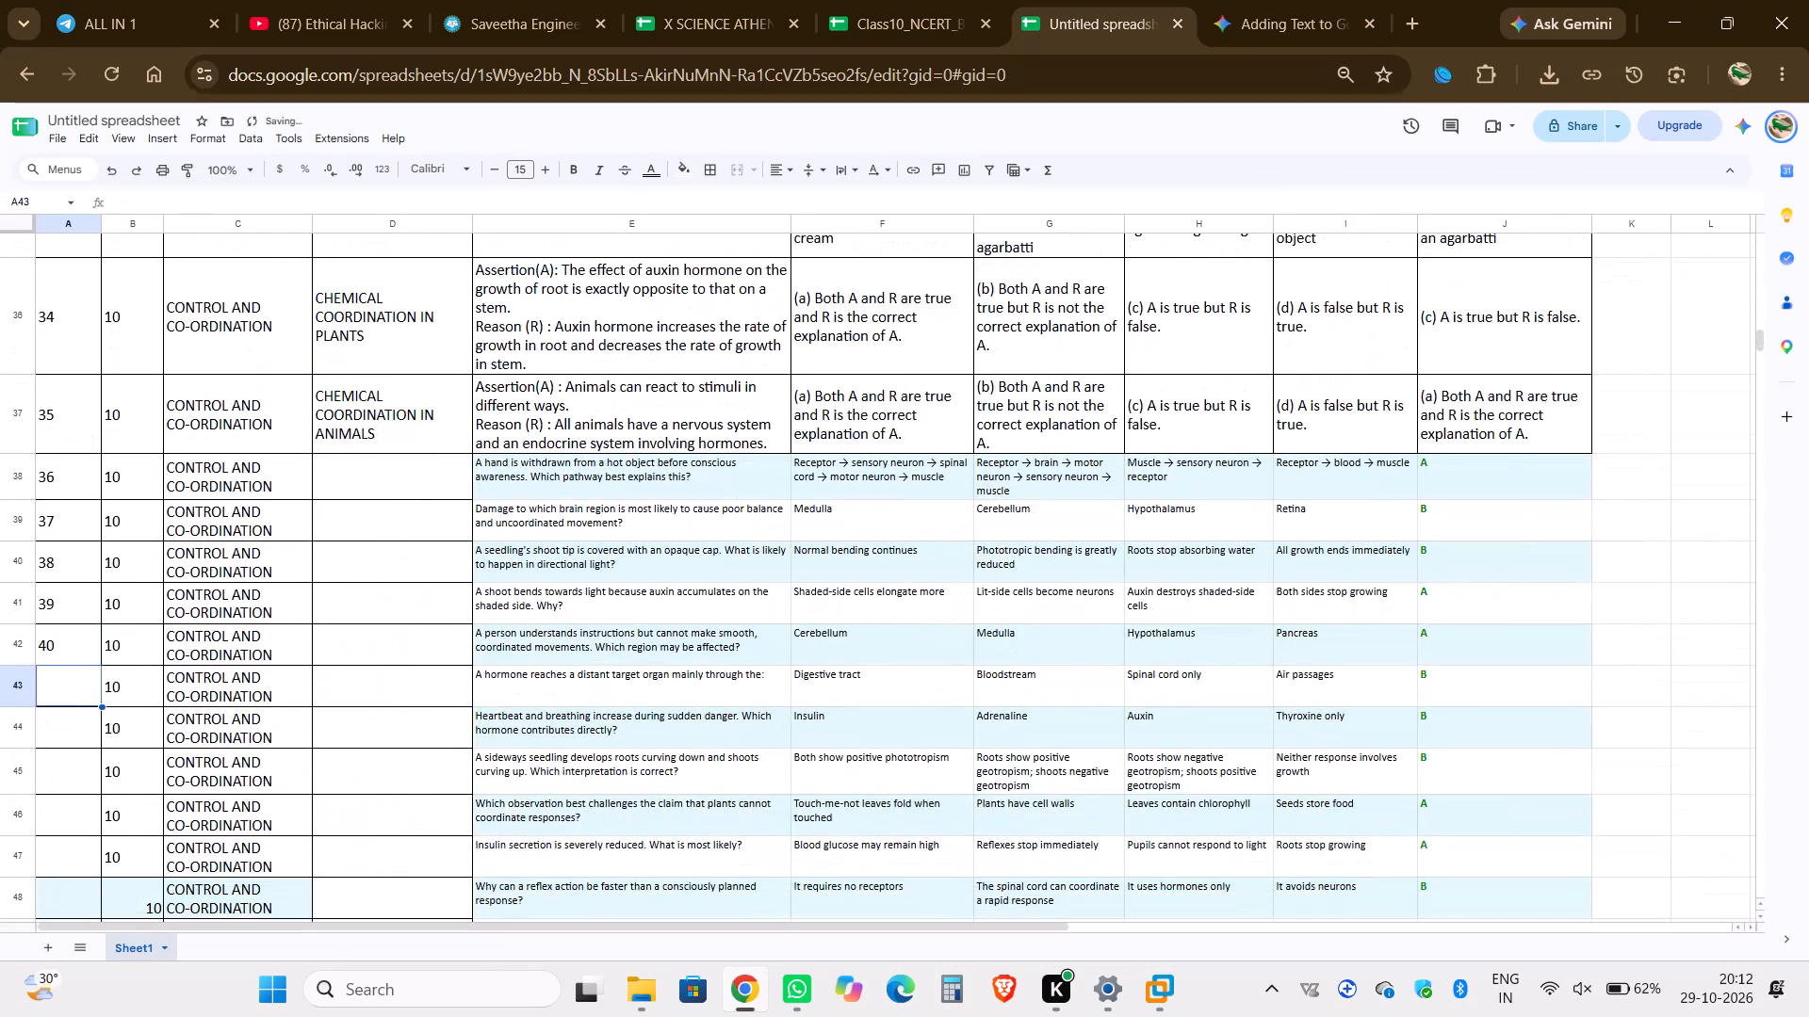
{"action": "type", "text": "41"}
{"action": "key", "text": "Down"}
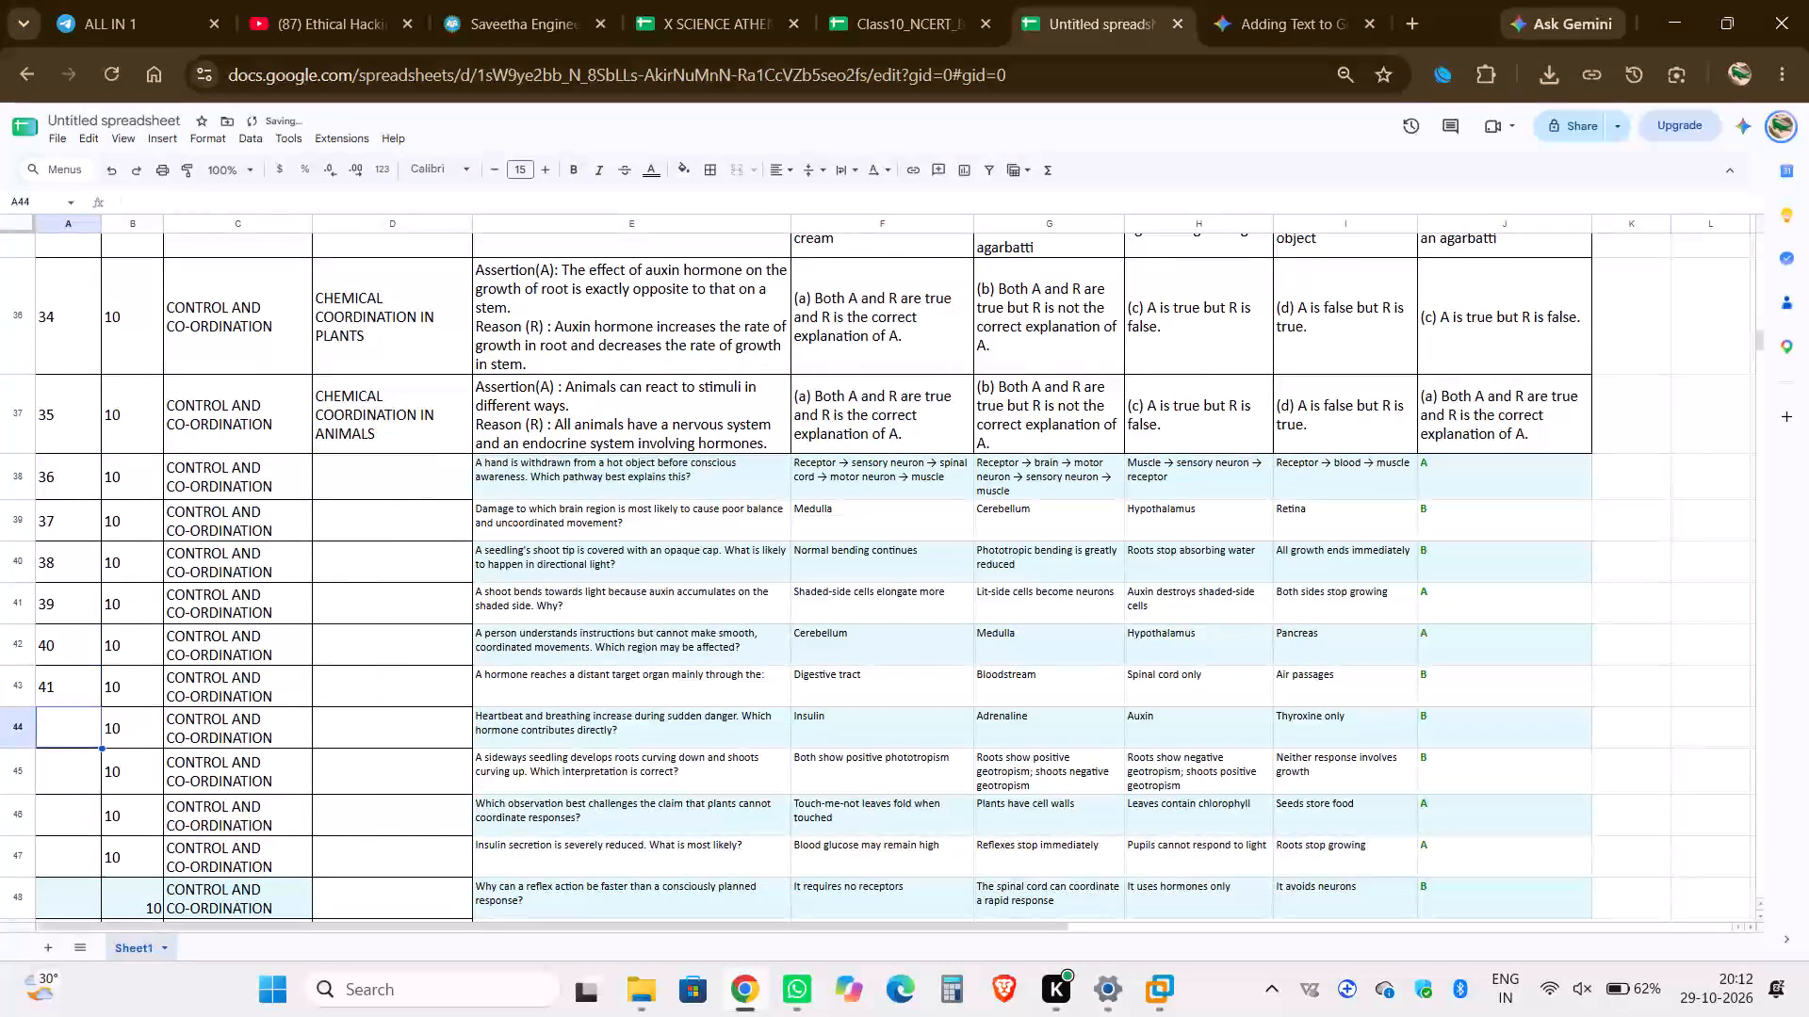
{"action": "type", "text": "42"}
{"action": "key", "text": "Down"}
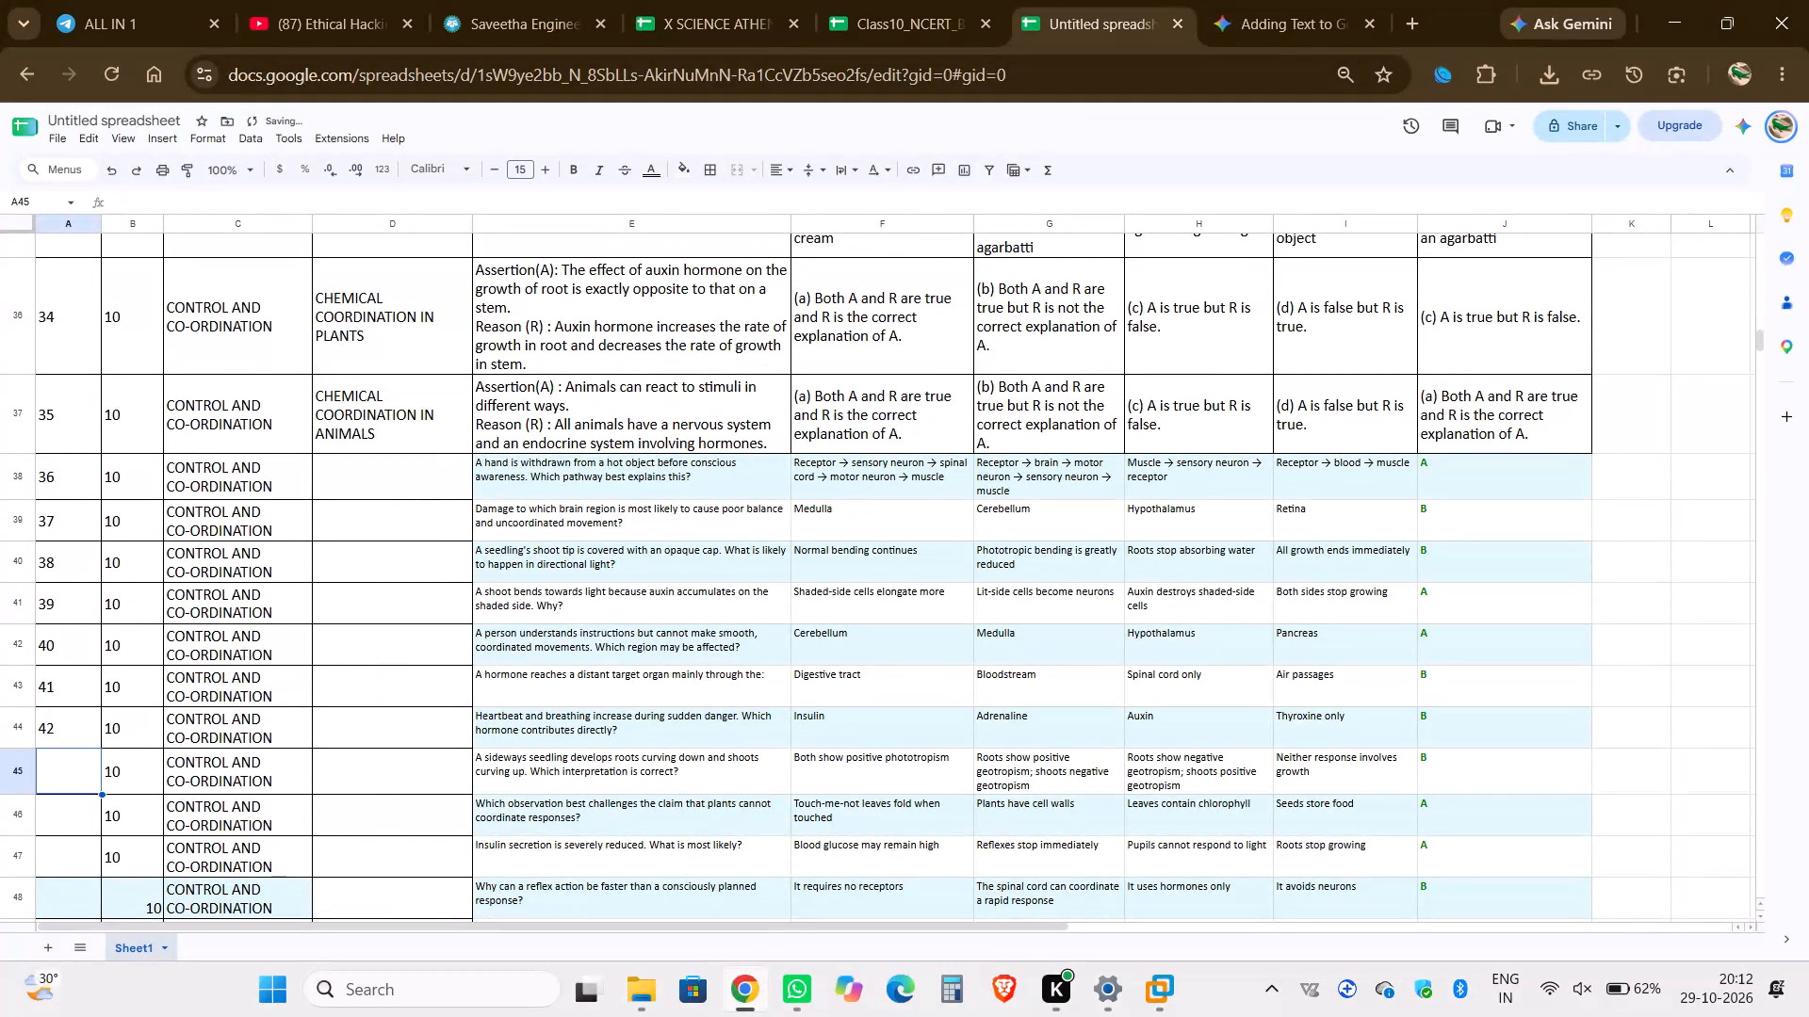
{"action": "type", "text": "43"}
{"action": "key", "text": "Down"}
{"action": "type", "text": "44"}
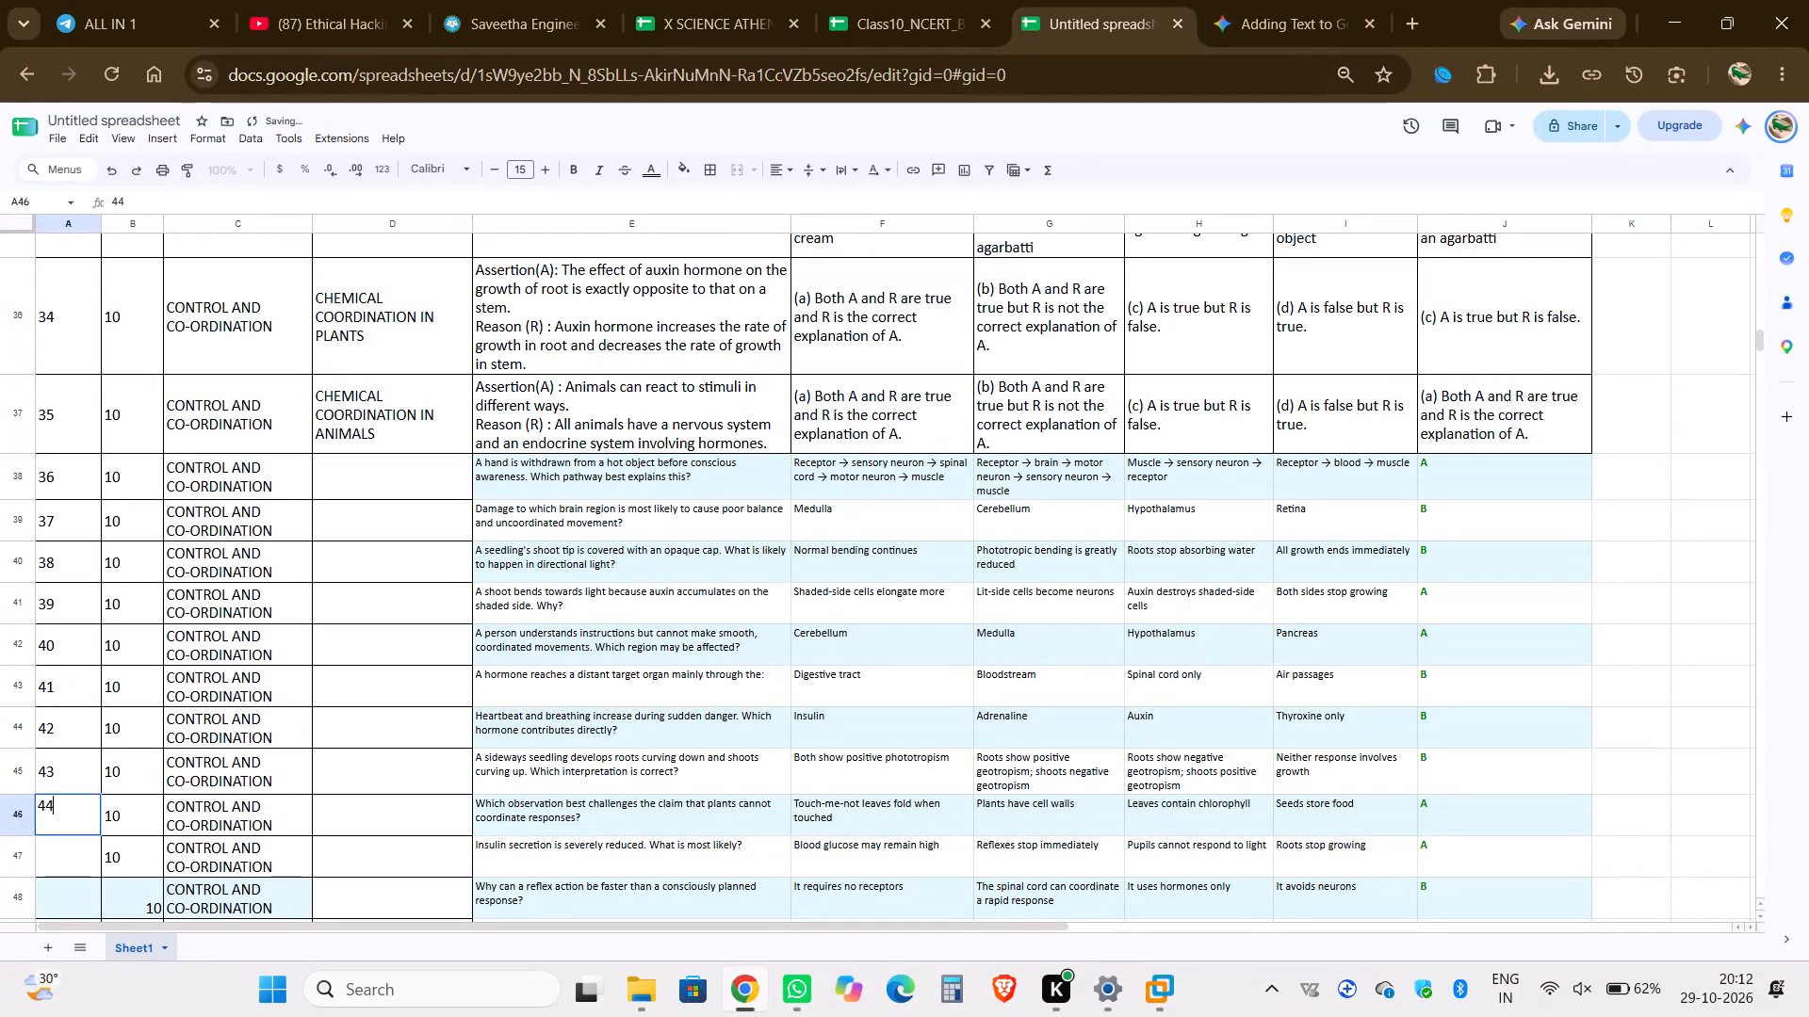
{"action": "key", "text": "Down"}
{"action": "type", "text": "45"}
{"action": "key", "text": "Down"}
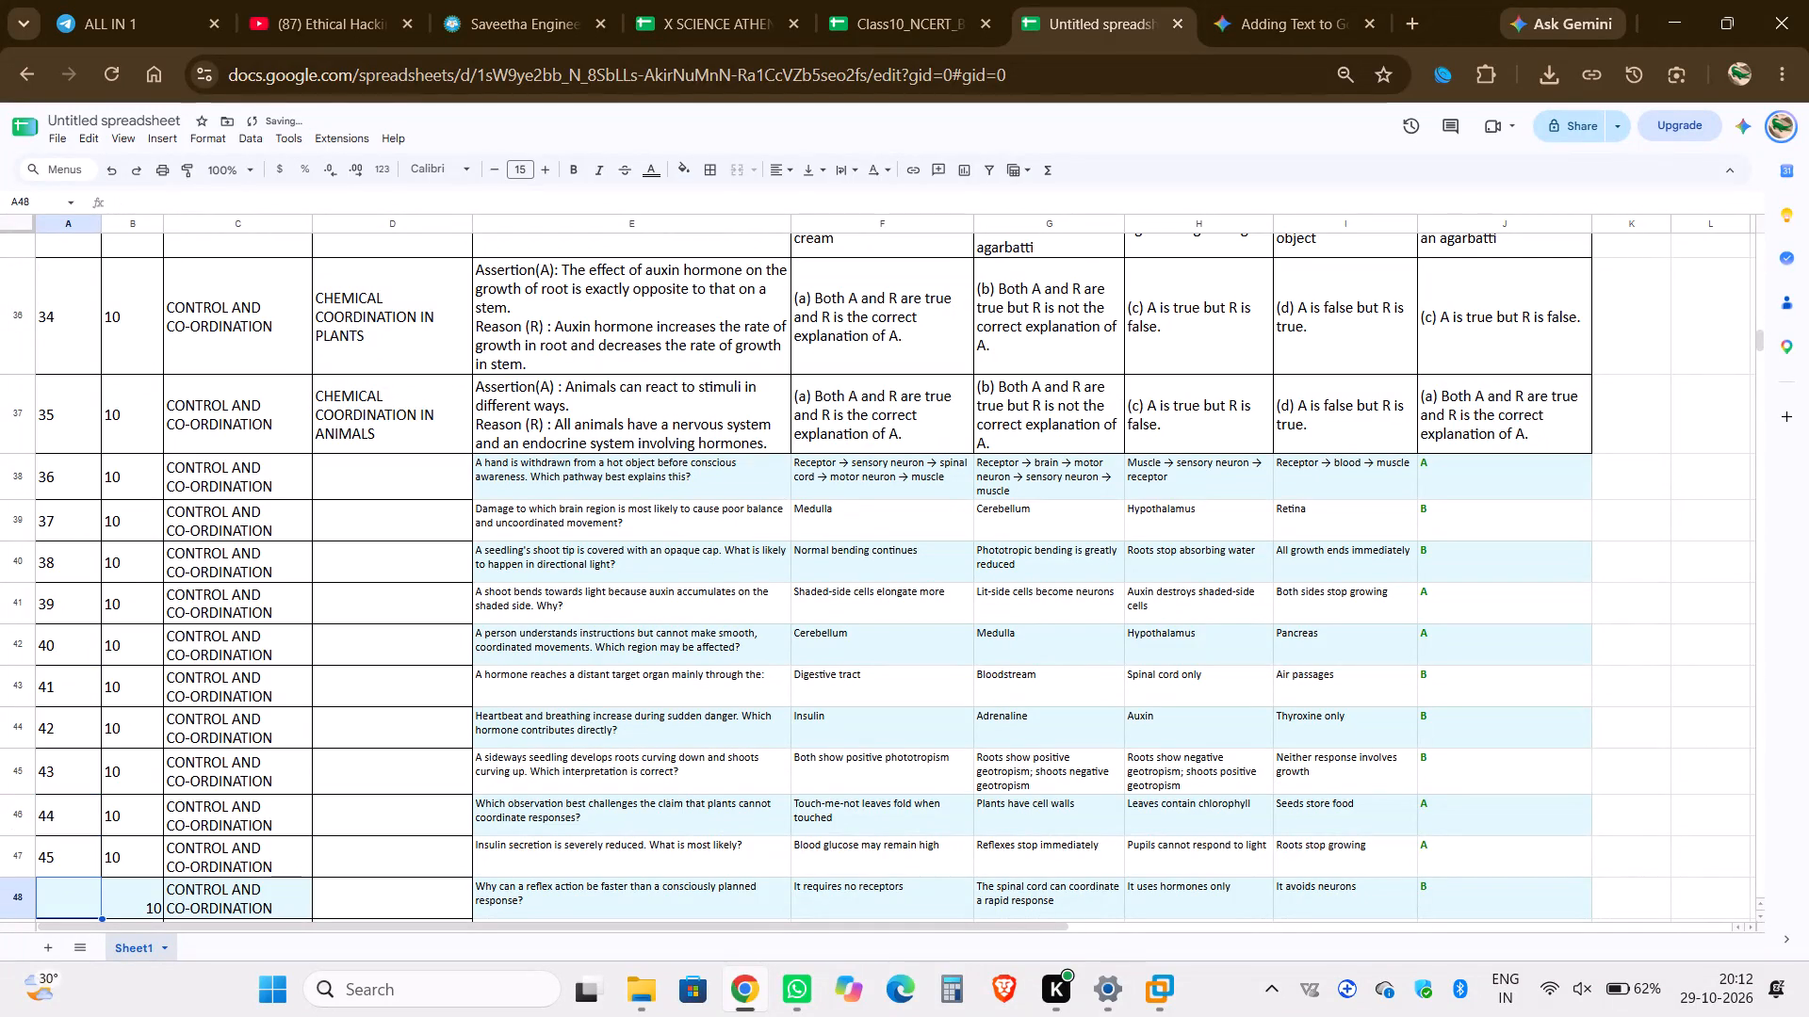
{"action": "type", "text": "46"}
{"action": "key", "text": "Down"}
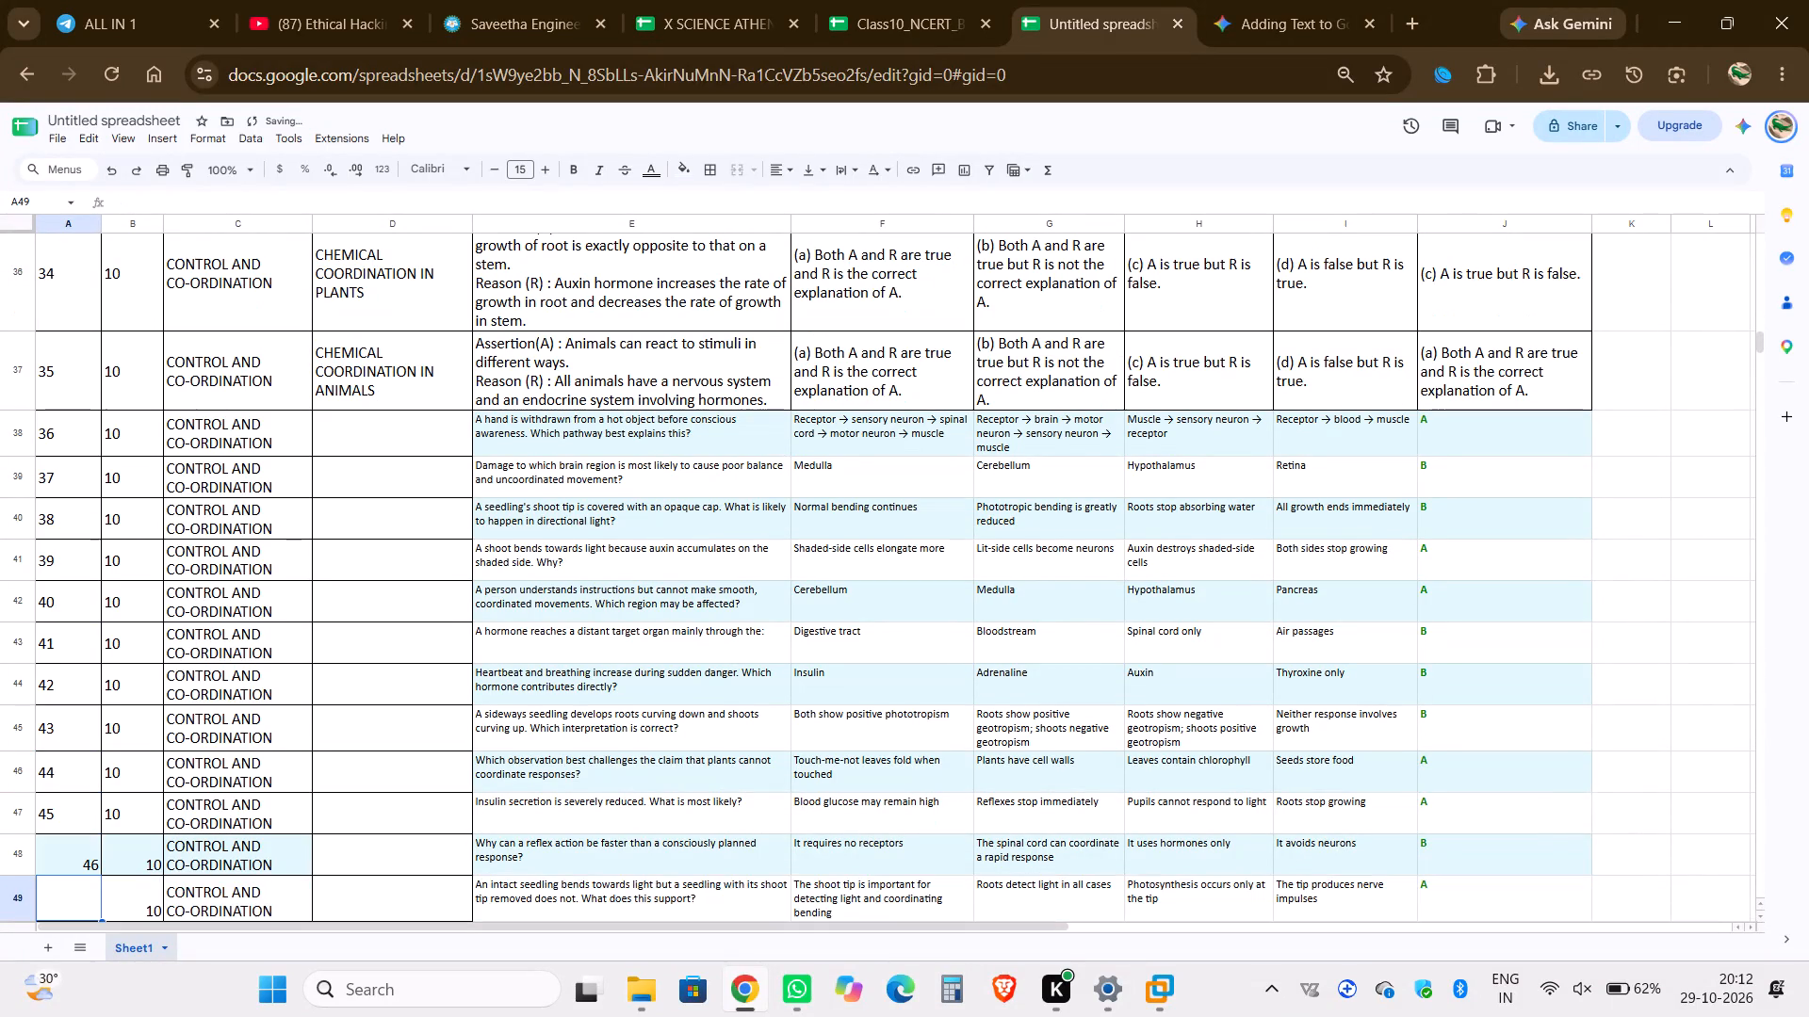
{"action": "type", "text": "47"}
{"action": "key", "text": "Down"}
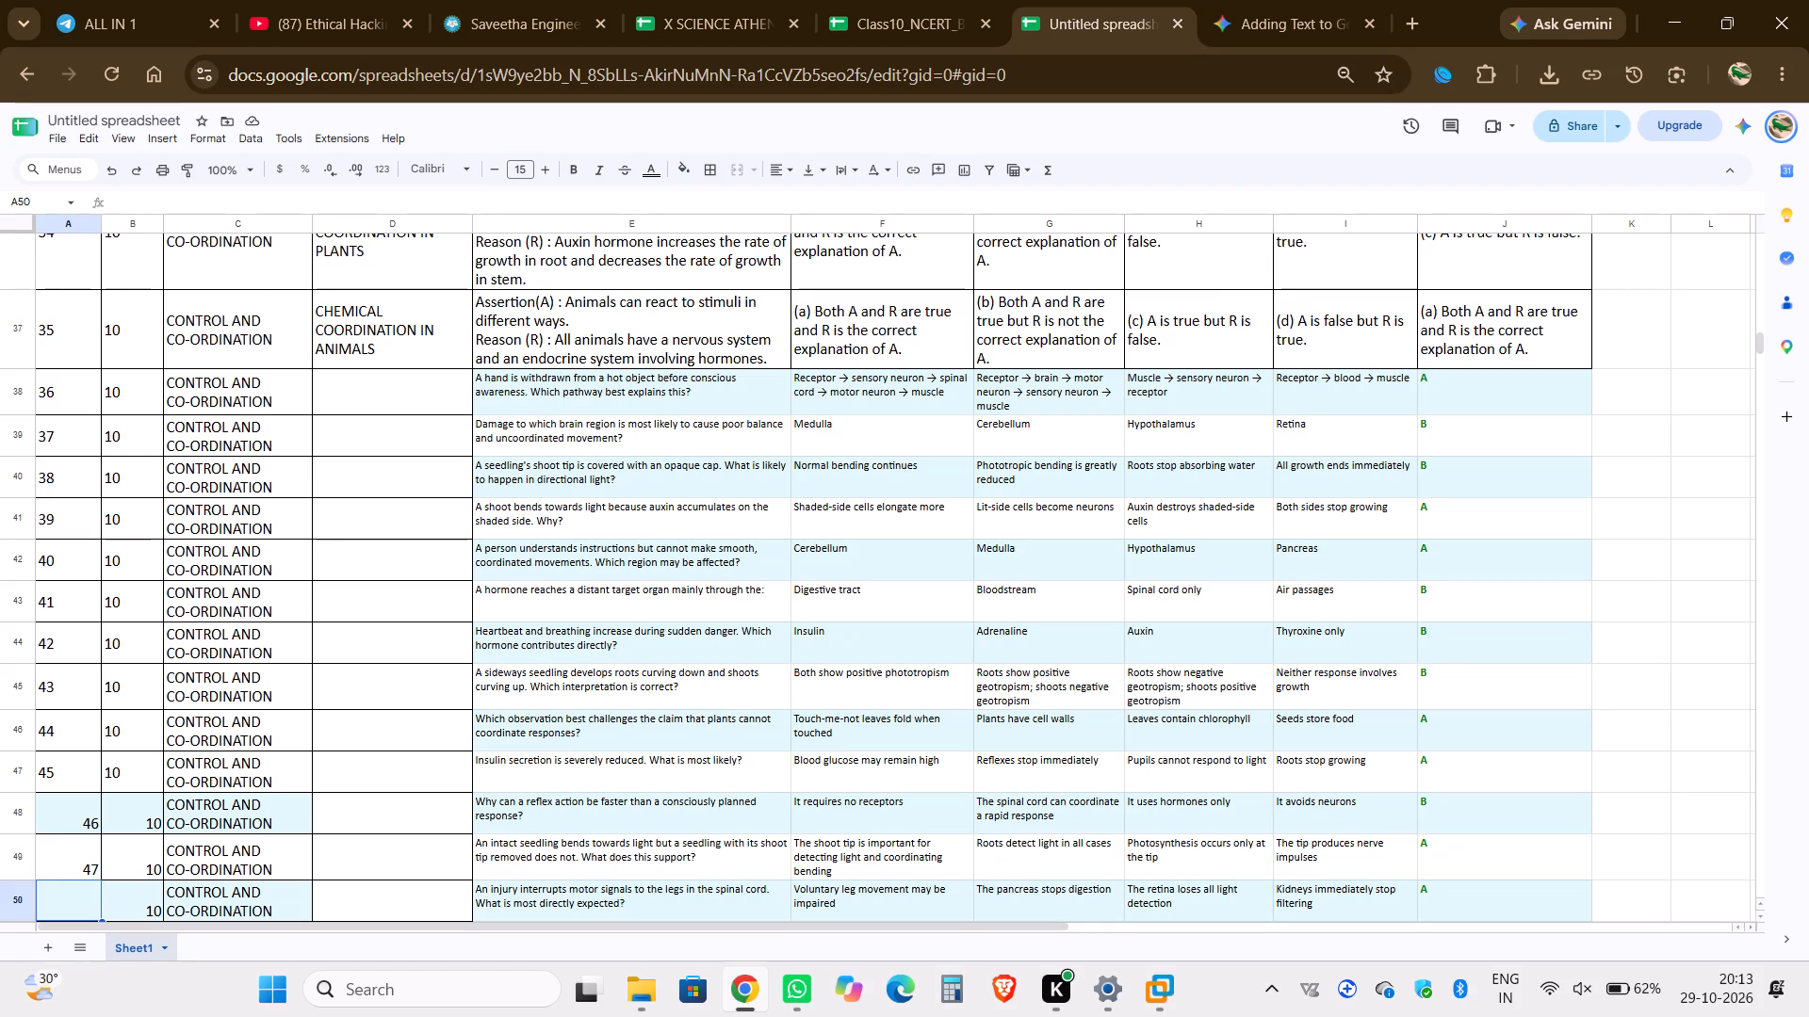
{"action": "scroll", "coordinate": [92, 432], "scroll_direction": "down", "scroll_amount": 2}
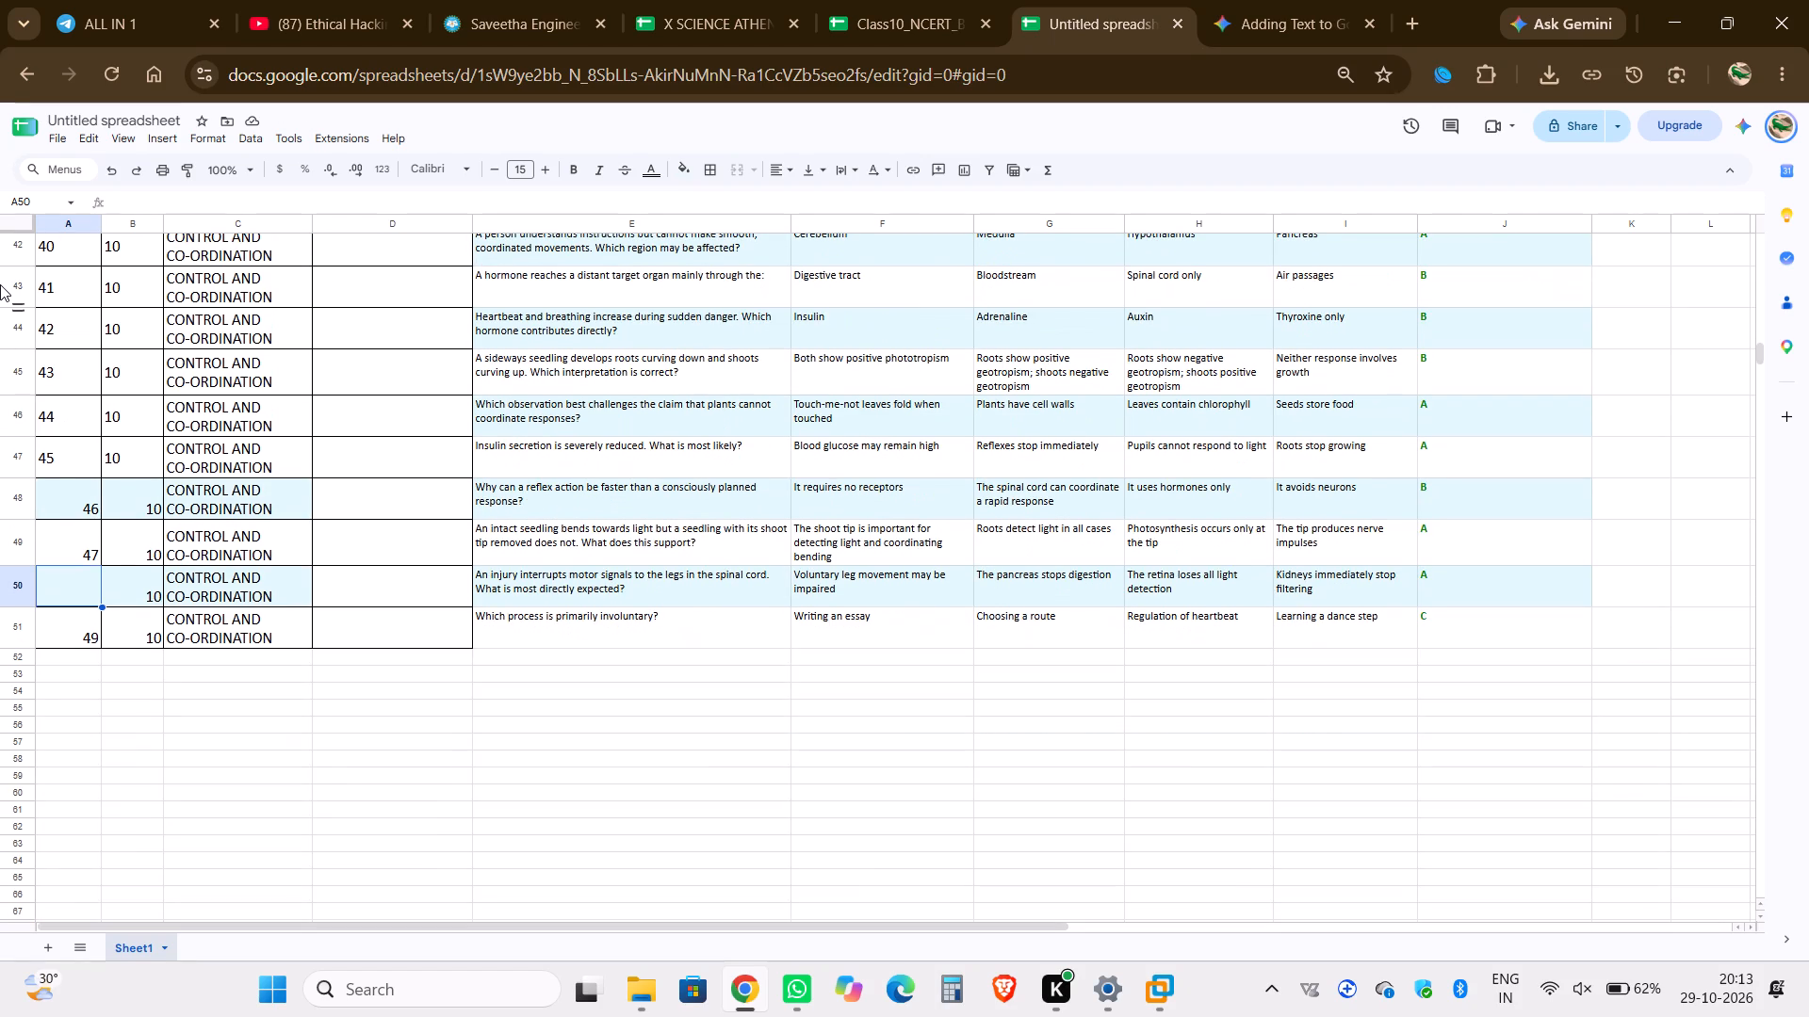
{"action": "type", "text": "48"}
{"action": "left_click", "coordinate": [139, 246]}
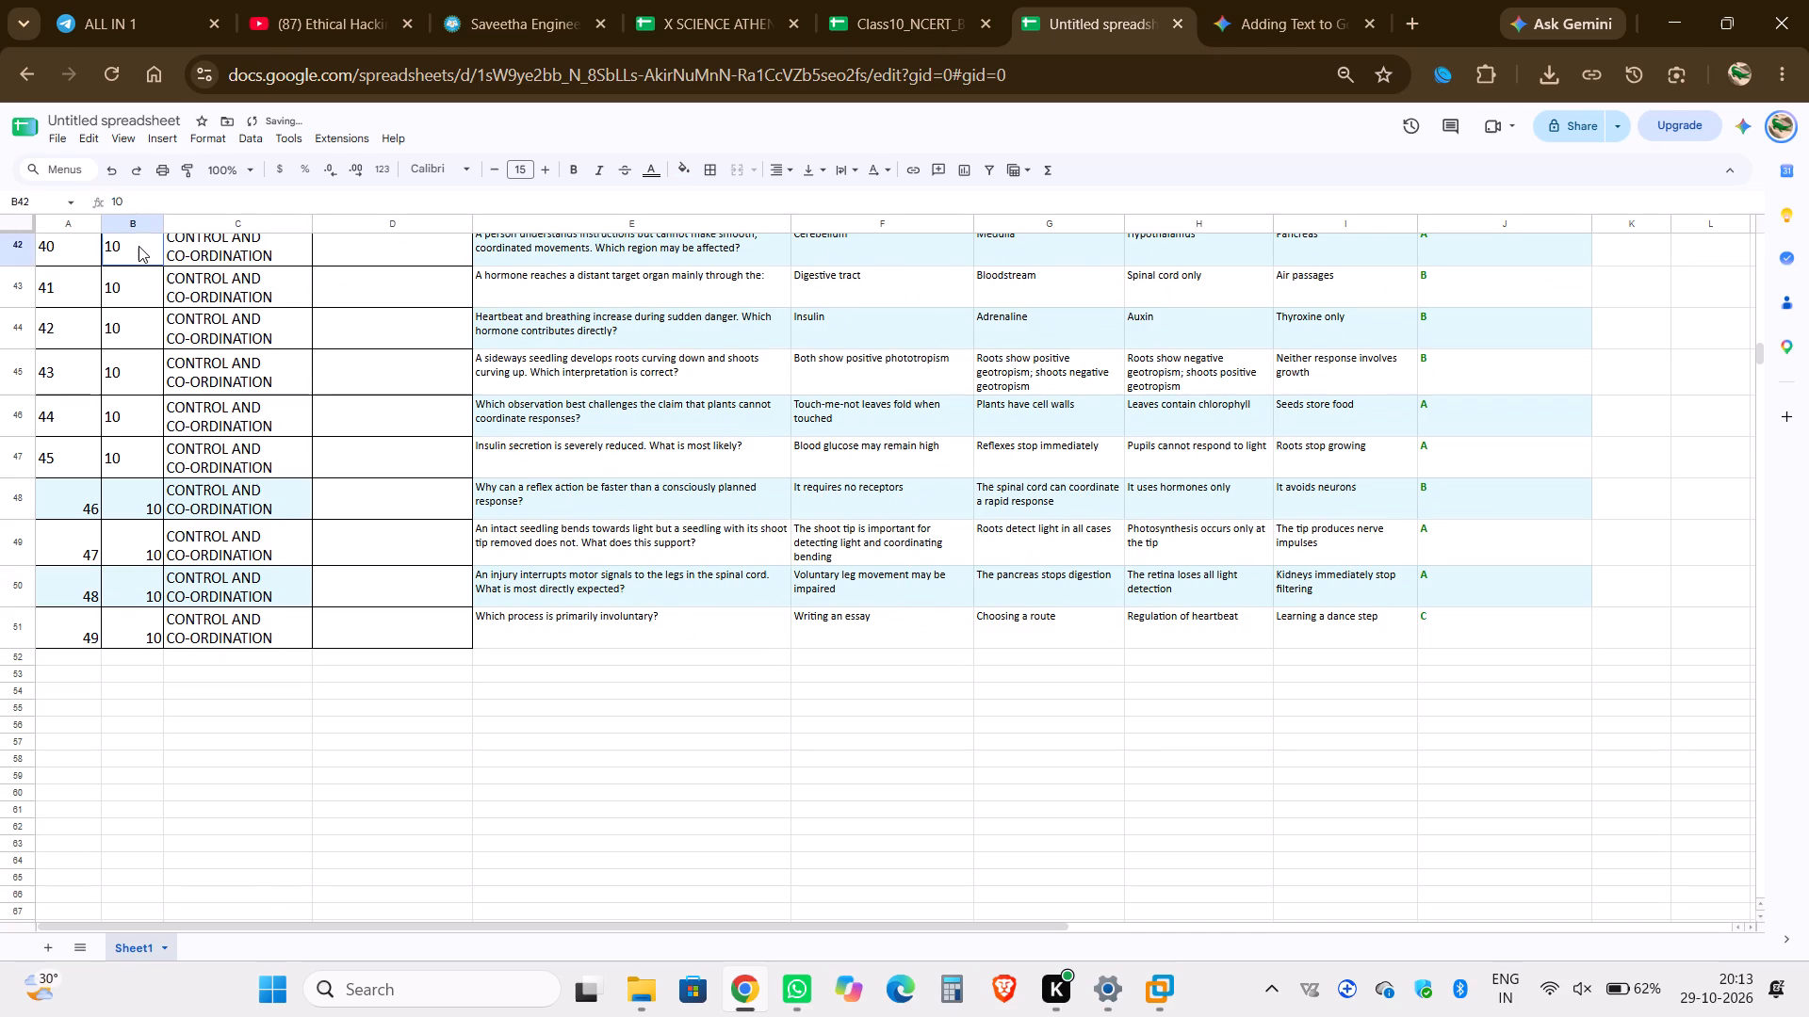
Review the compiled rows from Life Processes down to Control and Co-ordination, checking their numbering and formatting.
{"action": "scroll", "coordinate": [139, 246], "scroll_direction": "up", "scroll_amount": 11}
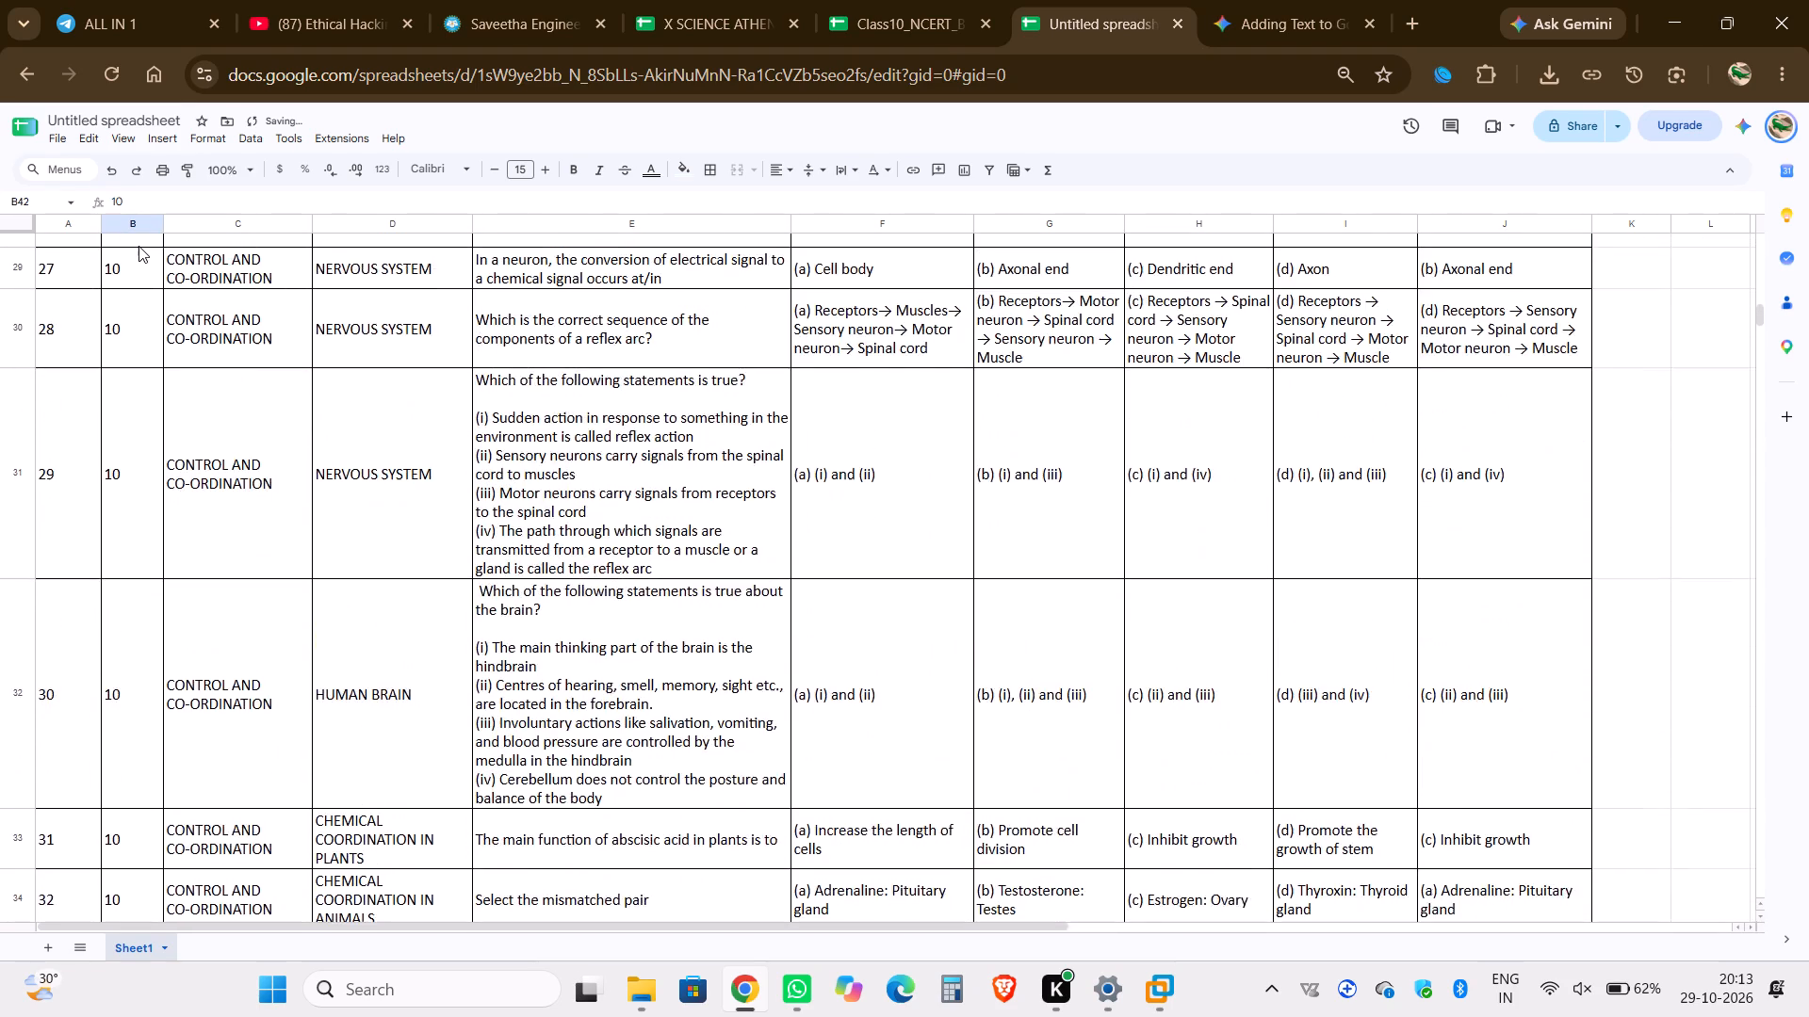
{"action": "scroll", "coordinate": [139, 246], "scroll_direction": "up", "scroll_amount": 5}
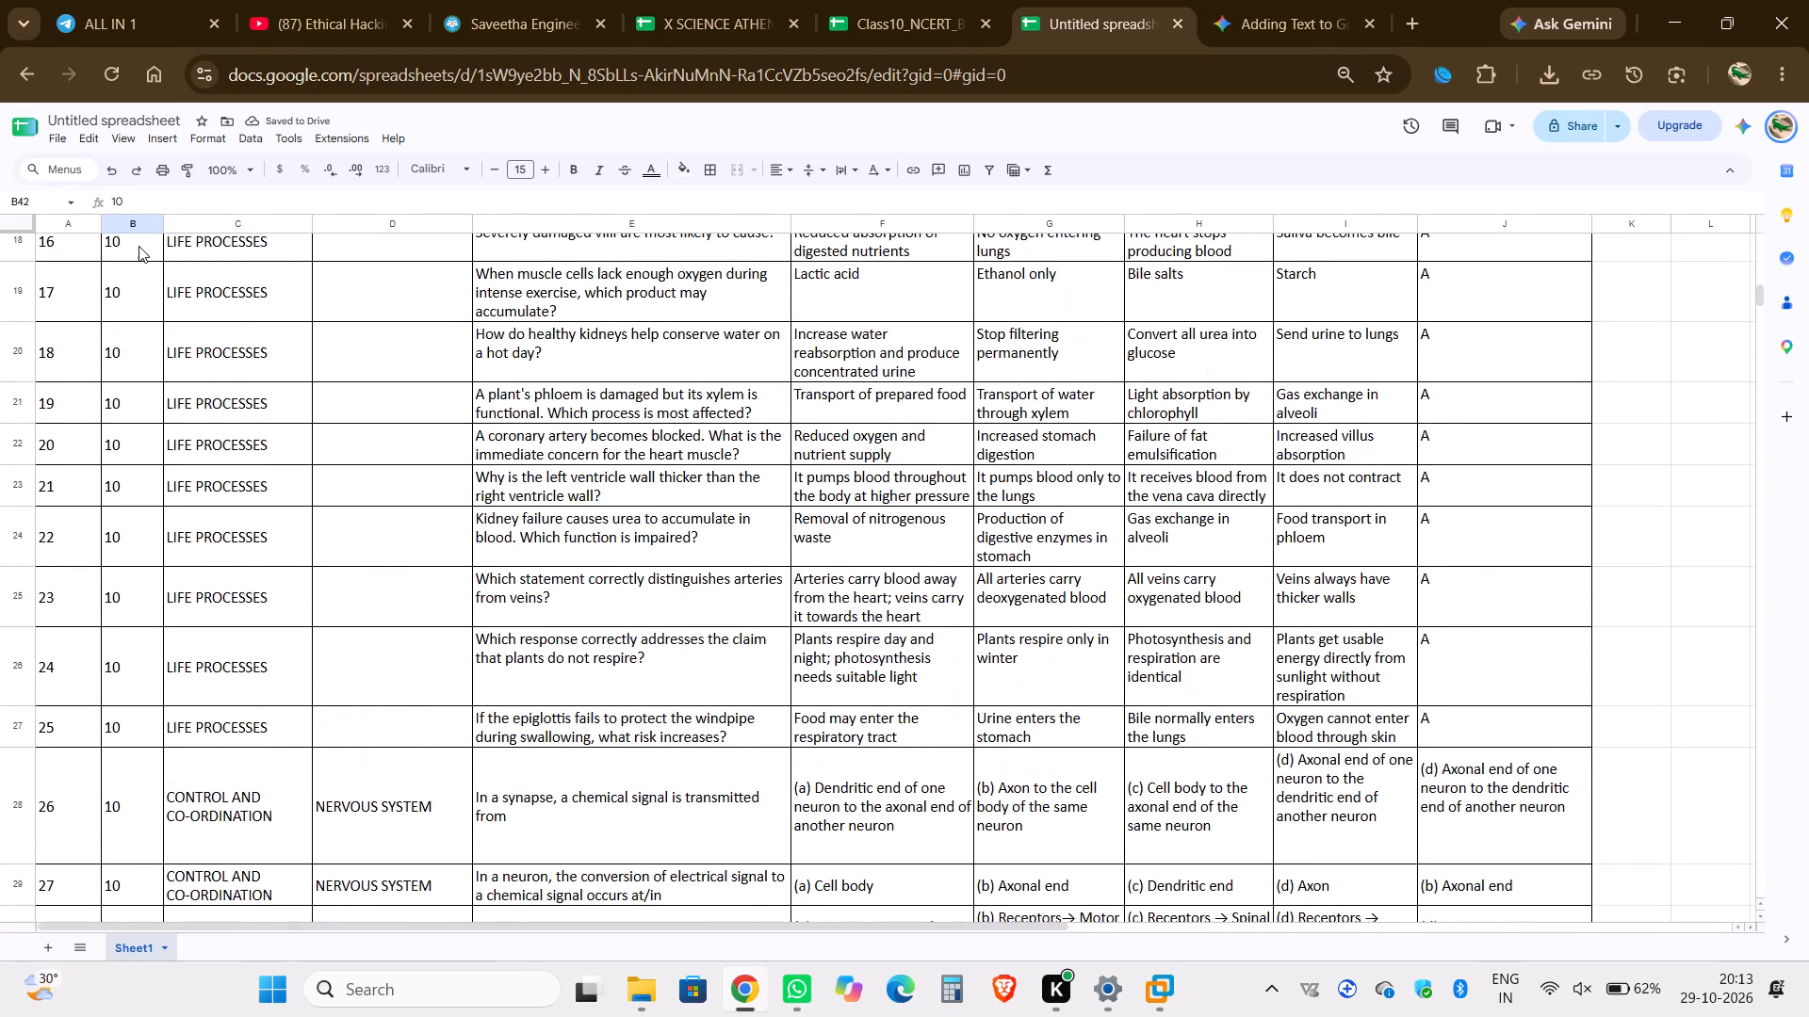
{"action": "scroll", "coordinate": [139, 246], "scroll_direction": "up", "scroll_amount": 9}
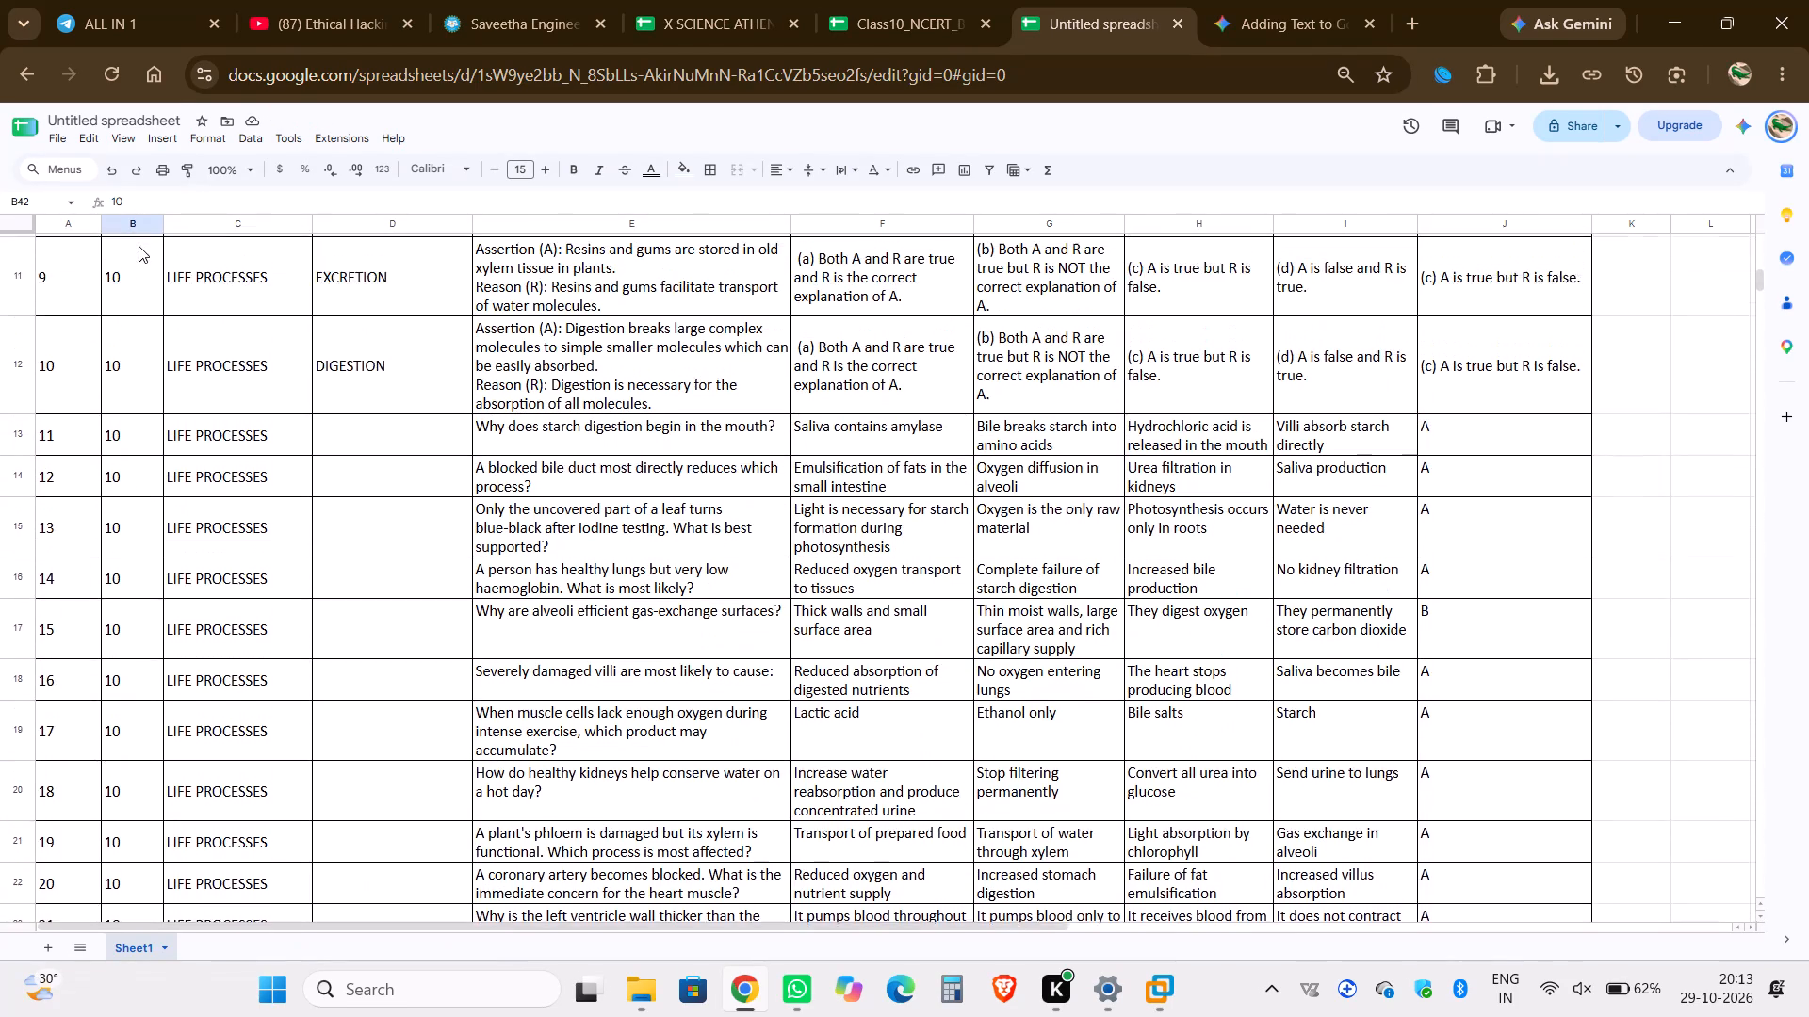
{"action": "scroll", "coordinate": [139, 246], "scroll_direction": "up", "scroll_amount": 9}
{"action": "scroll", "coordinate": [139, 246], "scroll_direction": "down", "scroll_amount": 1}
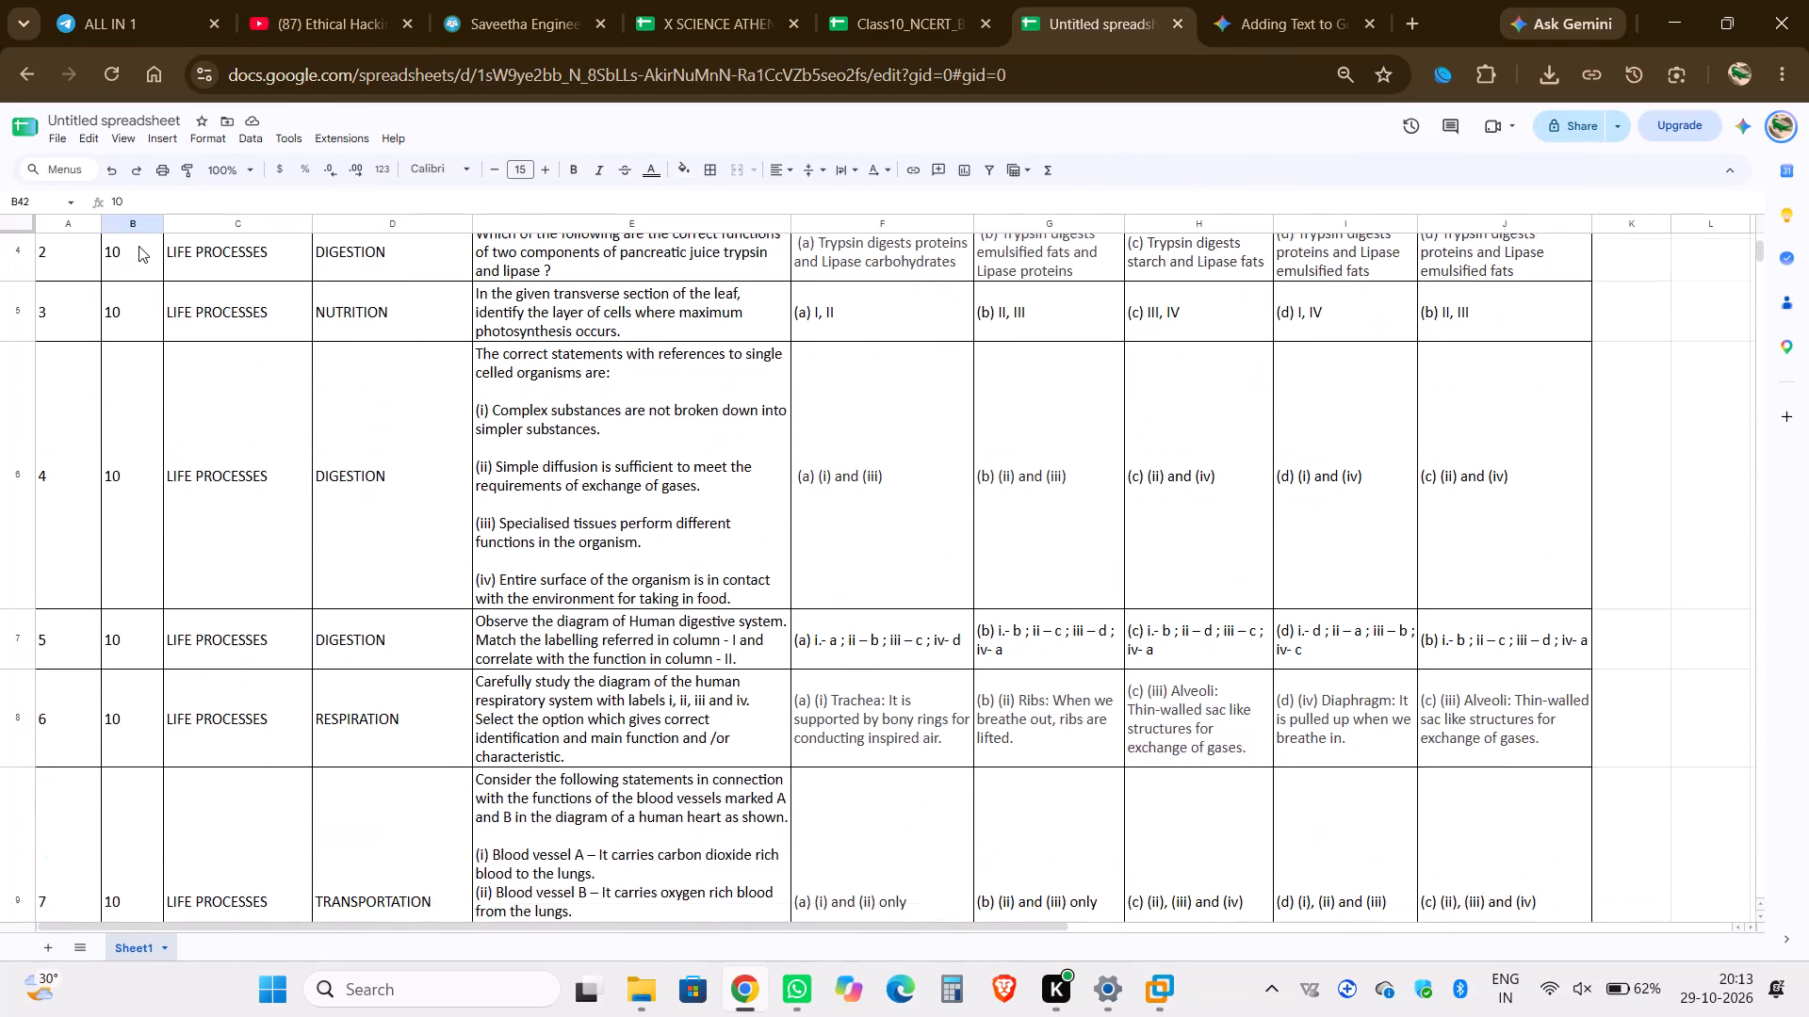
{"action": "scroll", "coordinate": [139, 246], "scroll_direction": "down", "scroll_amount": 3}
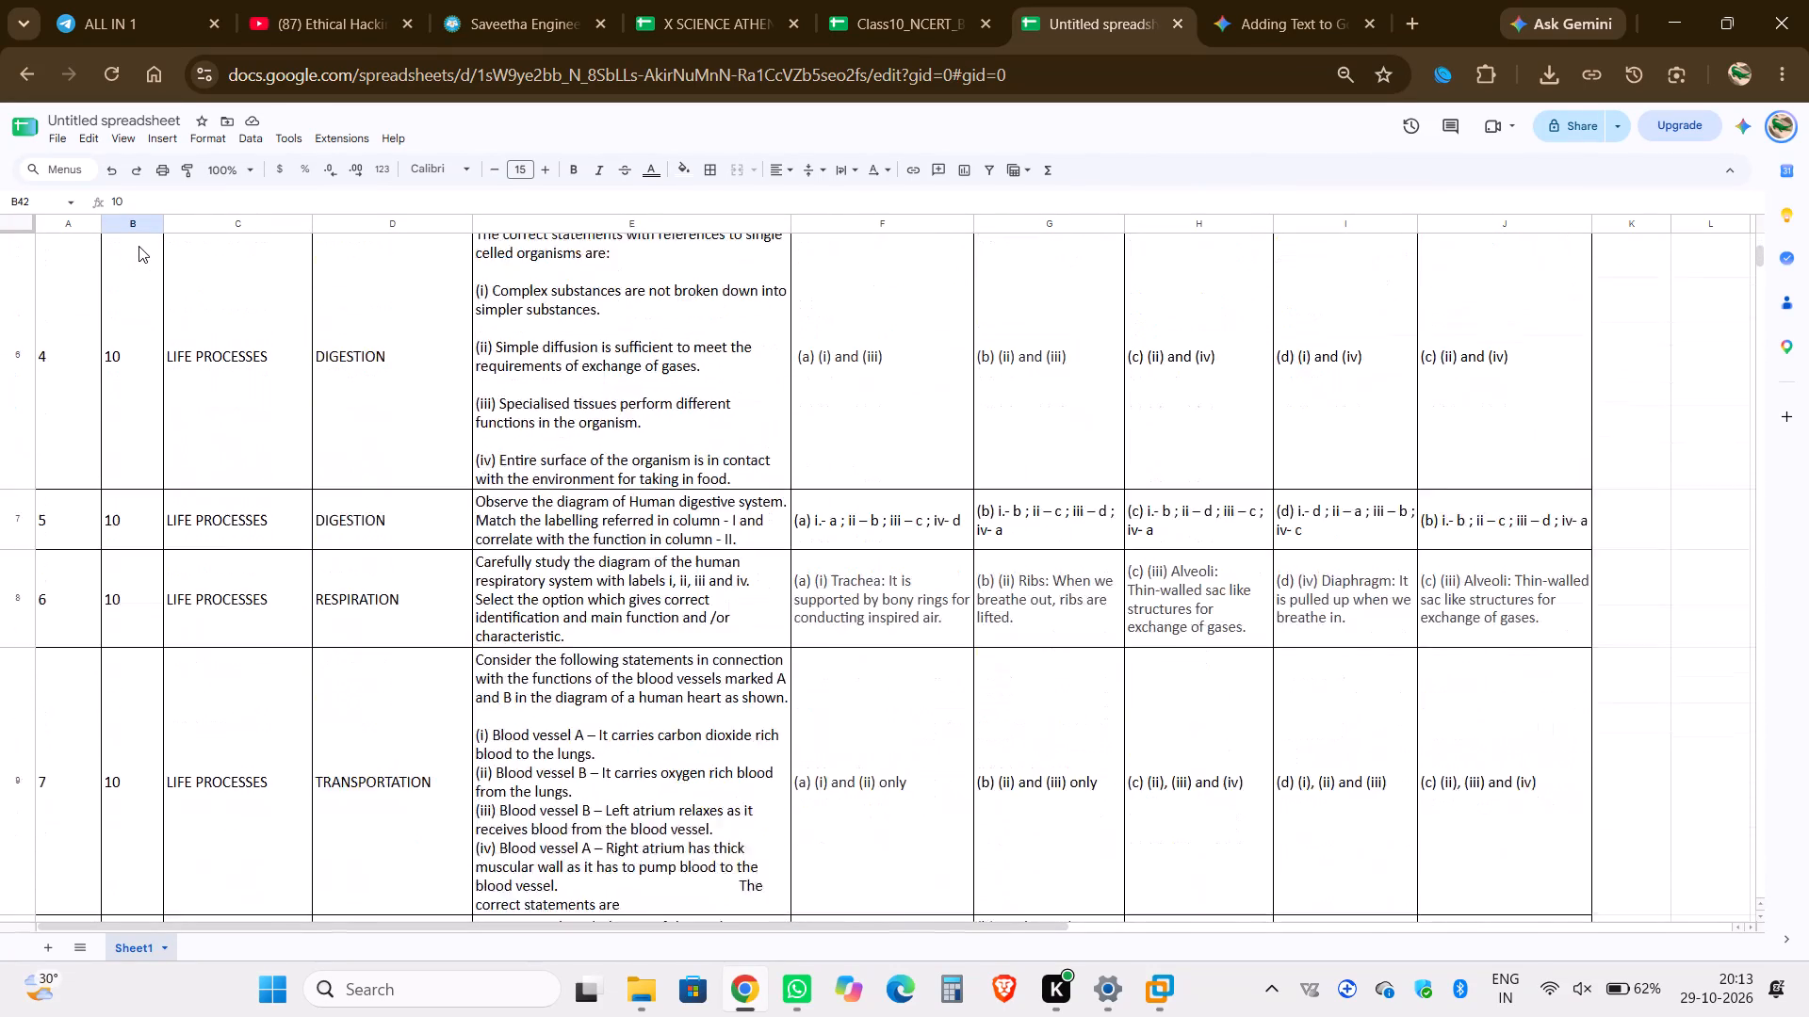
{"action": "scroll", "coordinate": [139, 246], "scroll_direction": "down", "scroll_amount": 2}
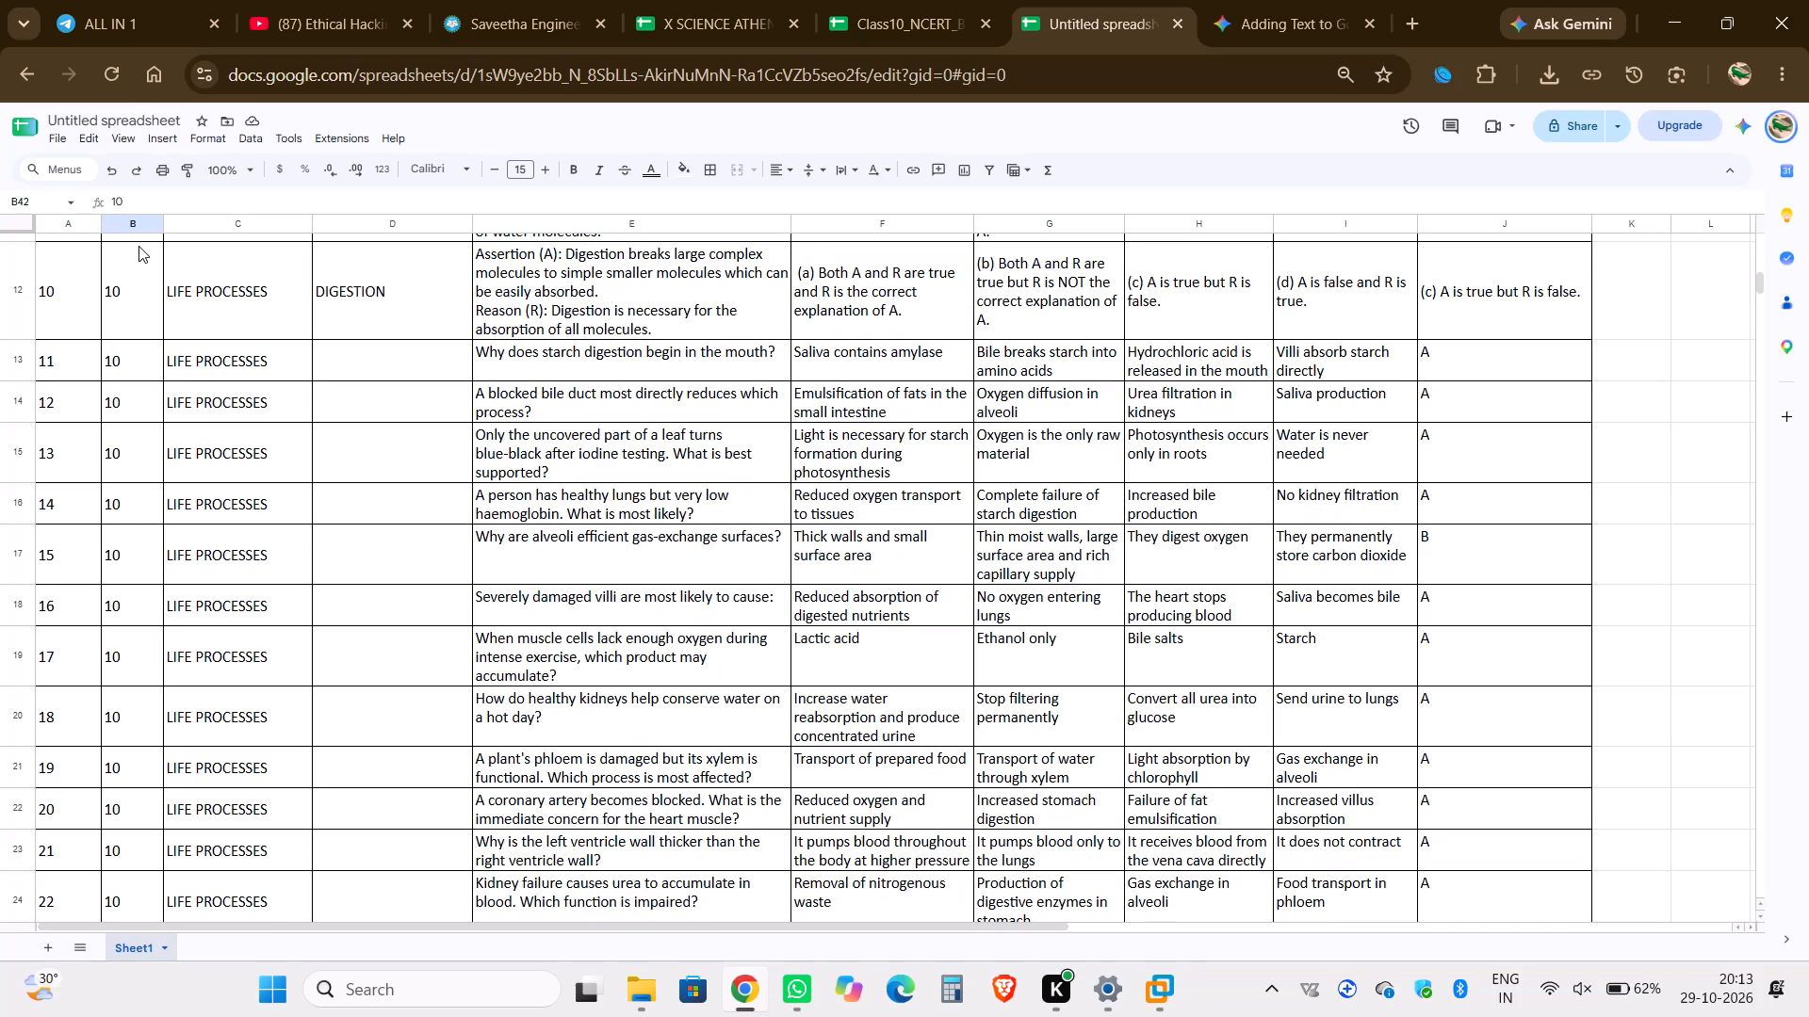
{"action": "scroll", "coordinate": [141, 345], "scroll_direction": "down", "scroll_amount": 5}
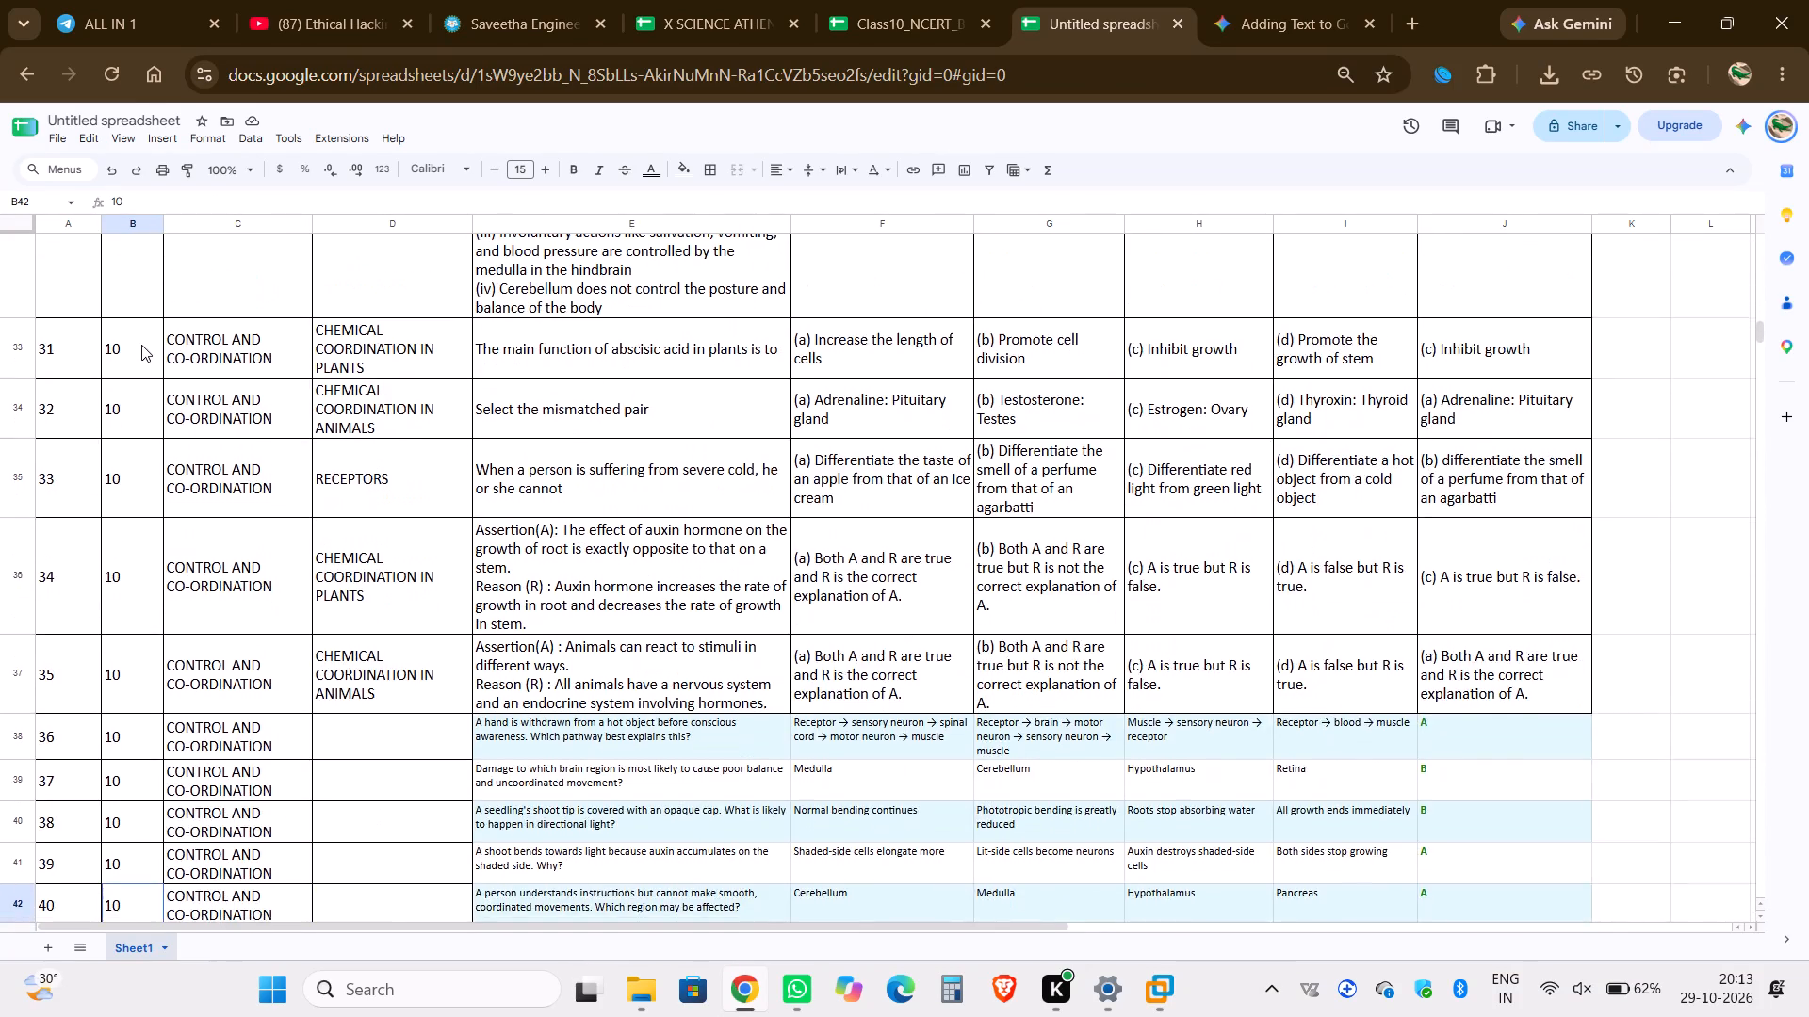
{"action": "scroll", "coordinate": [141, 345], "scroll_direction": "down", "scroll_amount": 6}
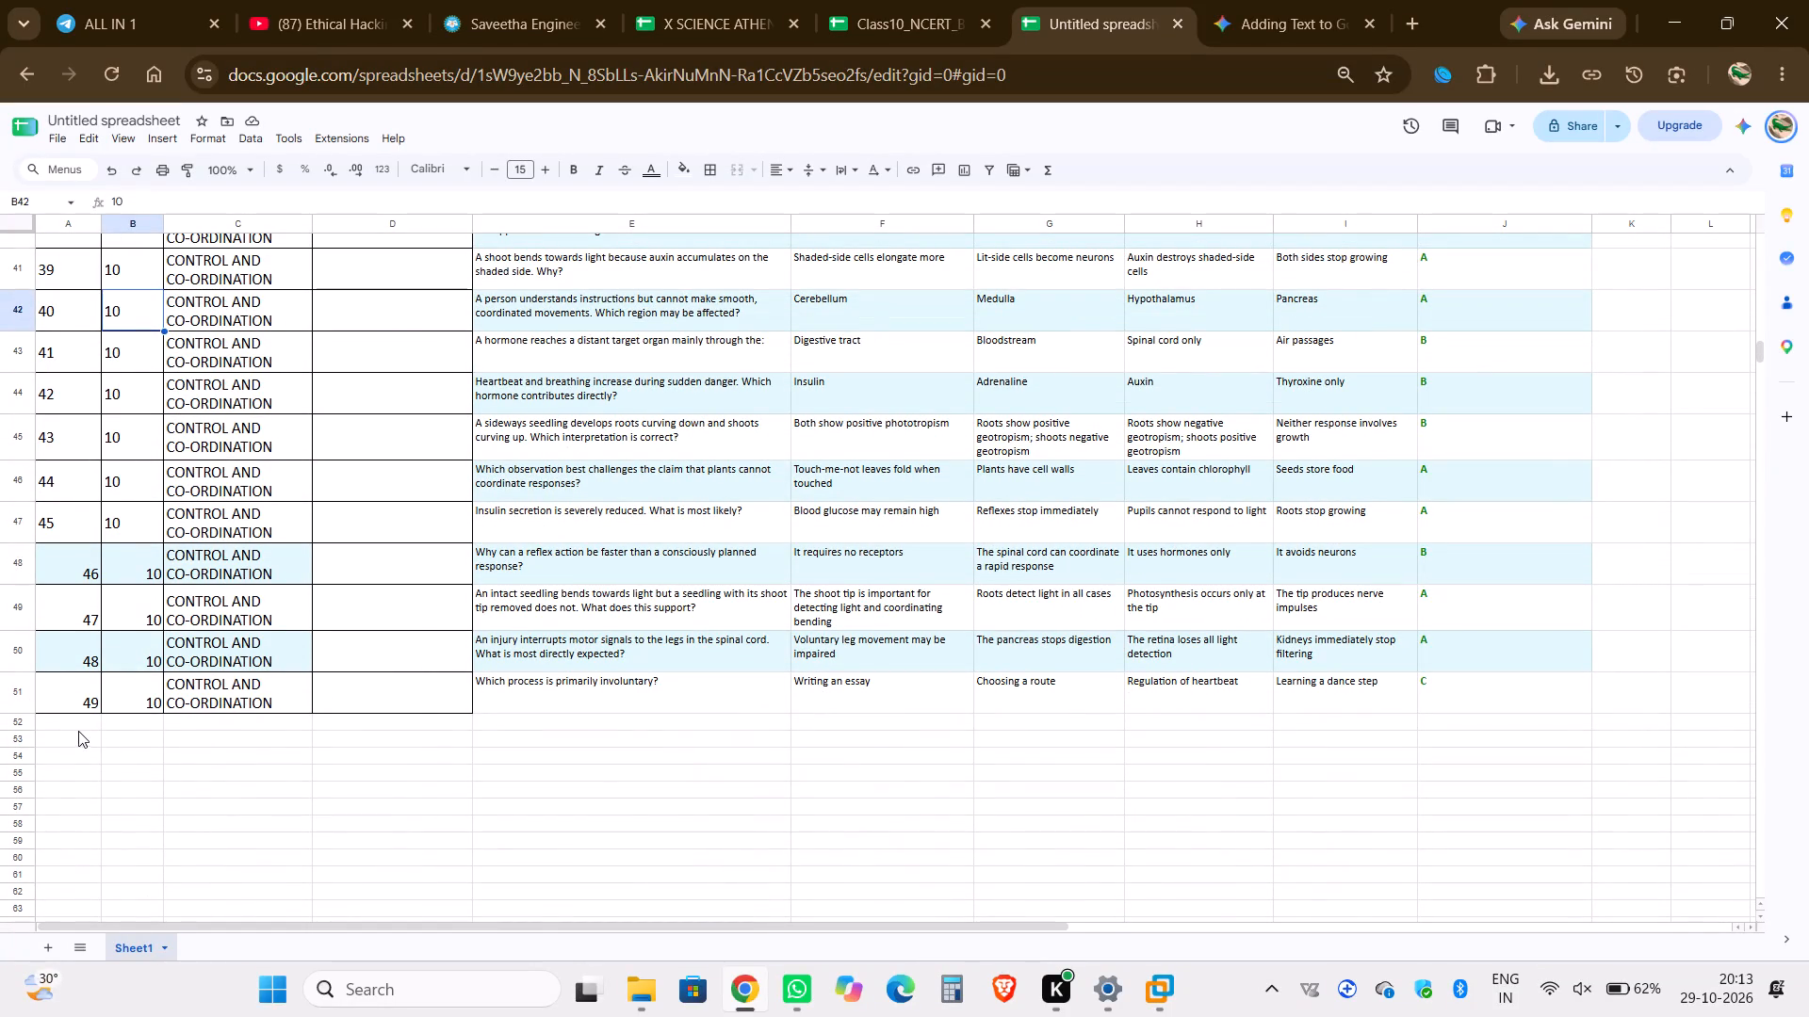
Start row 52 with number 50 in A52 and copy the class and chapter entries from B51:C51 into B52:C52.
{"action": "scroll", "coordinate": [324, 703], "scroll_direction": "up", "scroll_amount": 1}
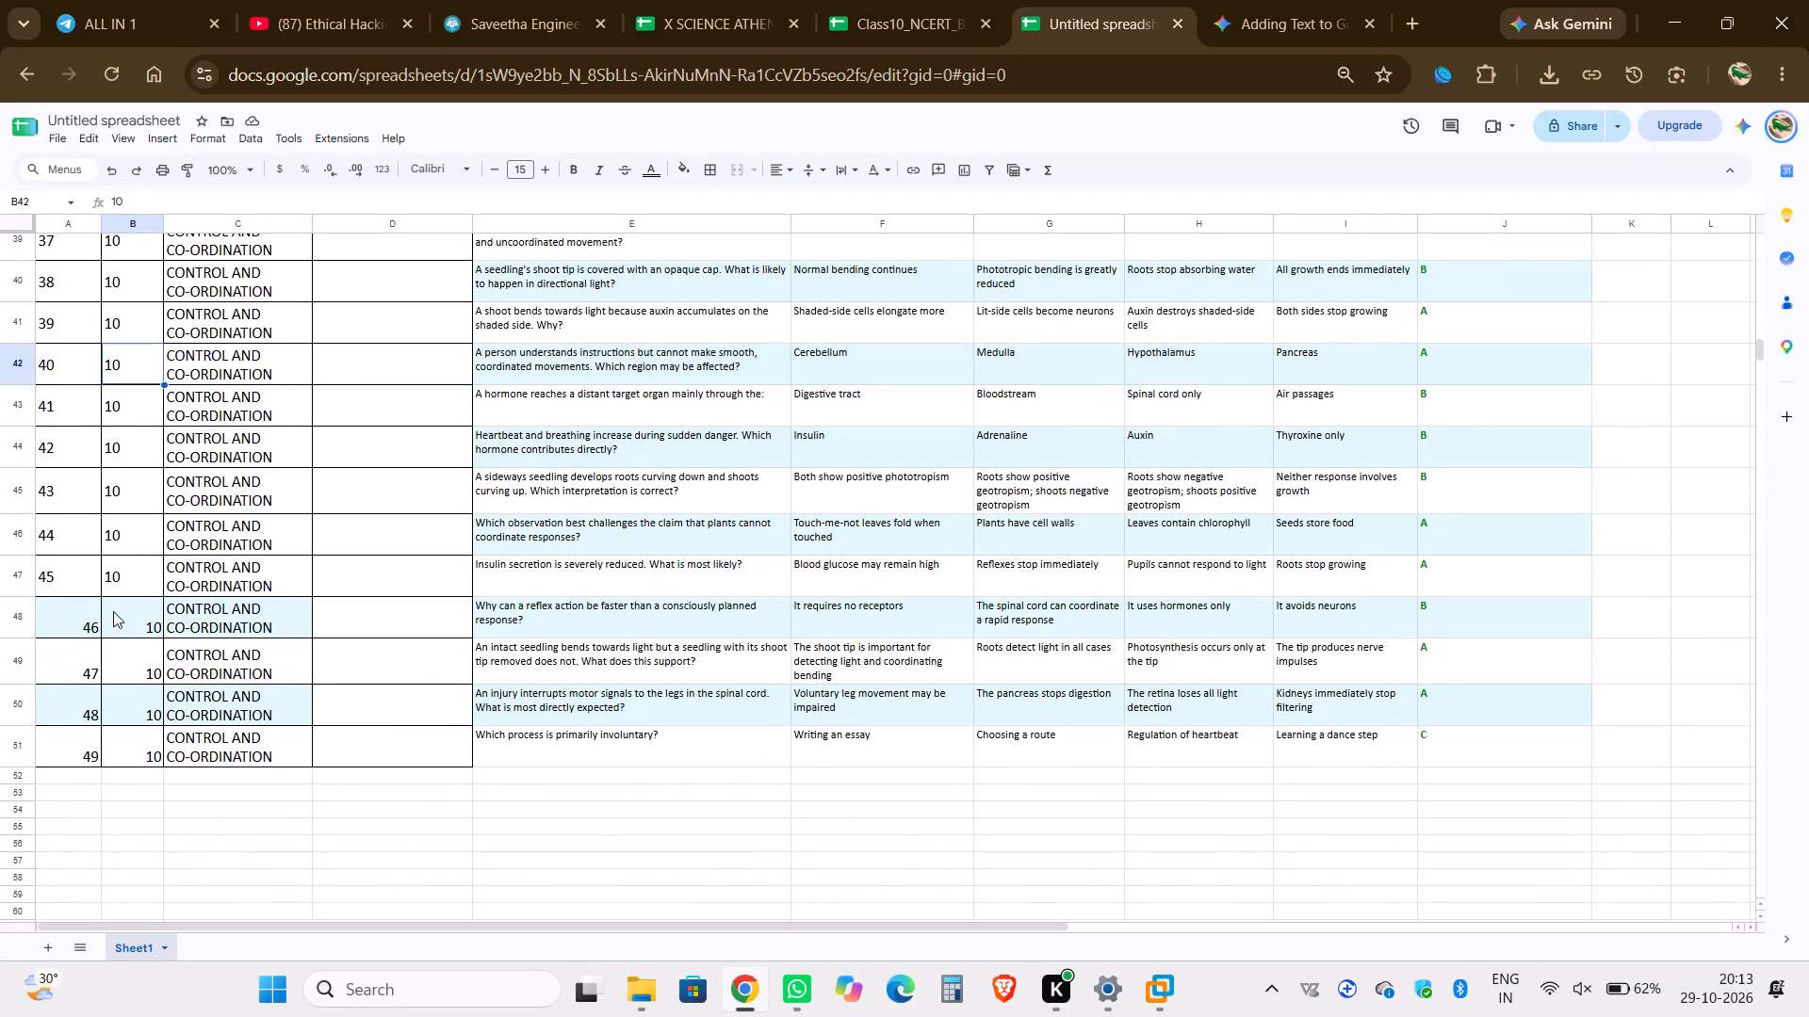
{"action": "left_click", "coordinate": [78, 779]}
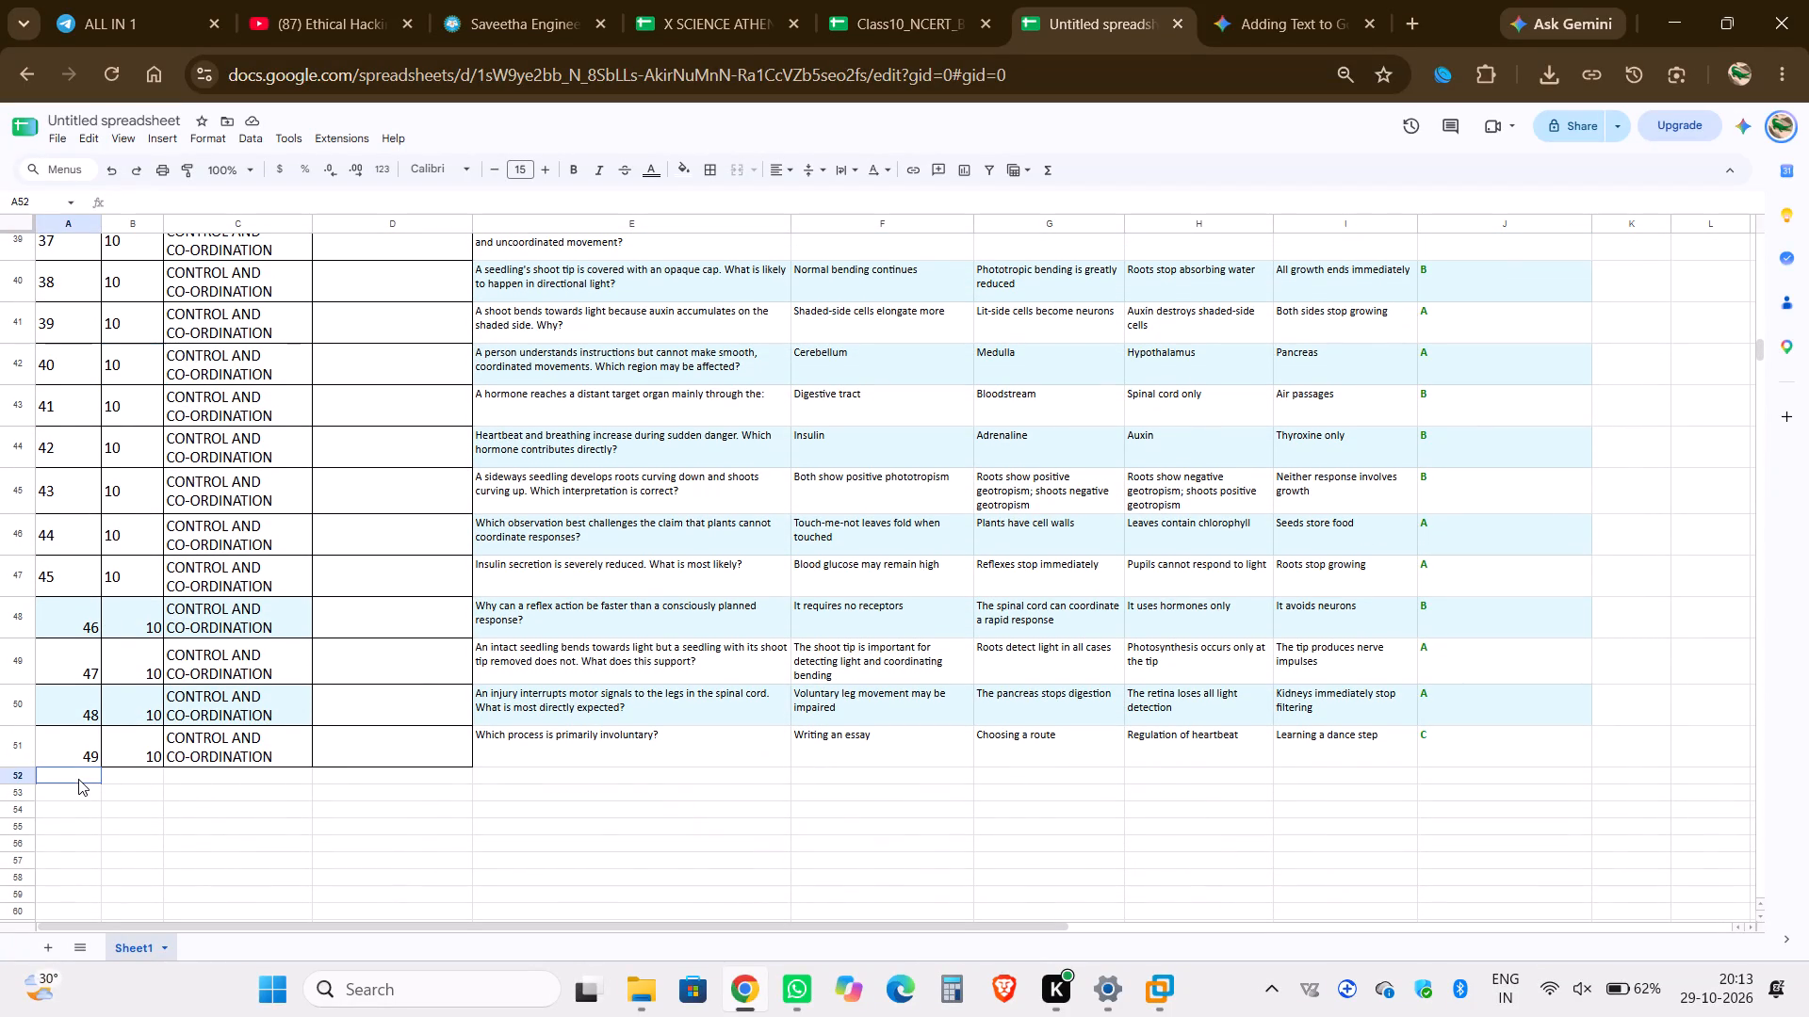
{"action": "type", "text": "50"}
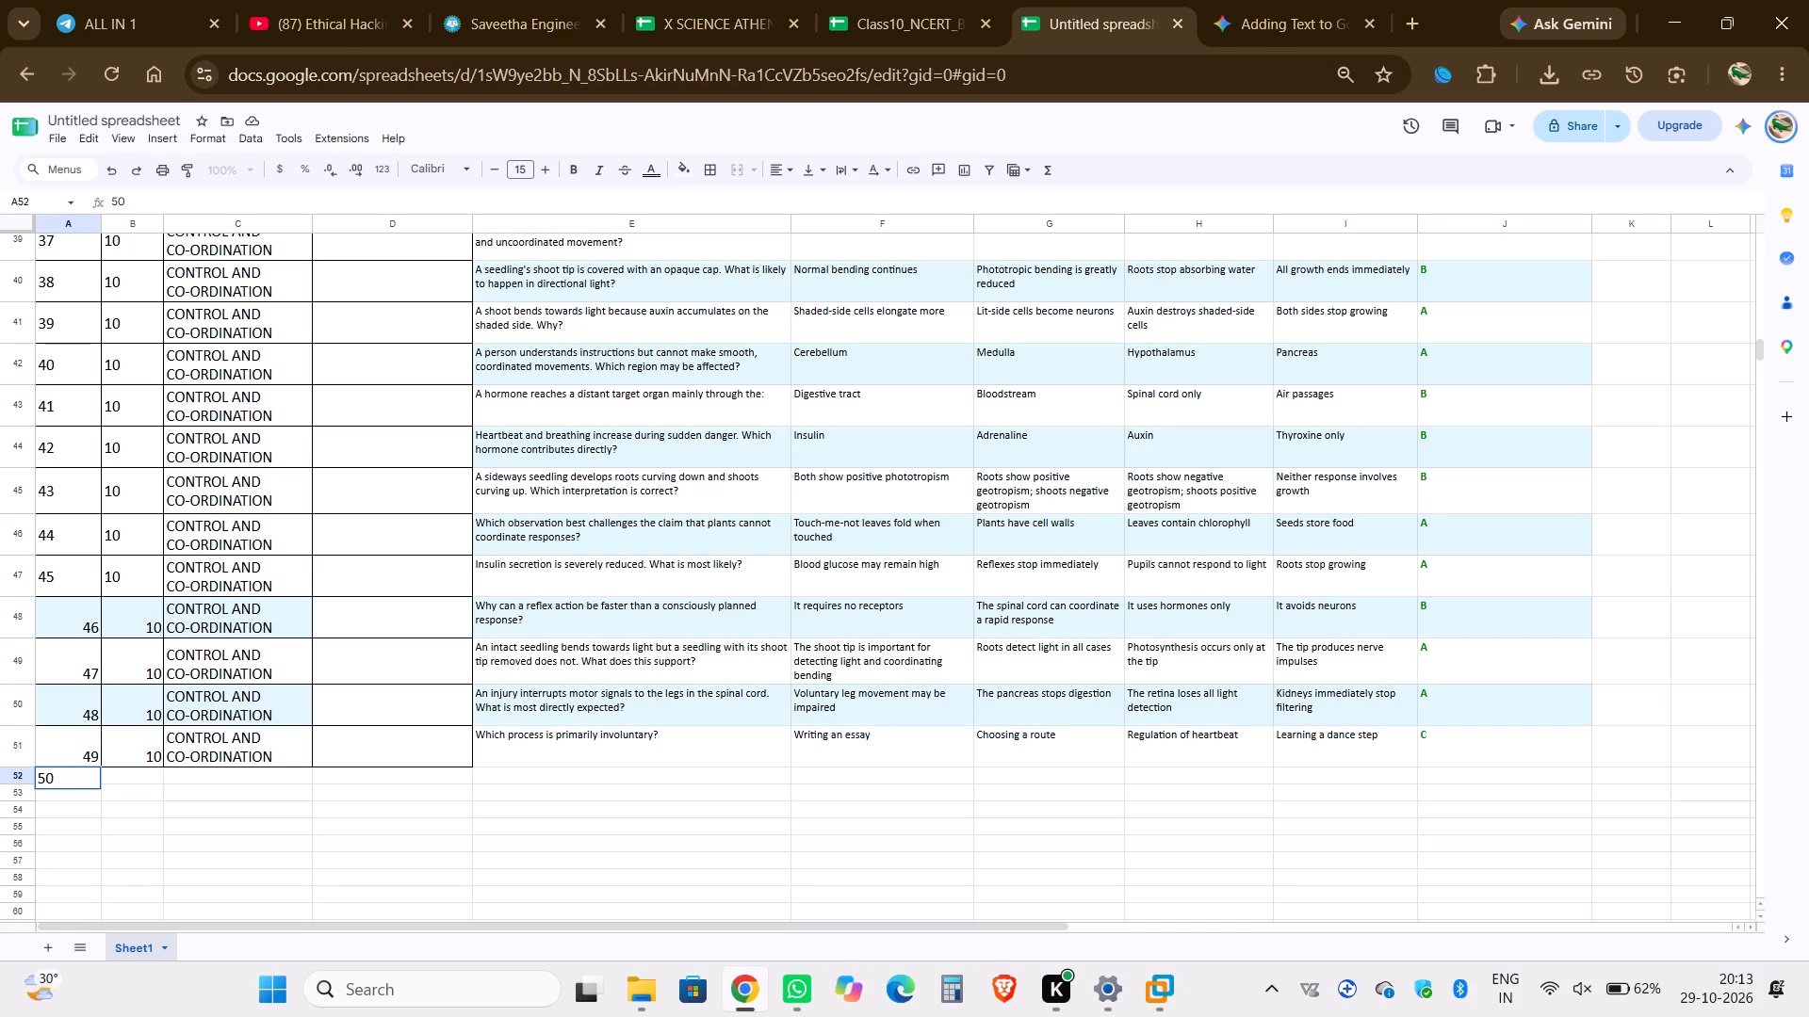
{"action": "left_click_drag", "start_coordinate": [137, 743], "coordinate": [226, 752]}
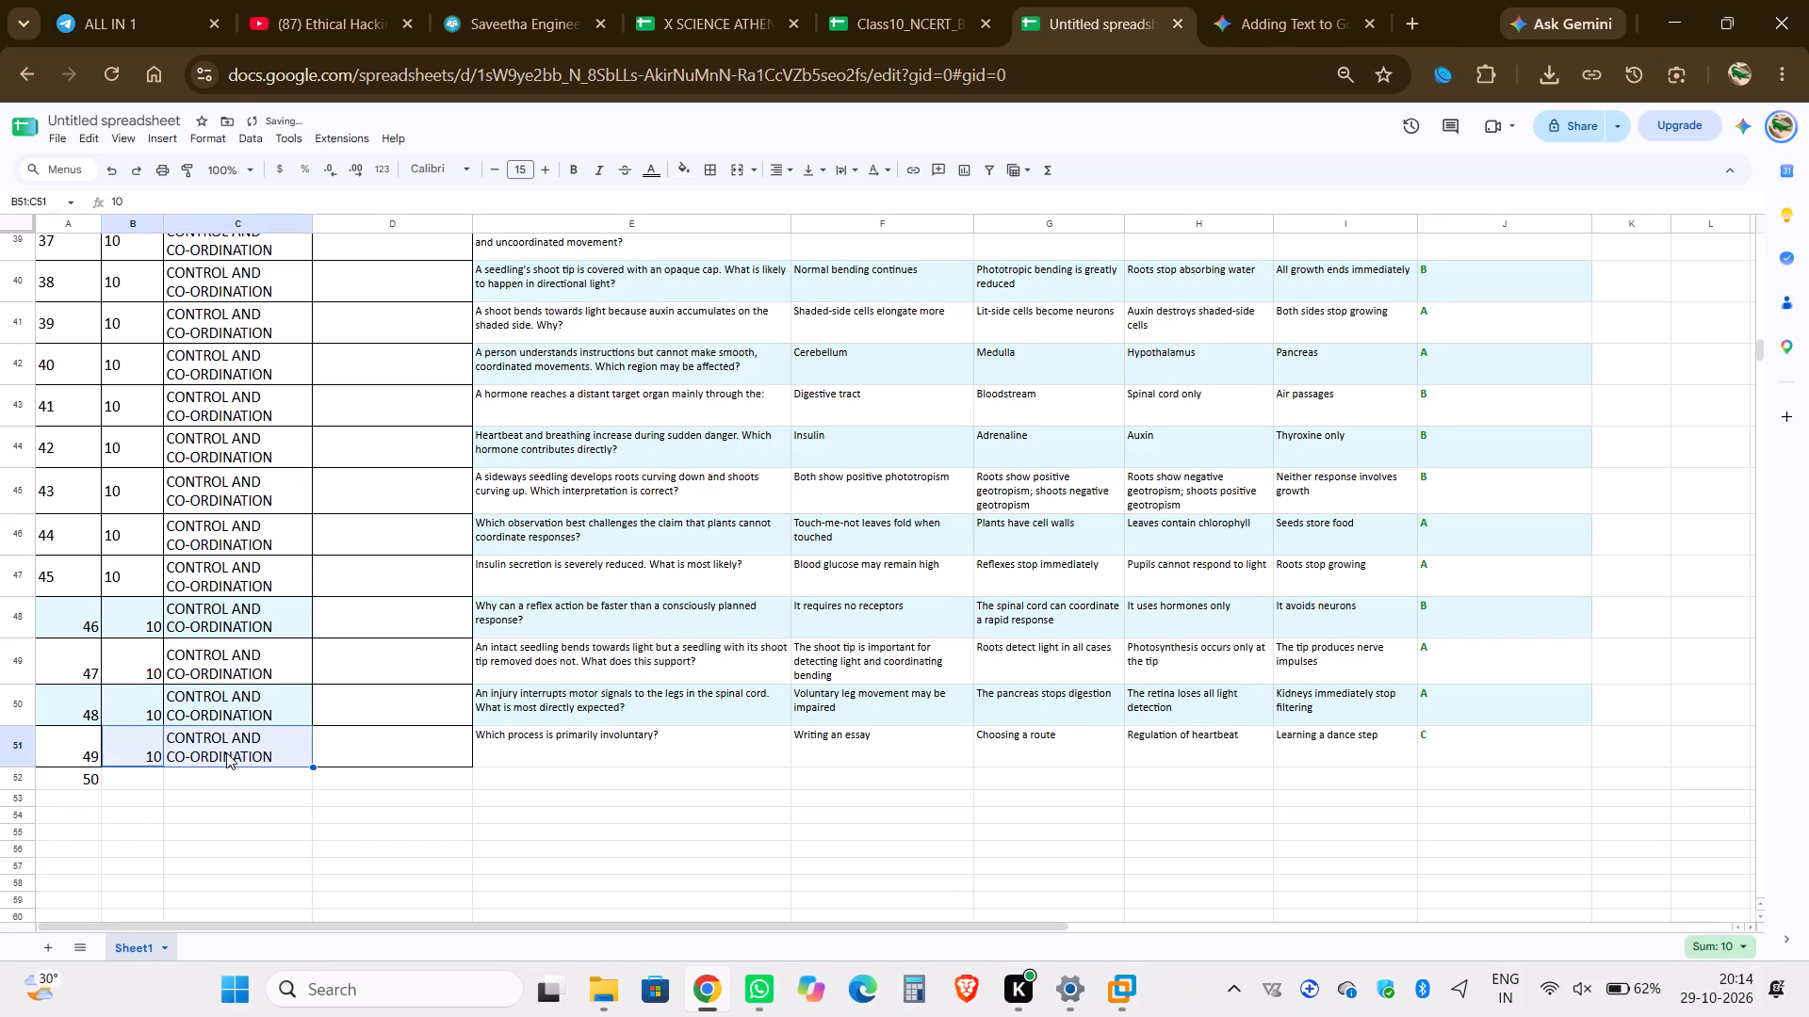
{"action": "key", "text": "ctrl+c"}
{"action": "left_click_drag", "start_coordinate": [145, 782], "coordinate": [216, 782]}
{"action": "key", "text": "ctrl+v"}
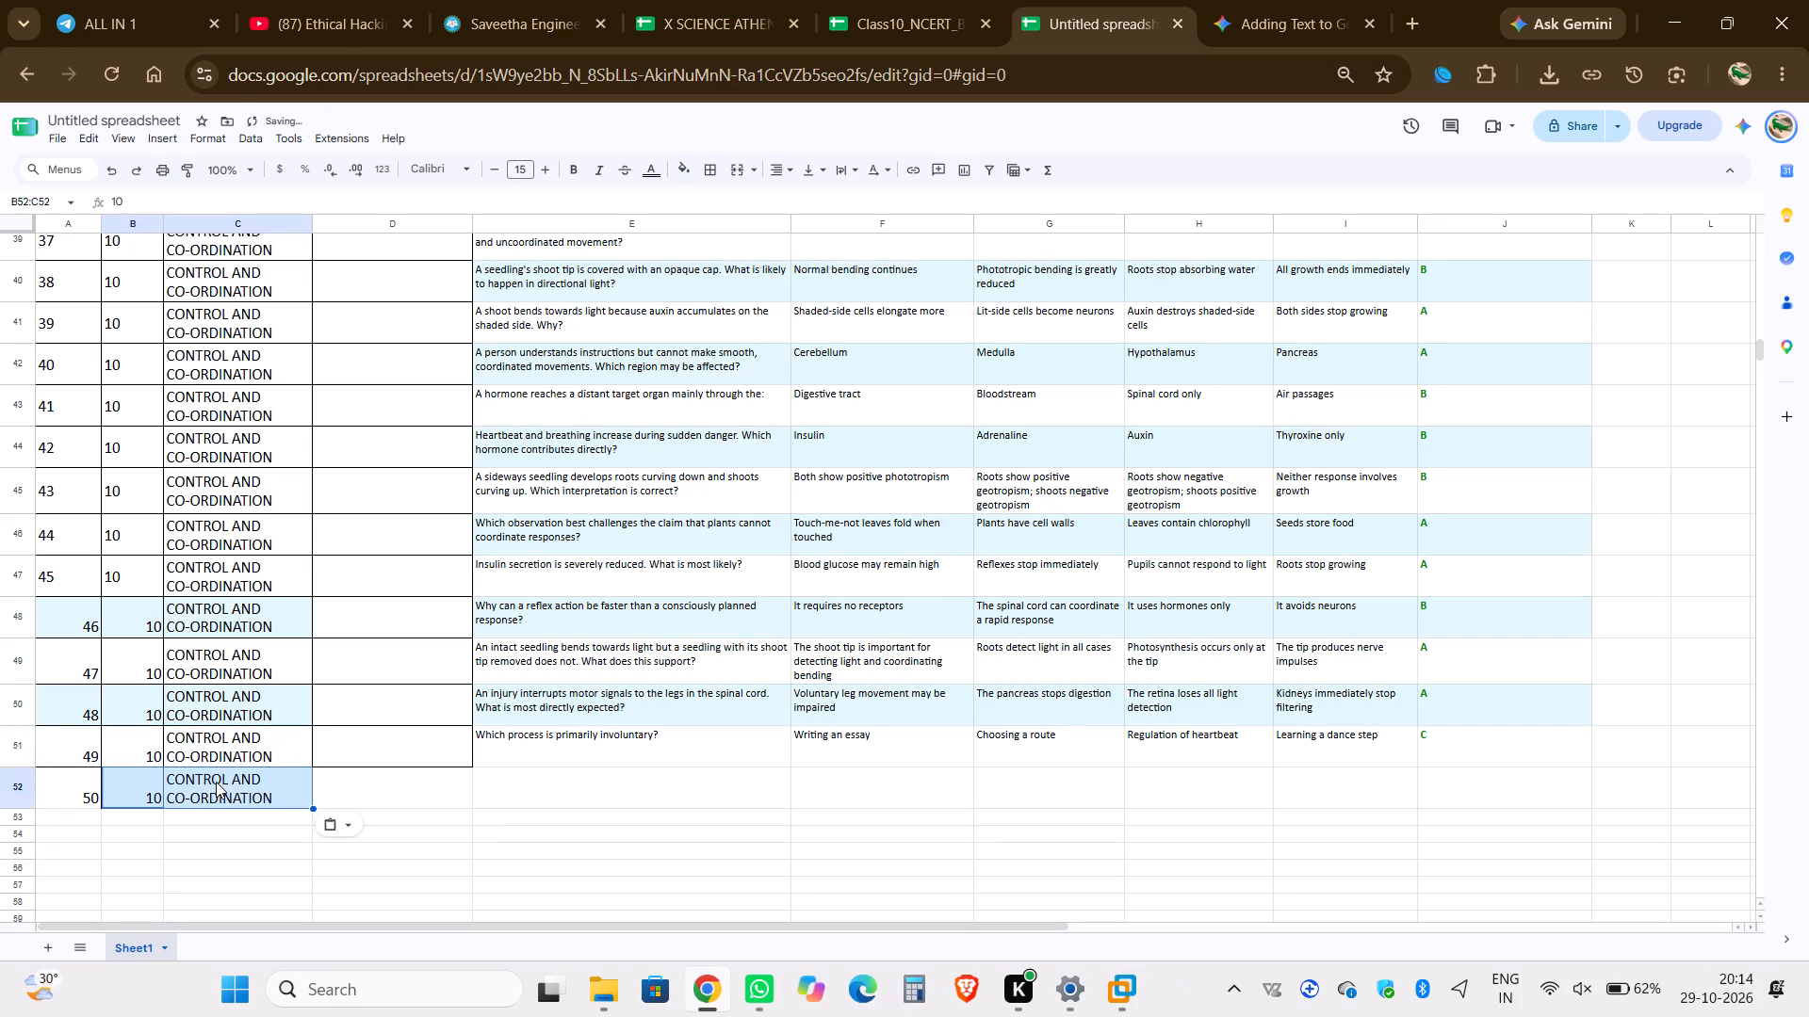
Copy the touch-me-not versus human reflex arc question with its options and answer from the Class10_NCERT_Biology_50_HOTS_MCQs sheet into E52:J52.
{"action": "left_click", "coordinate": [350, 793]}
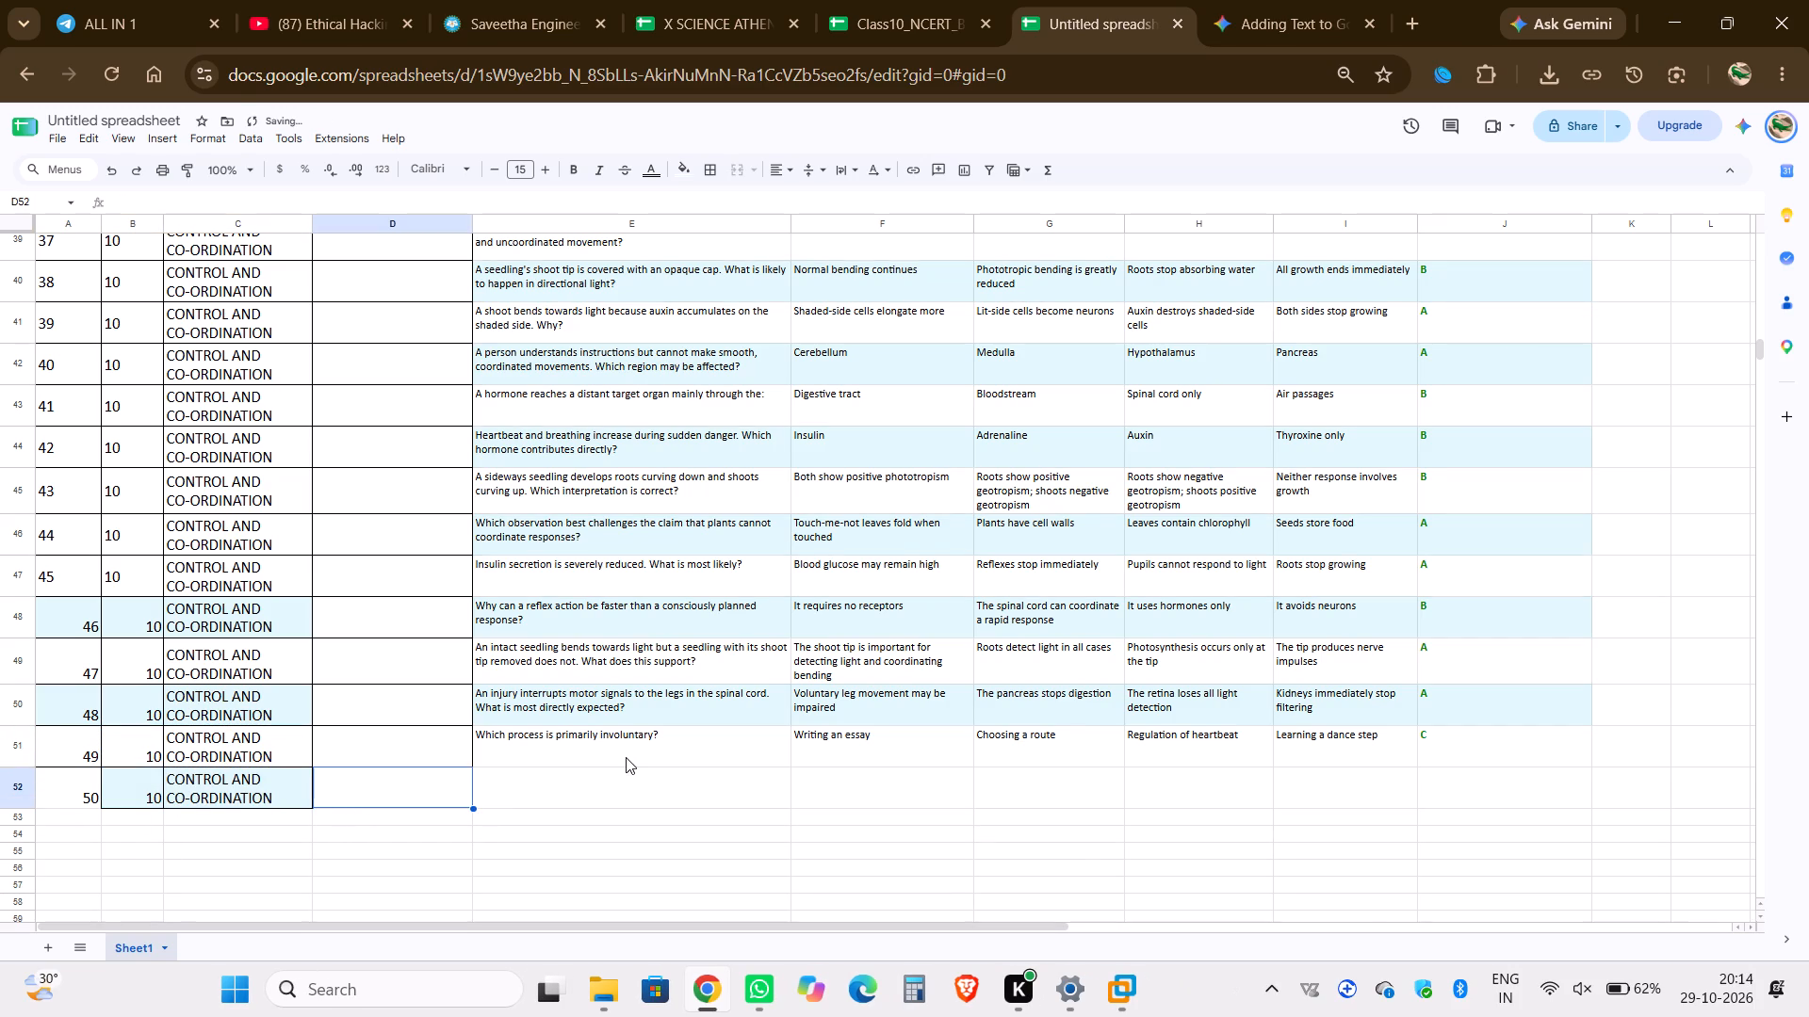
{"action": "left_click", "coordinate": [968, 0]}
{"action": "scroll", "coordinate": [536, 640], "scroll_direction": "down", "scroll_amount": 4}
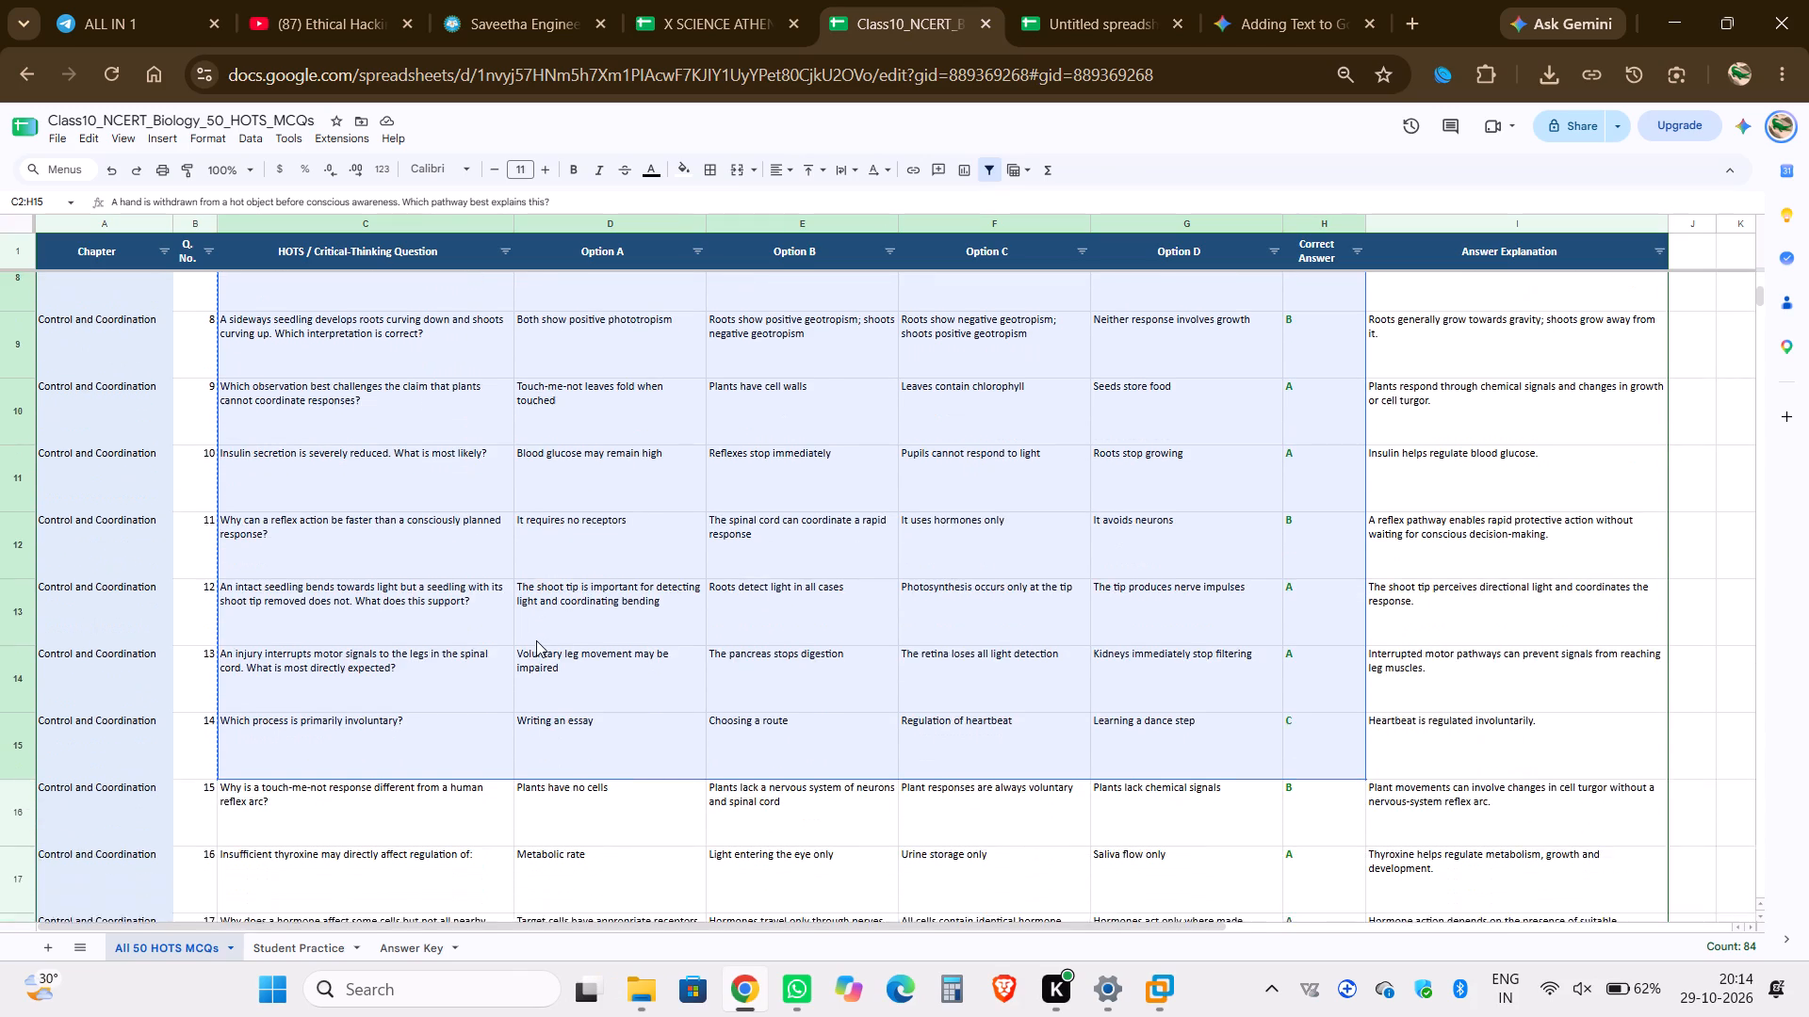
{"action": "scroll", "coordinate": [536, 640], "scroll_direction": "down", "scroll_amount": 1}
{"action": "scroll", "coordinate": [536, 640], "scroll_direction": "up", "scroll_amount": 6}
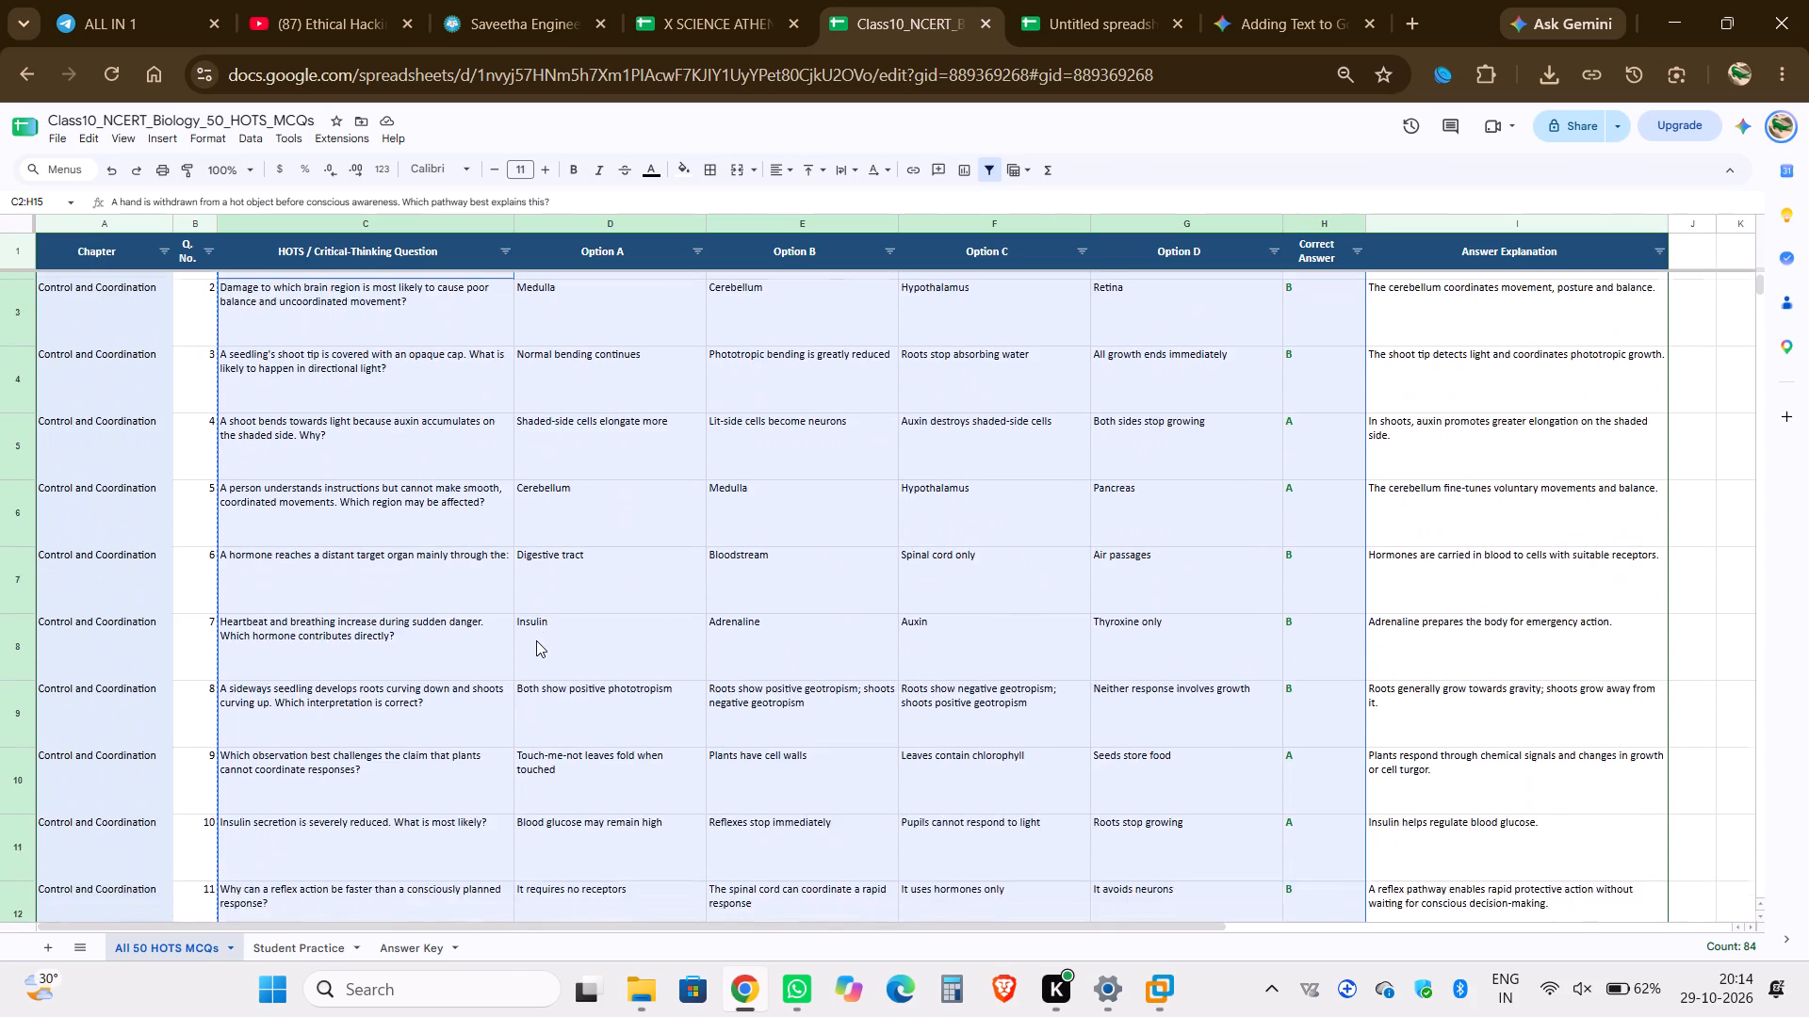
{"action": "scroll", "coordinate": [536, 640], "scroll_direction": "down", "scroll_amount": 4}
{"action": "left_click_drag", "start_coordinate": [437, 615], "coordinate": [1254, 590]}
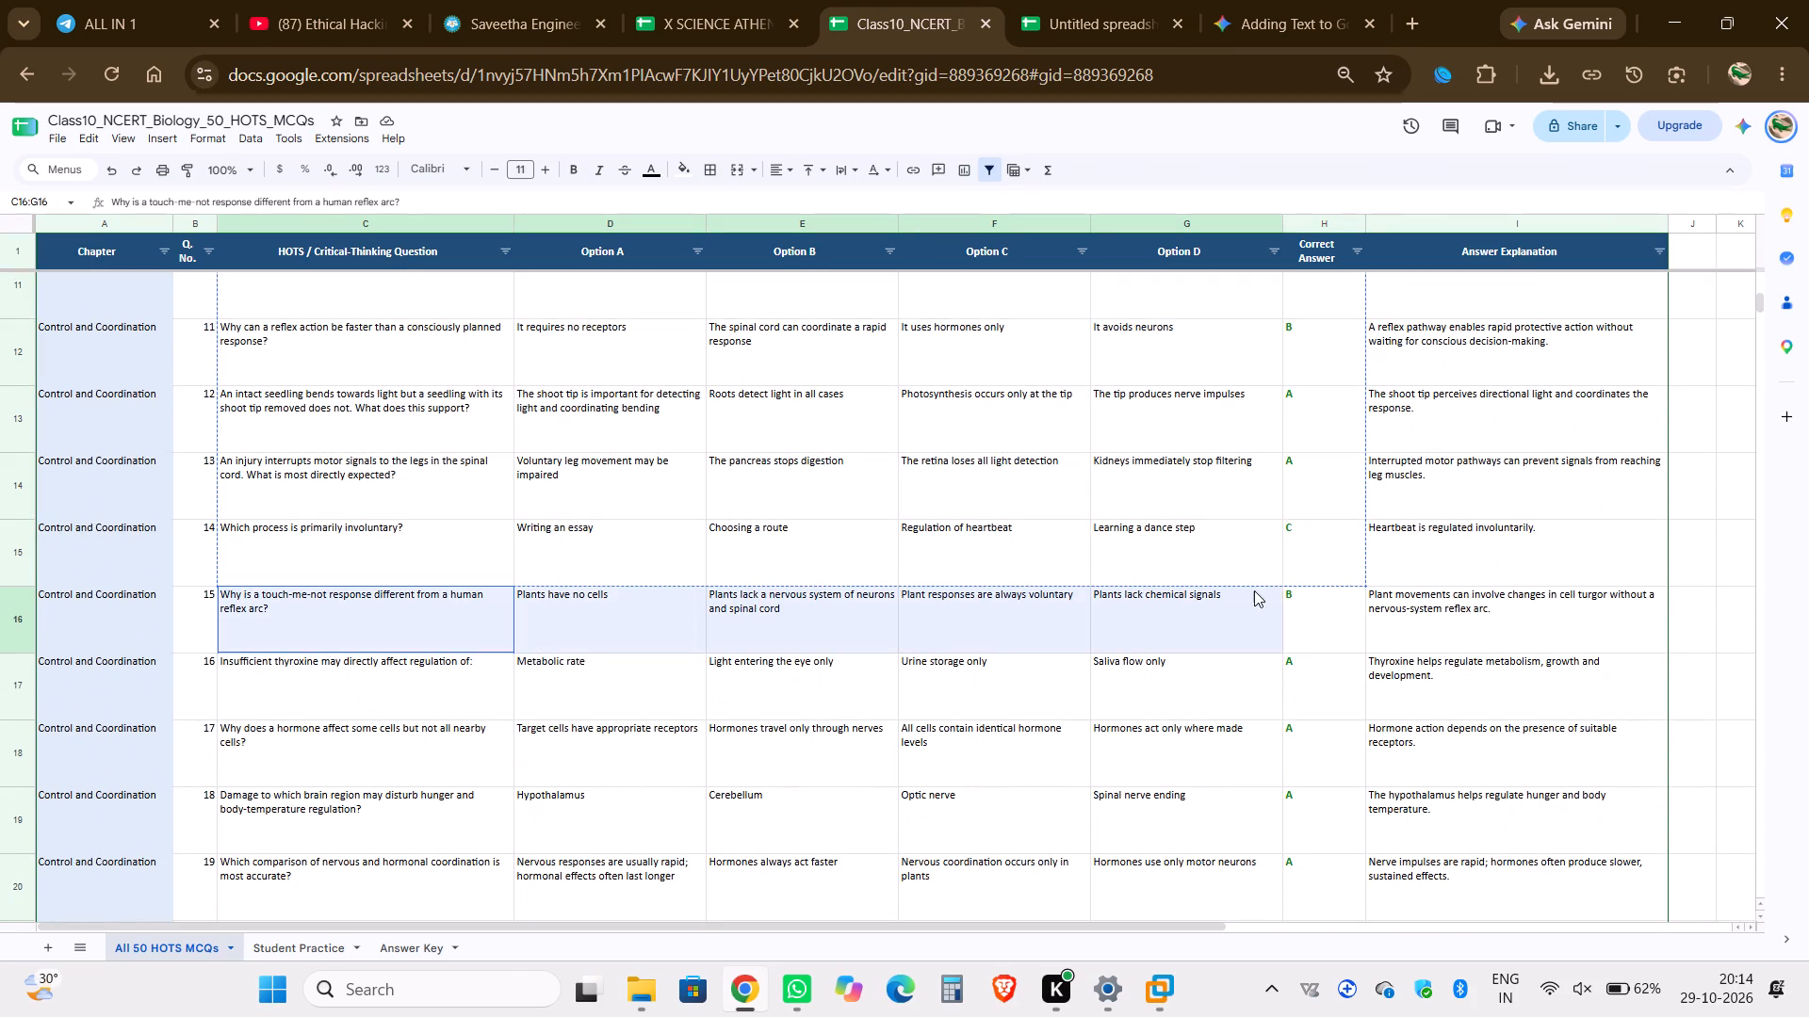
{"action": "left_click_drag", "start_coordinate": [1254, 590], "coordinate": [1295, 597]}
{"action": "key", "text": "ctrl+c"}
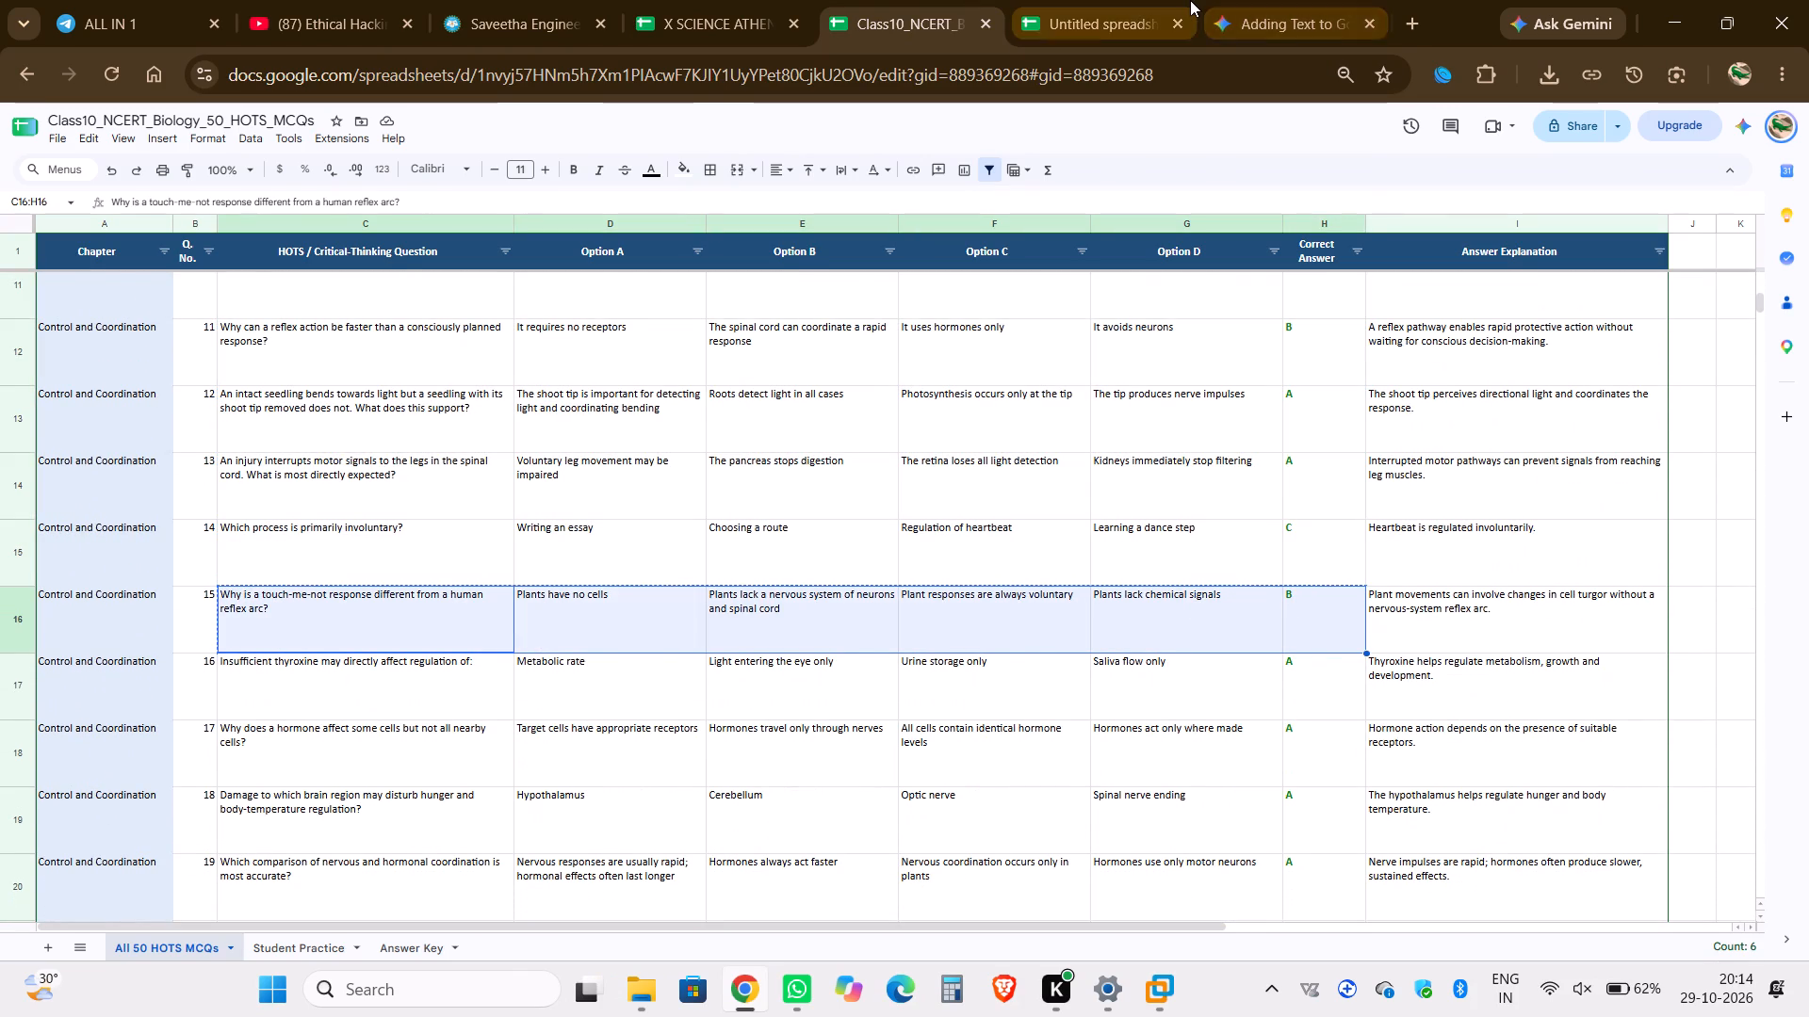
{"action": "left_click", "coordinate": [1190, 0]}
{"action": "left_click", "coordinate": [560, 800]}
{"action": "key", "text": "ctrl+v"}
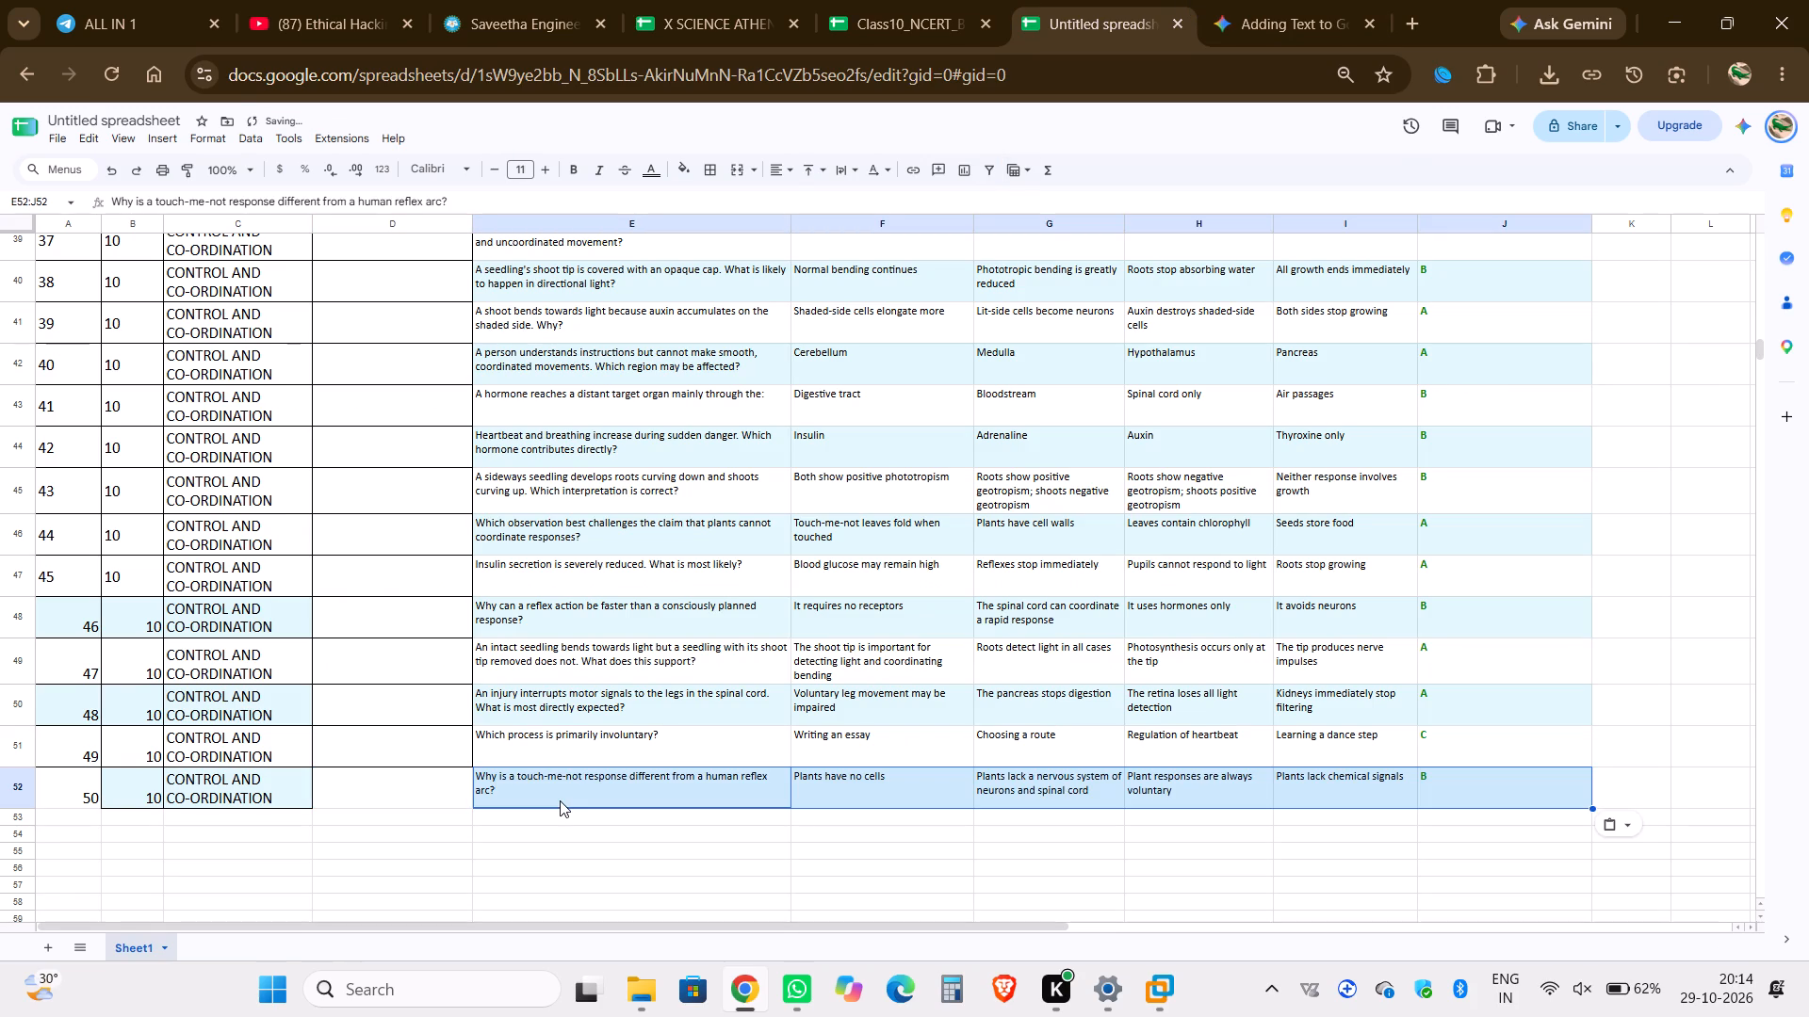
Fill the Control and Co-ordination rows A38:J52 with white and apply borders to all their cells.
{"action": "scroll", "coordinate": [572, 665], "scroll_direction": "up", "scroll_amount": 6}
{"action": "scroll", "coordinate": [572, 665], "scroll_direction": "down", "scroll_amount": 3}
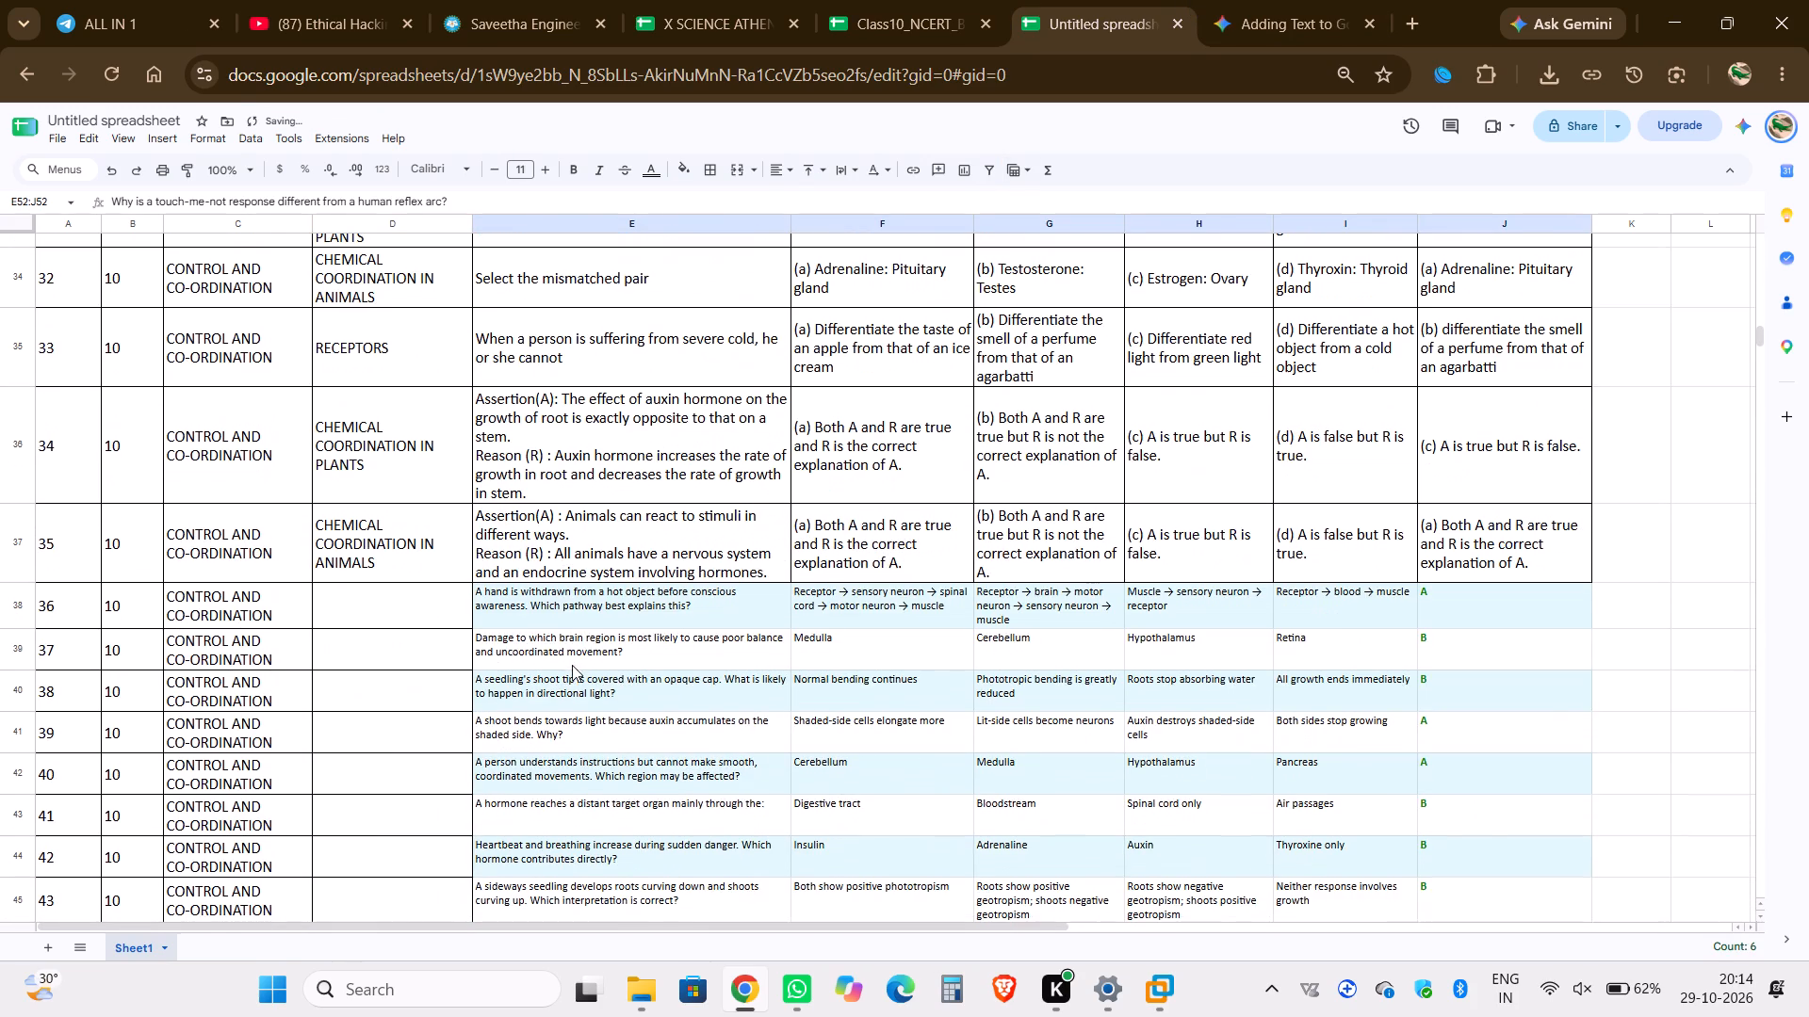
{"action": "left_click_drag", "start_coordinate": [74, 603], "coordinate": [1490, 1016]}
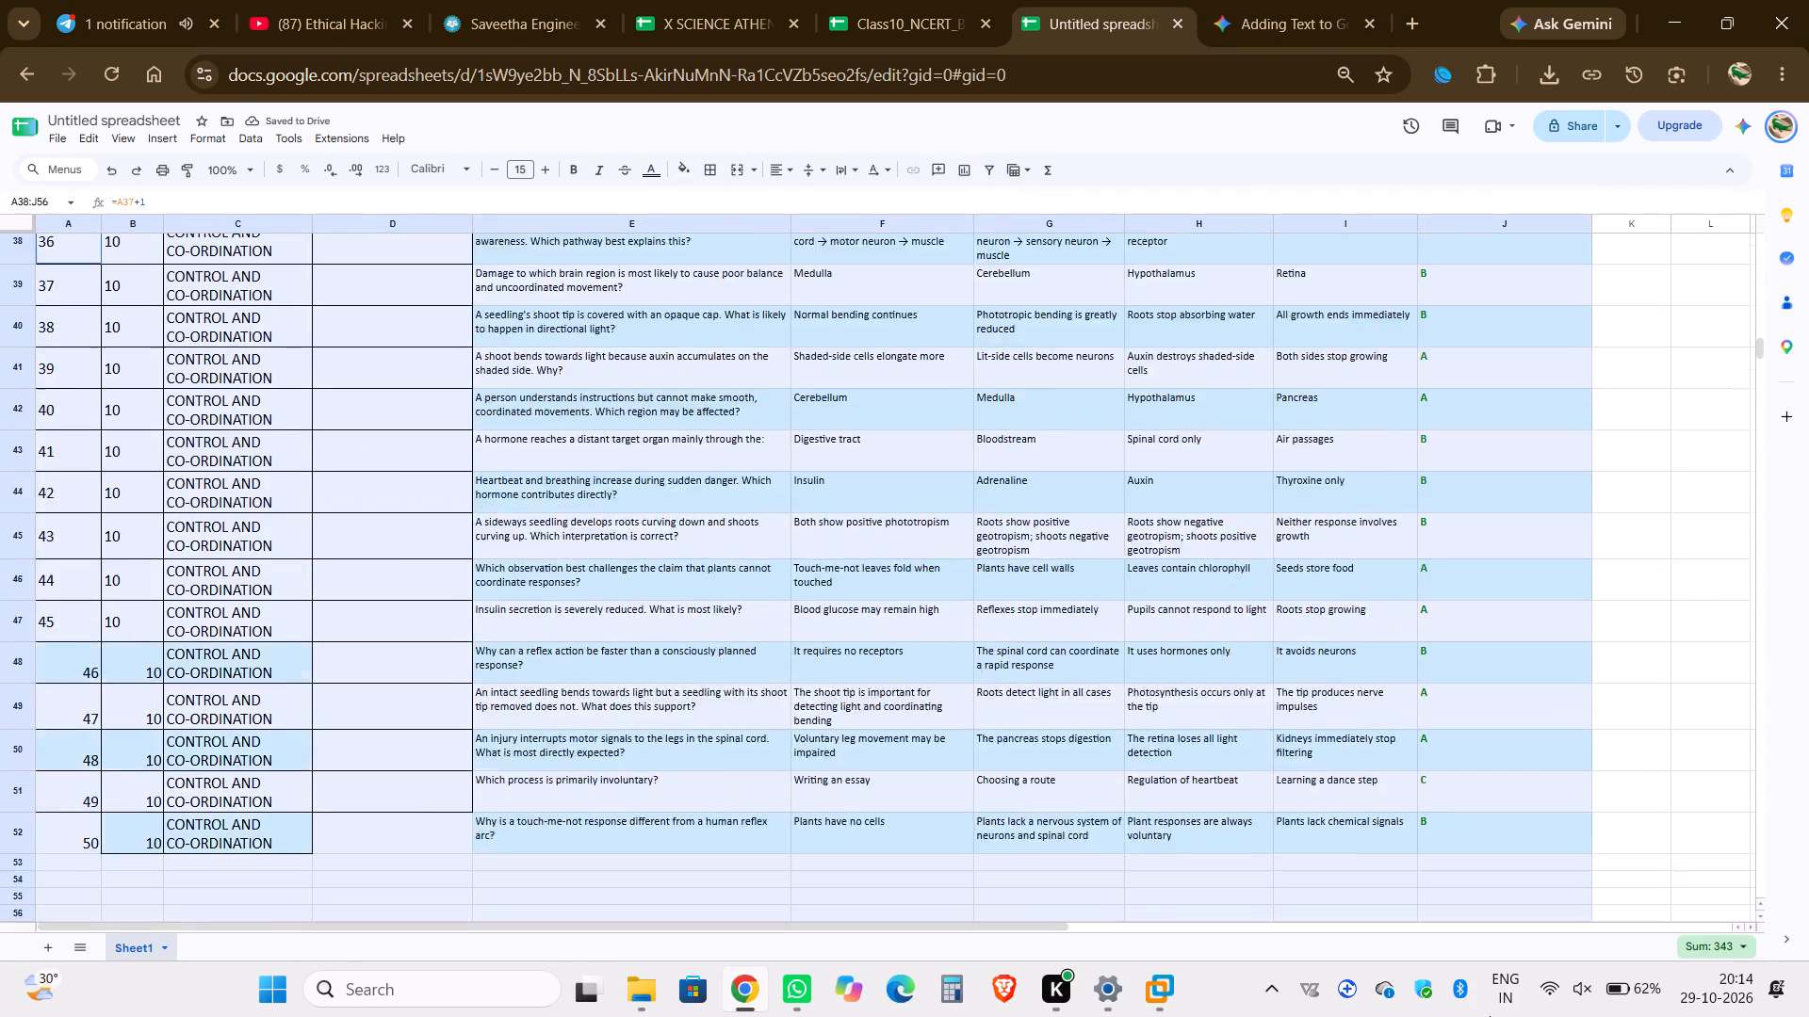
{"action": "left_click_drag", "start_coordinate": [1490, 1016], "coordinate": [1471, 424]}
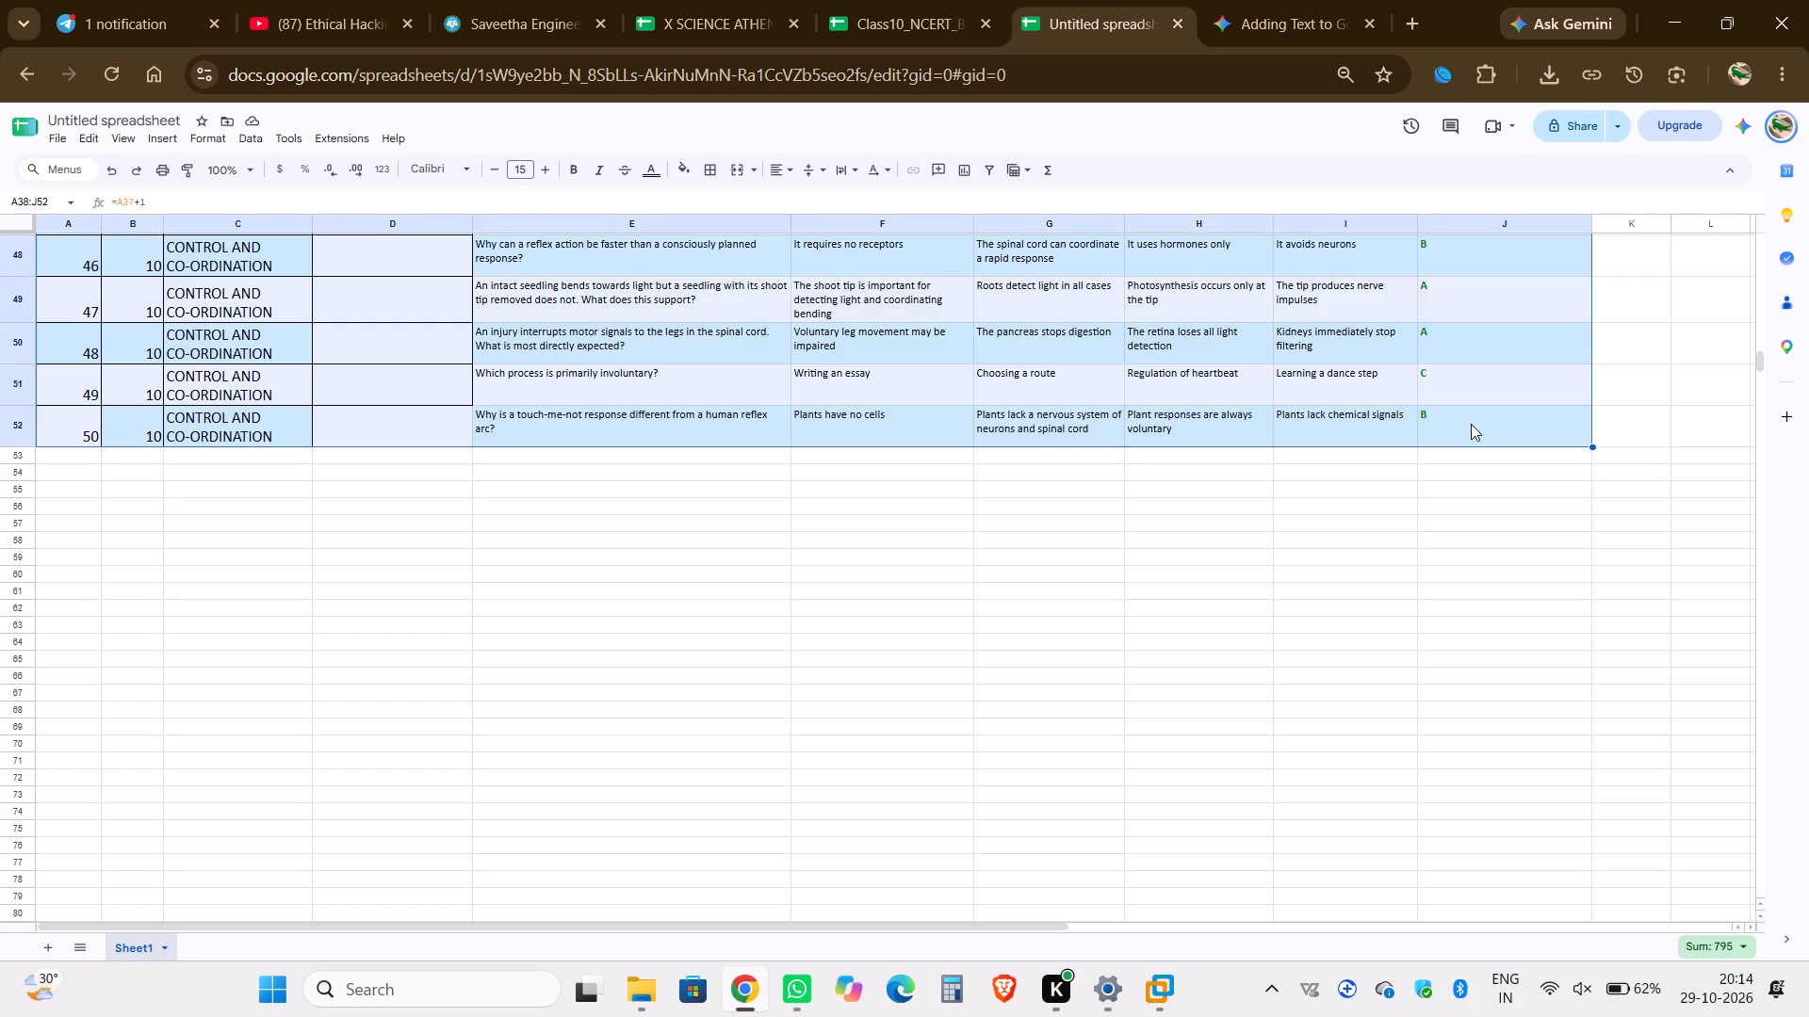
{"action": "left_click", "coordinate": [687, 171]}
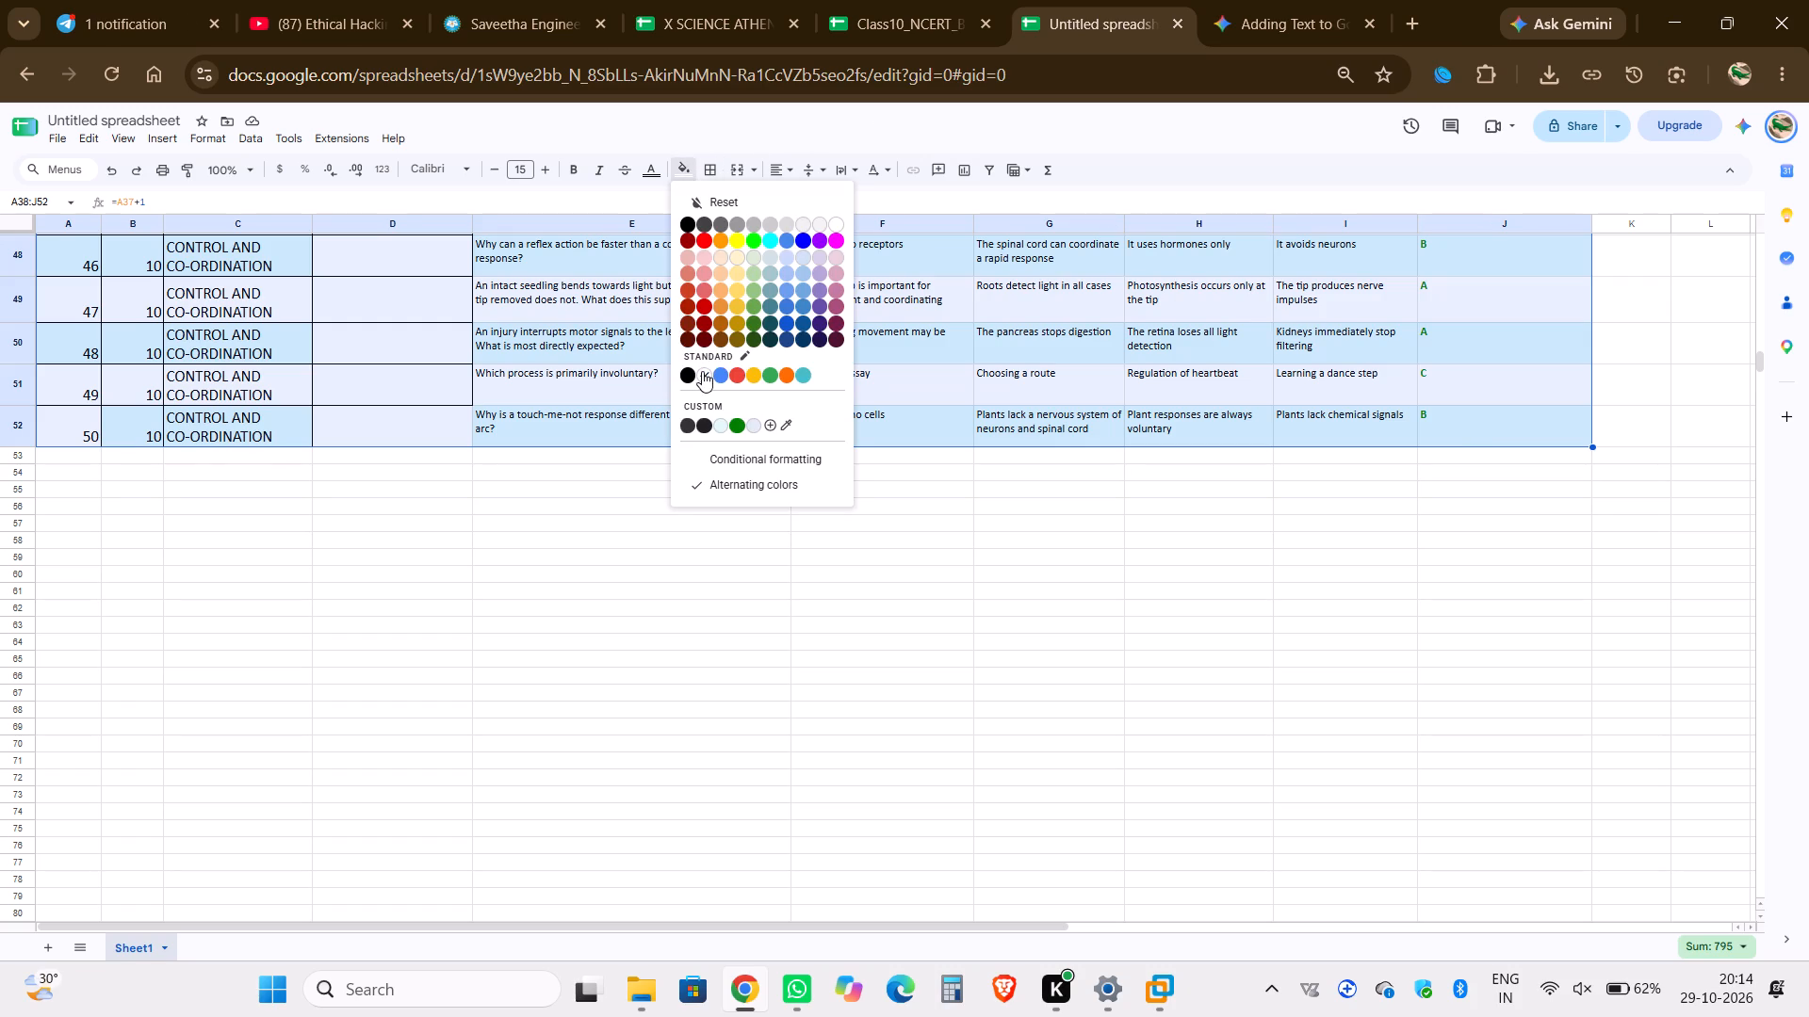
{"action": "left_click", "coordinate": [702, 371]}
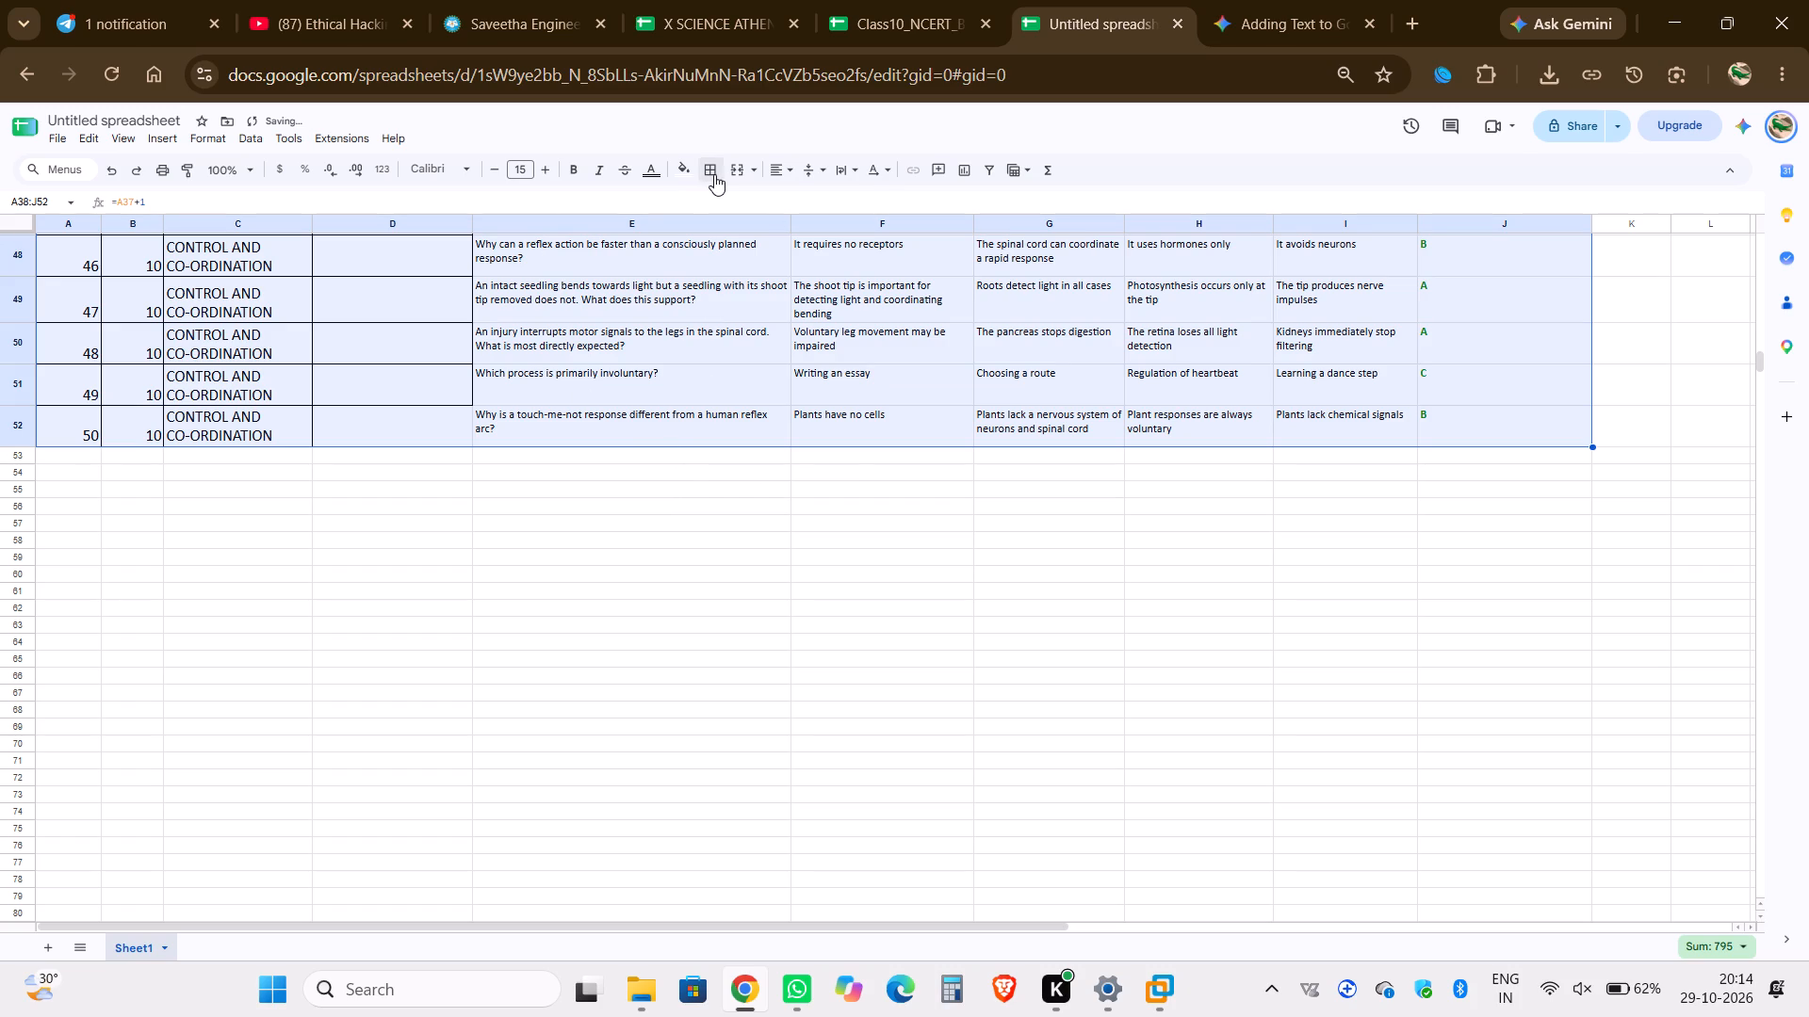
{"action": "left_click", "coordinate": [714, 174]}
{"action": "left_click", "coordinate": [716, 207]}
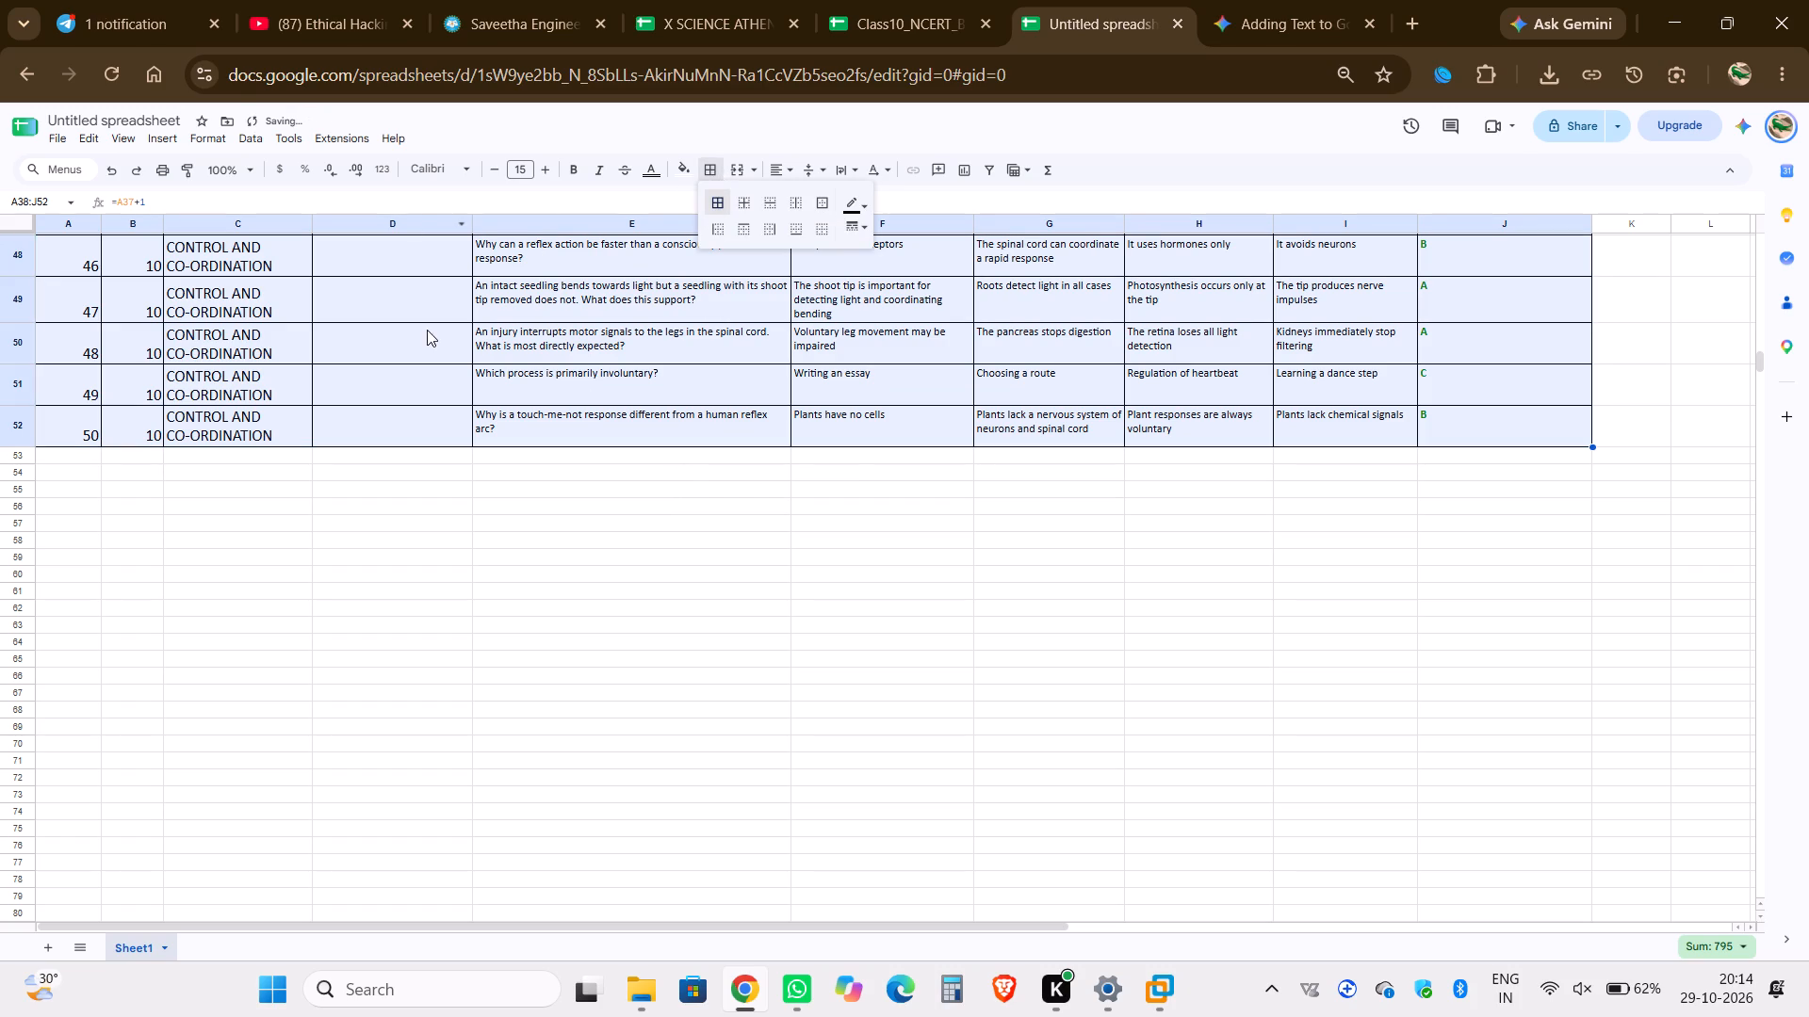
Set the font size of A38:J52 to 15.
{"action": "left_click", "coordinate": [523, 168]}
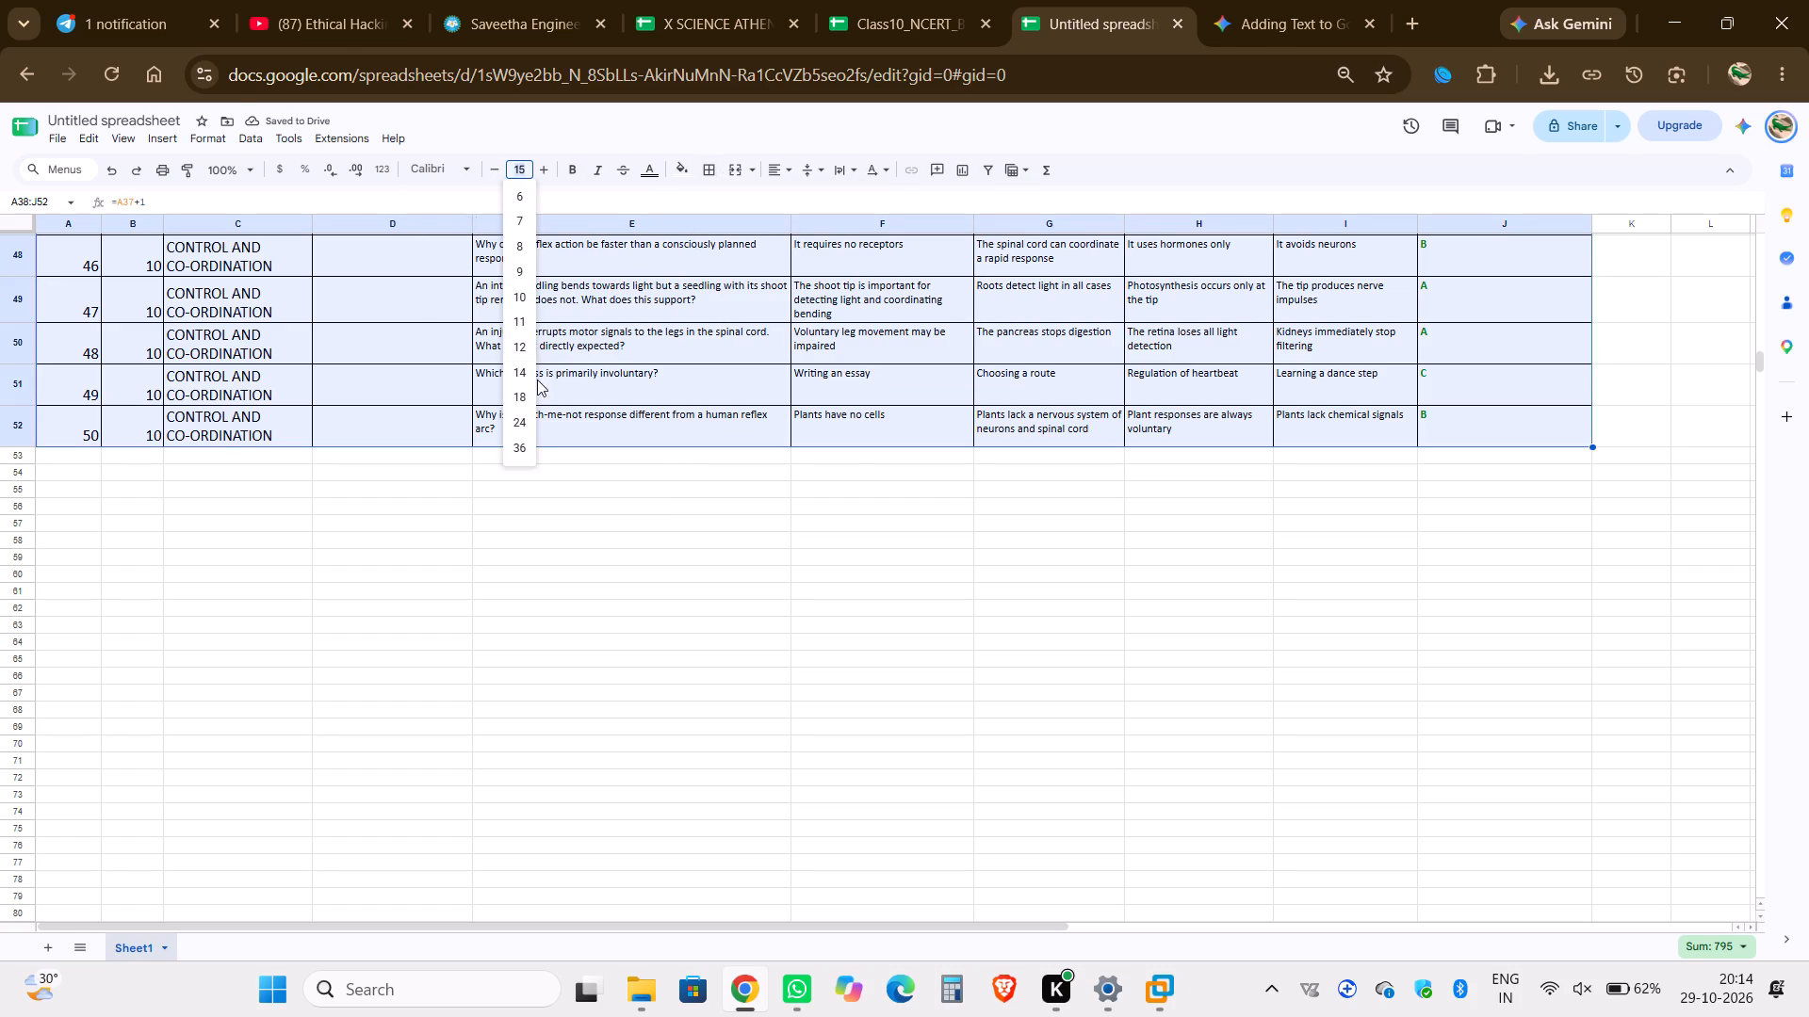
{"action": "left_click", "coordinate": [526, 371]}
{"action": "left_click", "coordinate": [545, 179]}
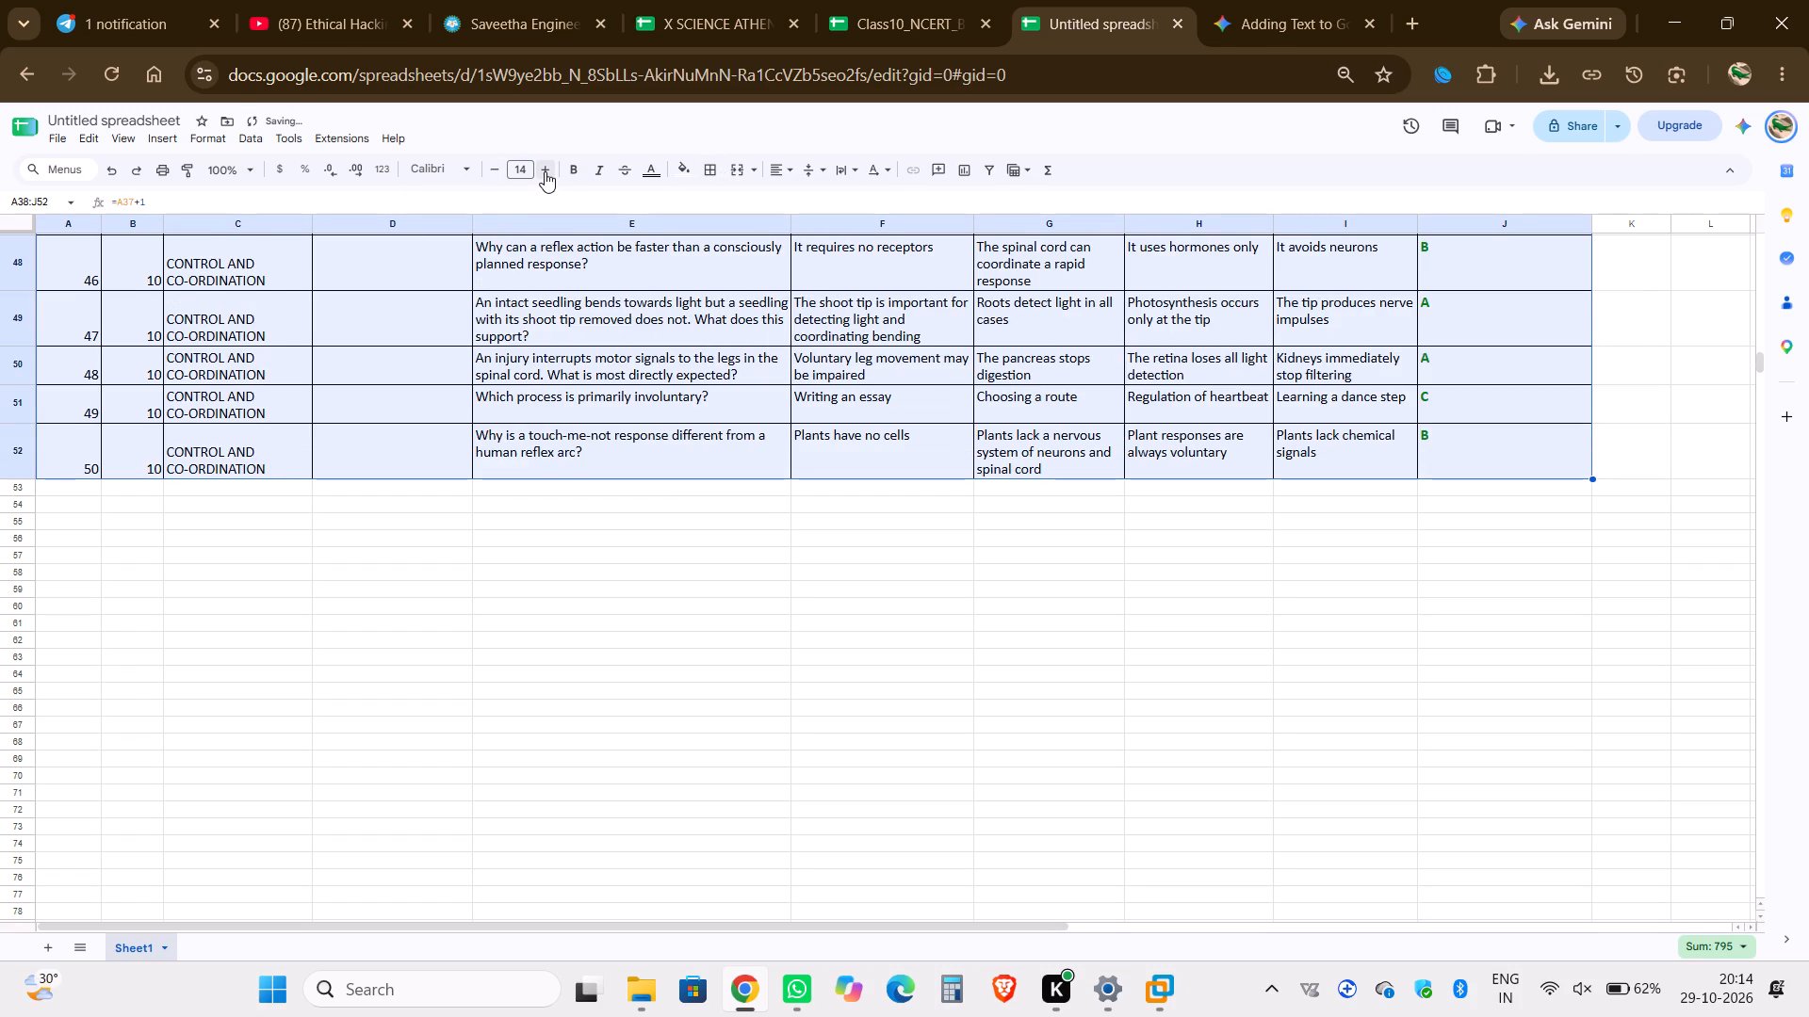
{"action": "left_click", "coordinate": [545, 171]}
{"action": "left_click", "coordinate": [604, 309]}
Align the contents of A33:J52 to the middle vertically and to the left horizontally.
{"action": "scroll", "coordinate": [604, 309], "scroll_direction": "up", "scroll_amount": 6}
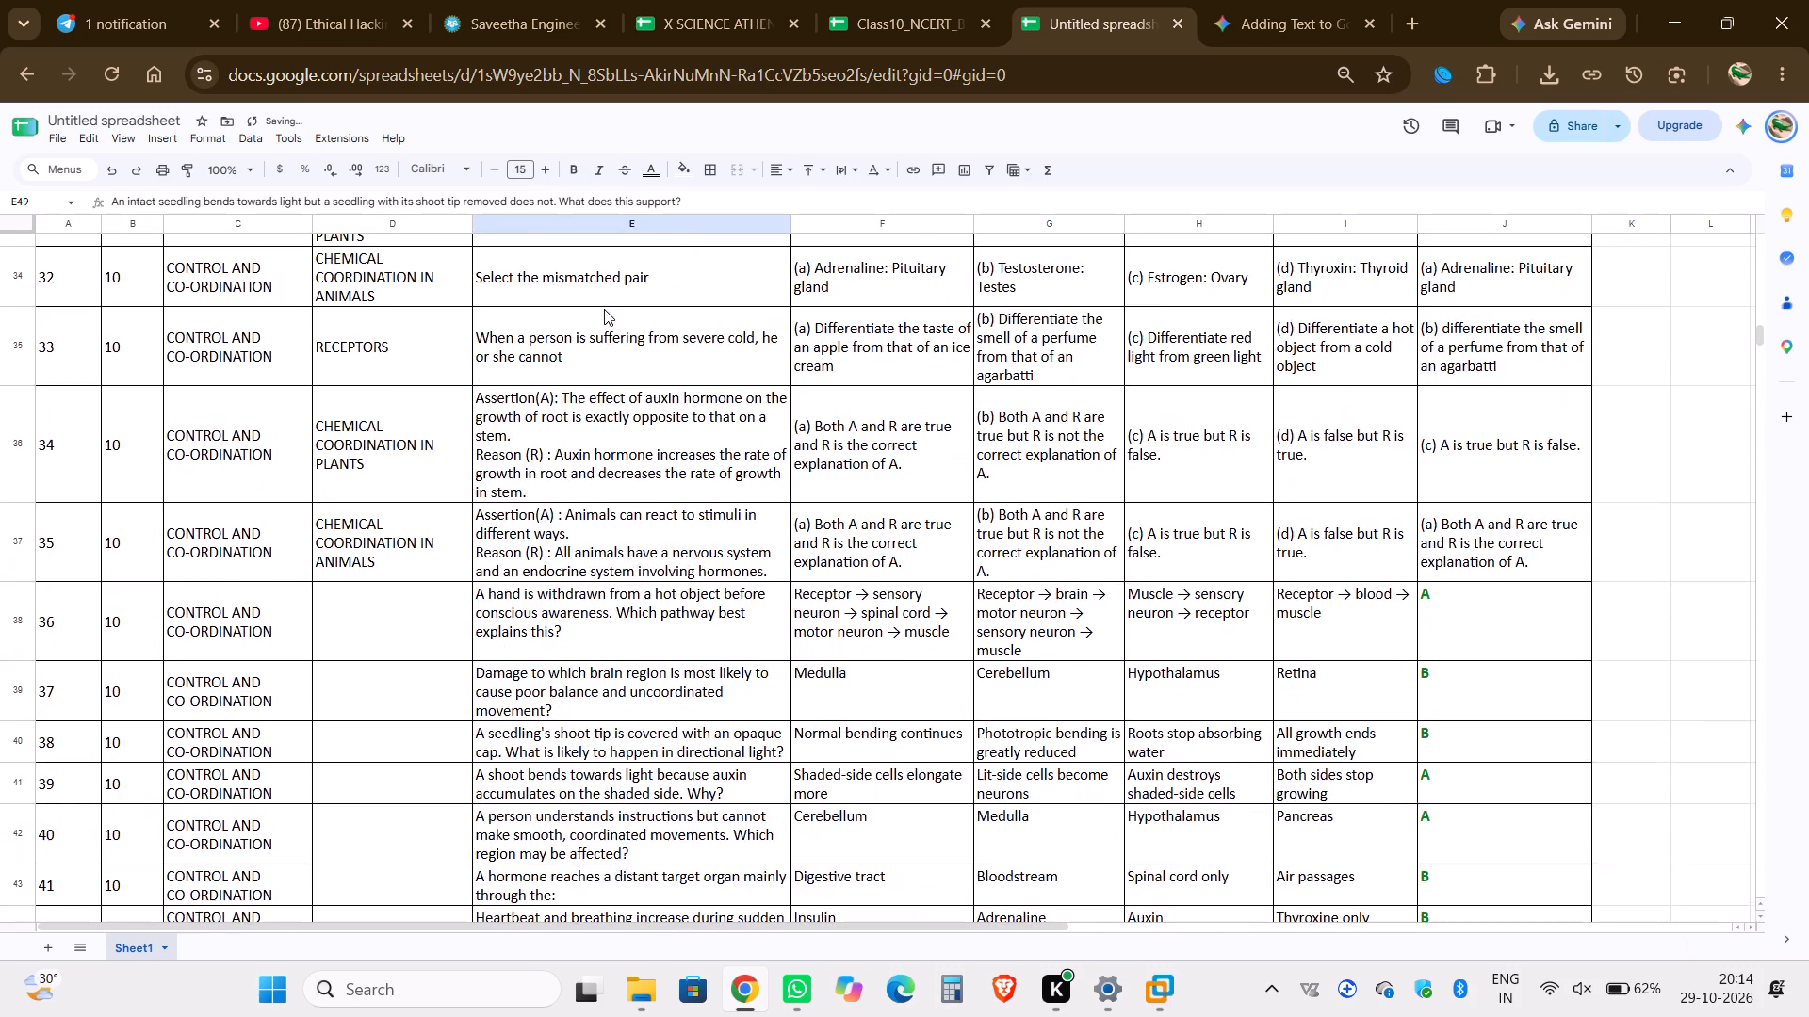
{"action": "scroll", "coordinate": [604, 309], "scroll_direction": "up", "scroll_amount": 7}
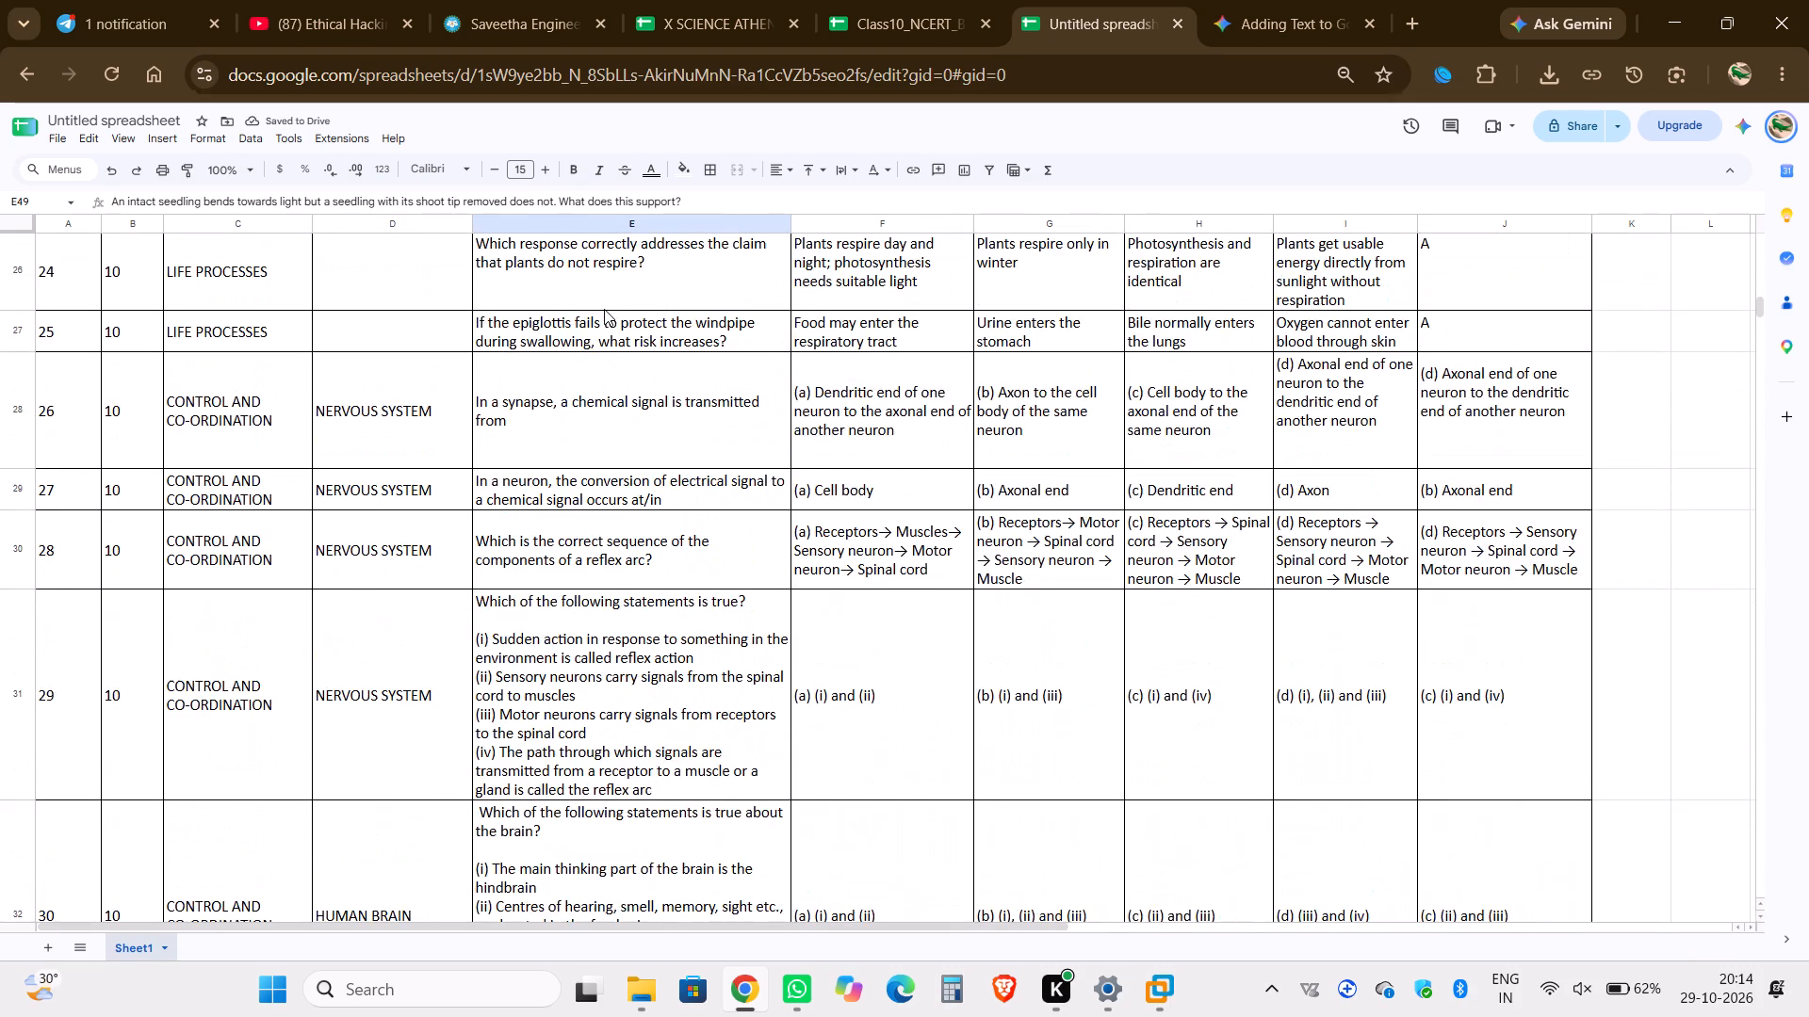
{"action": "scroll", "coordinate": [604, 309], "scroll_direction": "down", "scroll_amount": 6}
{"action": "scroll", "coordinate": [604, 309], "scroll_direction": "up", "scroll_amount": 3}
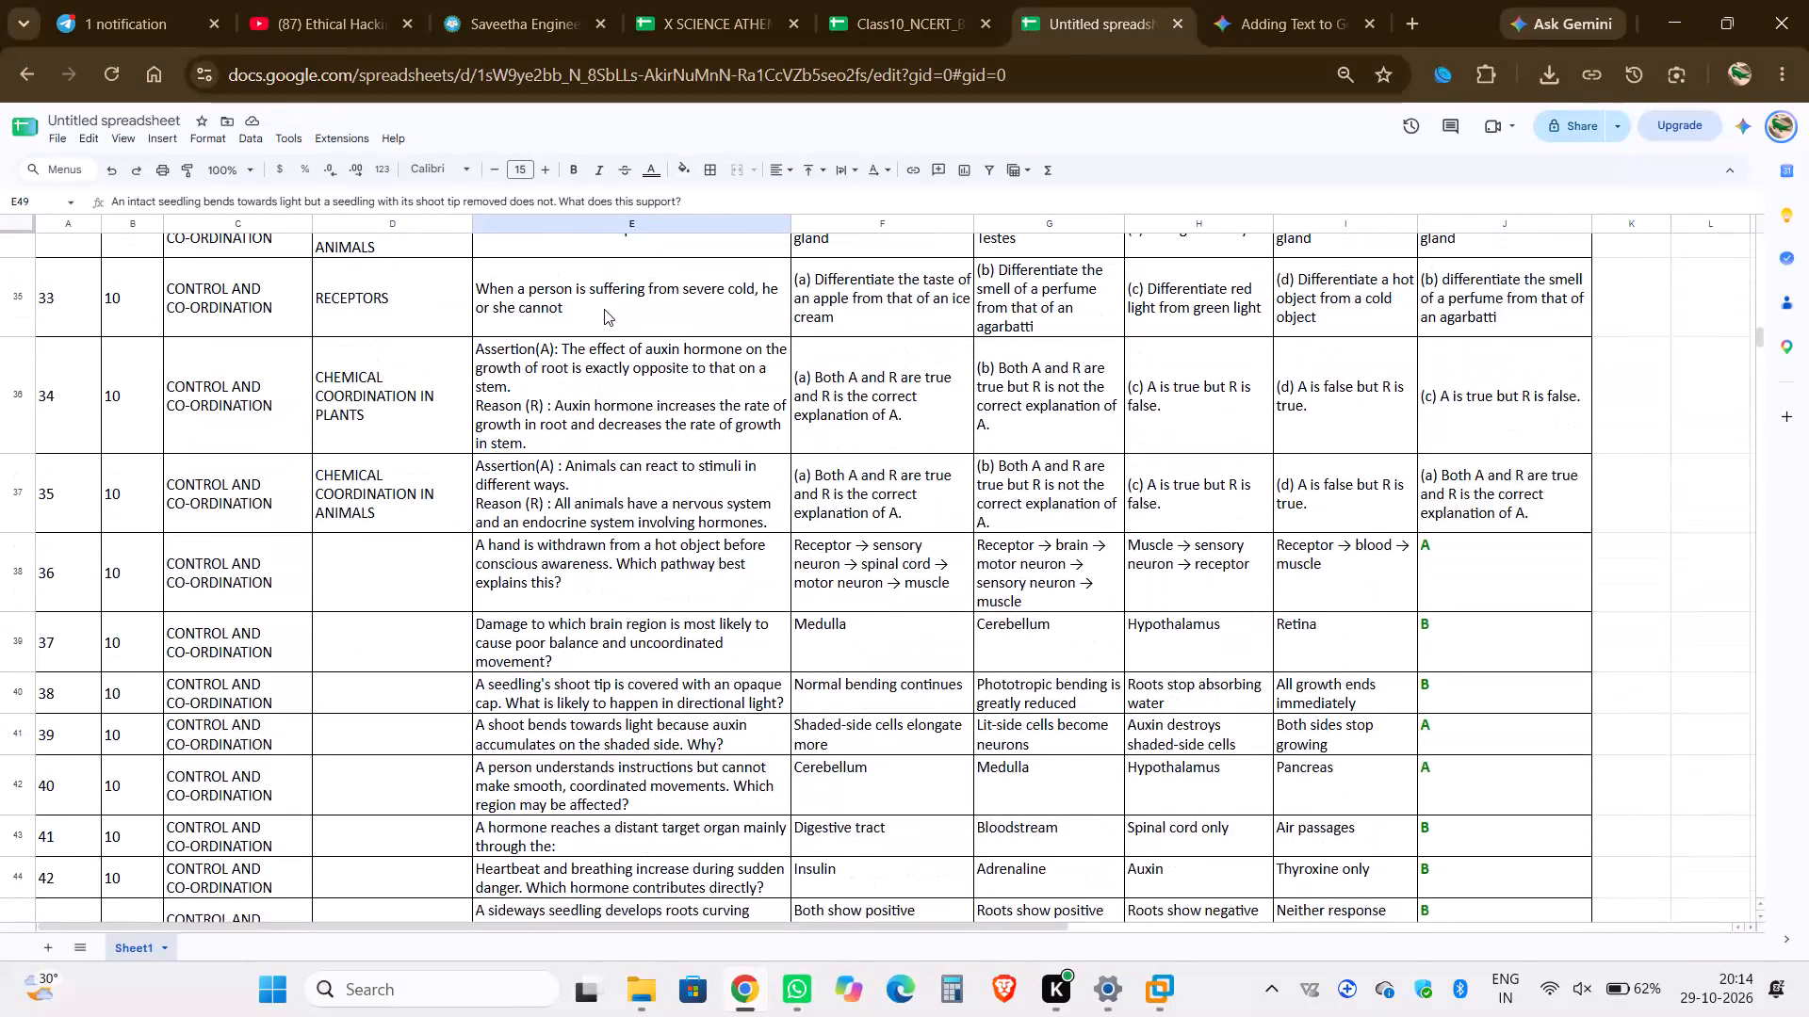
{"action": "scroll", "coordinate": [406, 331], "scroll_direction": "up", "scroll_amount": 2}
{"action": "left_click_drag", "start_coordinate": [62, 404], "coordinate": [1478, 552]}
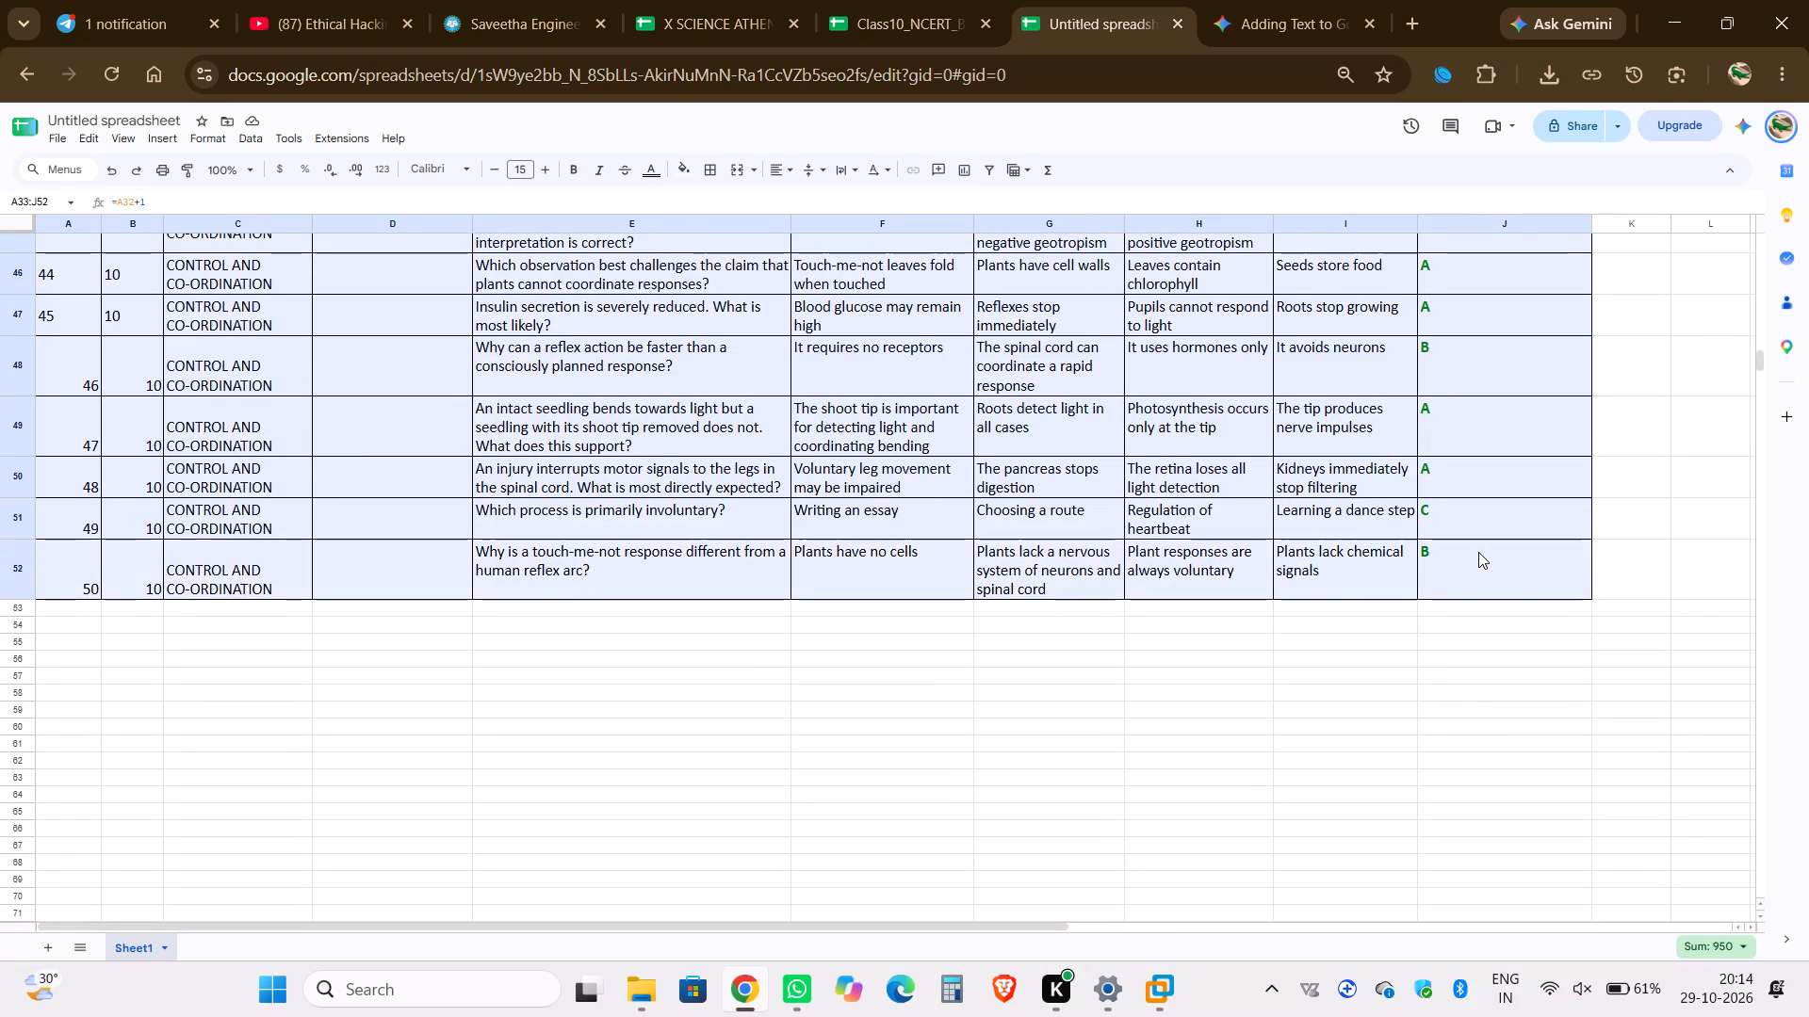
{"action": "left_click_drag", "start_coordinate": [1478, 552], "coordinate": [1476, 553]}
{"action": "left_click", "coordinate": [819, 169]}
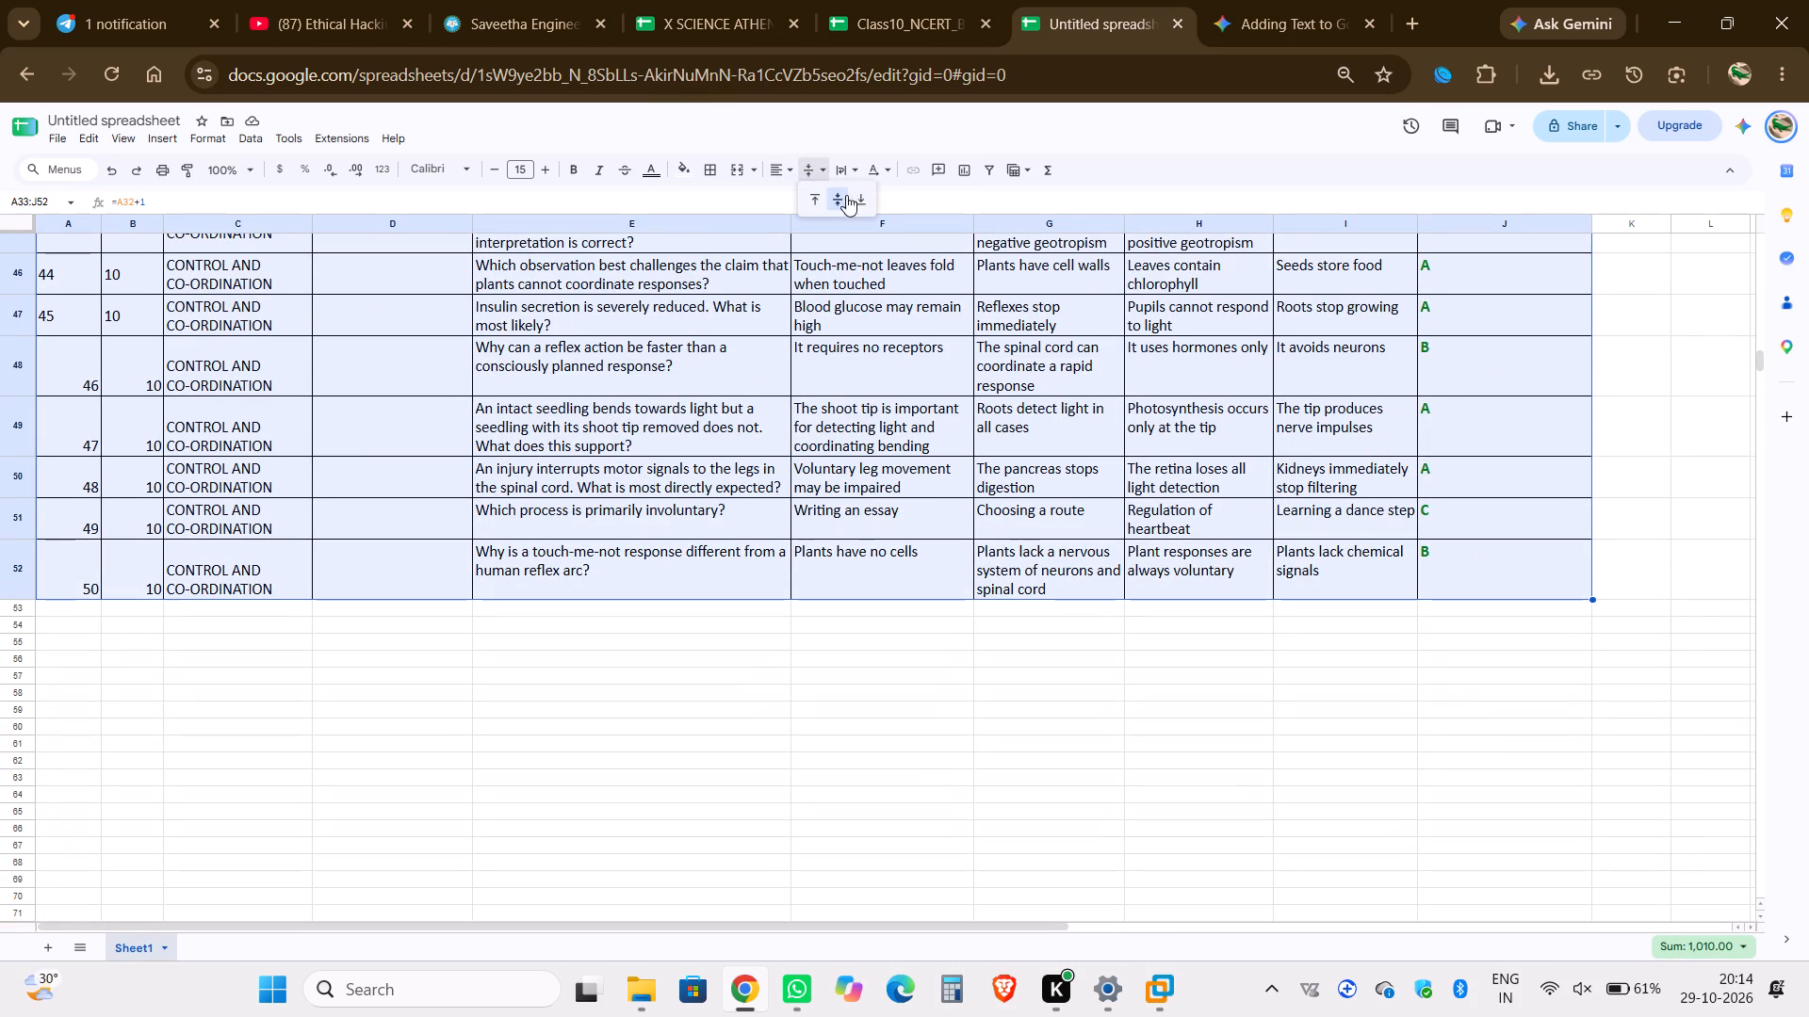
{"action": "left_click", "coordinate": [857, 200]}
{"action": "left_click", "coordinate": [823, 171]}
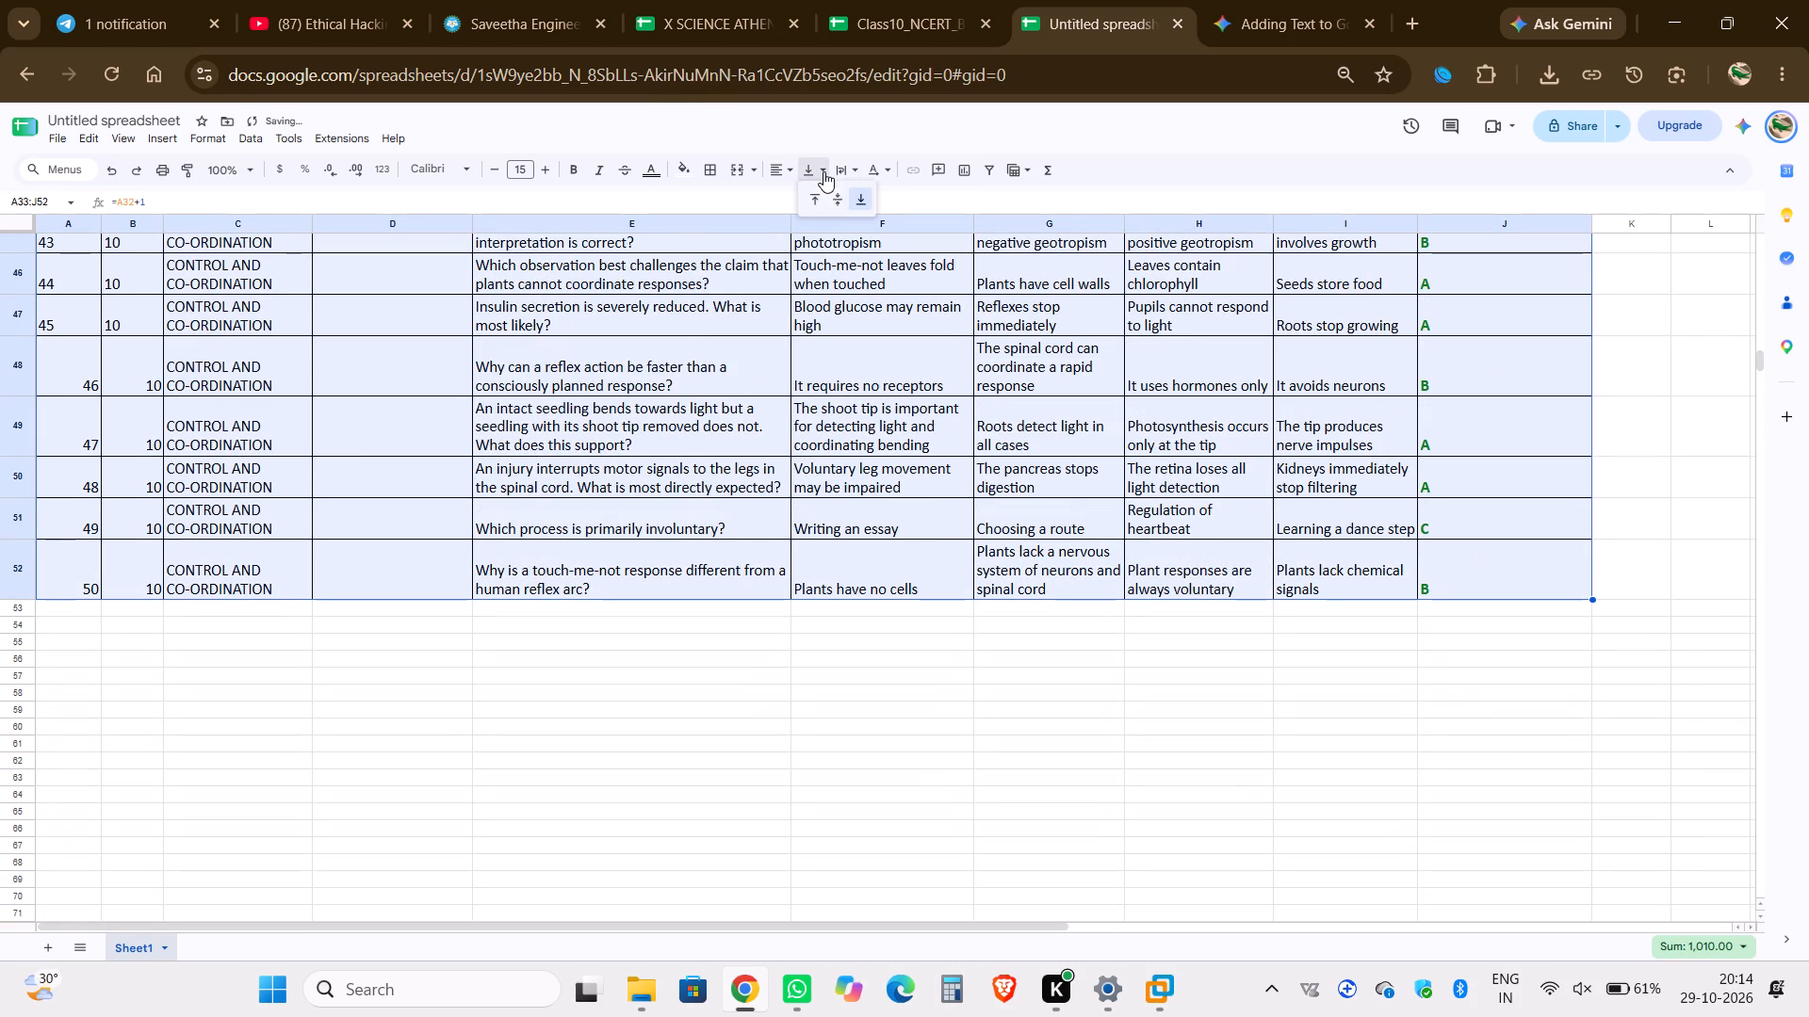
{"action": "left_click", "coordinate": [838, 204]}
{"action": "left_click", "coordinate": [795, 176]}
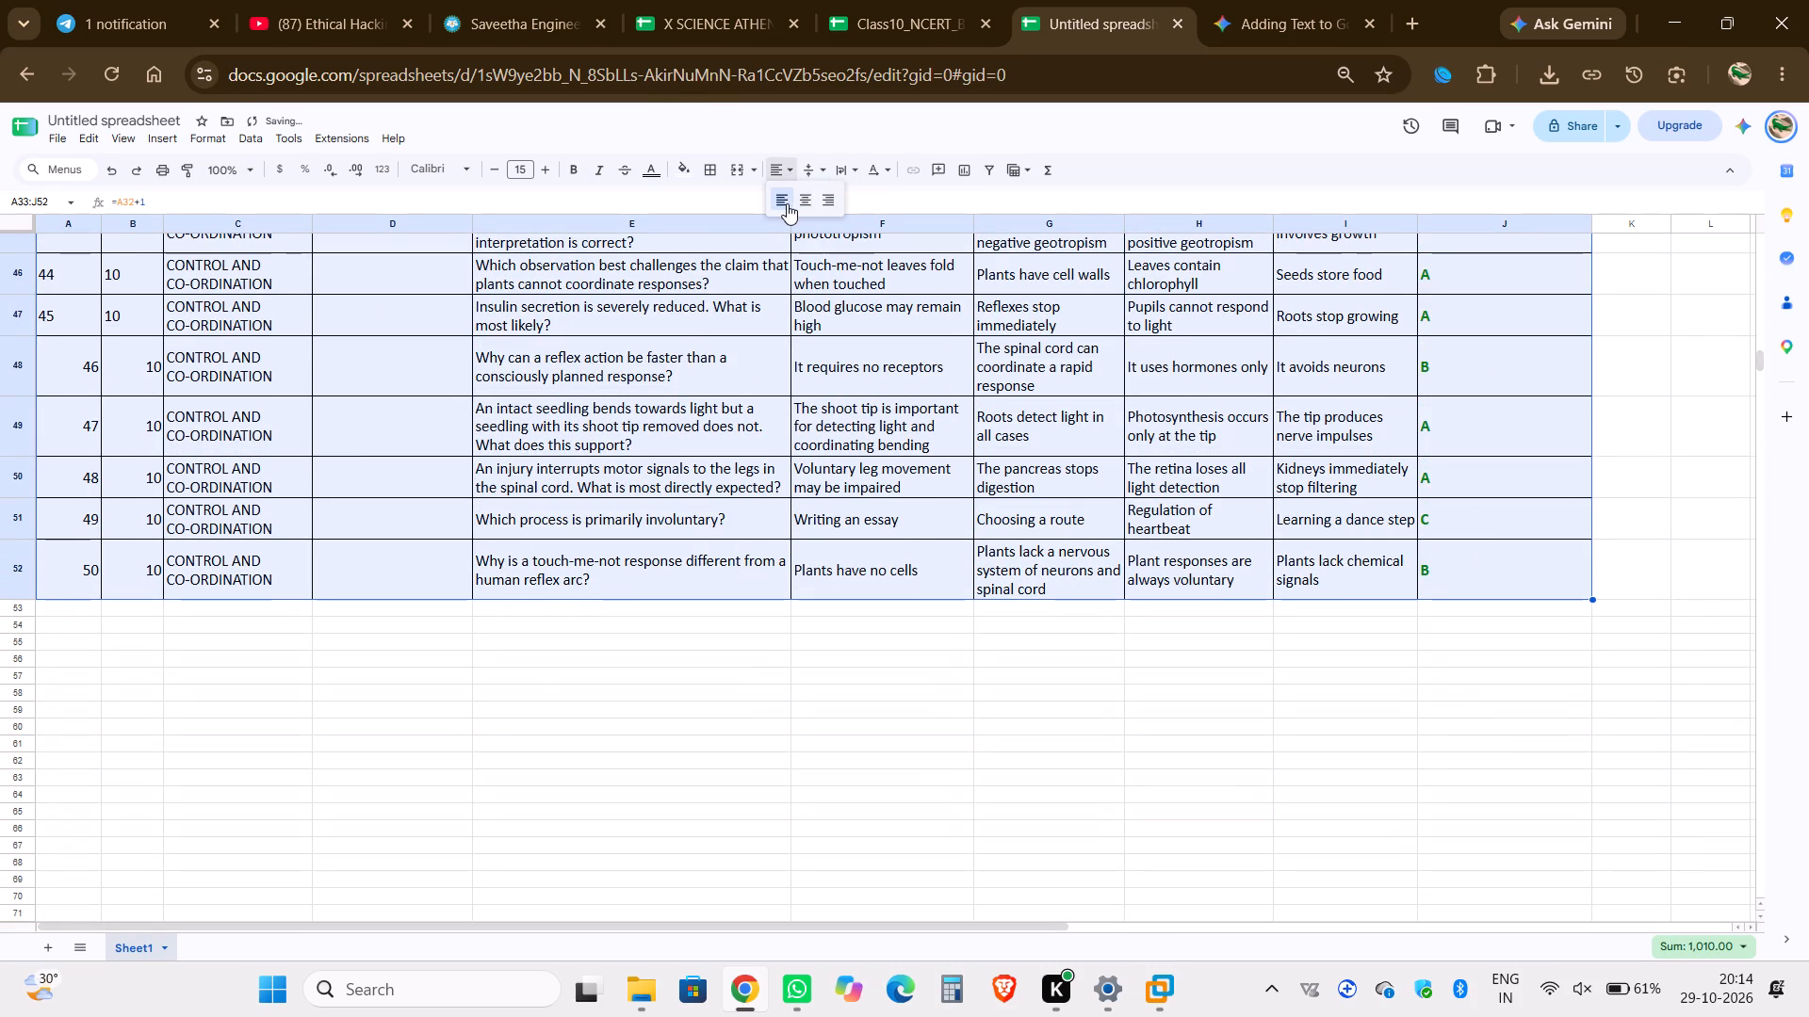
{"action": "left_click", "coordinate": [787, 203]}
{"action": "left_click", "coordinate": [850, 339]}
Increase the heights of Life Processes rows 8, 7 and 6 to give their questions more space.
{"action": "scroll", "coordinate": [850, 339], "scroll_direction": "up", "scroll_amount": 5}
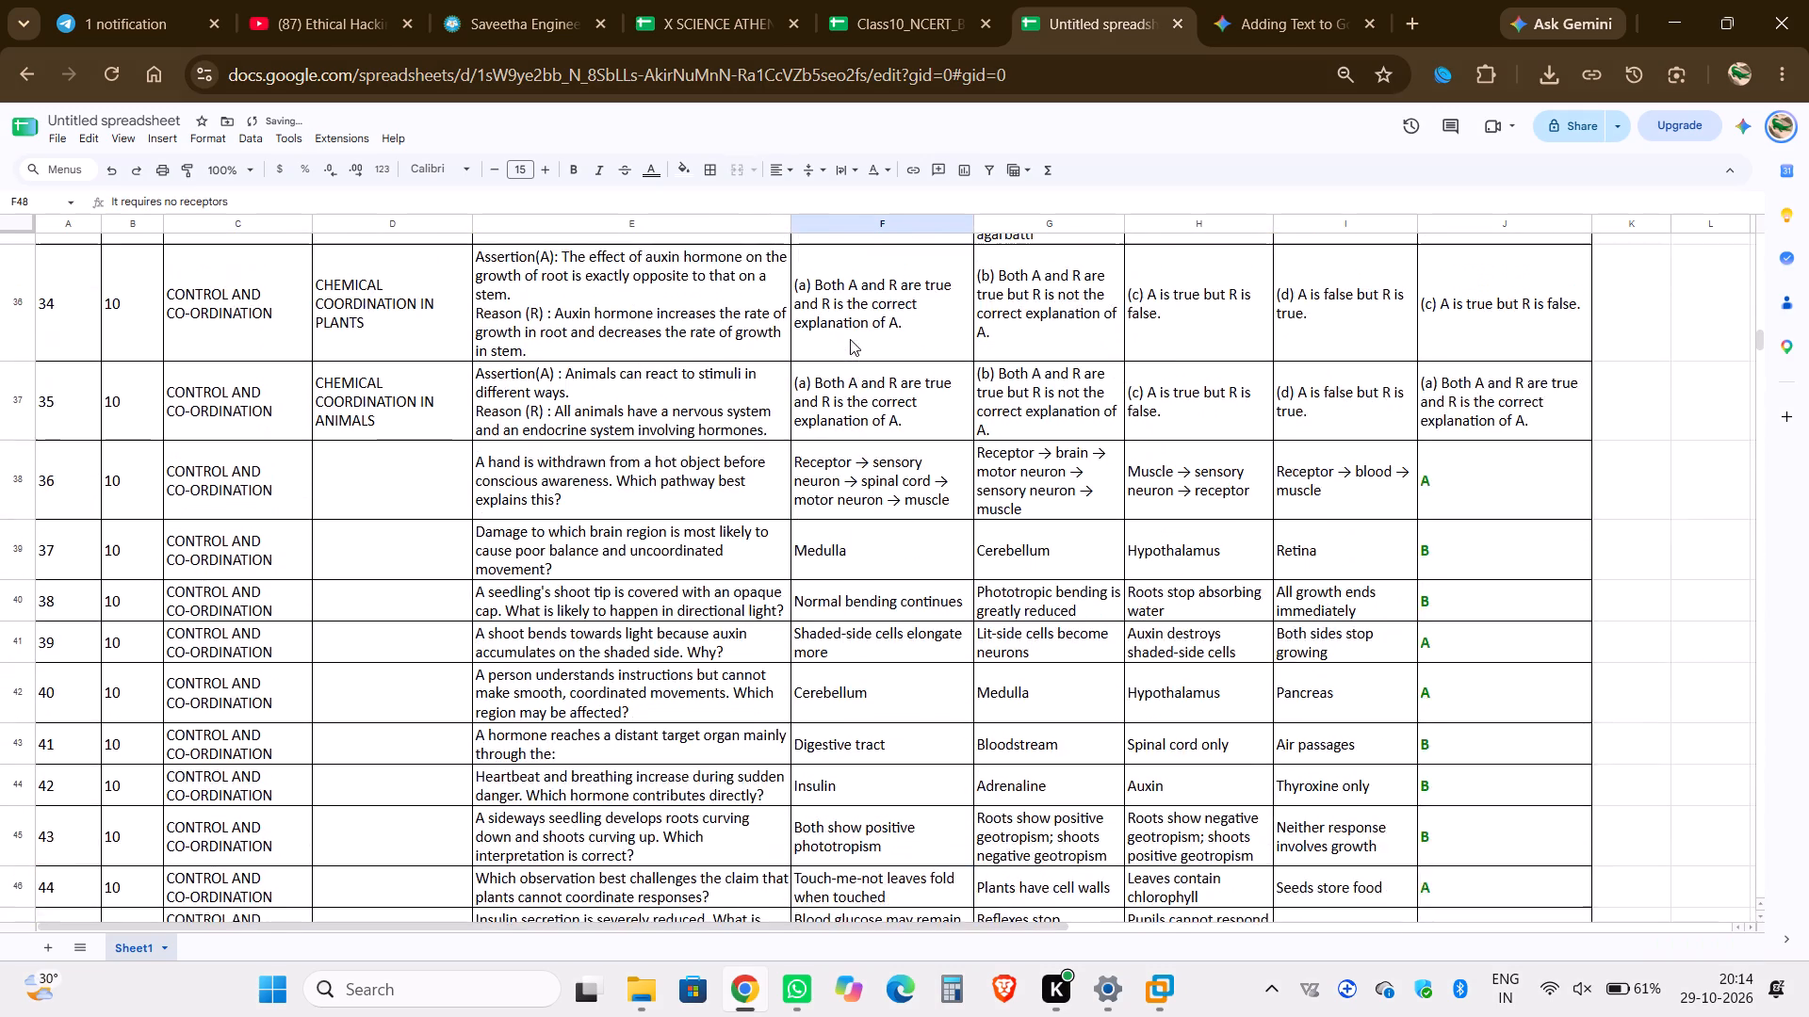
{"action": "scroll", "coordinate": [850, 339], "scroll_direction": "up", "scroll_amount": 4}
{"action": "left_click", "coordinate": [868, 536]}
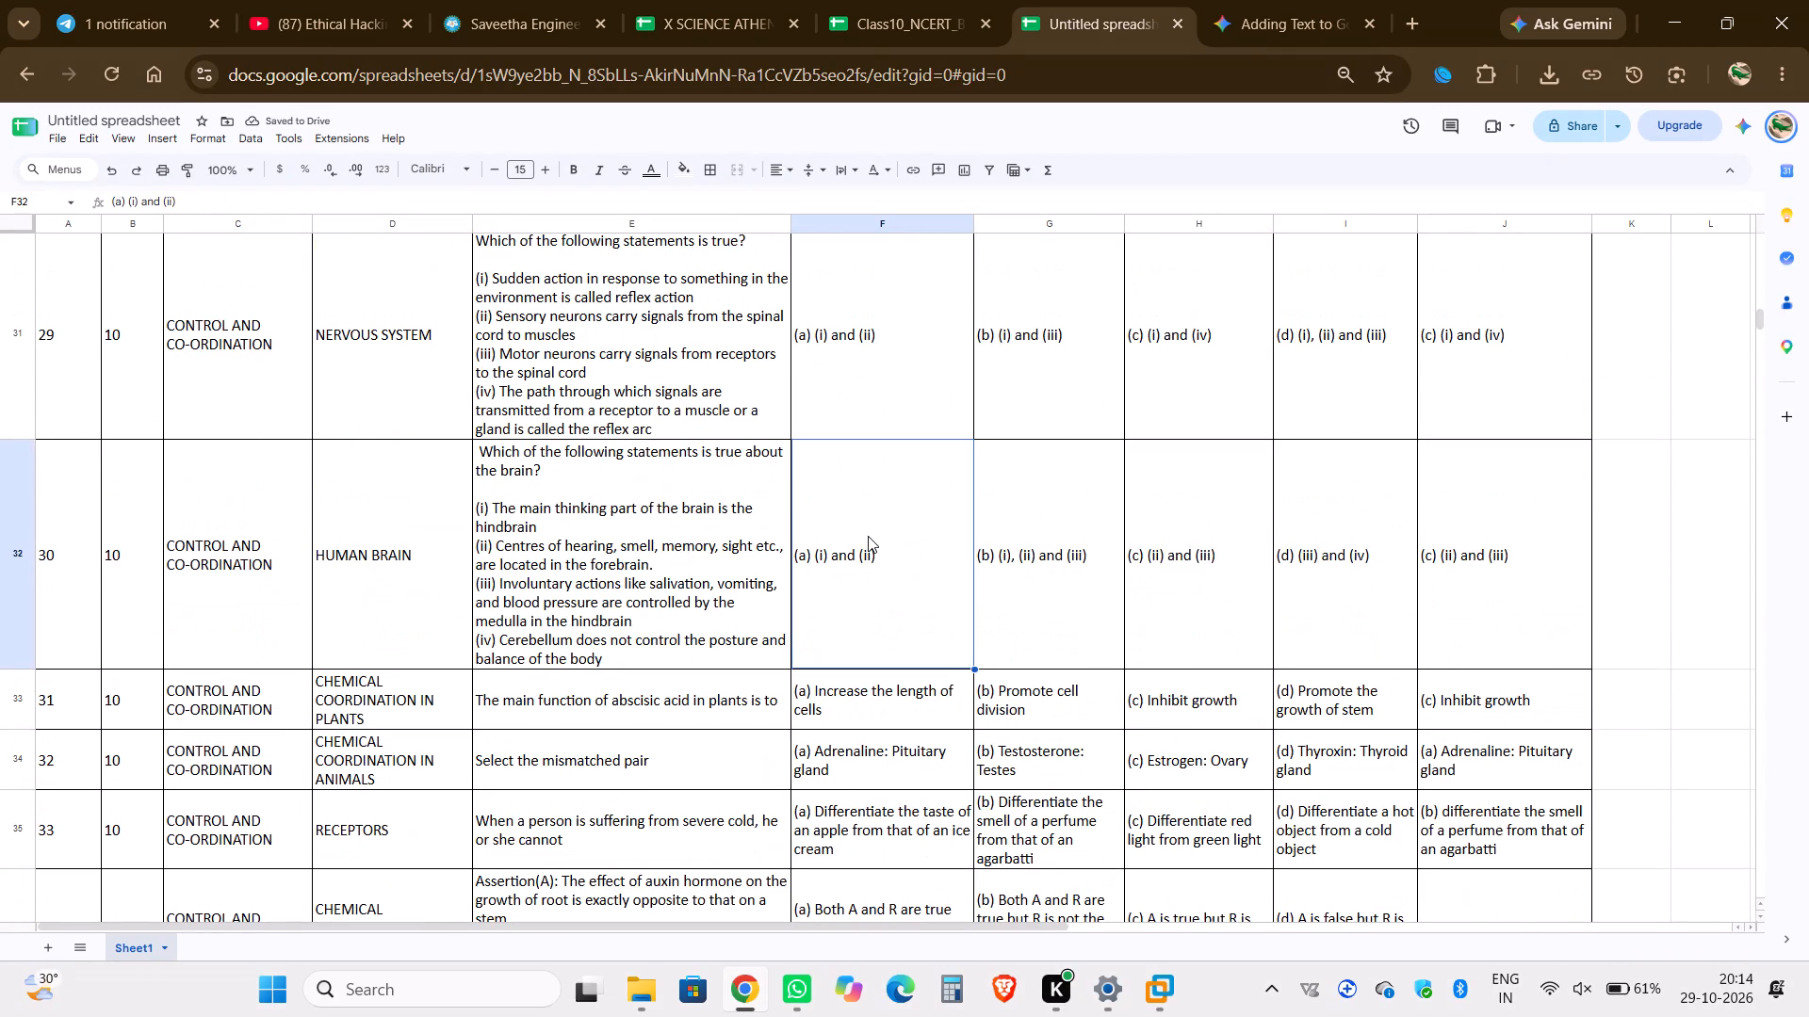
{"action": "scroll", "coordinate": [696, 504], "scroll_direction": "down", "scroll_amount": 3}
{"action": "scroll", "coordinate": [696, 504], "scroll_direction": "up", "scroll_amount": 3}
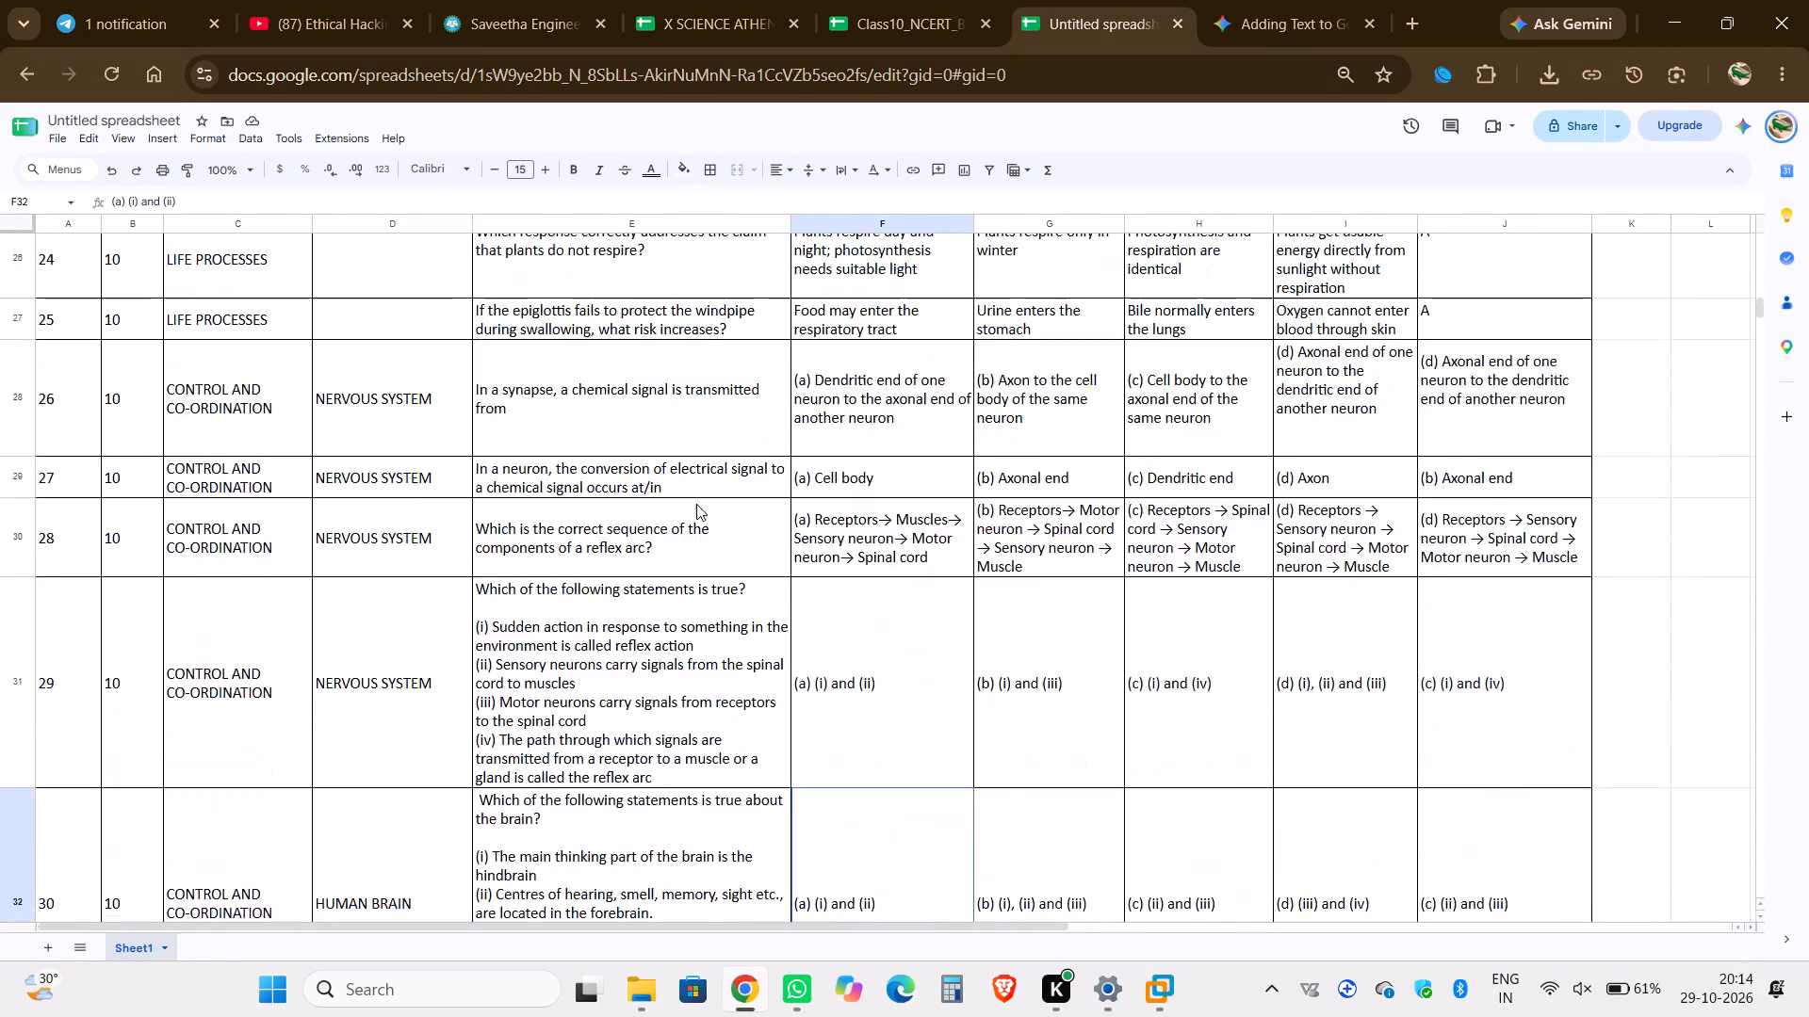
{"action": "scroll", "coordinate": [696, 504], "scroll_direction": "up", "scroll_amount": 6}
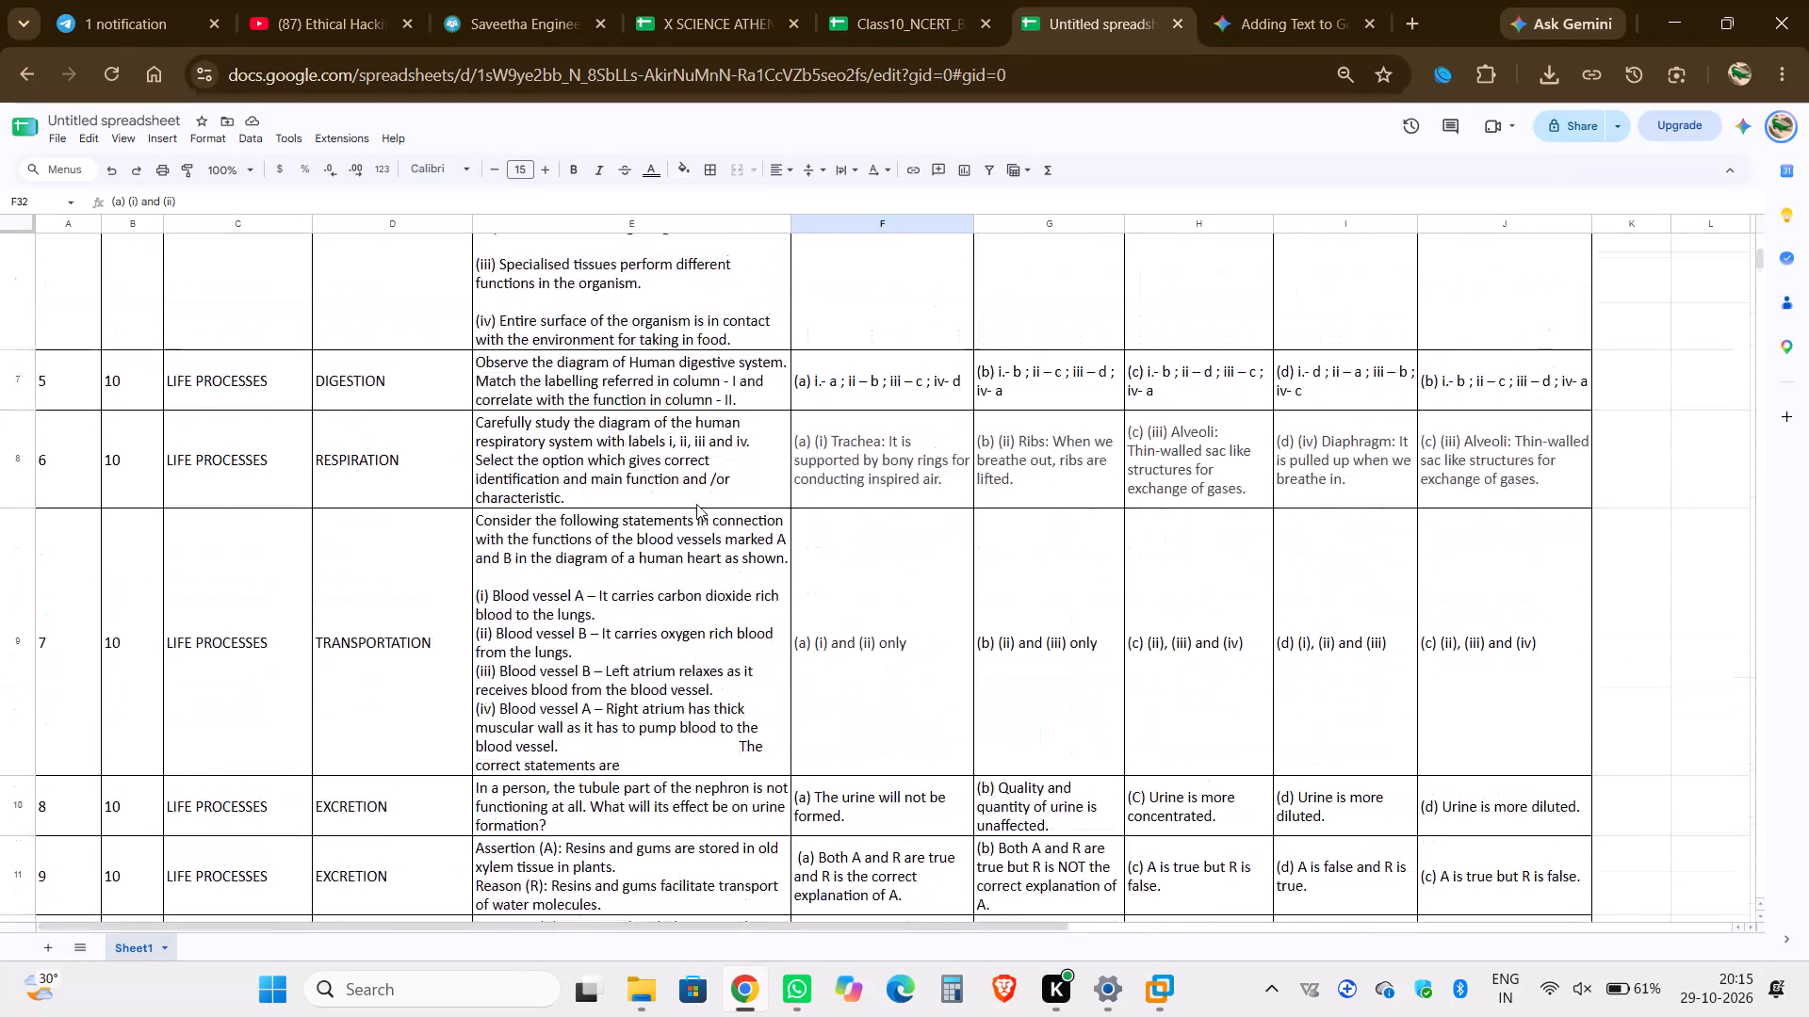
{"action": "scroll", "coordinate": [696, 504], "scroll_direction": "up", "scroll_amount": 1}
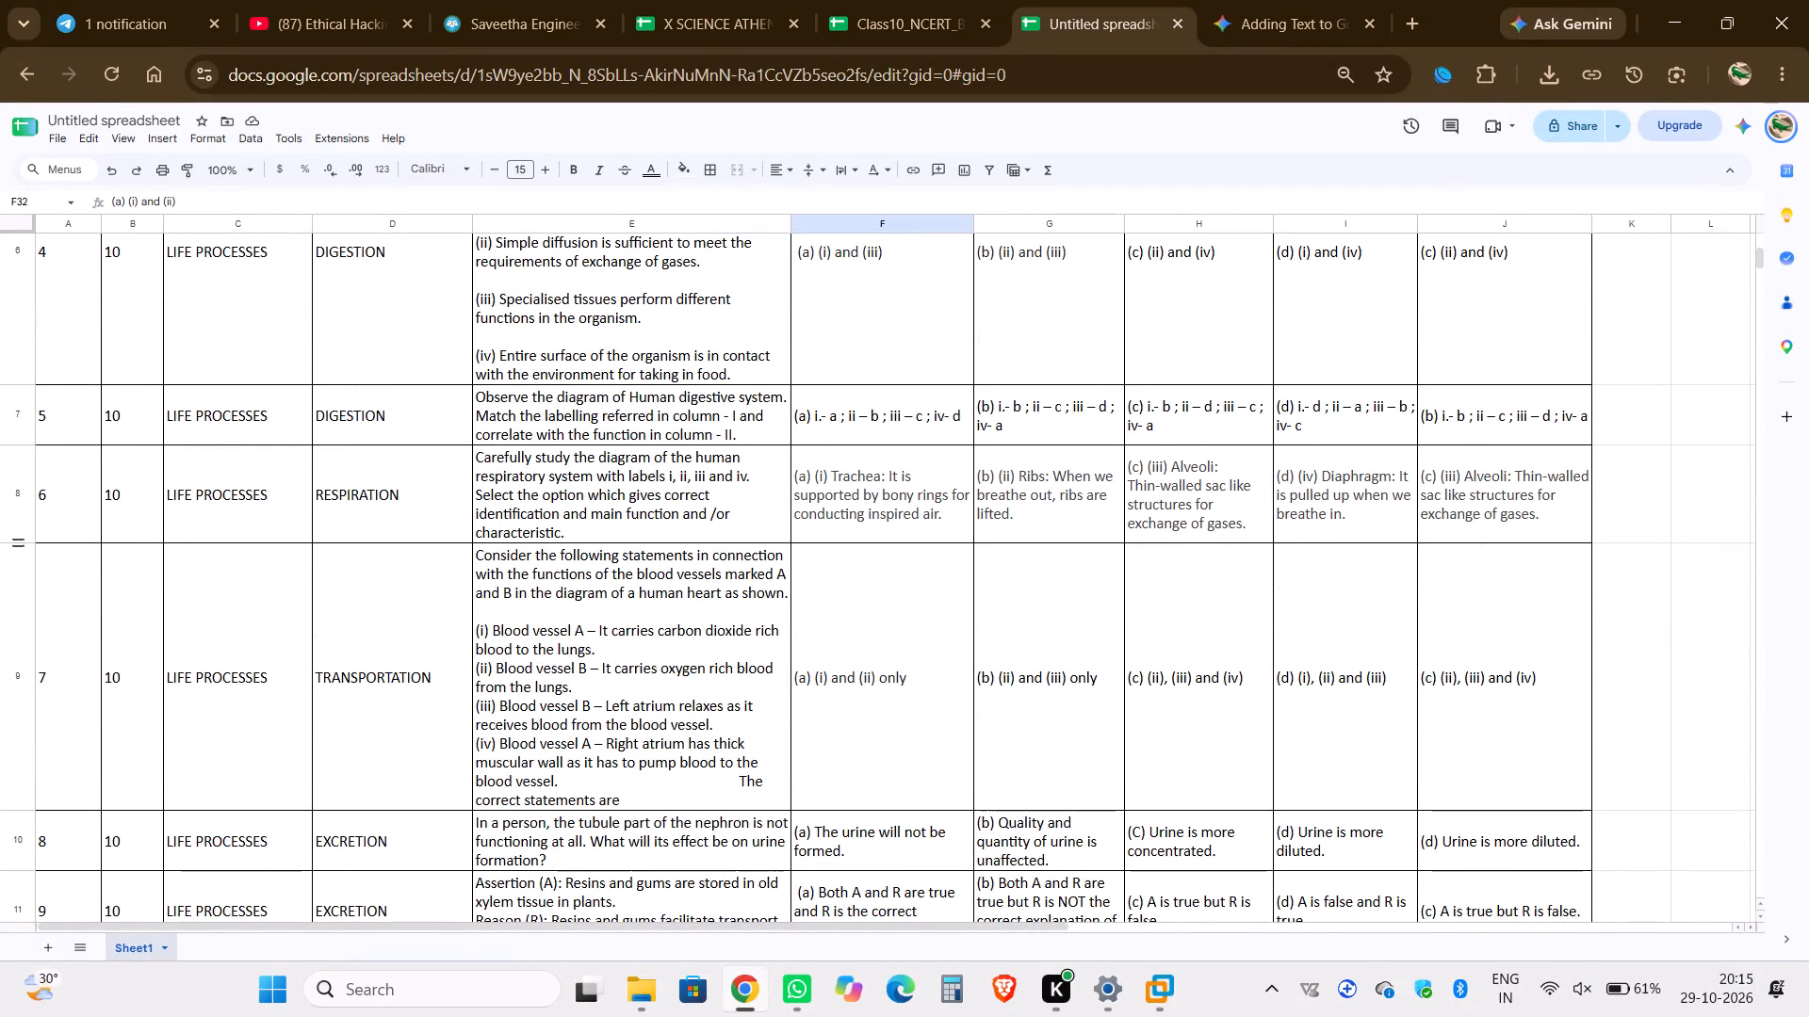
{"action": "left_click_drag", "start_coordinate": [19, 538], "coordinate": [22, 621]}
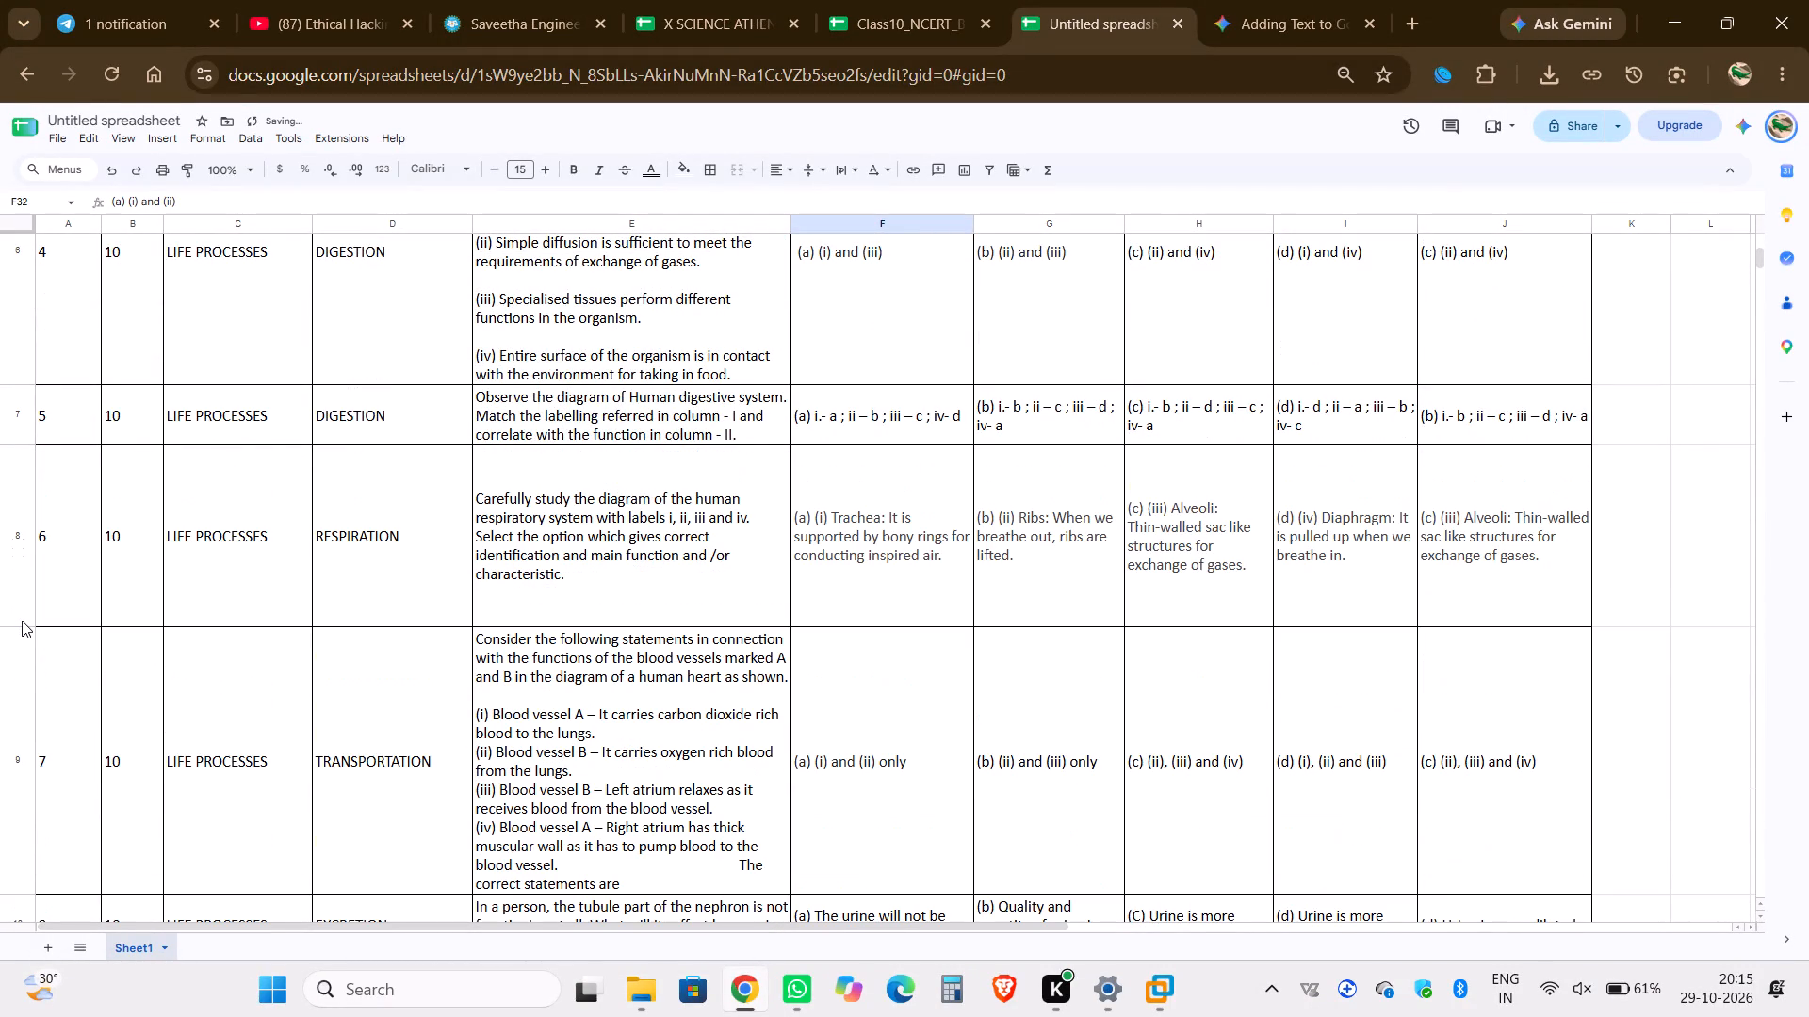
{"action": "left_click_drag", "start_coordinate": [14, 440], "coordinate": [15, 527]}
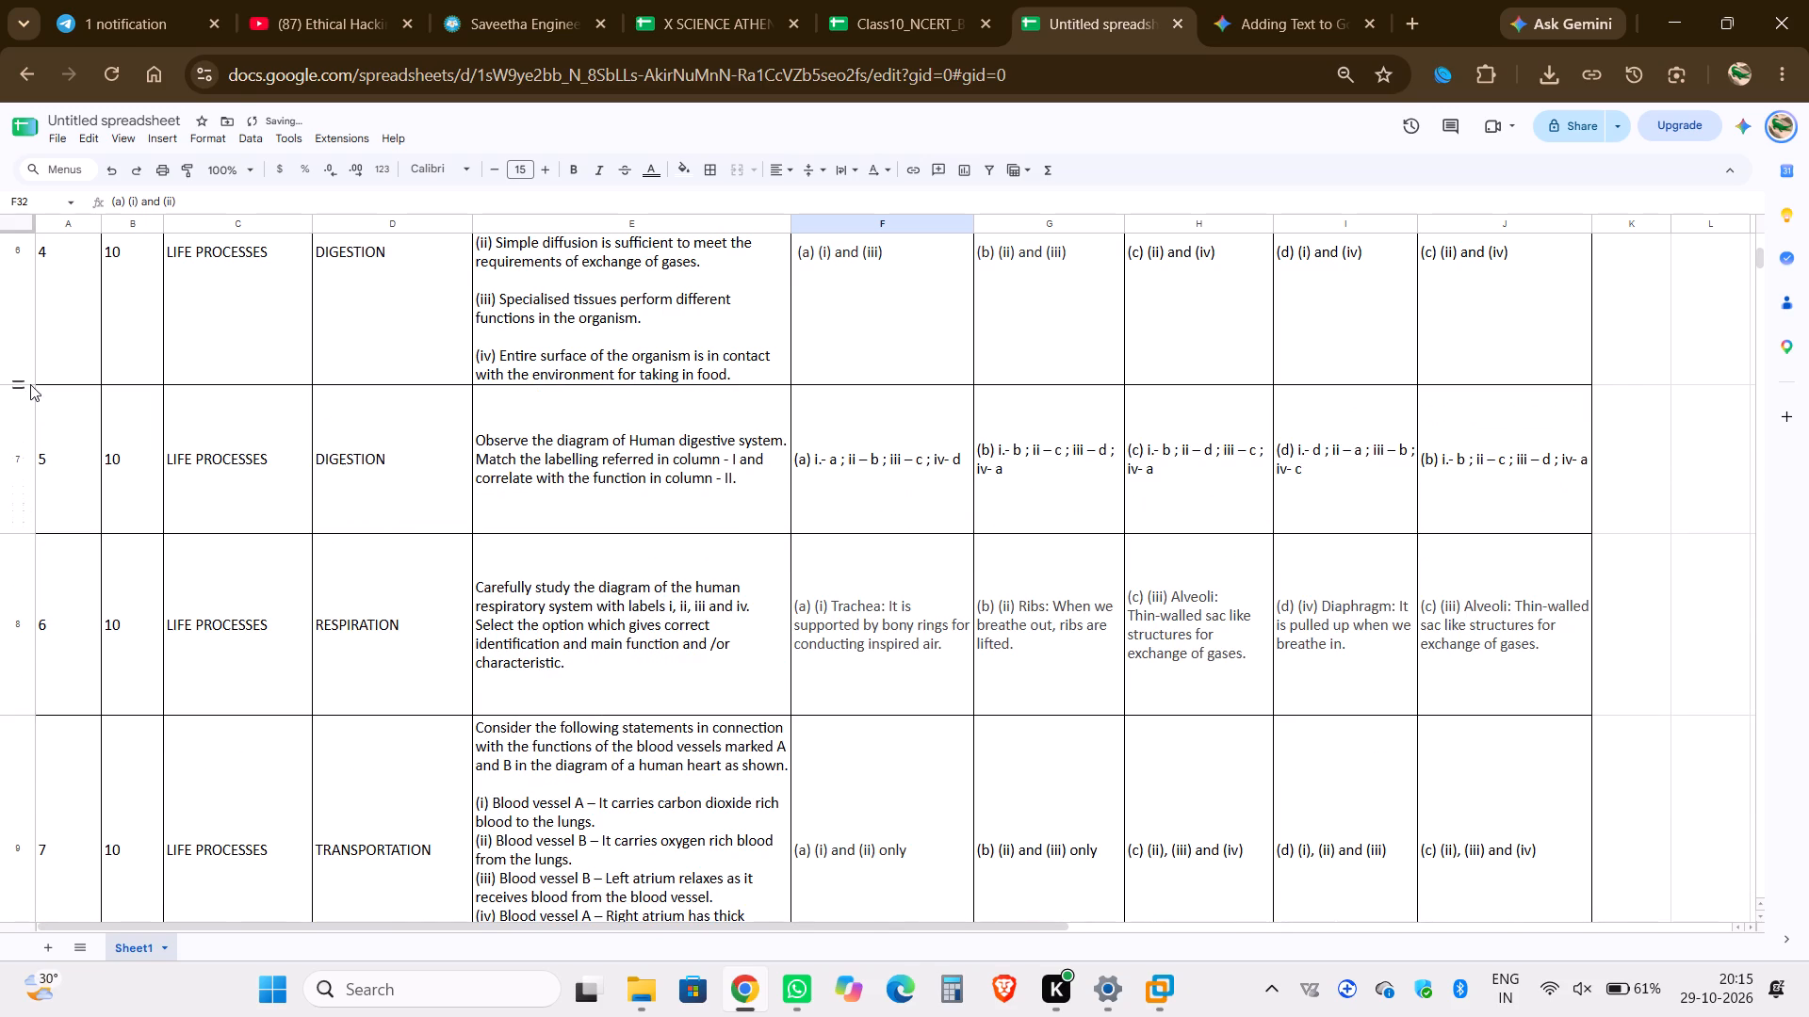
{"action": "left_click_drag", "start_coordinate": [20, 385], "coordinate": [22, 476]}
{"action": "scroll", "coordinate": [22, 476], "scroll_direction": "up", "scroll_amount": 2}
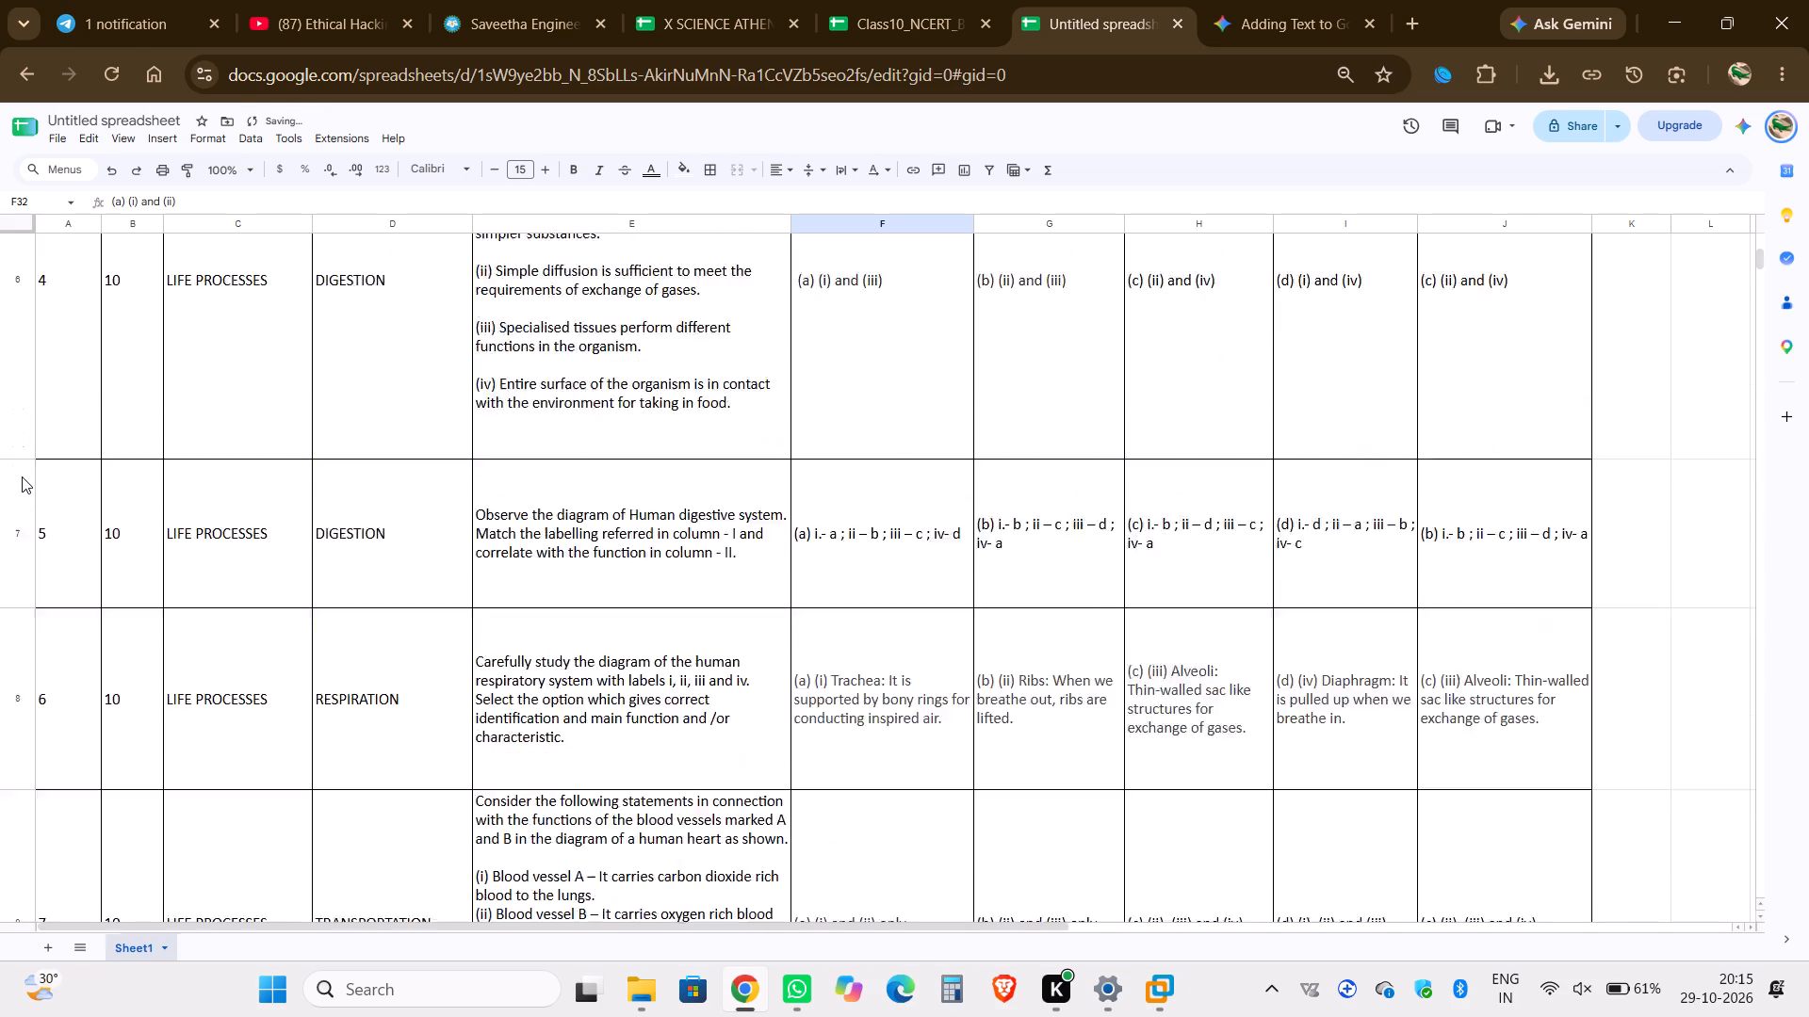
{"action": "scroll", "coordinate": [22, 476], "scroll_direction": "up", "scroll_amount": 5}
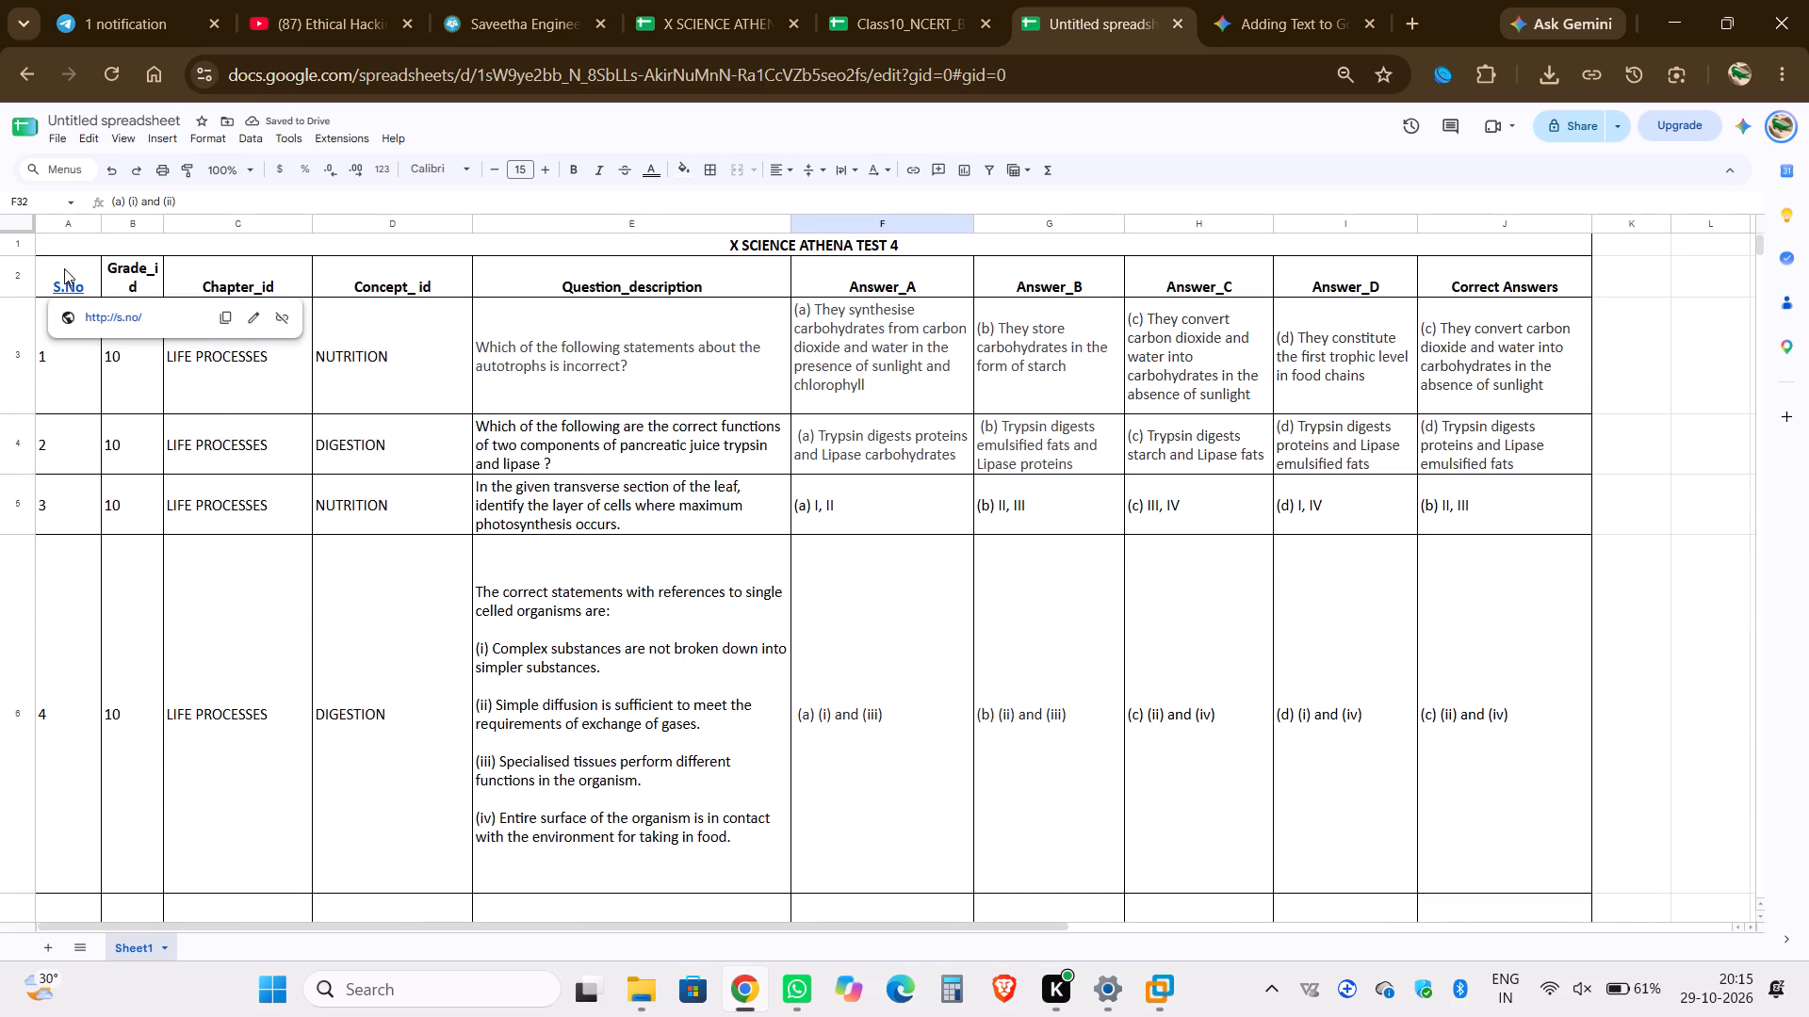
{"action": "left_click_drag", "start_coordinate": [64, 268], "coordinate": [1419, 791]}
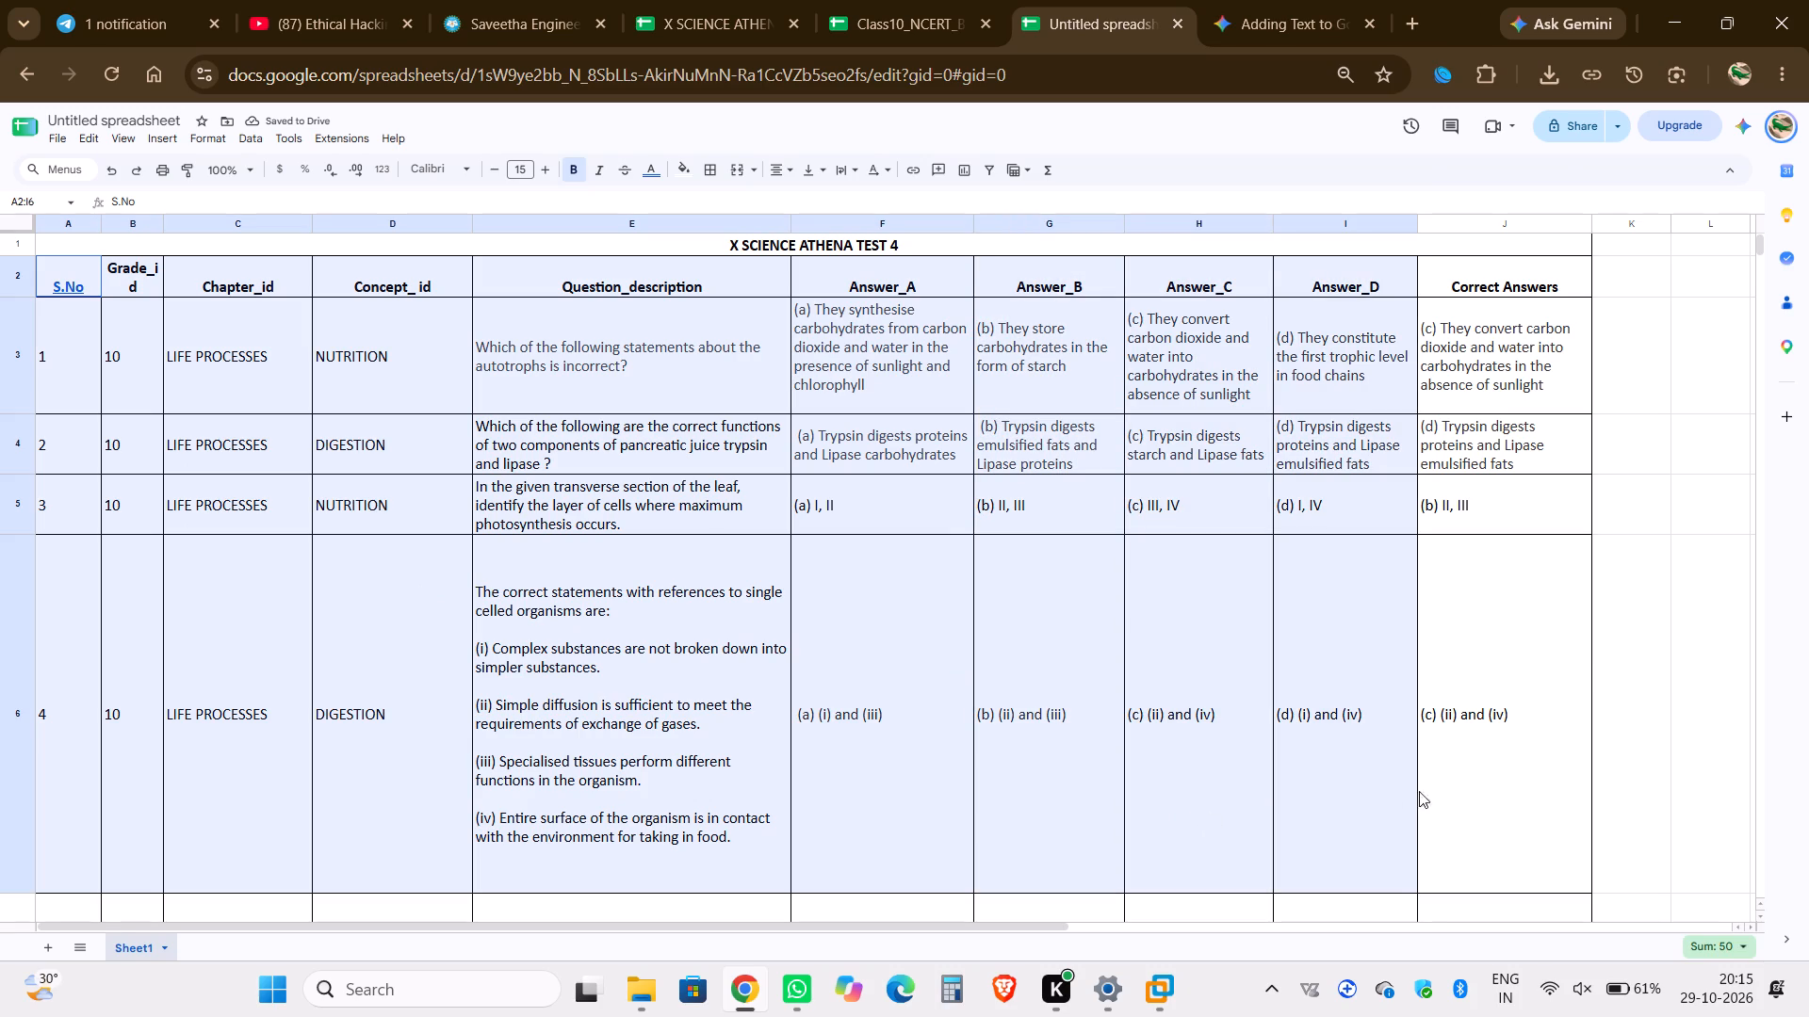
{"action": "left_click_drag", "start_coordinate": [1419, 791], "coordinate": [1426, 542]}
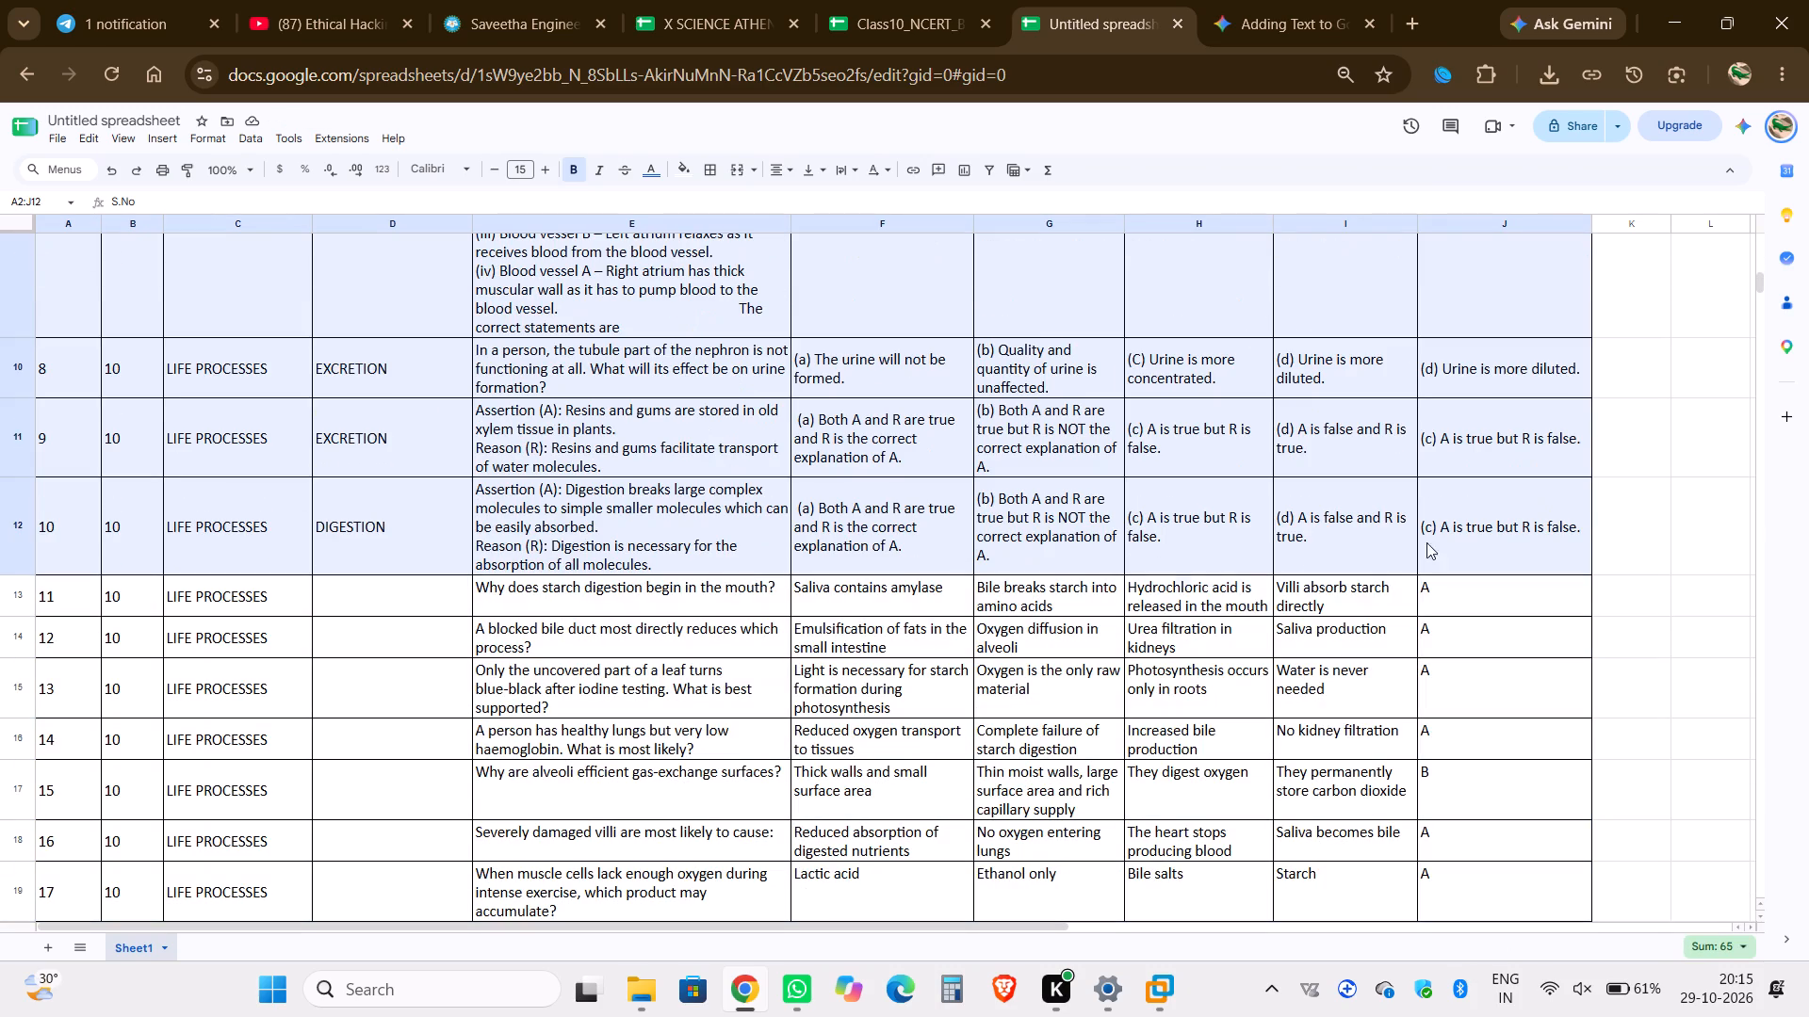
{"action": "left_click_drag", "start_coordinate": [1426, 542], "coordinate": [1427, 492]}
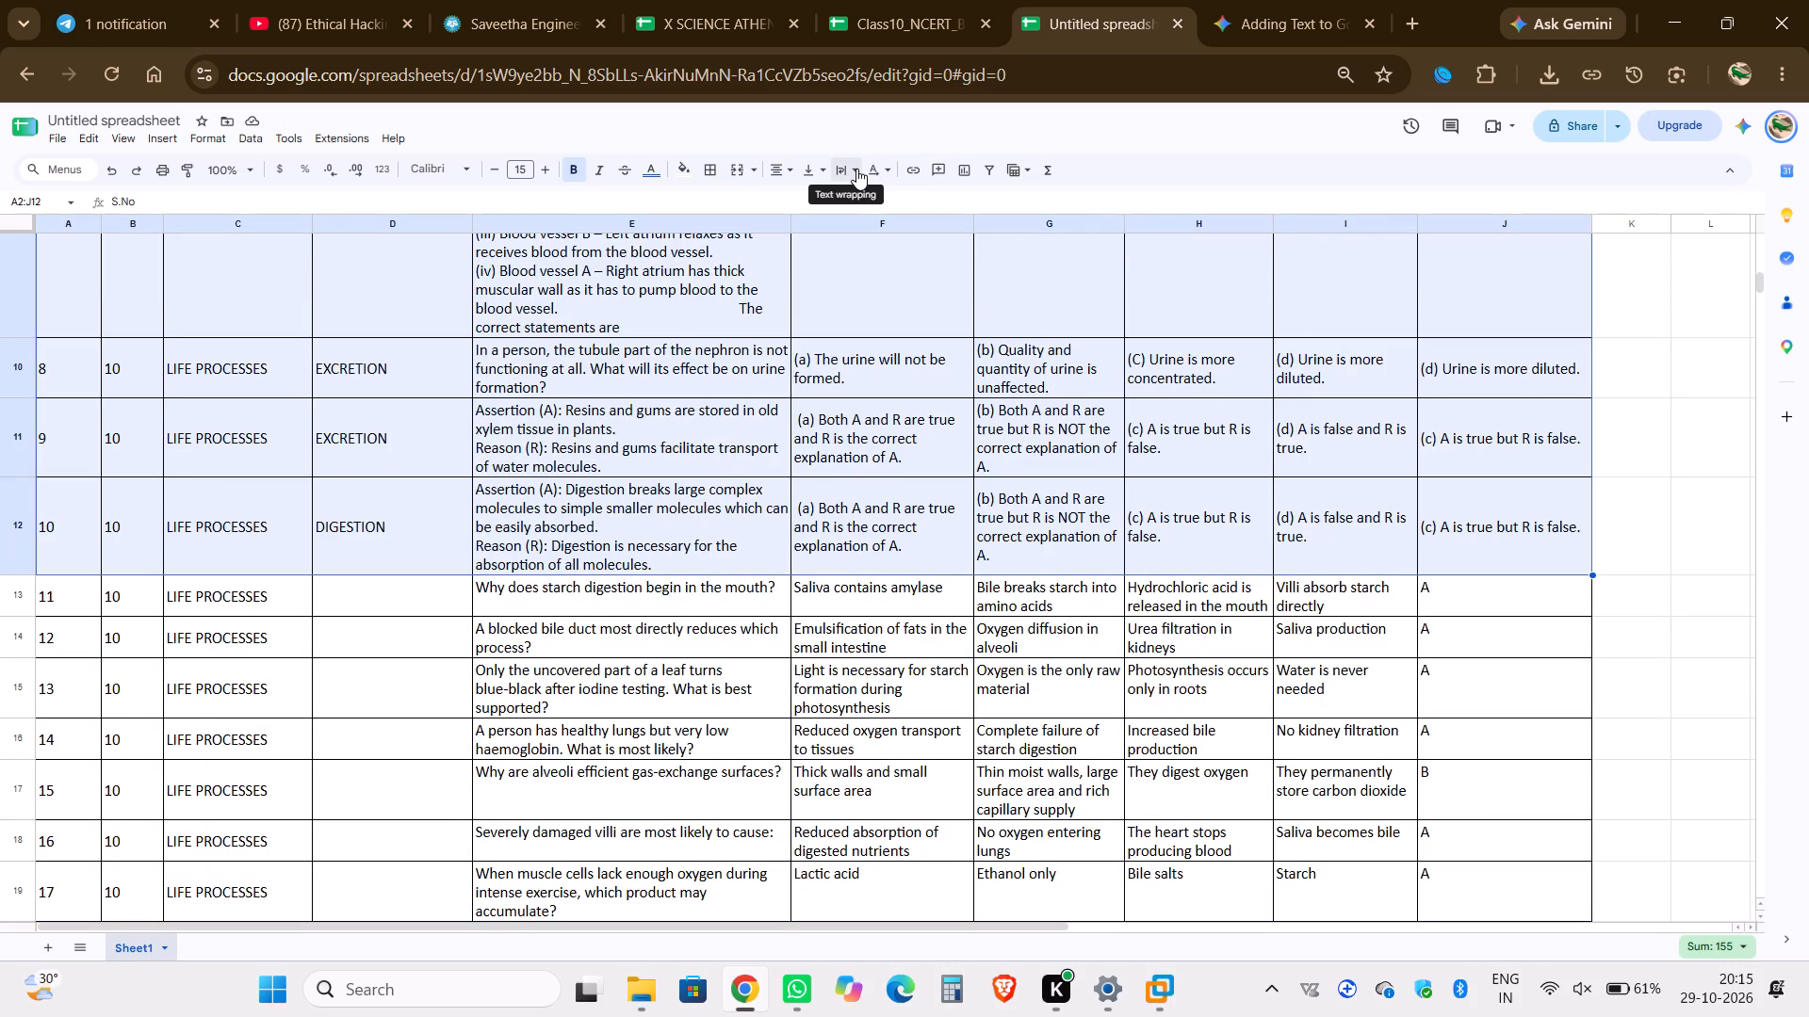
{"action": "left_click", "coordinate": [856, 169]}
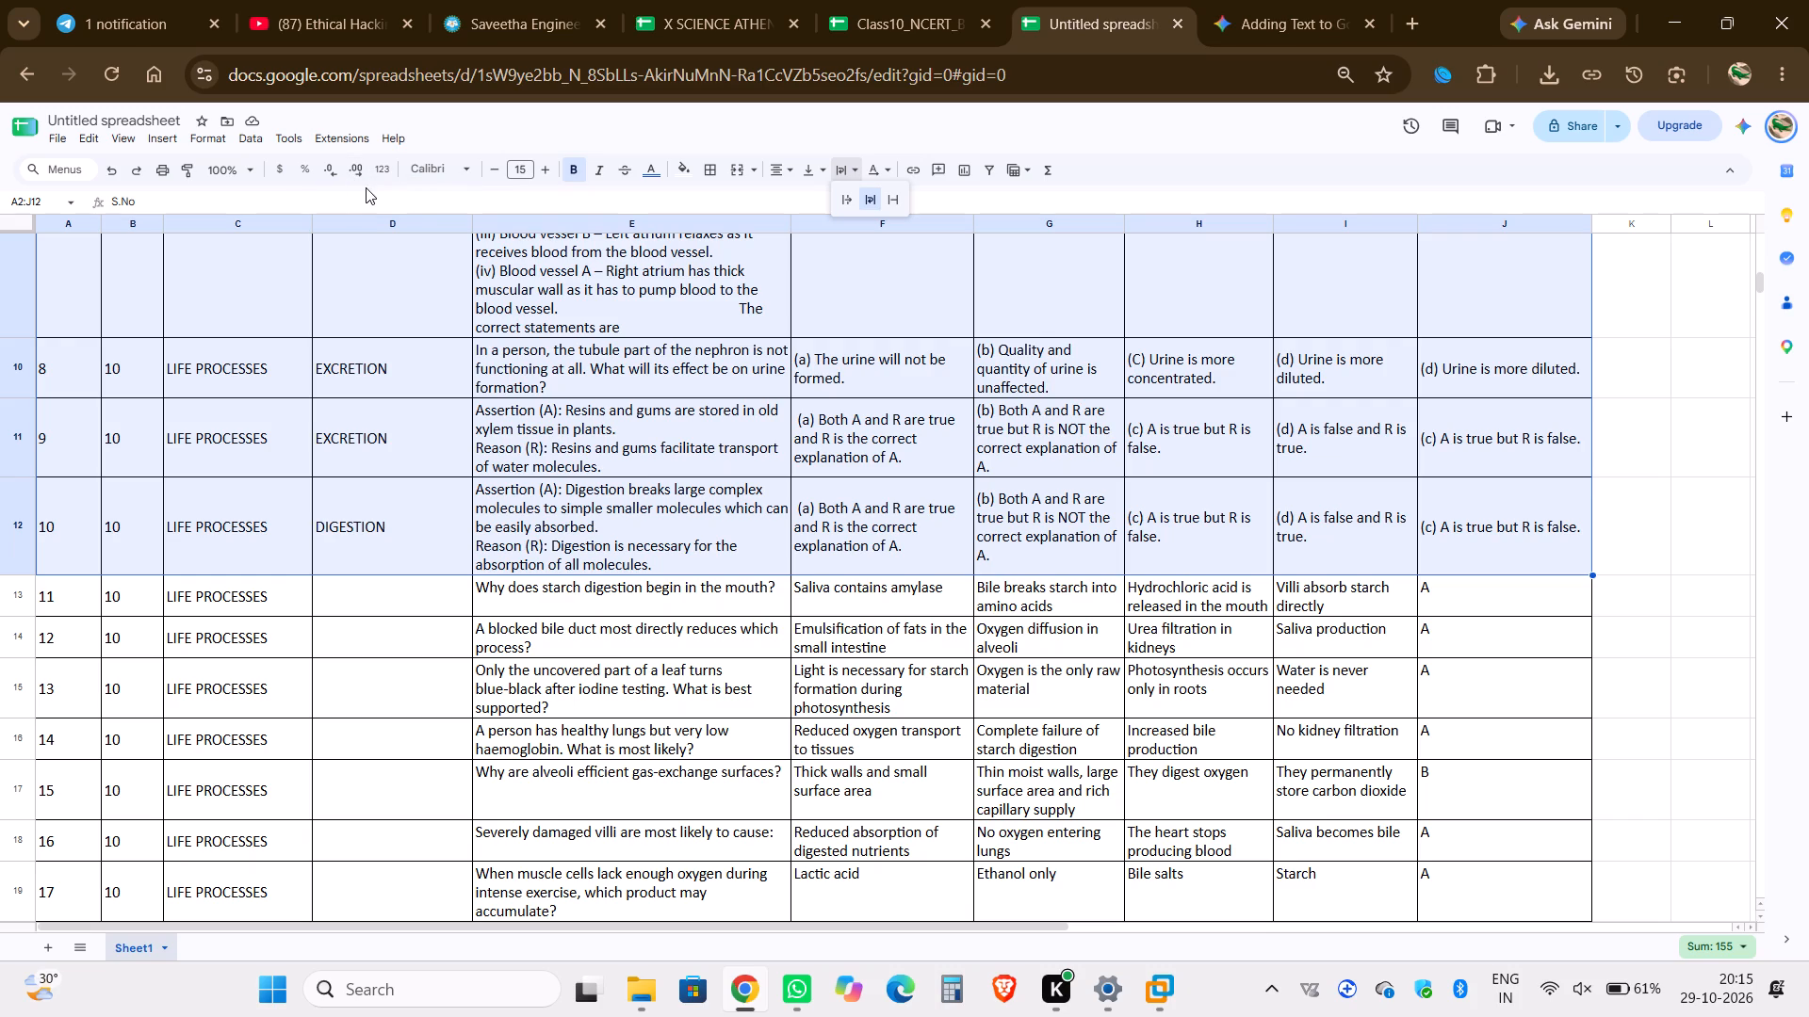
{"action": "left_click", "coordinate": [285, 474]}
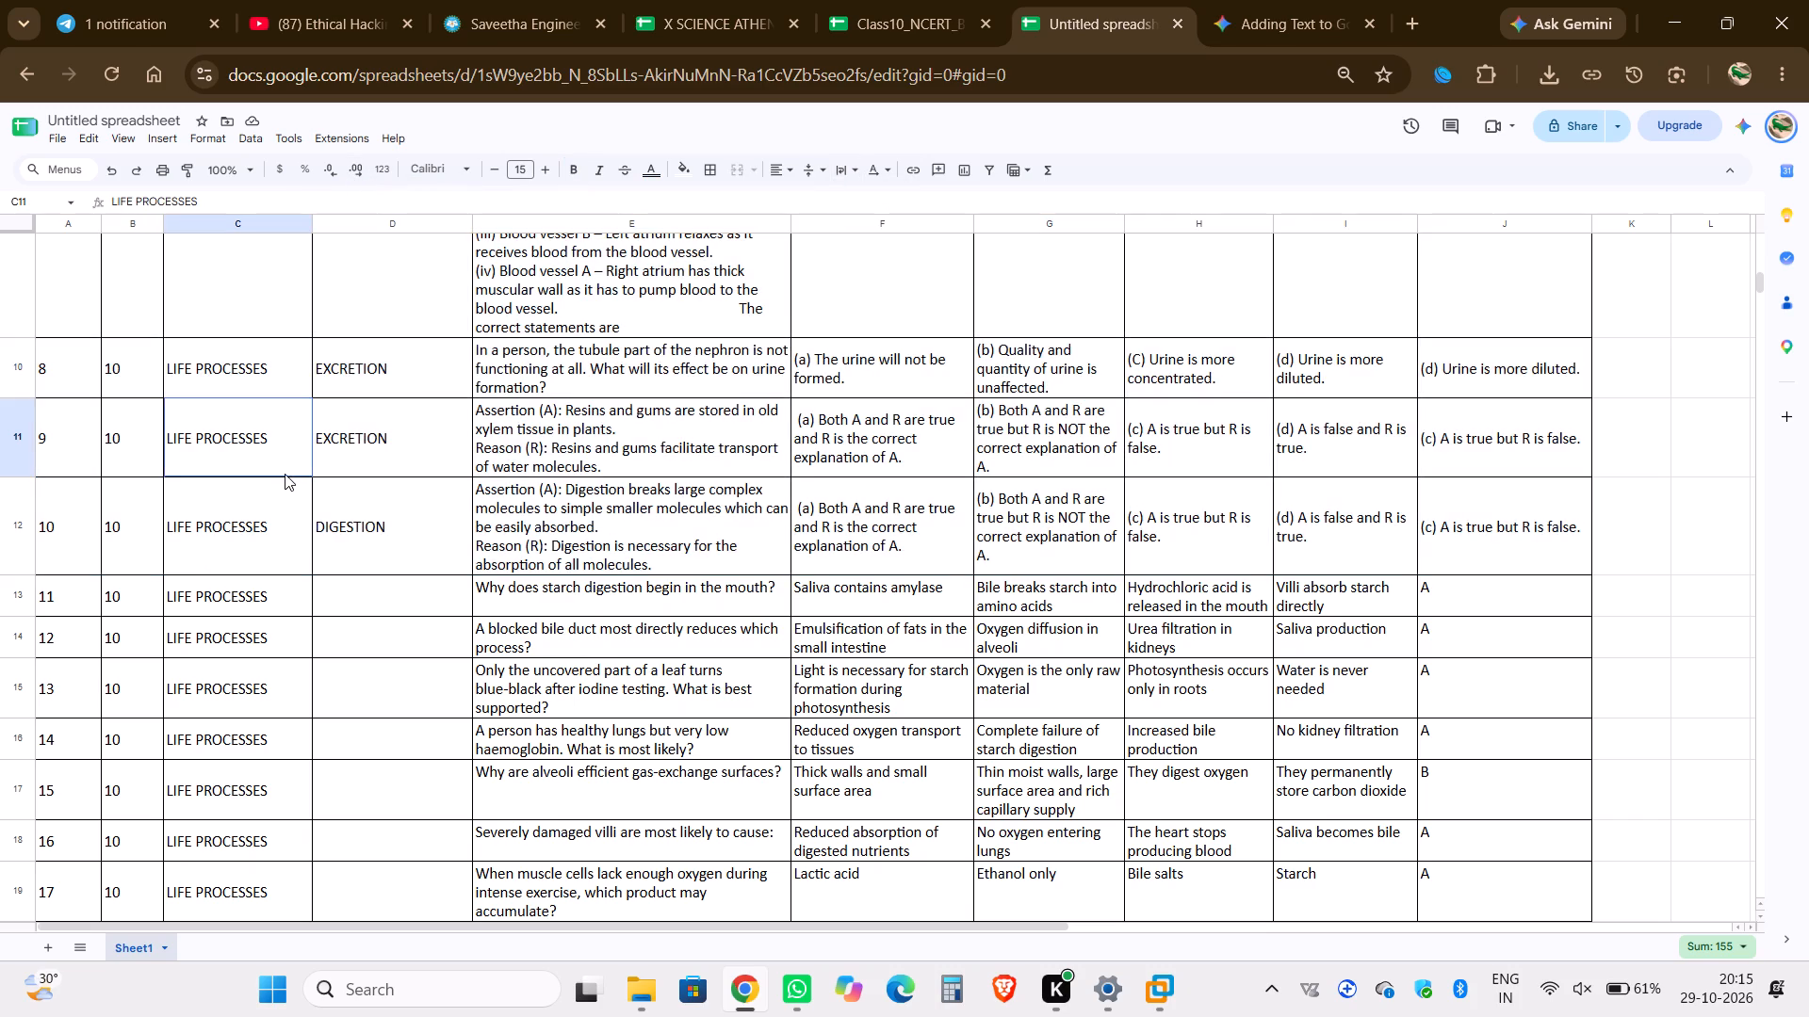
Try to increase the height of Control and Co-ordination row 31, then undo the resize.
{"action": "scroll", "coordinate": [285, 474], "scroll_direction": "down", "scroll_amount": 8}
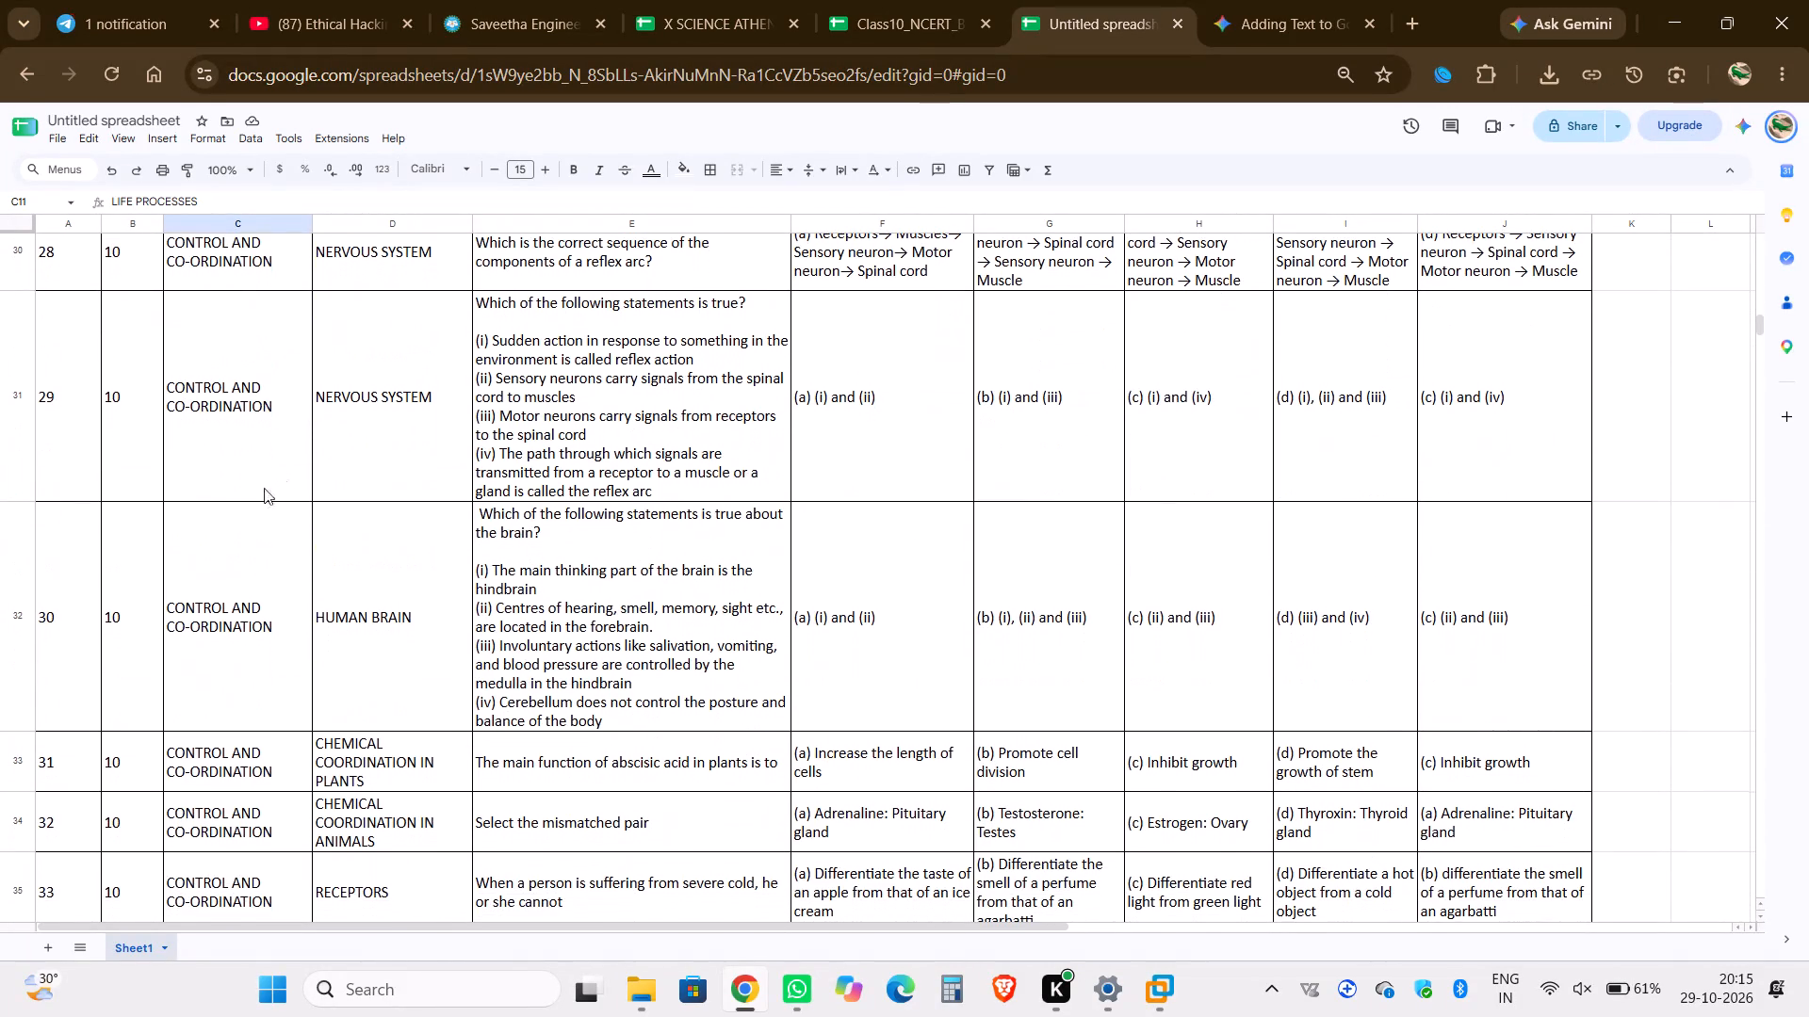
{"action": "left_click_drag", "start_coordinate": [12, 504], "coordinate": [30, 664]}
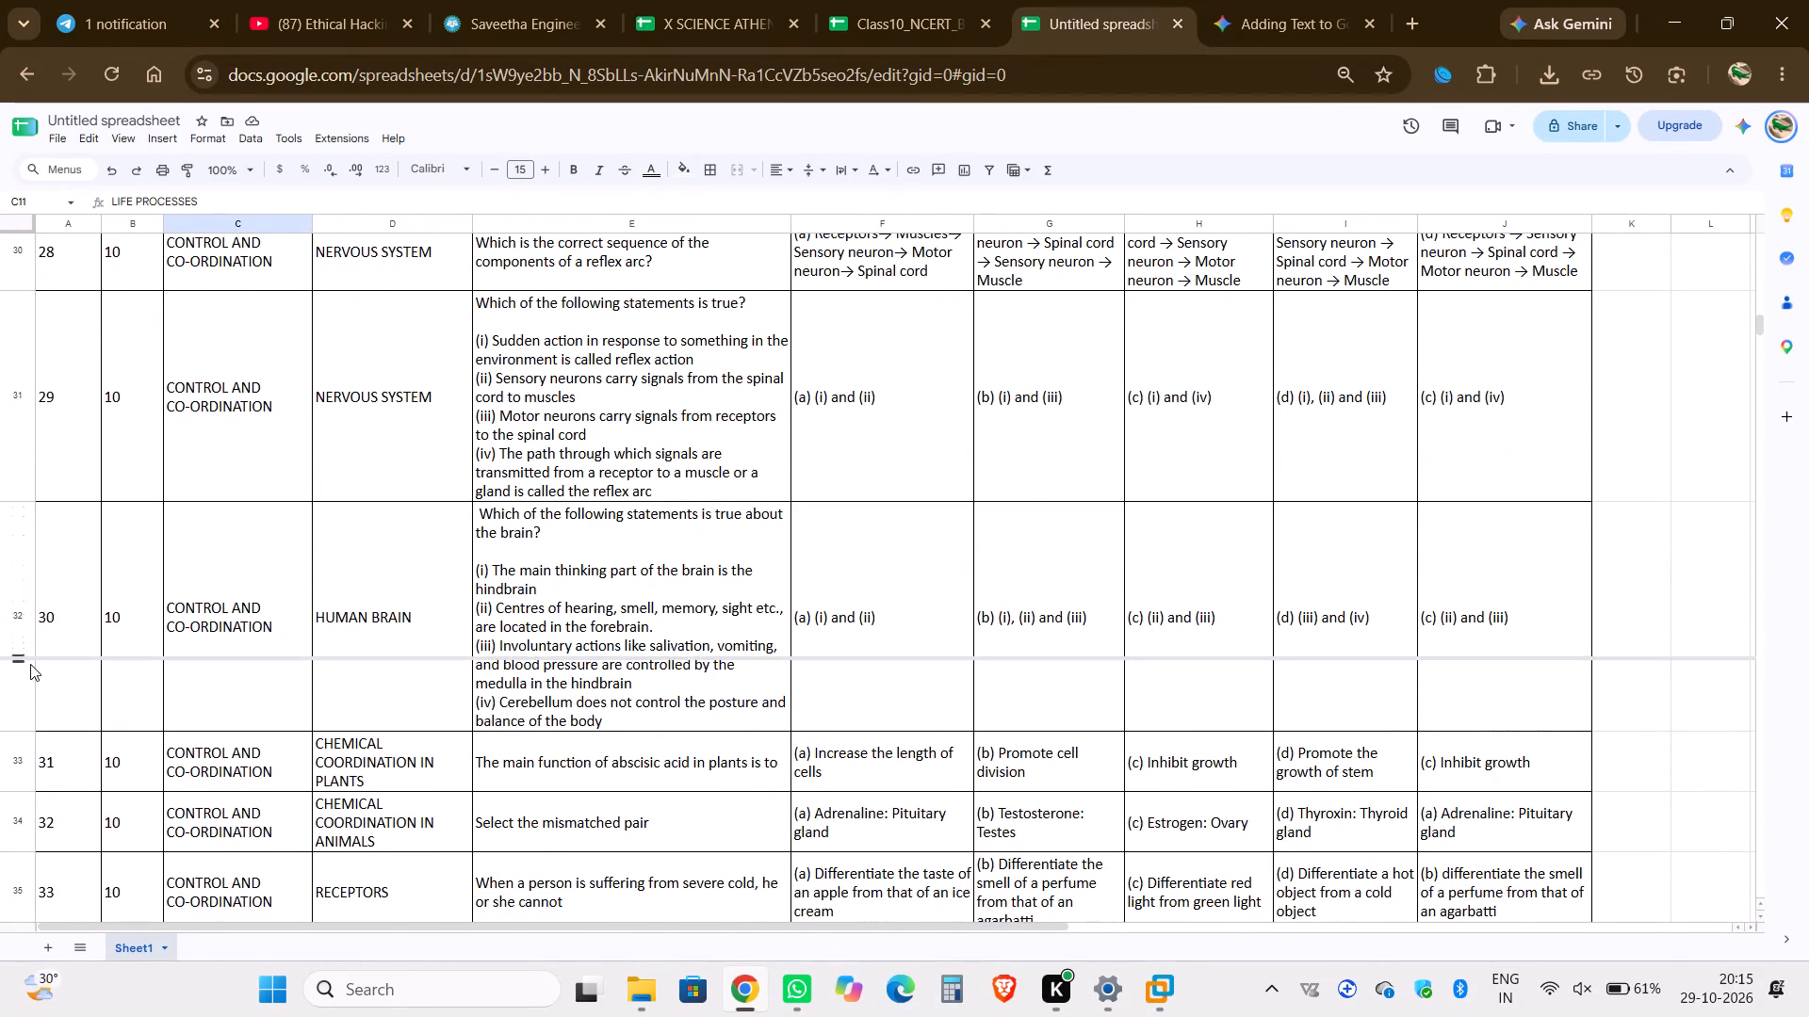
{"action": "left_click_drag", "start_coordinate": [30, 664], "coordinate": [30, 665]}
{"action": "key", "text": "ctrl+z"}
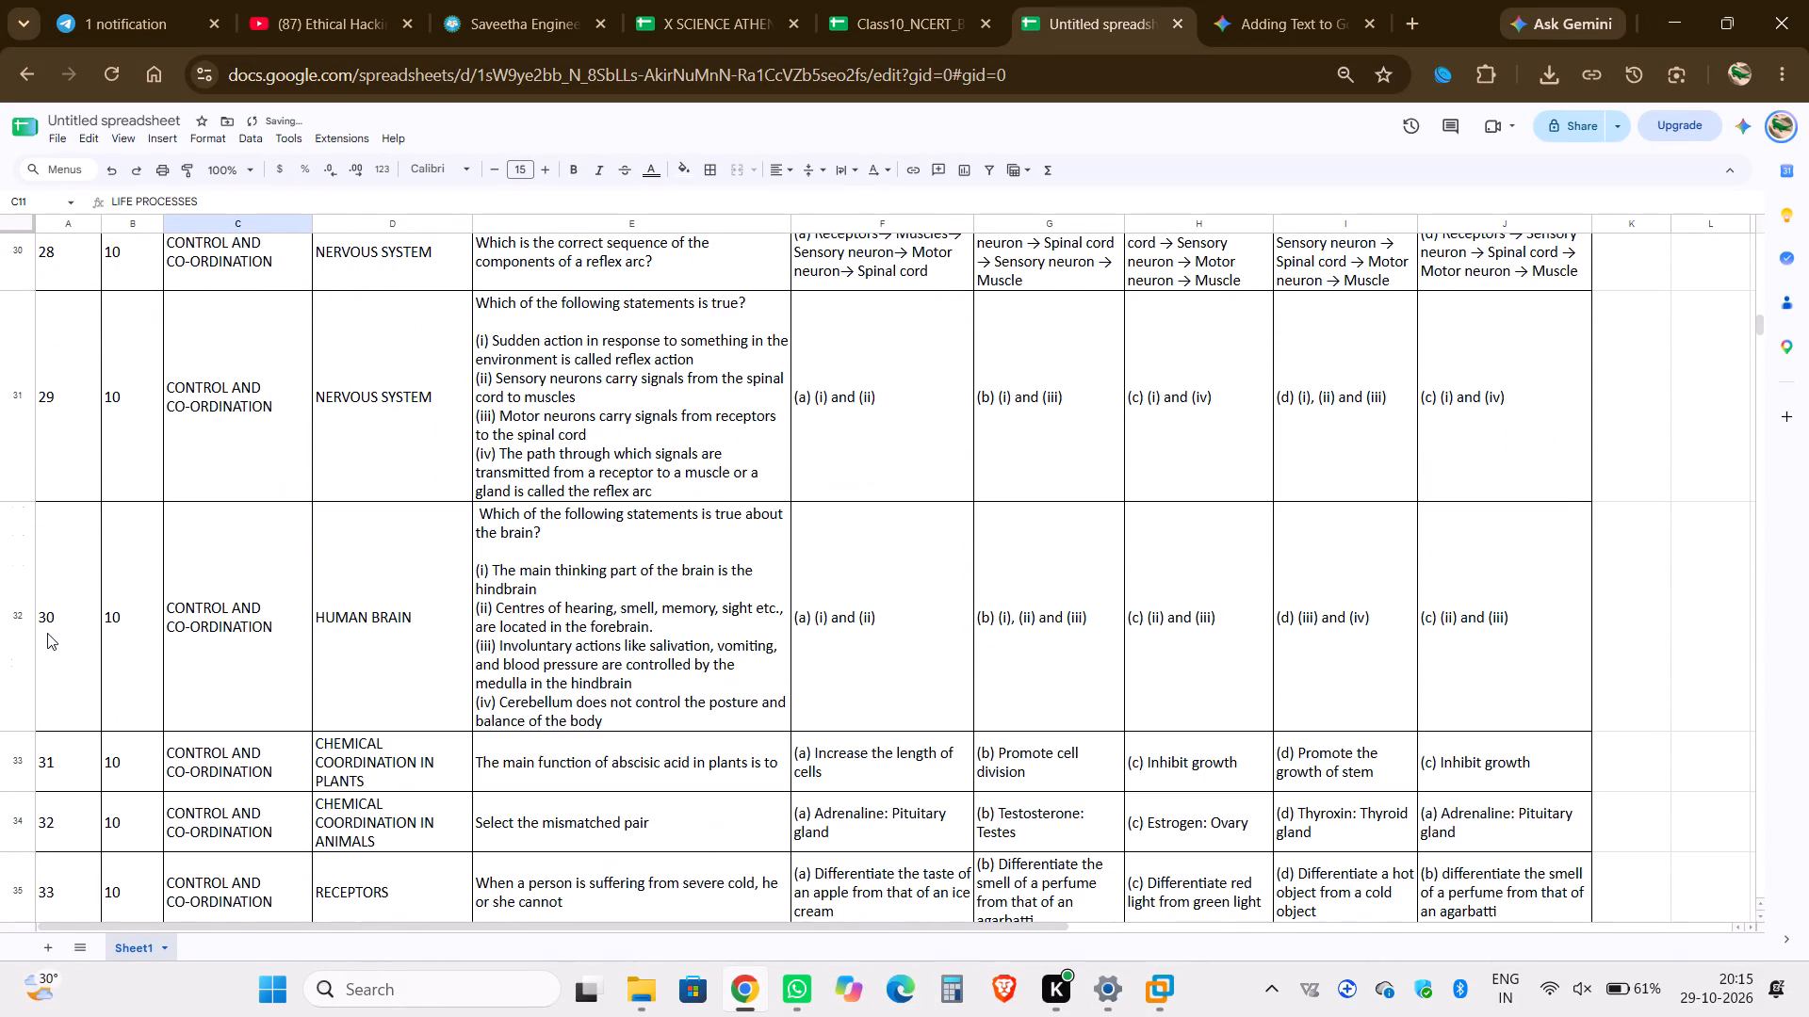
Increase the height of row 5, which holds the Life Processes question on the transverse section of the leaf.
{"action": "scroll", "coordinate": [237, 559], "scroll_direction": "up", "scroll_amount": 10}
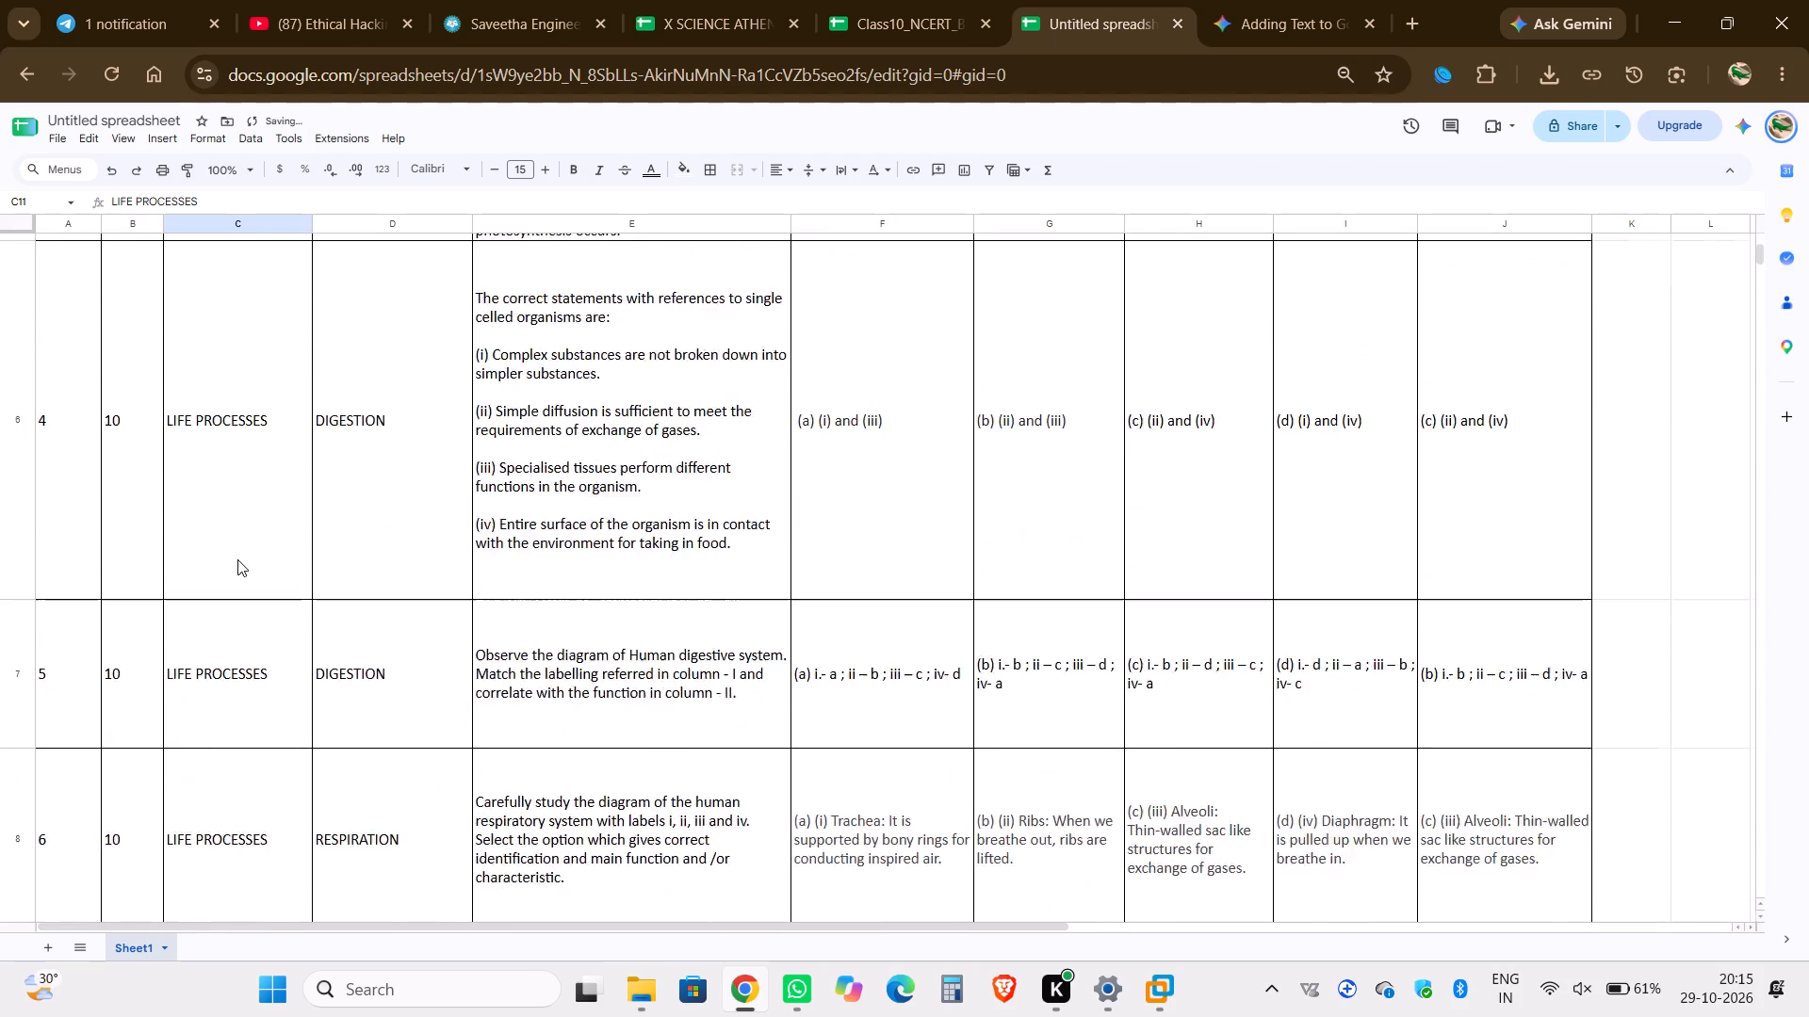
{"action": "scroll", "coordinate": [237, 559], "scroll_direction": "up", "scroll_amount": 2}
{"action": "scroll", "coordinate": [237, 559], "scroll_direction": "down", "scroll_amount": 8}
{"action": "scroll", "coordinate": [237, 559], "scroll_direction": "up", "scroll_amount": 8}
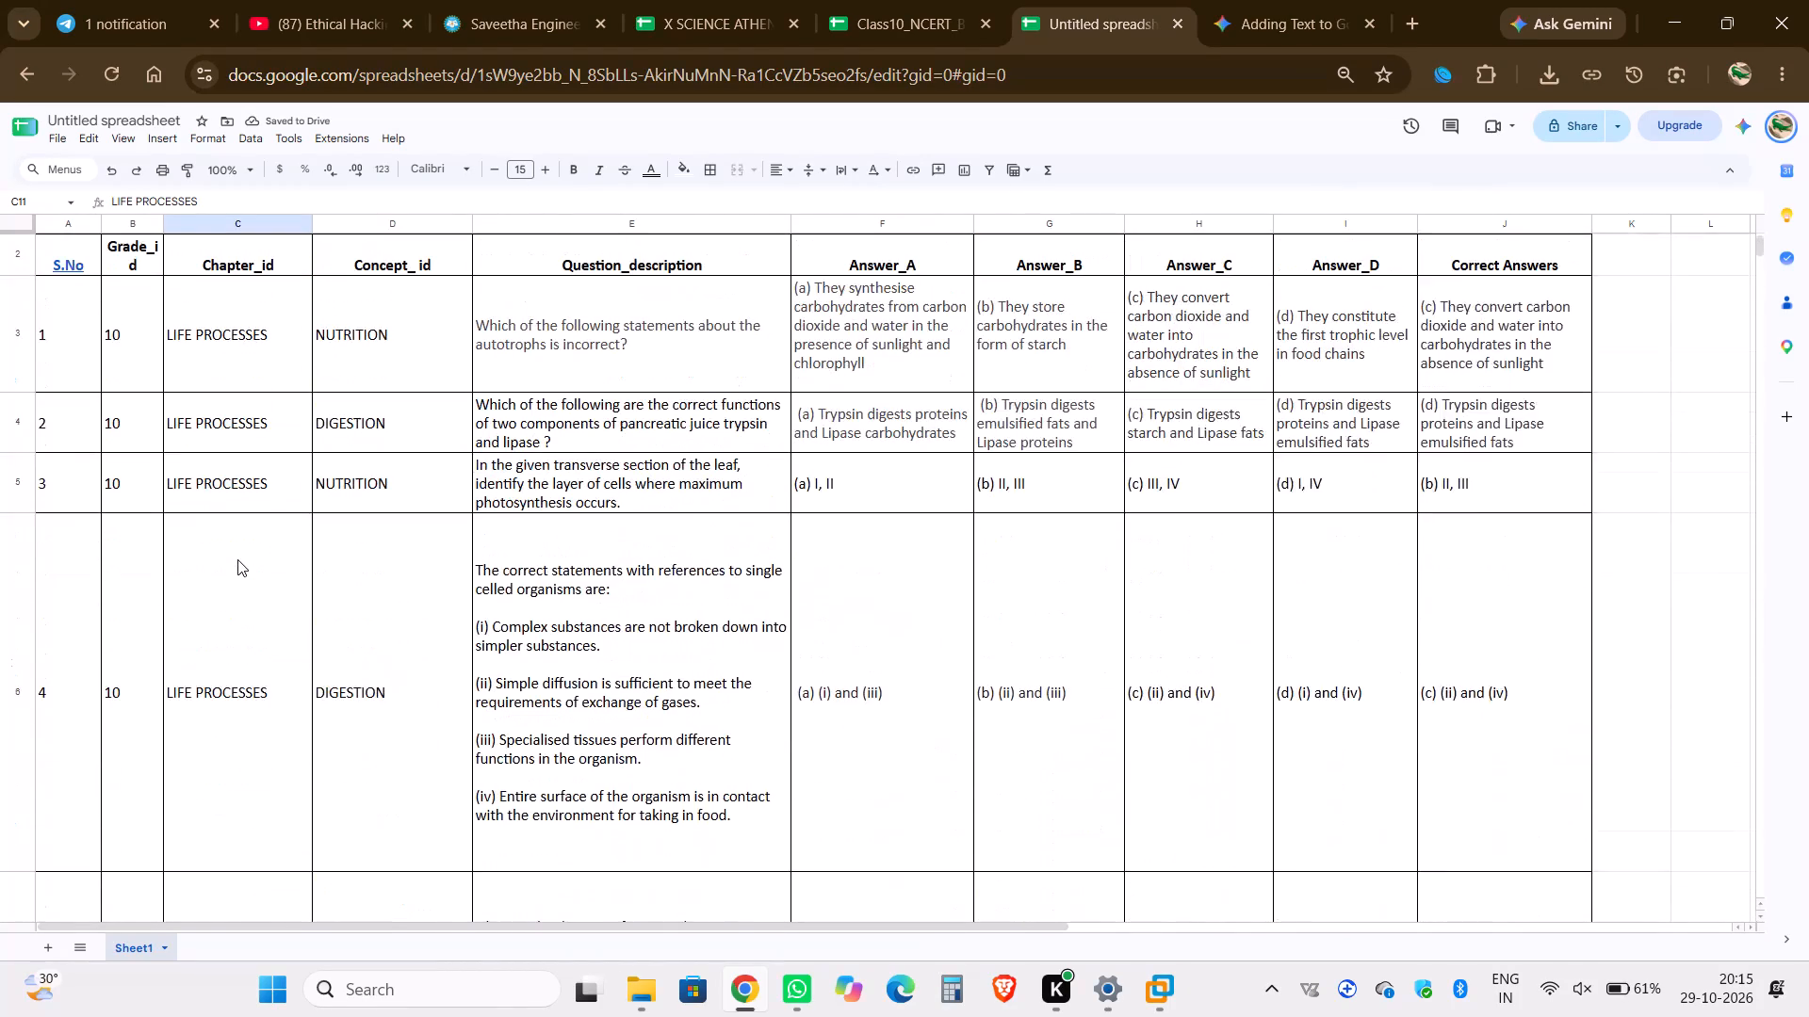
{"action": "left_click", "coordinate": [520, 549]}
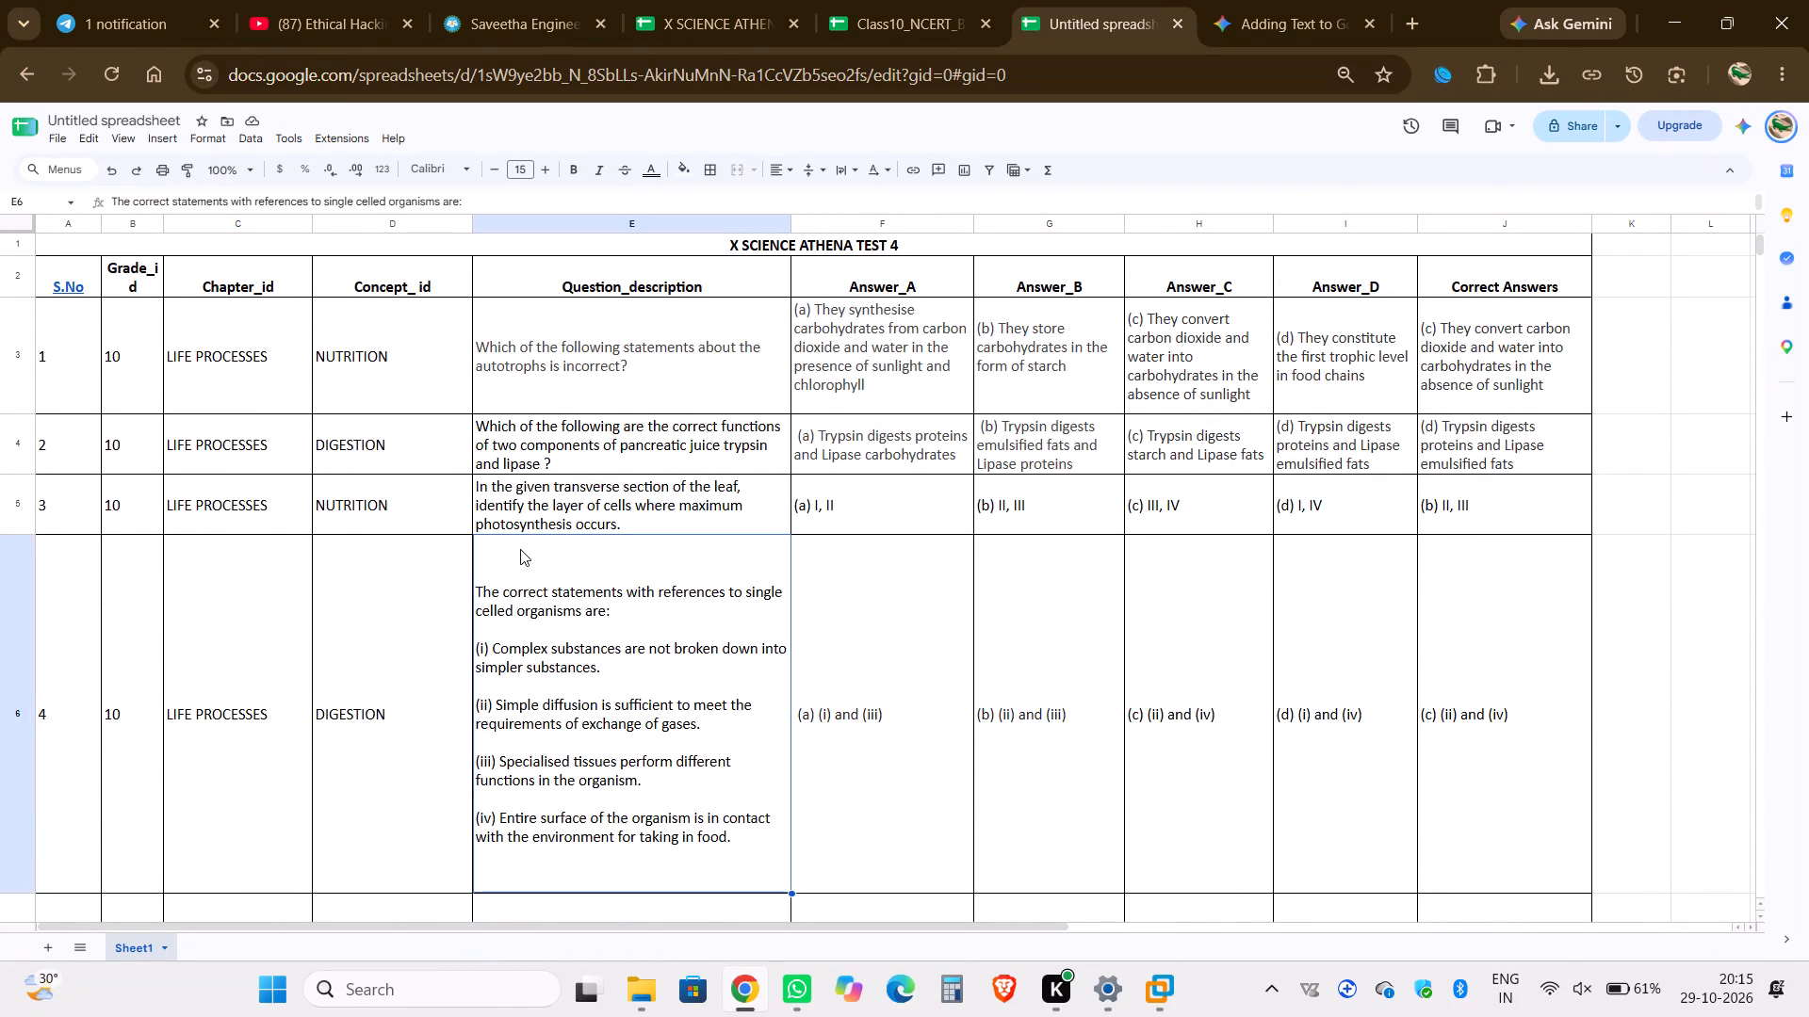
{"action": "left_click_drag", "start_coordinate": [16, 530], "coordinate": [23, 668]}
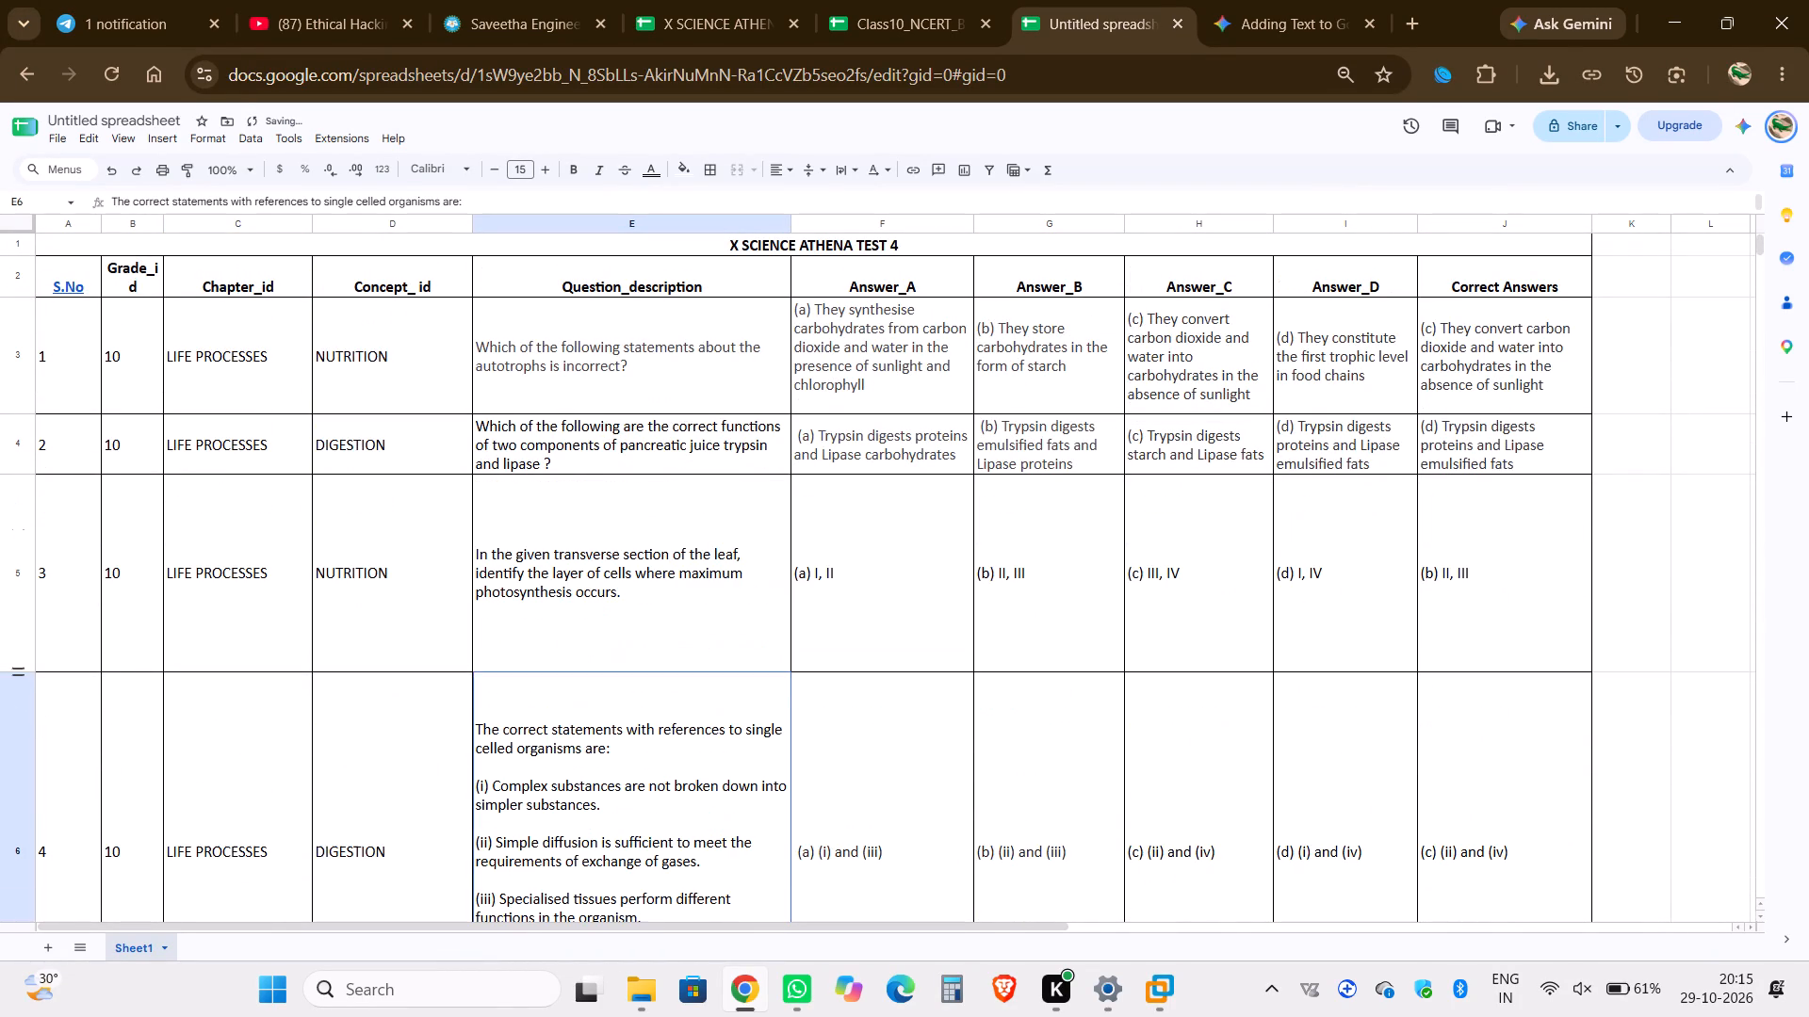
Remove the blank lines between the intro and statements (i) to (iv) in the single celled organisms question in E6.
{"action": "scroll", "coordinate": [49, 734], "scroll_direction": "down", "scroll_amount": 2}
{"action": "double_click", "coordinate": [610, 588]}
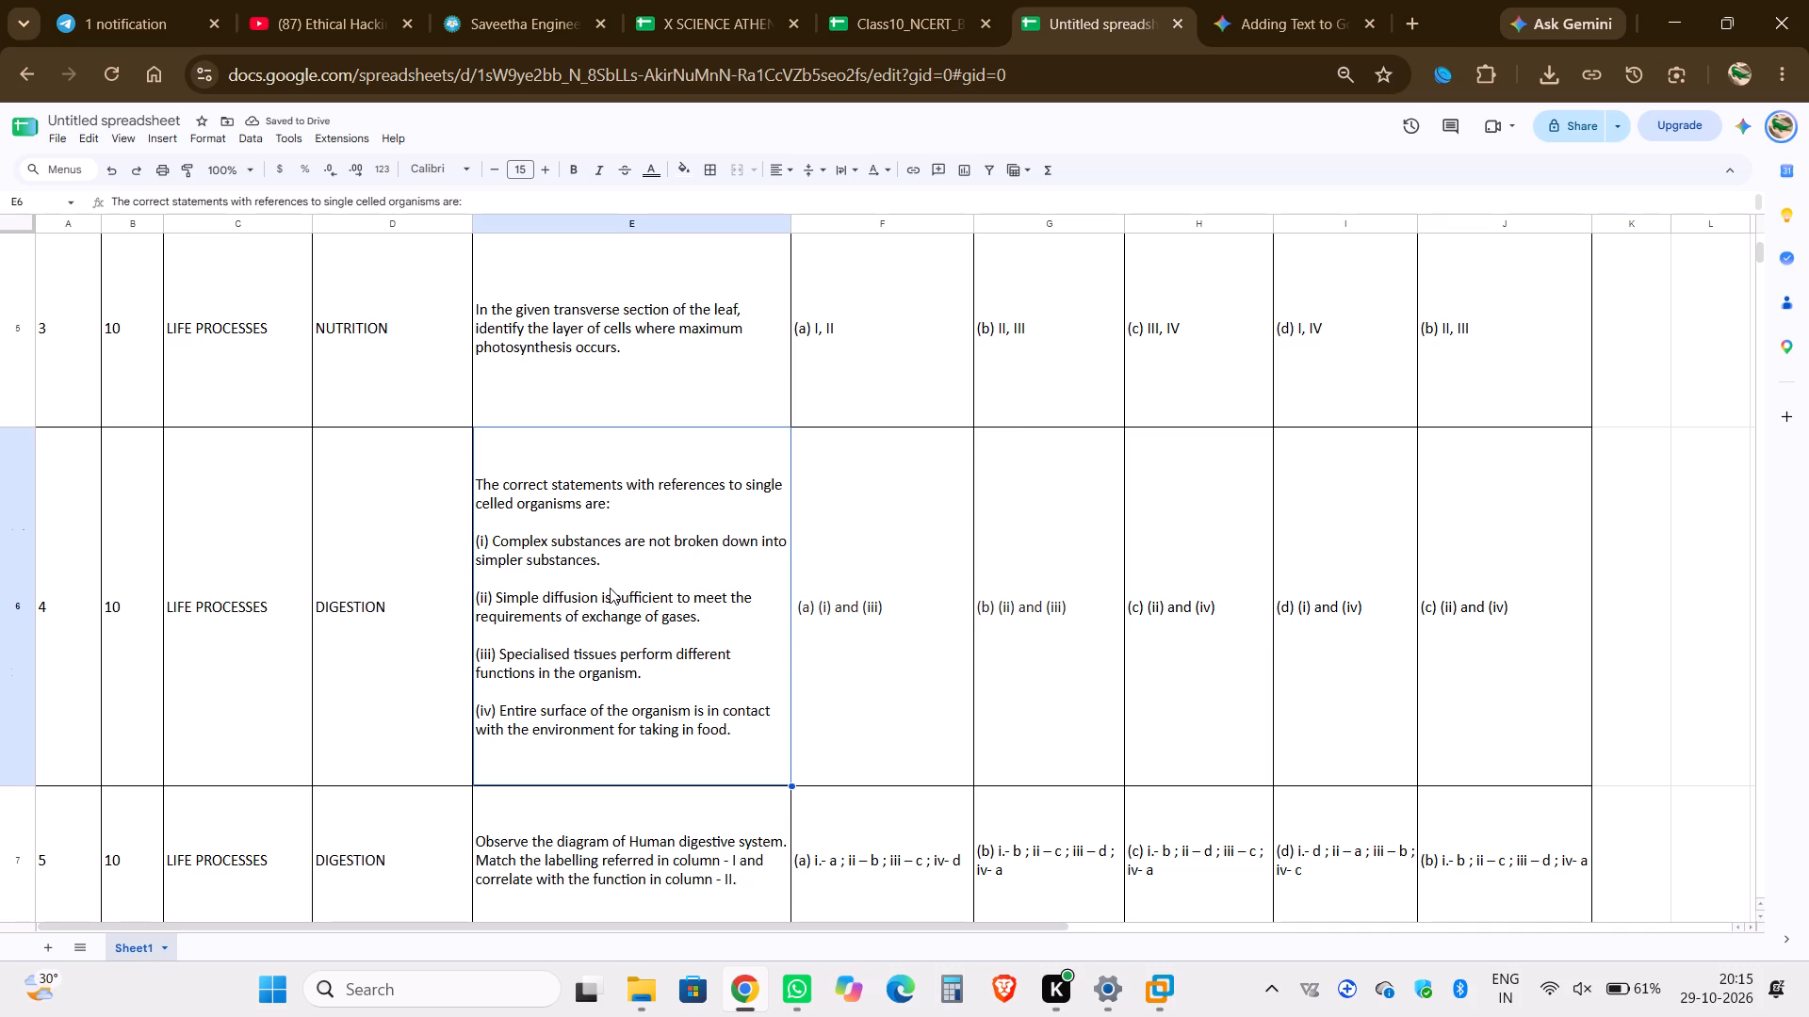
{"action": "left_click", "coordinate": [604, 627]}
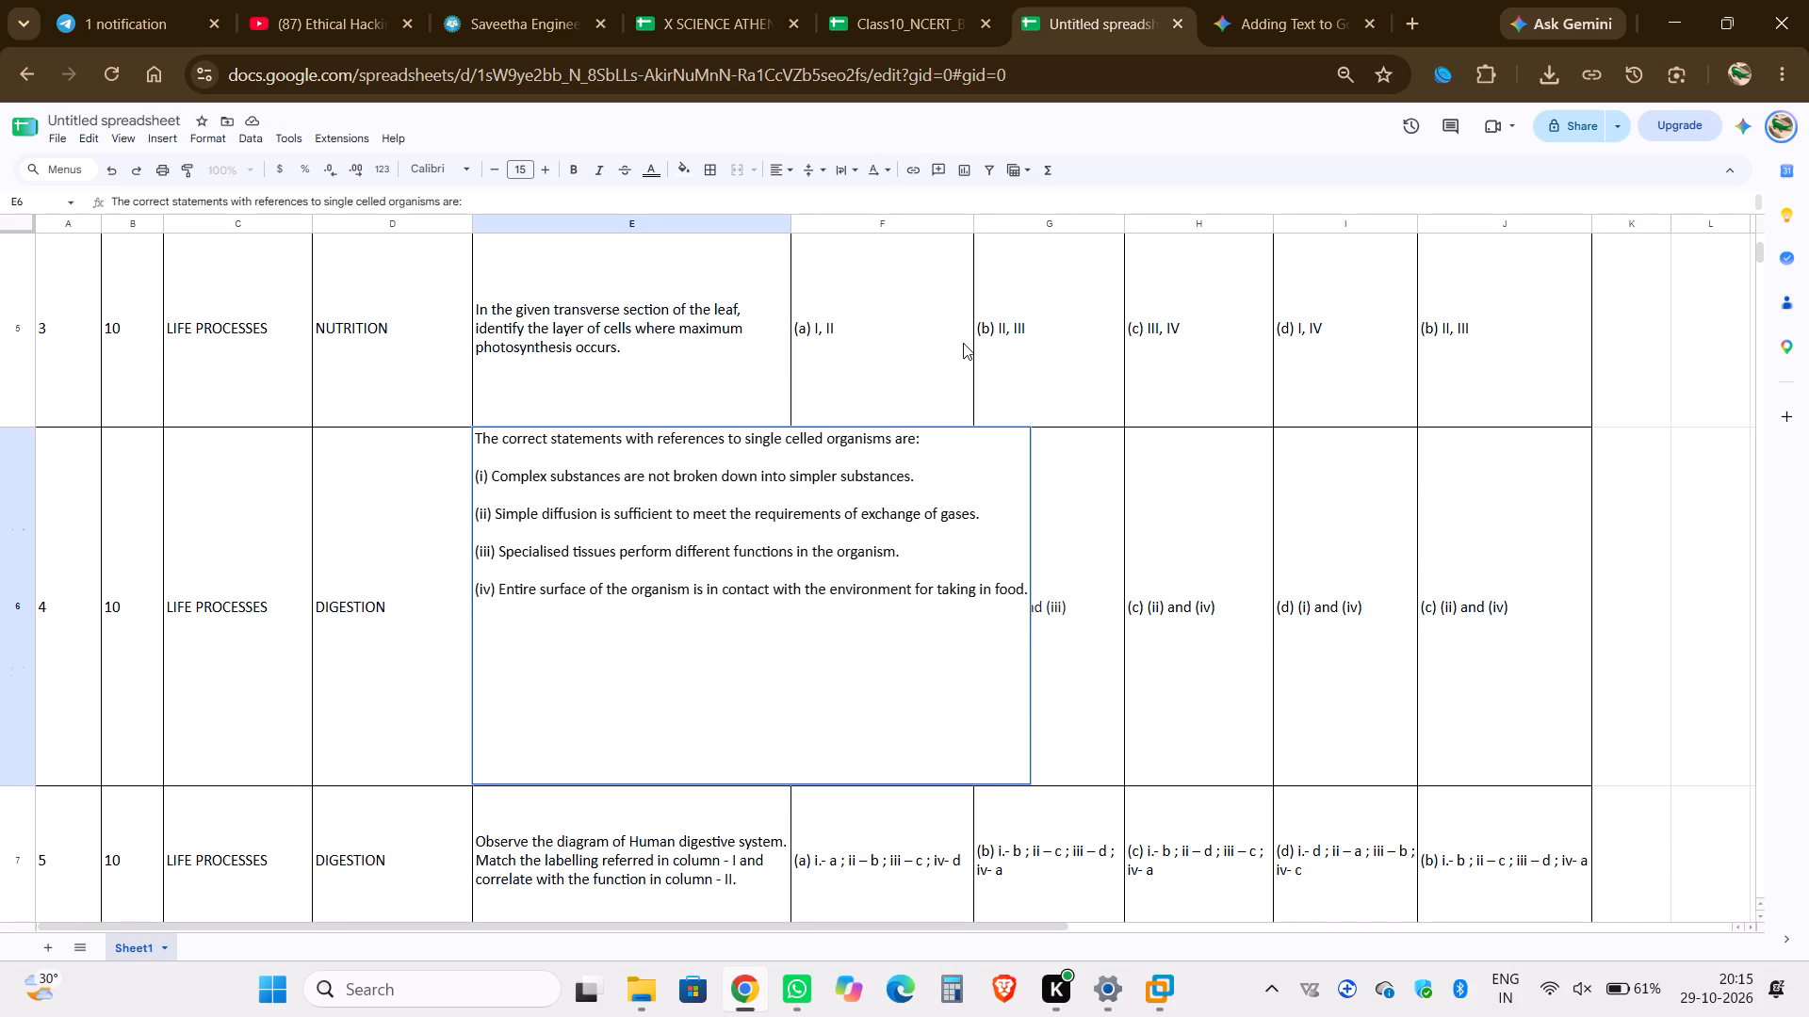
{"action": "left_click", "coordinate": [1175, 523]}
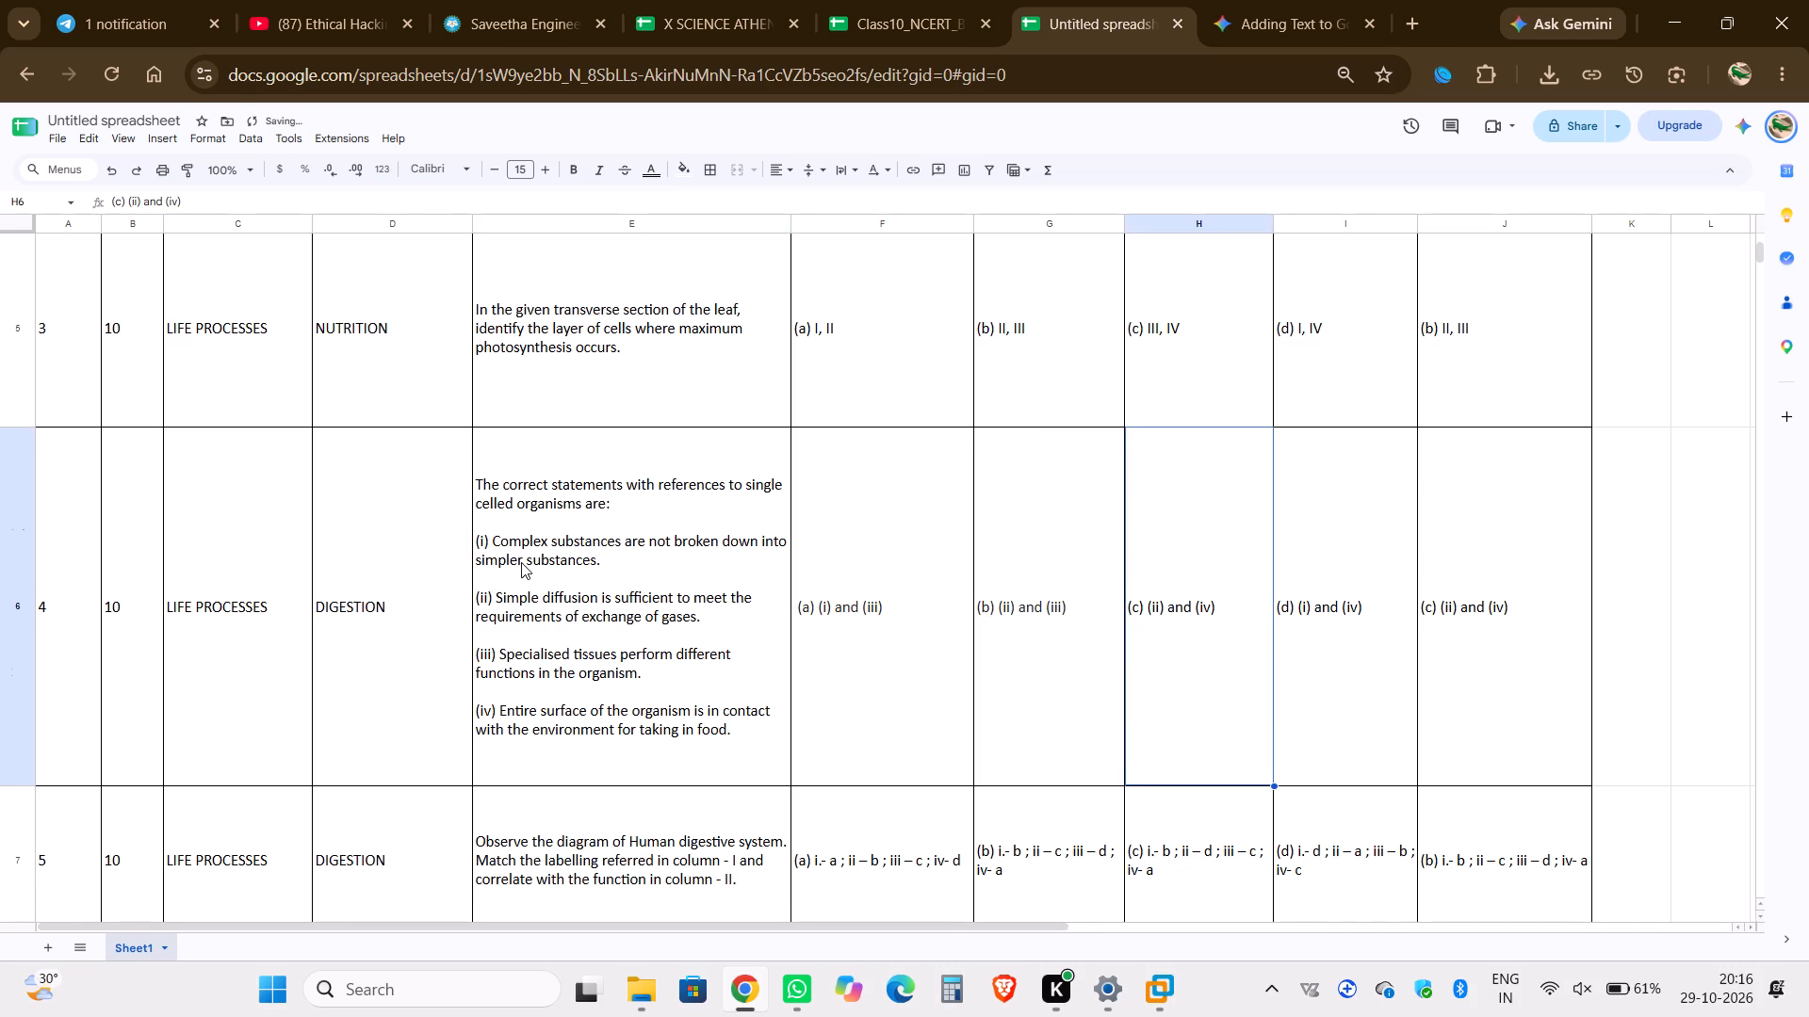
{"action": "double_click", "coordinate": [521, 562]}
{"action": "left_click_drag", "start_coordinate": [499, 625], "coordinate": [517, 597]}
{"action": "left_click_drag", "start_coordinate": [493, 480], "coordinate": [492, 456]}
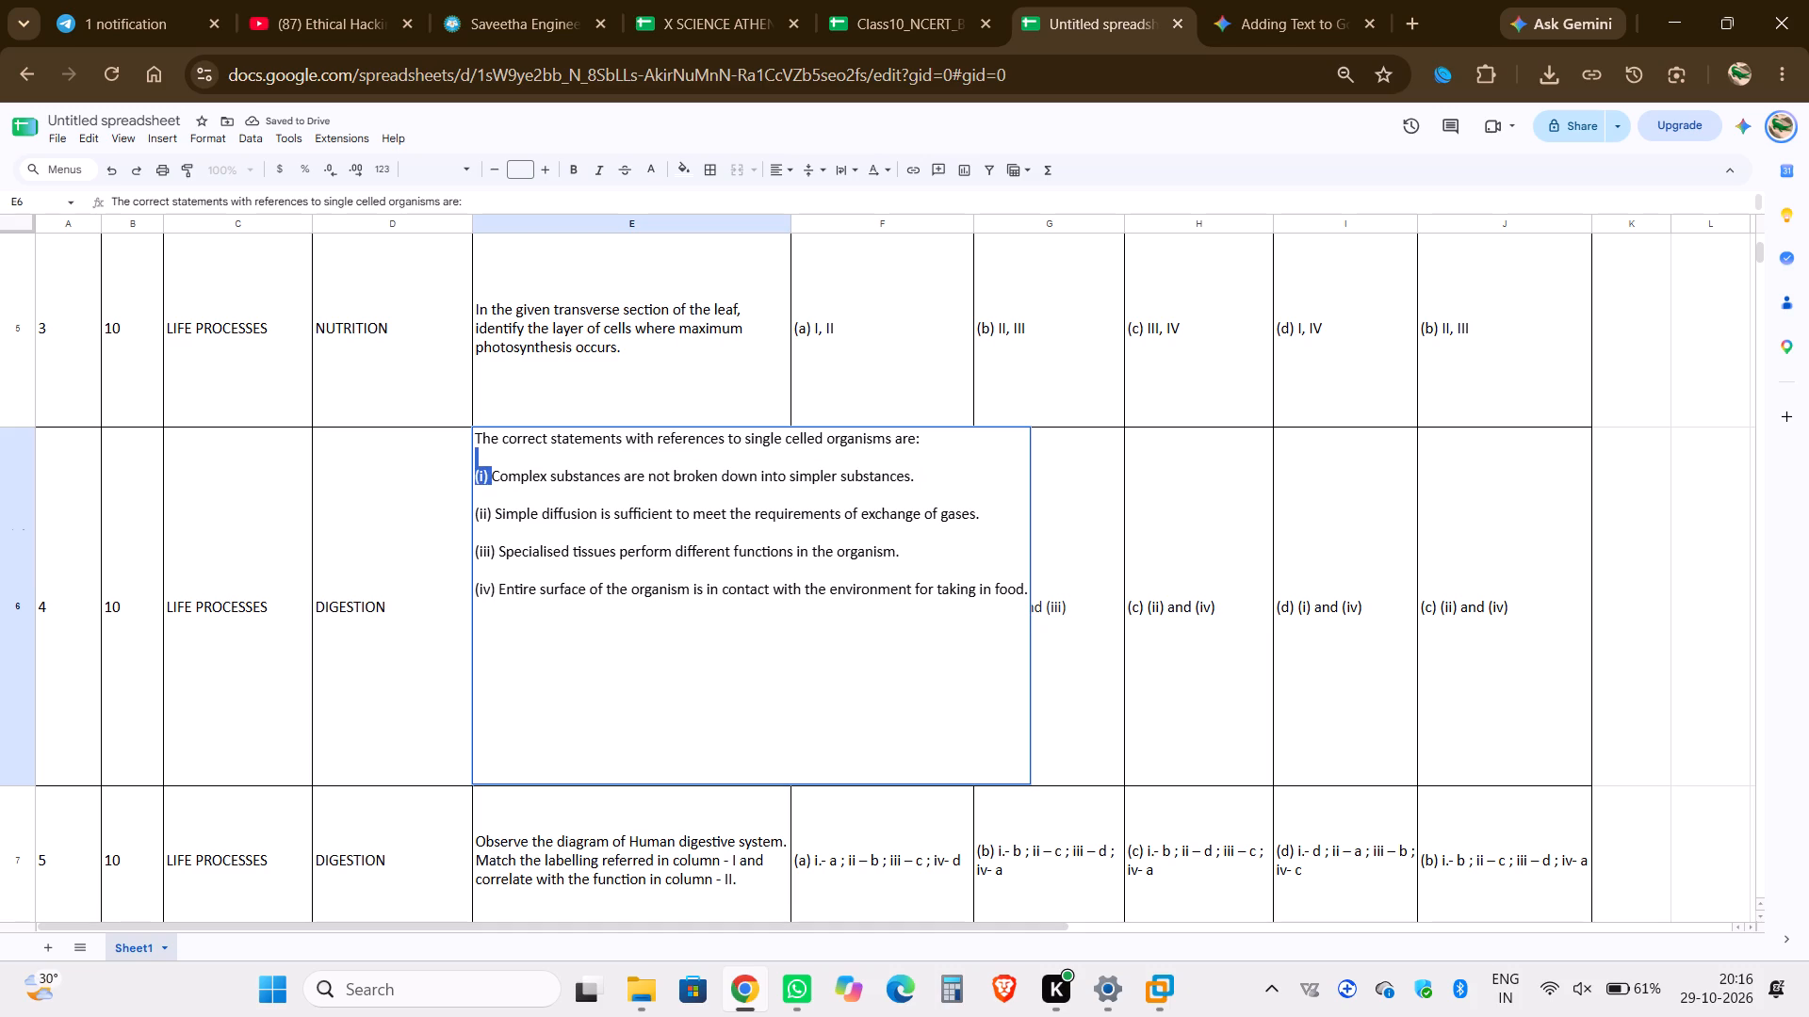
{"action": "left_click_drag", "start_coordinate": [492, 456], "coordinate": [484, 453]}
{"action": "left_click", "coordinate": [484, 453]}
{"action": "key", "text": "BackSpace"}
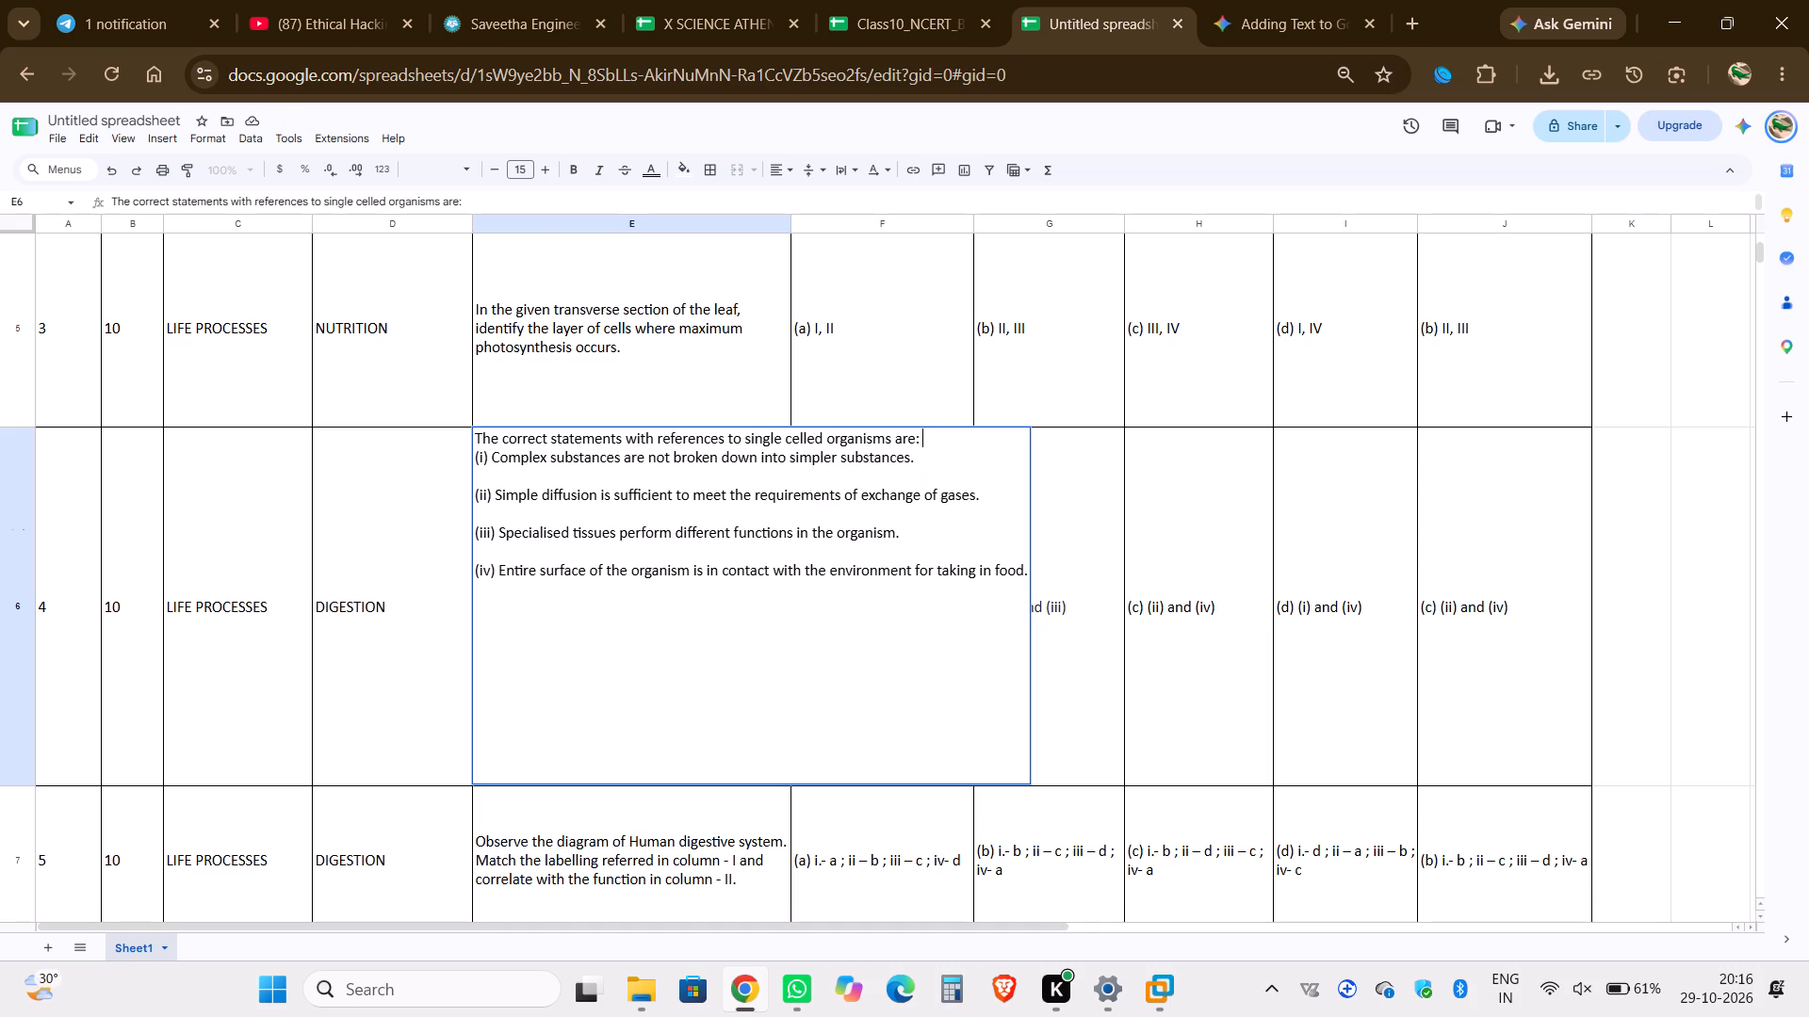
{"action": "left_click", "coordinate": [497, 471]}
{"action": "key", "text": "BackSpace"}
{"action": "left_click", "coordinate": [497, 497]}
{"action": "key", "text": "BackSpace"}
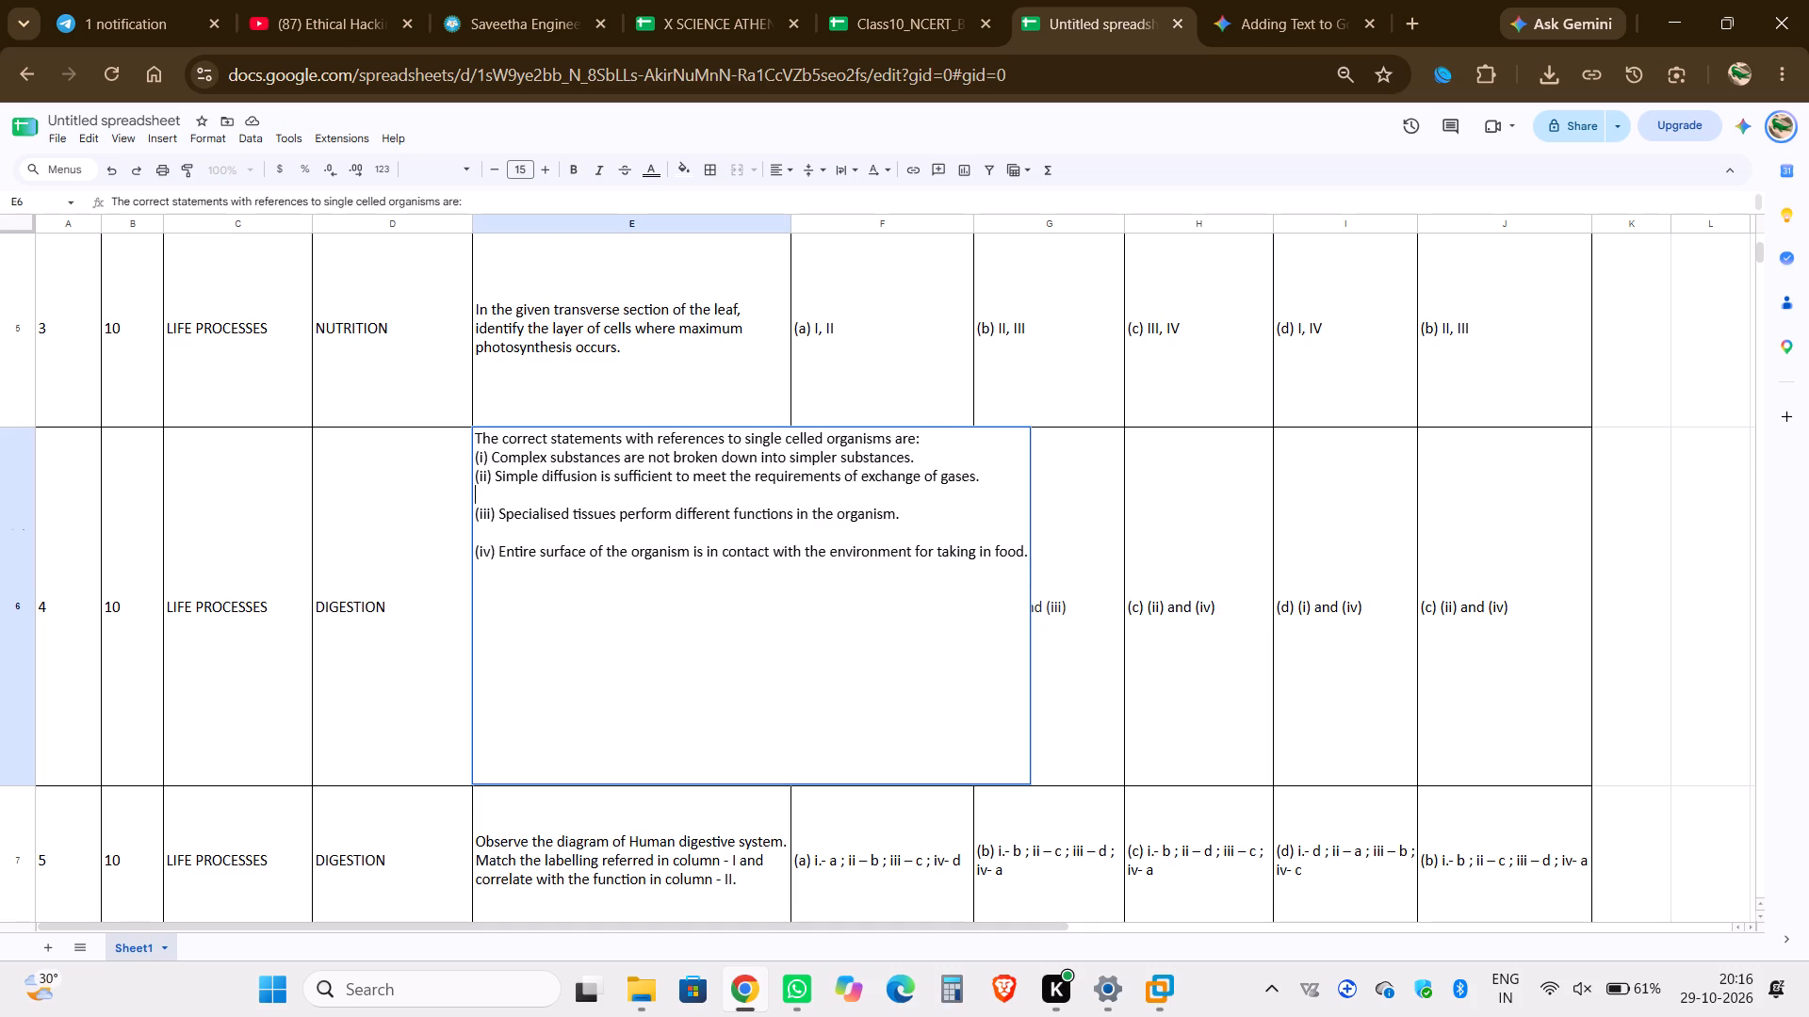
{"action": "left_click", "coordinate": [500, 519]}
{"action": "key", "text": "BackSpace"}
{"action": "key", "text": "4"}
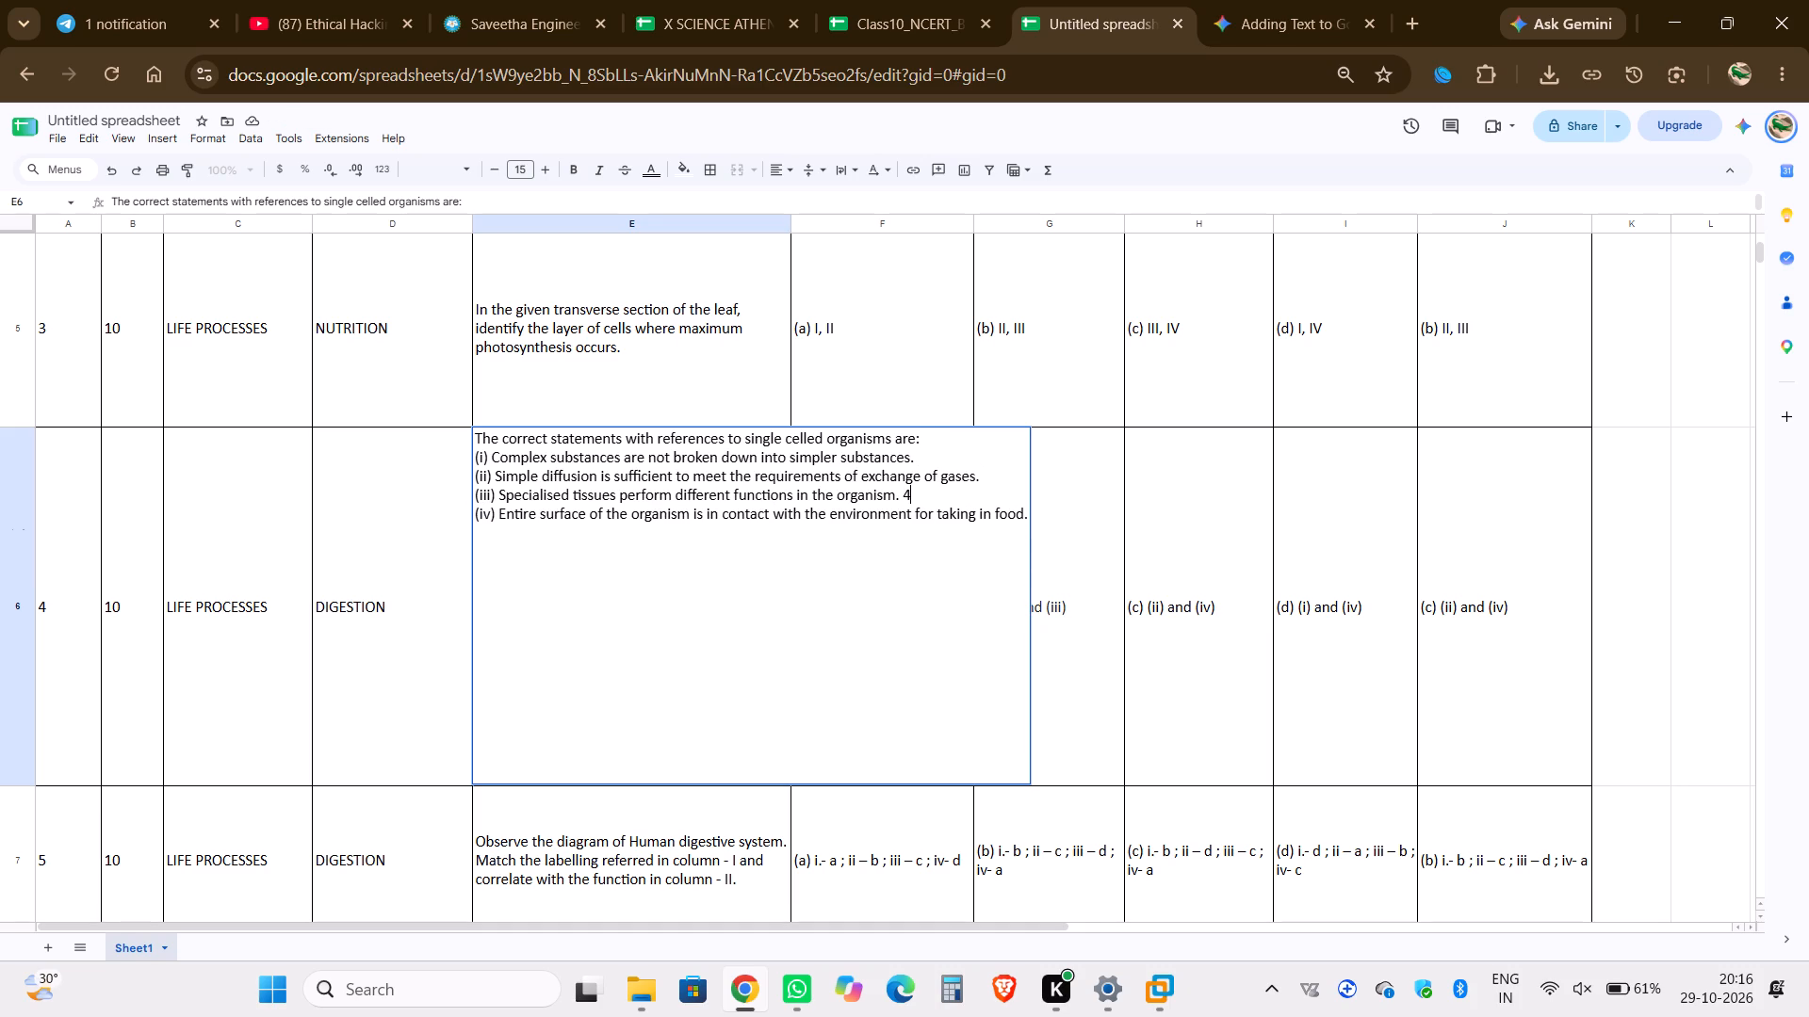
{"action": "key", "text": "BackSpace"}
{"action": "left_click", "coordinate": [1248, 605]}
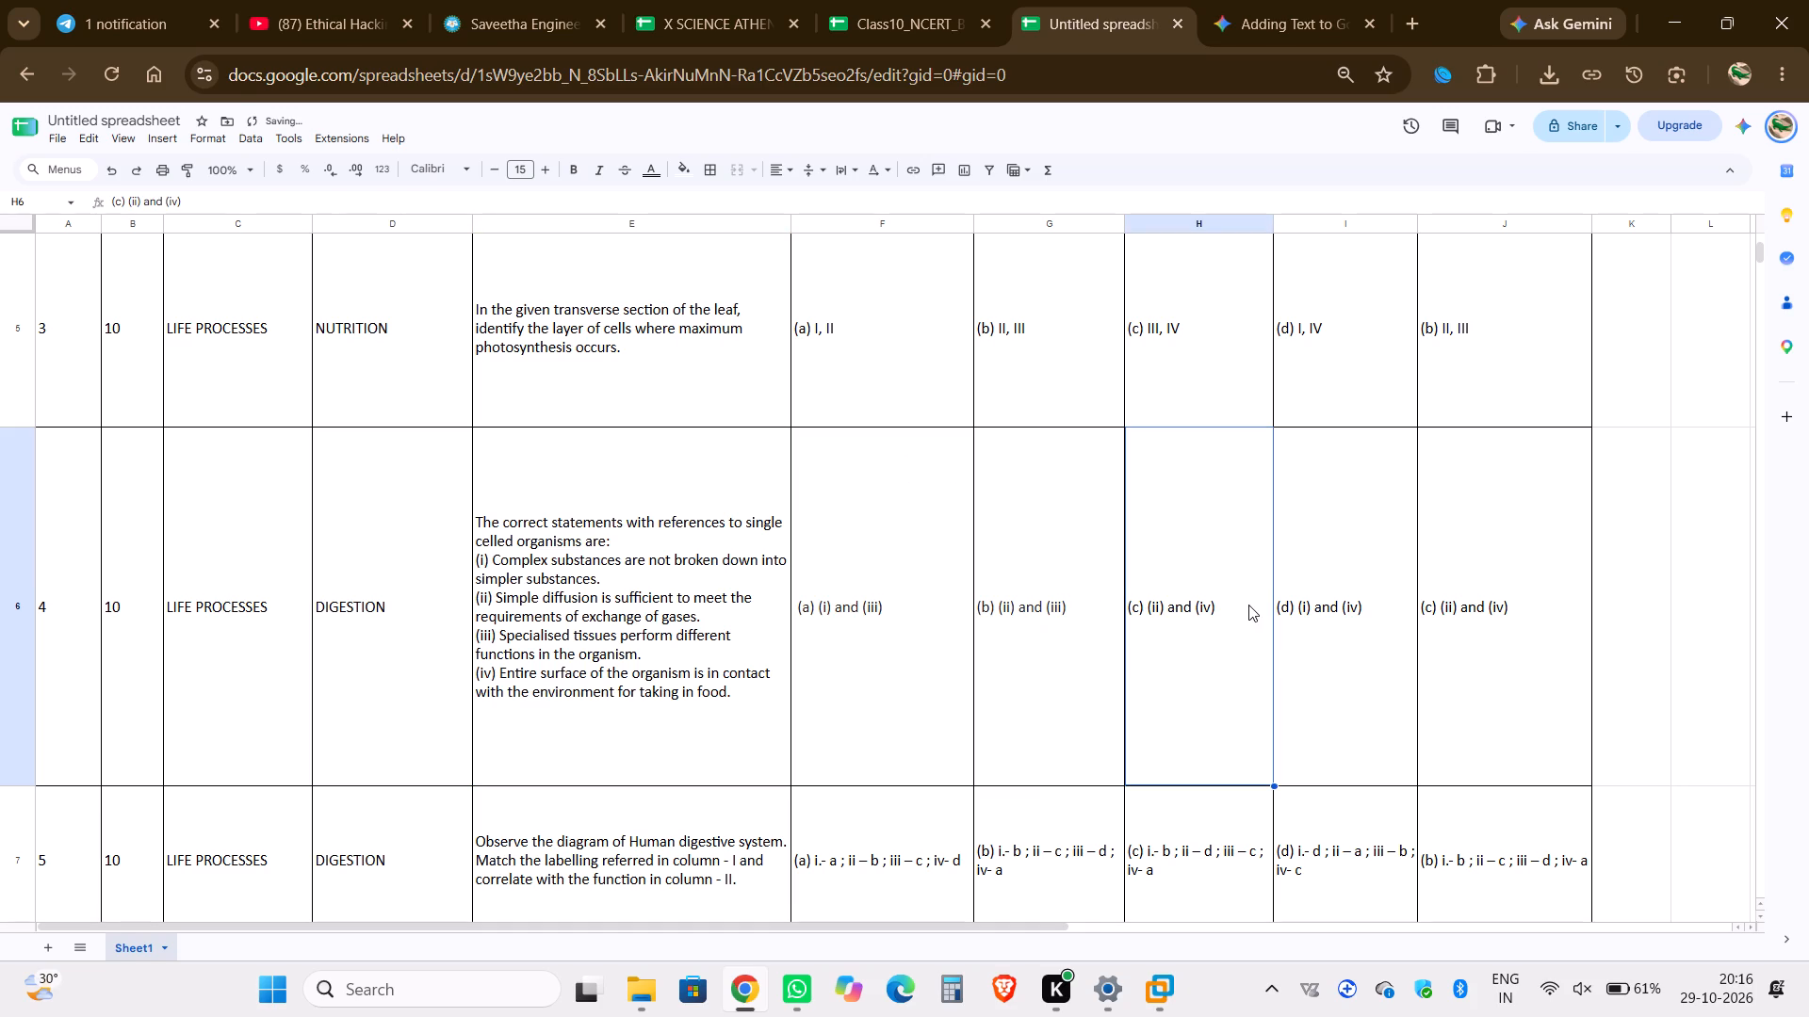
Align the contents of all question rows A3:J52 to the top vertically.
{"action": "left_click", "coordinate": [724, 458]}
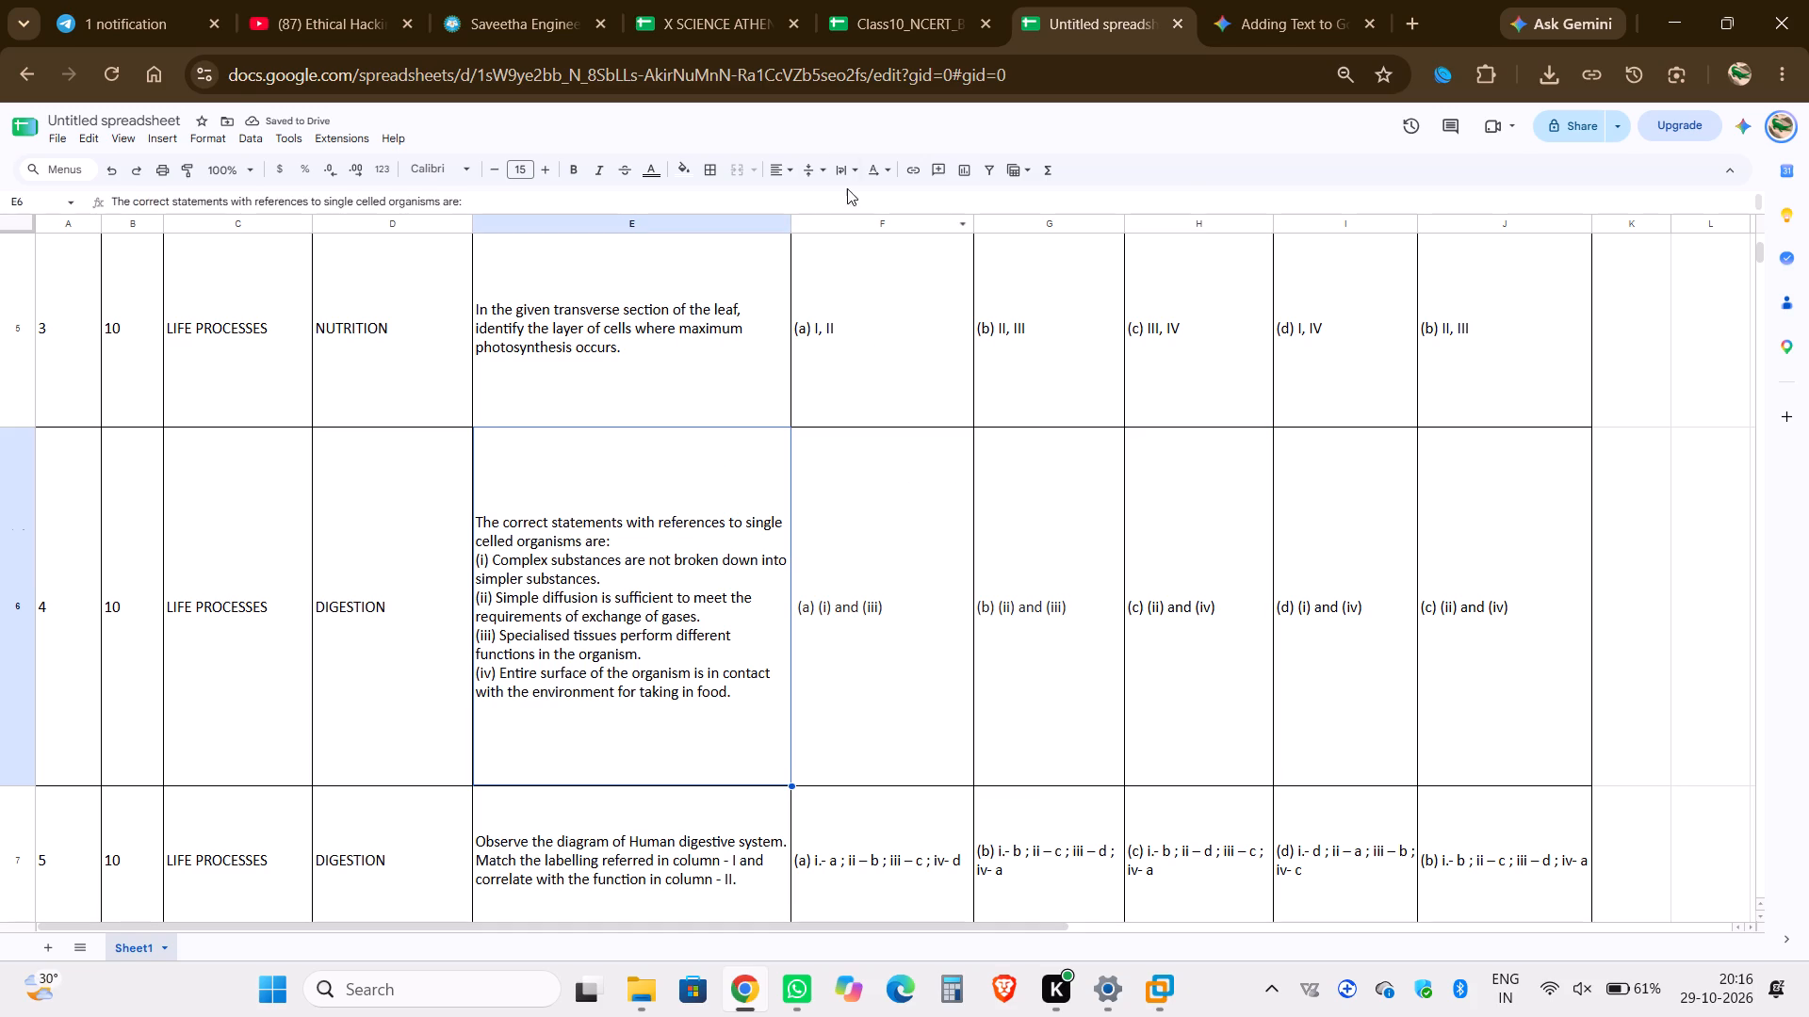
{"action": "scroll", "coordinate": [794, 425], "scroll_direction": "up", "scroll_amount": 1}
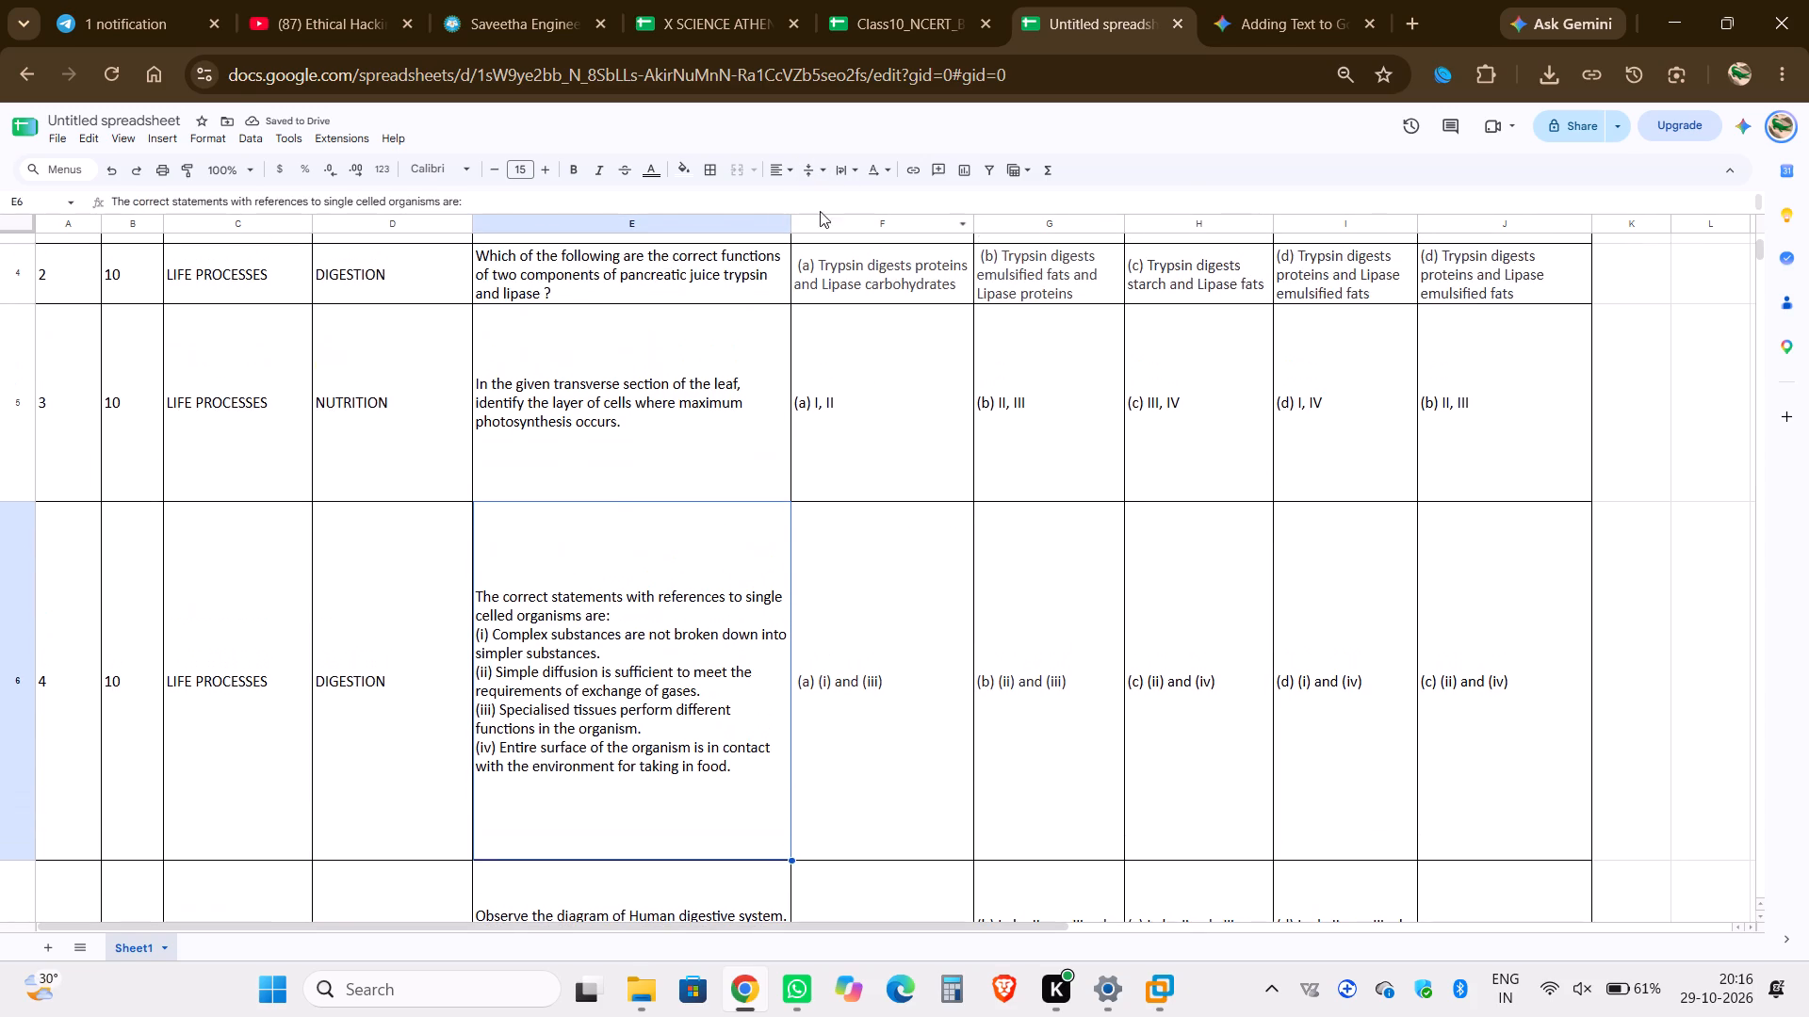
{"action": "scroll", "coordinate": [615, 508], "scroll_direction": "up", "scroll_amount": 6}
{"action": "left_click_drag", "start_coordinate": [76, 363], "coordinate": [1570, 1016]}
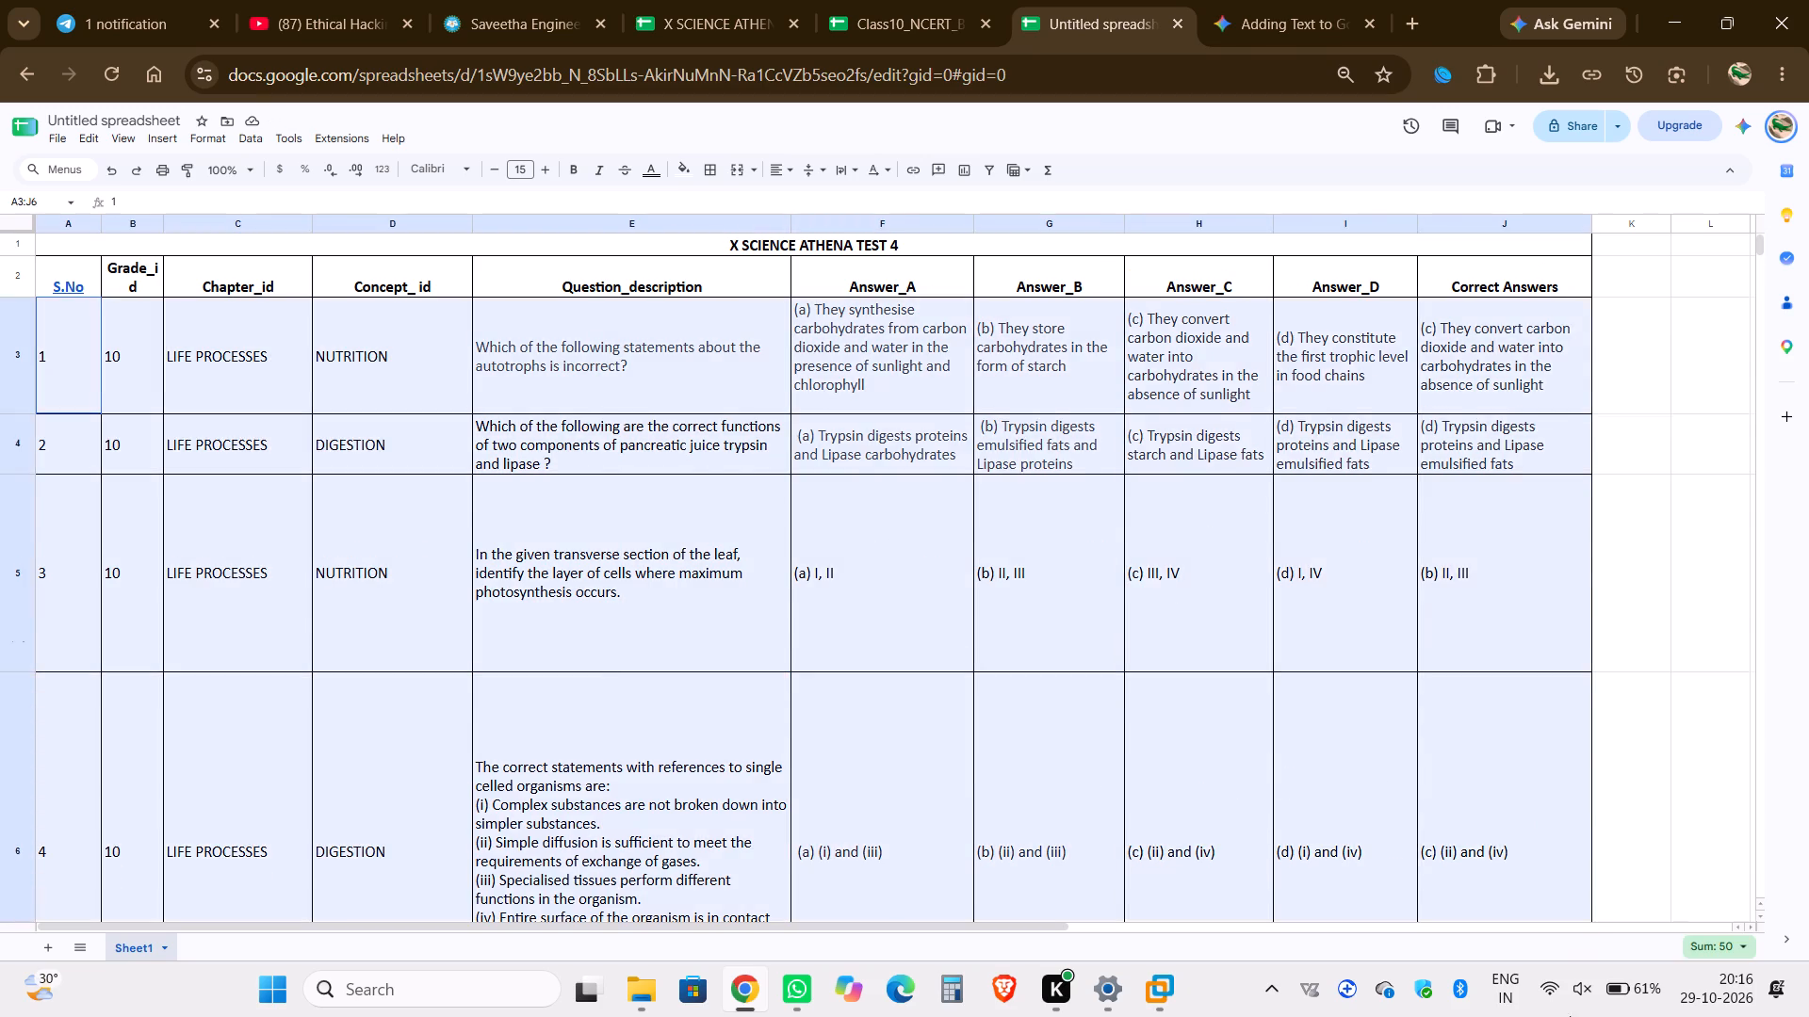
{"action": "left_click_drag", "start_coordinate": [1570, 1016], "coordinate": [1456, 604]}
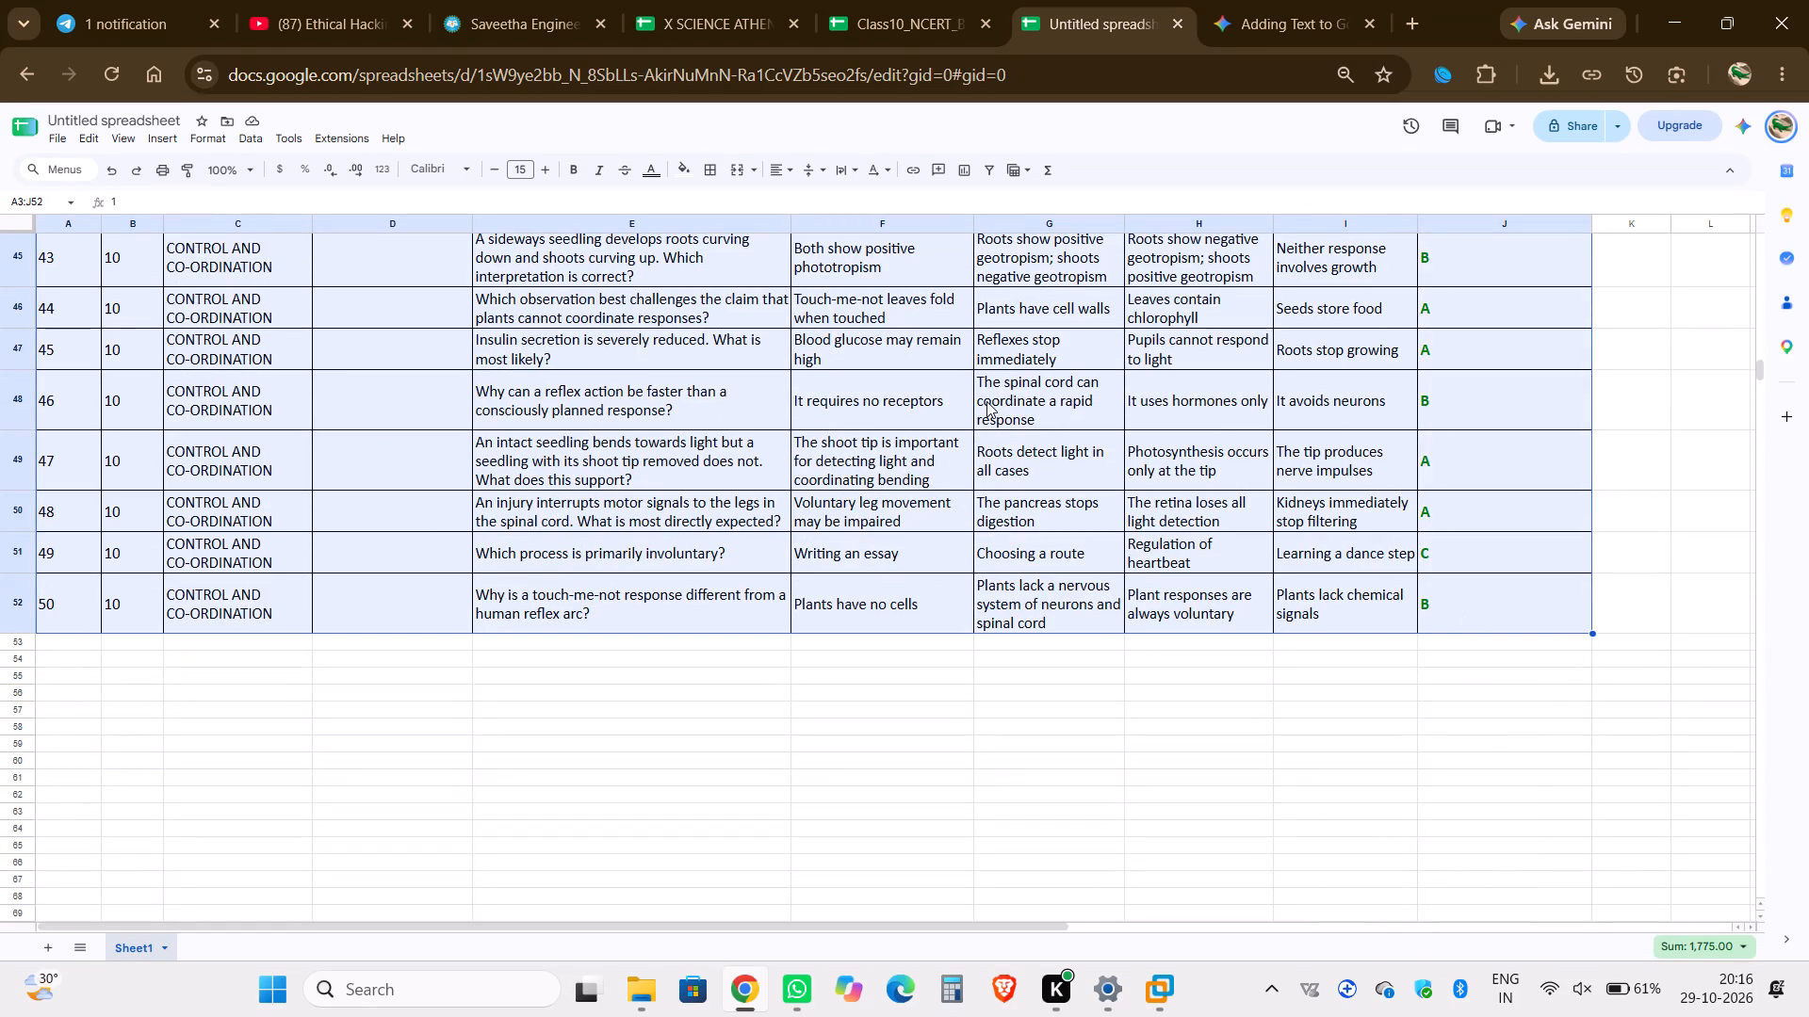
{"action": "left_click", "coordinate": [814, 166]}
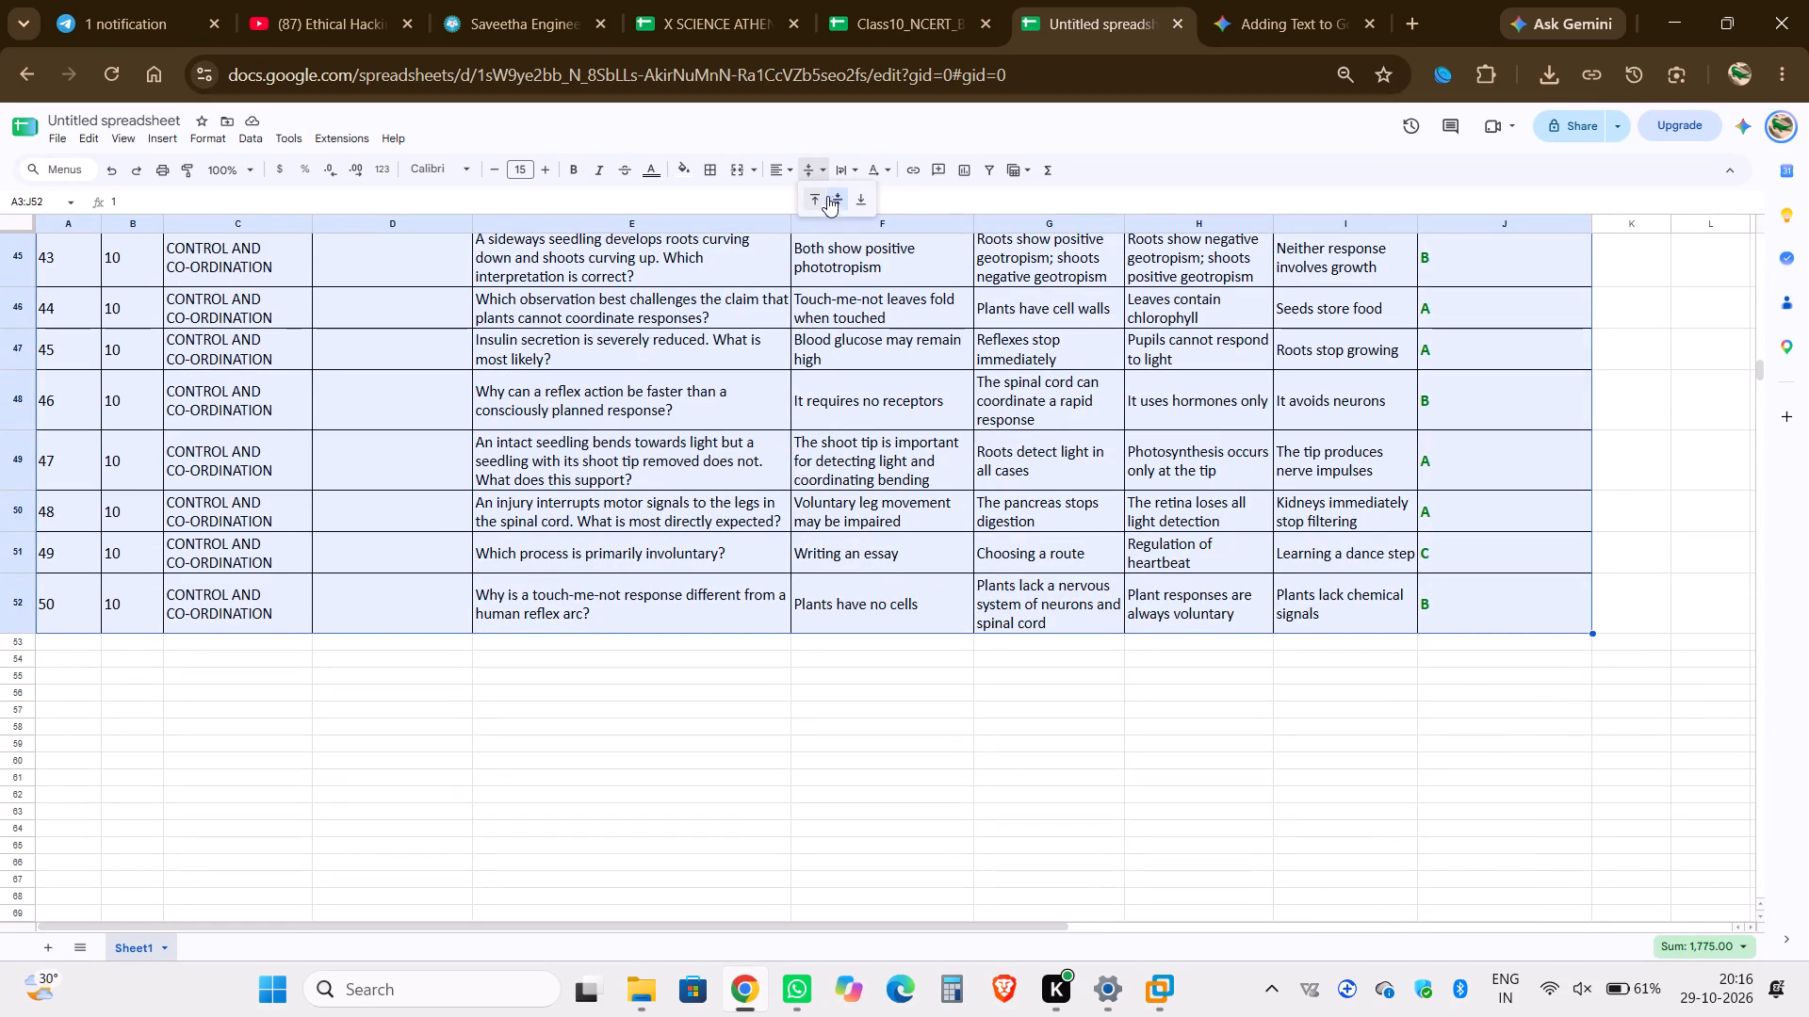
{"action": "left_click", "coordinate": [838, 197]}
{"action": "left_click", "coordinate": [809, 170]}
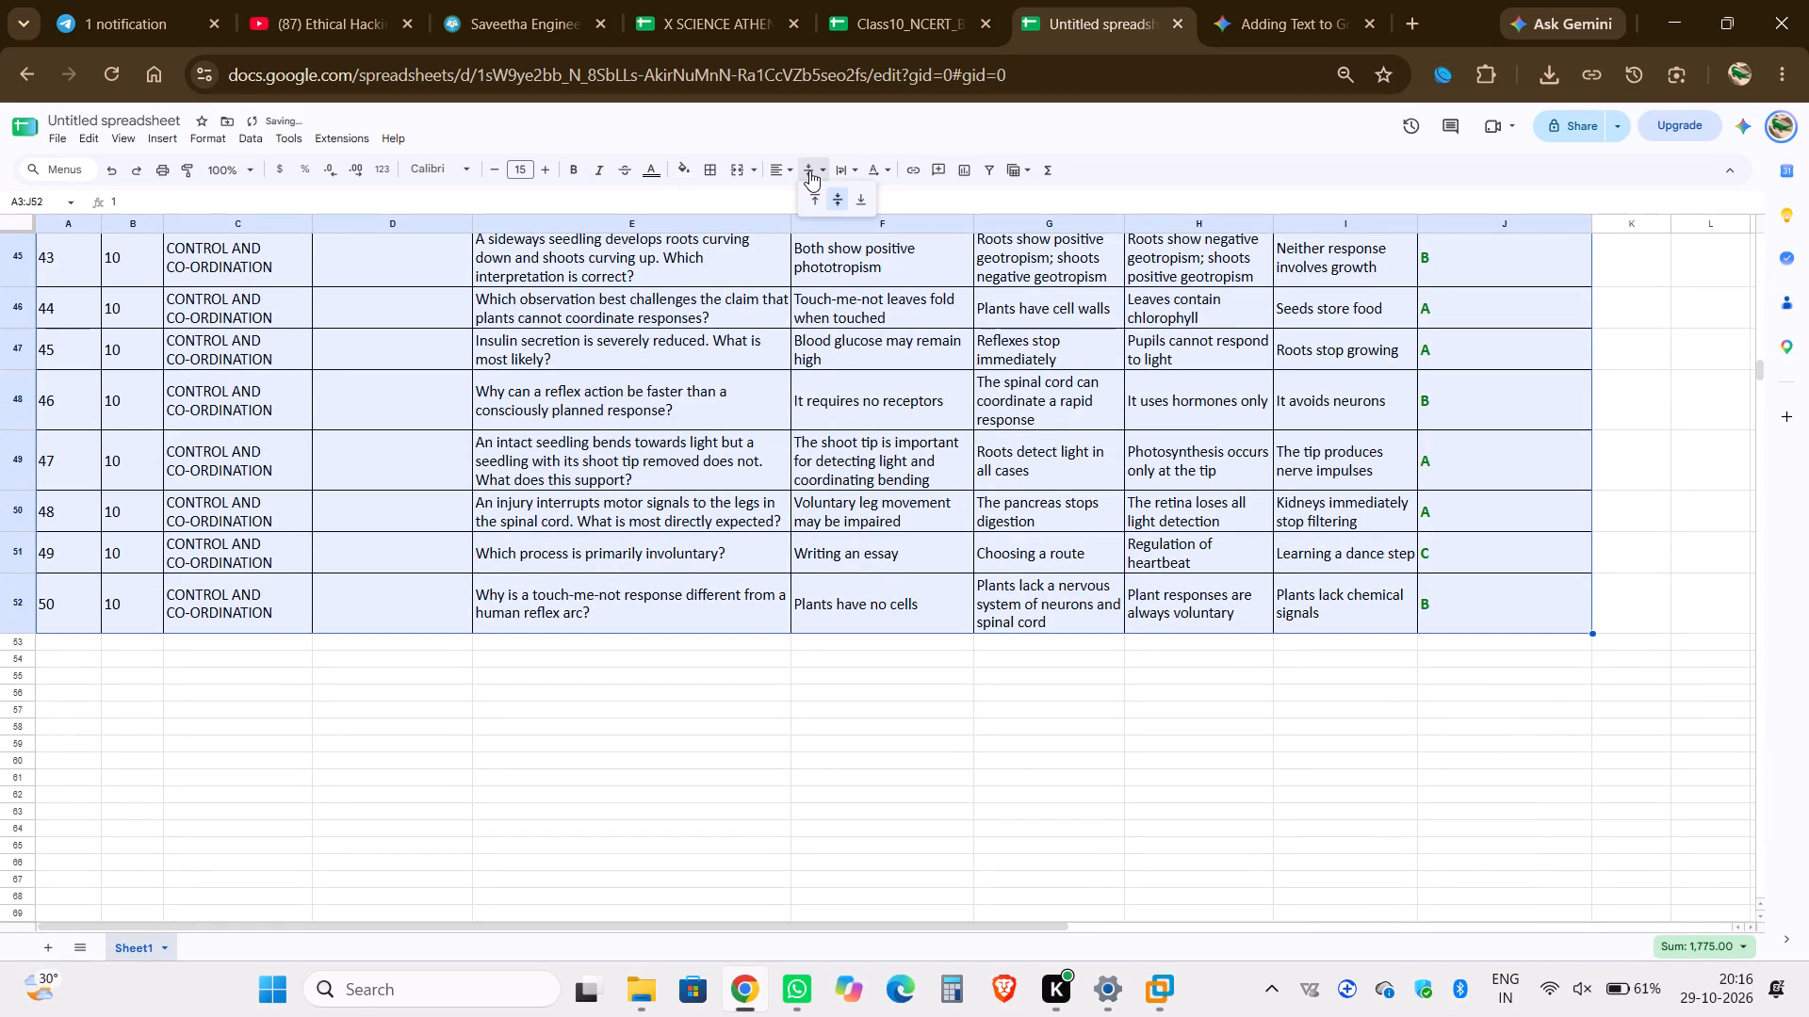
{"action": "left_click", "coordinate": [817, 202]}
{"action": "scroll", "coordinate": [853, 355], "scroll_direction": "up", "scroll_amount": 7}
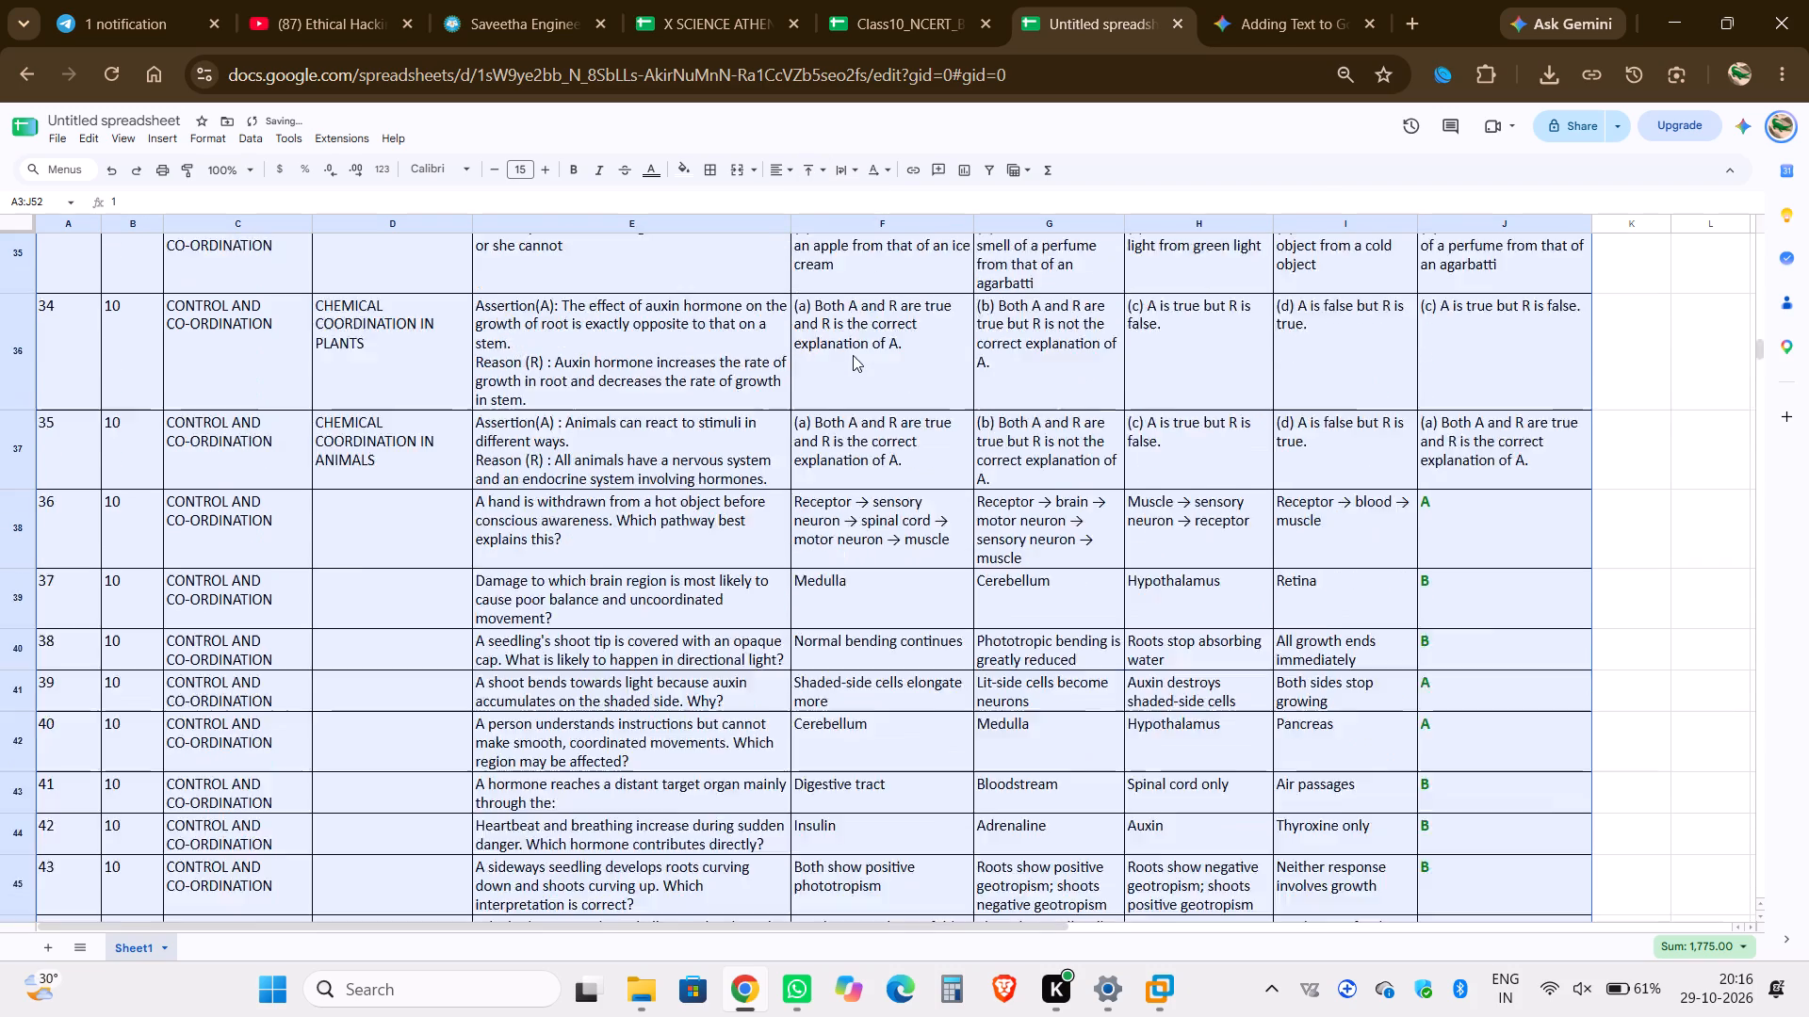
{"action": "scroll", "coordinate": [853, 355], "scroll_direction": "up", "scroll_amount": 9}
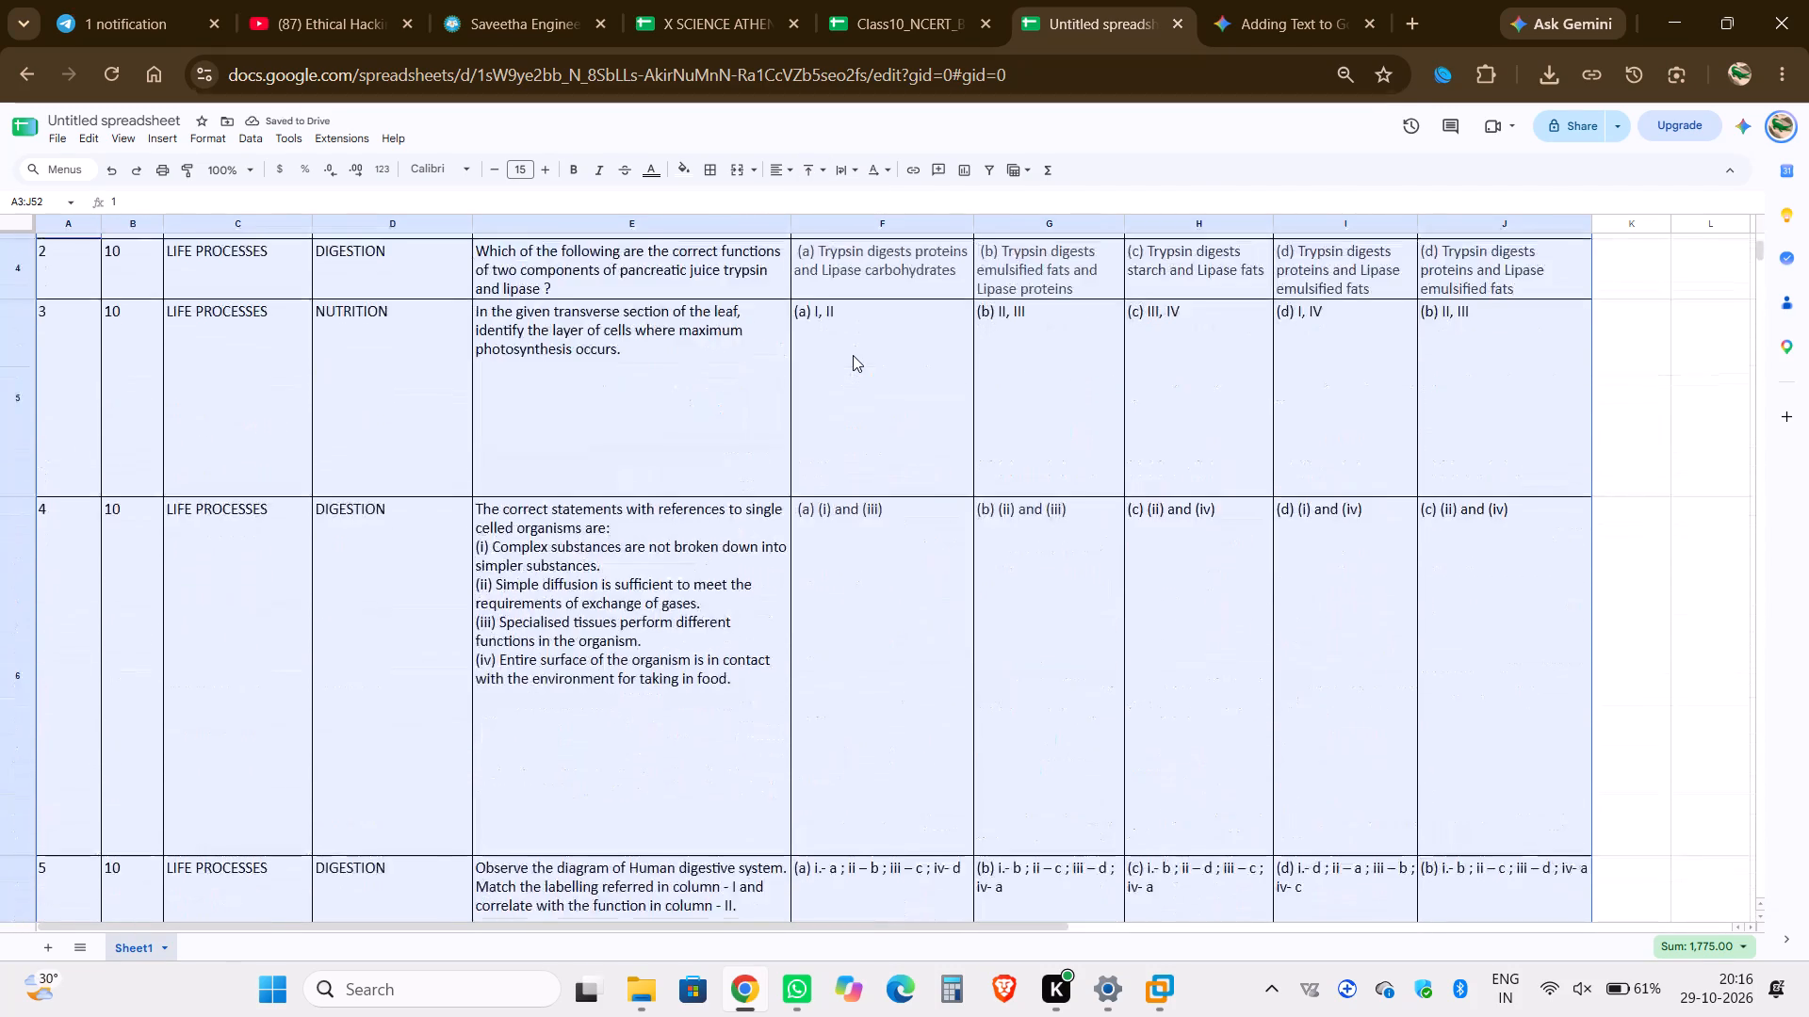
{"action": "scroll", "coordinate": [853, 355], "scroll_direction": "up", "scroll_amount": 3}
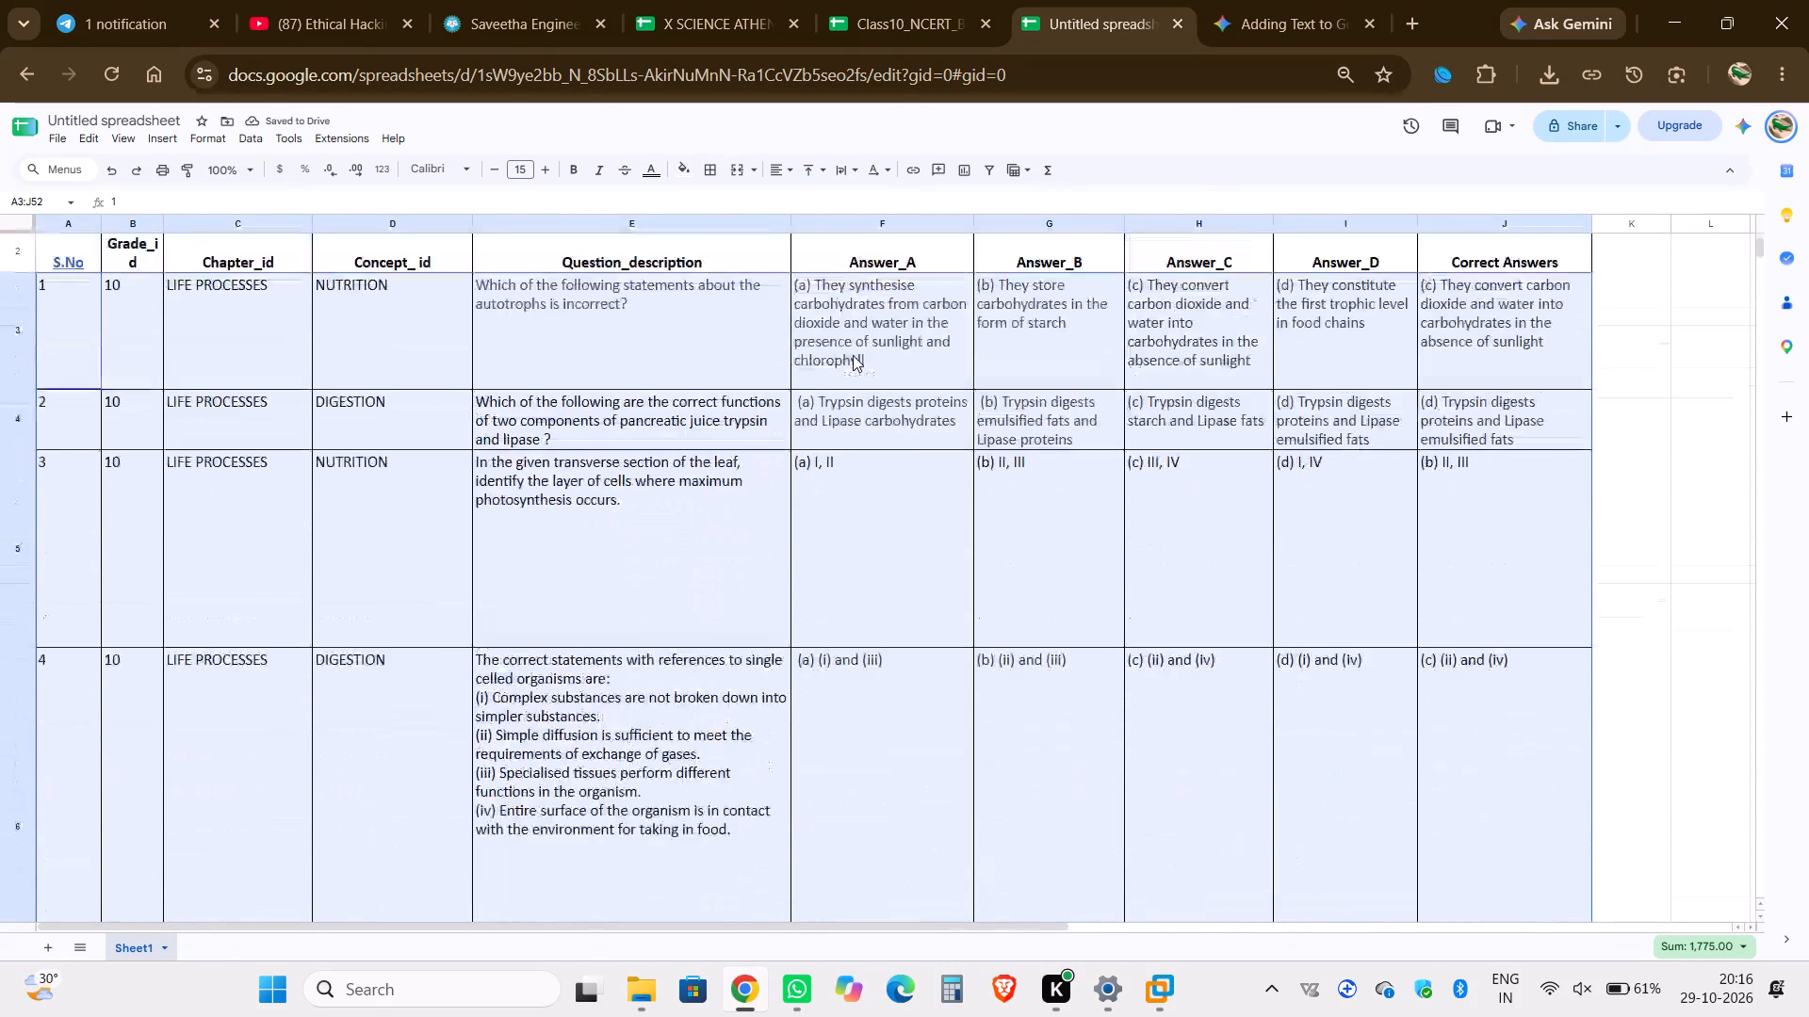
{"action": "left_click", "coordinate": [886, 413]}
{"action": "left_click", "coordinate": [857, 541]}
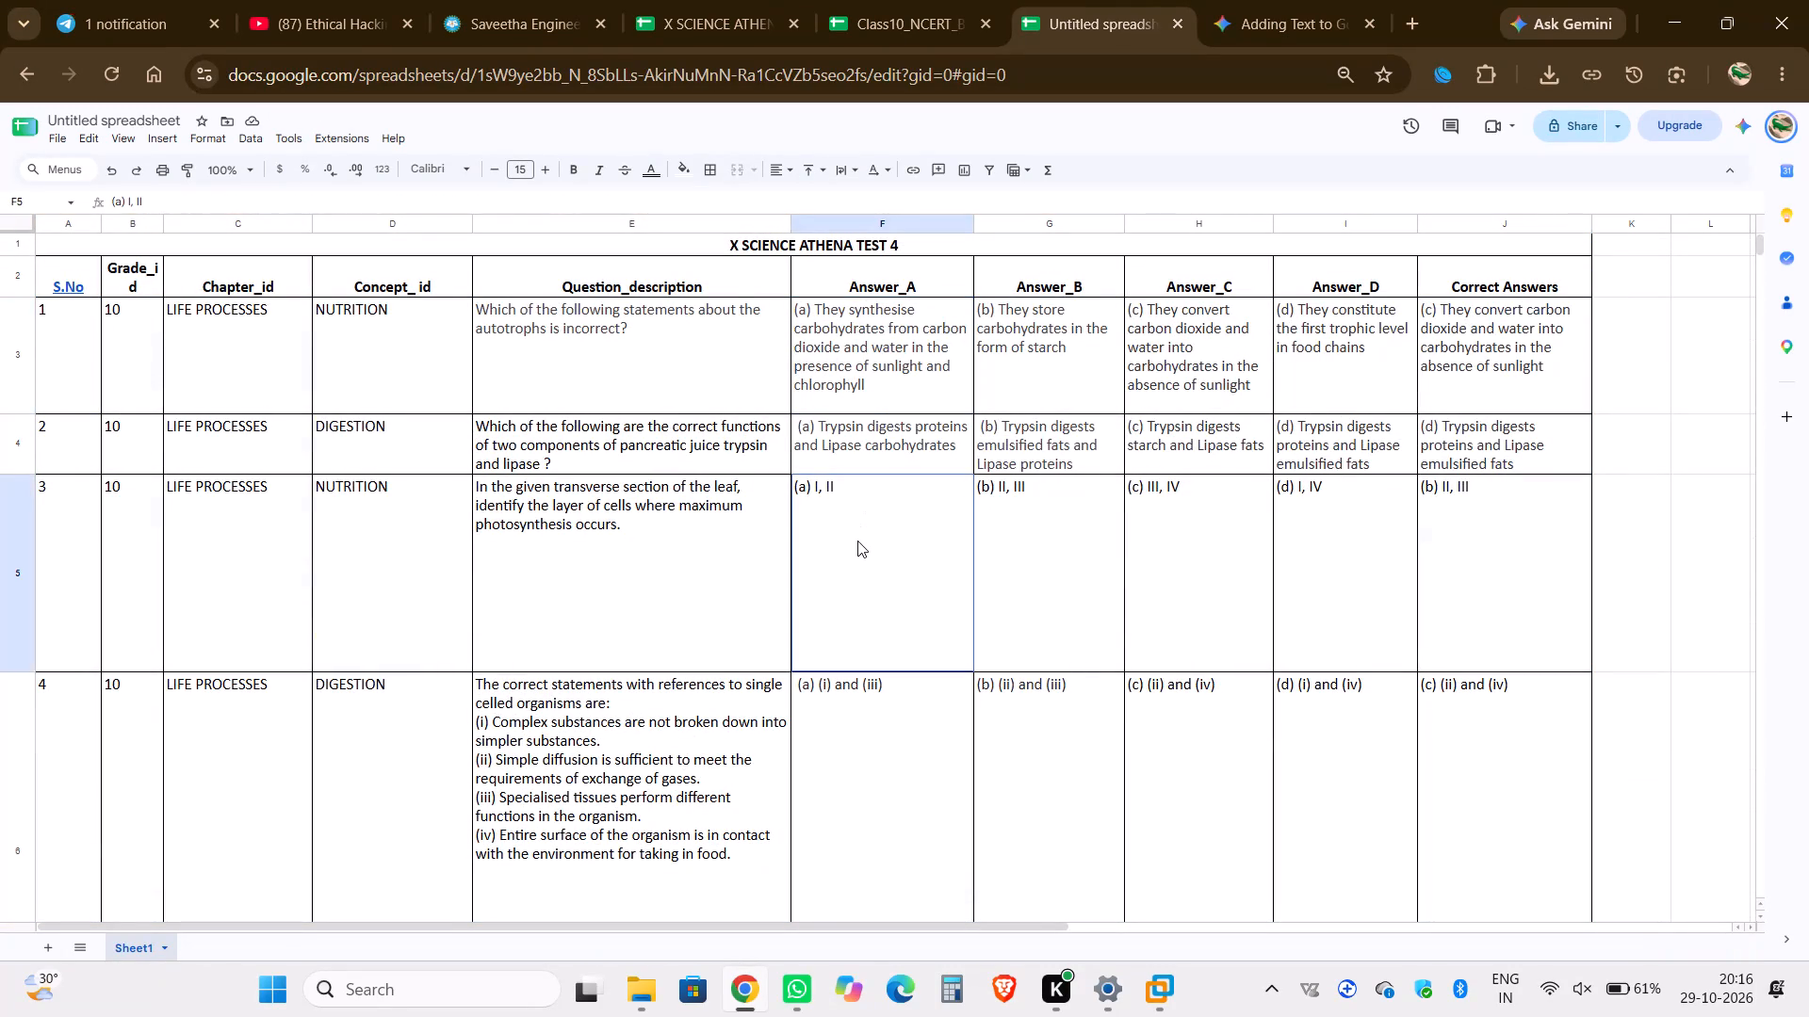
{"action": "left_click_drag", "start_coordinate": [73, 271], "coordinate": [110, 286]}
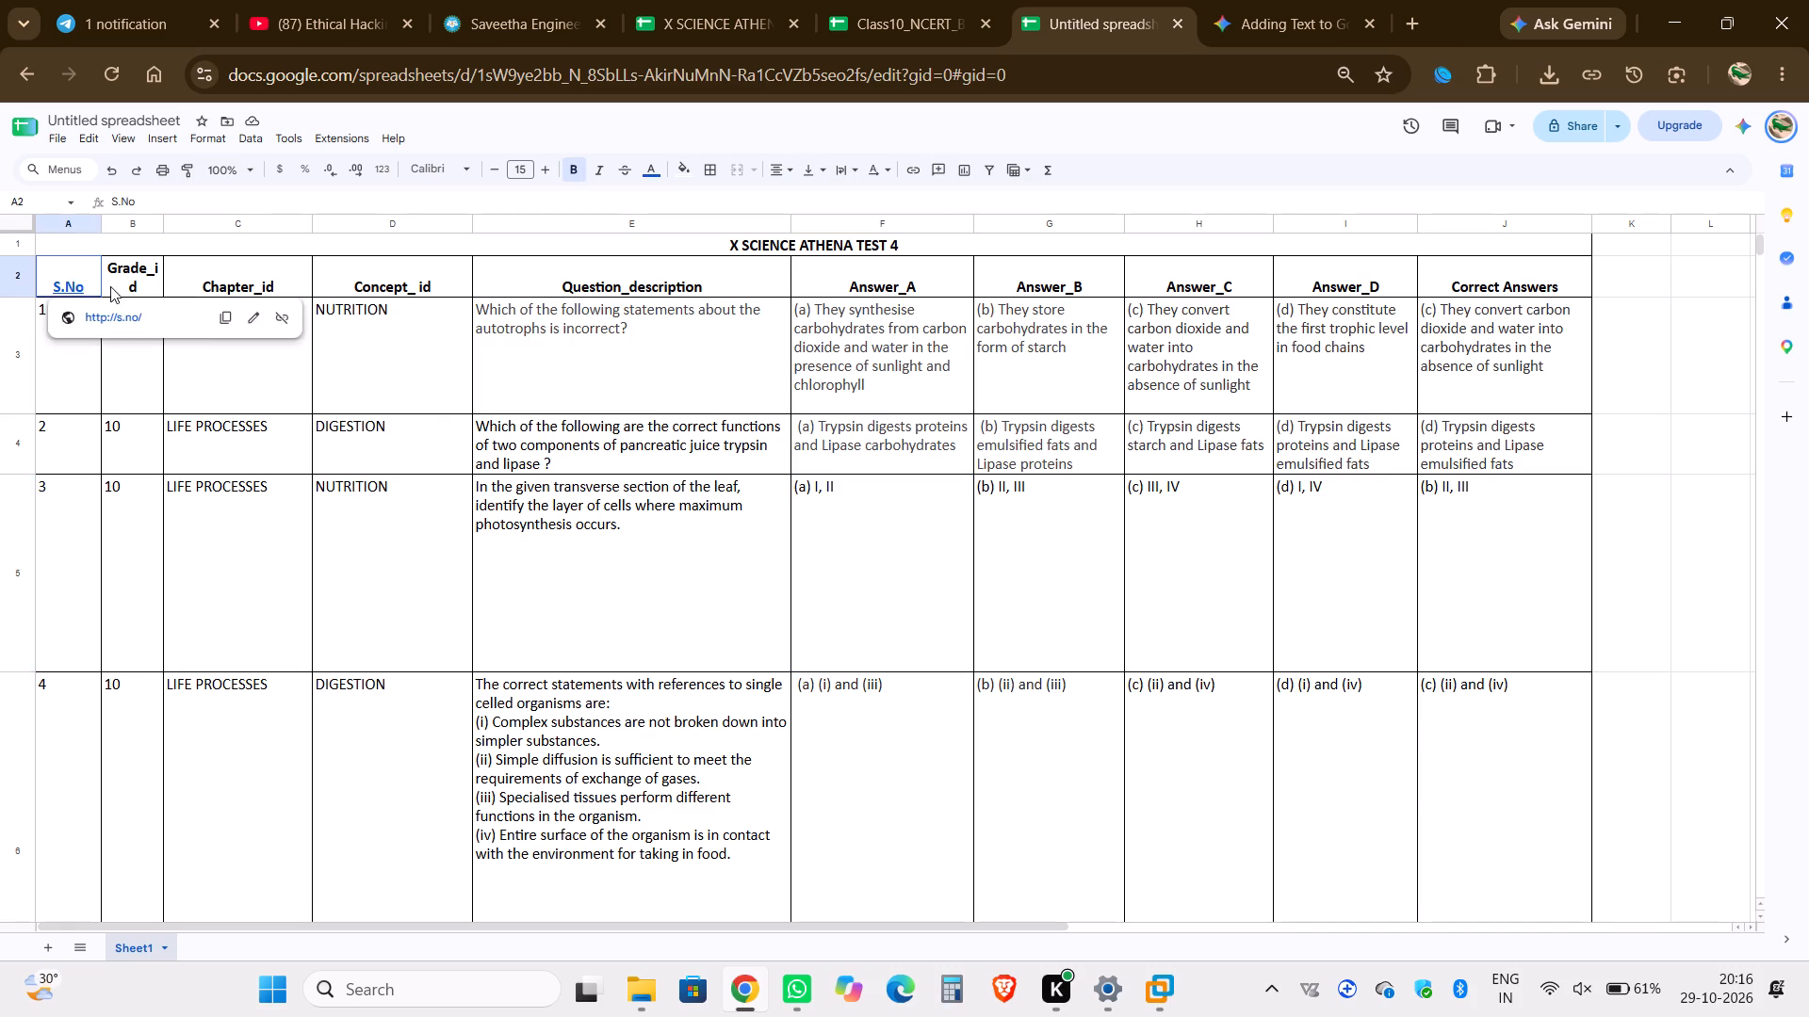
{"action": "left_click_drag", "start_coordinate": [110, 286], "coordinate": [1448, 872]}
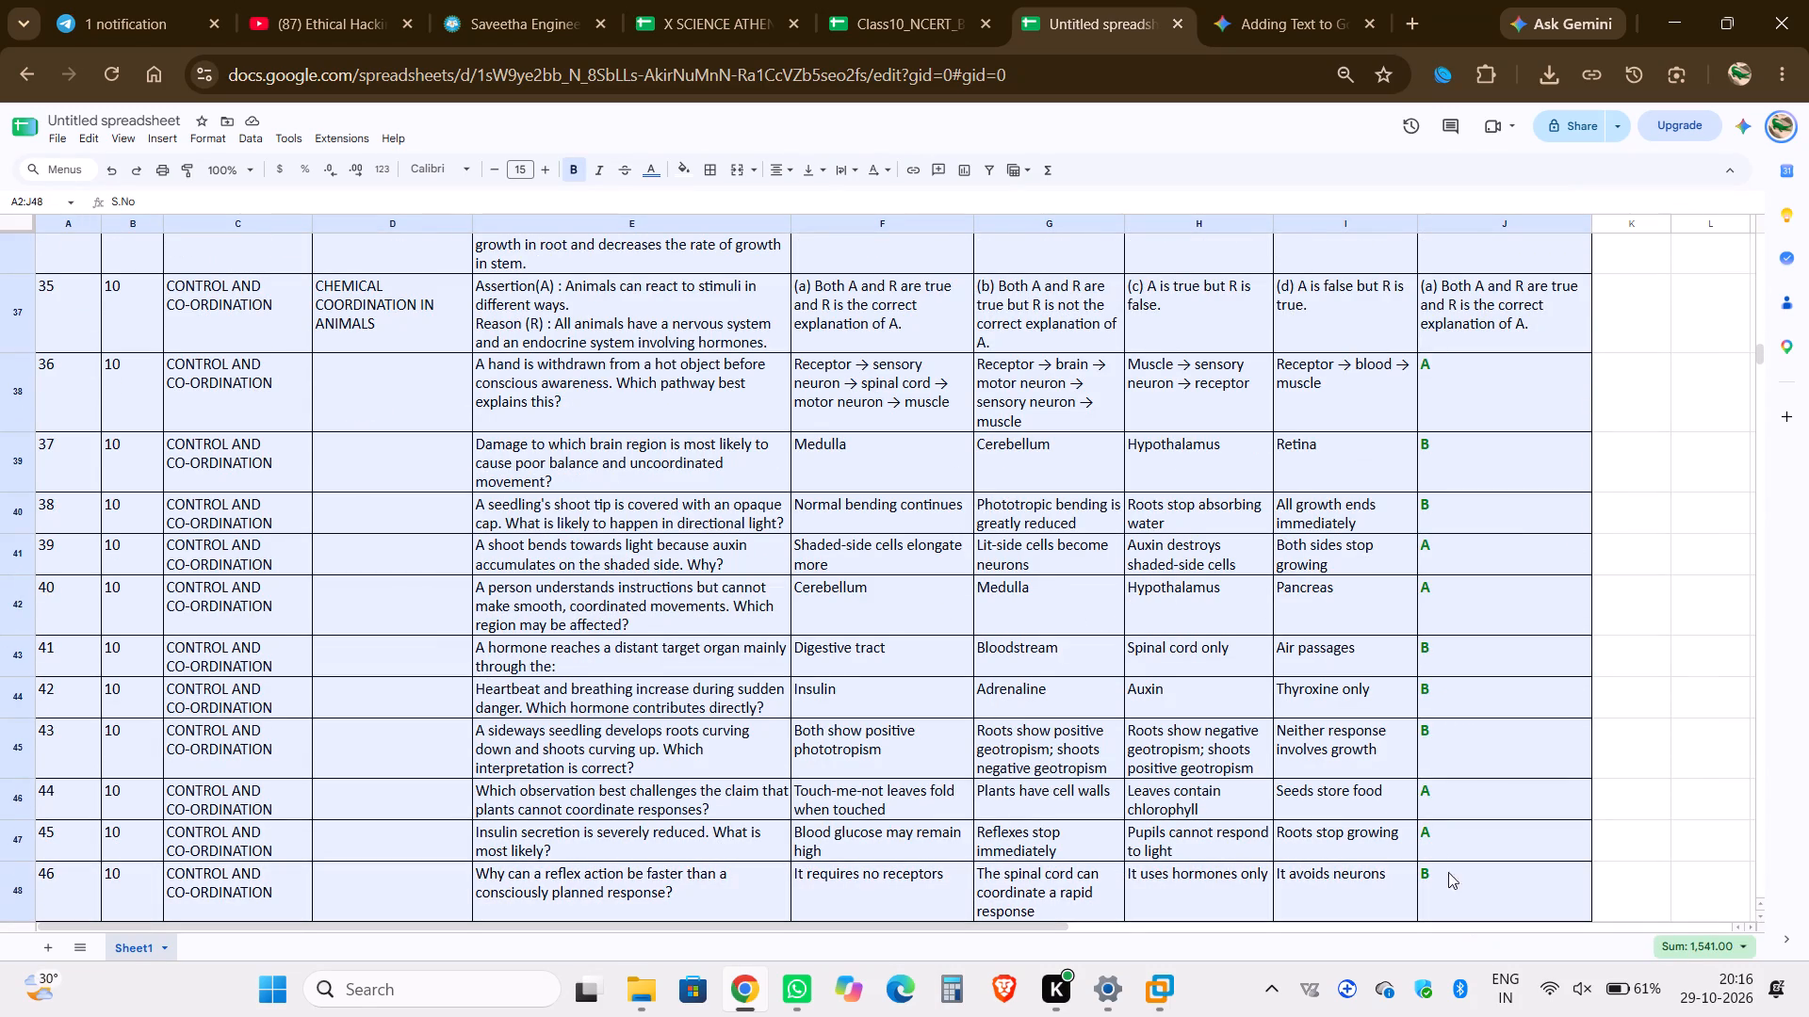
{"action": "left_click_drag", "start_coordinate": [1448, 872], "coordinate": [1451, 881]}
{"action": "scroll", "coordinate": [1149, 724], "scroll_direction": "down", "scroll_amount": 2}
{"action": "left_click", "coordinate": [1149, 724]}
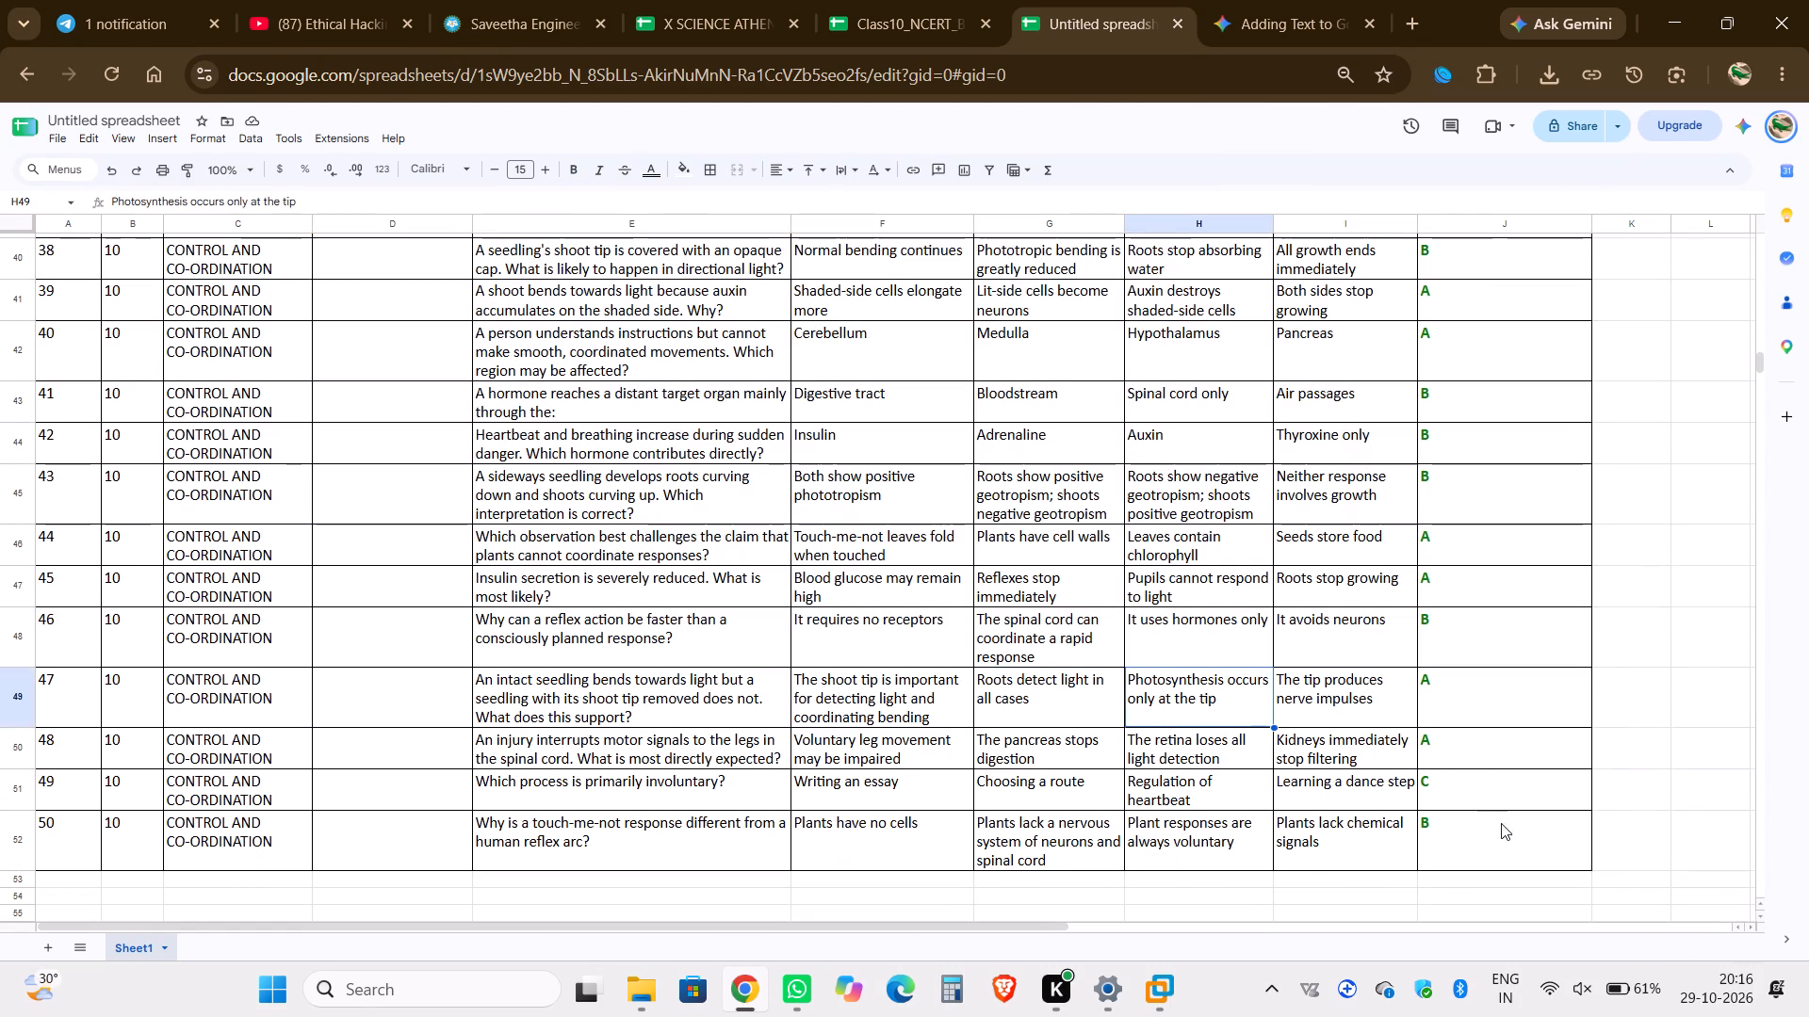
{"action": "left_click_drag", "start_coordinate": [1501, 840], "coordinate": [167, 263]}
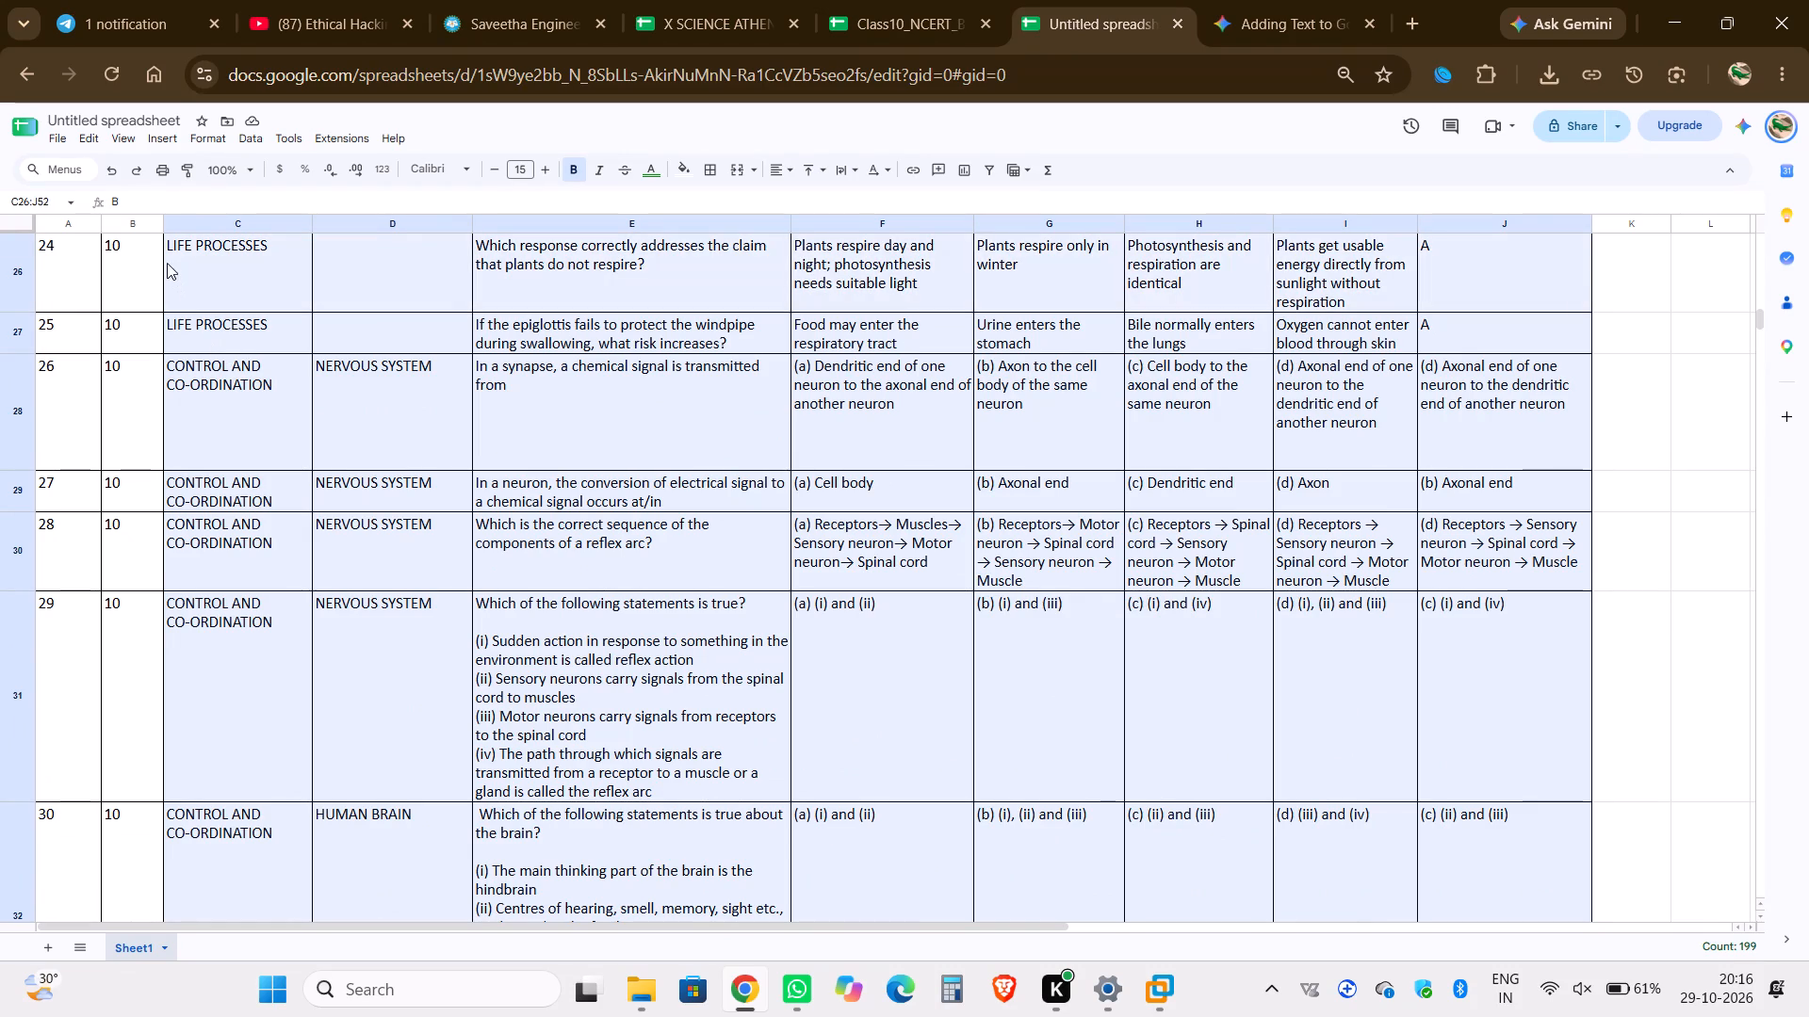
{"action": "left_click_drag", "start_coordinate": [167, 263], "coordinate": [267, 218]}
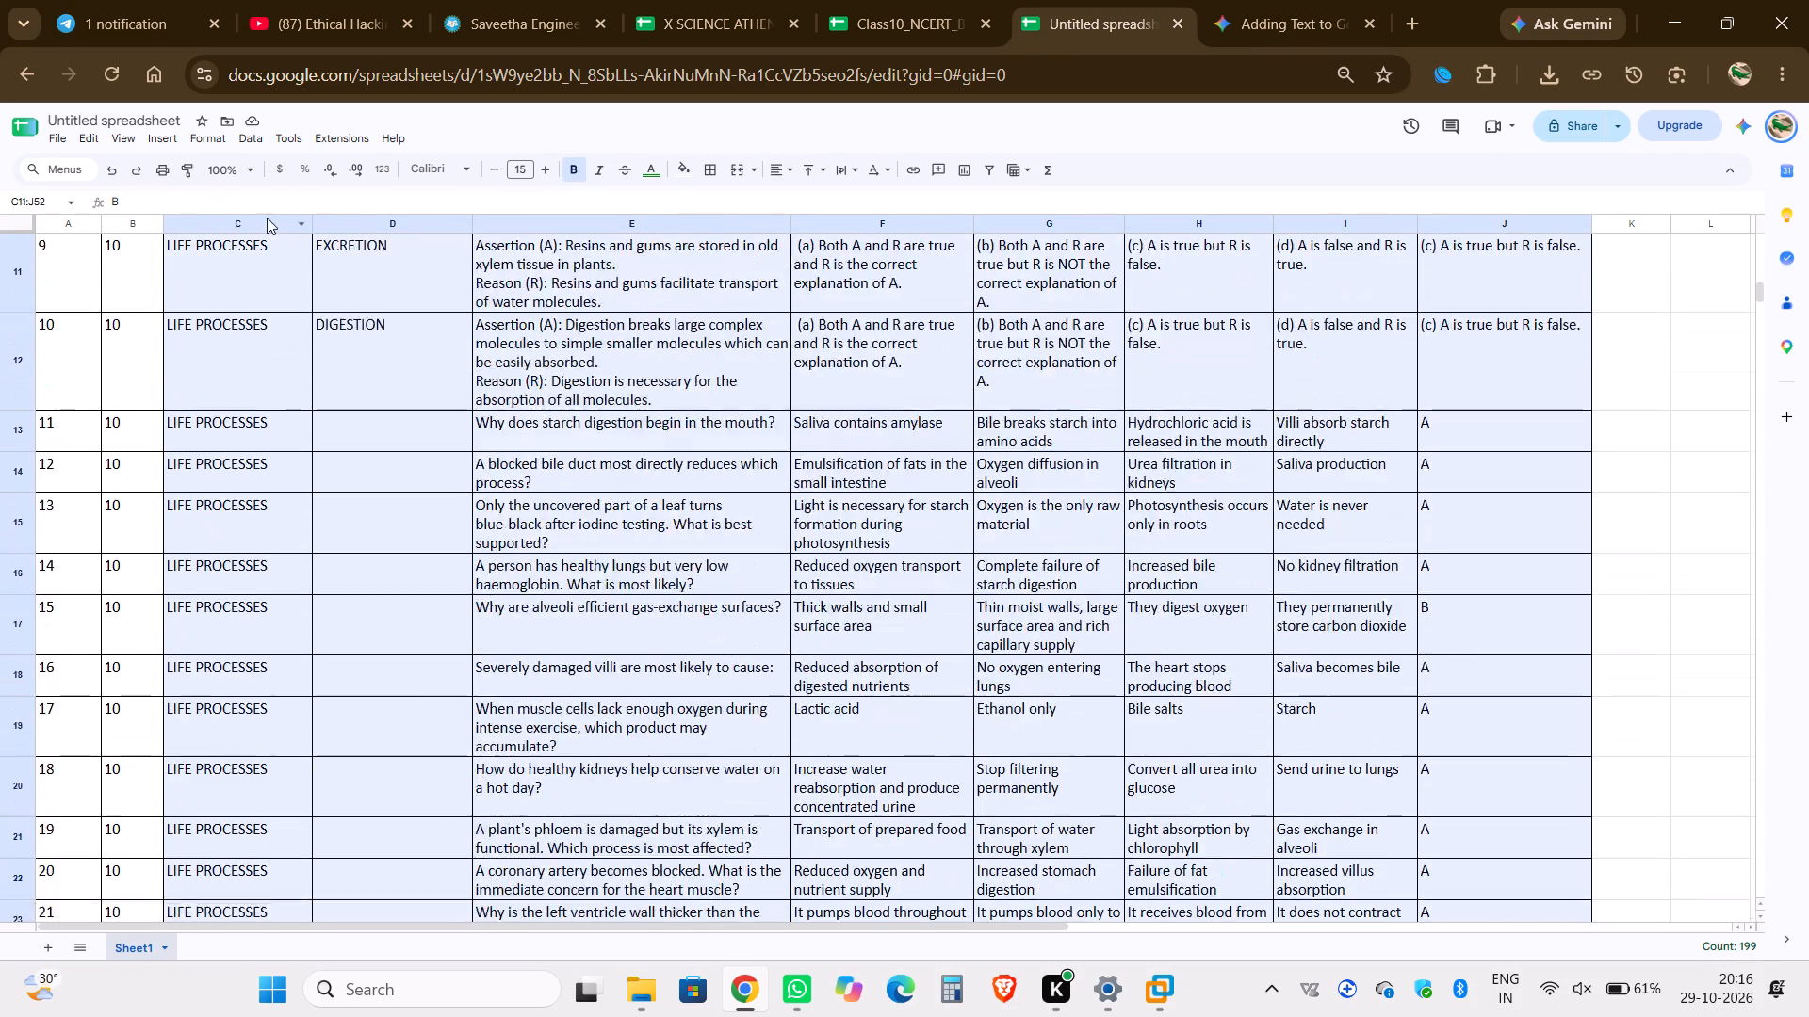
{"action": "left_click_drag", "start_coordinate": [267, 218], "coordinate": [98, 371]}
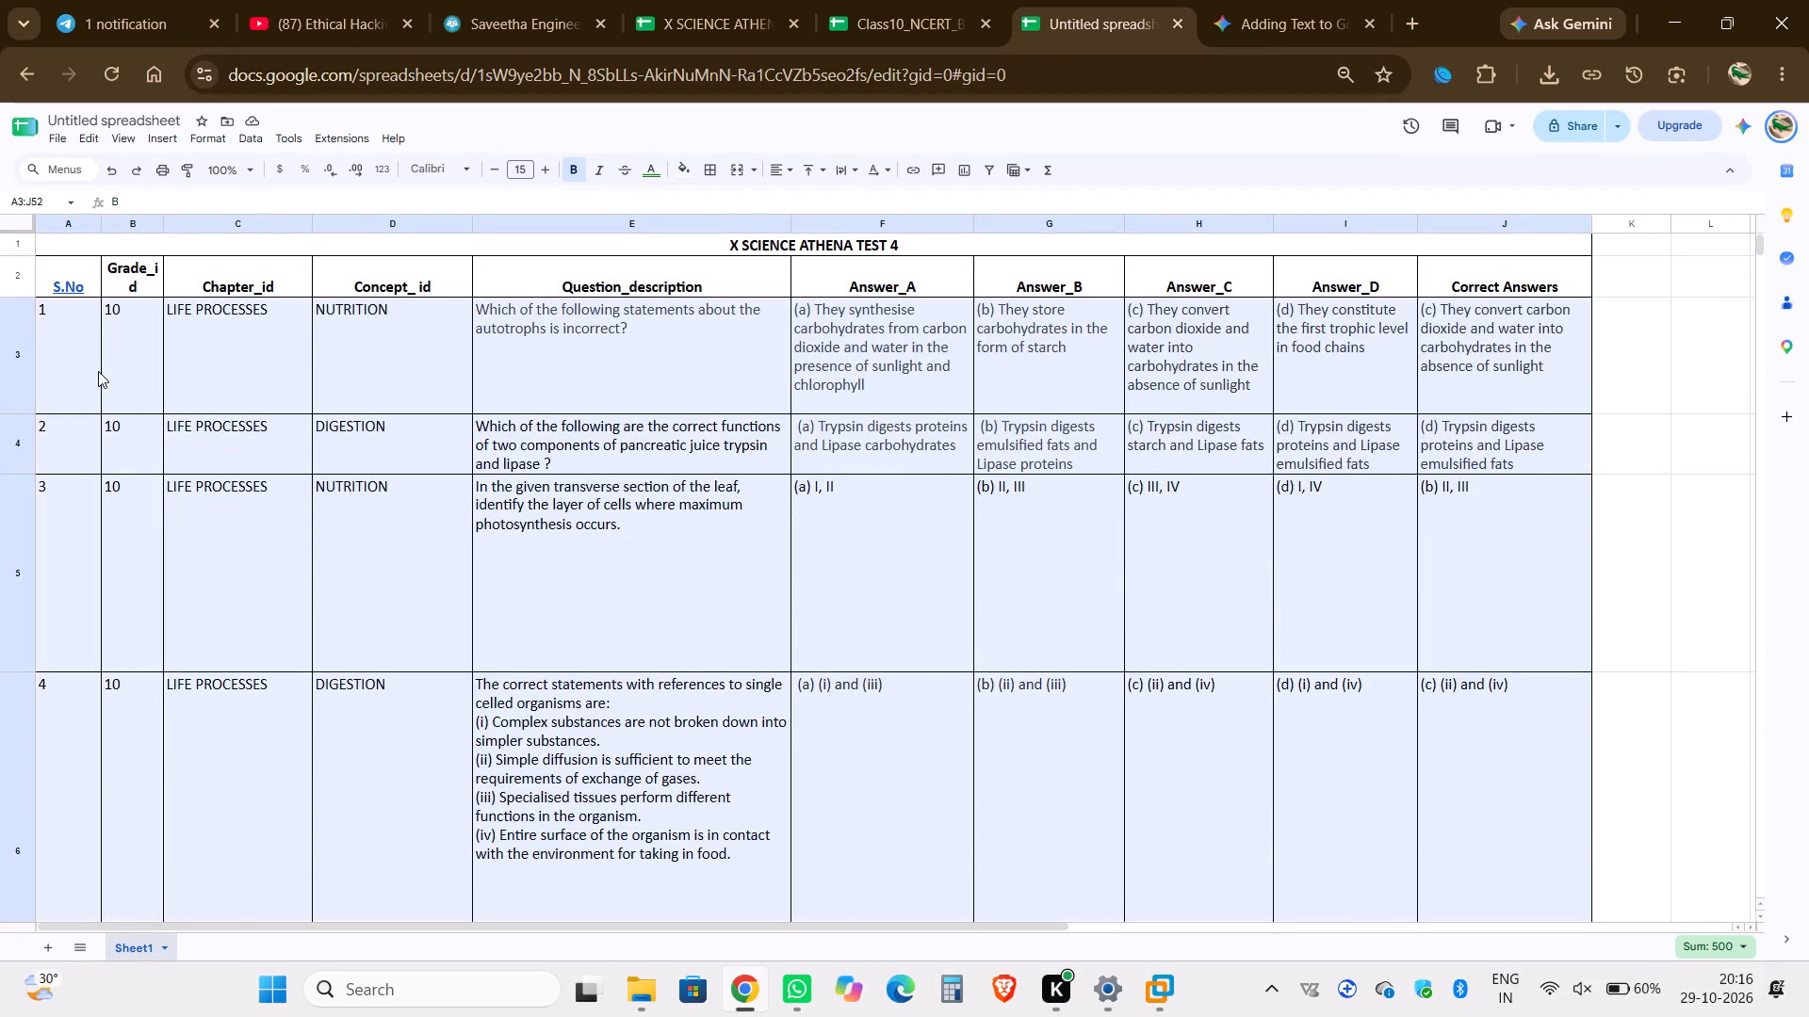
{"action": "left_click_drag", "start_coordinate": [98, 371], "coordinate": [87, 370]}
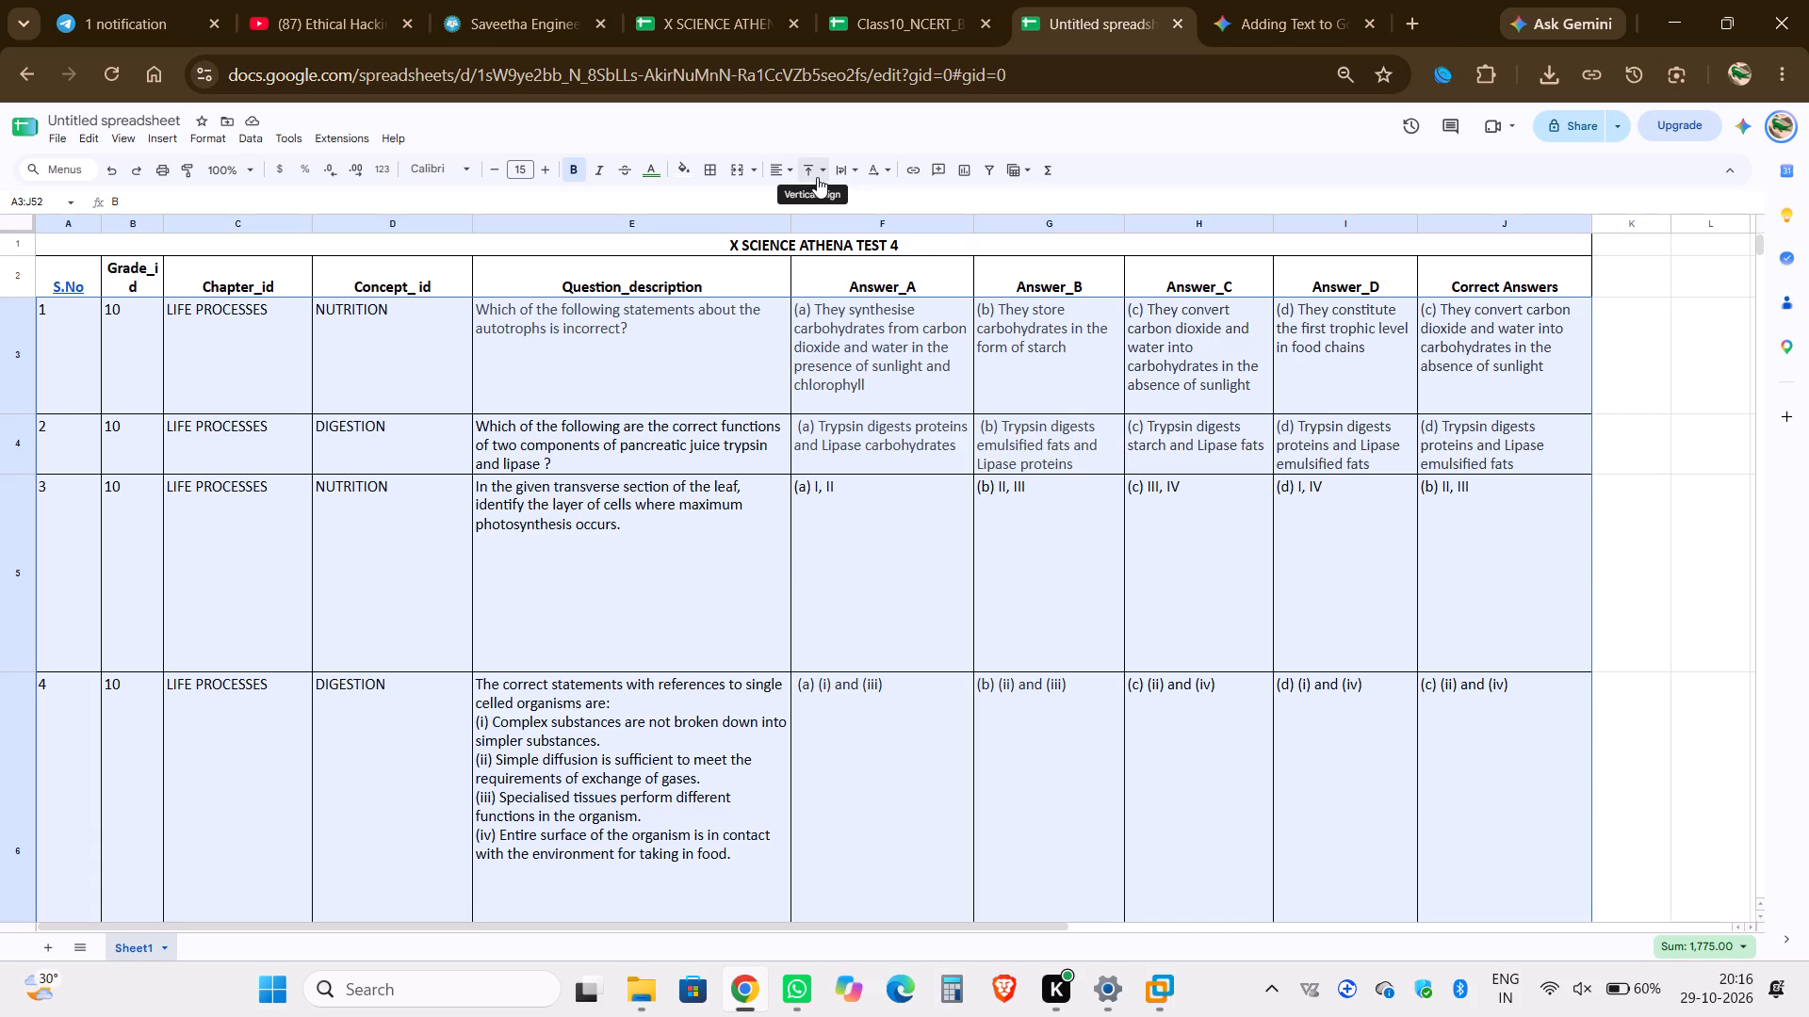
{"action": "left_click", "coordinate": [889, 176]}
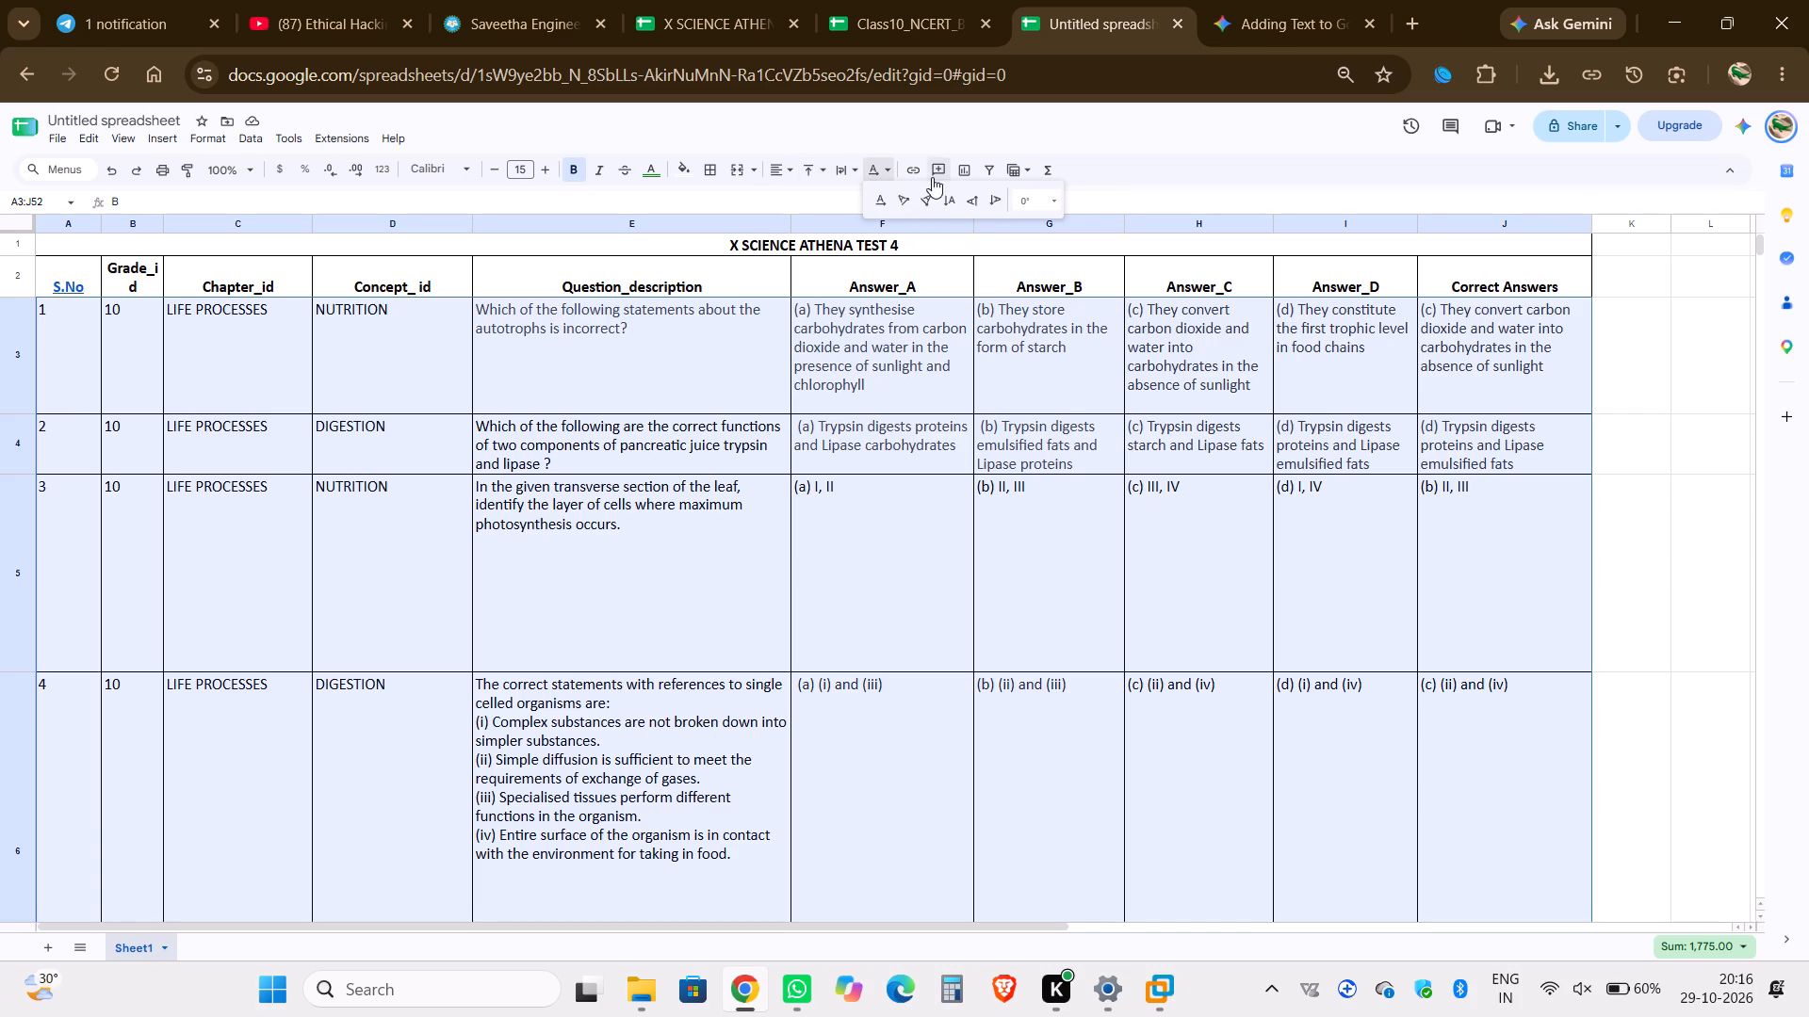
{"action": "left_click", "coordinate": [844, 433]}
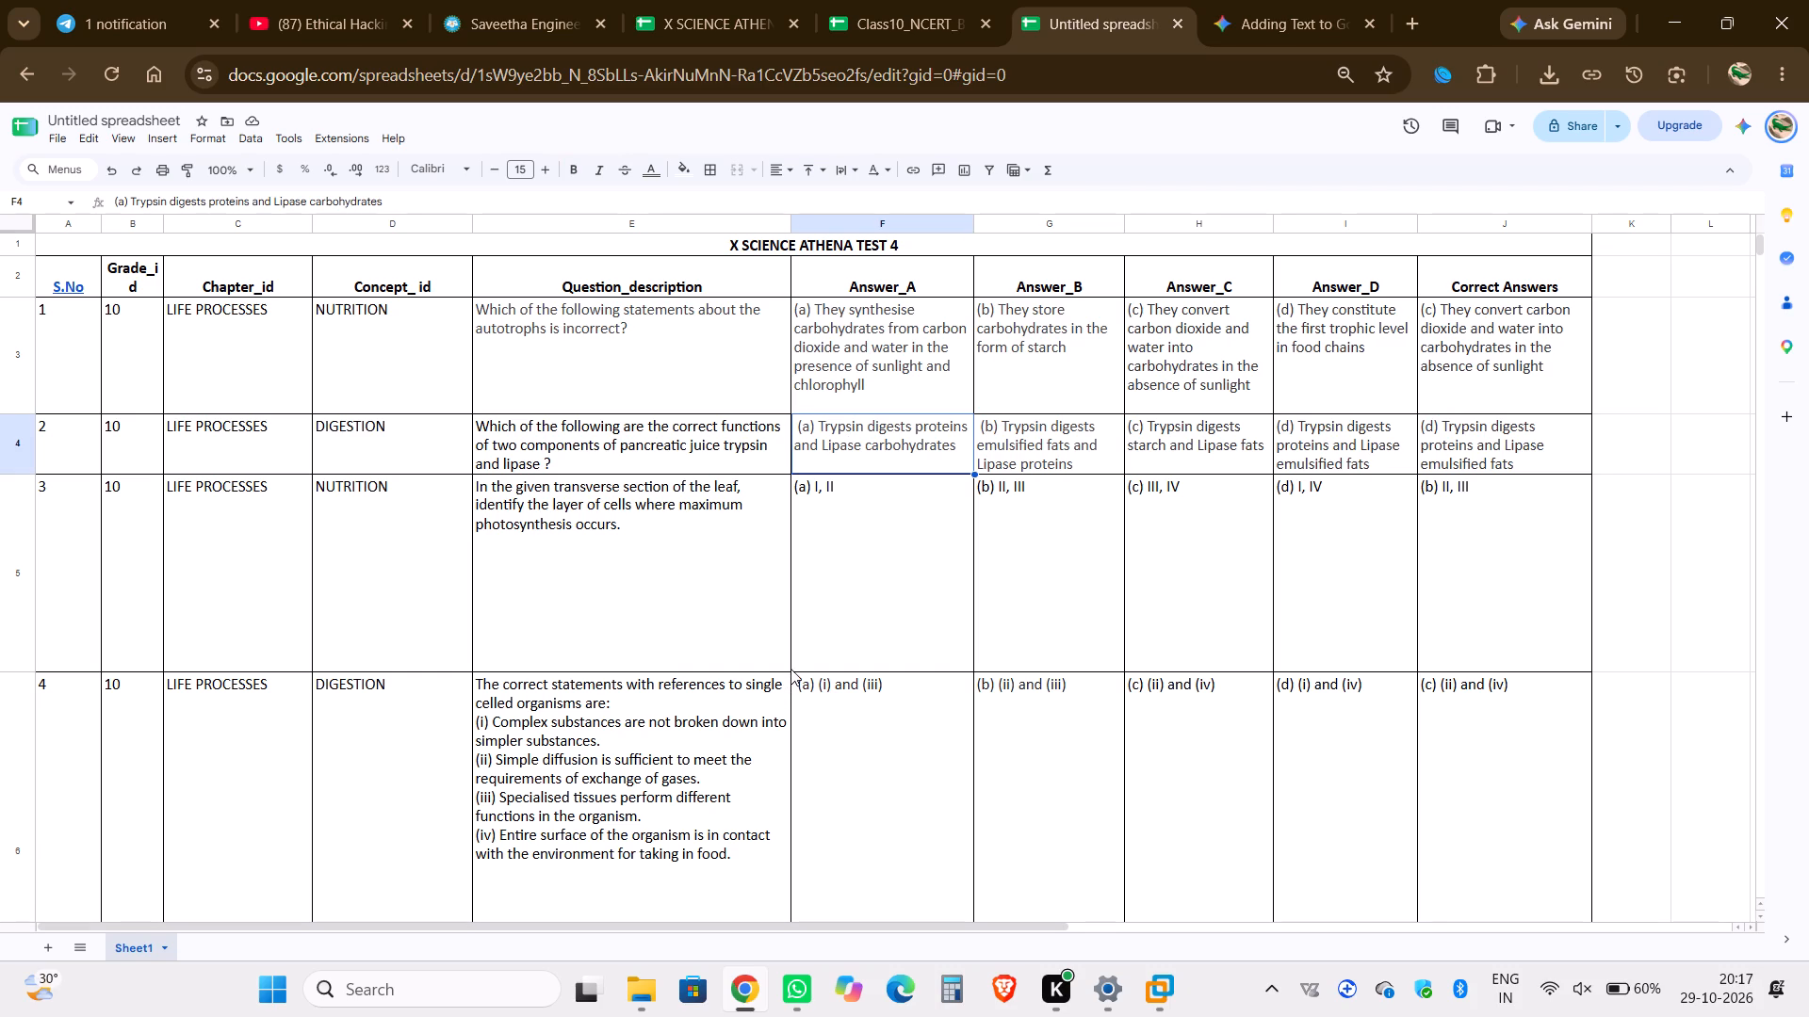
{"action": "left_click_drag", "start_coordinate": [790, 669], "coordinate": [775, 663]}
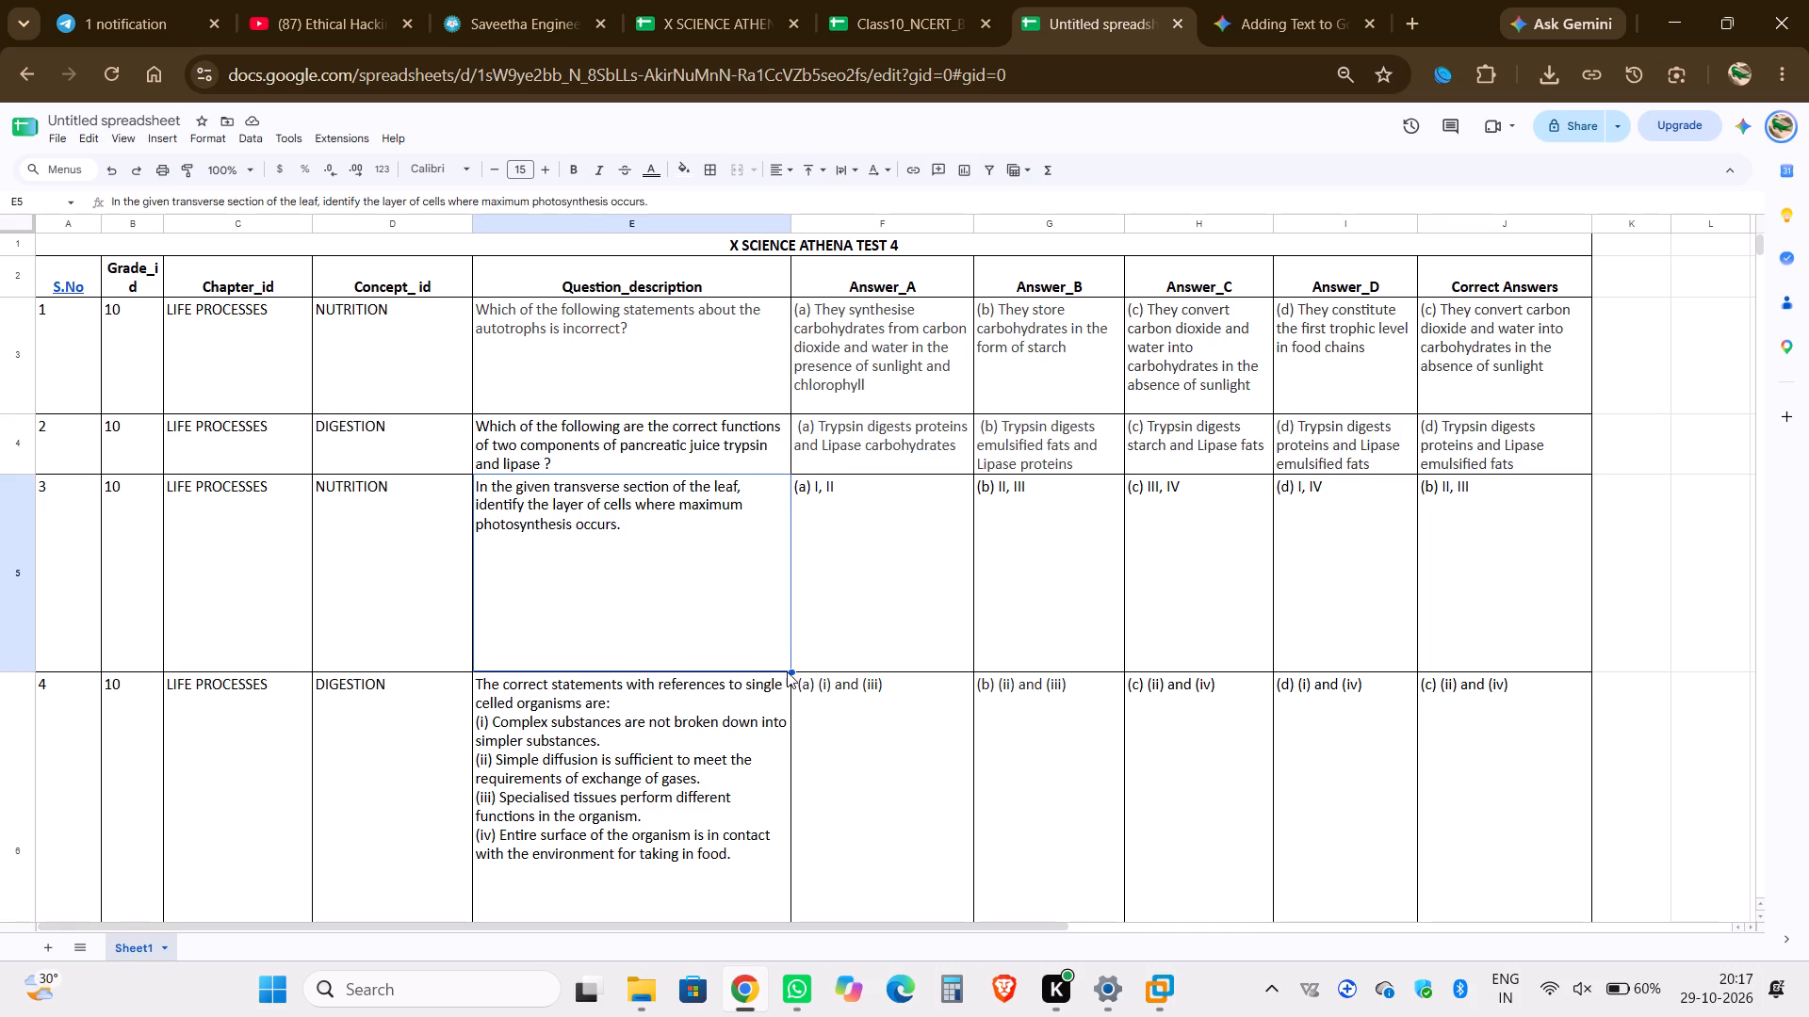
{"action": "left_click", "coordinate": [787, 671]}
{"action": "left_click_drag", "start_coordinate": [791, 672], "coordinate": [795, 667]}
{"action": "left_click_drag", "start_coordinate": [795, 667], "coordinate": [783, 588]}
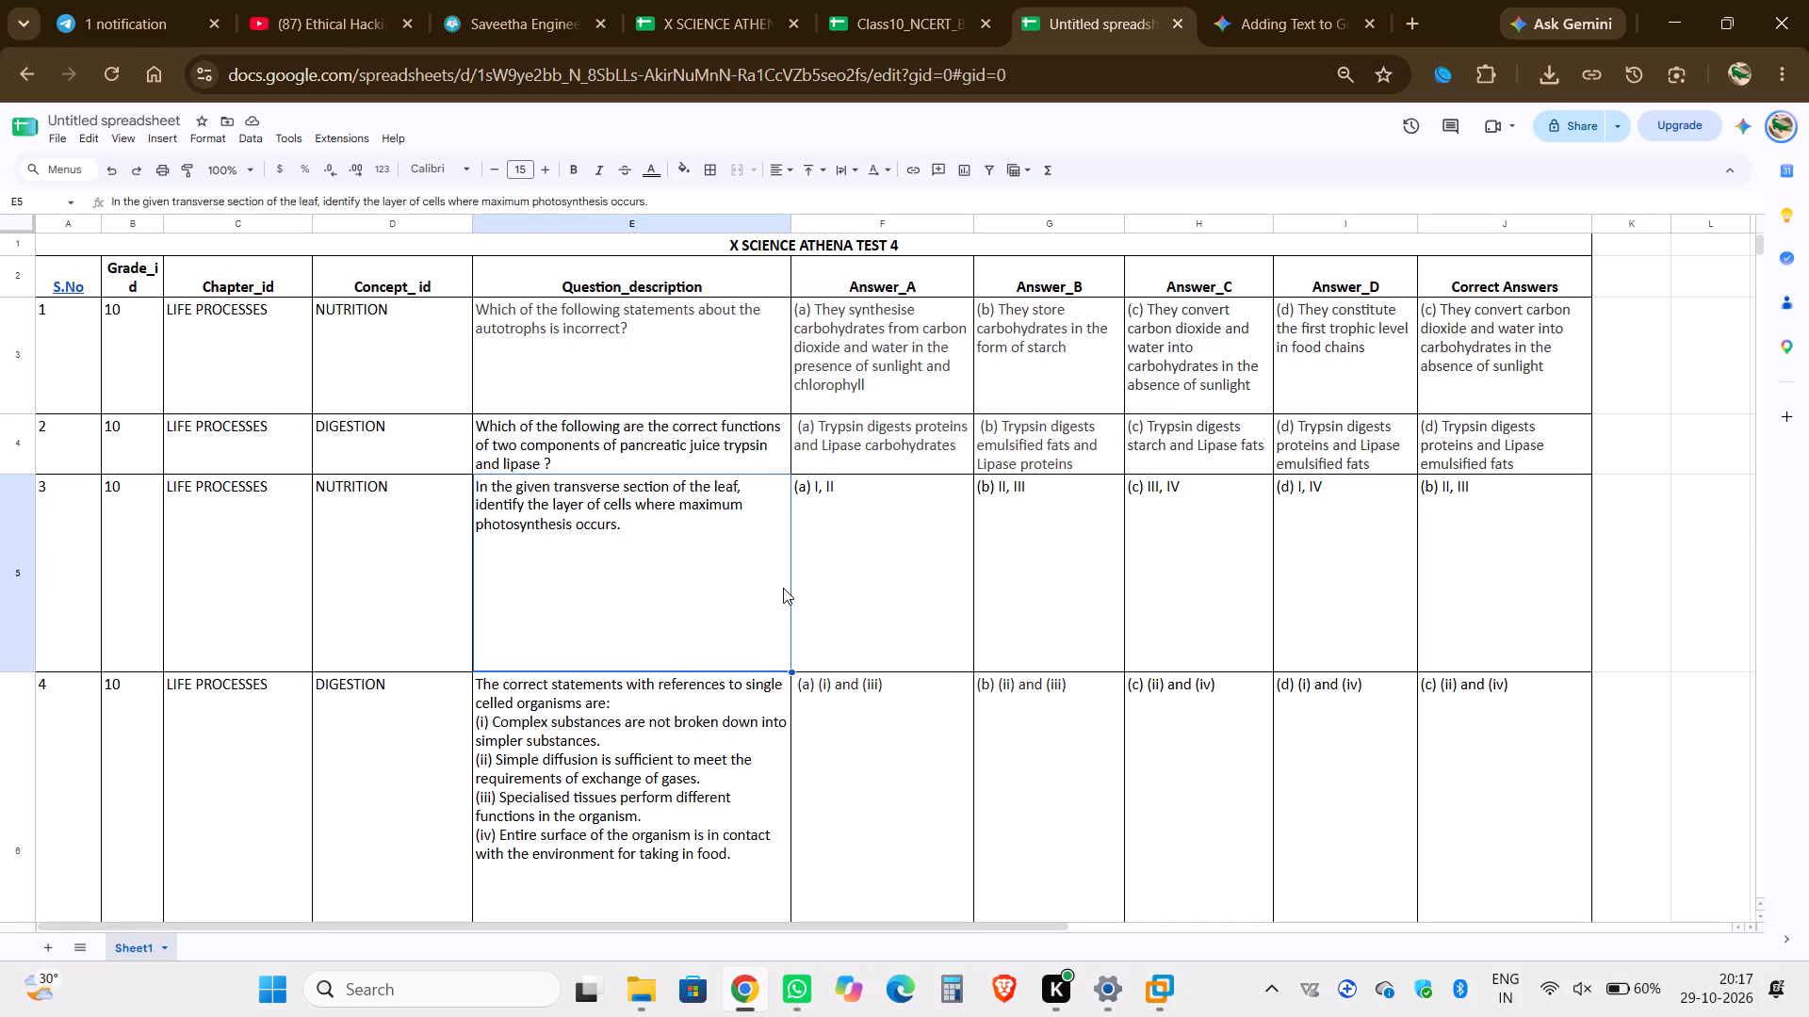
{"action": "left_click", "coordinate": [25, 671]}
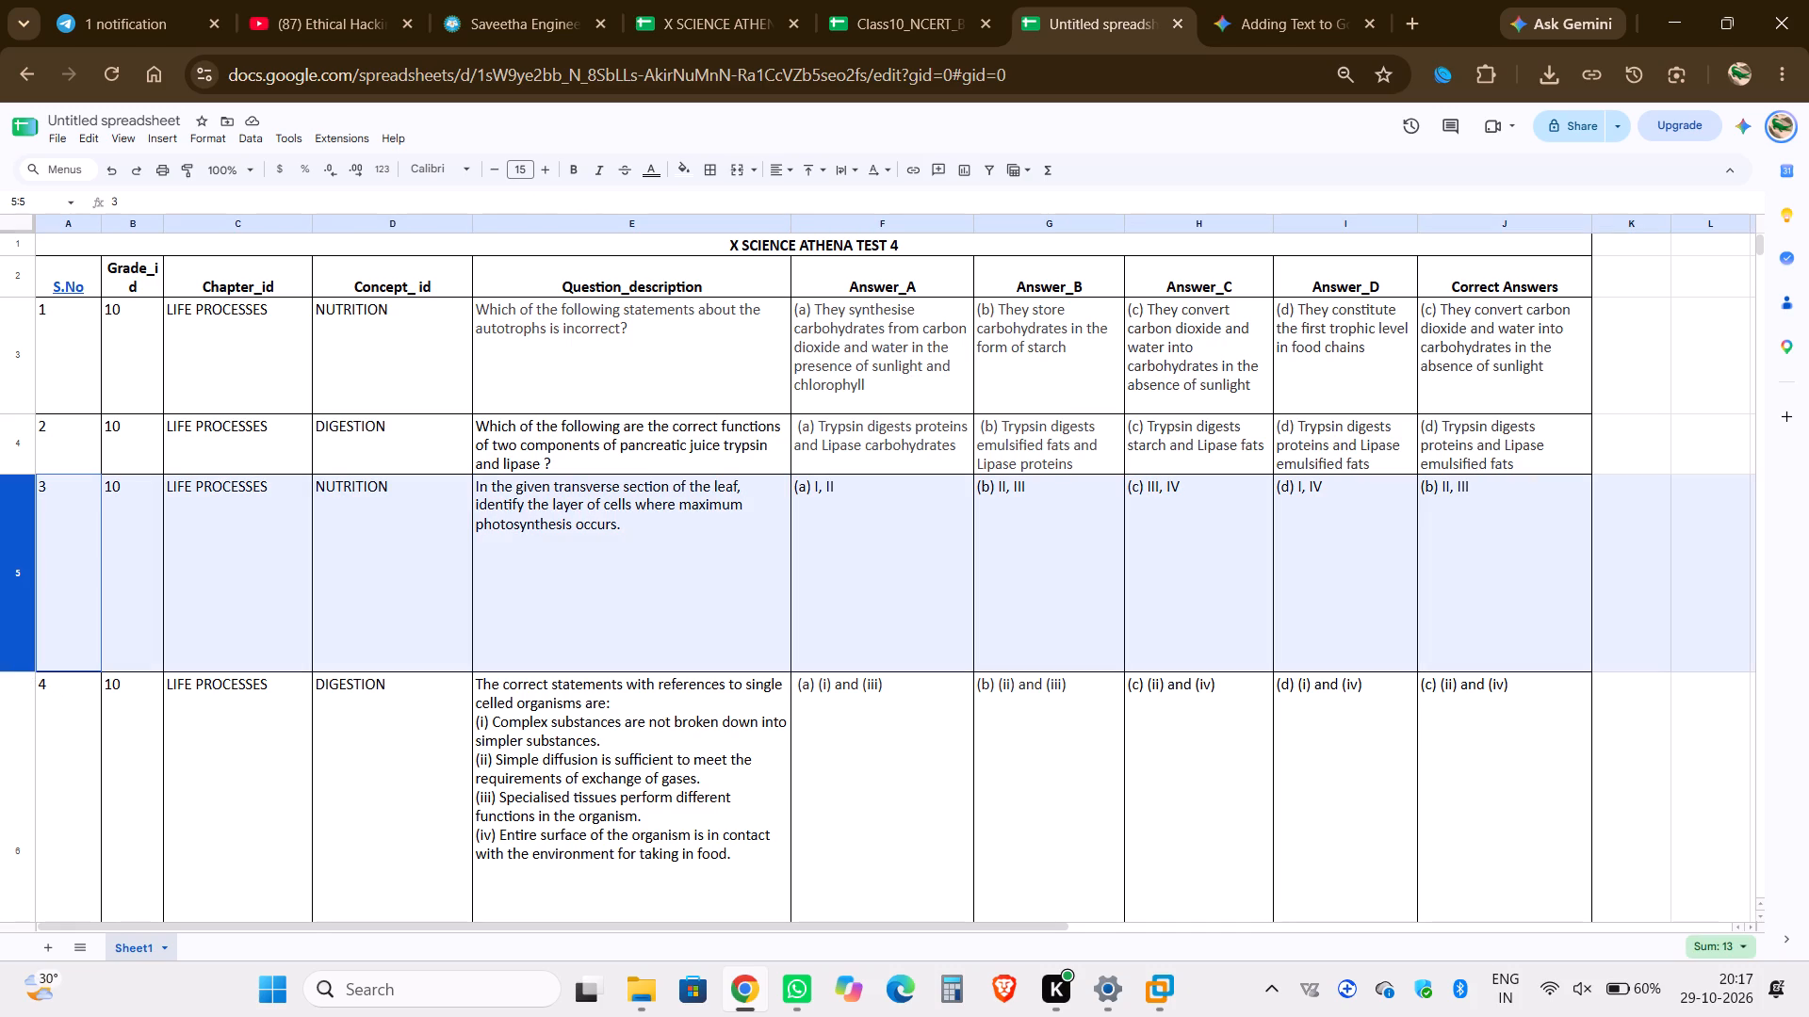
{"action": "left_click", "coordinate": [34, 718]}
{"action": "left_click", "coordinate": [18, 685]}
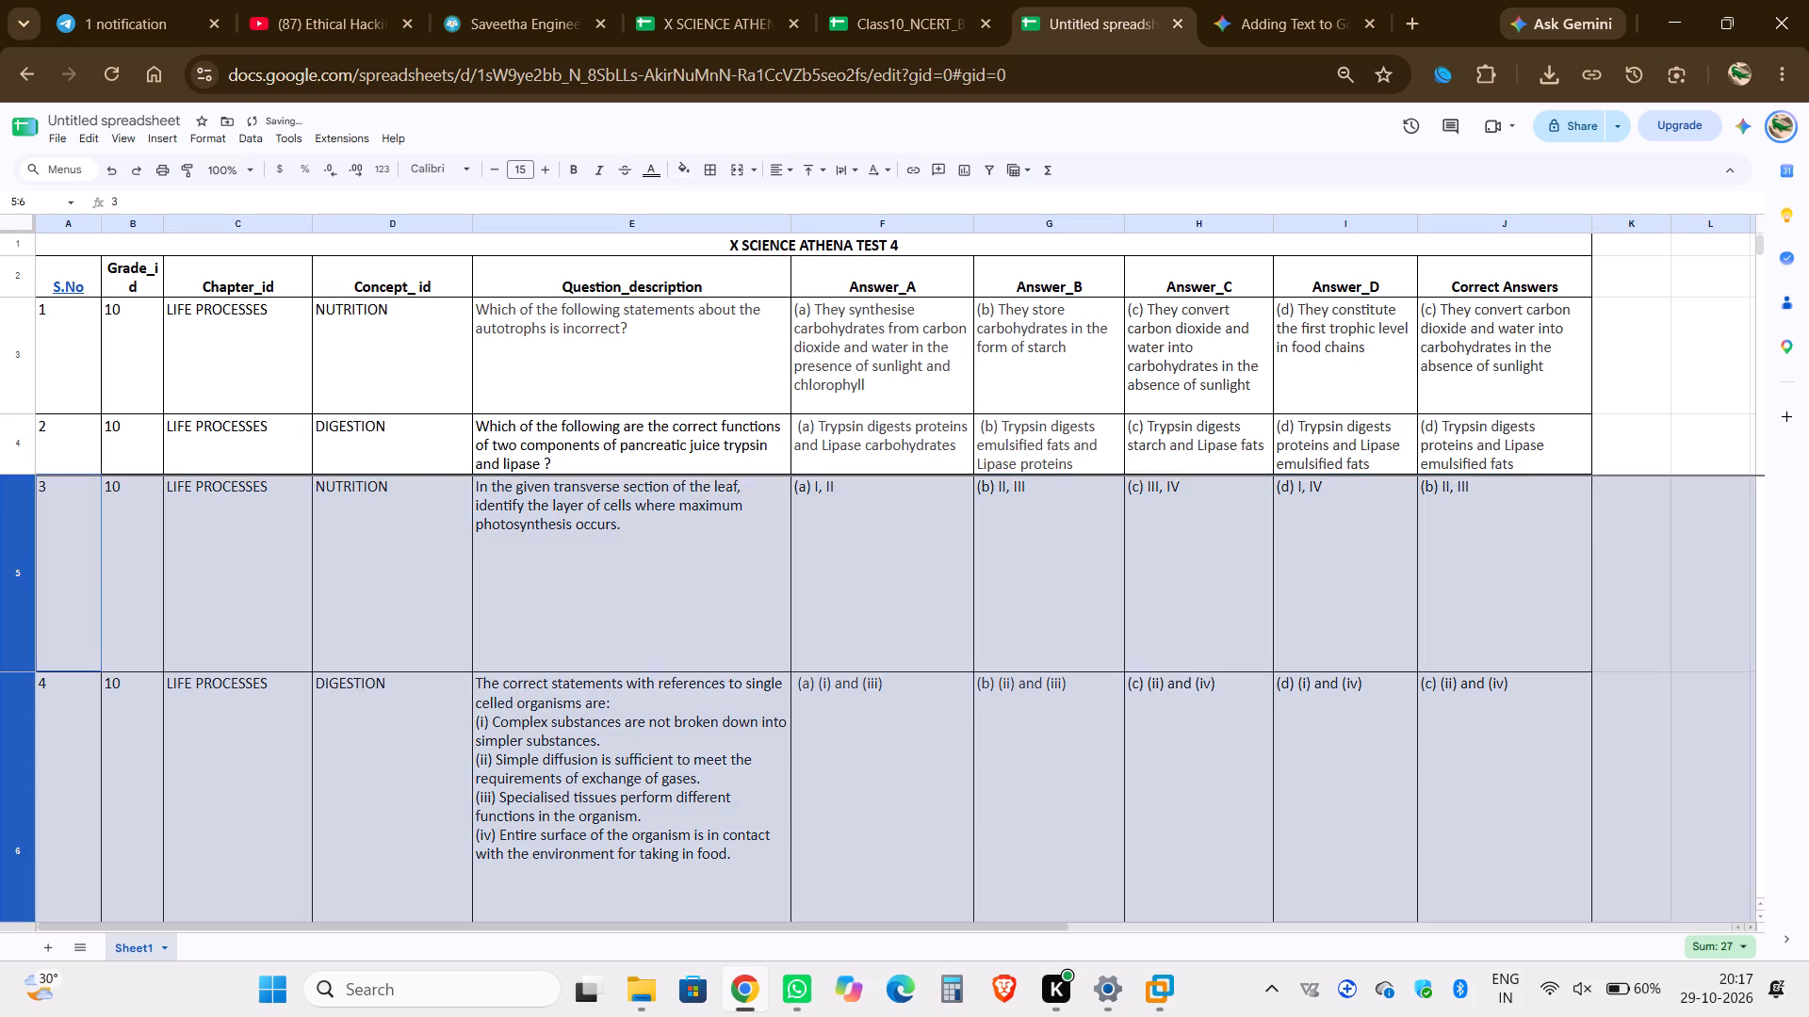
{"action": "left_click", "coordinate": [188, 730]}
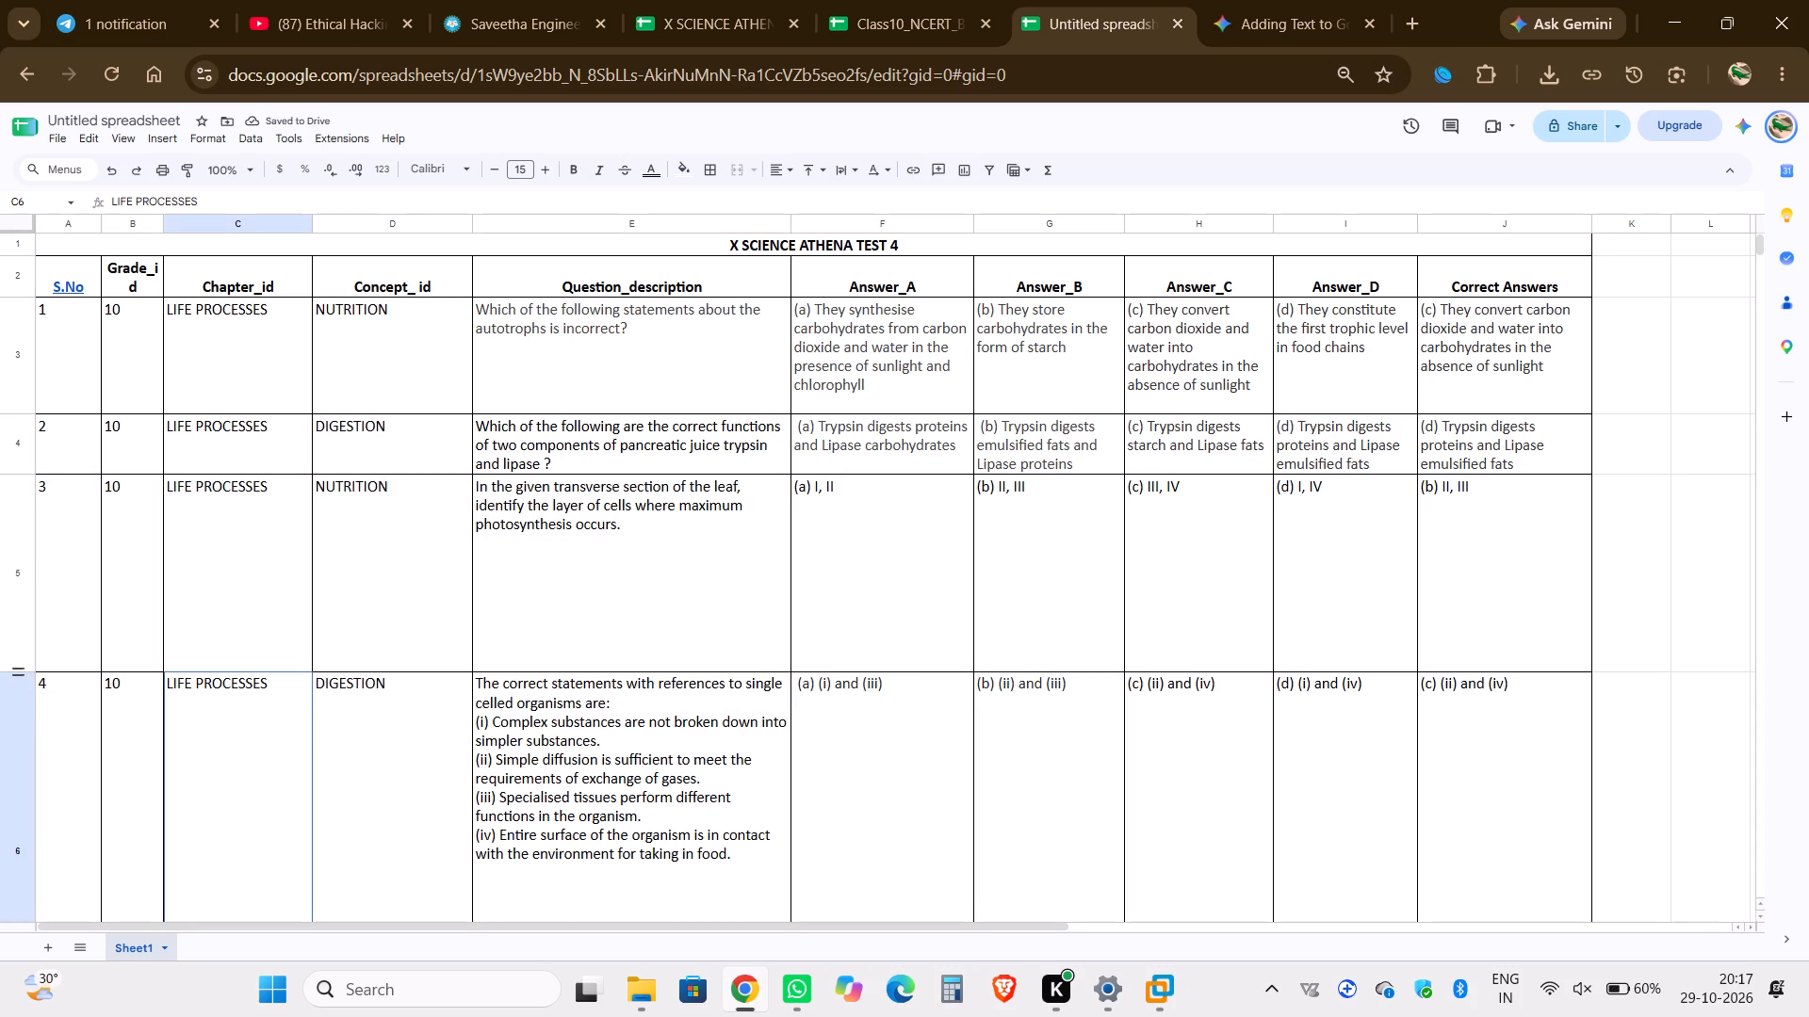
Reduce the heights of Life Processes rows 5 to 8 so each fits its question text without excess empty space.
{"action": "left_click_drag", "start_coordinate": [13, 673], "coordinate": [0, 569]}
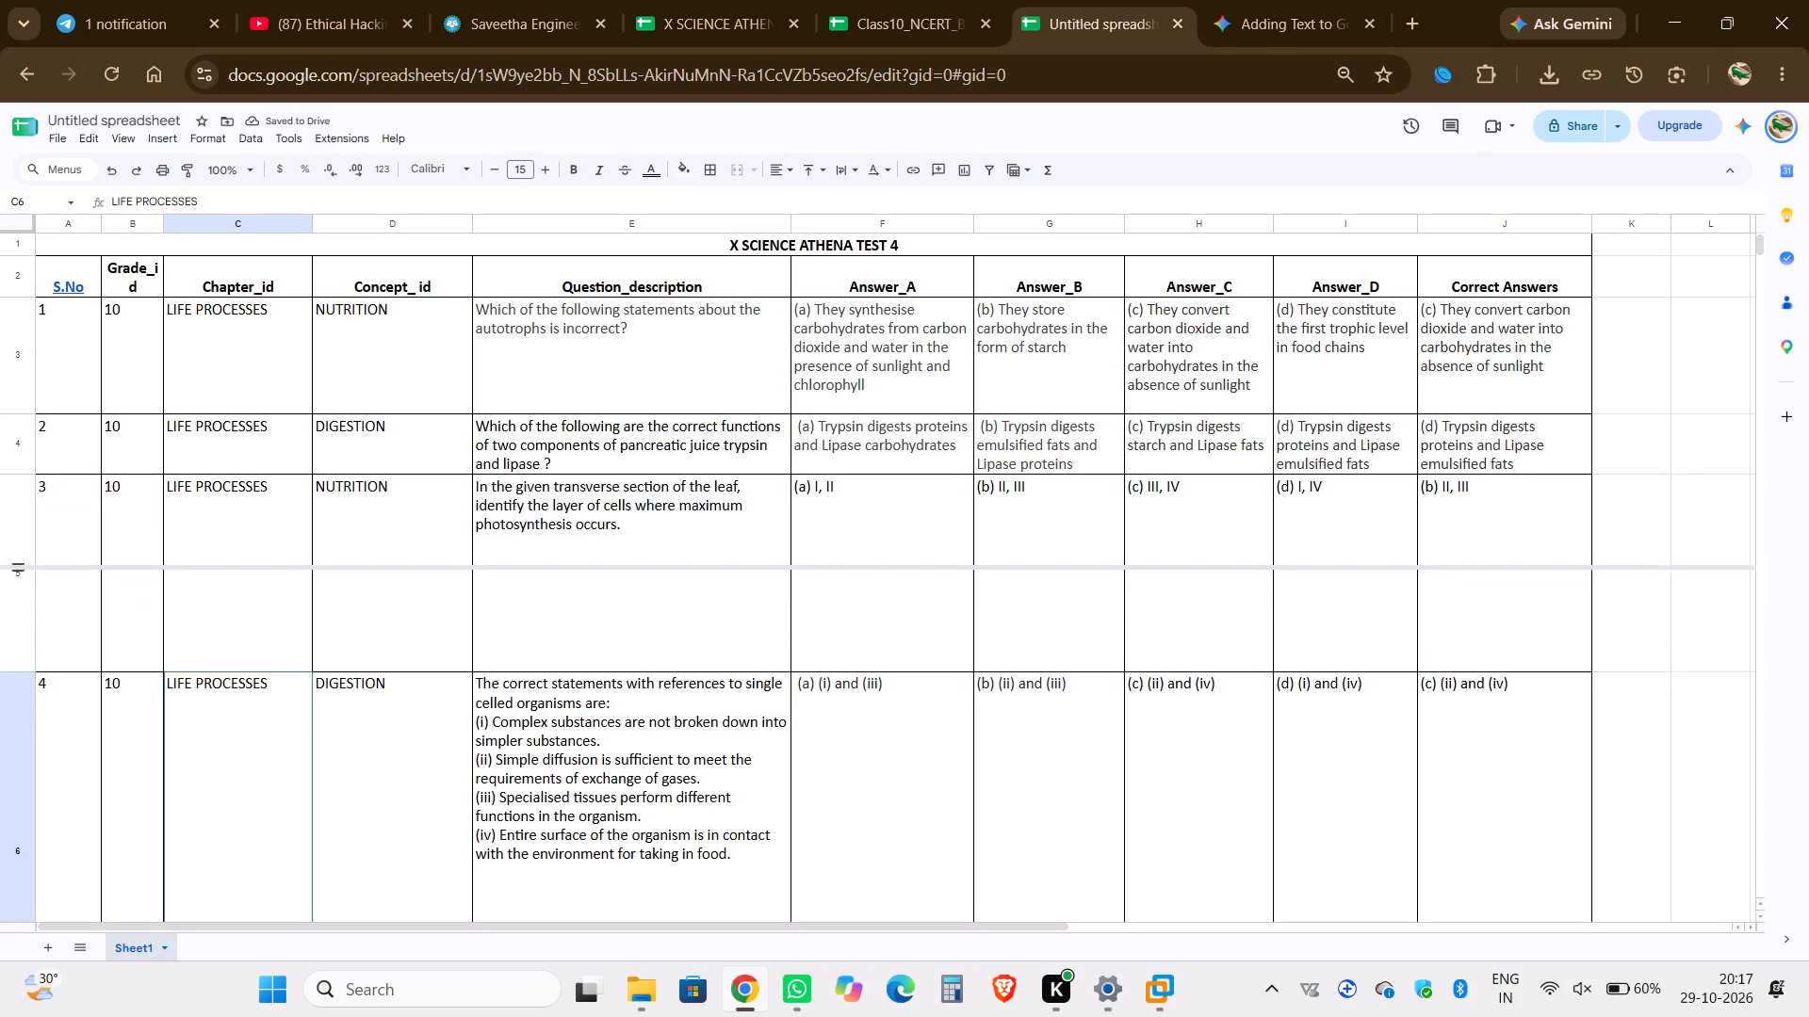
{"action": "left_click_drag", "start_coordinate": [0, 569], "coordinate": [0, 566]}
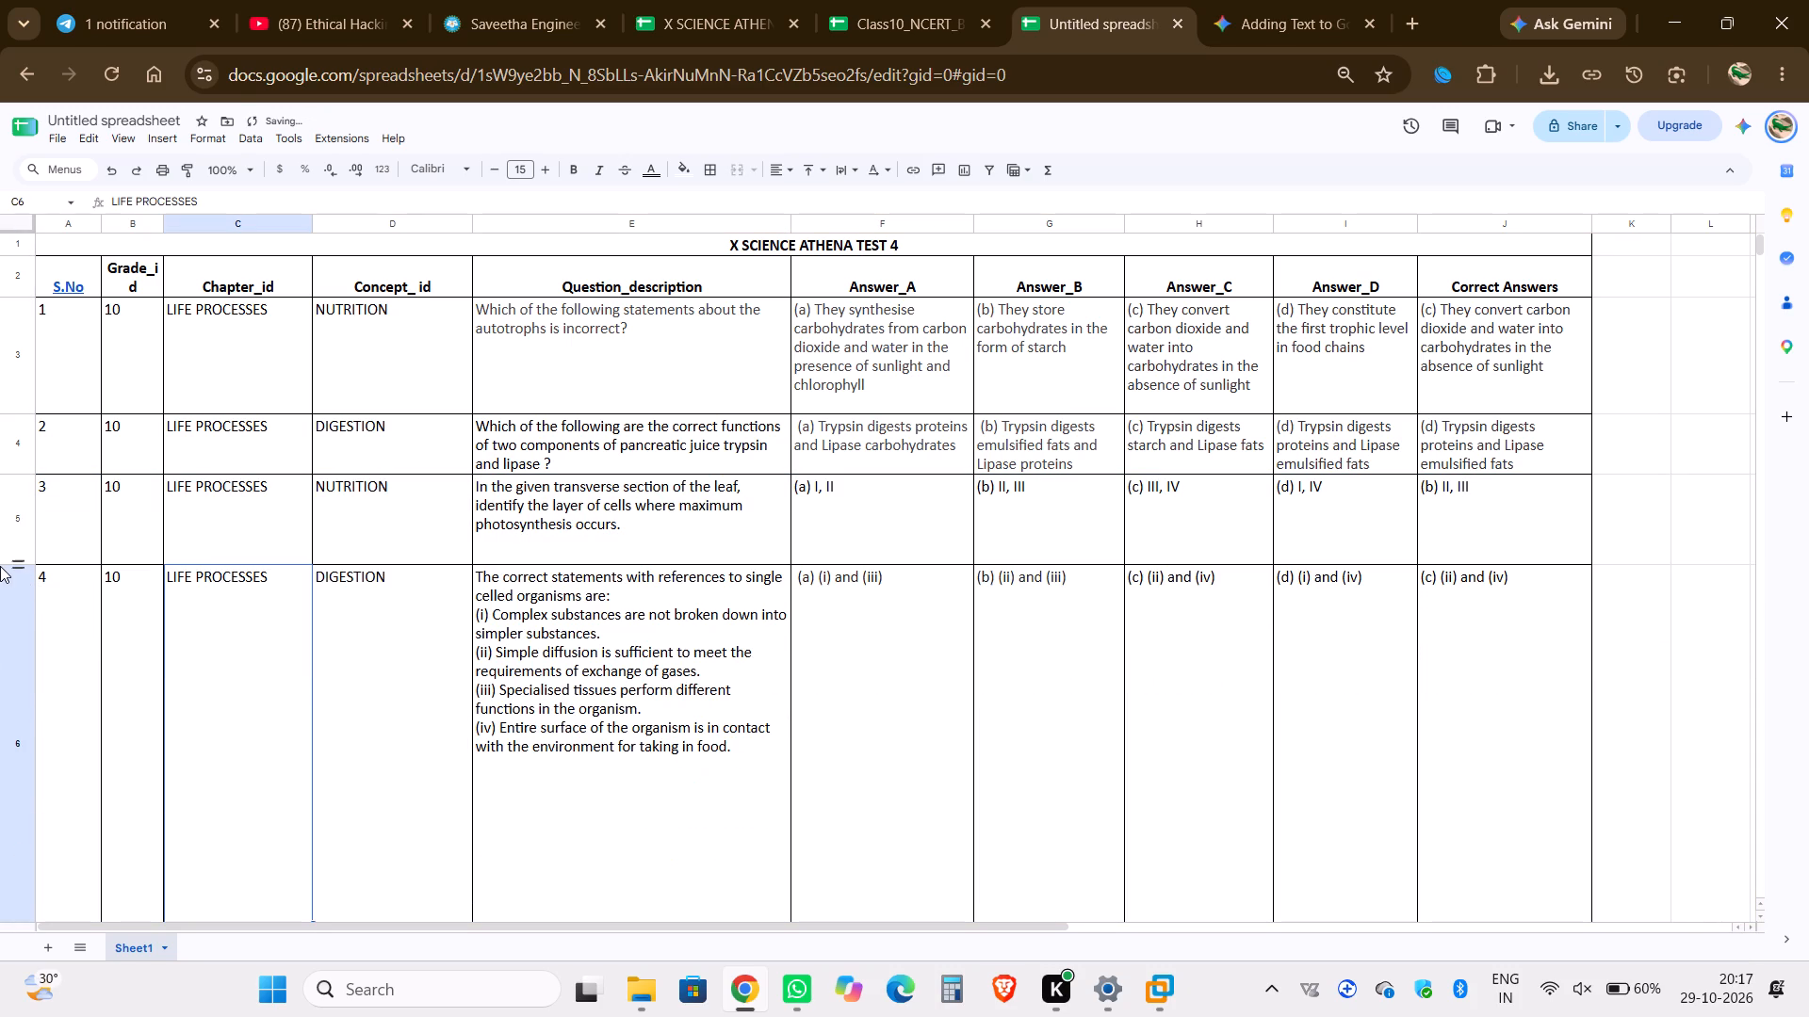
{"action": "left_click_drag", "start_coordinate": [17, 563], "coordinate": [20, 537]}
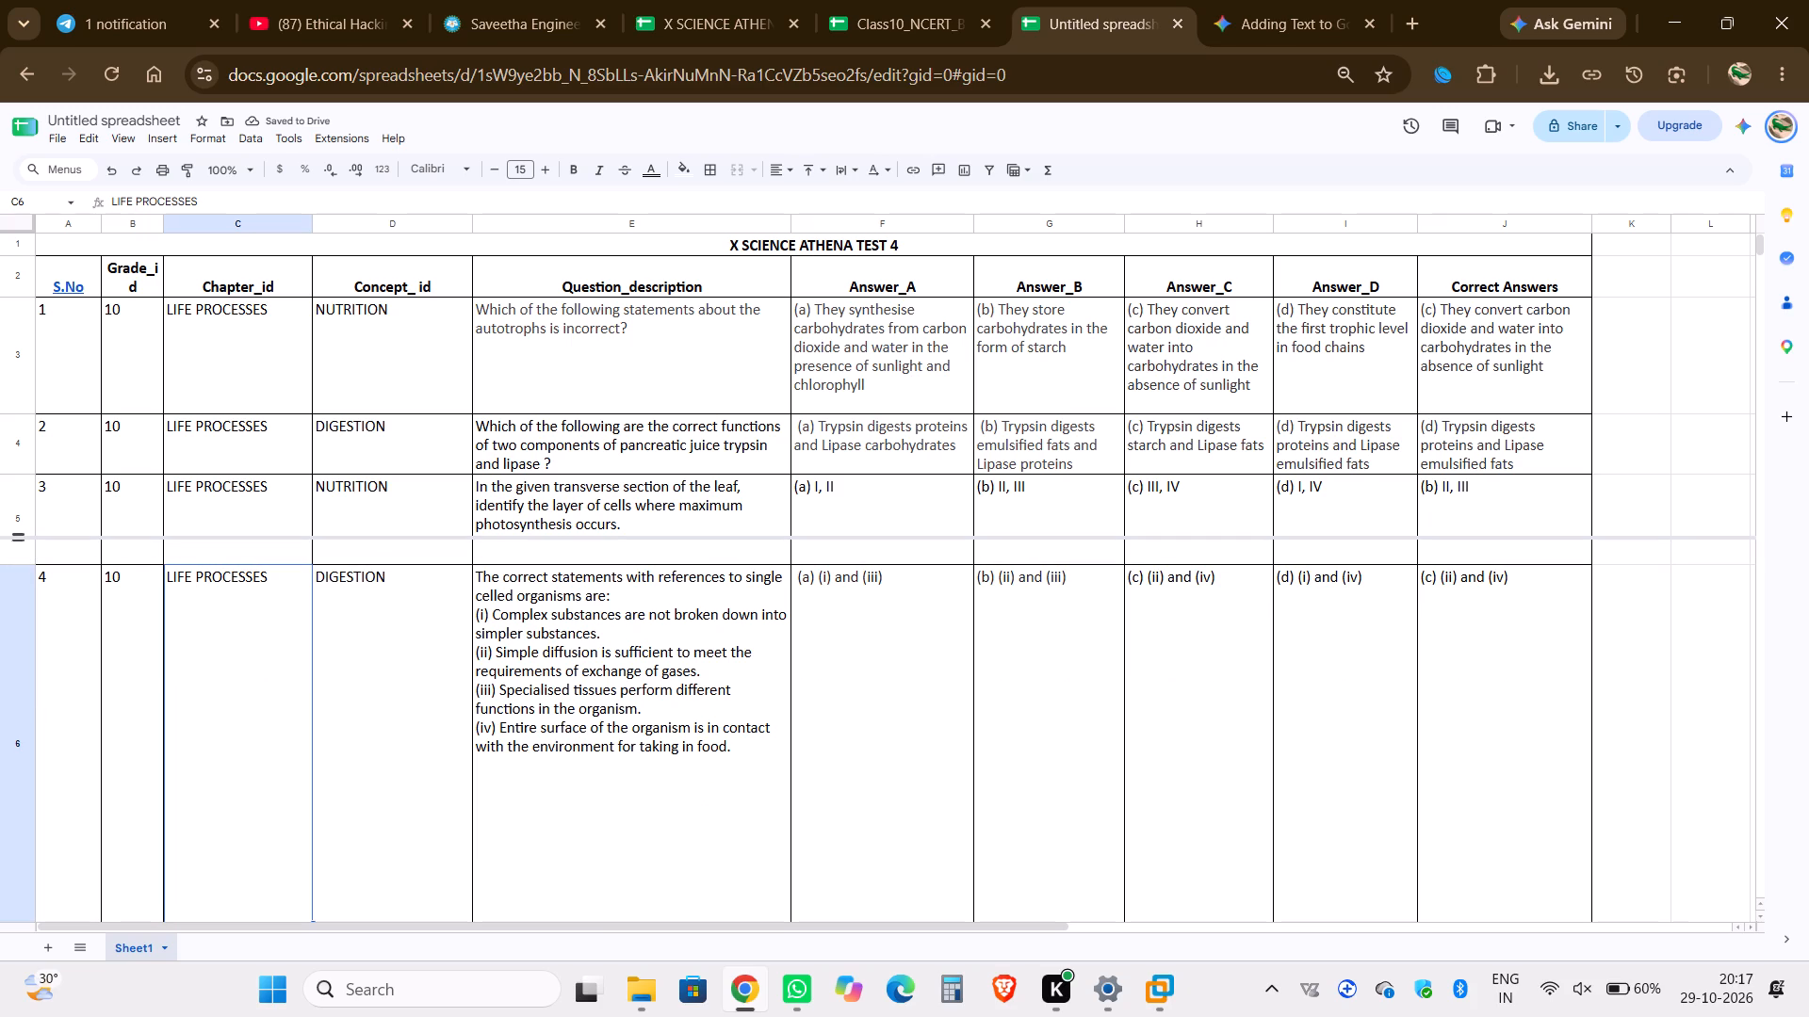
{"action": "left_click_drag", "start_coordinate": [20, 537], "coordinate": [24, 544]}
{"action": "scroll", "coordinate": [83, 569], "scroll_direction": "down", "scroll_amount": 1}
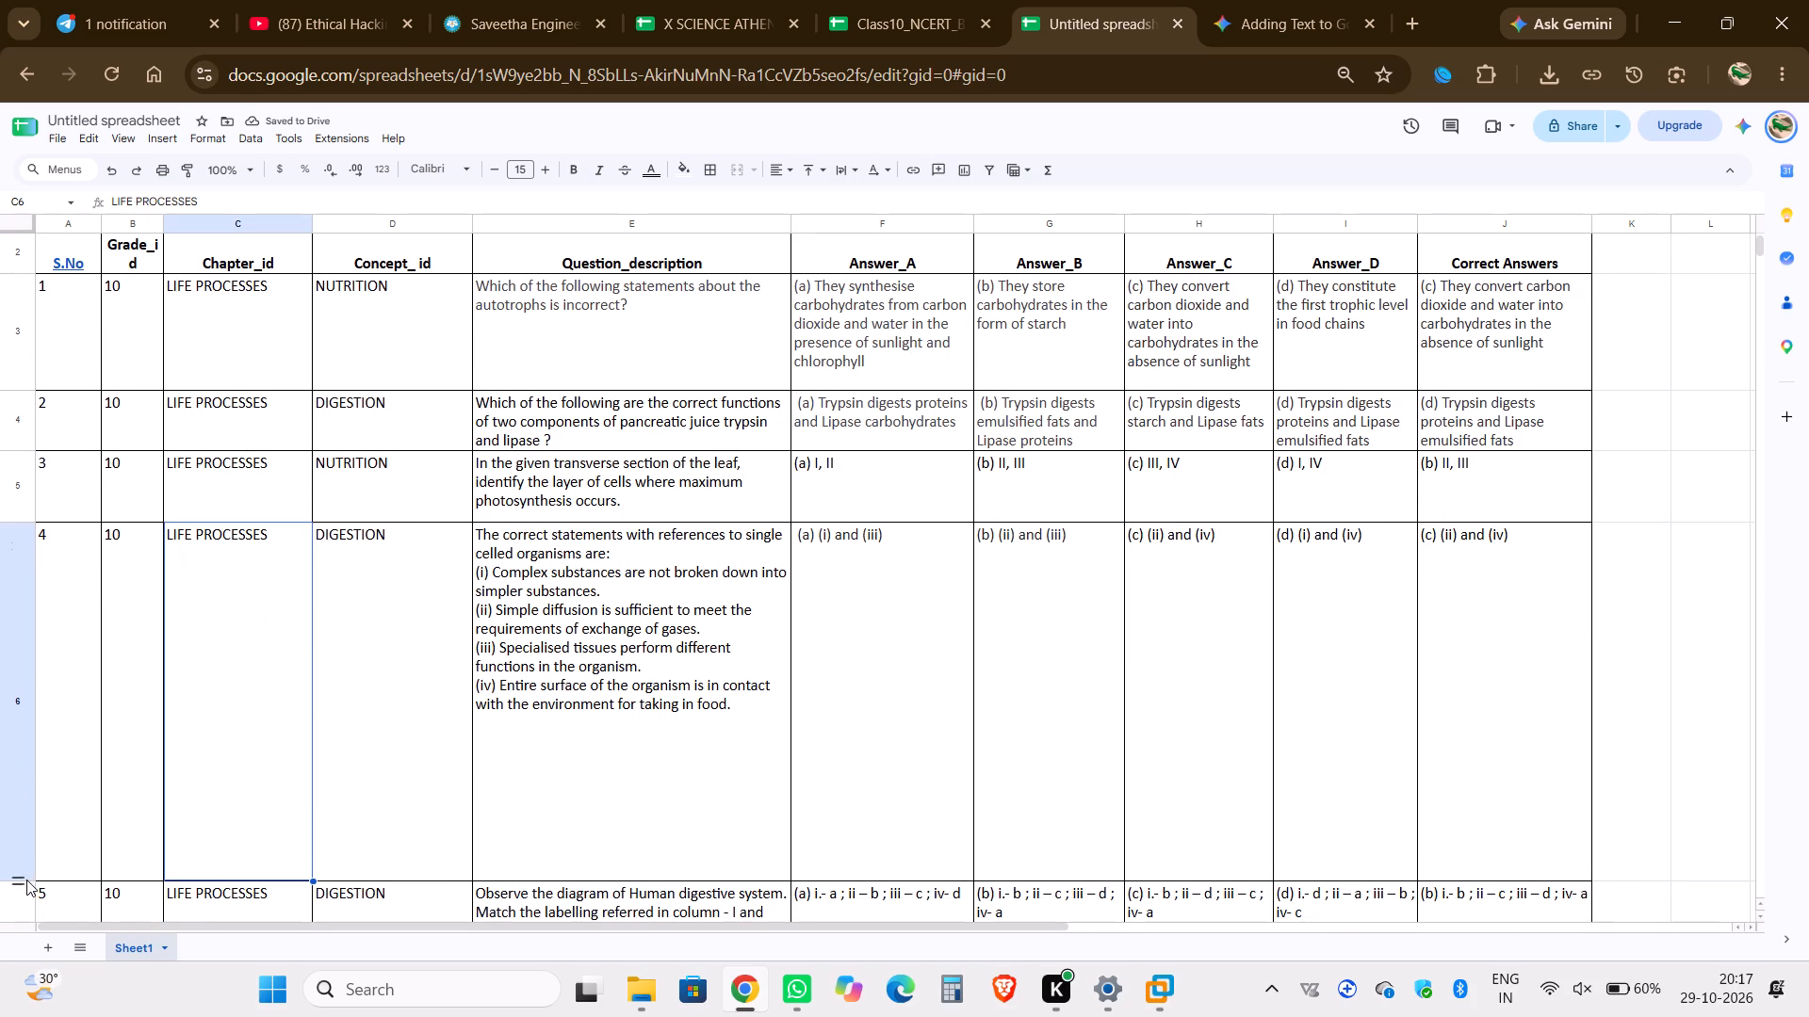
{"action": "left_click_drag", "start_coordinate": [20, 882], "coordinate": [28, 728]}
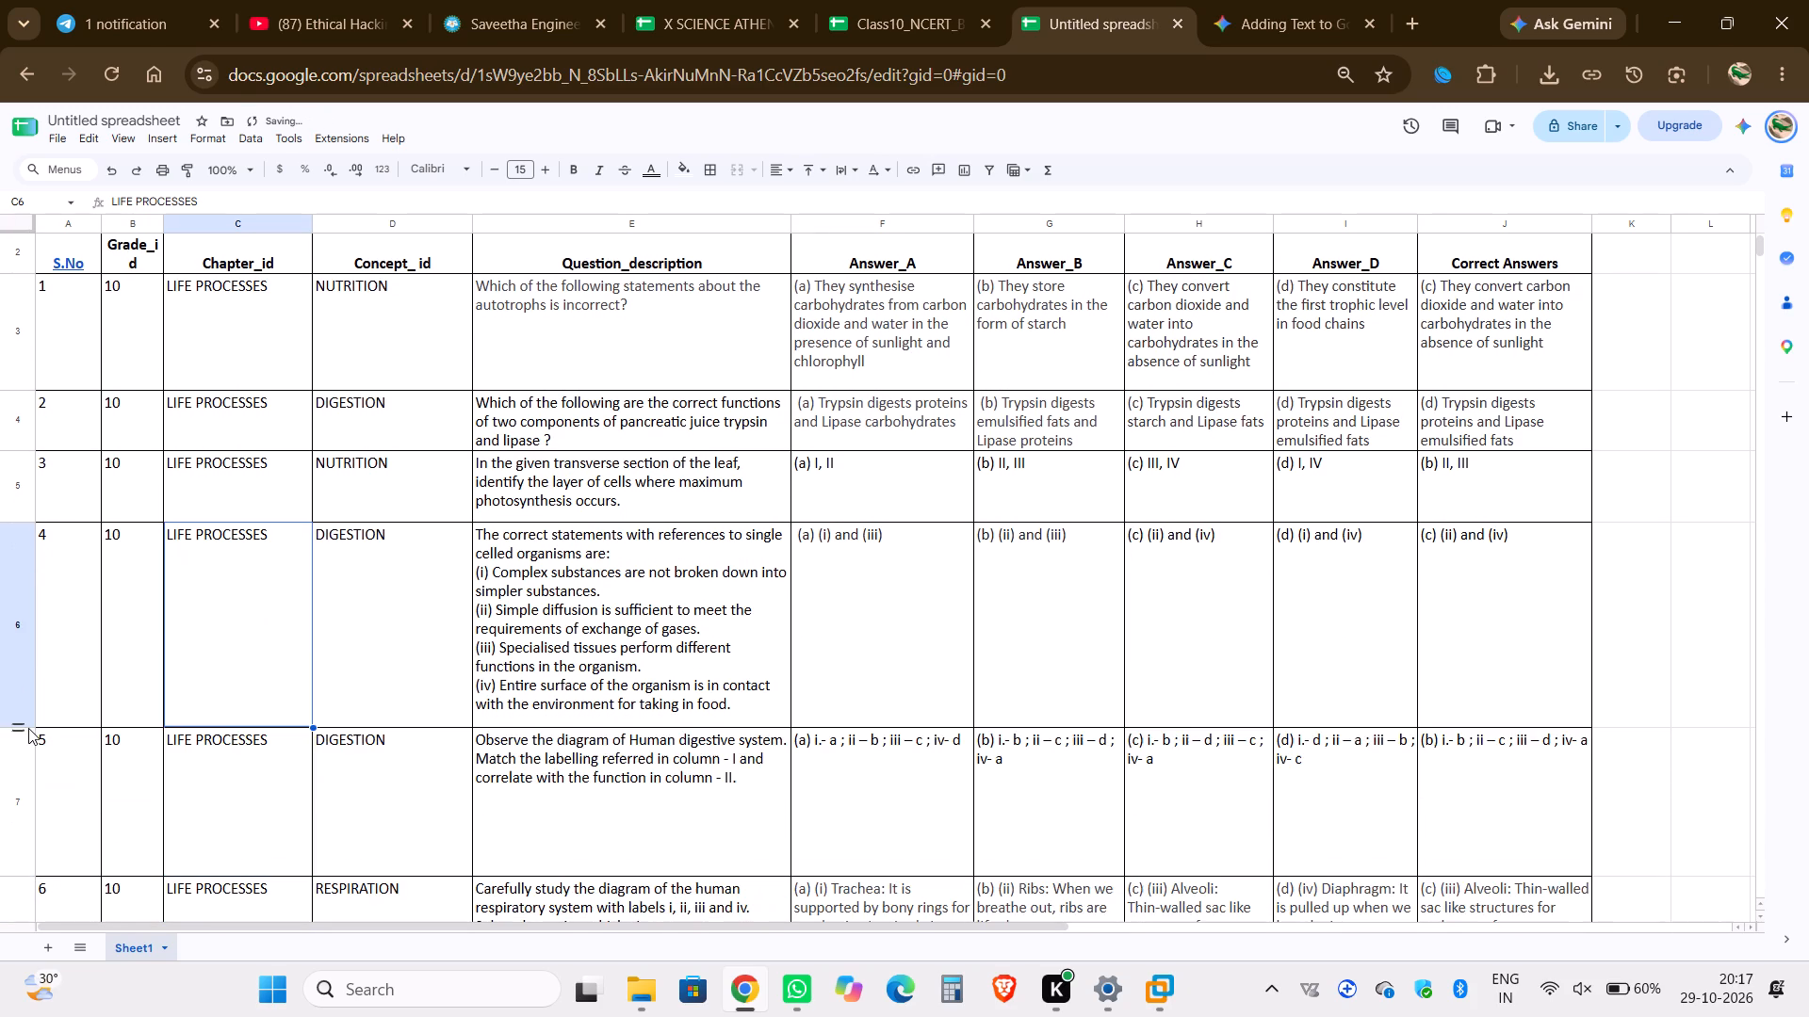
{"action": "scroll", "coordinate": [110, 795], "scroll_direction": "down", "scroll_amount": 3}
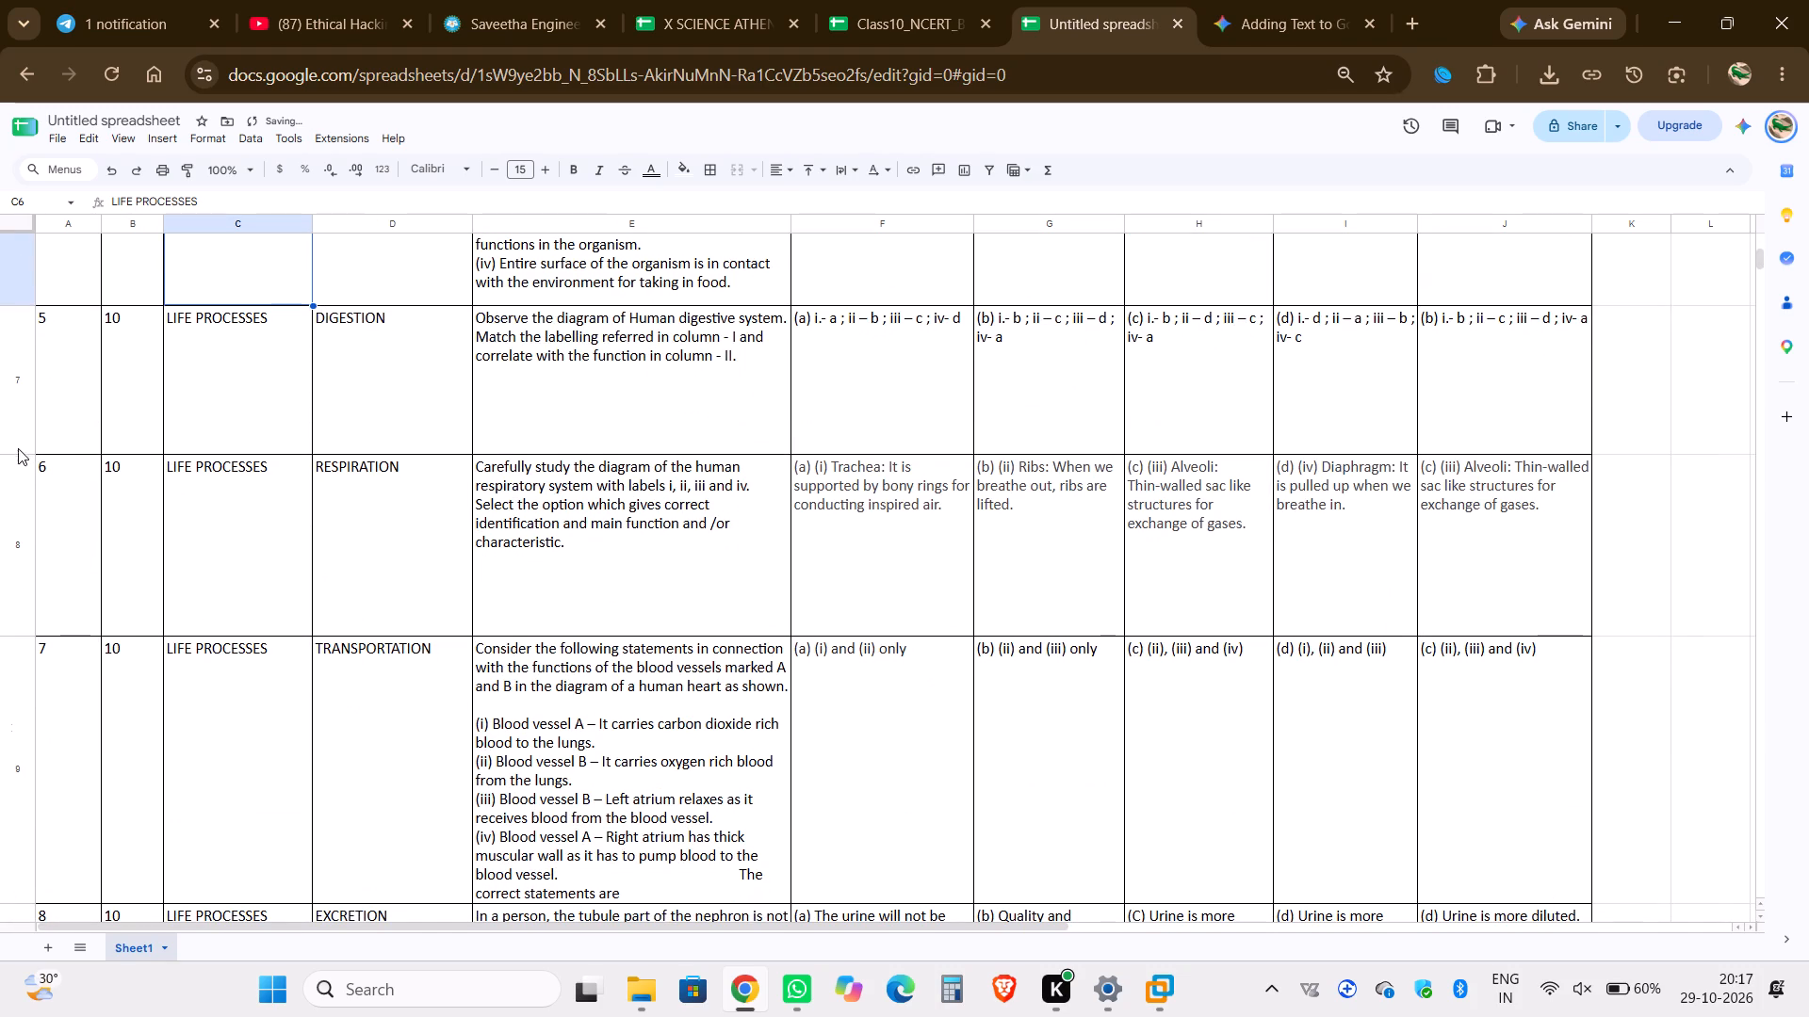
{"action": "left_click_drag", "start_coordinate": [18, 457], "coordinate": [20, 385]}
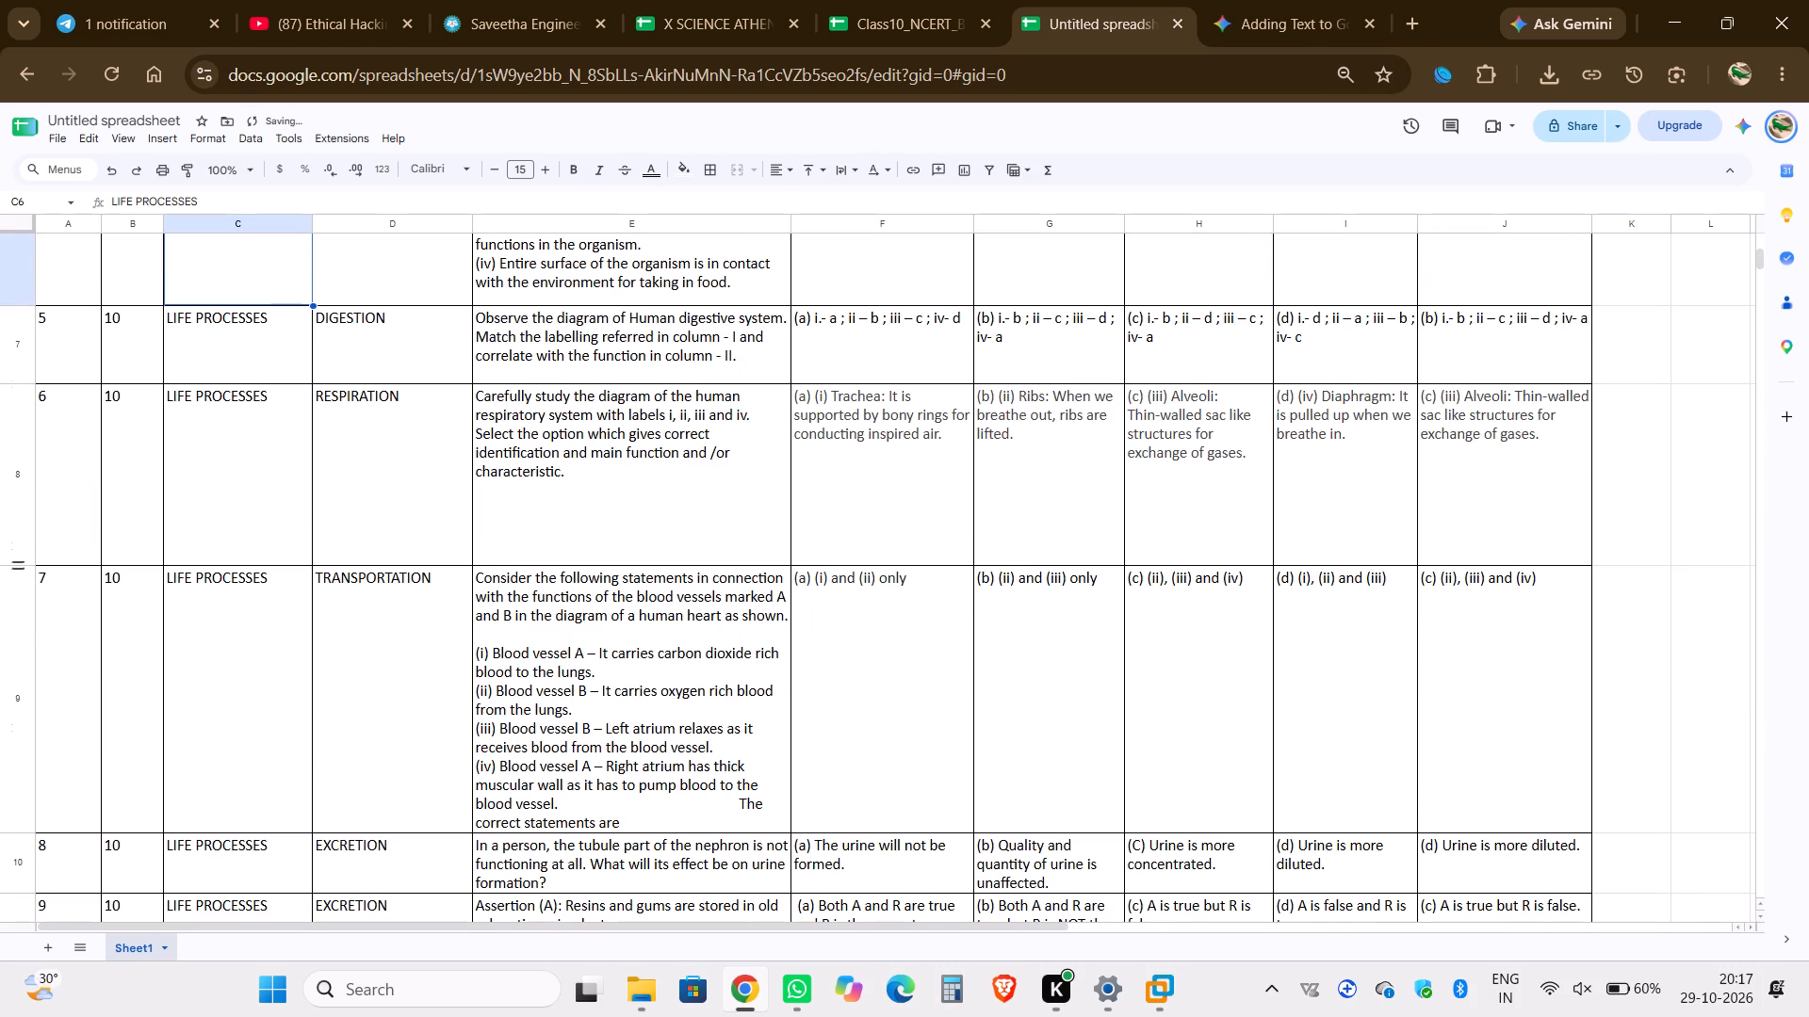
{"action": "left_click_drag", "start_coordinate": [19, 566], "coordinate": [19, 493]}
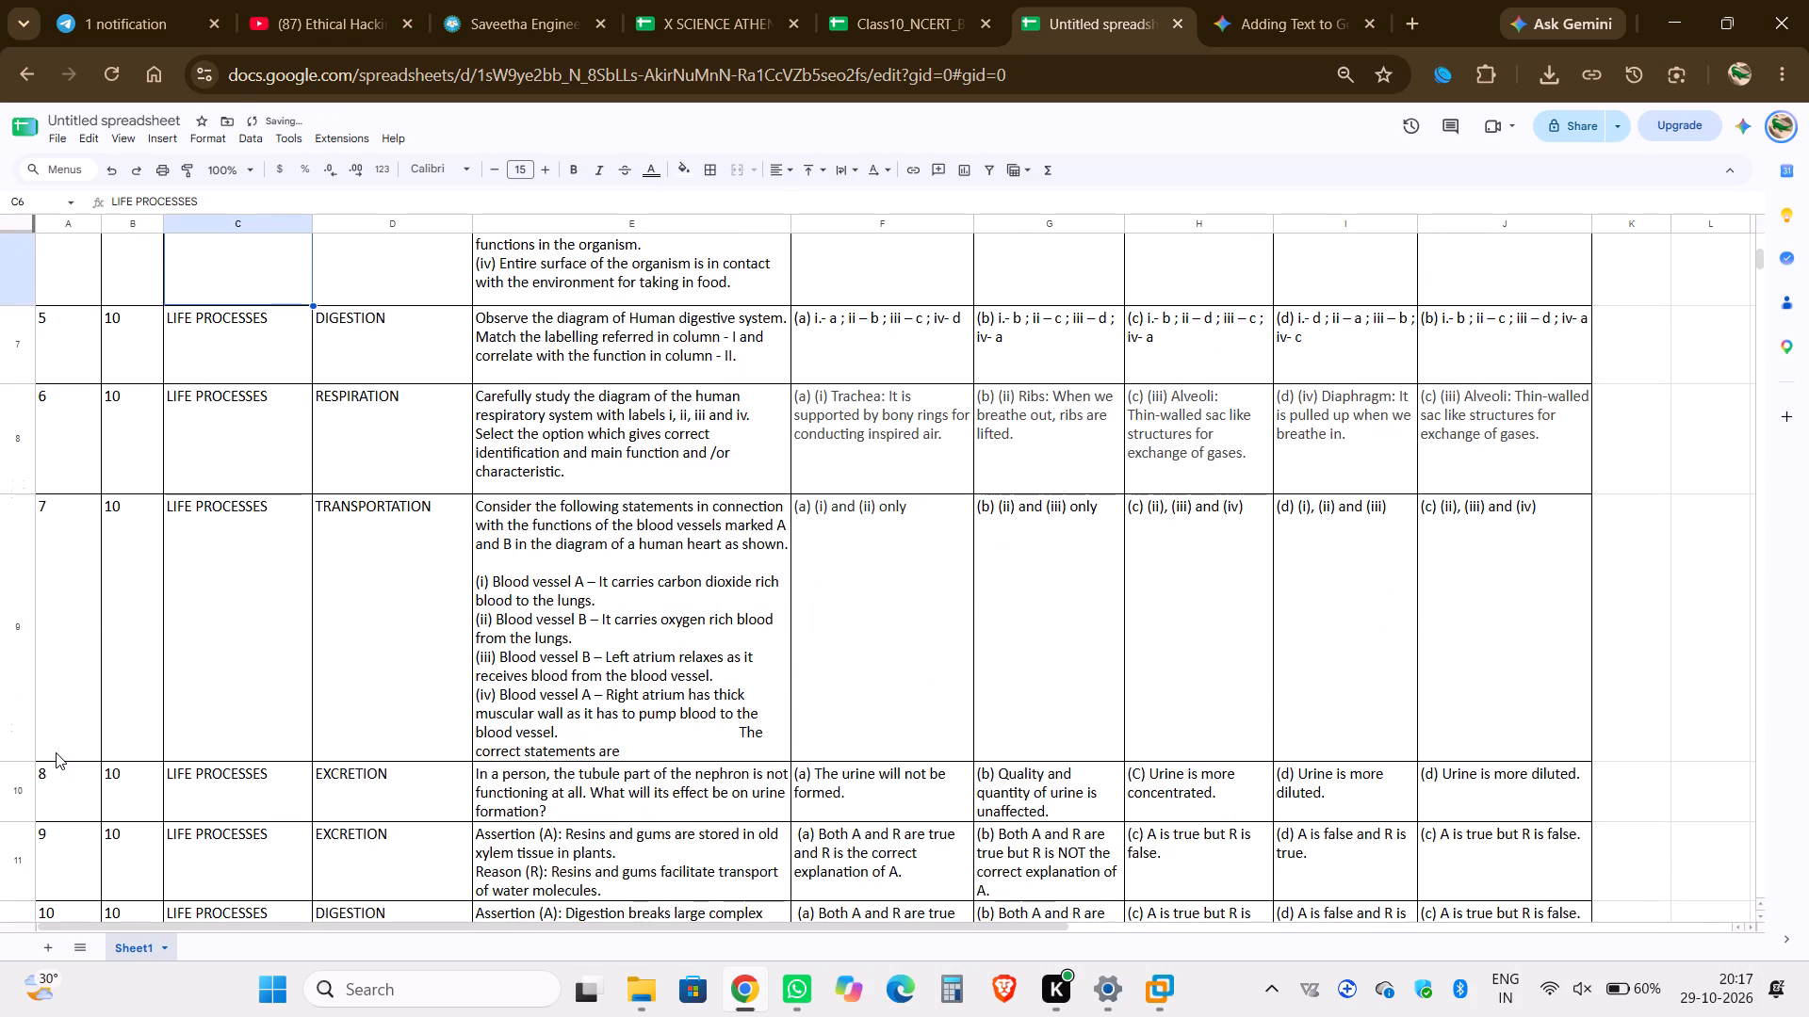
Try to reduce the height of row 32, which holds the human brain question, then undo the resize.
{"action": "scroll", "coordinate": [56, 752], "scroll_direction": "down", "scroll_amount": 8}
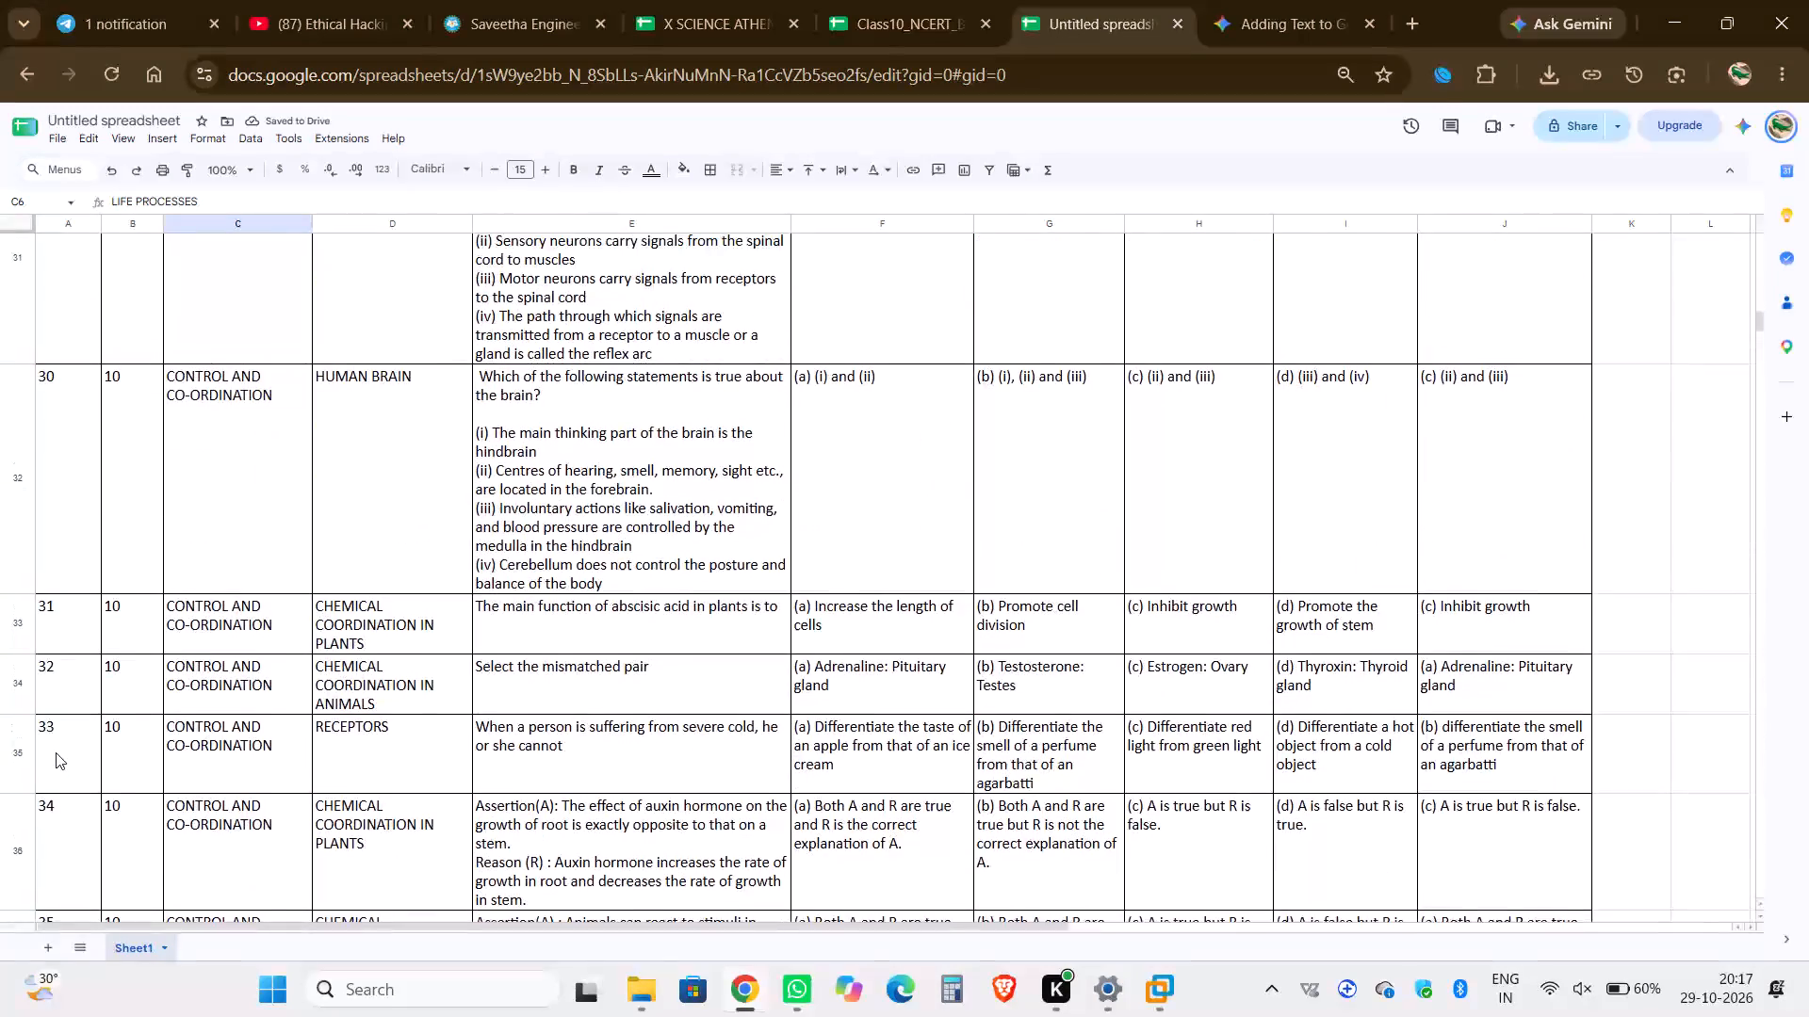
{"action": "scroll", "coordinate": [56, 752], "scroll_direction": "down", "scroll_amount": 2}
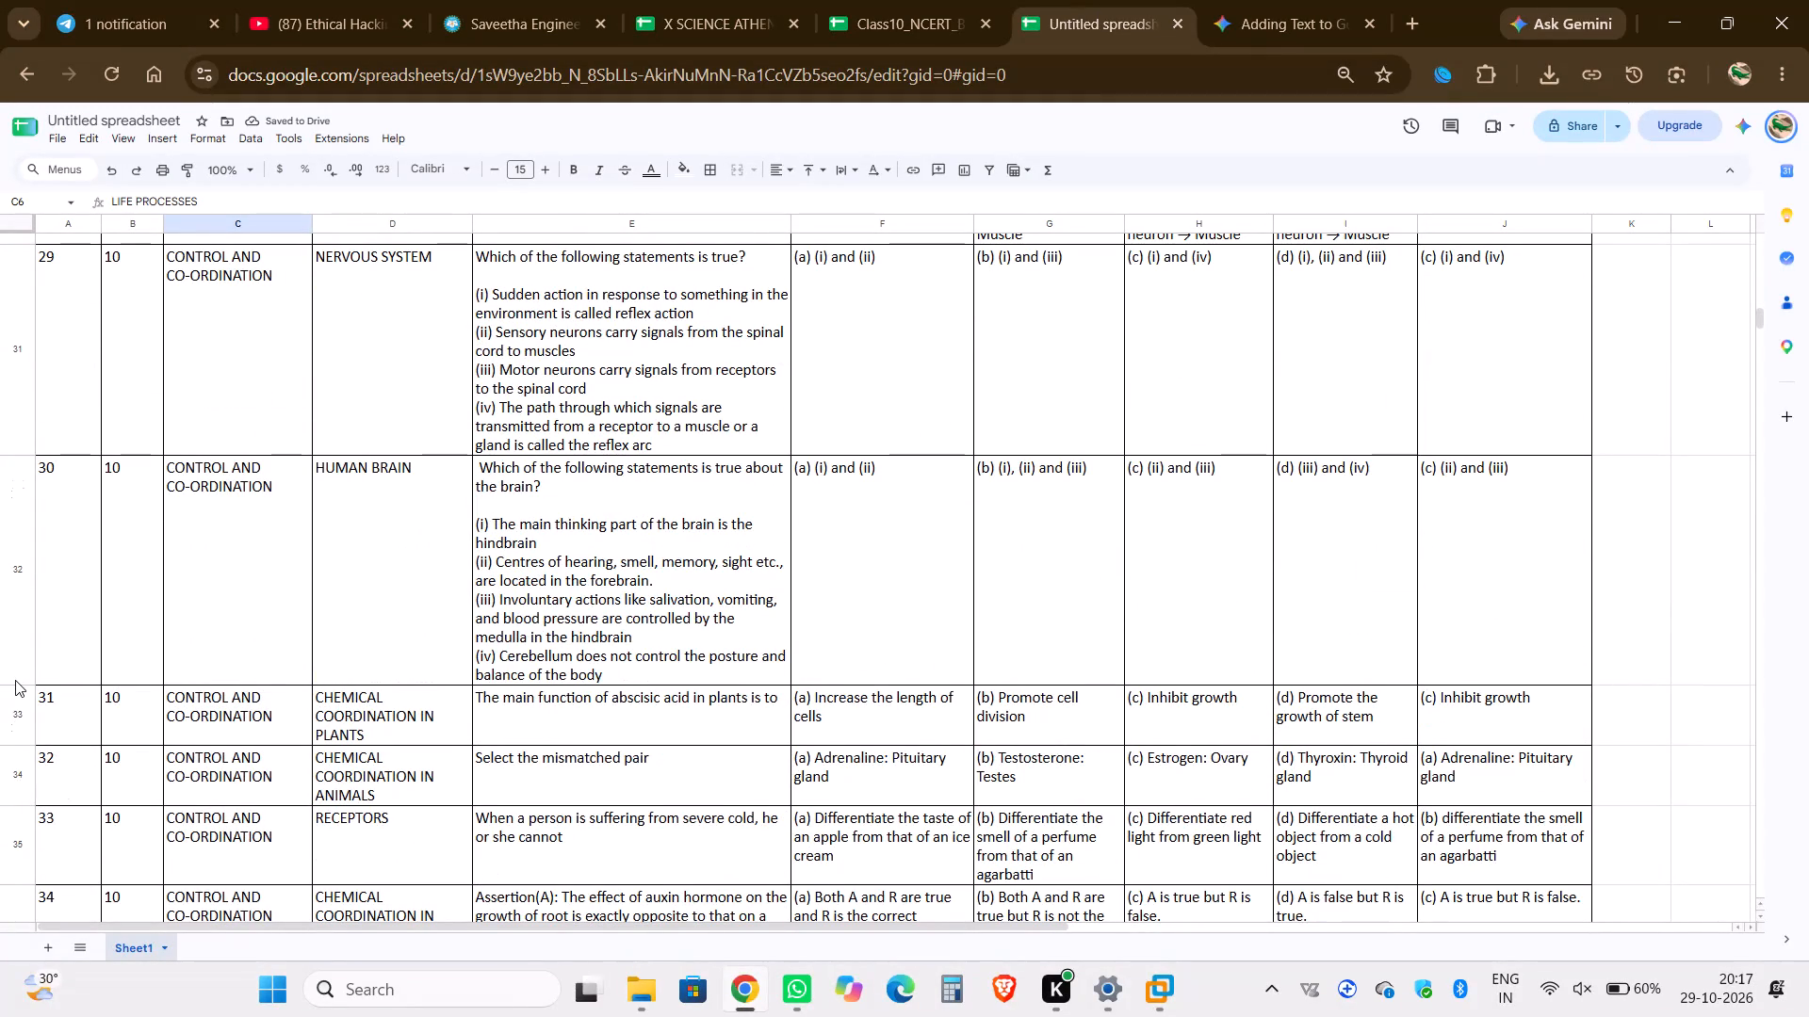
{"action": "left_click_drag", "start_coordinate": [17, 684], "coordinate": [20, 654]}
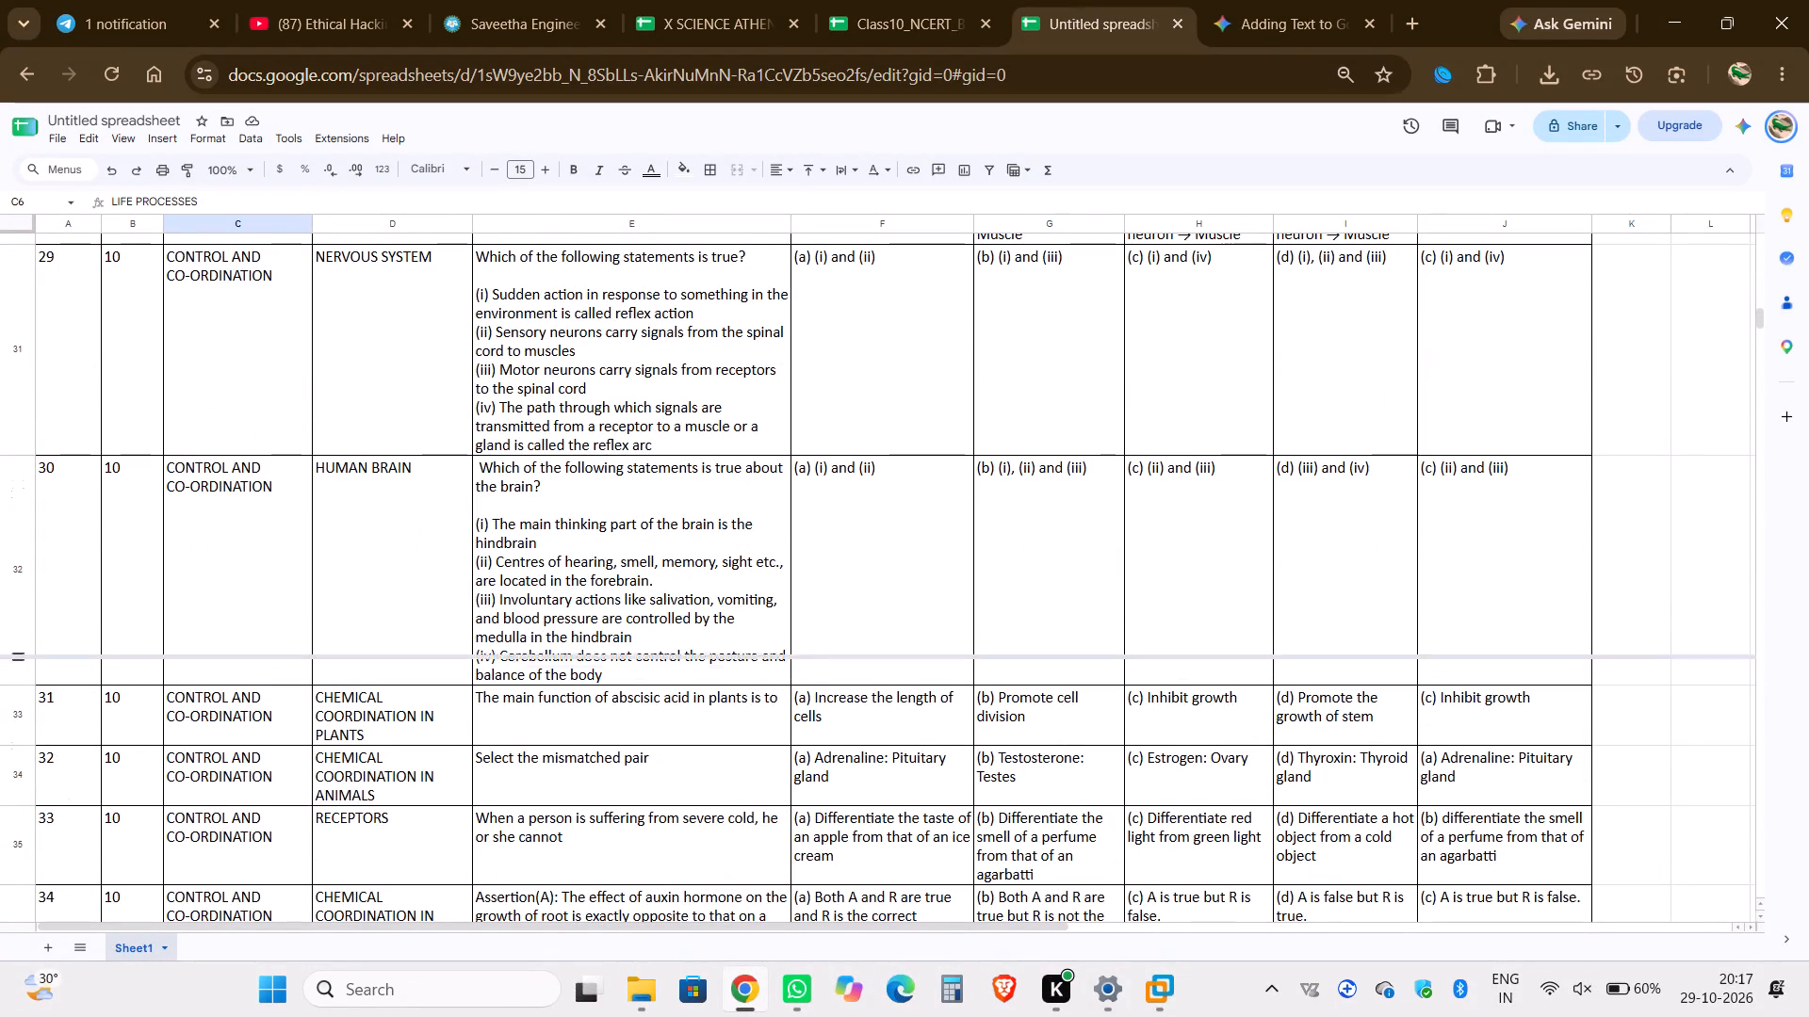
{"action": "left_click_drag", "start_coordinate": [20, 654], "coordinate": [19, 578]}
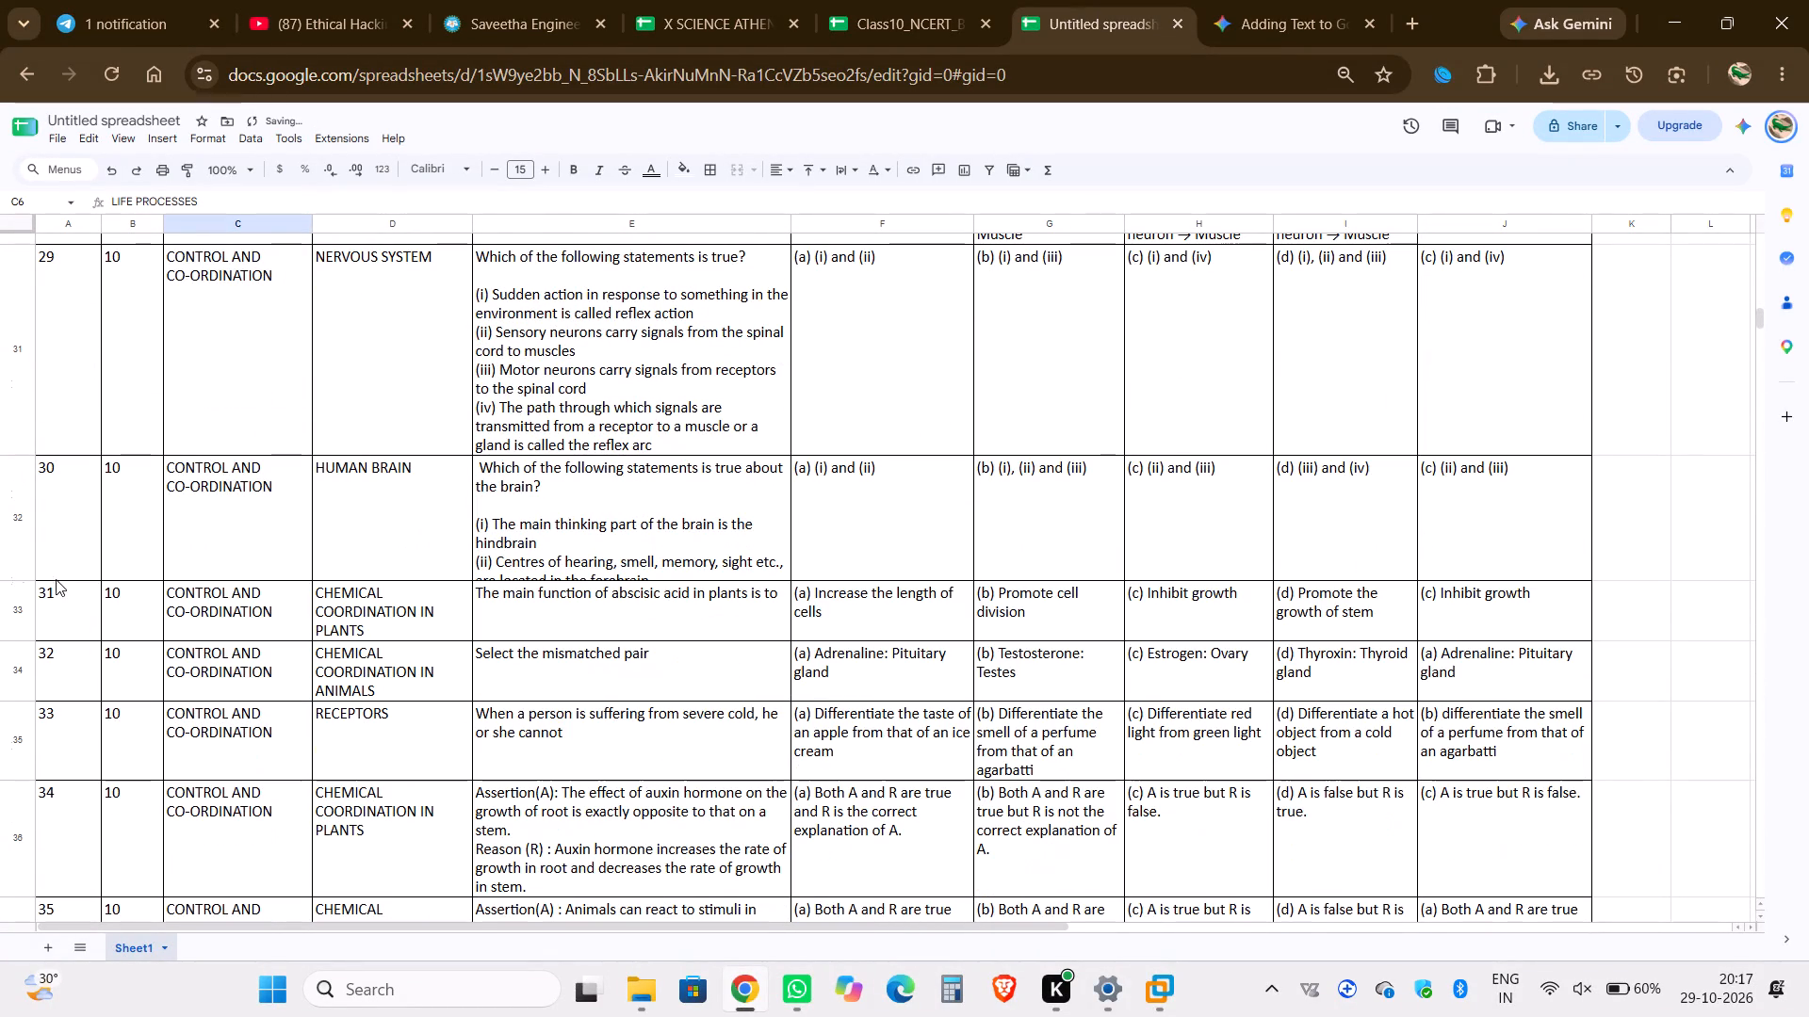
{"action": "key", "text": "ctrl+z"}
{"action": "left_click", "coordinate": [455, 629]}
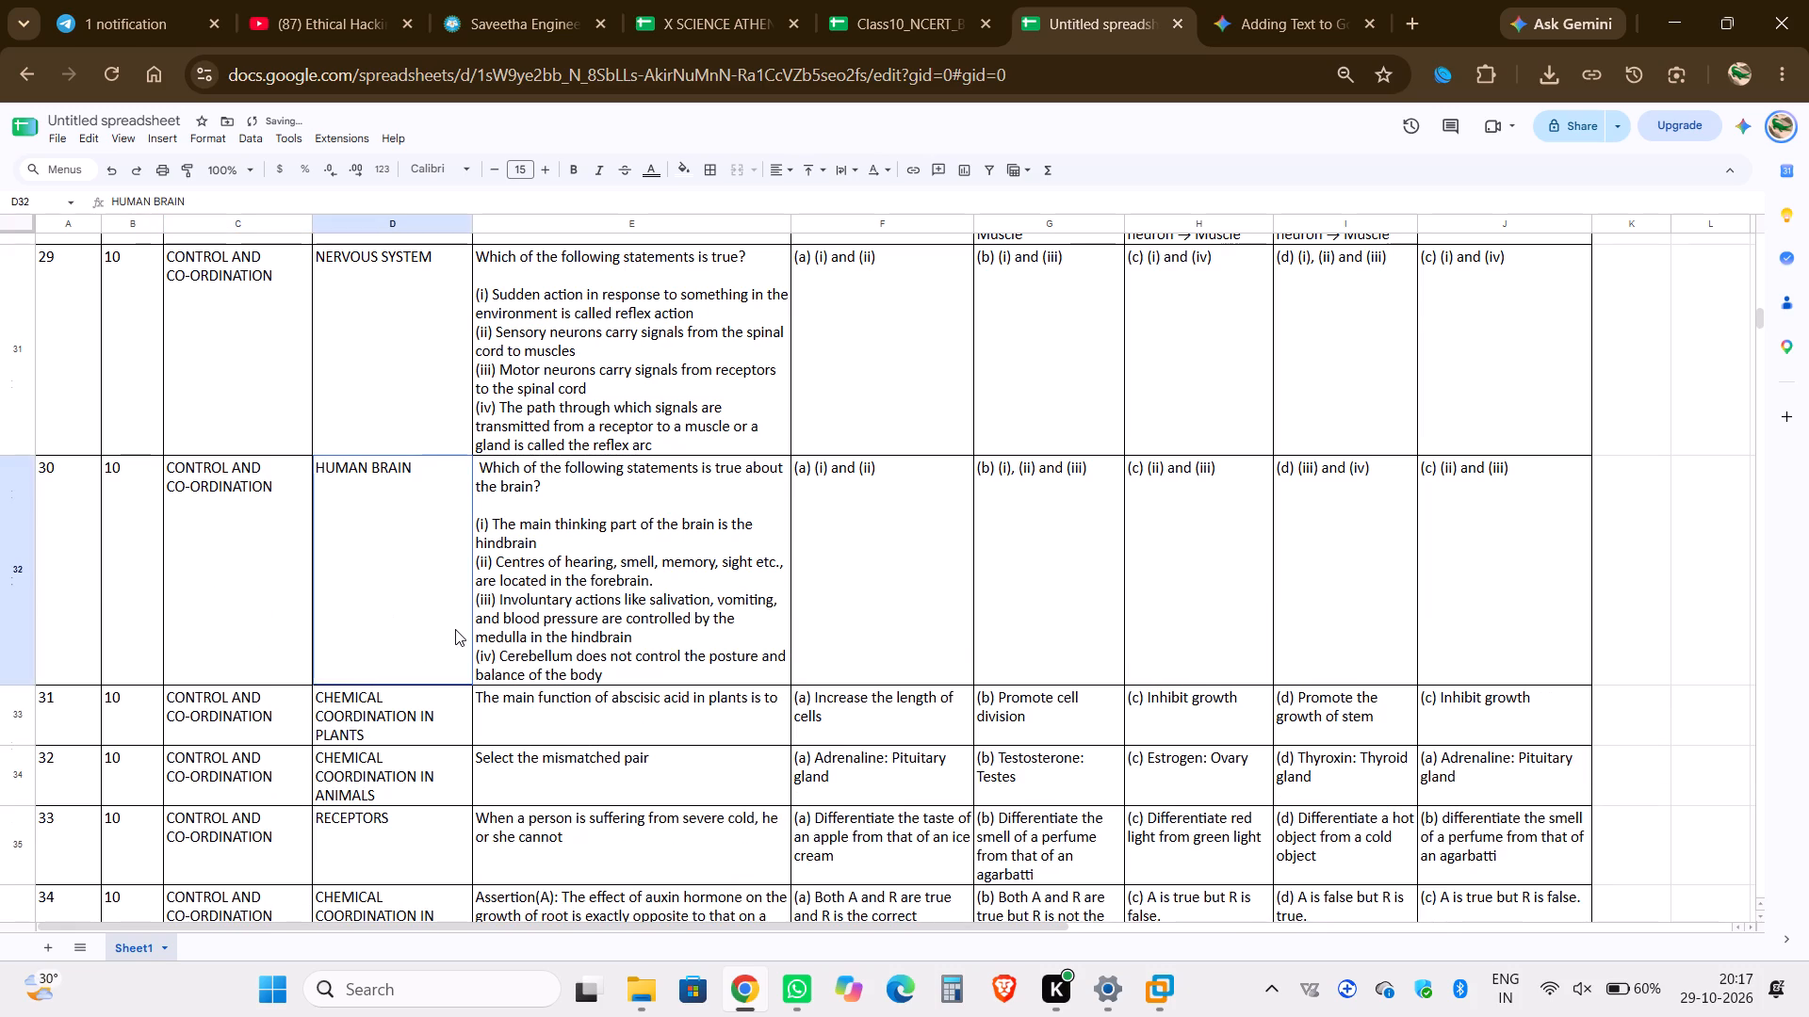
Look through the Life Processes and Control and Co-ordination rows to check their spacing and answer formatting.
{"action": "scroll", "coordinate": [455, 629], "scroll_direction": "down", "scroll_amount": 11}
{"action": "scroll", "coordinate": [455, 629], "scroll_direction": "up", "scroll_amount": 5}
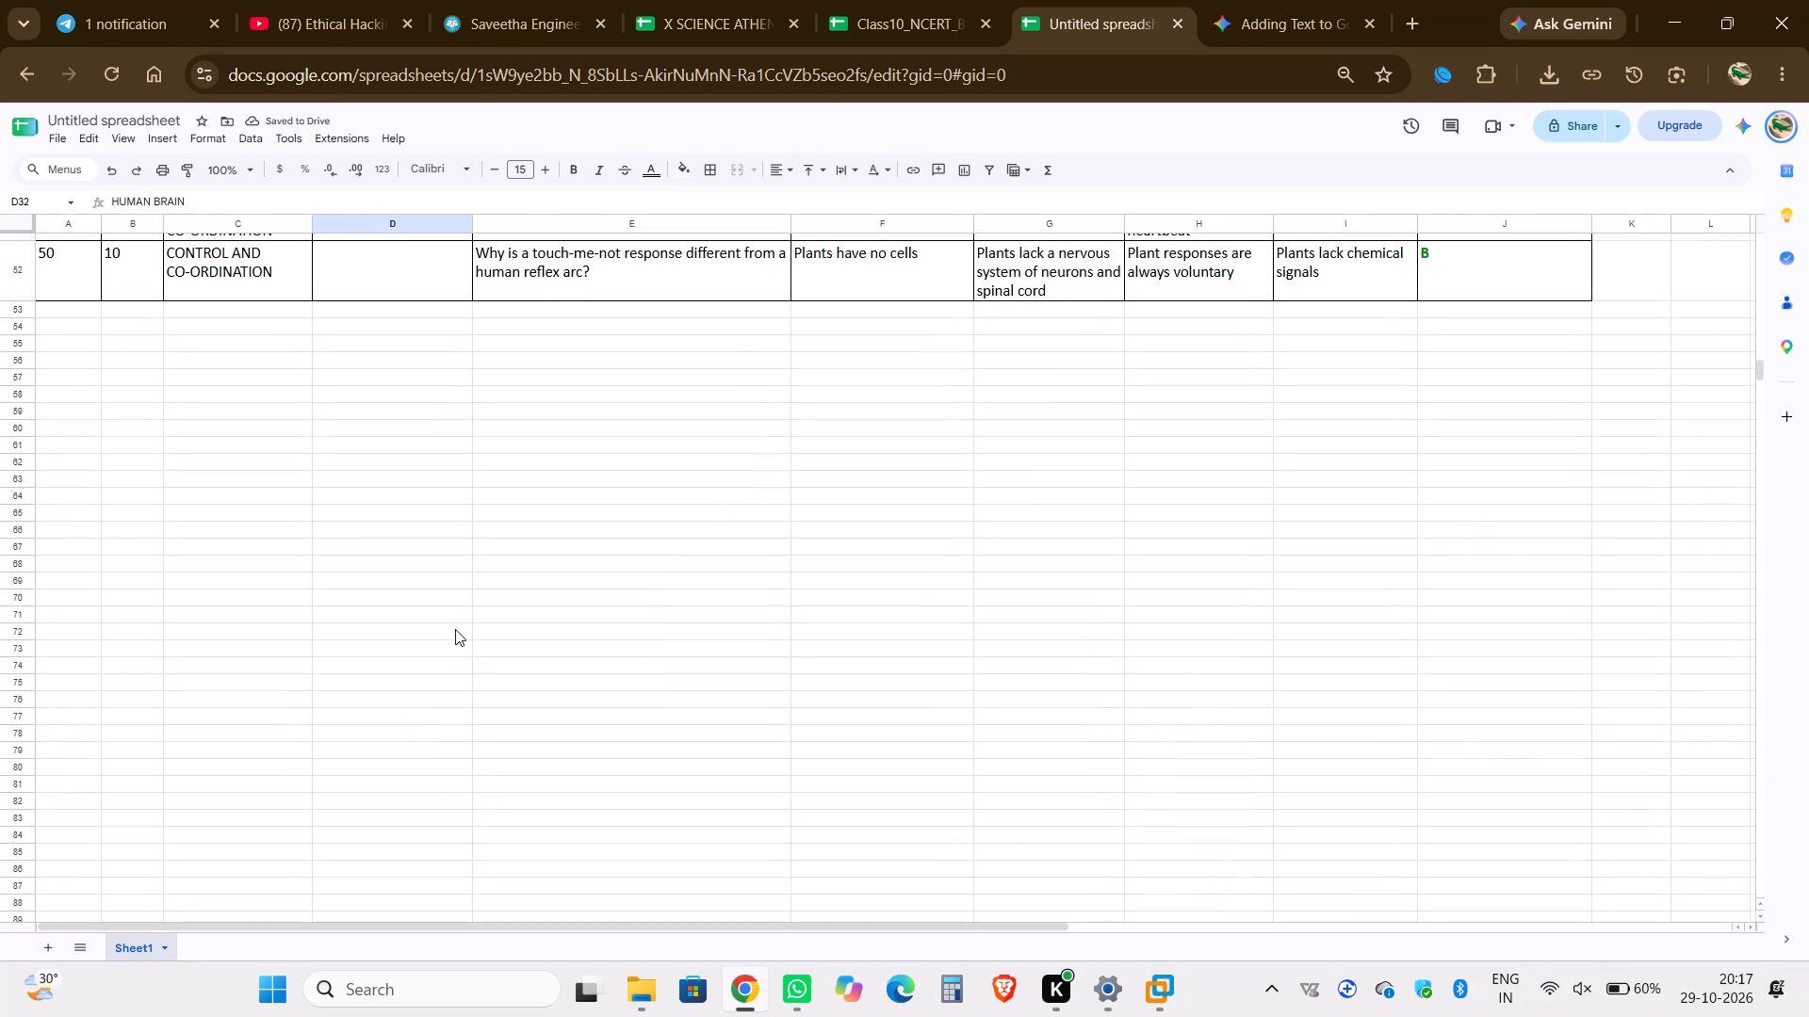
{"action": "scroll", "coordinate": [455, 629], "scroll_direction": "up", "scroll_amount": 12}
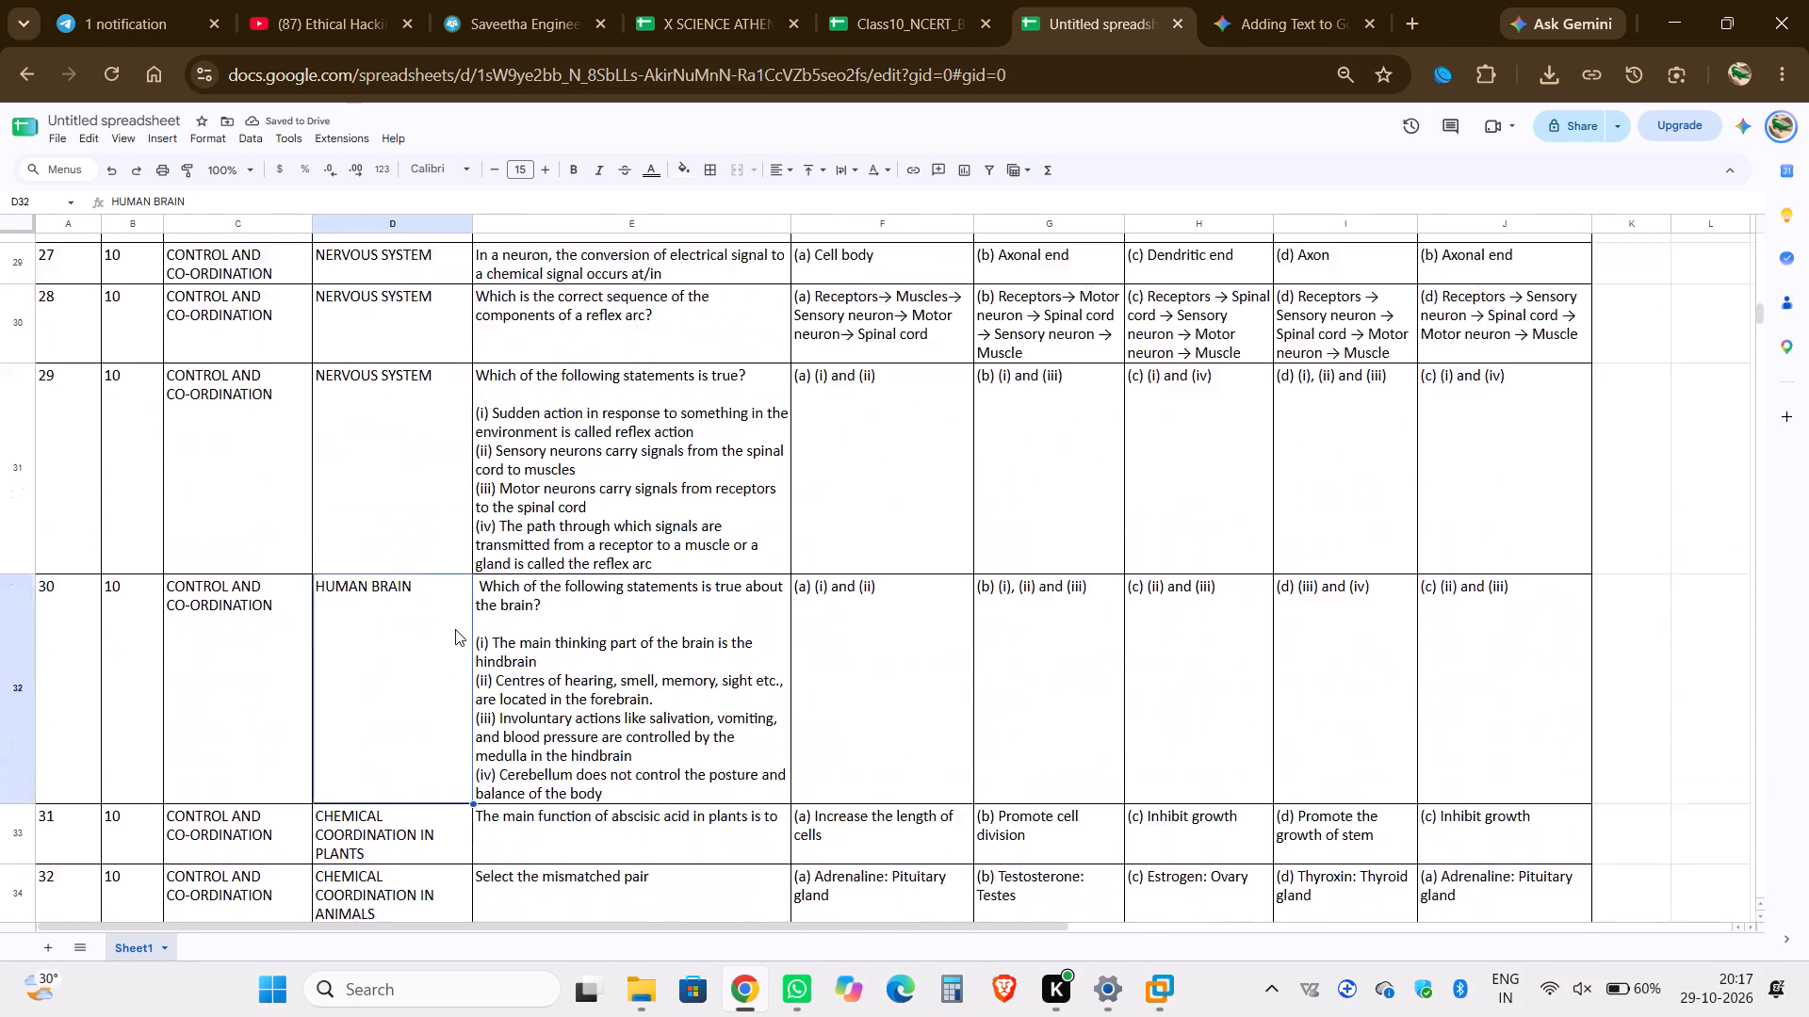
{"action": "scroll", "coordinate": [455, 629], "scroll_direction": "down", "scroll_amount": 5}
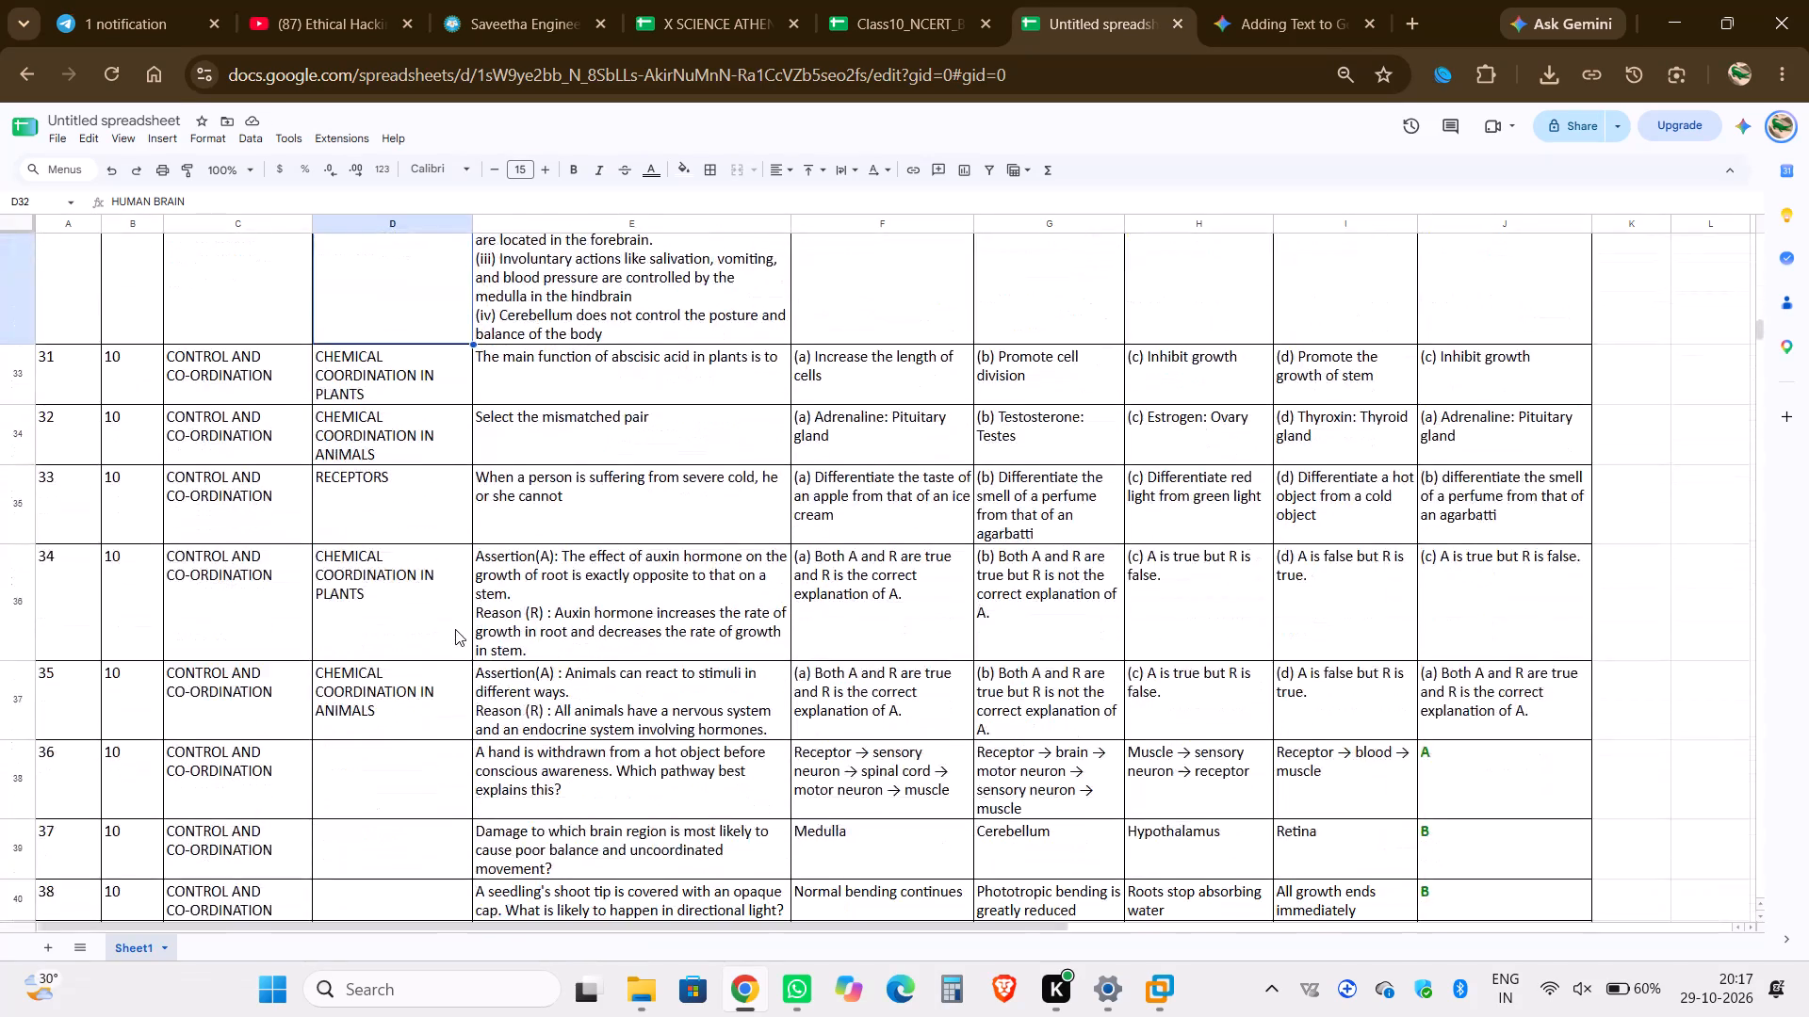
{"action": "scroll", "coordinate": [455, 629], "scroll_direction": "down", "scroll_amount": 2}
{"action": "scroll", "coordinate": [455, 629], "scroll_direction": "up", "scroll_amount": 6}
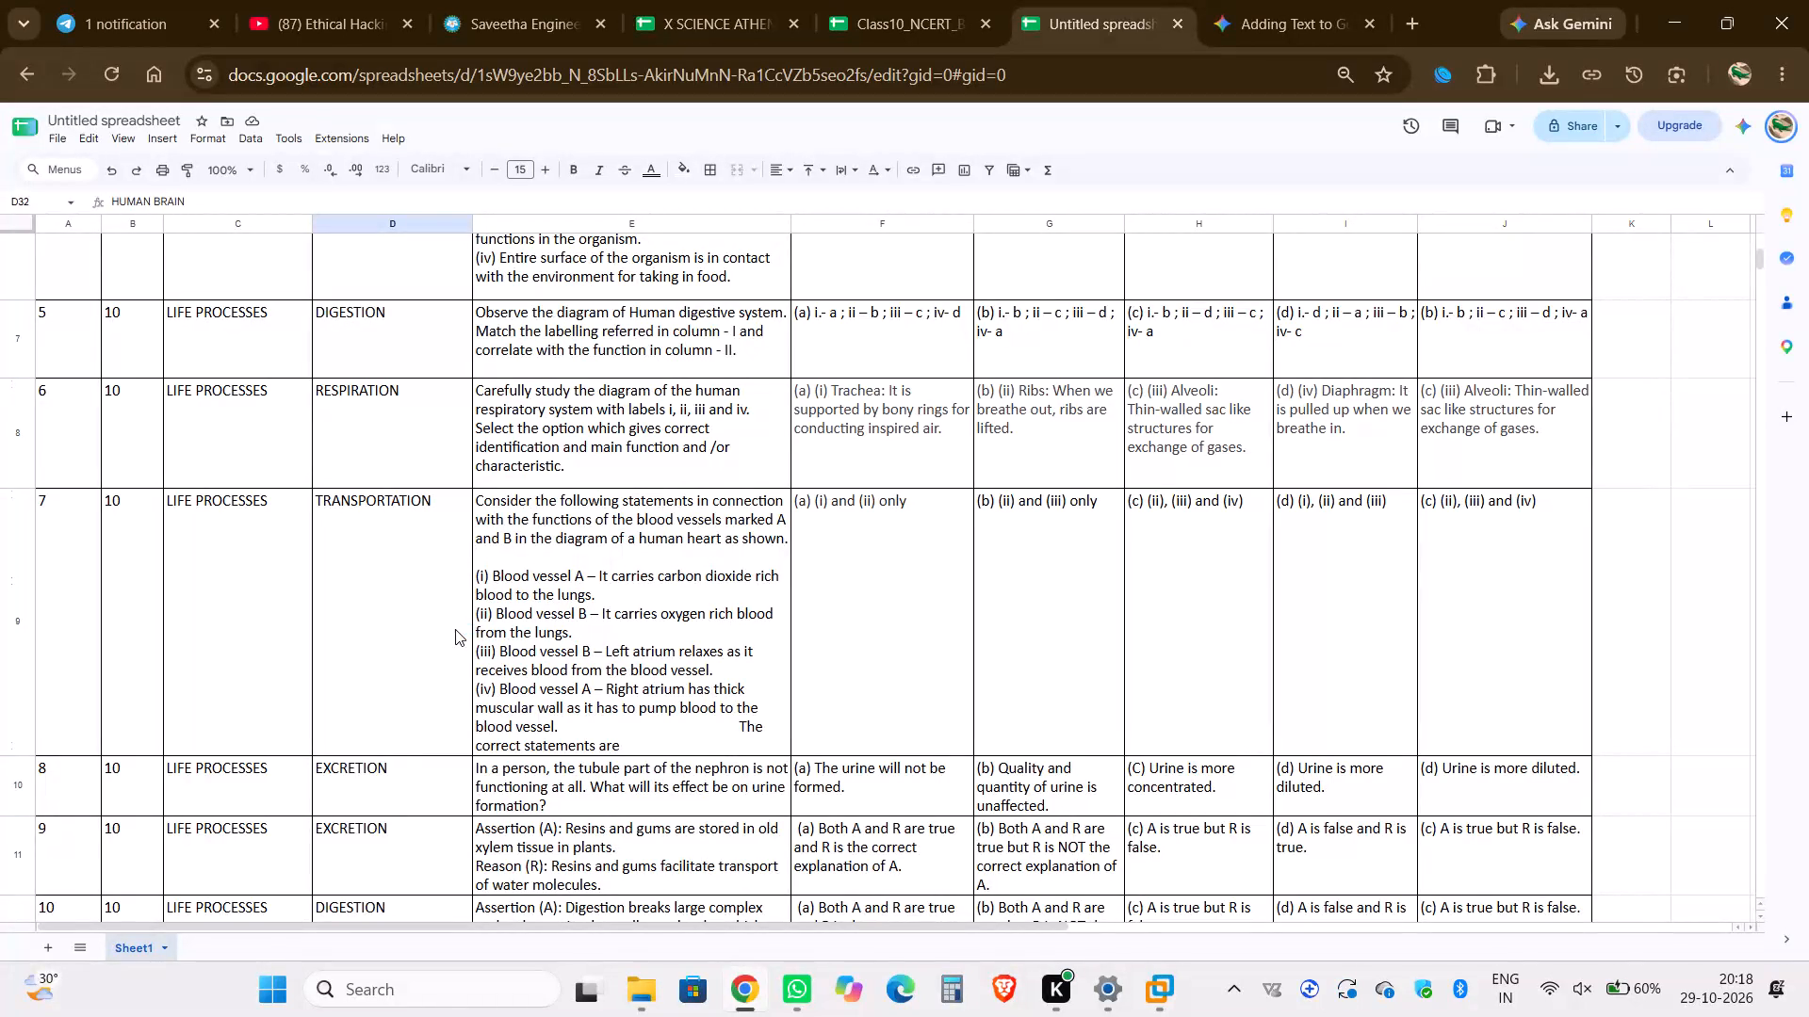
{"action": "scroll", "coordinate": [423, 457], "scroll_direction": "up", "scroll_amount": 11}
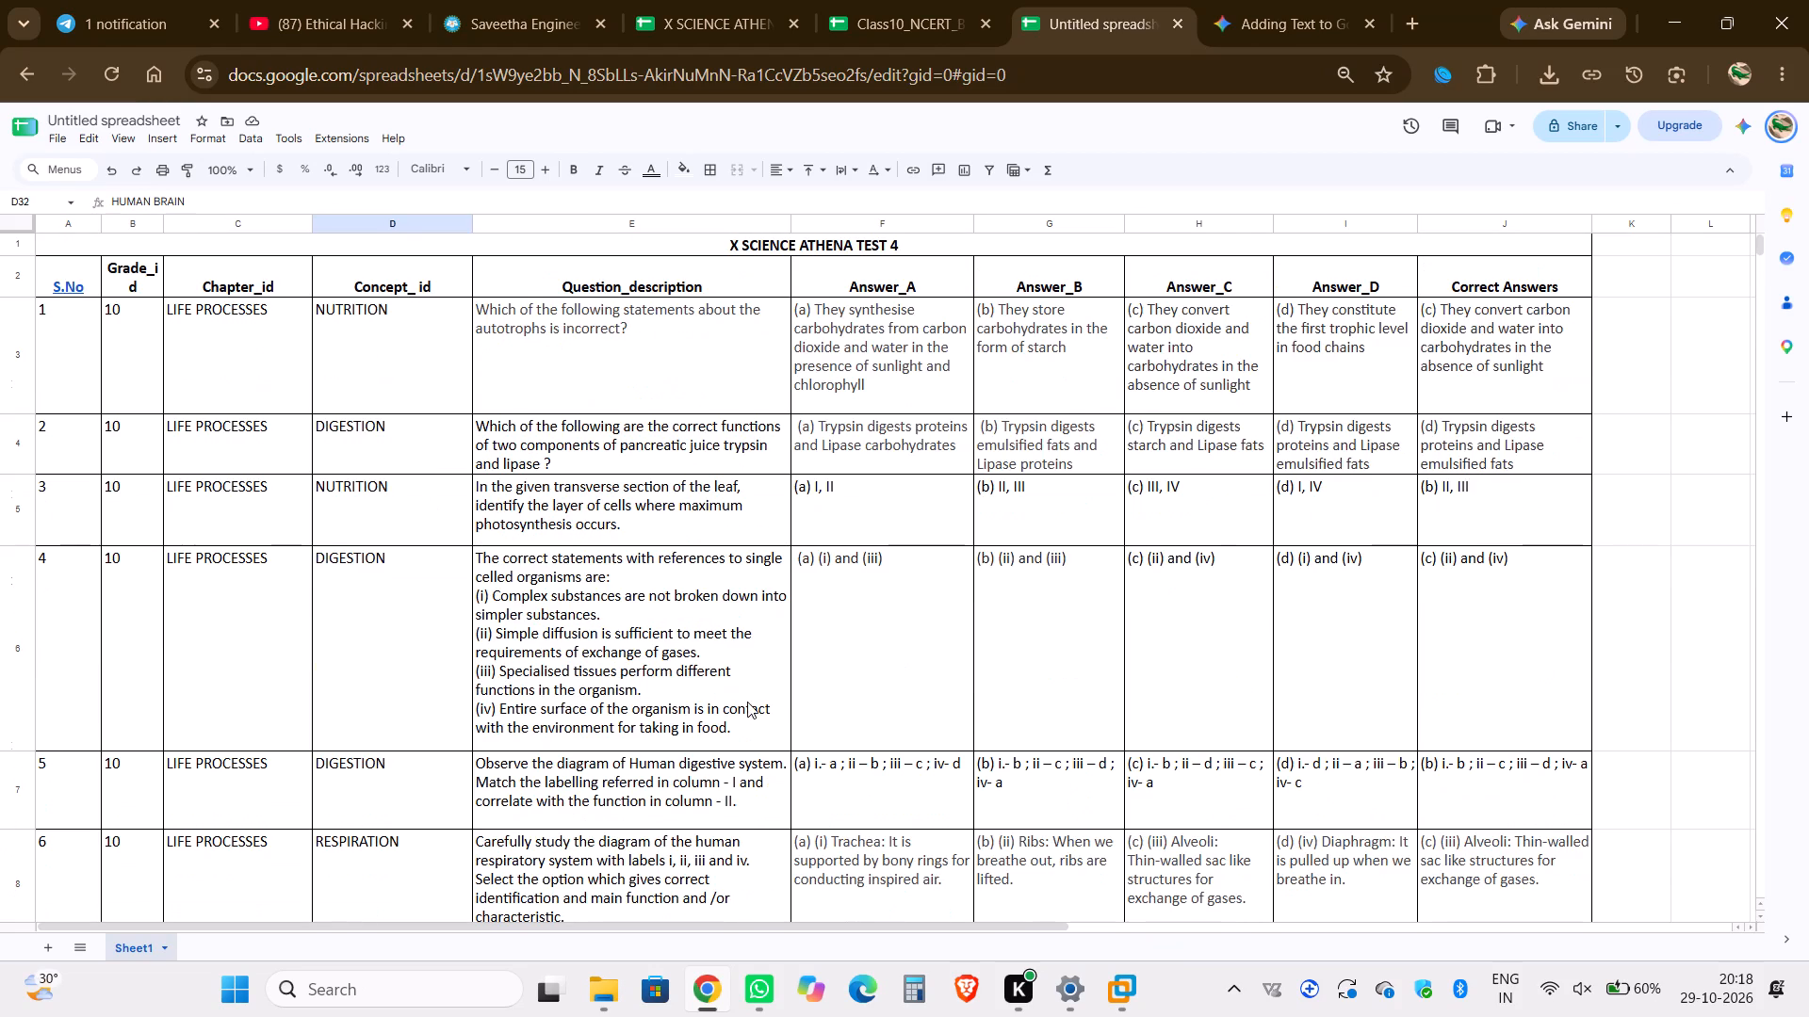
{"action": "scroll", "coordinate": [747, 702], "scroll_direction": "down", "scroll_amount": 7}
{"action": "scroll", "coordinate": [747, 702], "scroll_direction": "up", "scroll_amount": 1}
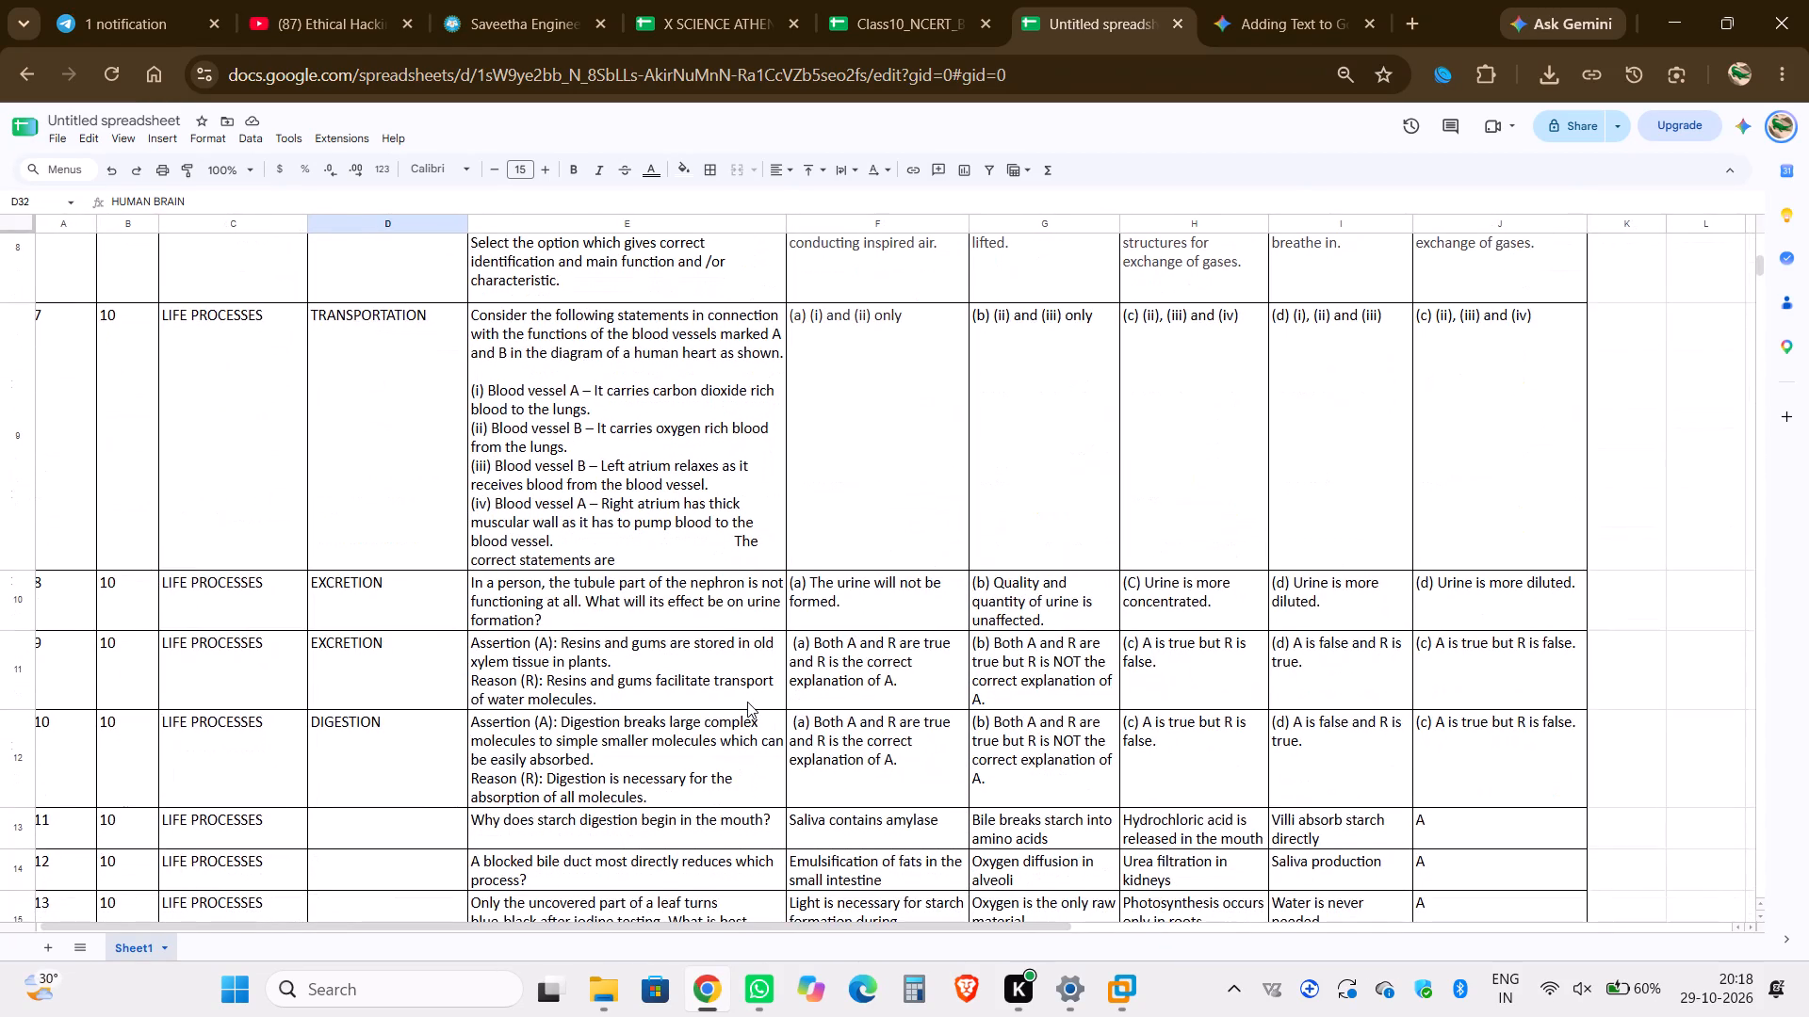
{"action": "scroll", "coordinate": [747, 702], "scroll_direction": "up", "scroll_amount": 1}
Add the prefix "(a) " before "Saliva contains amylase" in the Answer_A cell F13.
{"action": "left_click", "coordinate": [837, 823]}
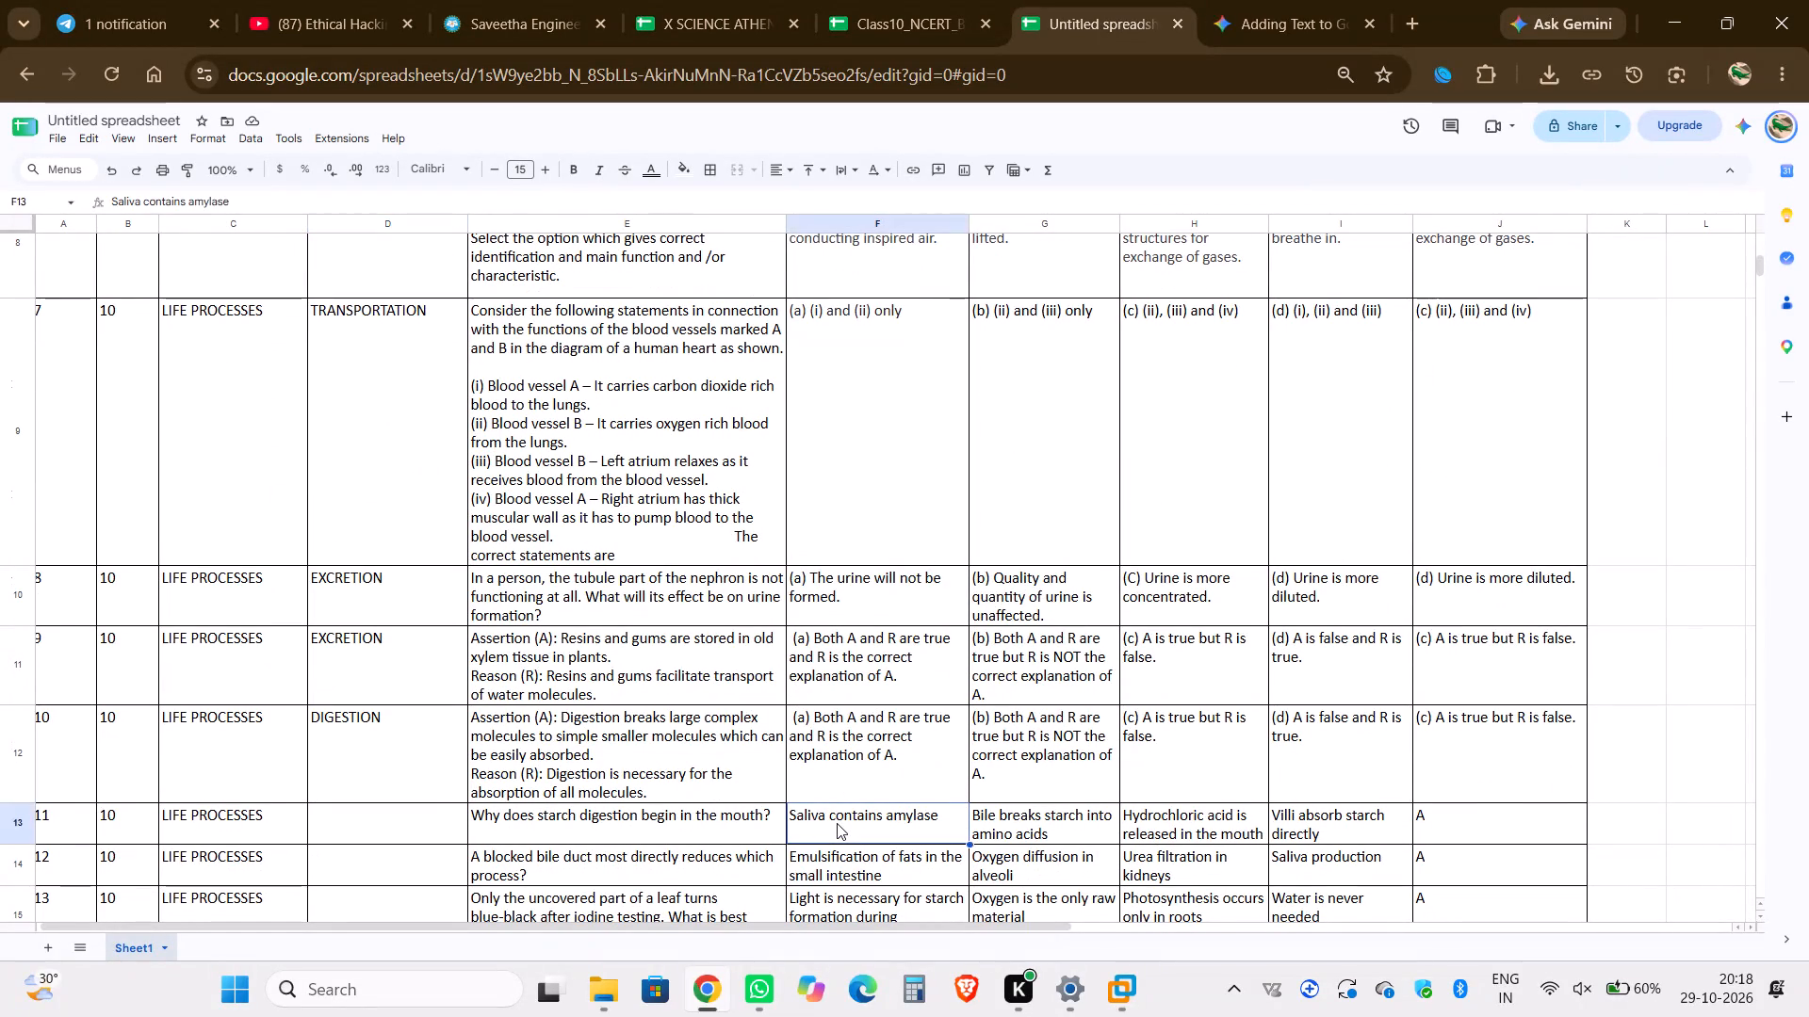
{"action": "double_click", "coordinate": [837, 823]}
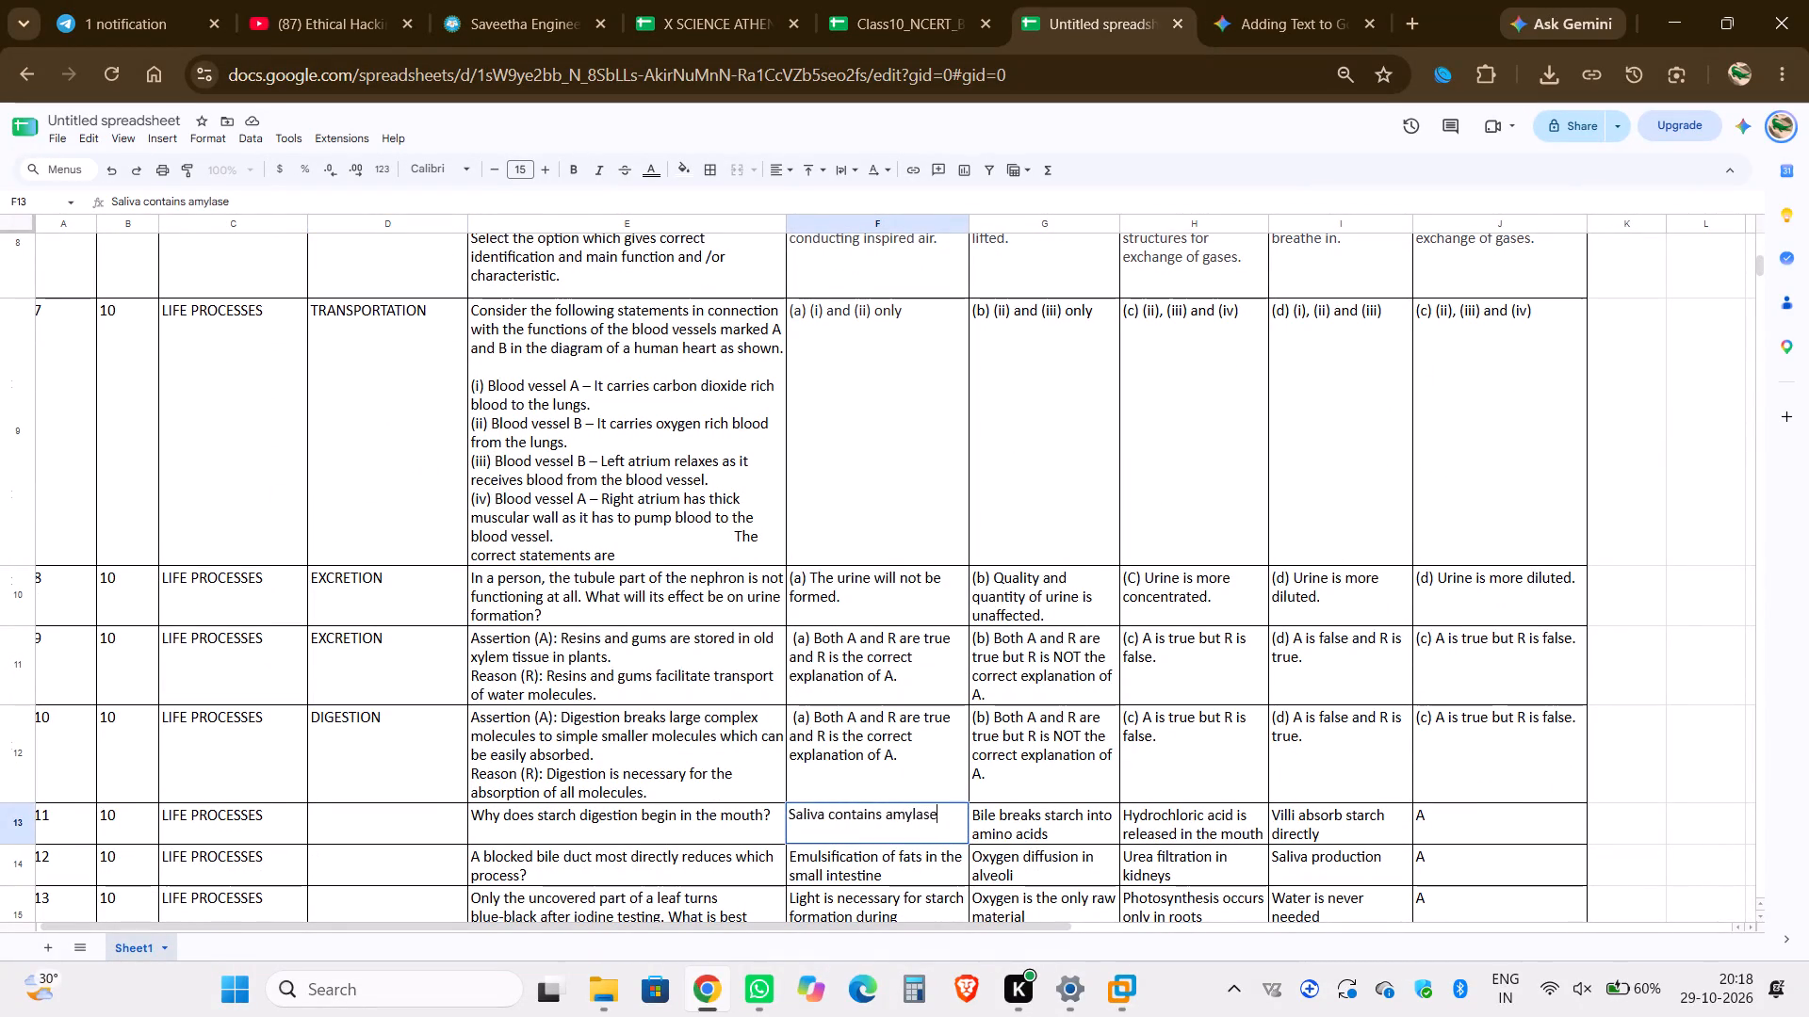
{"action": "left_click", "coordinate": [790, 819]}
{"action": "type", "text": "(a)"}
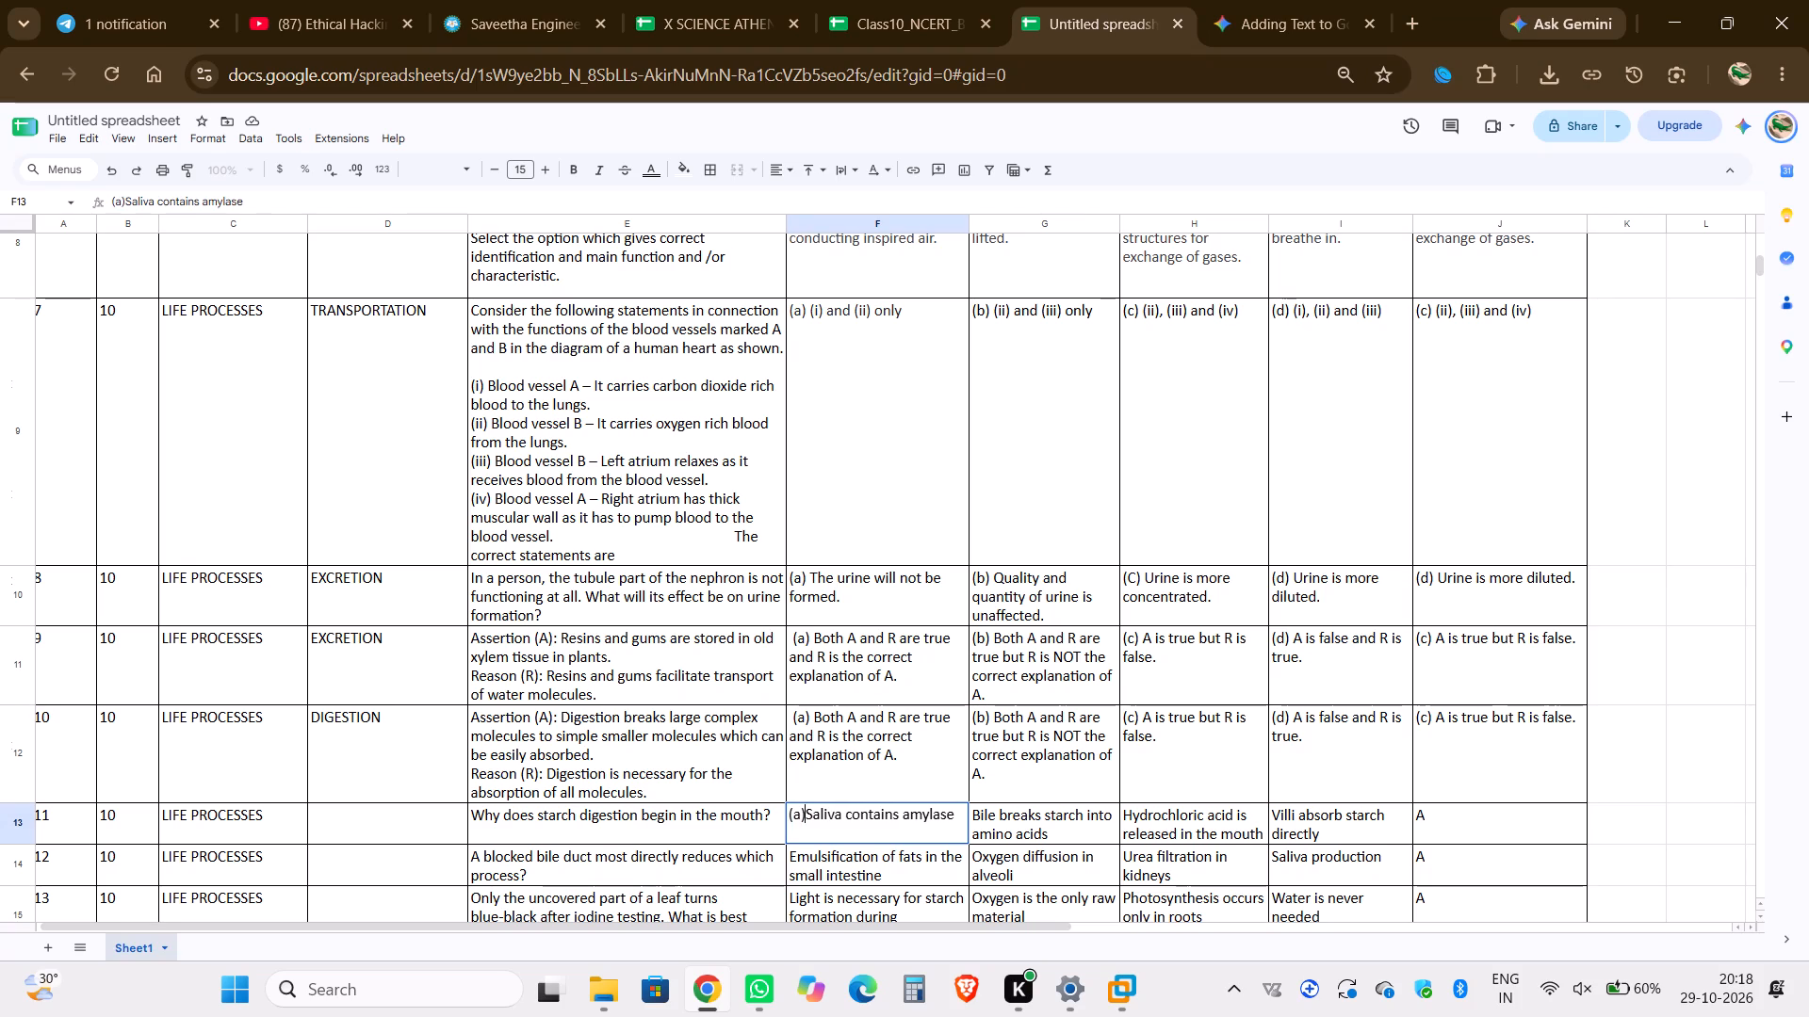
{"action": "key", "text": "space"}
Add the prefix "(a) " before "Emulsification of fats in the small intestine" in the Answer_A cell F14.
{"action": "triple_click", "coordinate": [797, 862]}
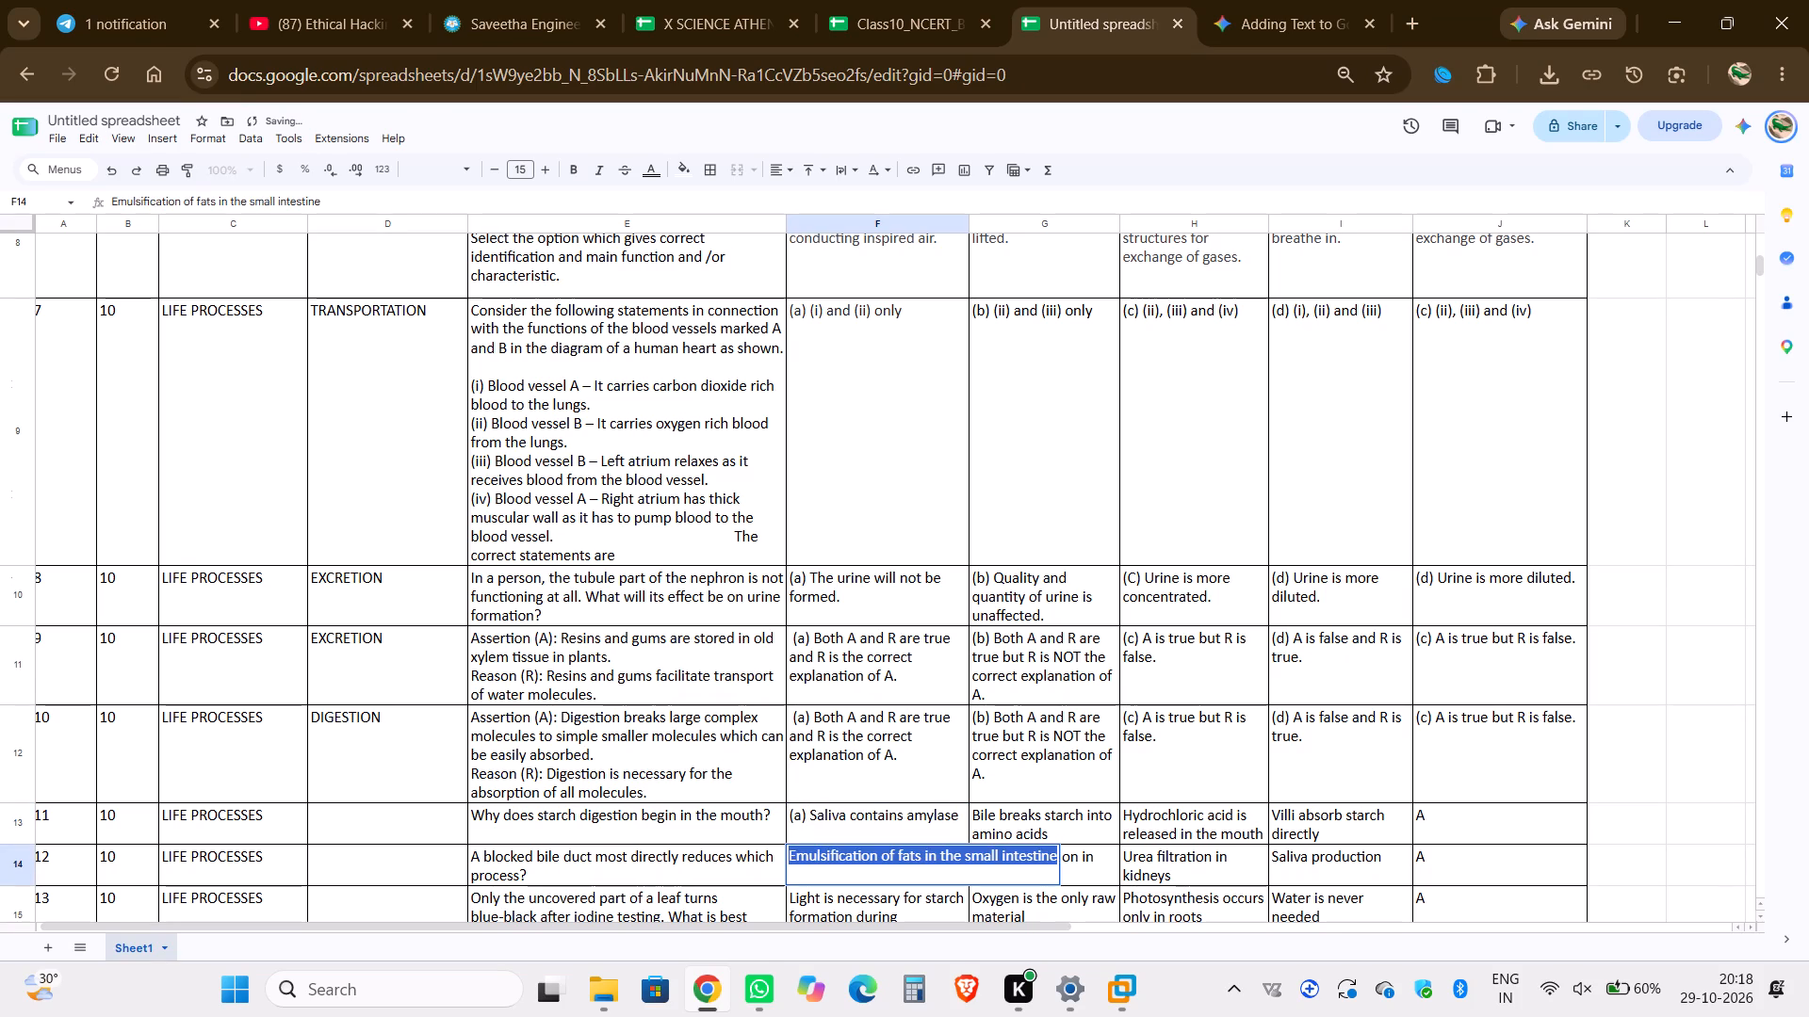
{"action": "left_click", "coordinate": [797, 862]}
{"action": "key", "text": "Left"}
{"action": "type", "text": "(a)"}
{"action": "key", "text": "space"}
Add the prefix "(a) " before "Light is necessary for starch formation during photosynthesis" in the Answer_A cell F15.
{"action": "scroll", "coordinate": [797, 862], "scroll_direction": "down", "scroll_amount": 2}
{"action": "left_click", "coordinate": [833, 900]}
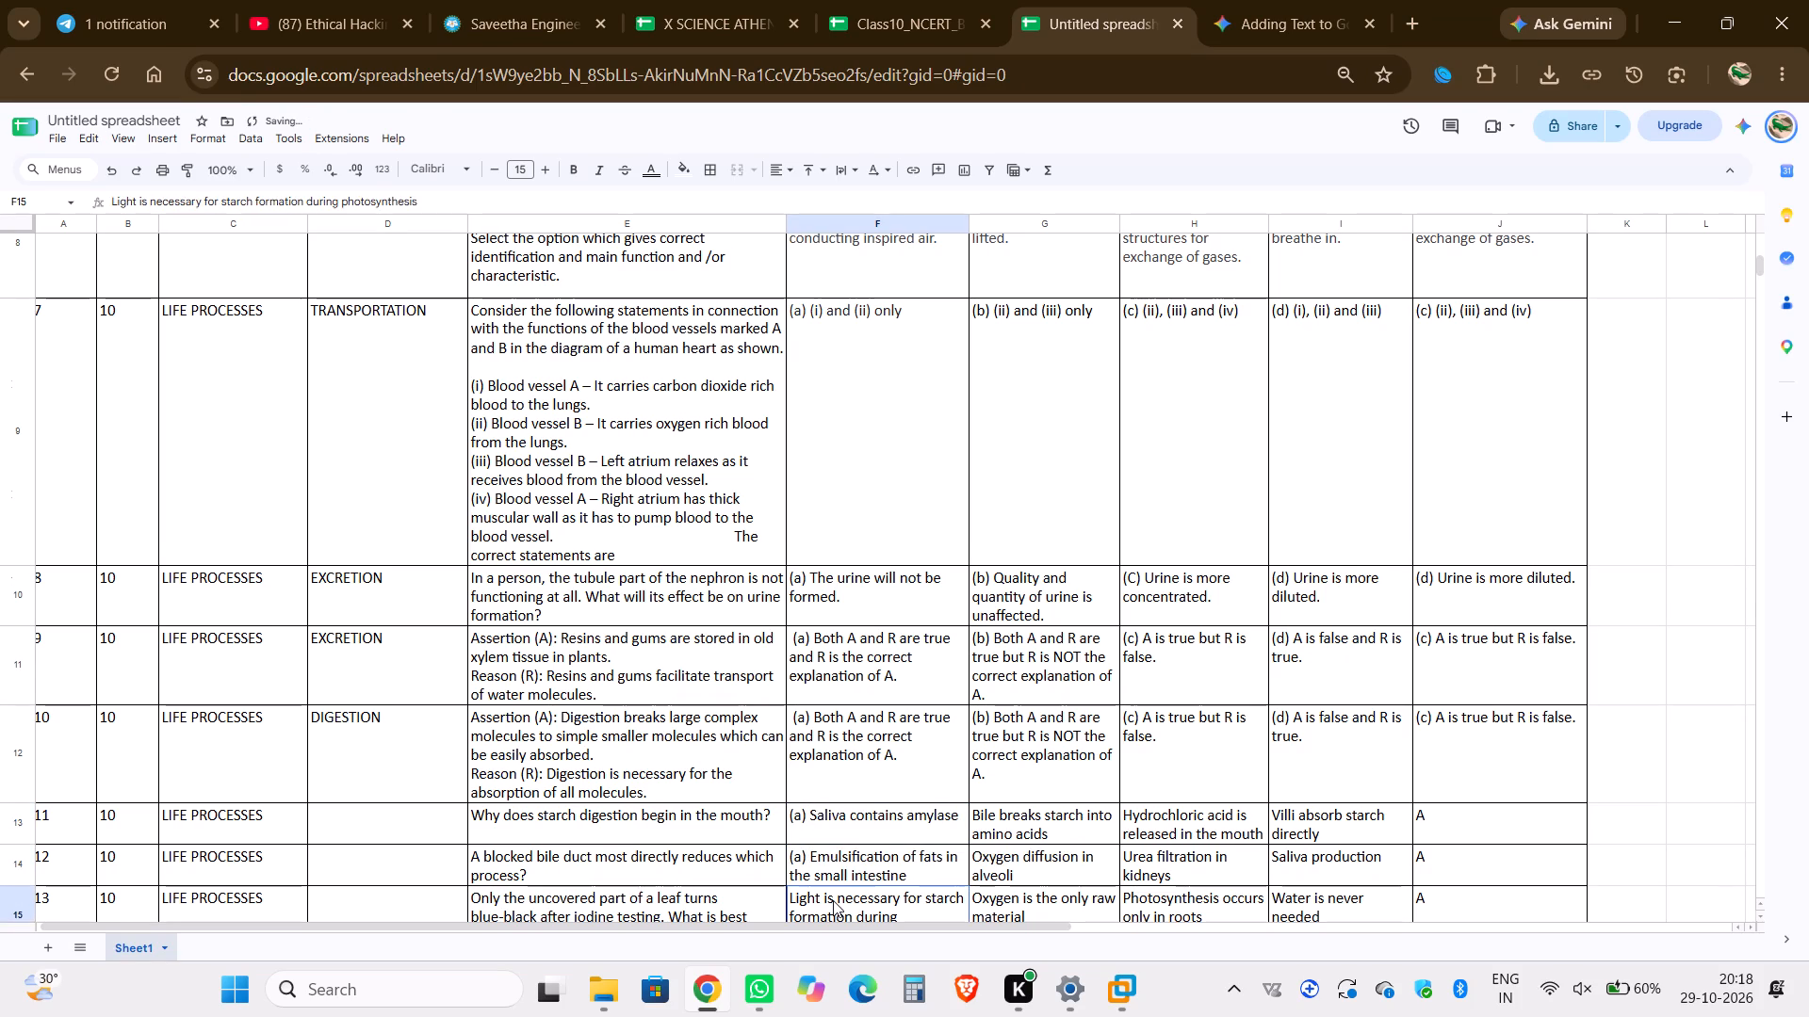
{"action": "double_click", "coordinate": [833, 900]}
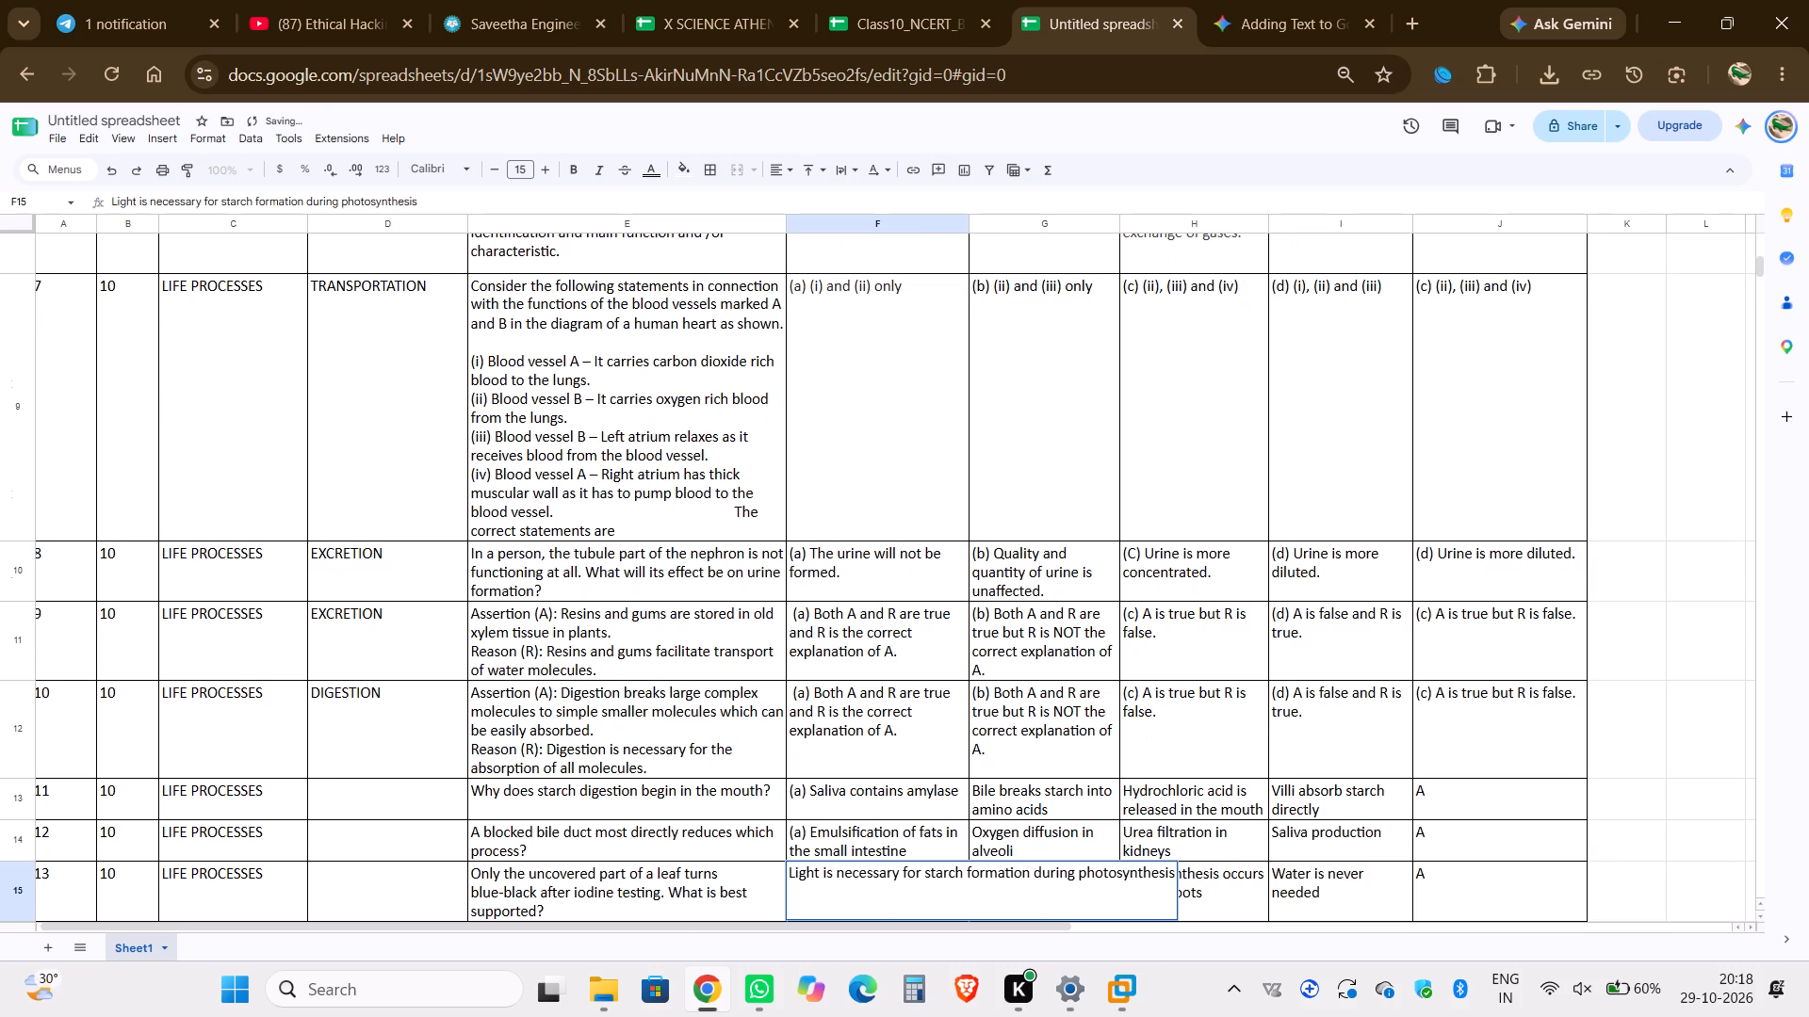
{"action": "left_click", "coordinate": [790, 878]}
{"action": "left_click", "coordinate": [790, 878]}
{"action": "type", "text": "(a)"}
{"action": "key", "text": "space"}
Open the Answer_A text "Reduced oxygen transport to tissues" in F16 for editing at its beginning.
{"action": "scroll", "coordinate": [790, 878], "scroll_direction": "down", "scroll_amount": 2}
{"action": "scroll", "coordinate": [820, 783], "scroll_direction": "down", "scroll_amount": 2}
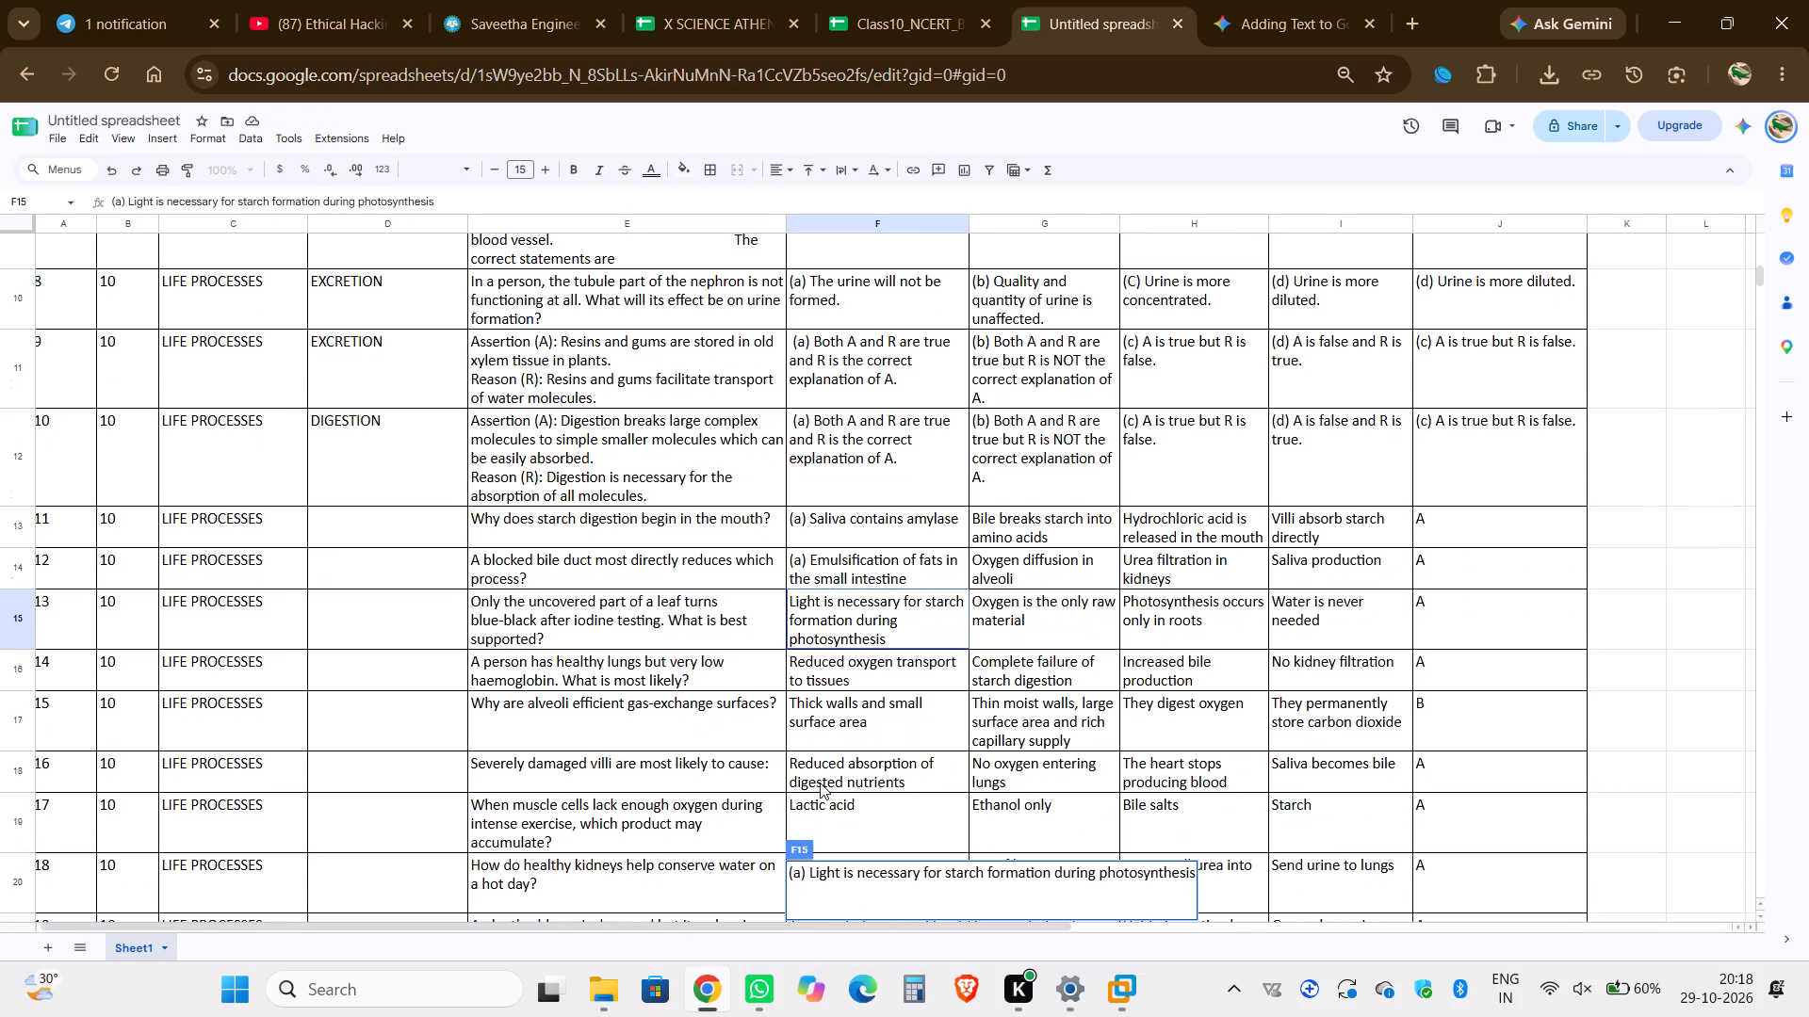
{"action": "left_click", "coordinate": [847, 666]}
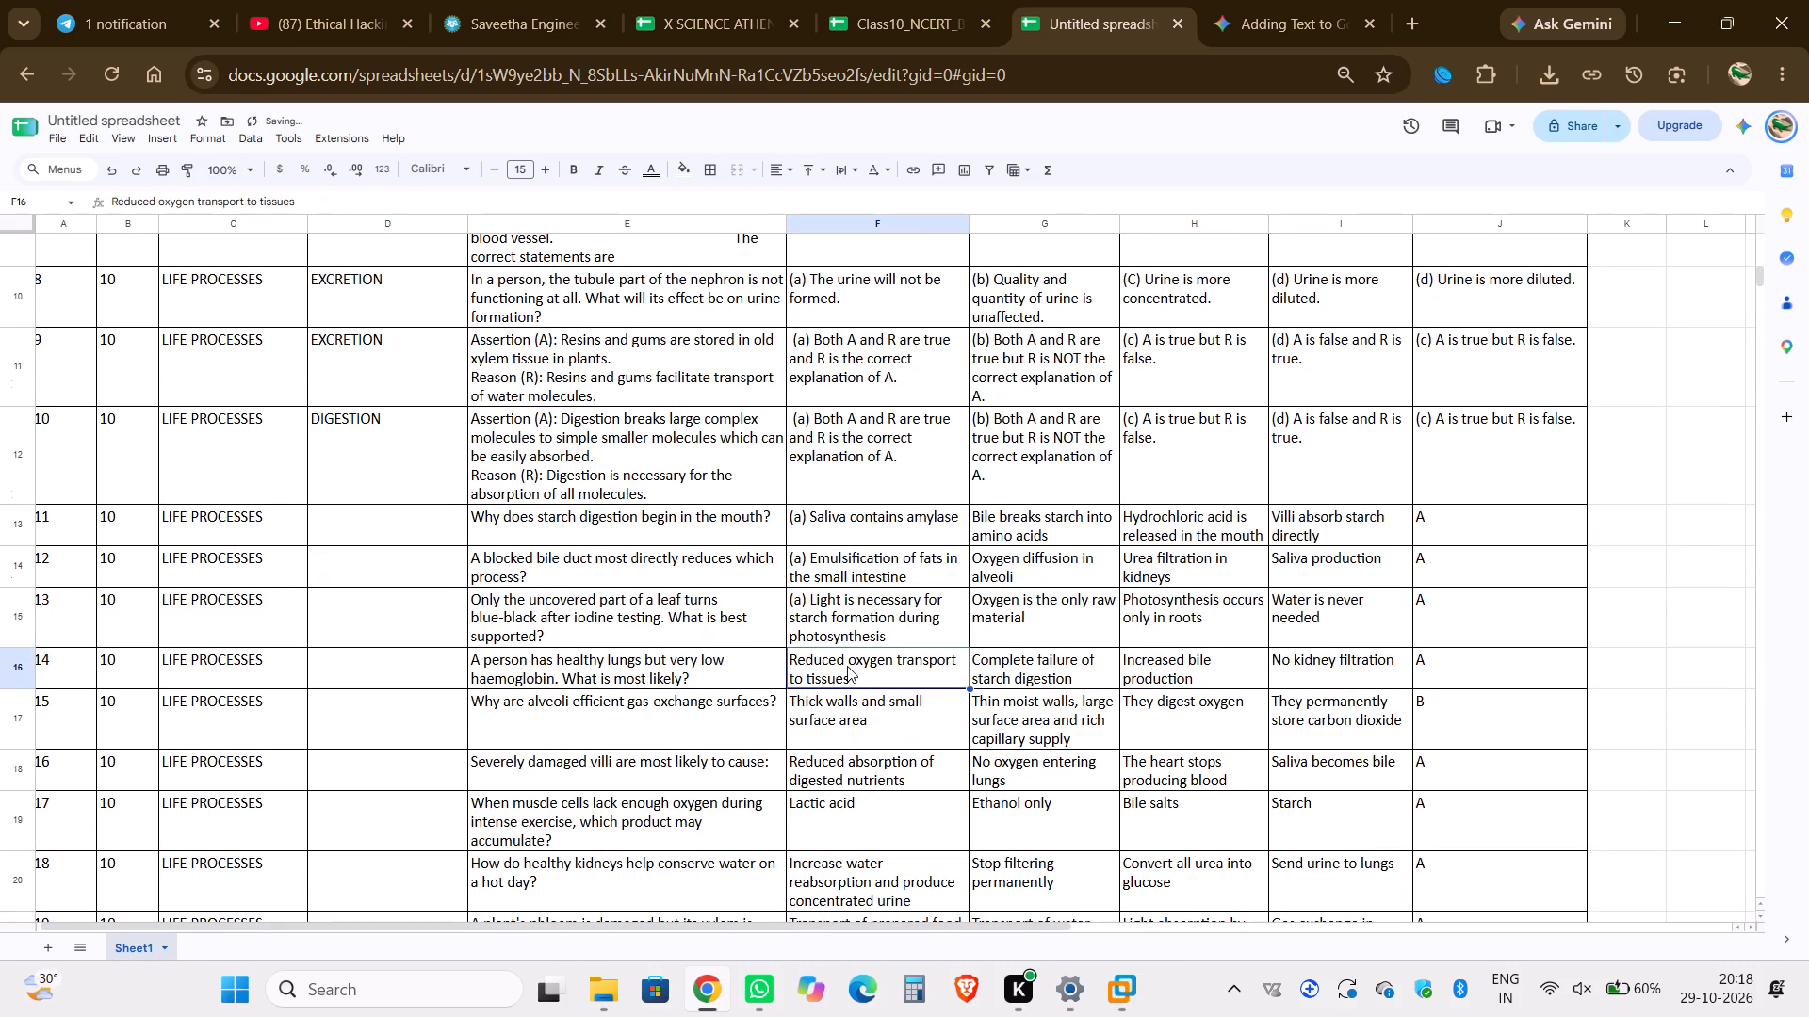
{"action": "double_click", "coordinate": [847, 666]}
{"action": "left_click", "coordinate": [791, 661]}
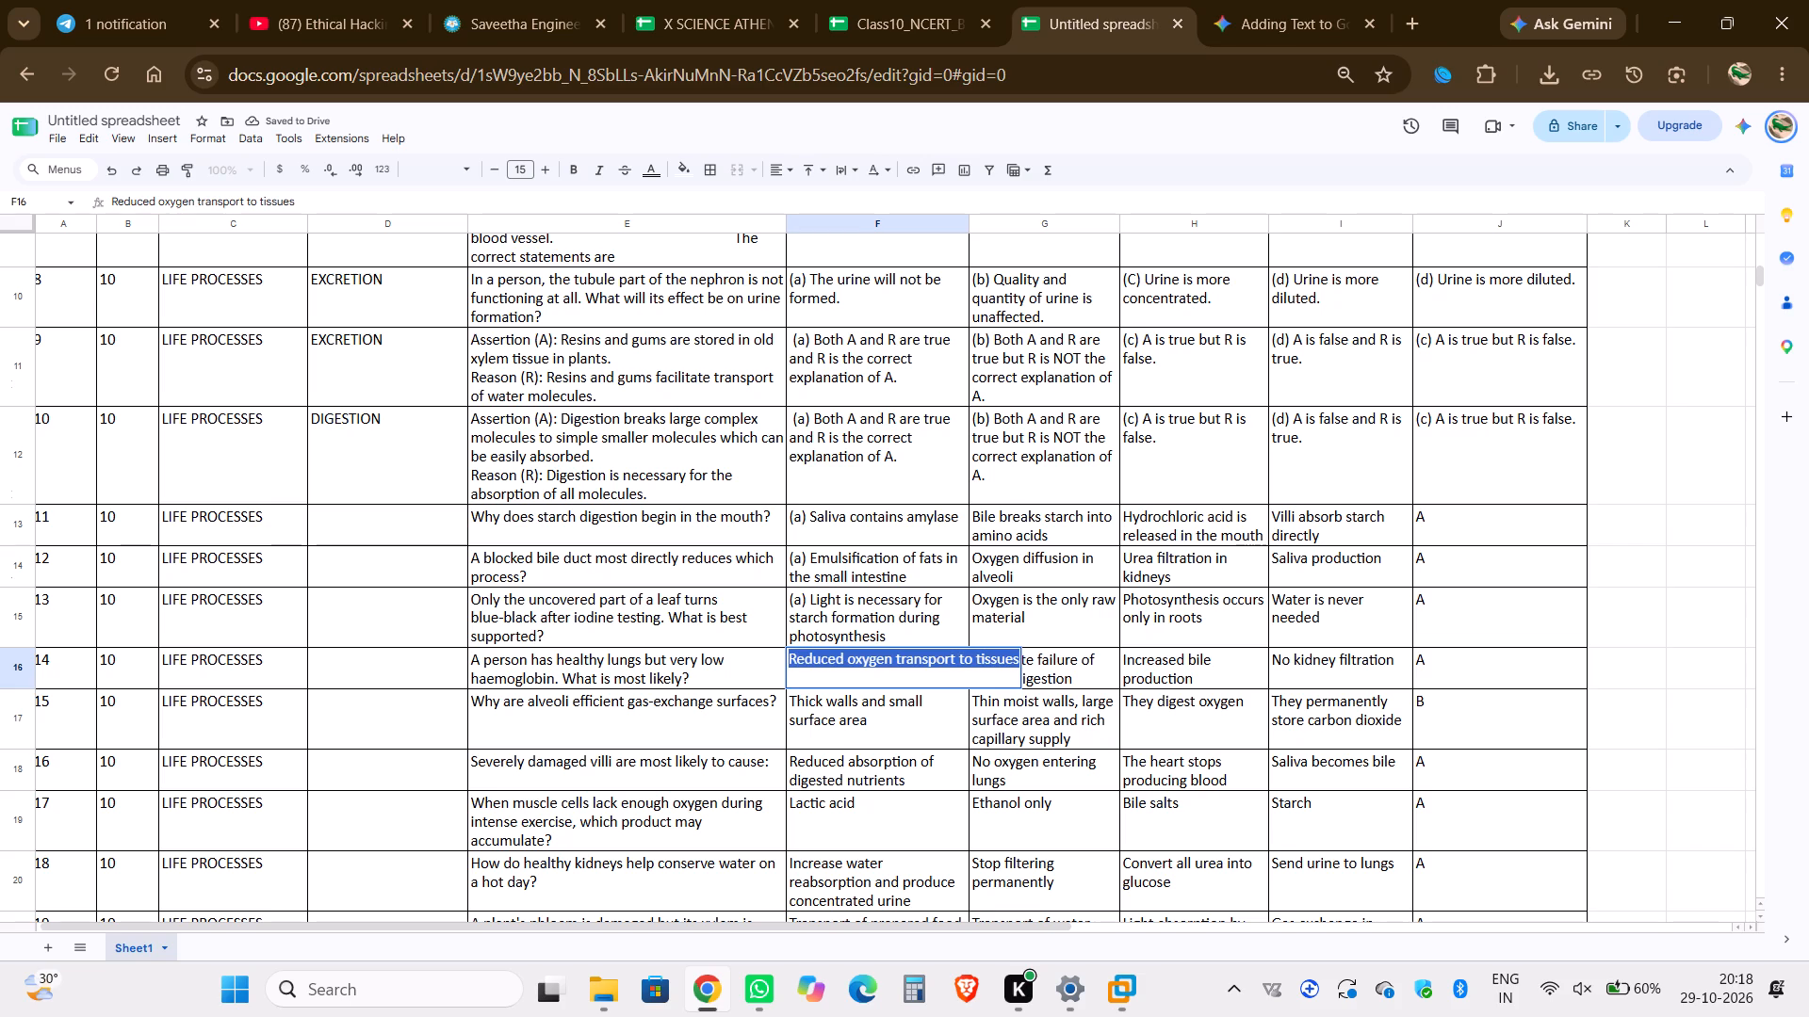
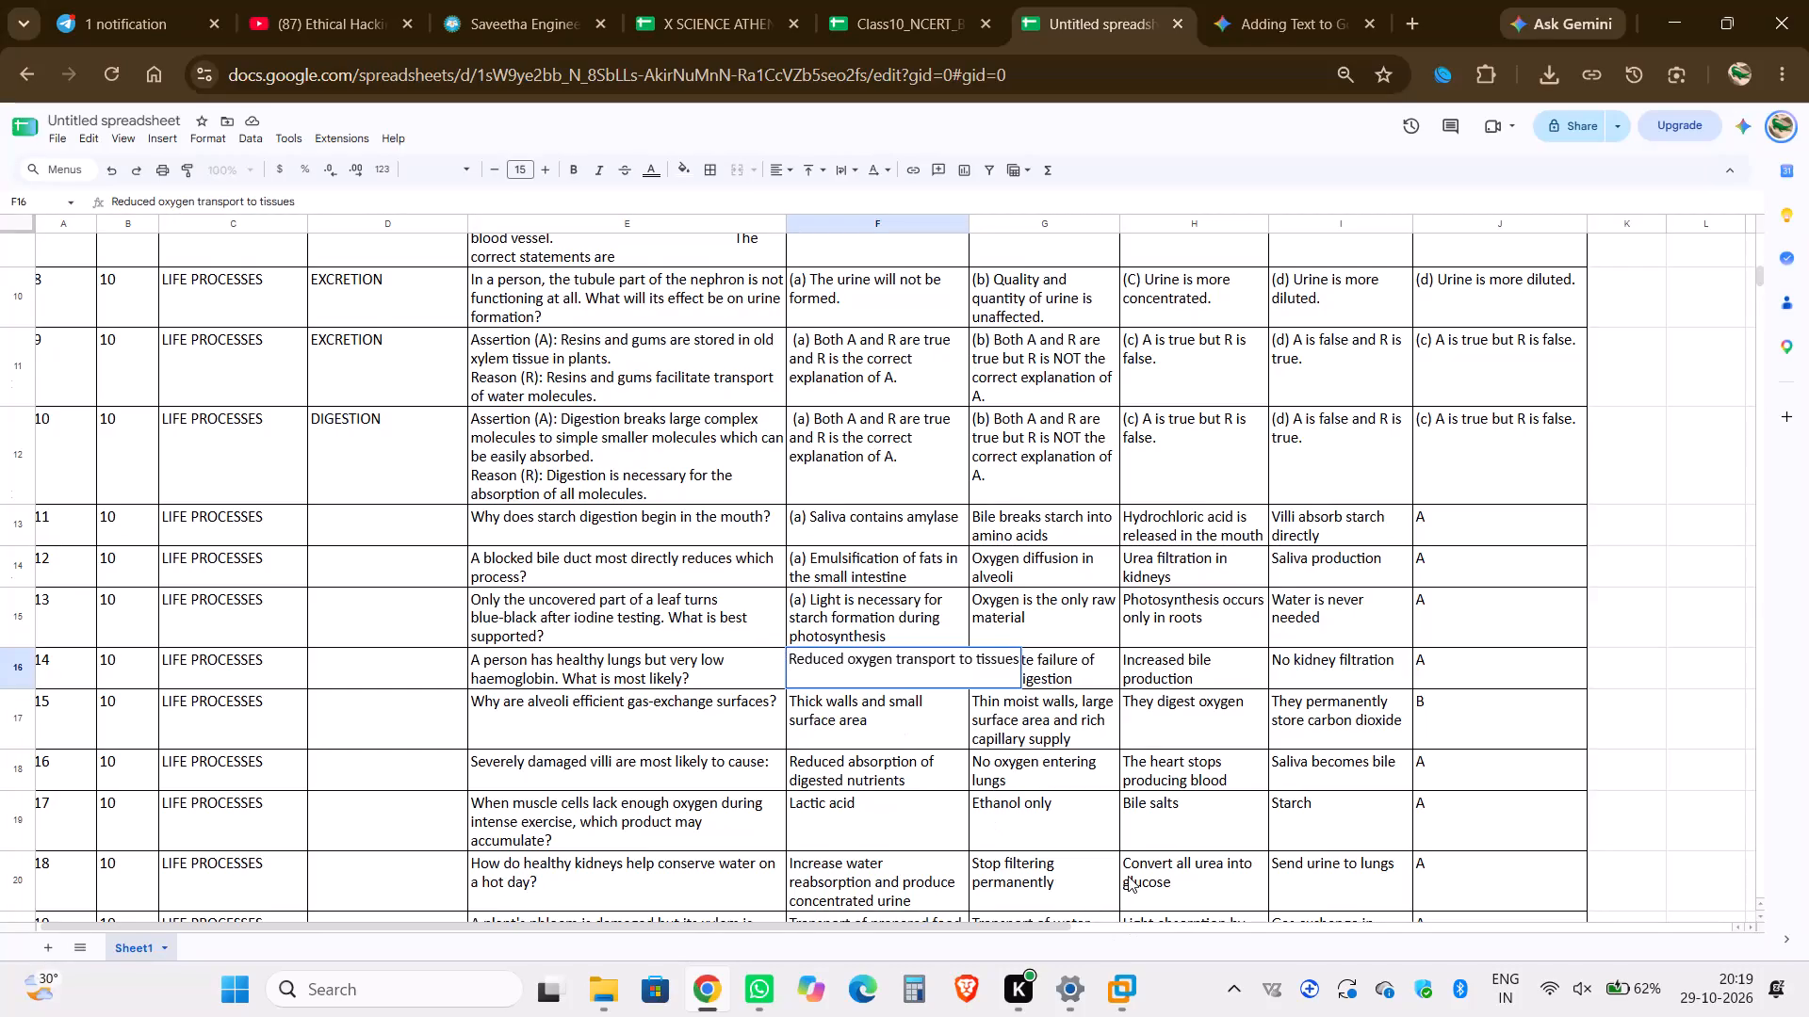
Add the prefix "(a) " before "Reduced oxygen transport to tissues" in F16 and copy "(a)" for reuse.
{"action": "type", "text": "(a)"}
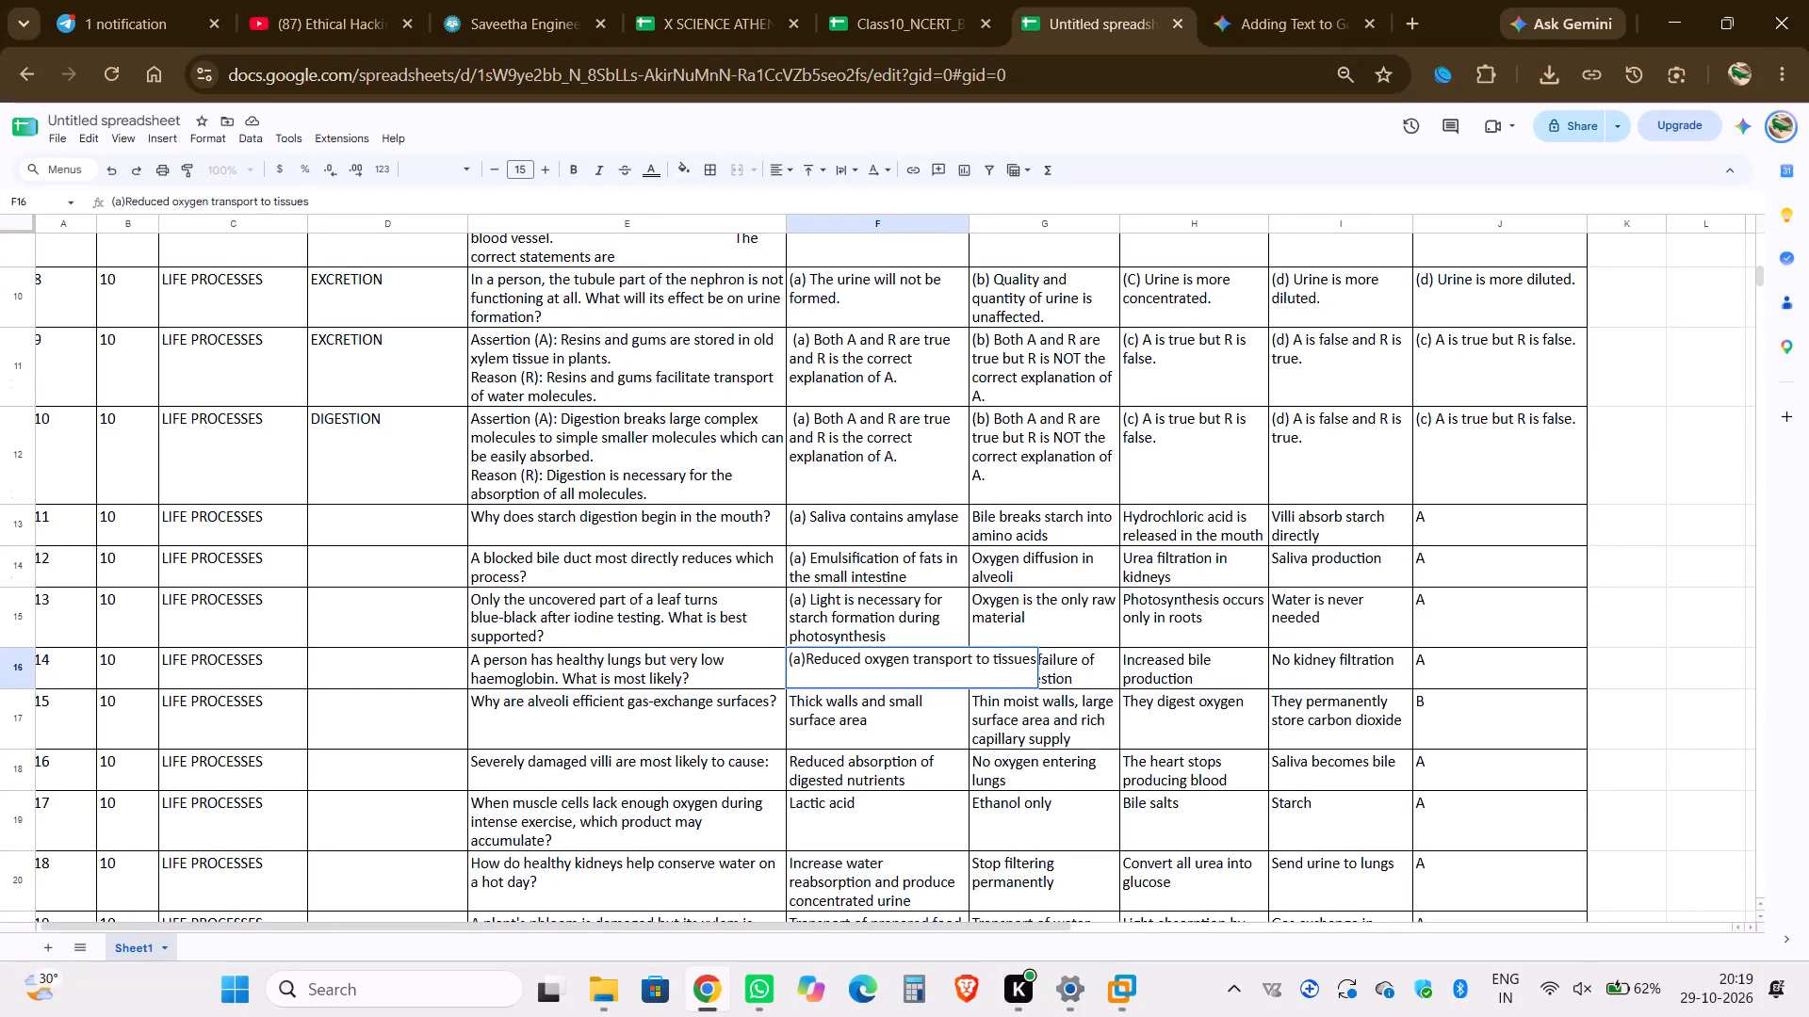
{"action": "key", "text": "space"}
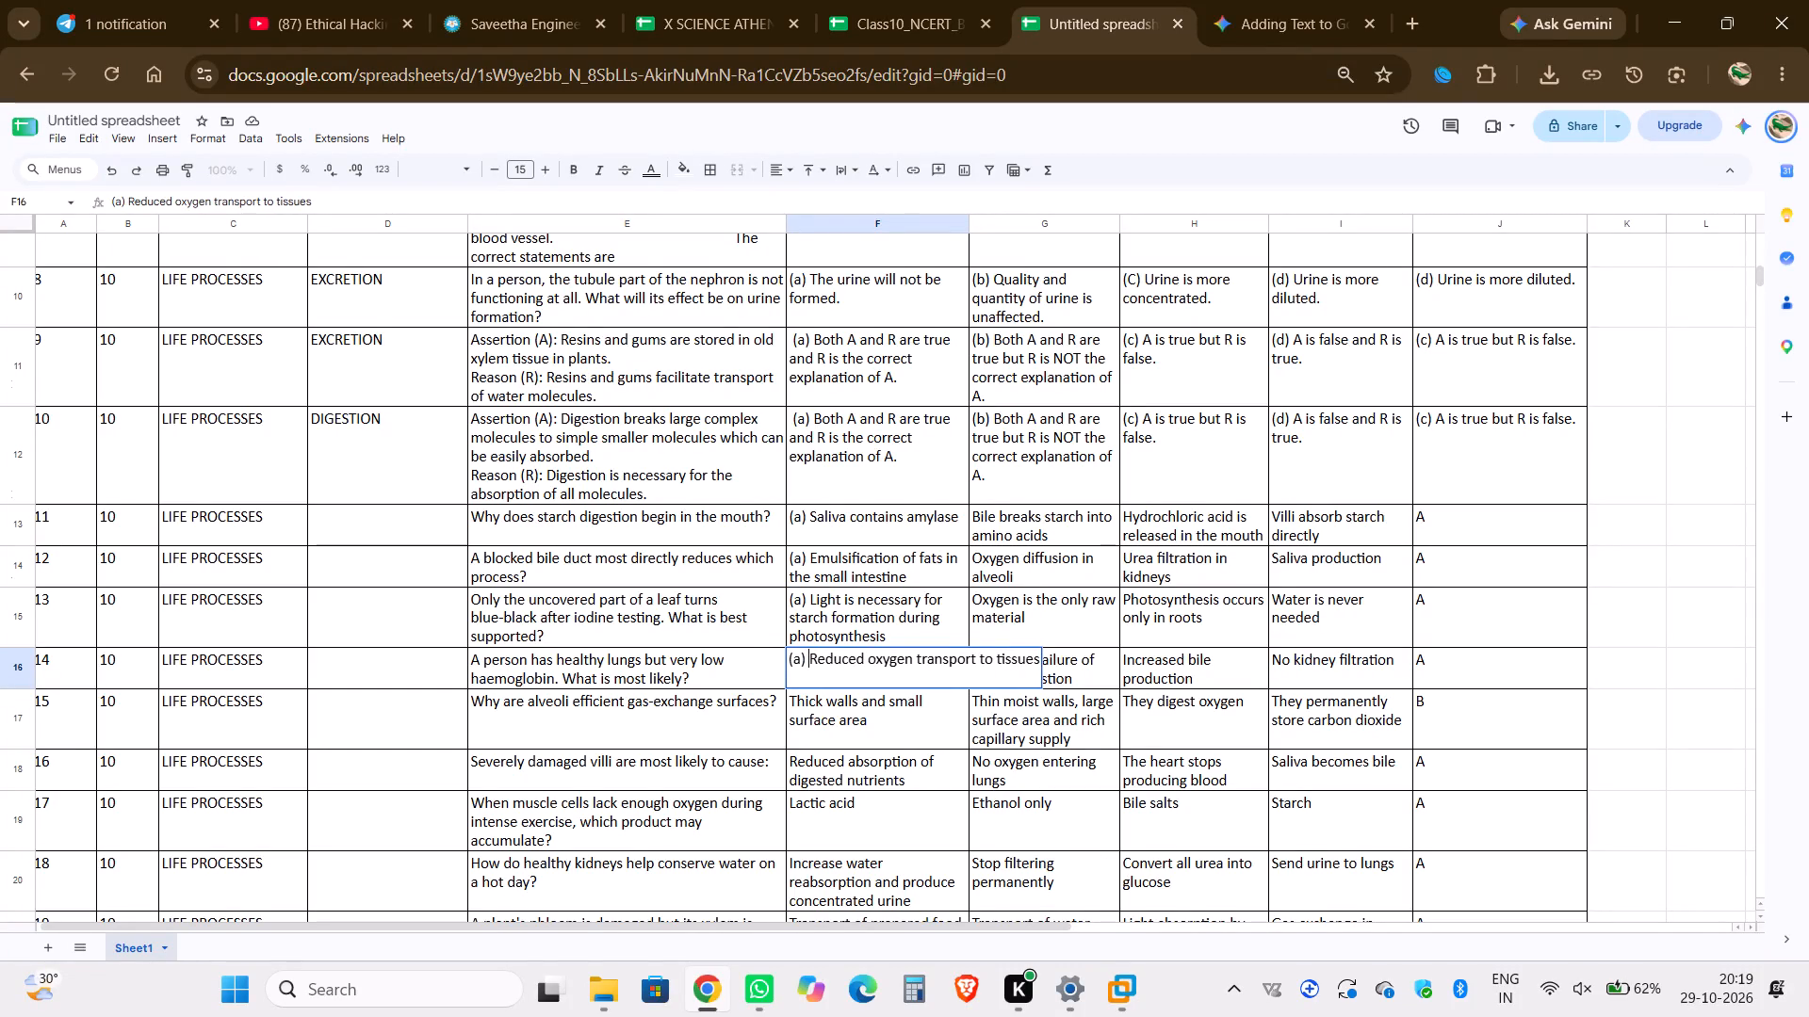
{"action": "left_click_drag", "start_coordinate": [807, 657], "coordinate": [805, 658]}
{"action": "left_click_drag", "start_coordinate": [805, 658], "coordinate": [789, 661]}
{"action": "key", "text": "ctrl+c"}
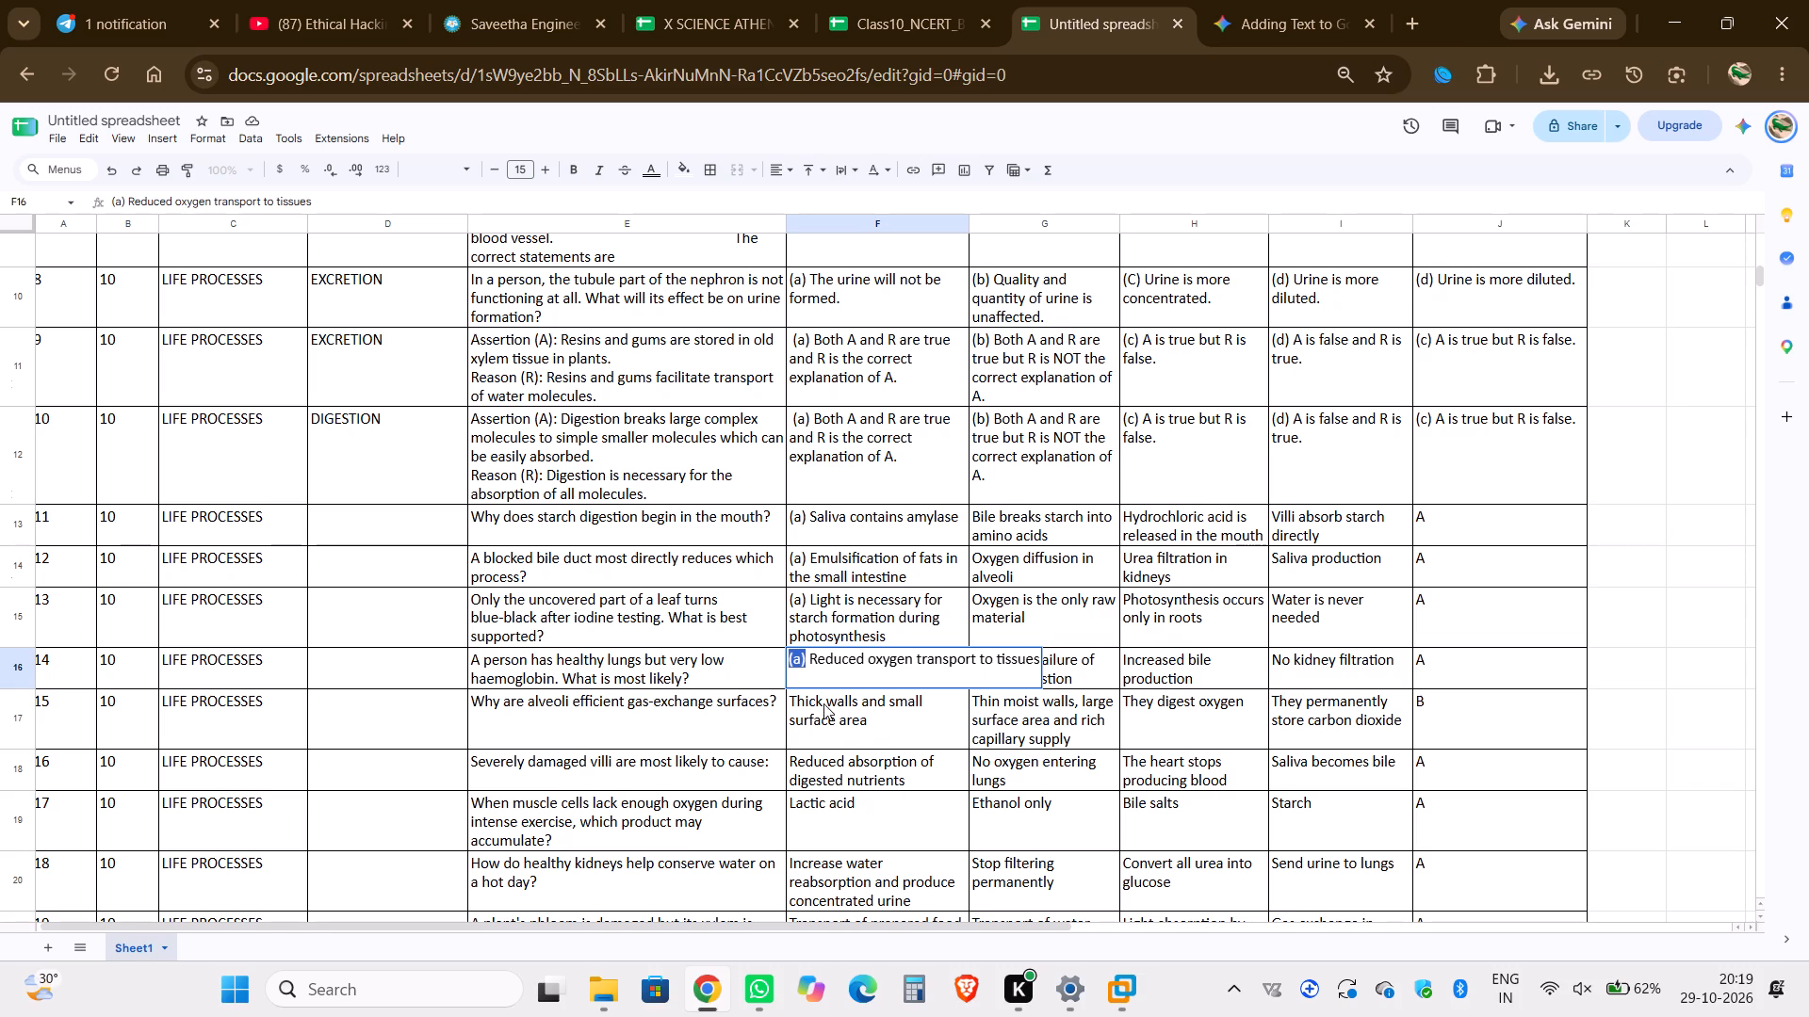
Add the prefix "(a) " before "Thick walls and small surface area" in the Answer_A cell F17.
{"action": "double_click", "coordinate": [799, 702]}
{"action": "key", "text": "Left"}
{"action": "key", "text": "Left"}
{"action": "key", "text": "Left"}
{"action": "key", "text": "Left"}
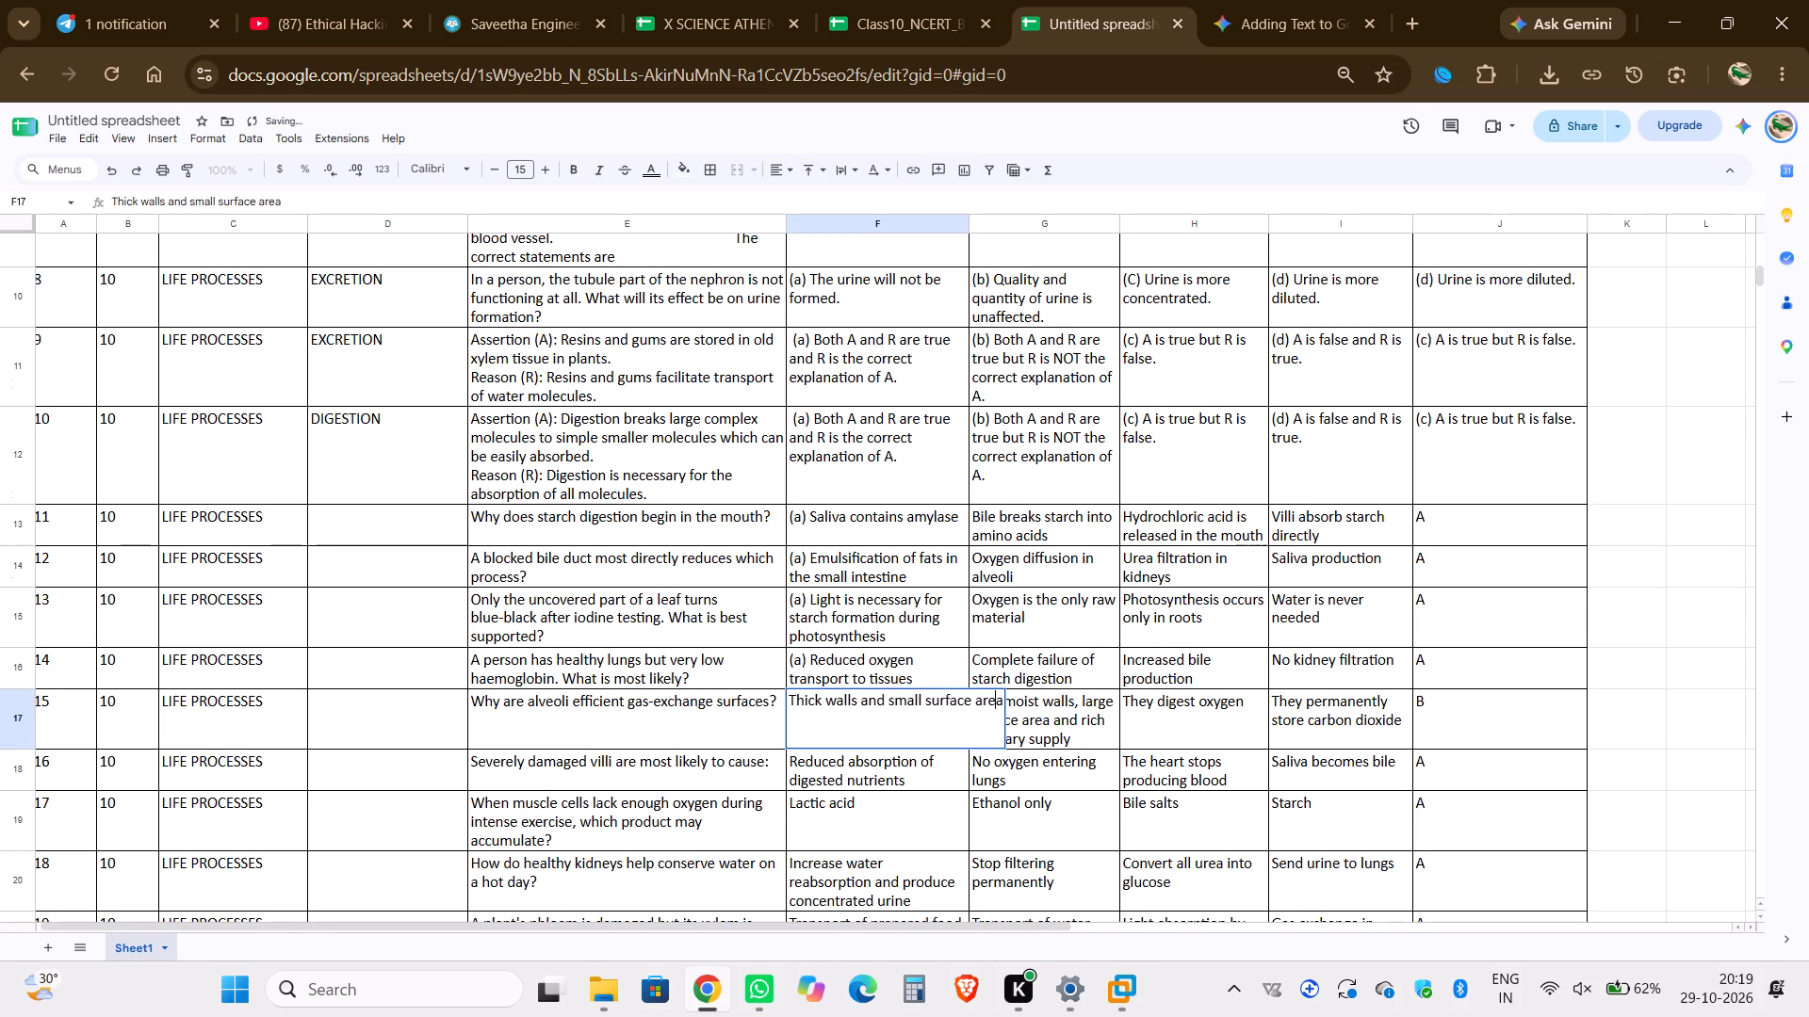
{"action": "key", "text": "Down"}
{"action": "key", "text": "Down"}
{"action": "key", "text": "Up"}
{"action": "key", "text": "ctrl+v"}
{"action": "key", "text": "space"}
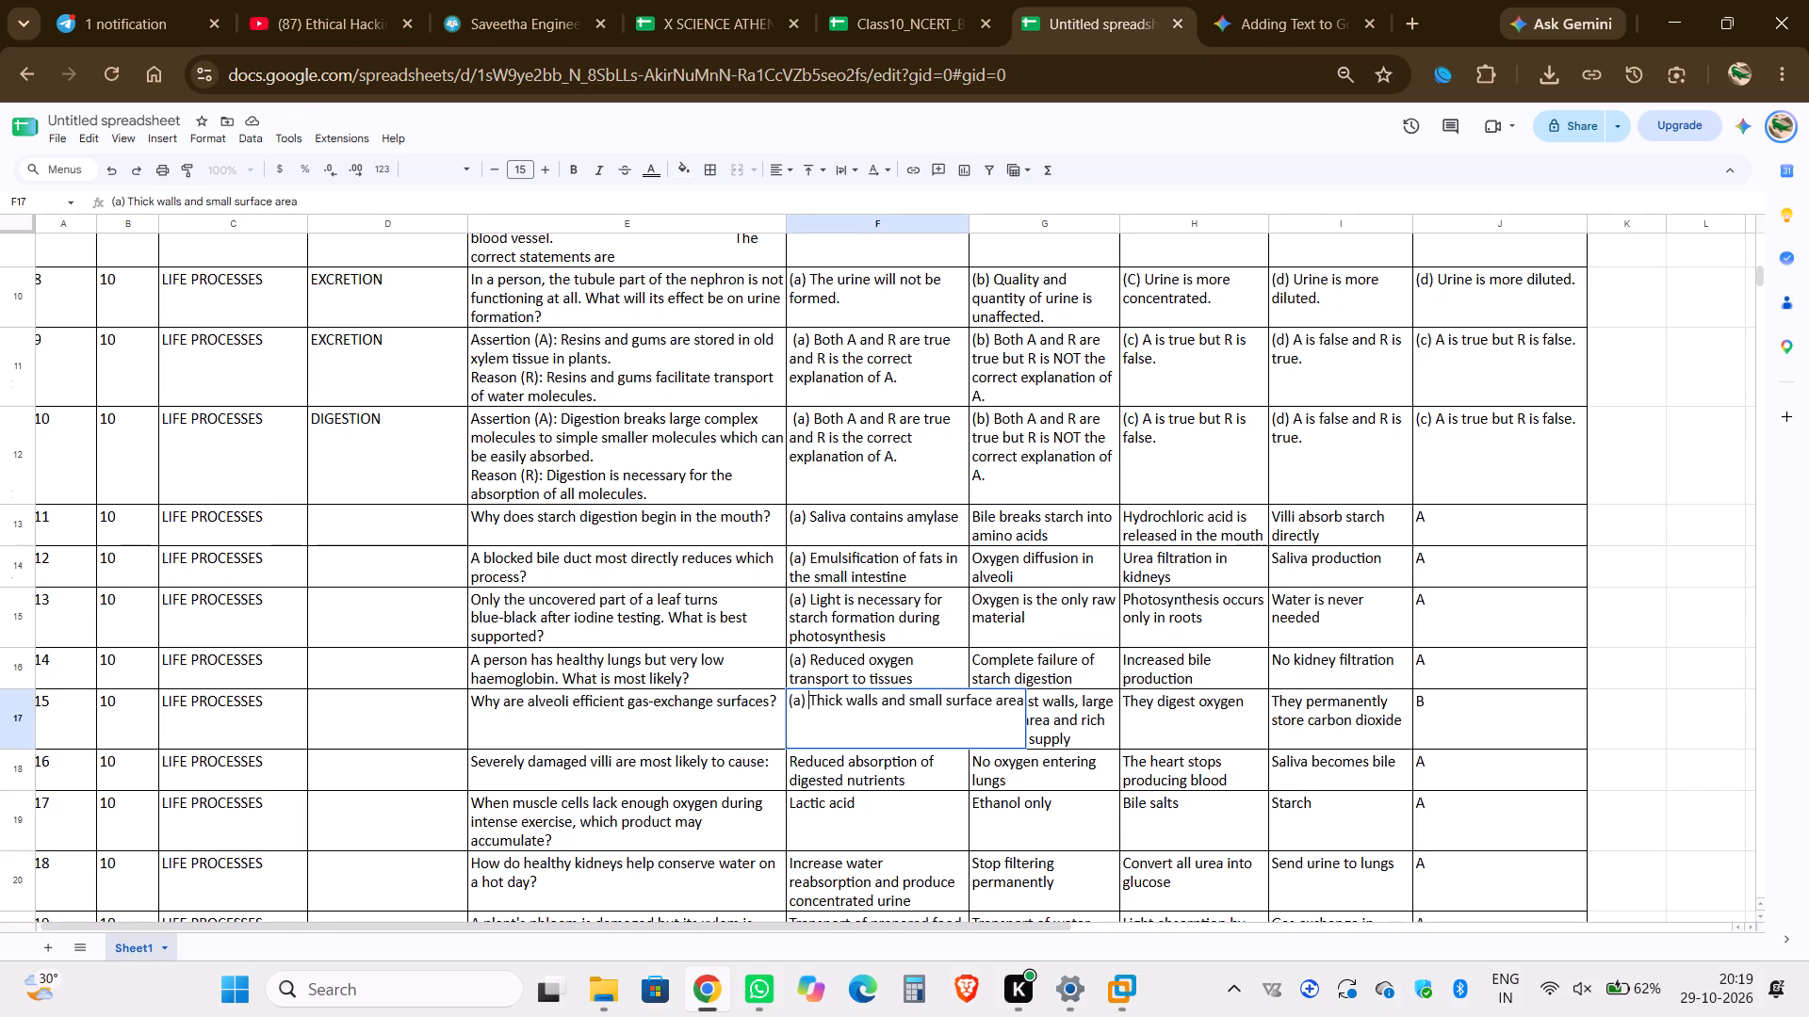
Add the prefix "(a) " before "Reduced absorption of digested nutrients" in the Answer_A cell F18.
{"action": "triple_click", "coordinate": [807, 768]}
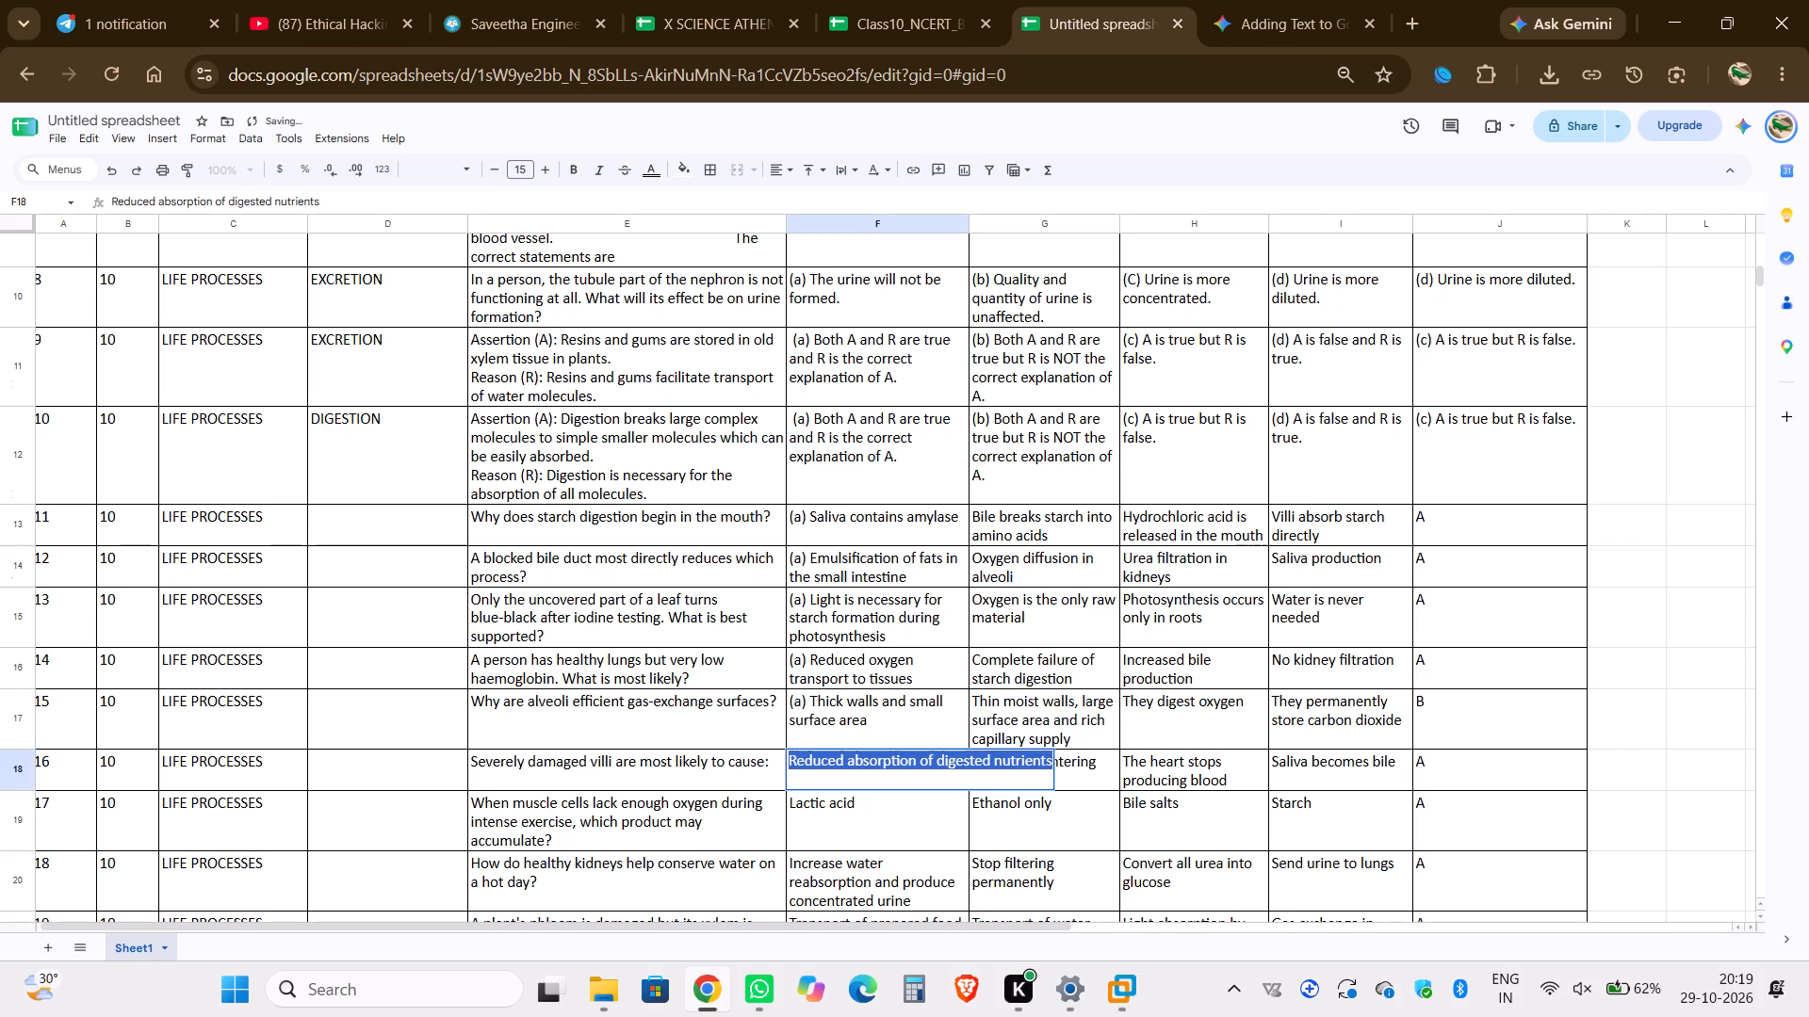
{"action": "key", "text": "Left"}
{"action": "key", "text": "ctrl+v"}
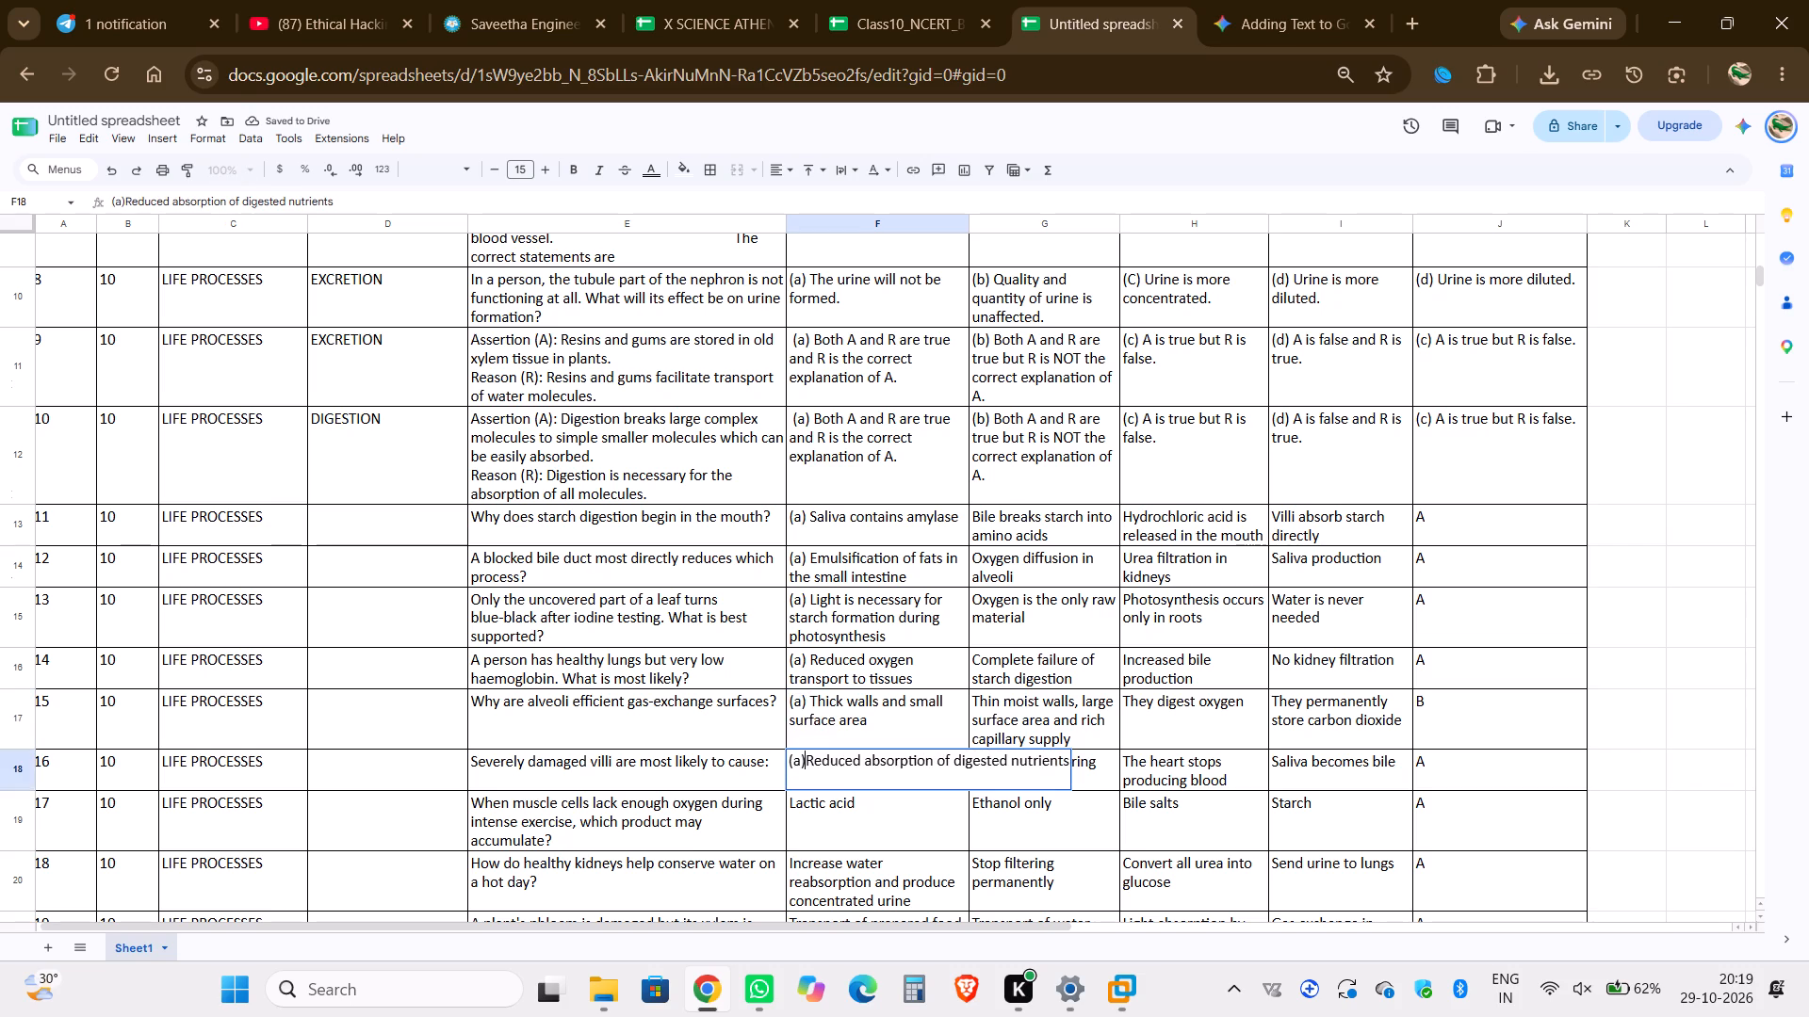
{"action": "key", "text": "space"}
Add the prefix "(a) " before "Lactic acid" in the Answer_A cell F19.
{"action": "double_click", "coordinate": [809, 810]}
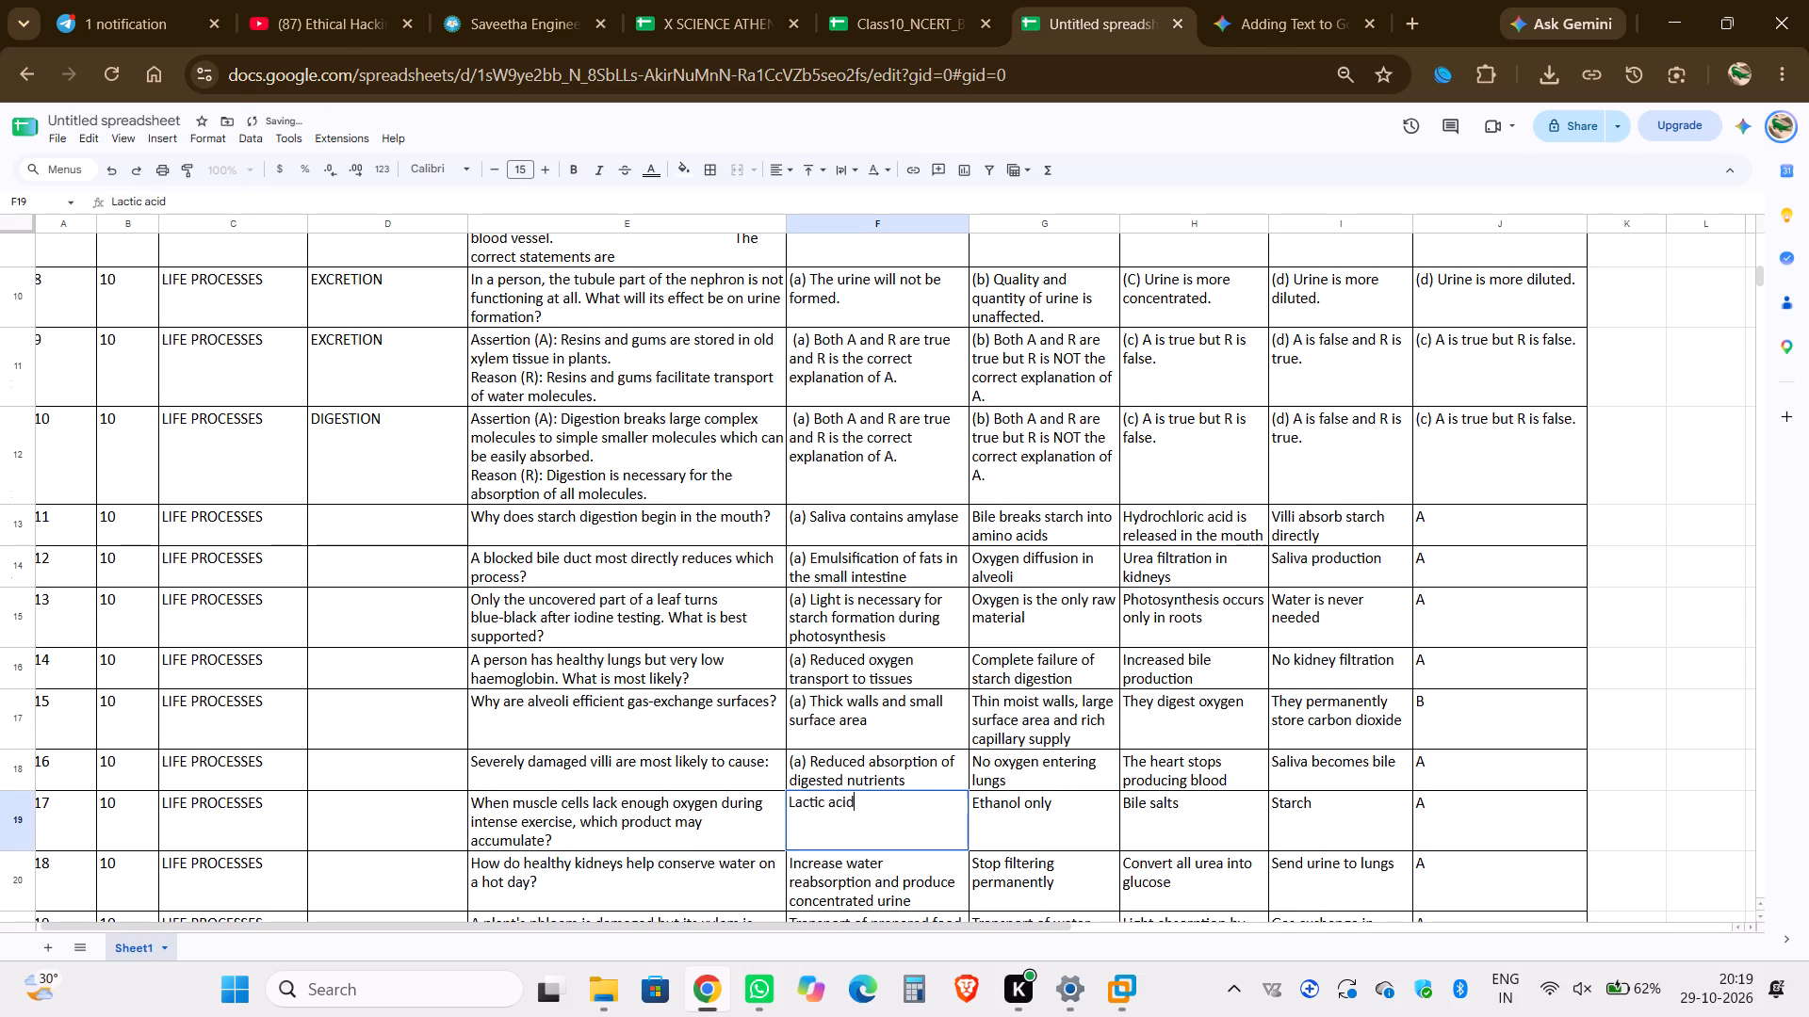
{"action": "key", "text": "Down"}
{"action": "key", "text": "Up"}
{"action": "key", "text": "ctrl+v"}
{"action": "key", "text": "space"}
Add the prefix "(a) " before "Increase water reabsorption and produce concentrated urine" in the Answer_A cell F20.
{"action": "scroll", "coordinate": [809, 810], "scroll_direction": "down", "scroll_amount": 2}
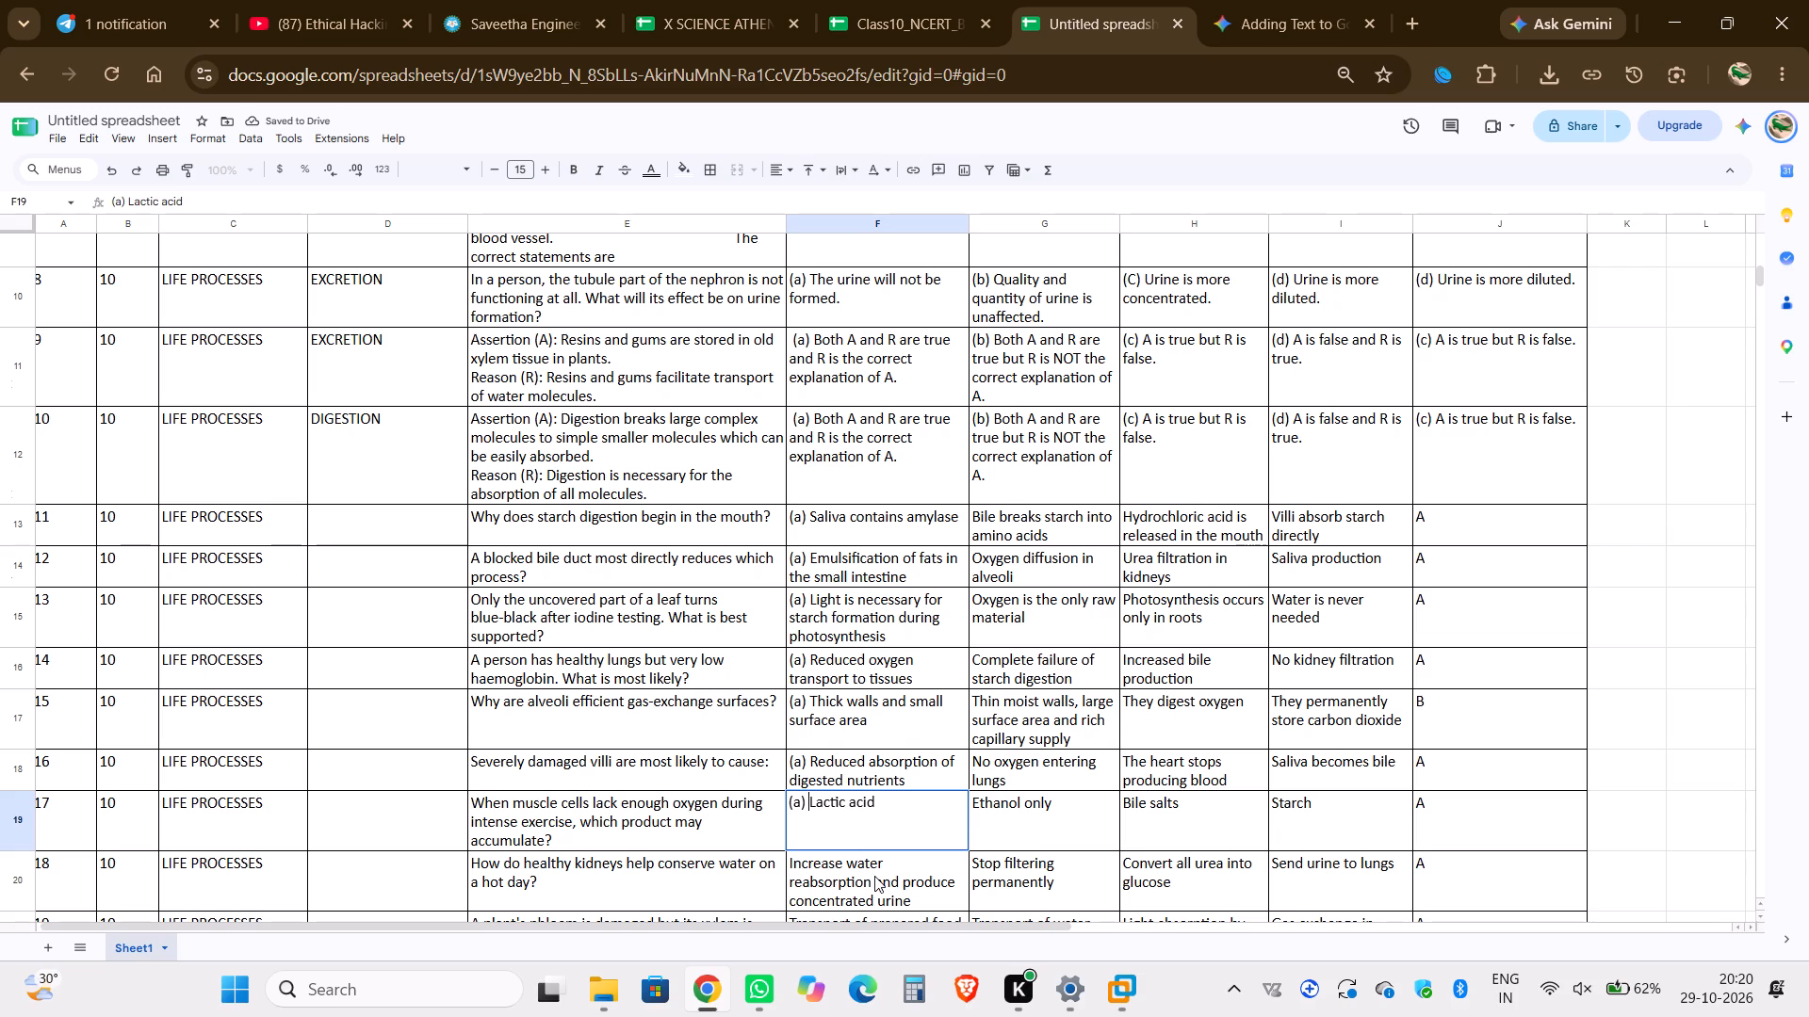
{"action": "double_click", "coordinate": [874, 876]}
{"action": "key", "text": "Down"}
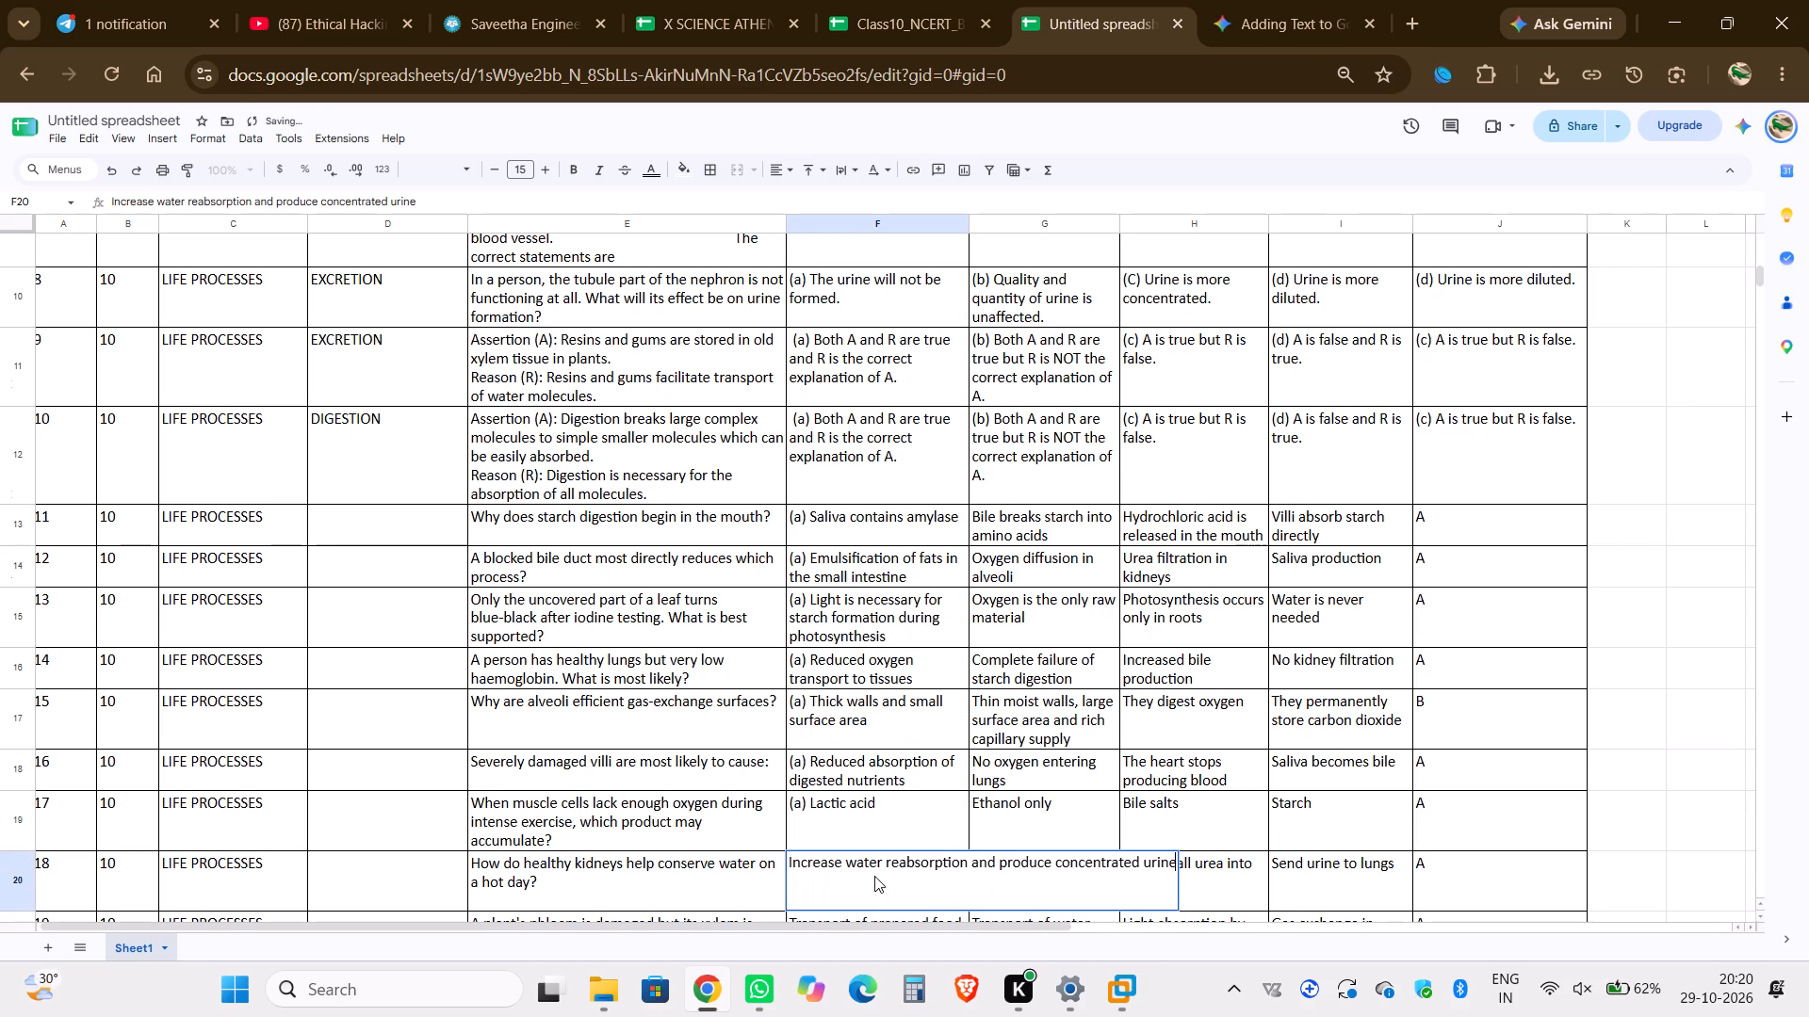
{"action": "key", "text": "Up"}
{"action": "key", "text": "ctrl+v"}
{"action": "key", "text": "space"}
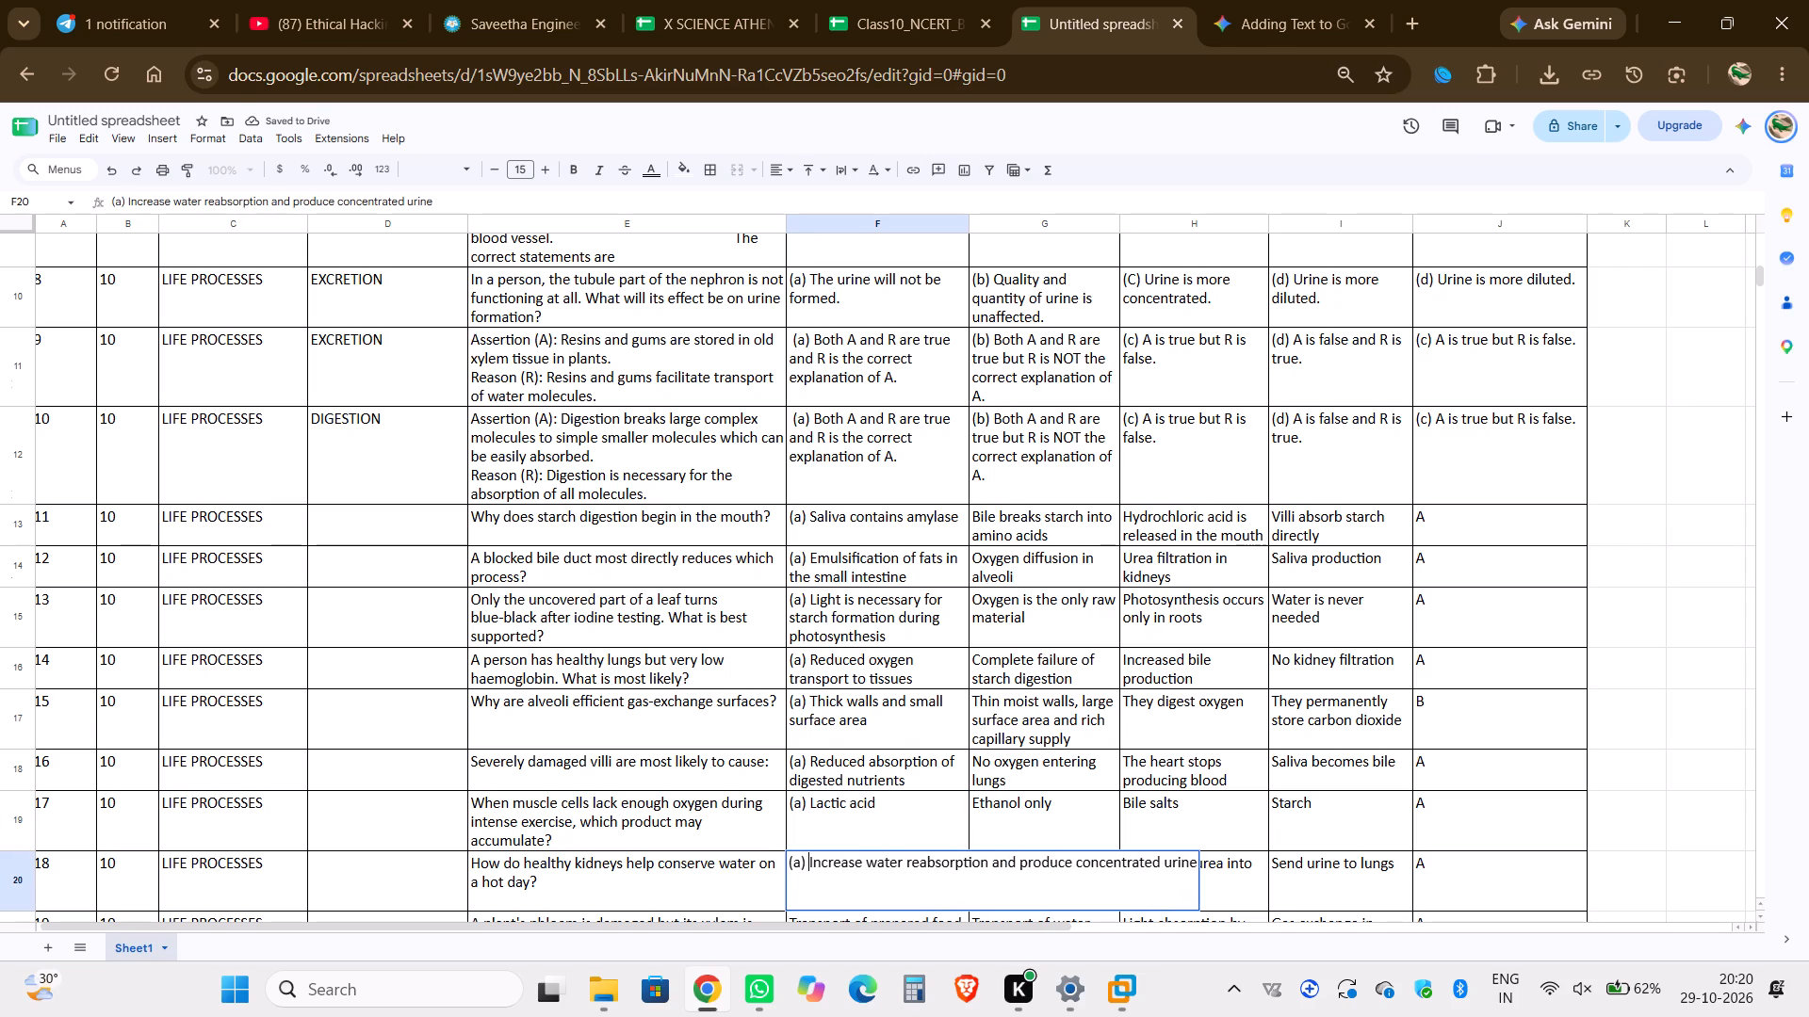
Add the prefix "(a) " before "Transport of prepared food" in the Answer_A cell F21.
{"action": "scroll", "coordinate": [874, 876], "scroll_direction": "down", "scroll_amount": 1}
{"action": "scroll", "coordinate": [1062, 728], "scroll_direction": "down", "scroll_amount": 4}
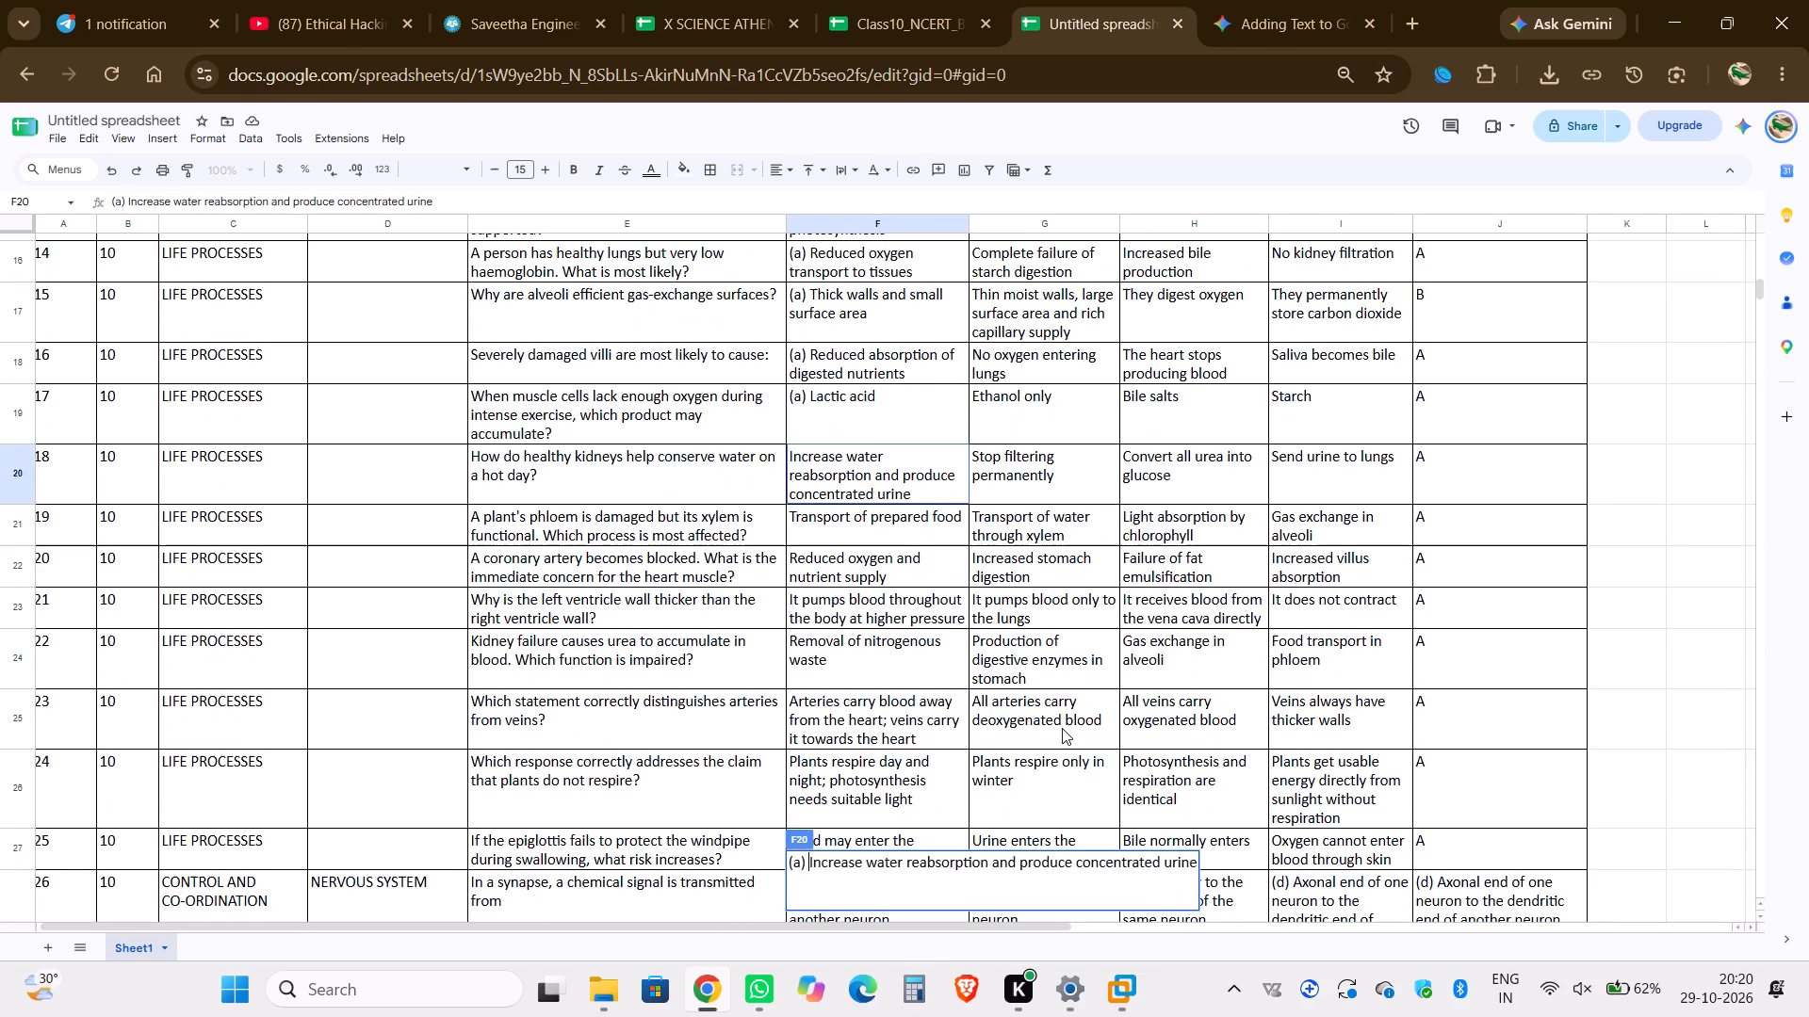
{"action": "left_click", "coordinate": [880, 518]}
{"action": "double_click", "coordinate": [880, 518]}
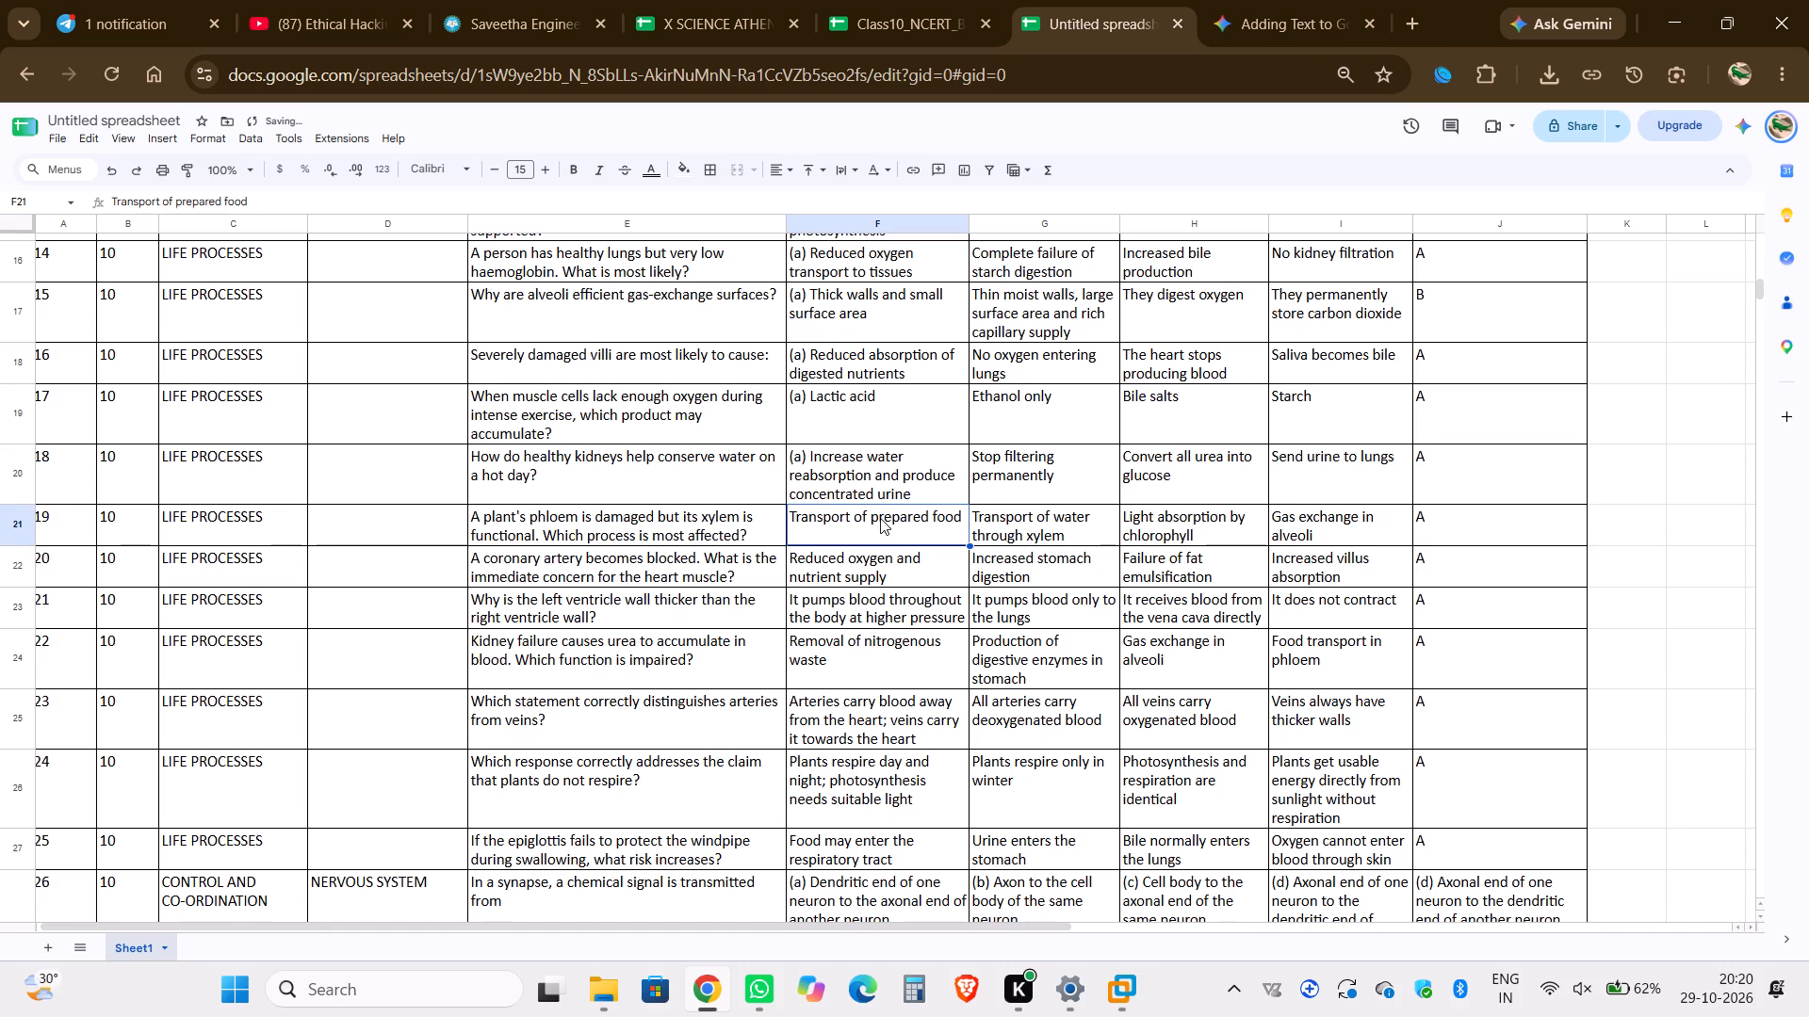
{"action": "key", "text": "Up"}
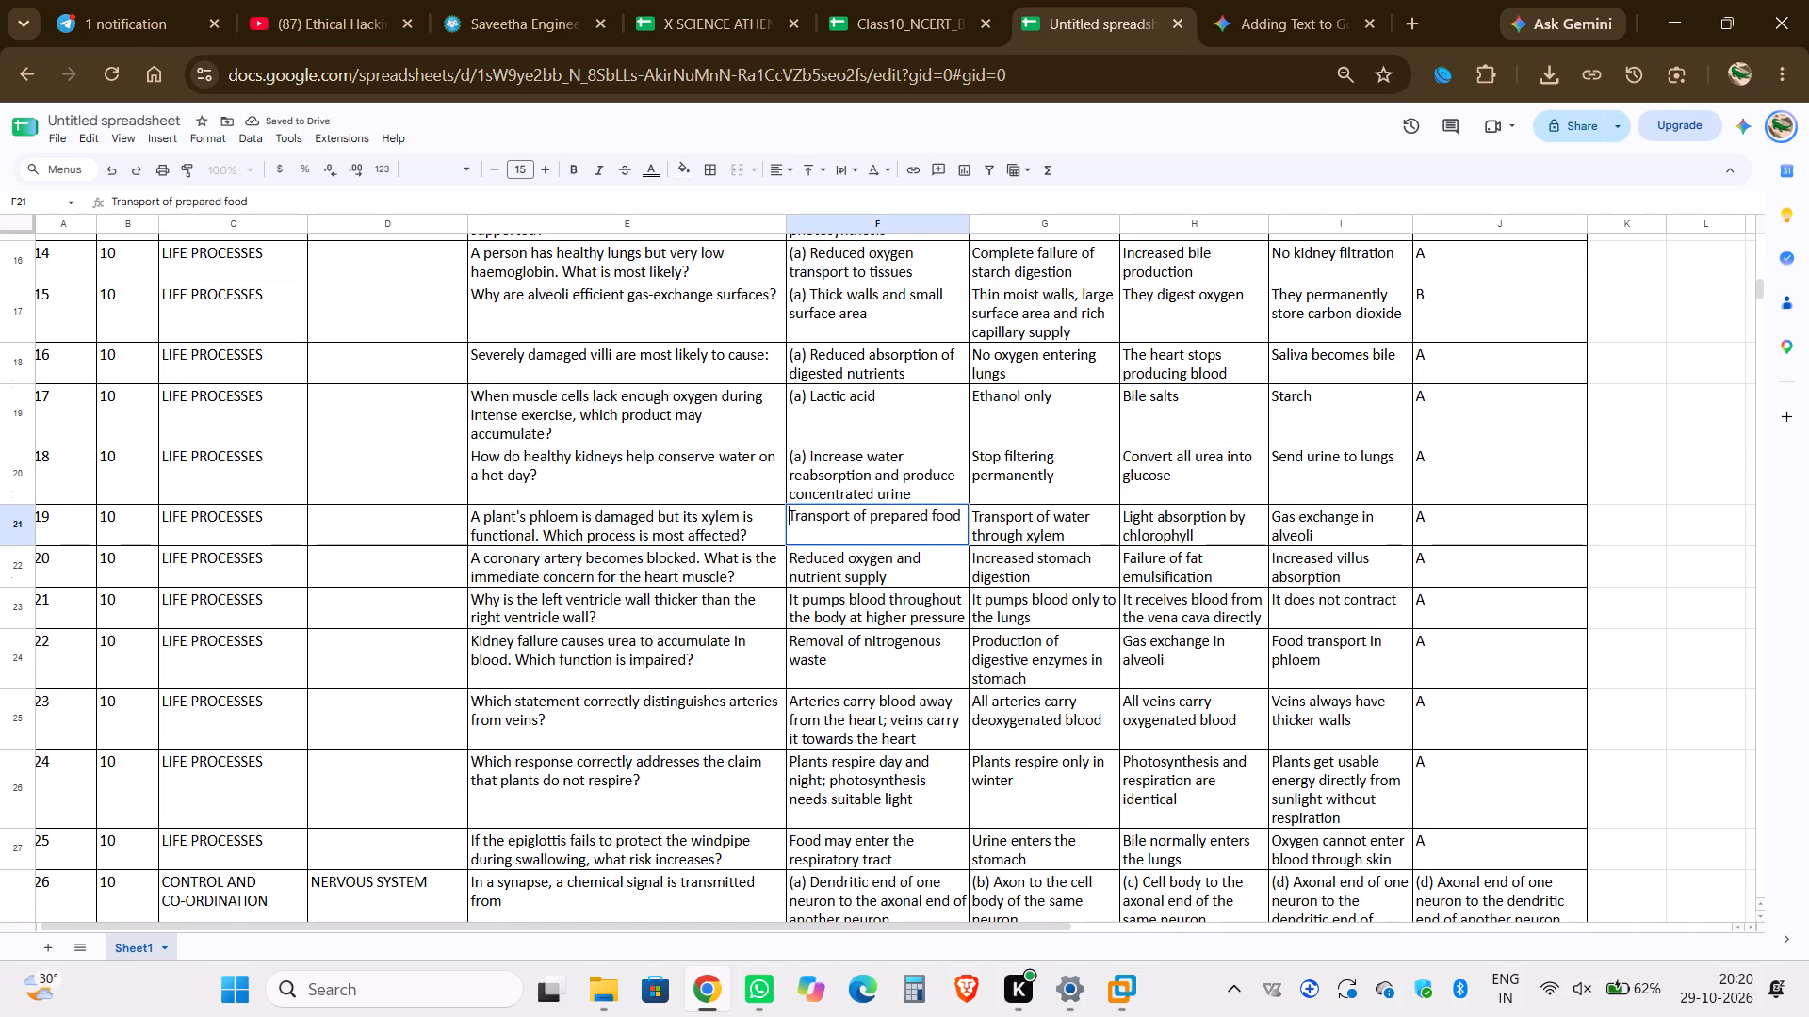
{"action": "key", "text": "ctrl+v"}
{"action": "key", "text": "space"}
Add the prefix "(a) " before "Reduced oxygen and nutrient supply" in the Answer_A cell F22.
{"action": "left_click", "coordinate": [861, 559]}
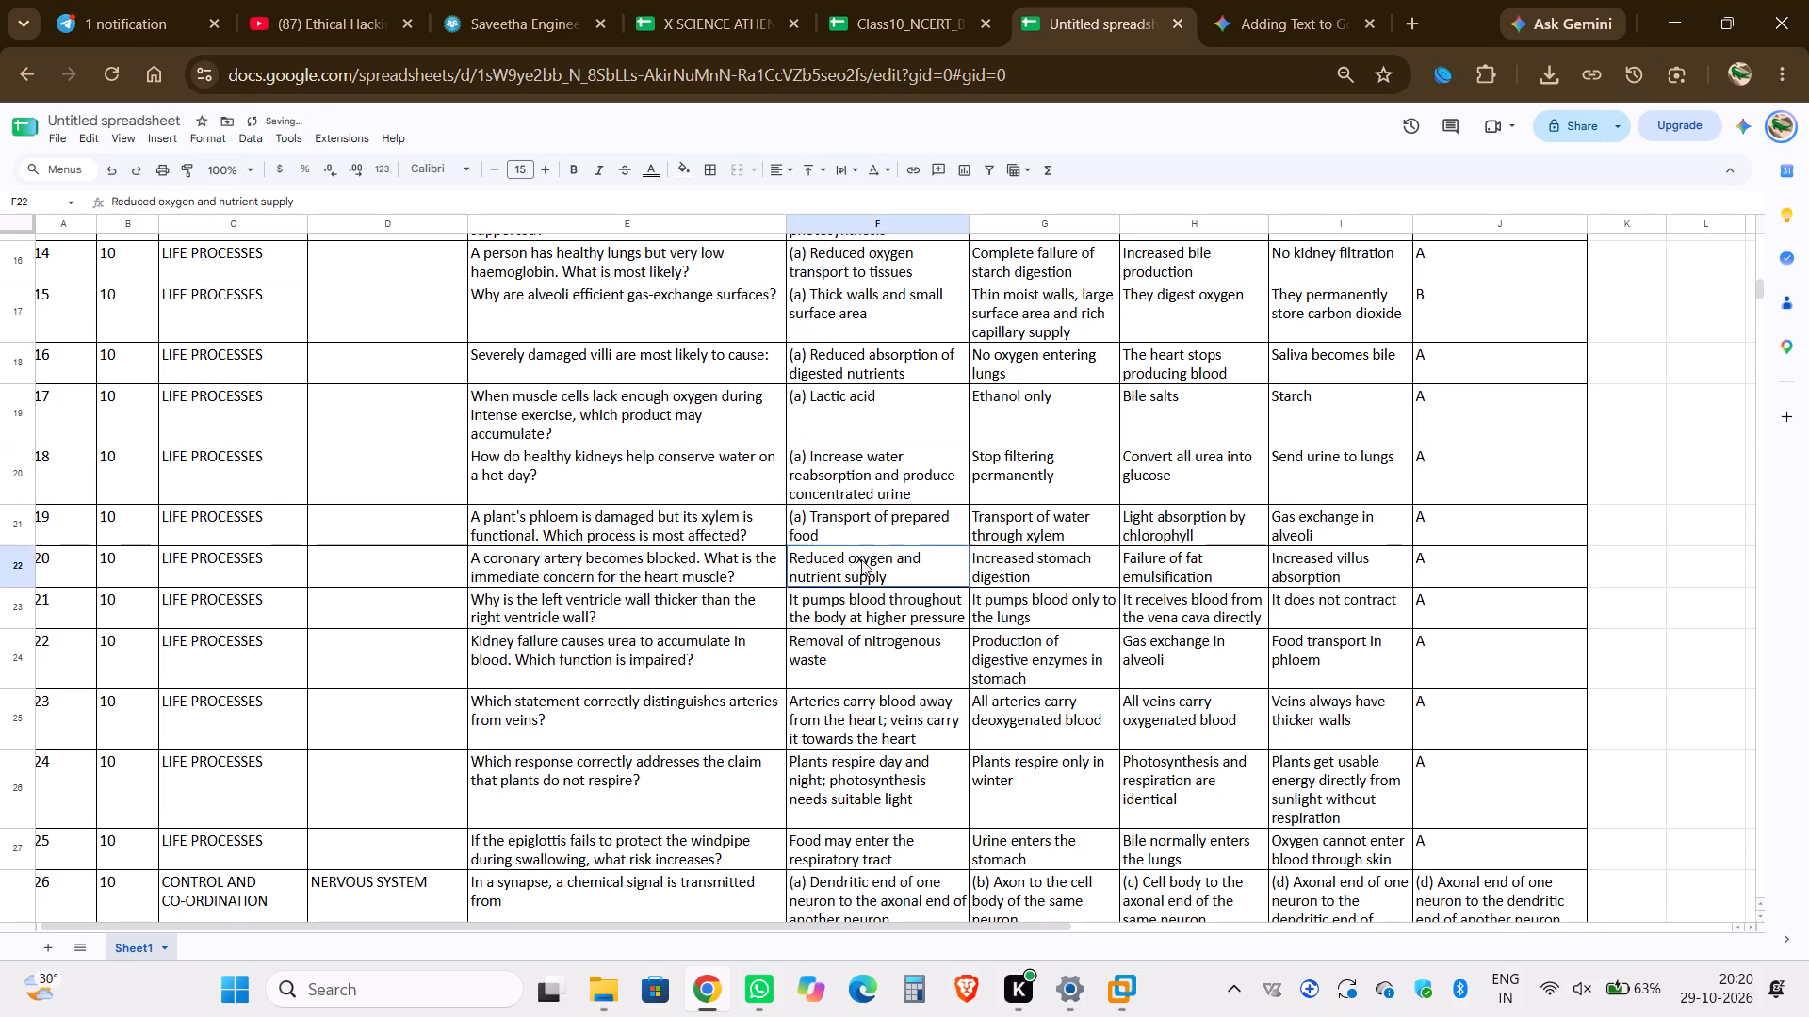
{"action": "left_click", "coordinate": [861, 559]}
{"action": "double_click", "coordinate": [861, 559]}
{"action": "key", "text": "Up"}
{"action": "key", "text": "ctrl+v"}
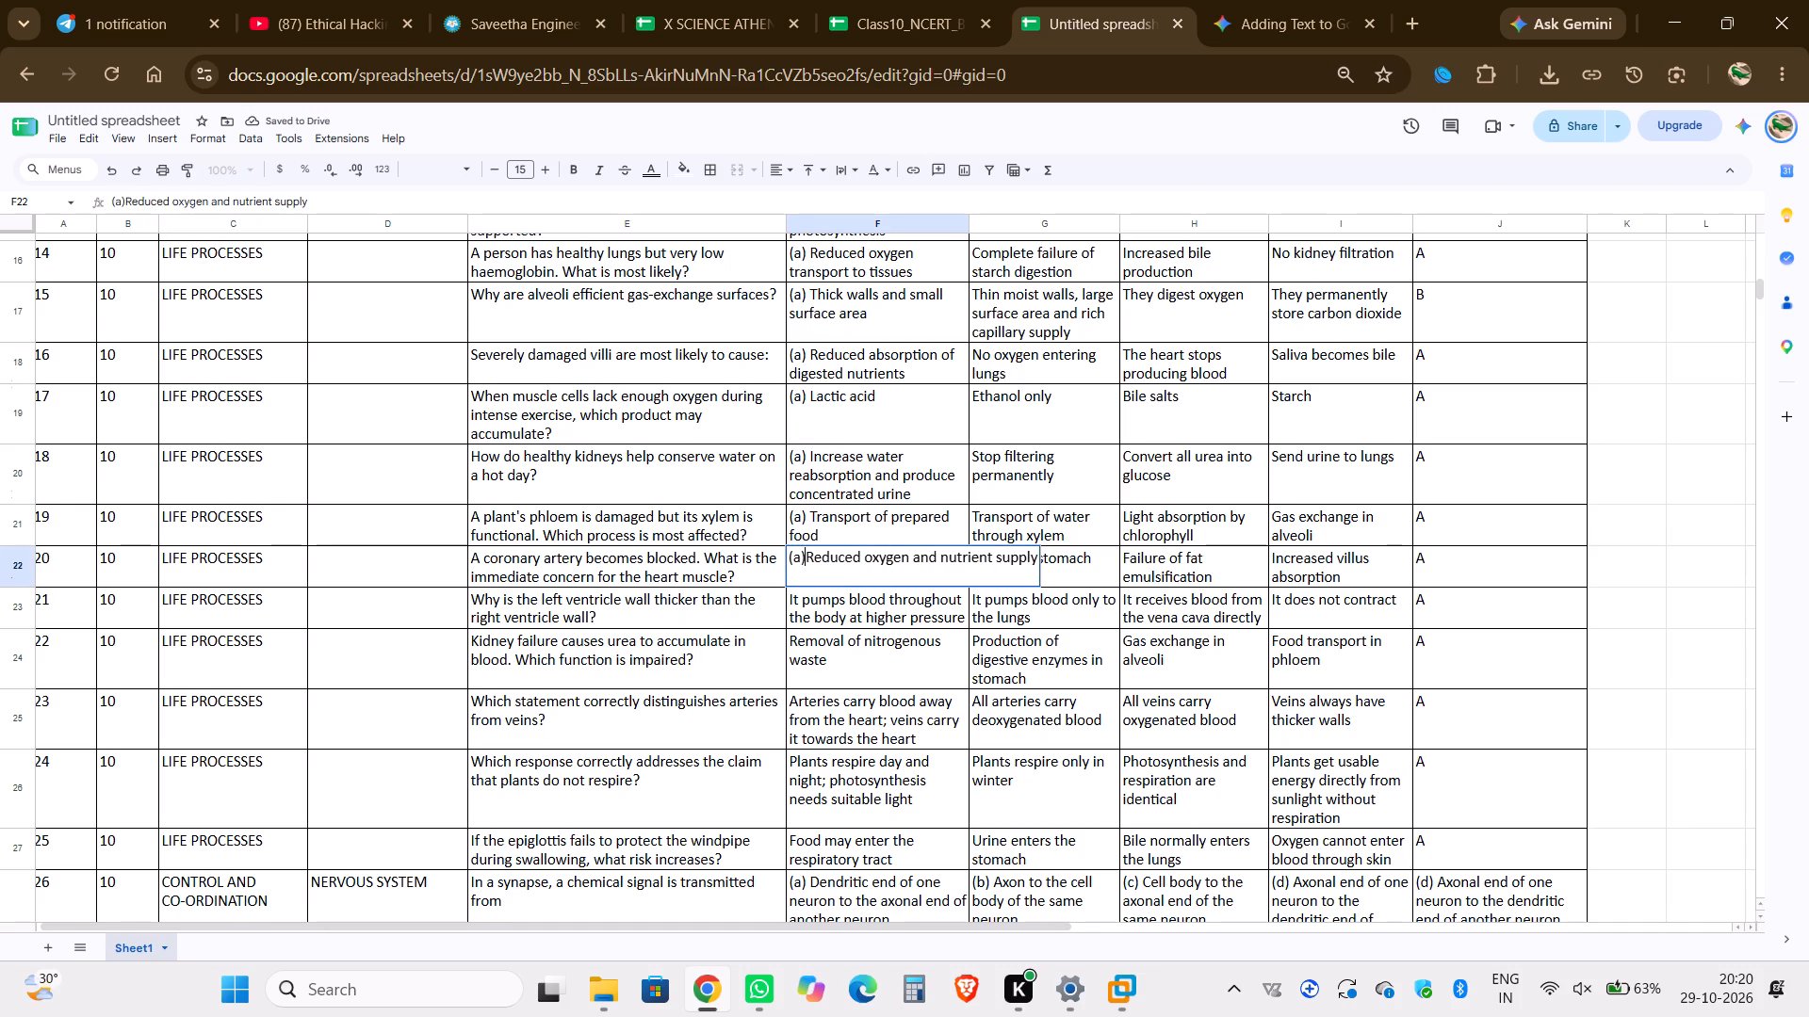
{"action": "key", "text": "space"}
Add the prefix "(a) " before "It pumps blood throughout the body at higher pressure" in the Answer_A cell F23.
{"action": "double_click", "coordinate": [858, 593]}
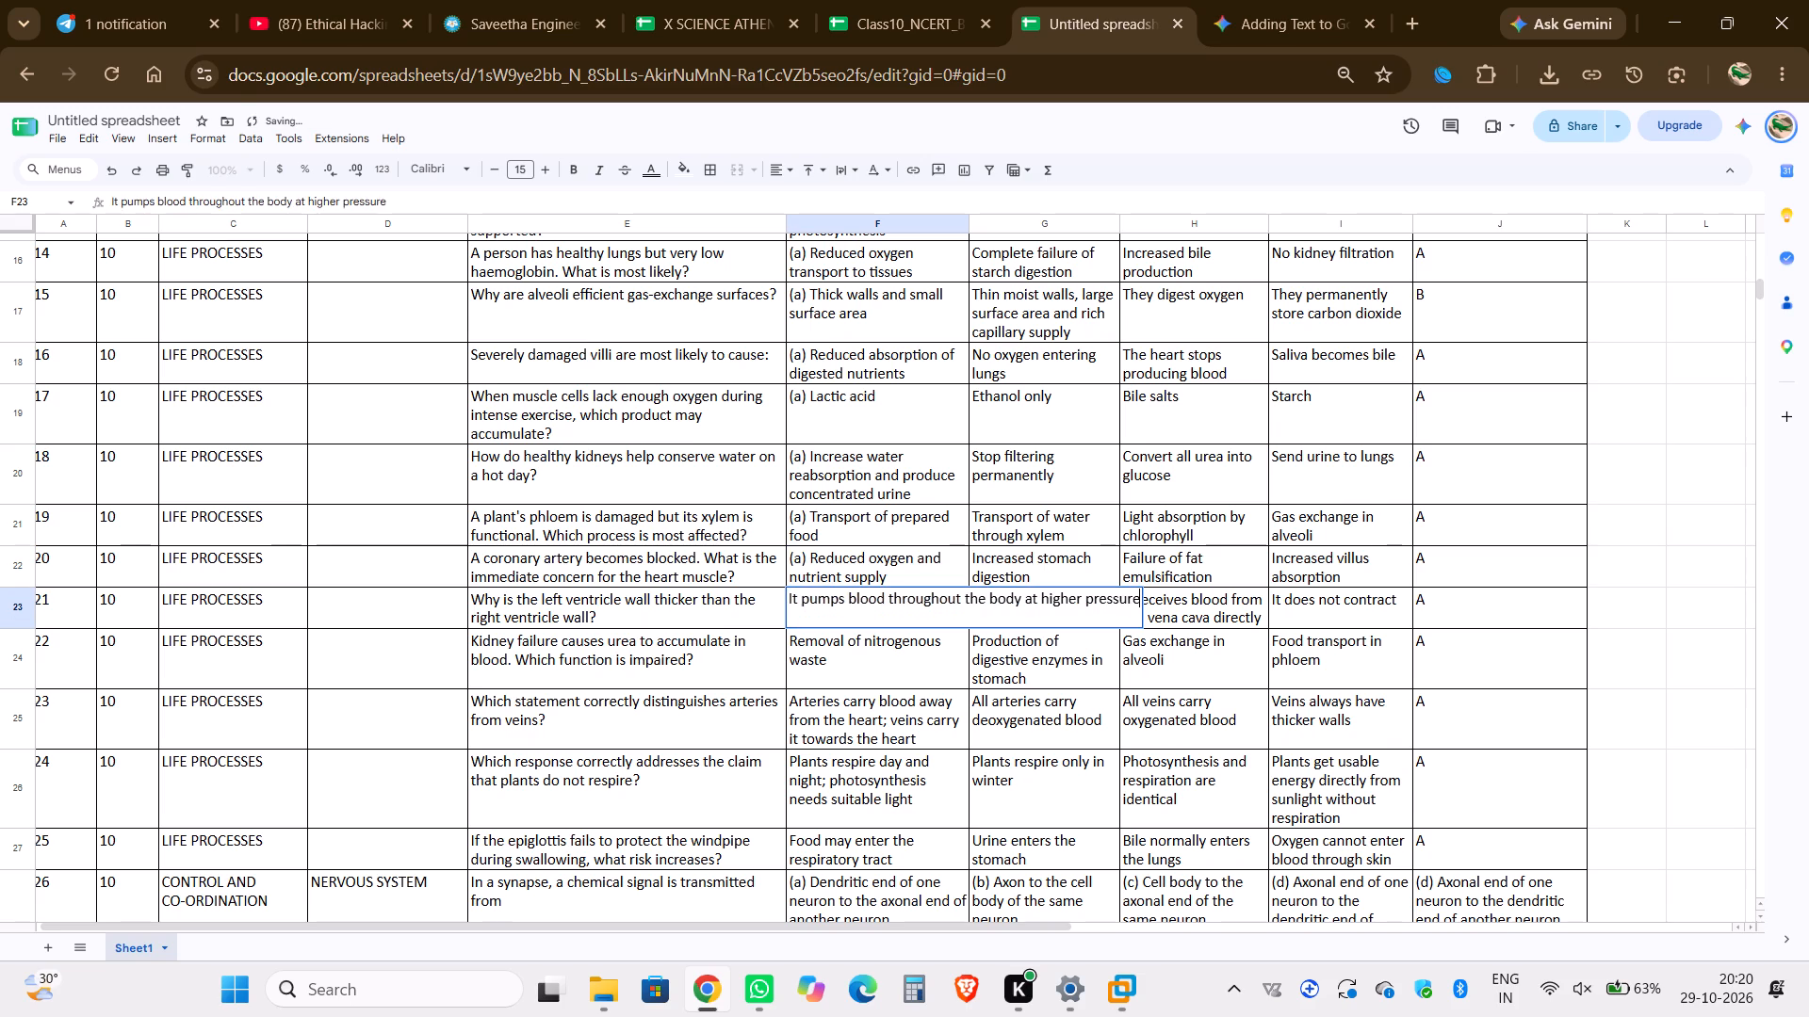
{"action": "key", "text": "Up"}
{"action": "key", "text": "ctrl+v"}
{"action": "key", "text": "space"}
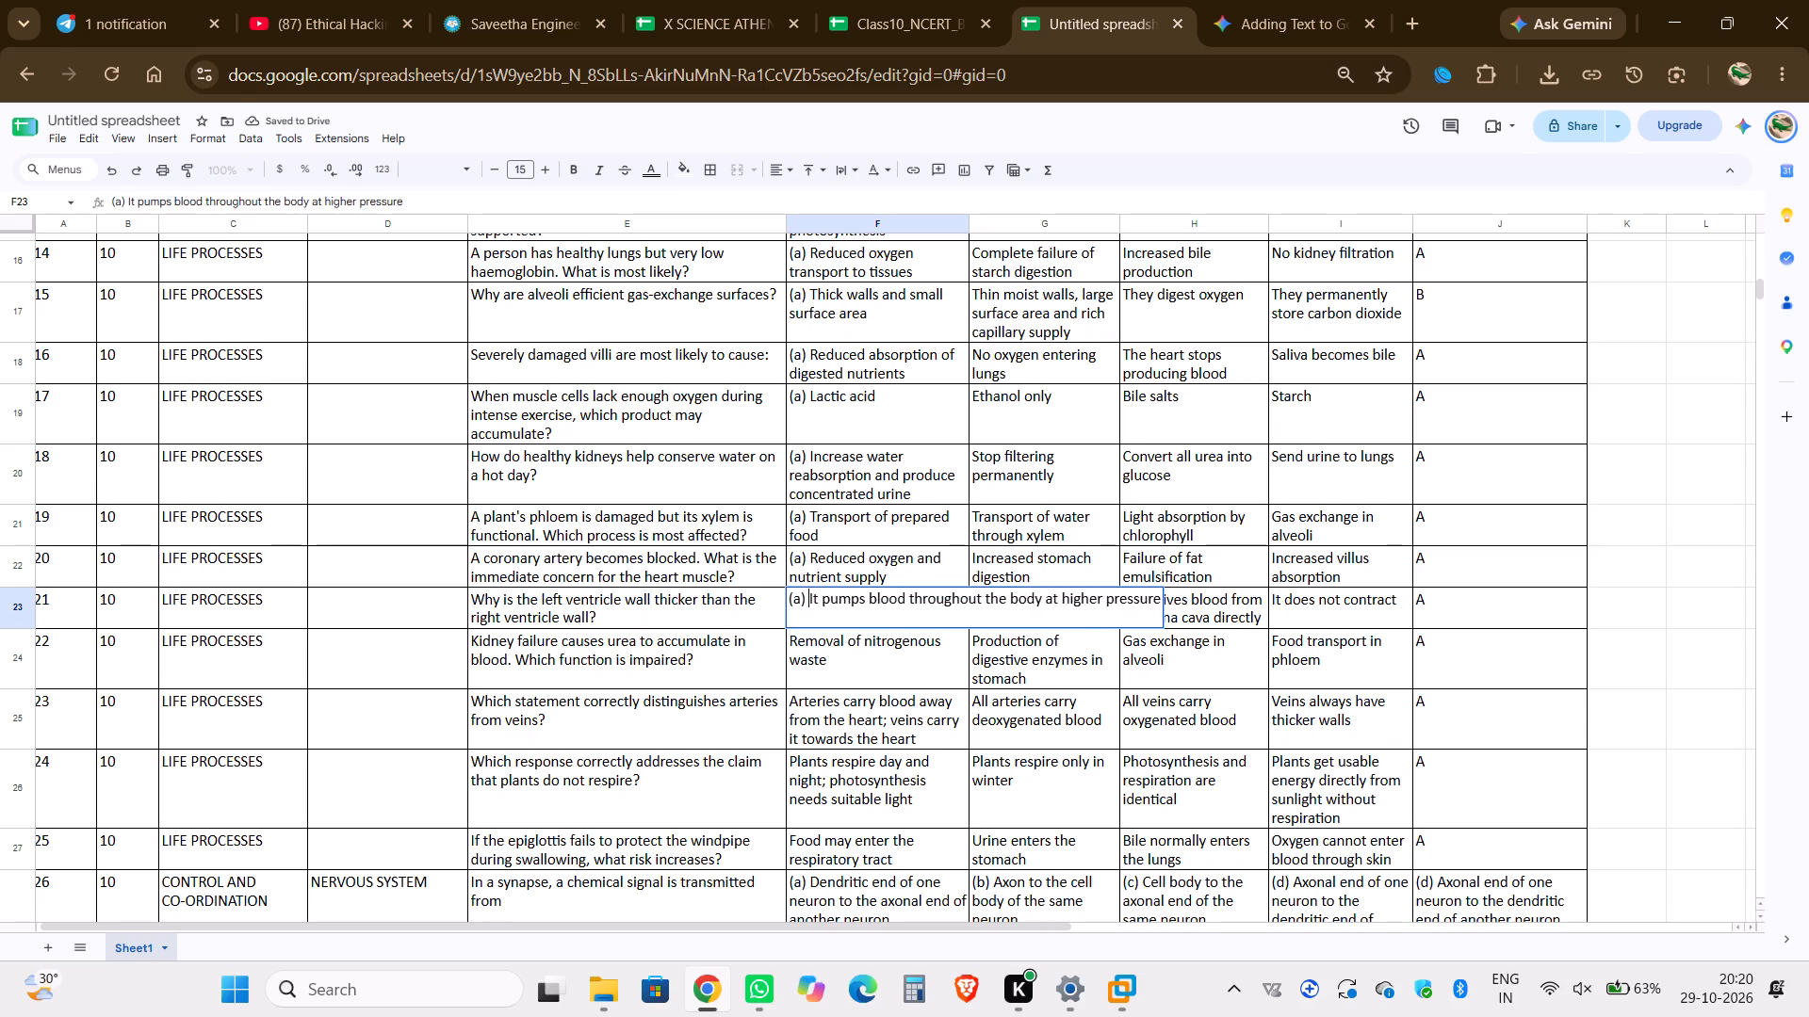
Add the prefix "(a)" directly before "Removal of nitrogenous waste" in the Answer_A cell F24.
{"action": "double_click", "coordinate": [857, 652]}
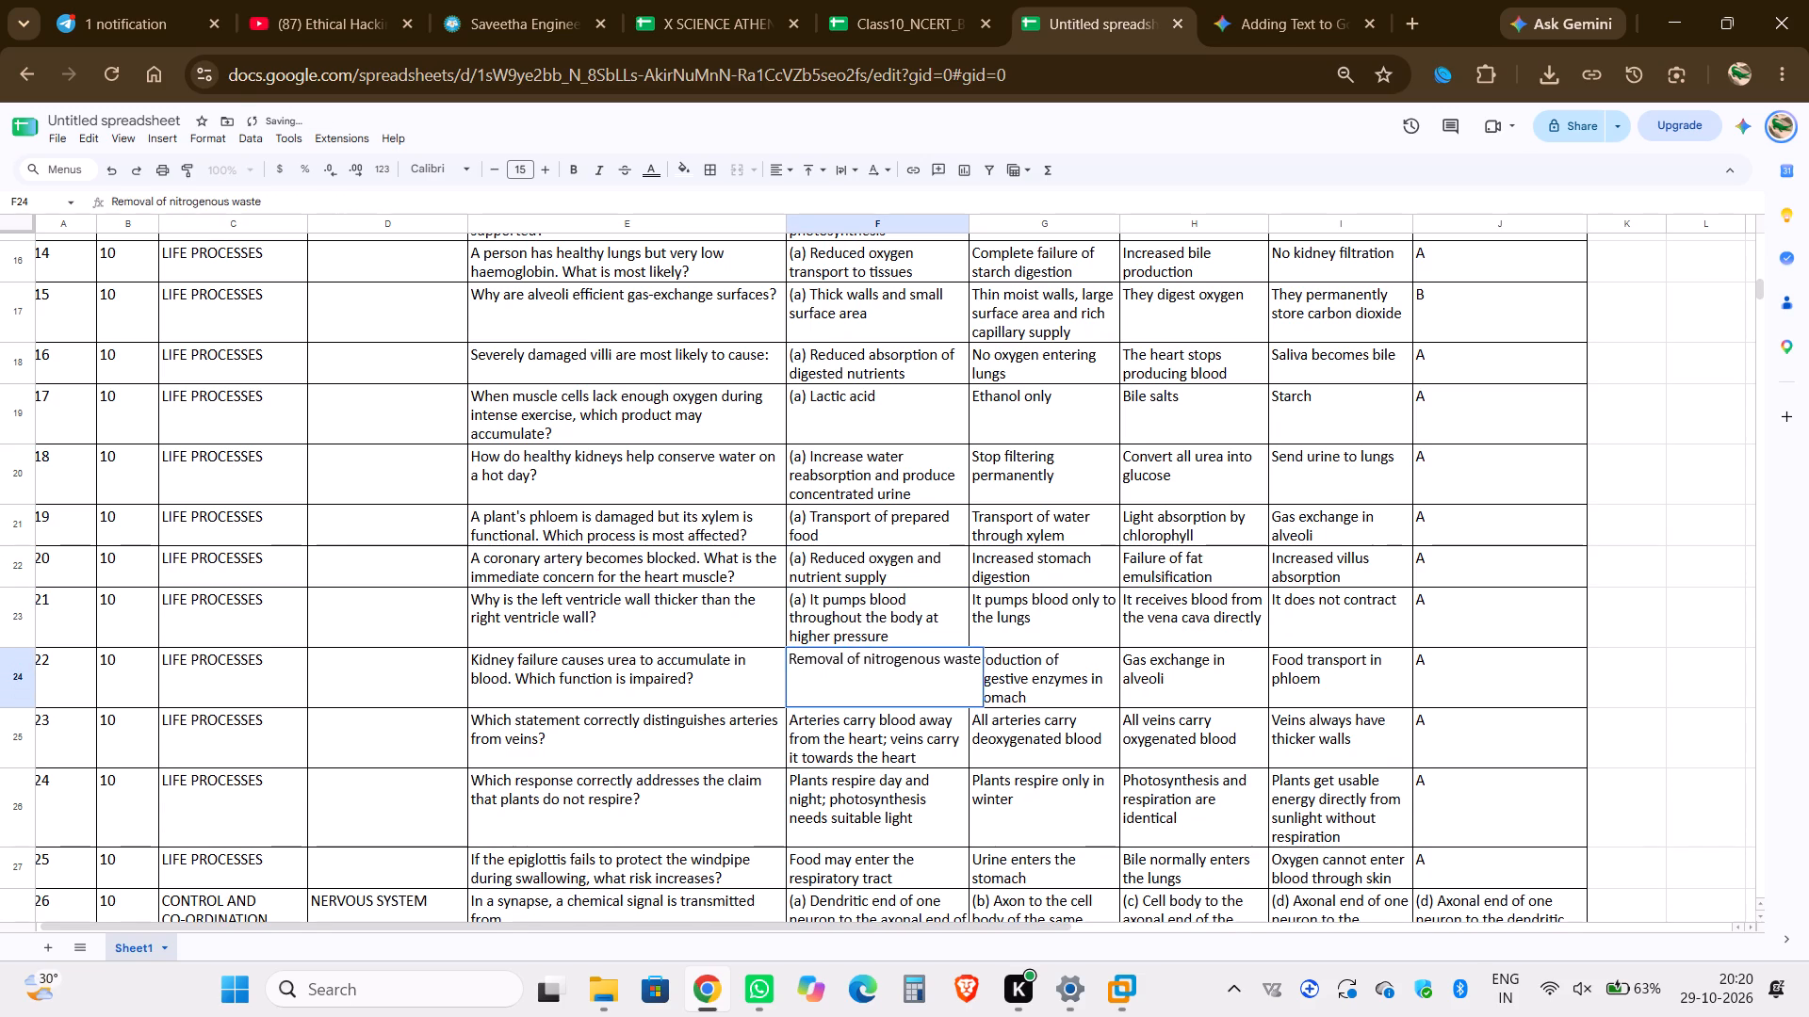
{"action": "key", "text": "Up"}
{"action": "key", "text": "ctrl+v"}
{"action": "left_click", "coordinate": [857, 652], "text": "ctrl"}
{"action": "key", "text": "space"}
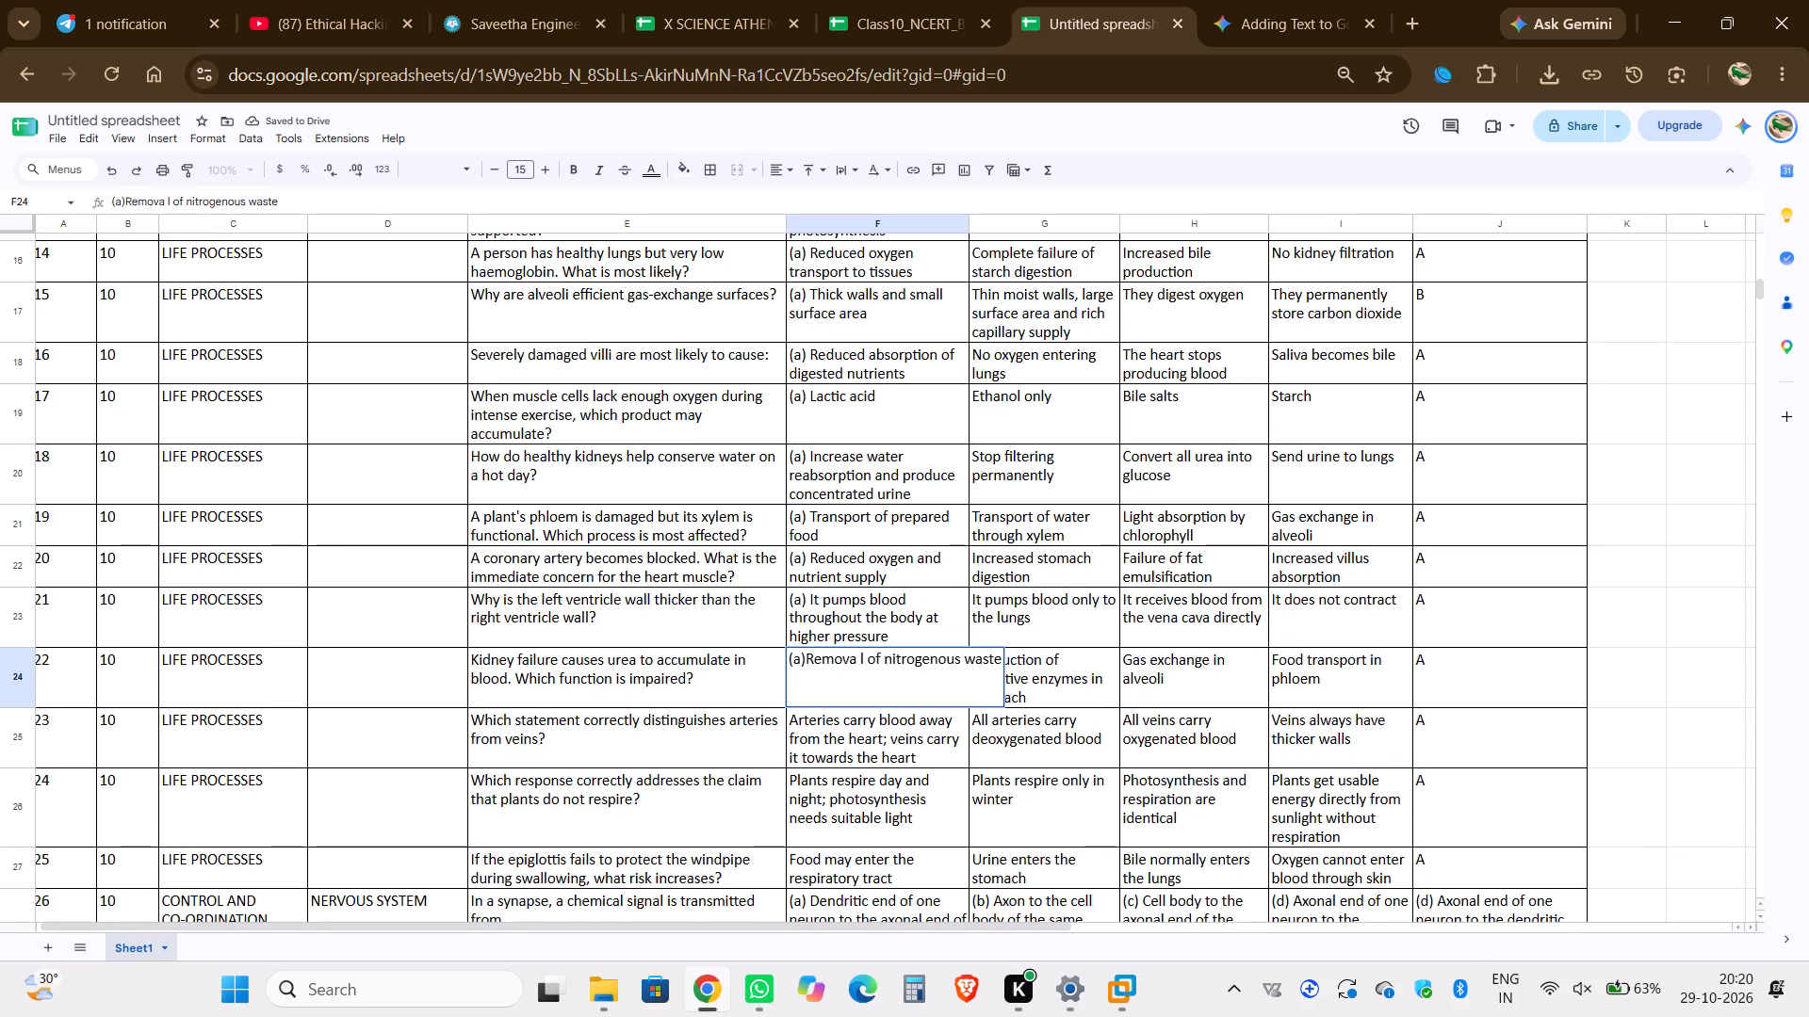
{"action": "key", "text": "BackSpace"}
Add the prefix "(a) " before "Arteries carry blood away from the heart; veins carry it towards the heart" in F25.
{"action": "double_click", "coordinate": [855, 723]}
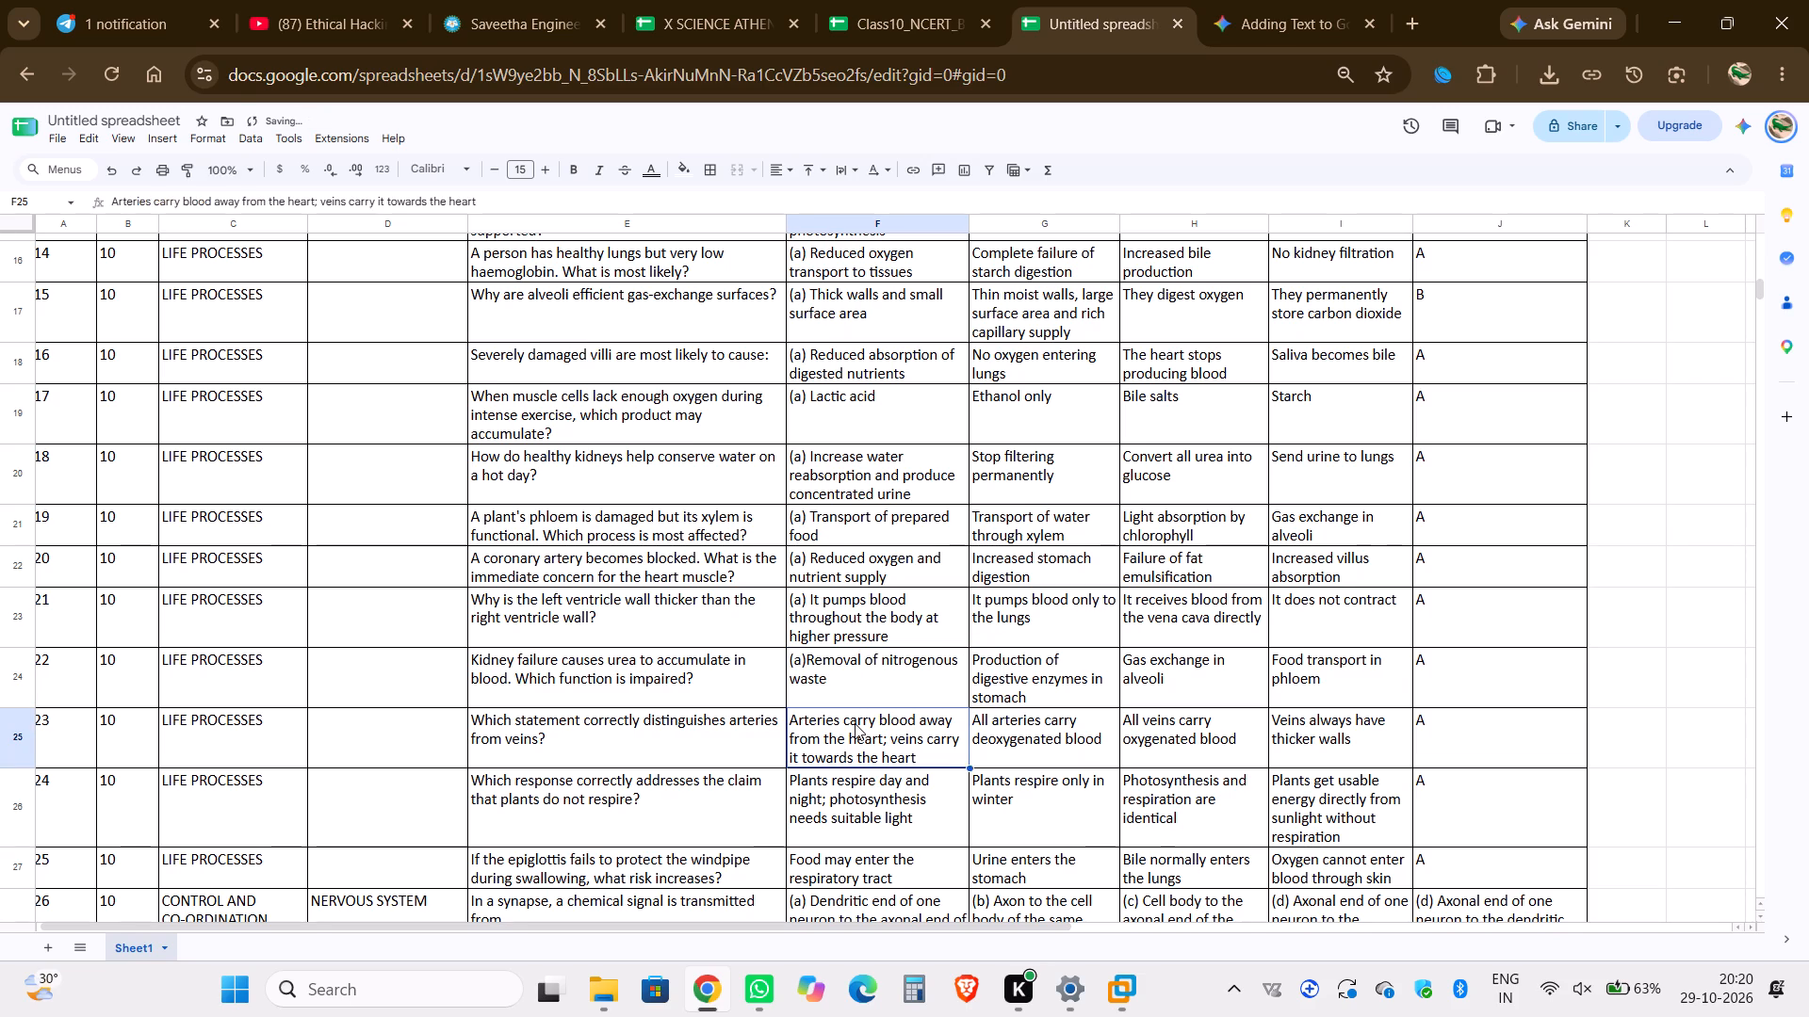
{"action": "key", "text": "Up"}
{"action": "key", "text": "ctrl+v"}
{"action": "key", "text": "space"}
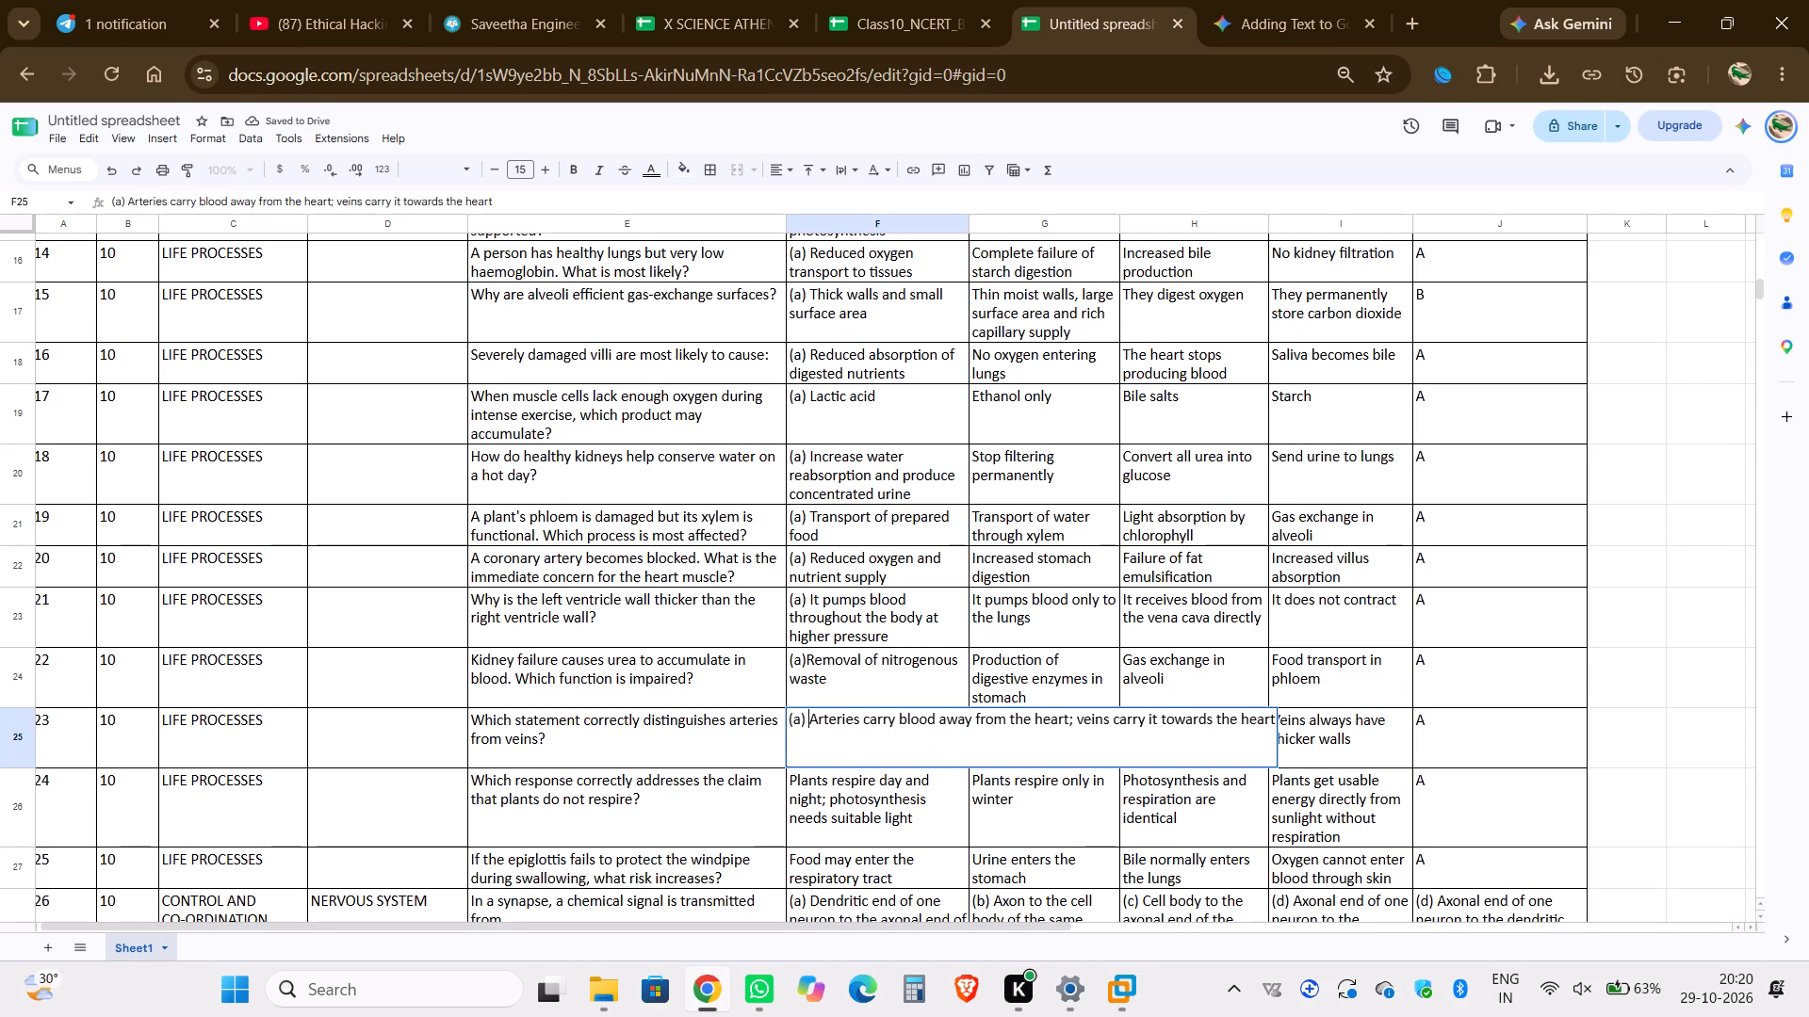
Add the prefix "(a)" before "Plants respire day and night; photosynthesis needs suitable light" in the Answer_A cell F26.
{"action": "double_click", "coordinate": [846, 783]}
{"action": "key", "text": "Up"}
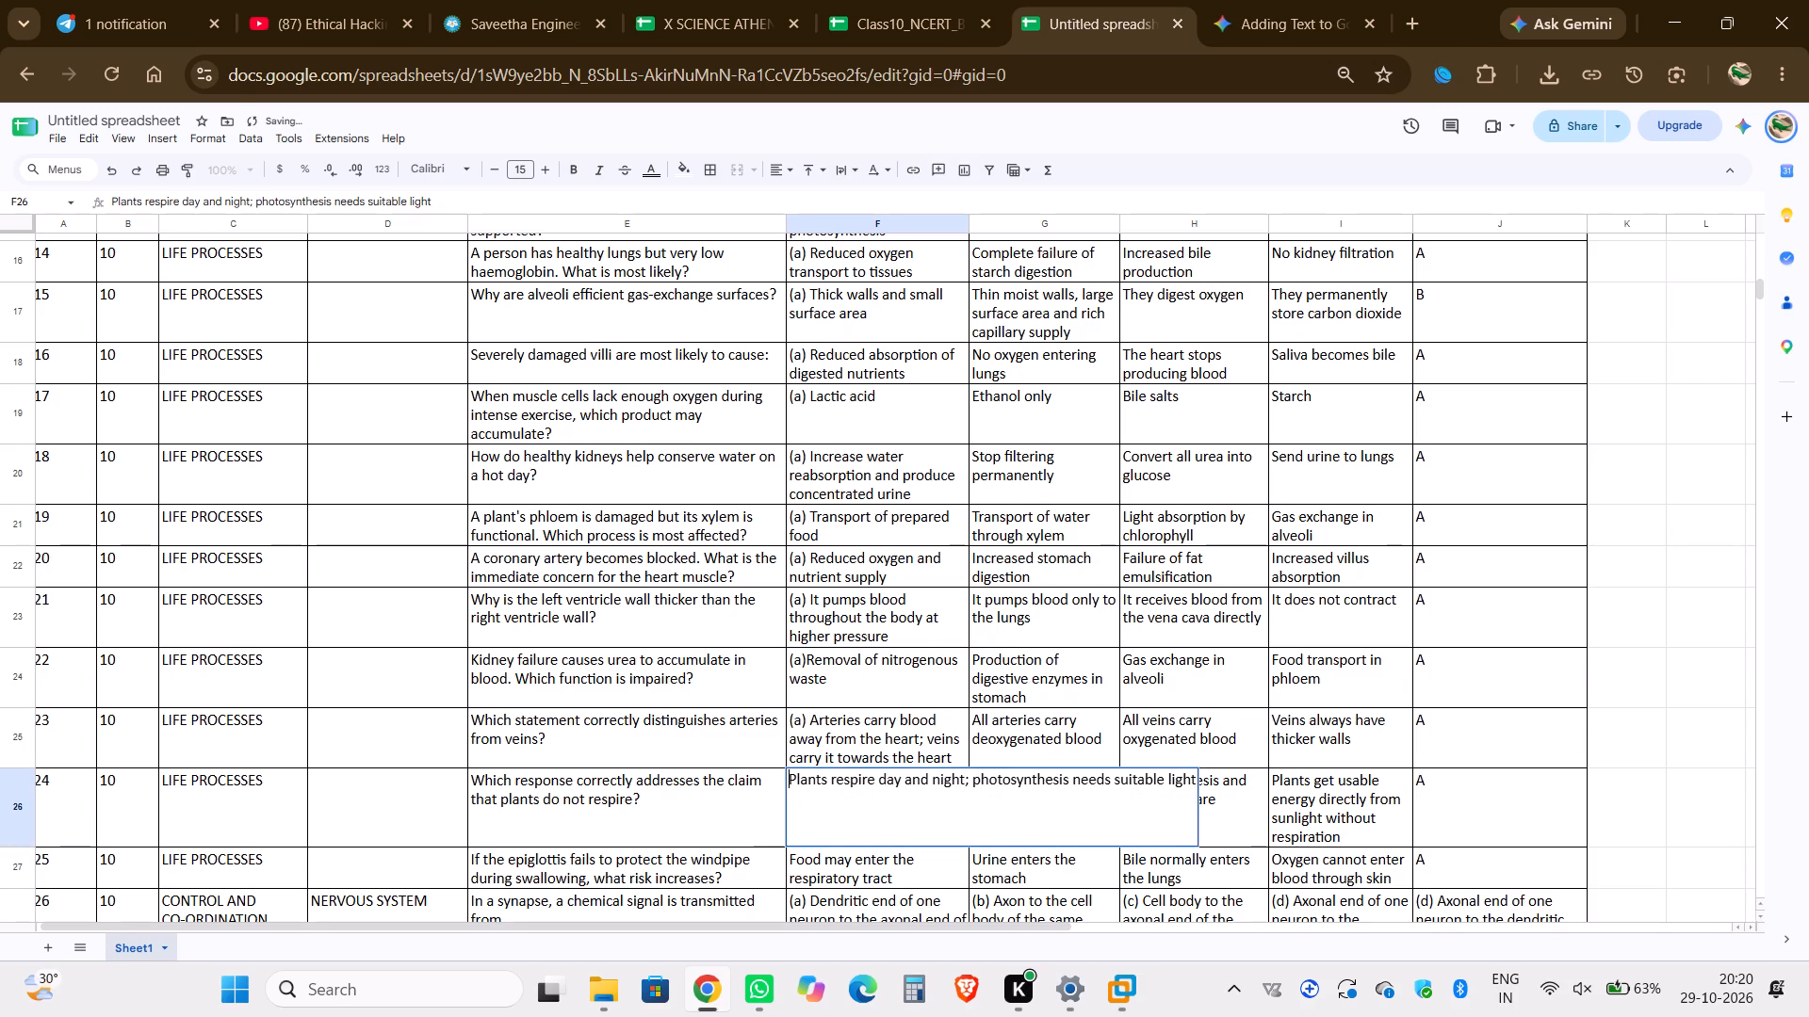
{"action": "key", "text": "ctrl+v"}
{"action": "left_click", "coordinate": [846, 783]}
{"action": "key", "text": "space"}
Add the prefix "(a) " before "Food may enter the respiratory tract" in the Answer_A cell F27.
{"action": "scroll", "coordinate": [846, 783], "scroll_direction": "down", "scroll_amount": 1}
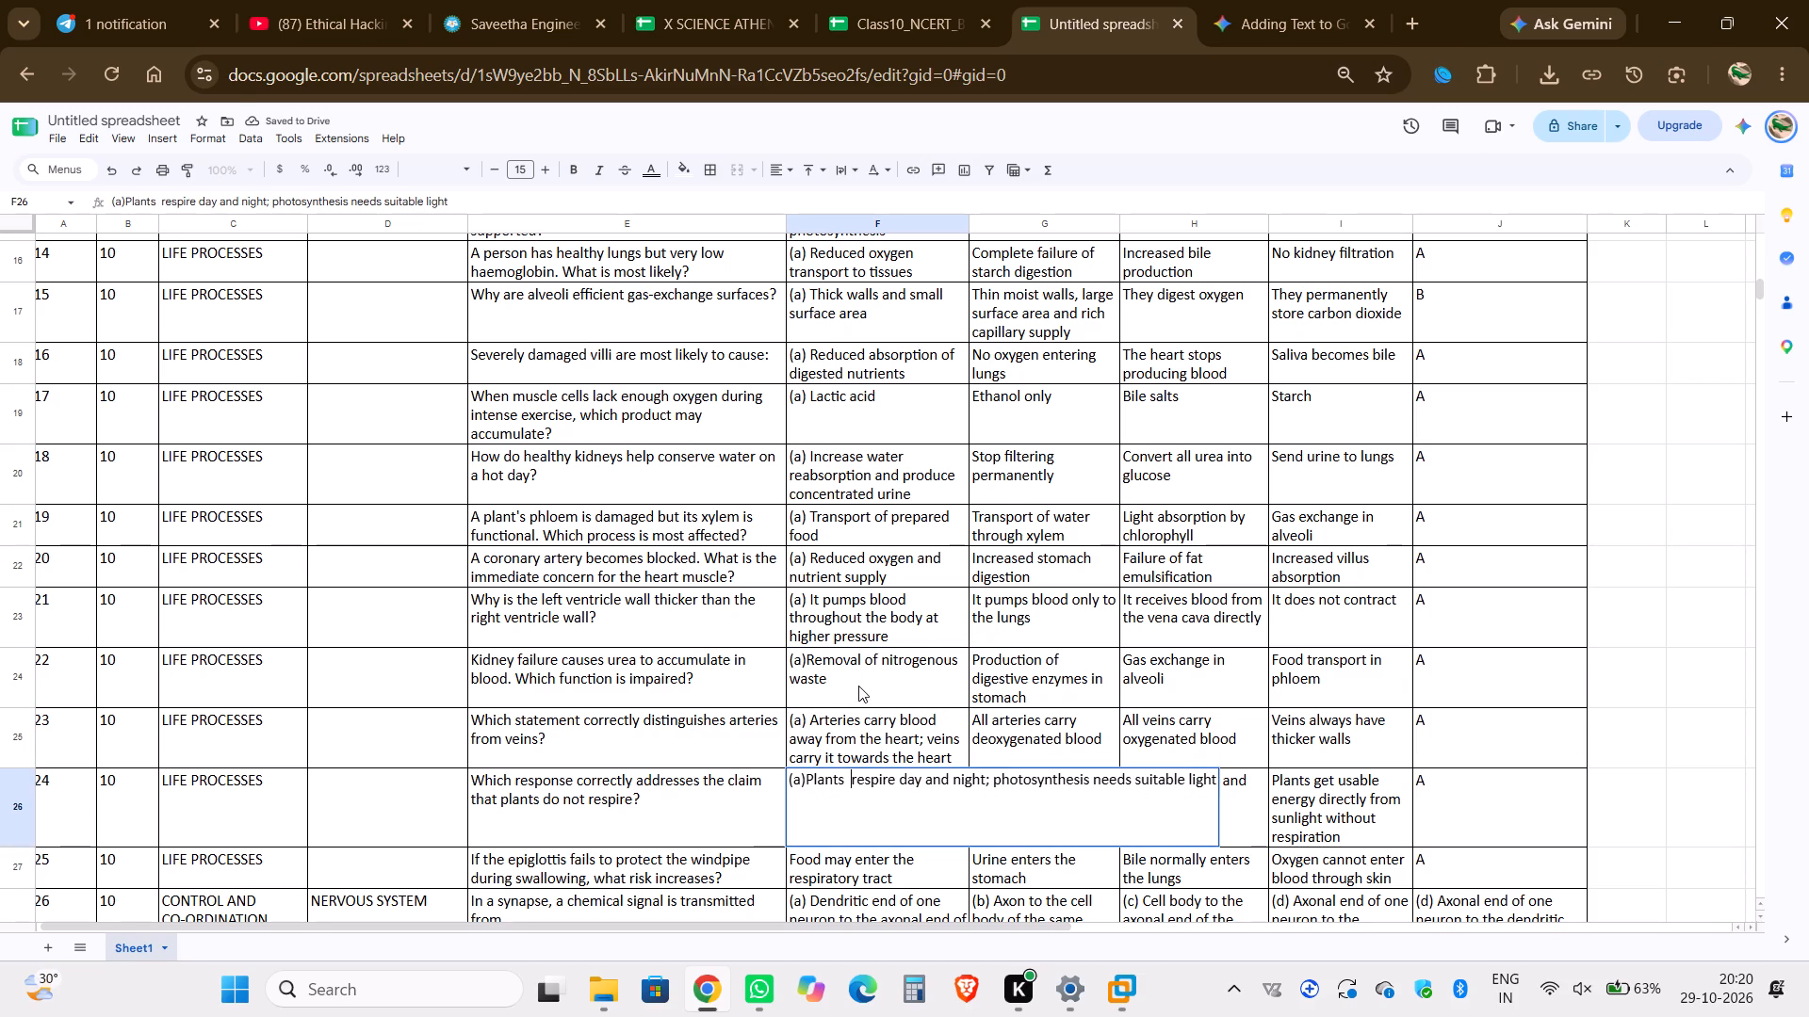
{"action": "left_click", "coordinate": [857, 862]}
{"action": "scroll", "coordinate": [863, 820], "scroll_direction": "down", "scroll_amount": 3}
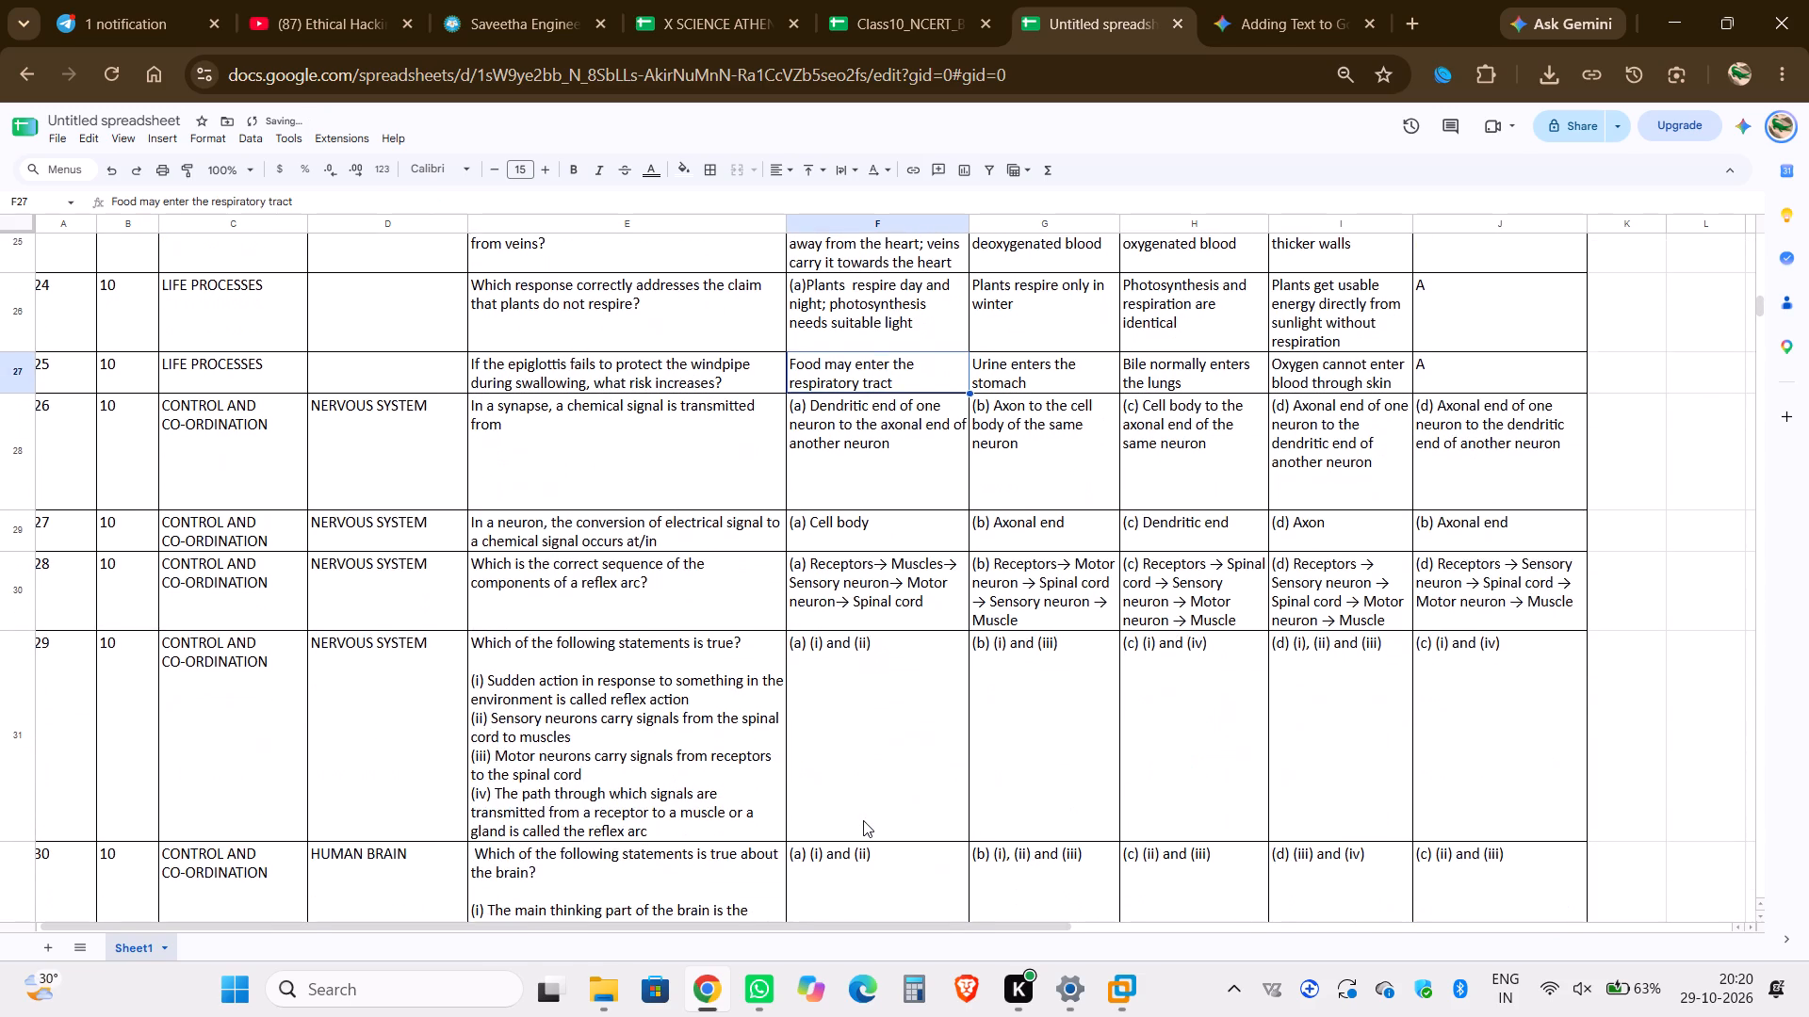
{"action": "scroll", "coordinate": [863, 820], "scroll_direction": "down", "scroll_amount": 1}
{"action": "double_click", "coordinate": [839, 369]}
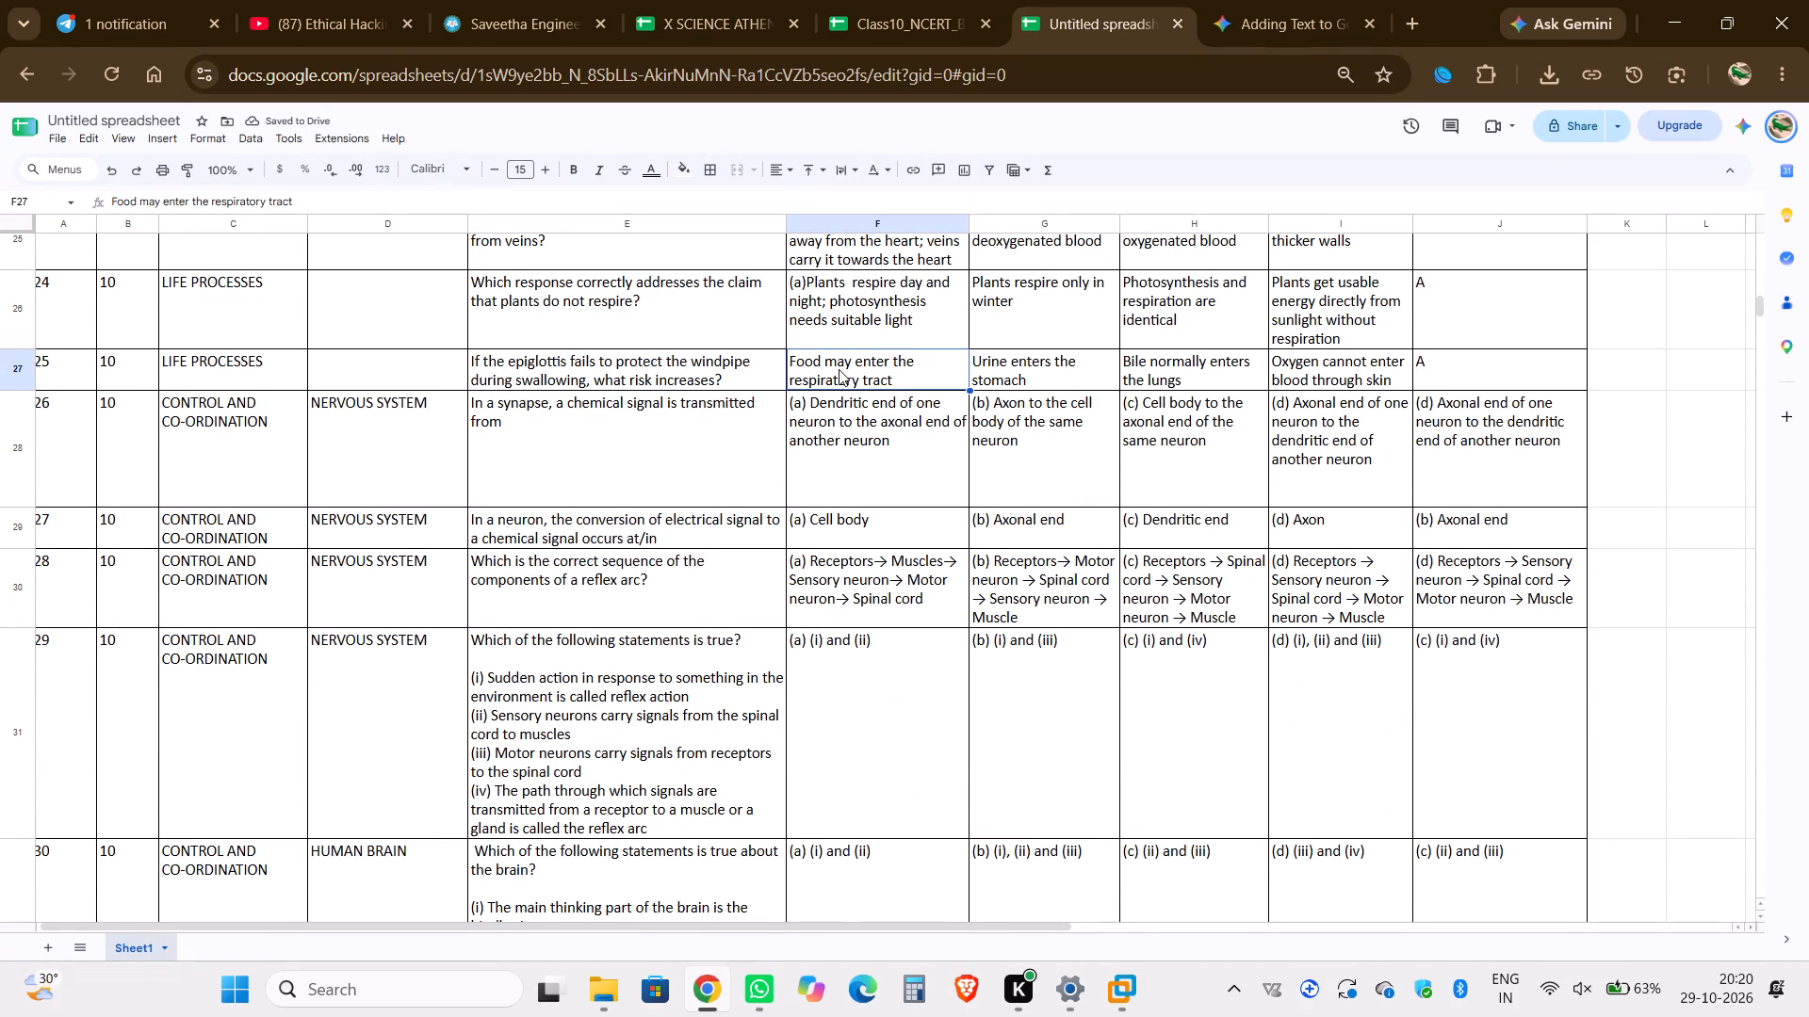
{"action": "key", "text": "Up"}
{"action": "key", "text": "ctrl+v"}
{"action": "key", "text": "space"}
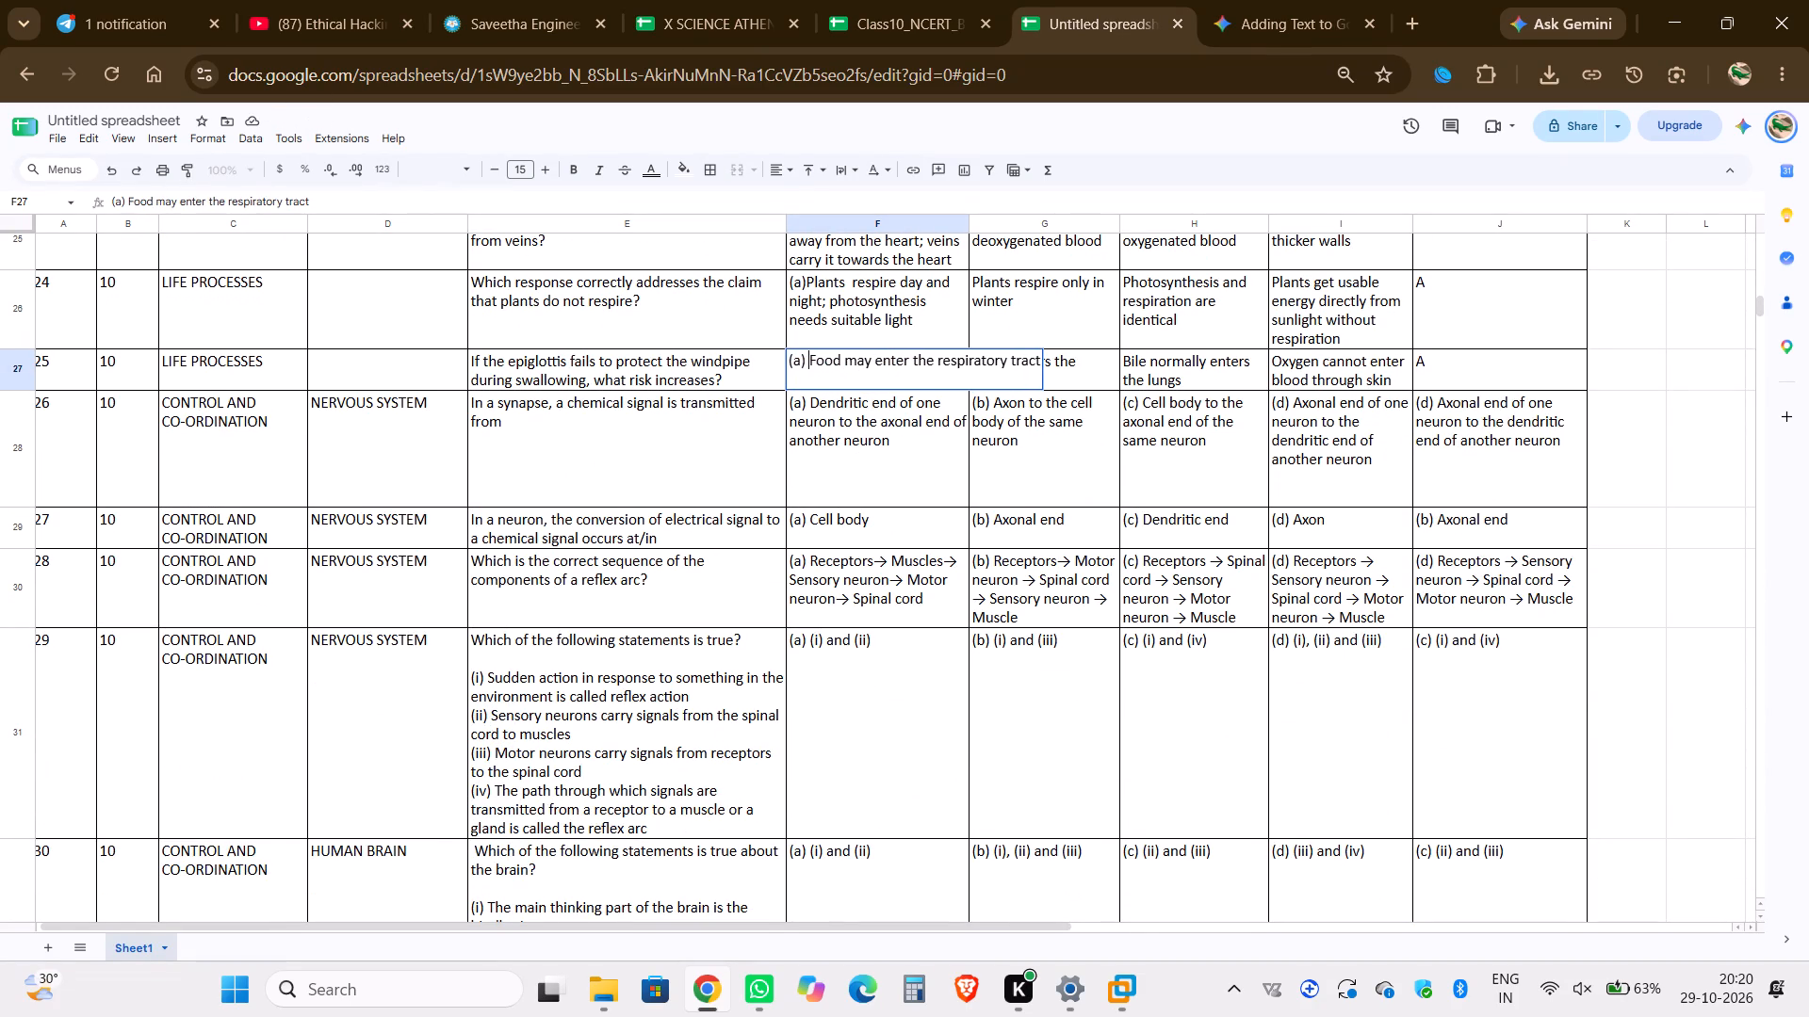
Add the prefix "(a) " before "Receptor → sensory neuron → spinal cord → motor neuron → muscle" in the Answer_A cell F38.
{"action": "scroll", "coordinate": [839, 369], "scroll_direction": "down", "scroll_amount": 5}
{"action": "scroll", "coordinate": [834, 587], "scroll_direction": "down", "scroll_amount": 3}
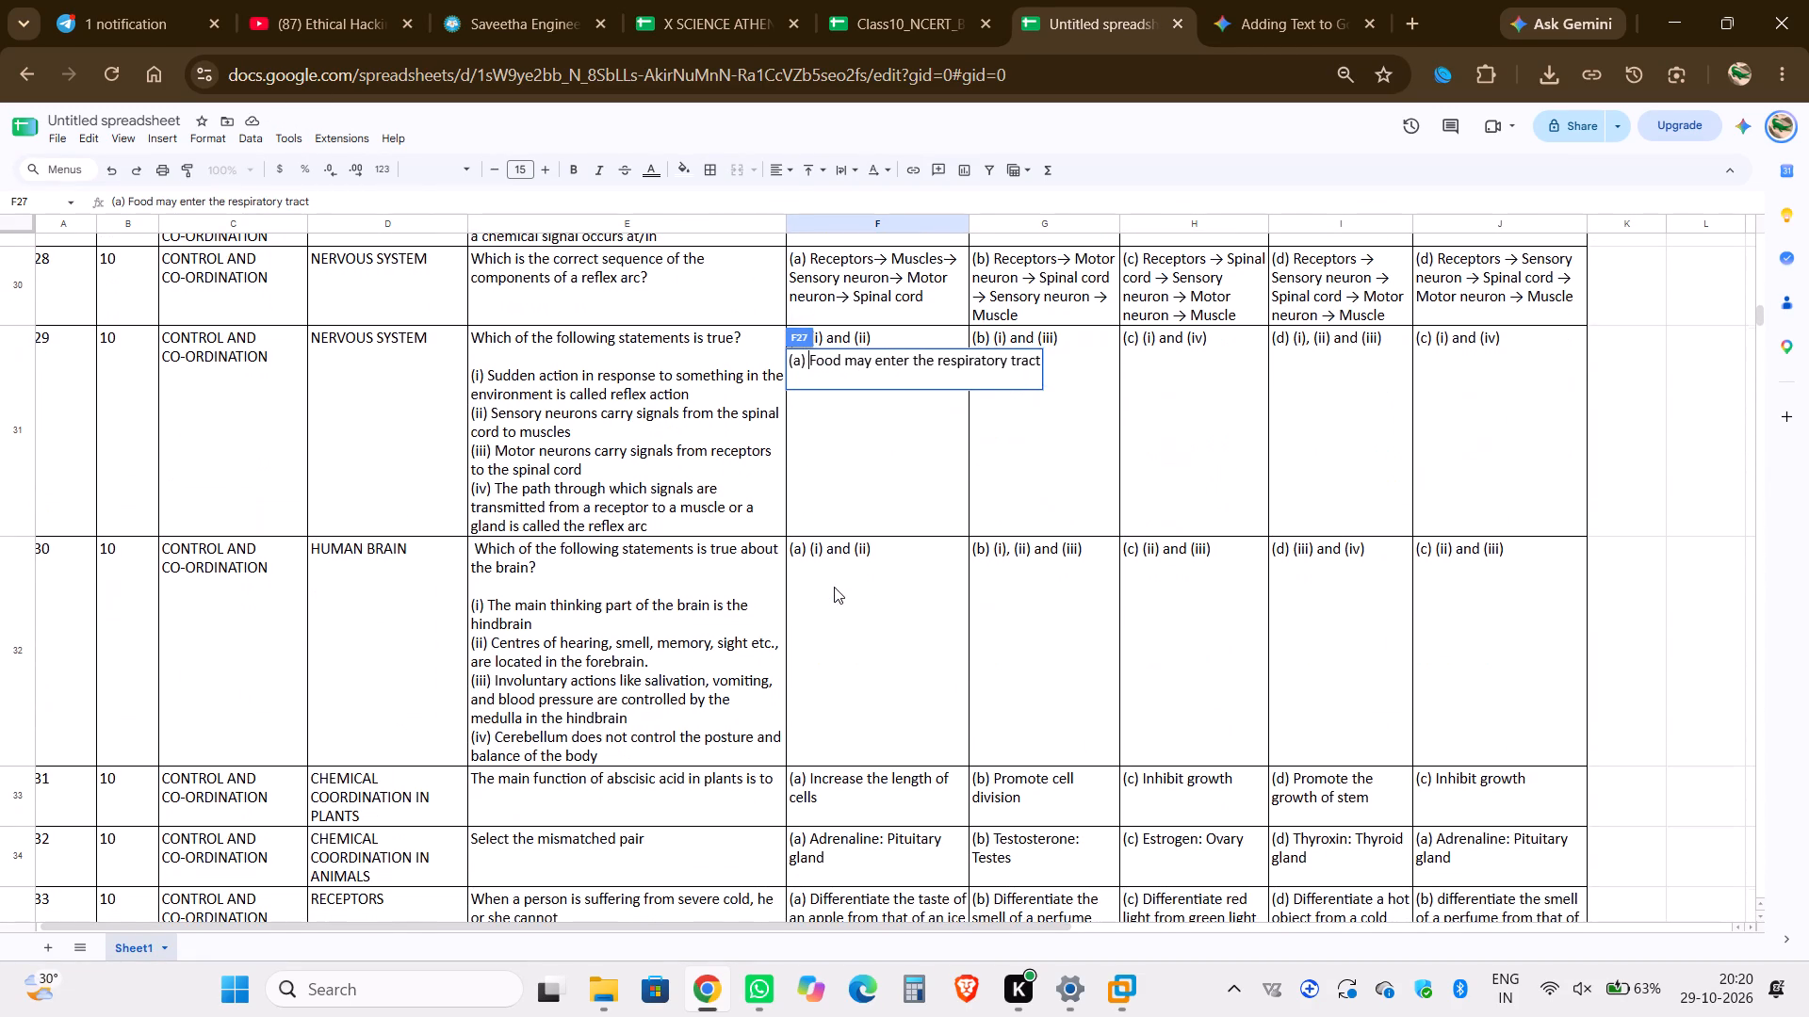
{"action": "left_click", "coordinate": [834, 587]}
{"action": "scroll", "coordinate": [834, 587], "scroll_direction": "down", "scroll_amount": 5}
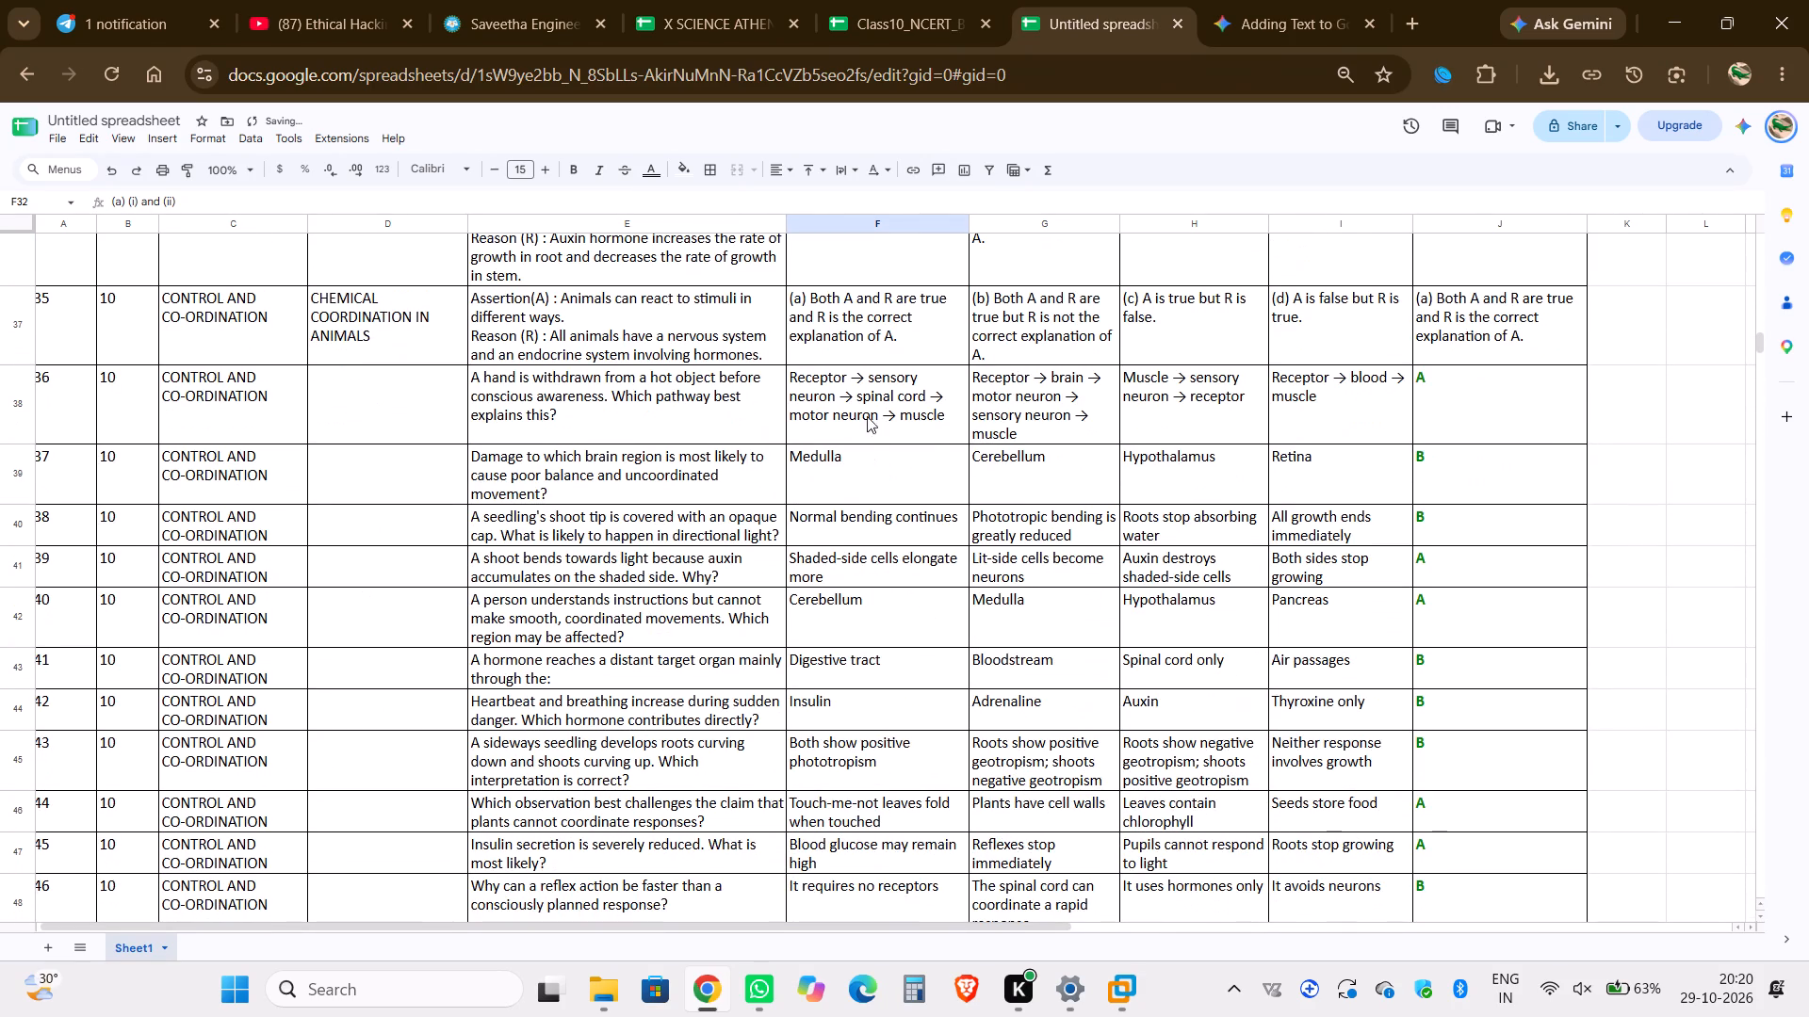
{"action": "double_click", "coordinate": [864, 398]}
{"action": "key", "text": "Down"}
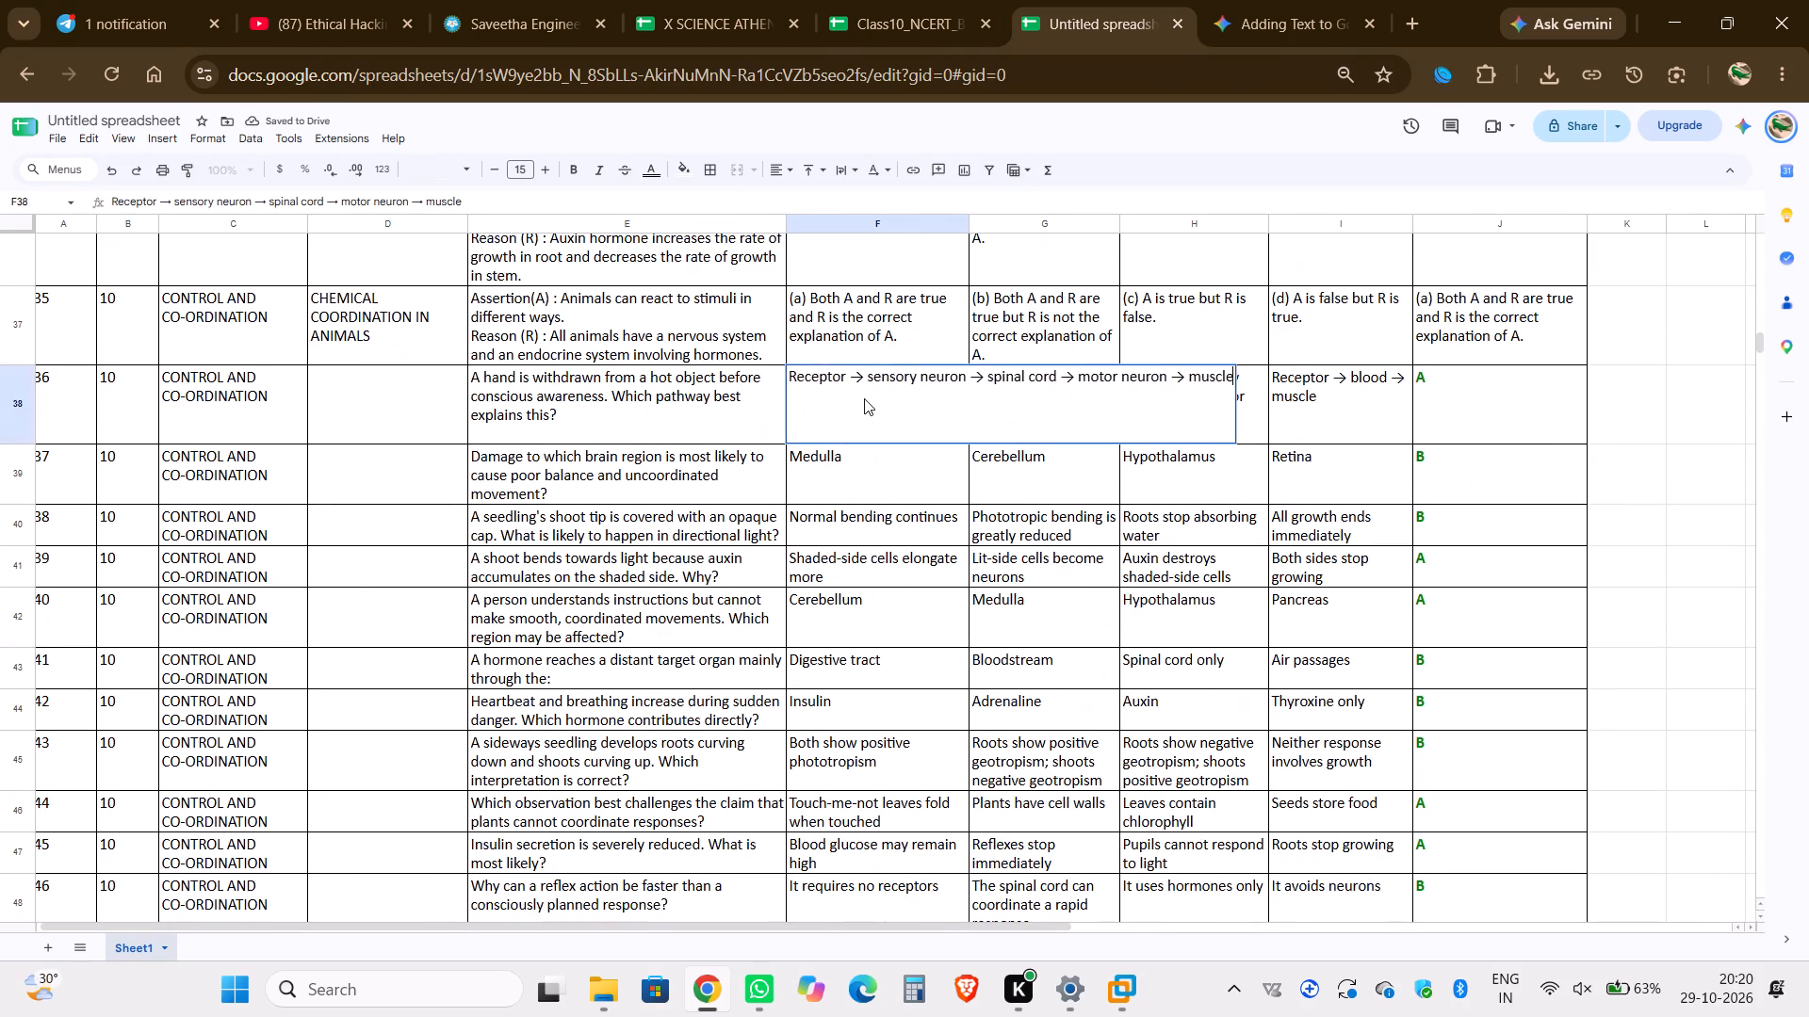
{"action": "key", "text": "Up"}
{"action": "key", "text": "ctrl+v"}
{"action": "key", "text": "space"}
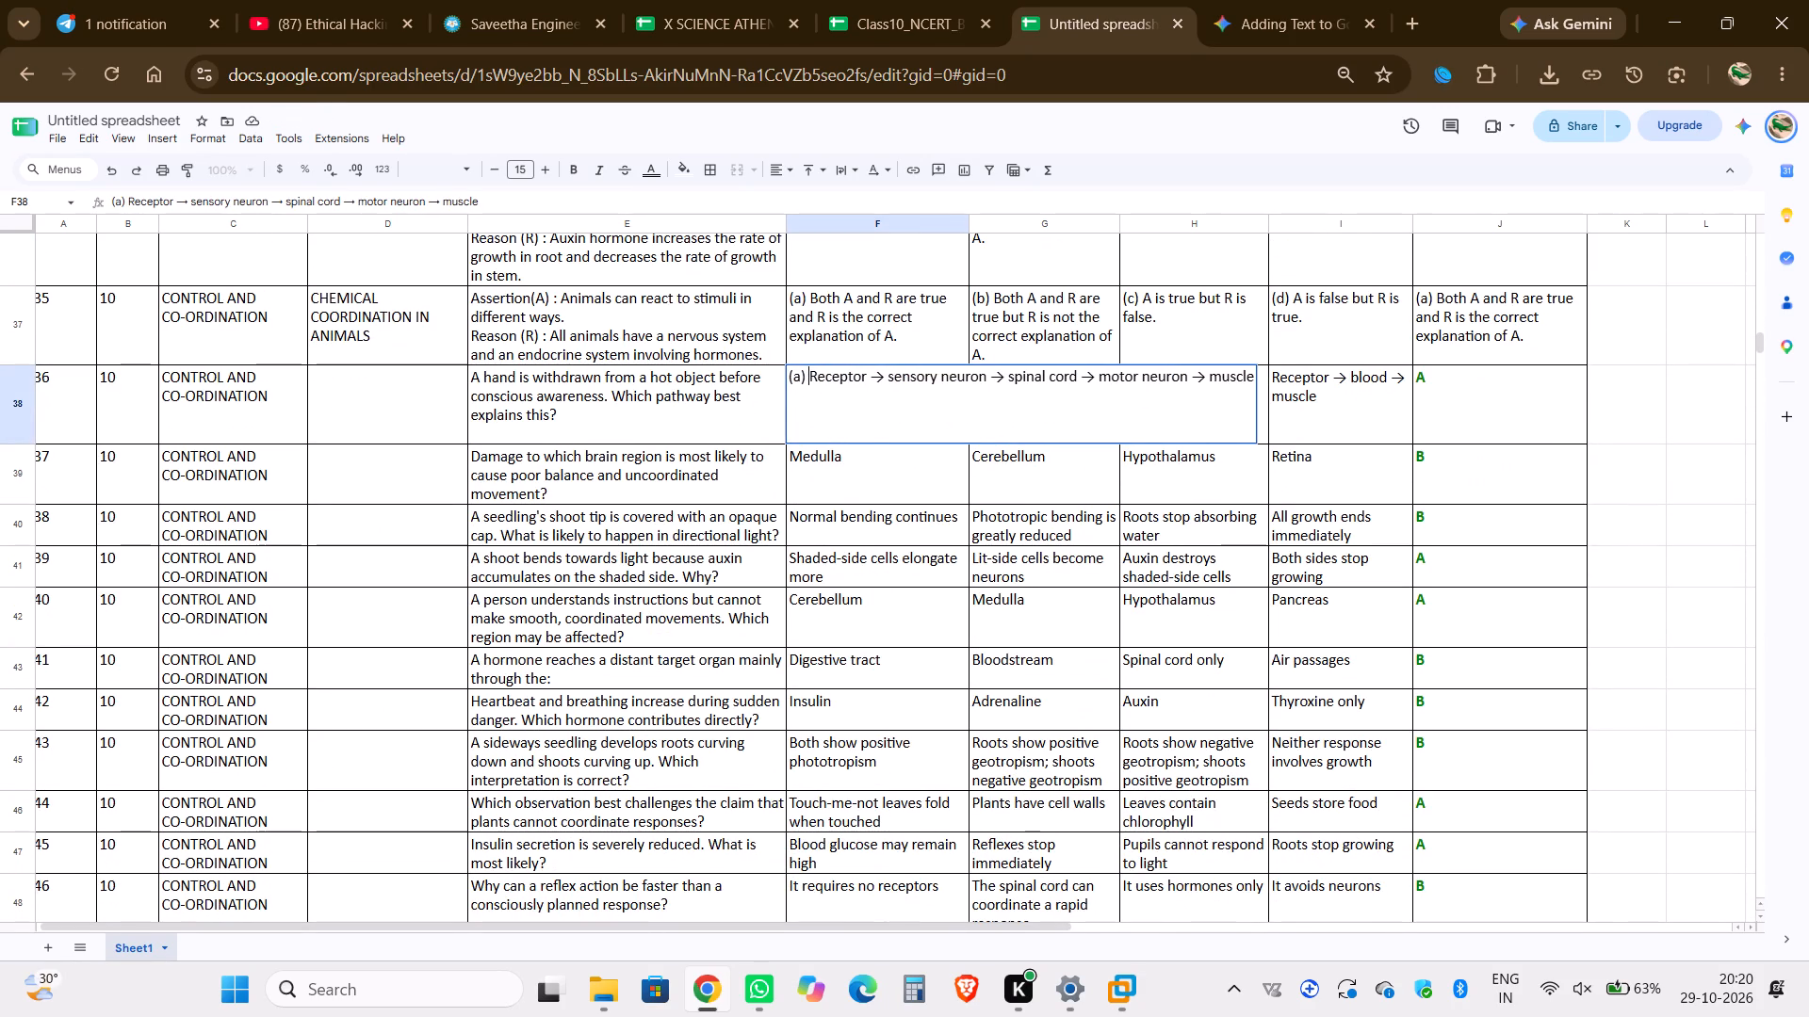
Add the prefix "(a) " before "Medulla" in F39 and "(a)" before "Normal bending continues" in F40.
{"action": "double_click", "coordinate": [865, 468]}
{"action": "key", "text": "Up"}
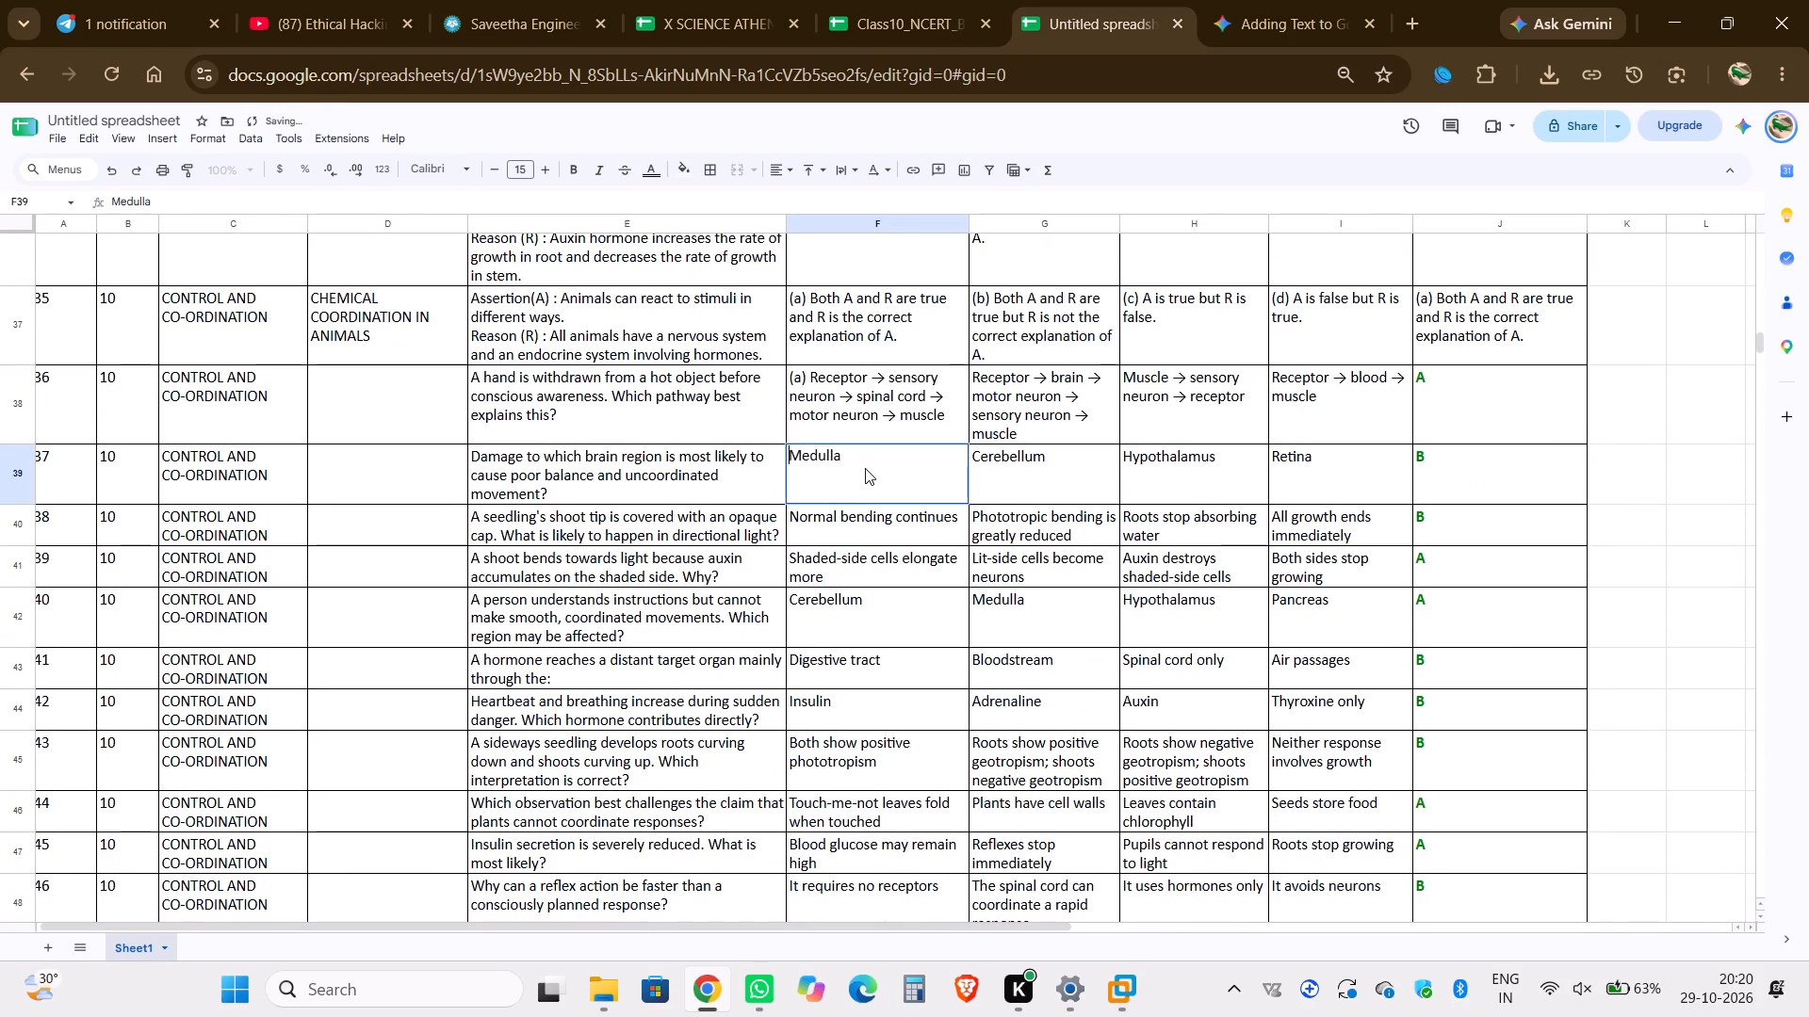
{"action": "key", "text": "ctrl+v"}
{"action": "key", "text": "space"}
{"action": "double_click", "coordinate": [867, 517]}
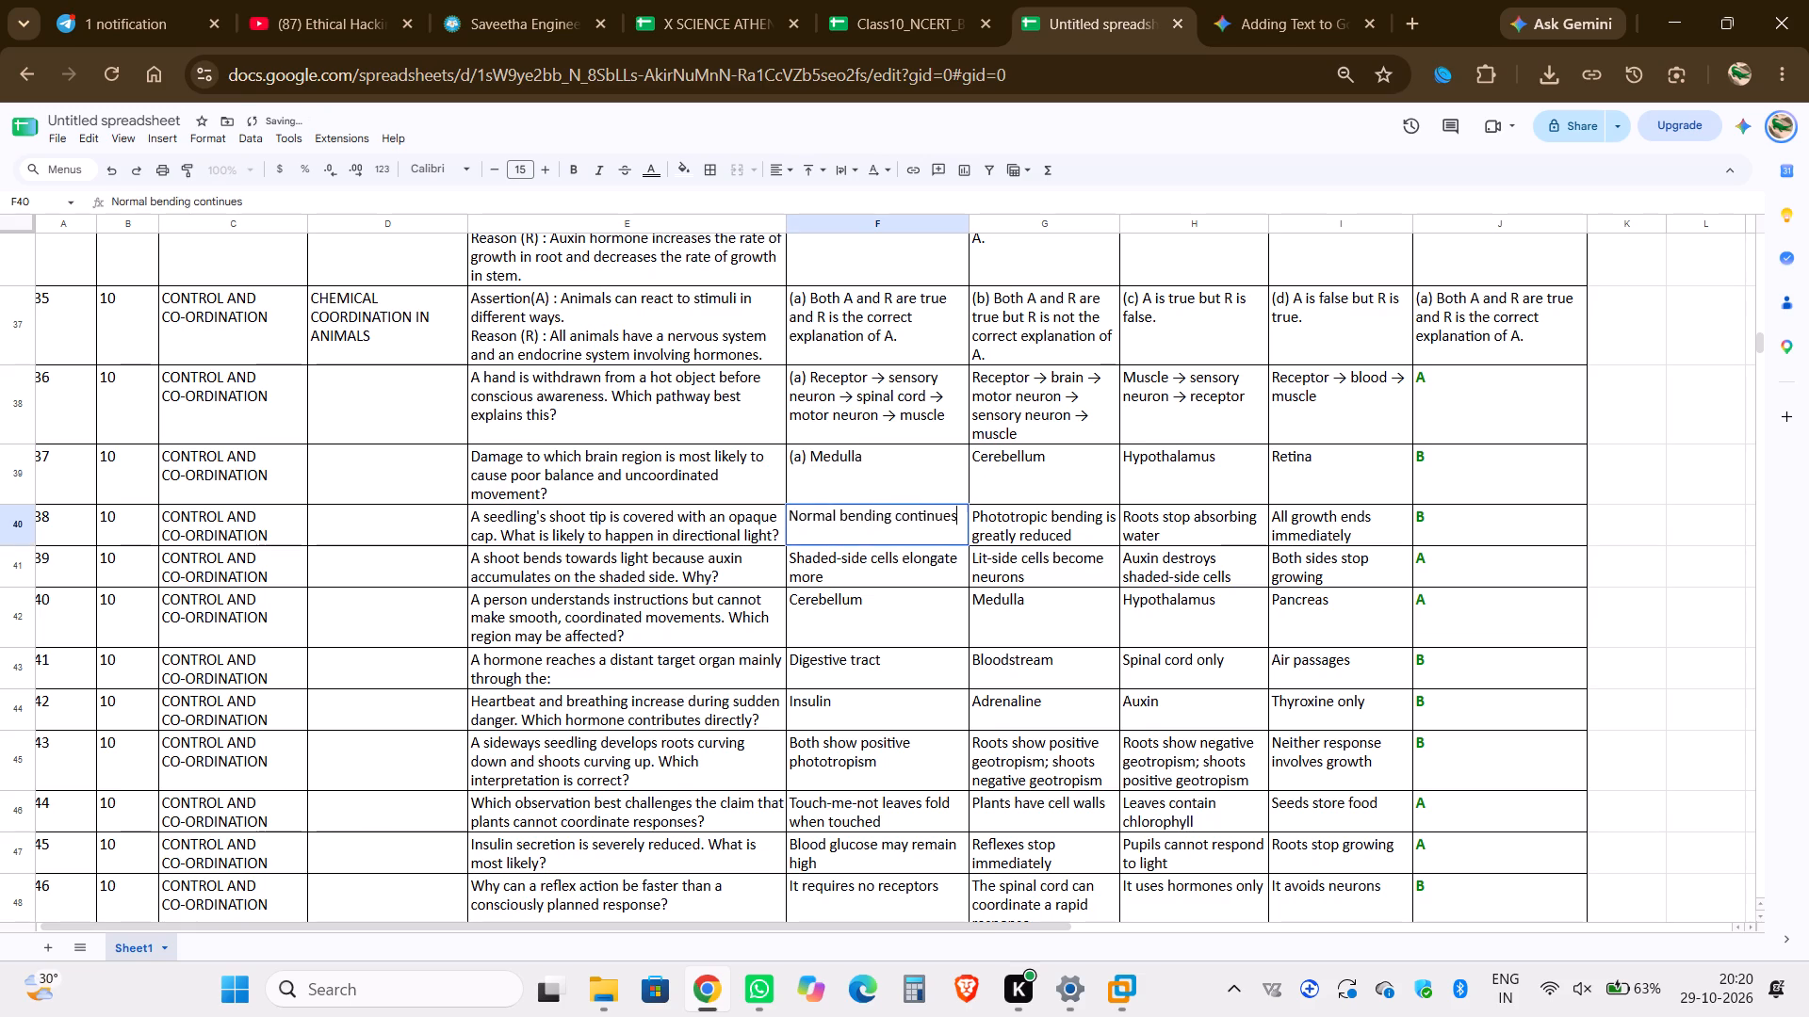
{"action": "key", "text": "Up"}
{"action": "key", "text": "ctrl+v"}
{"action": "left_click", "coordinate": [867, 517], "text": "ctrl"}
{"action": "key", "text": "space"}
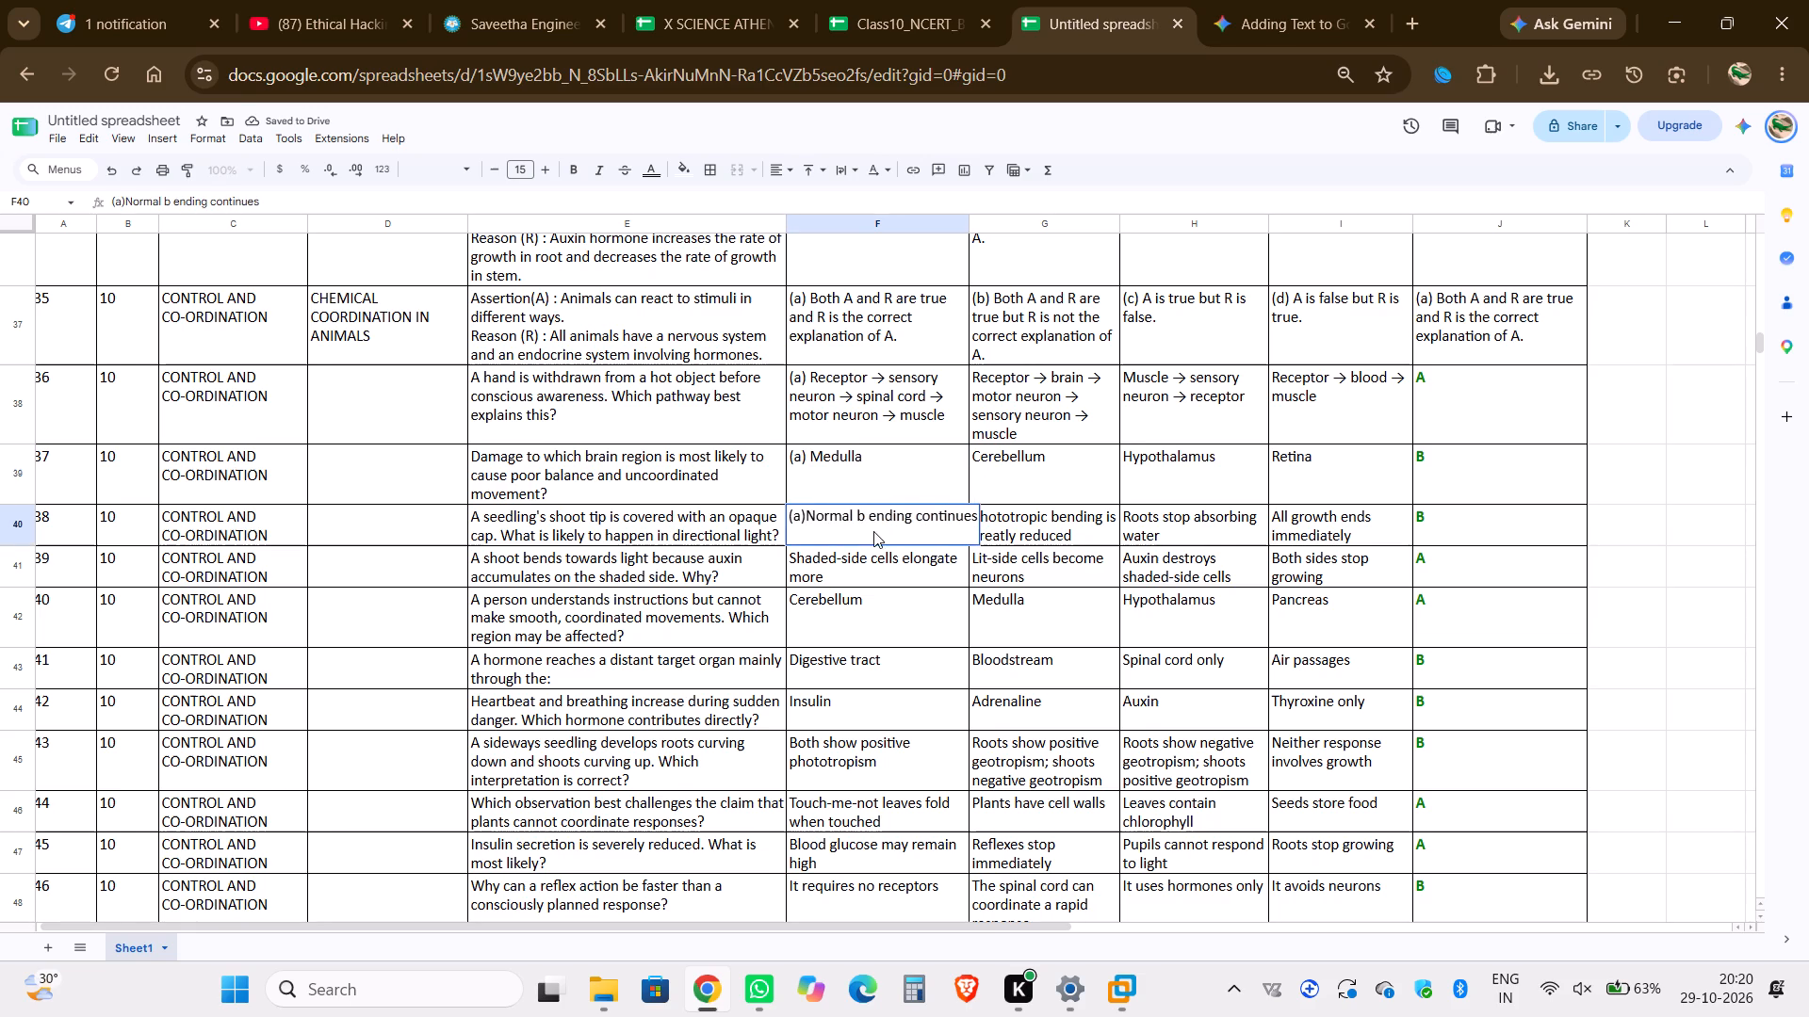
{"action": "key", "text": "backslash"}
{"action": "key", "text": "BackSpace"}
{"action": "key", "text": "BackSpace"}
Add the prefix "(a) " before the Answer_A options "Shaded-side cells elongate more", "Cerebellum" and "Digestive tract" in F41 to F43.
{"action": "double_click", "coordinate": [856, 575]}
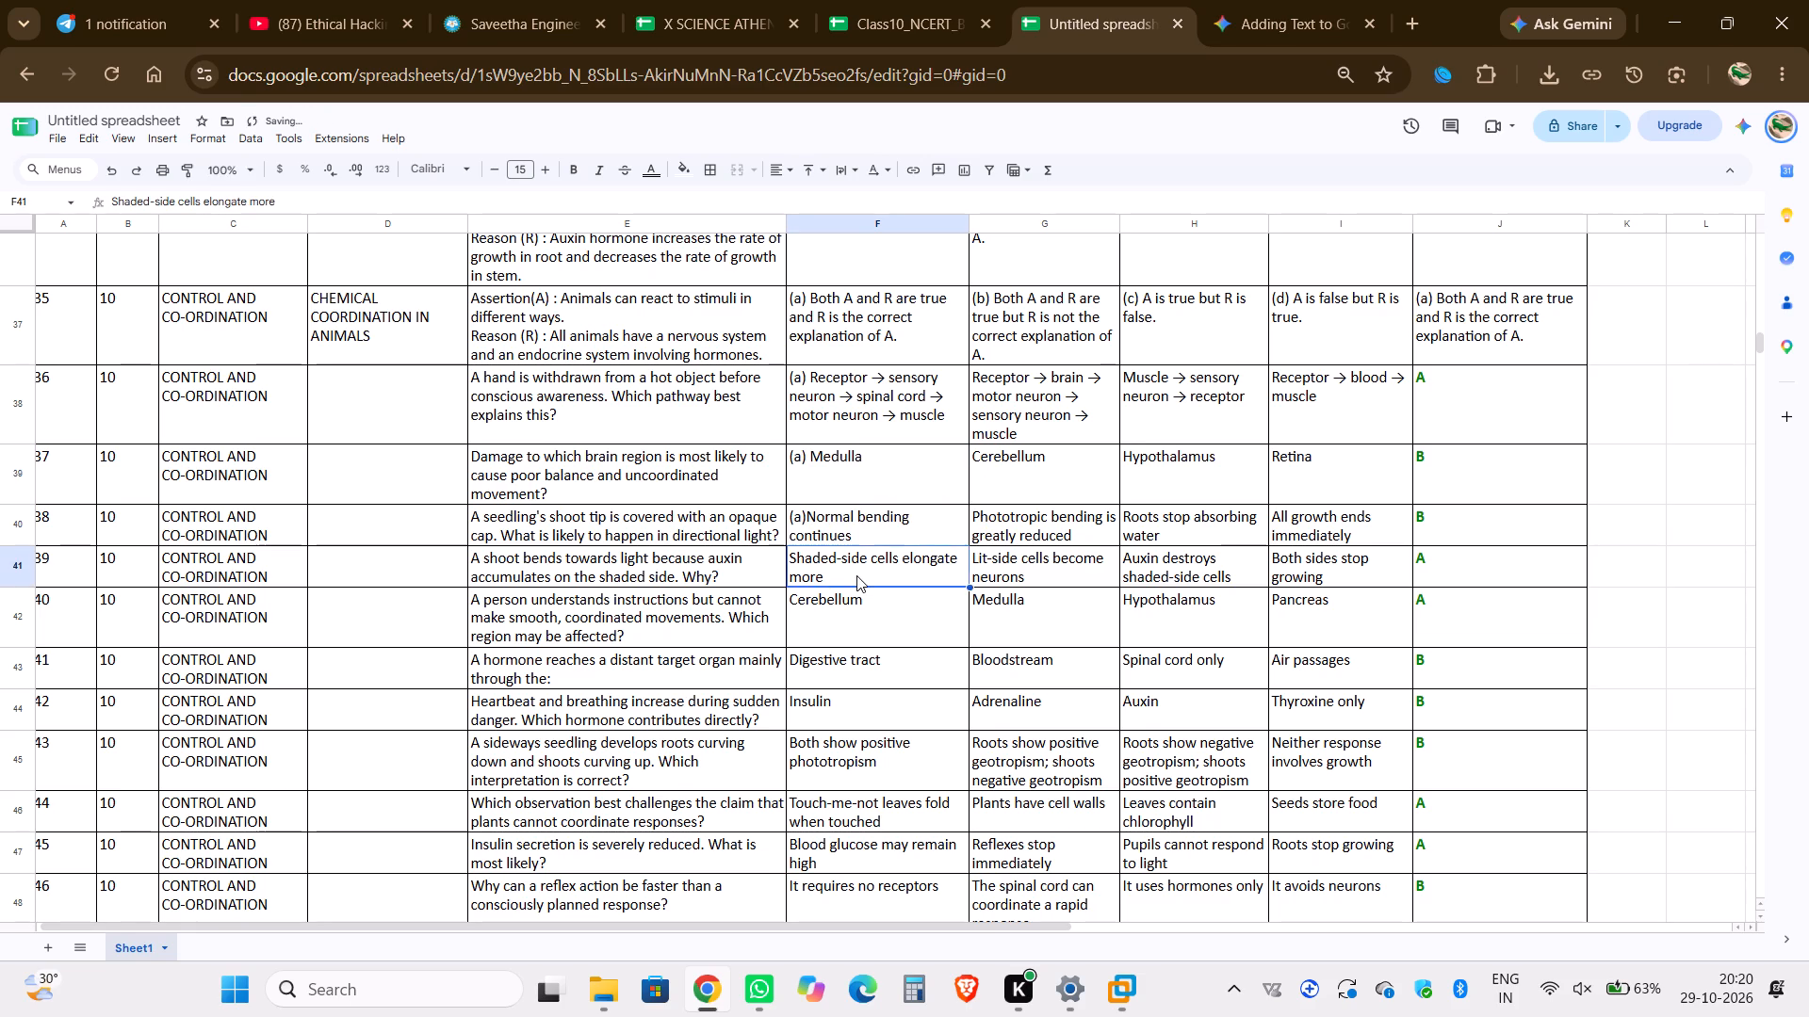
{"action": "key", "text": "Up"}
{"action": "key", "text": "ctrl+v"}
{"action": "key", "text": "space"}
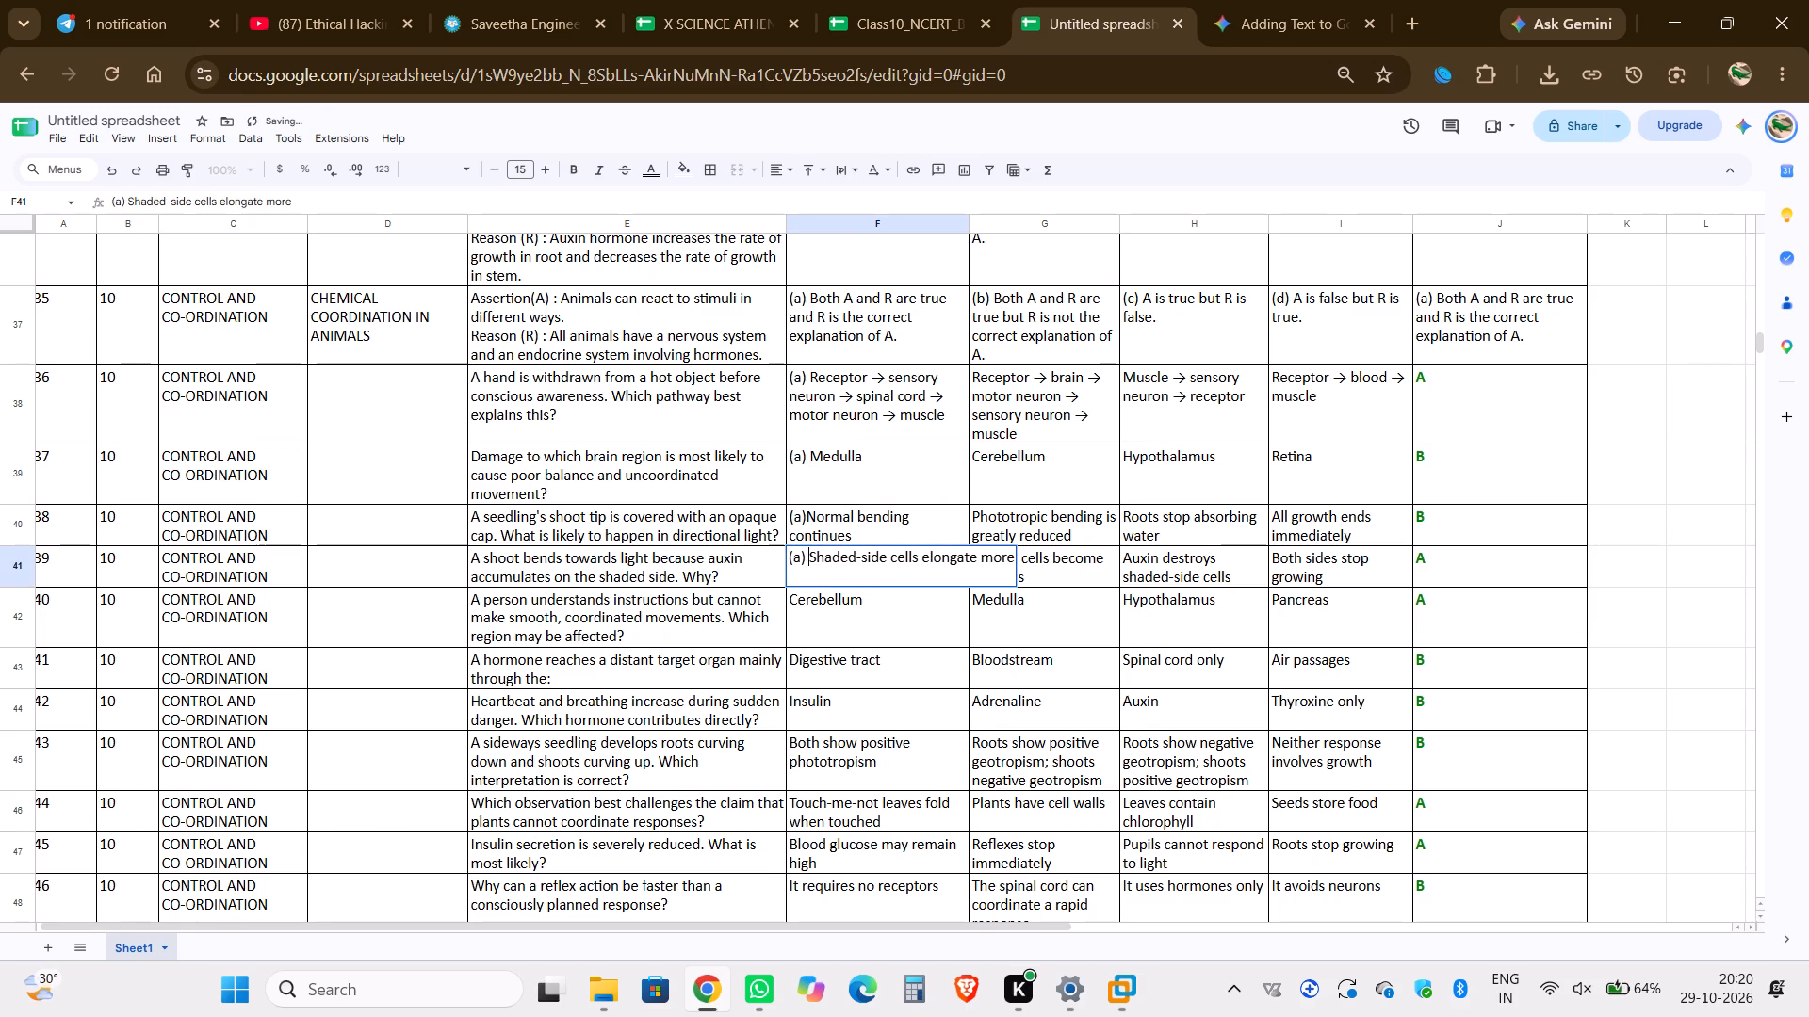
{"action": "double_click", "coordinate": [854, 604]}
{"action": "key", "text": "Up"}
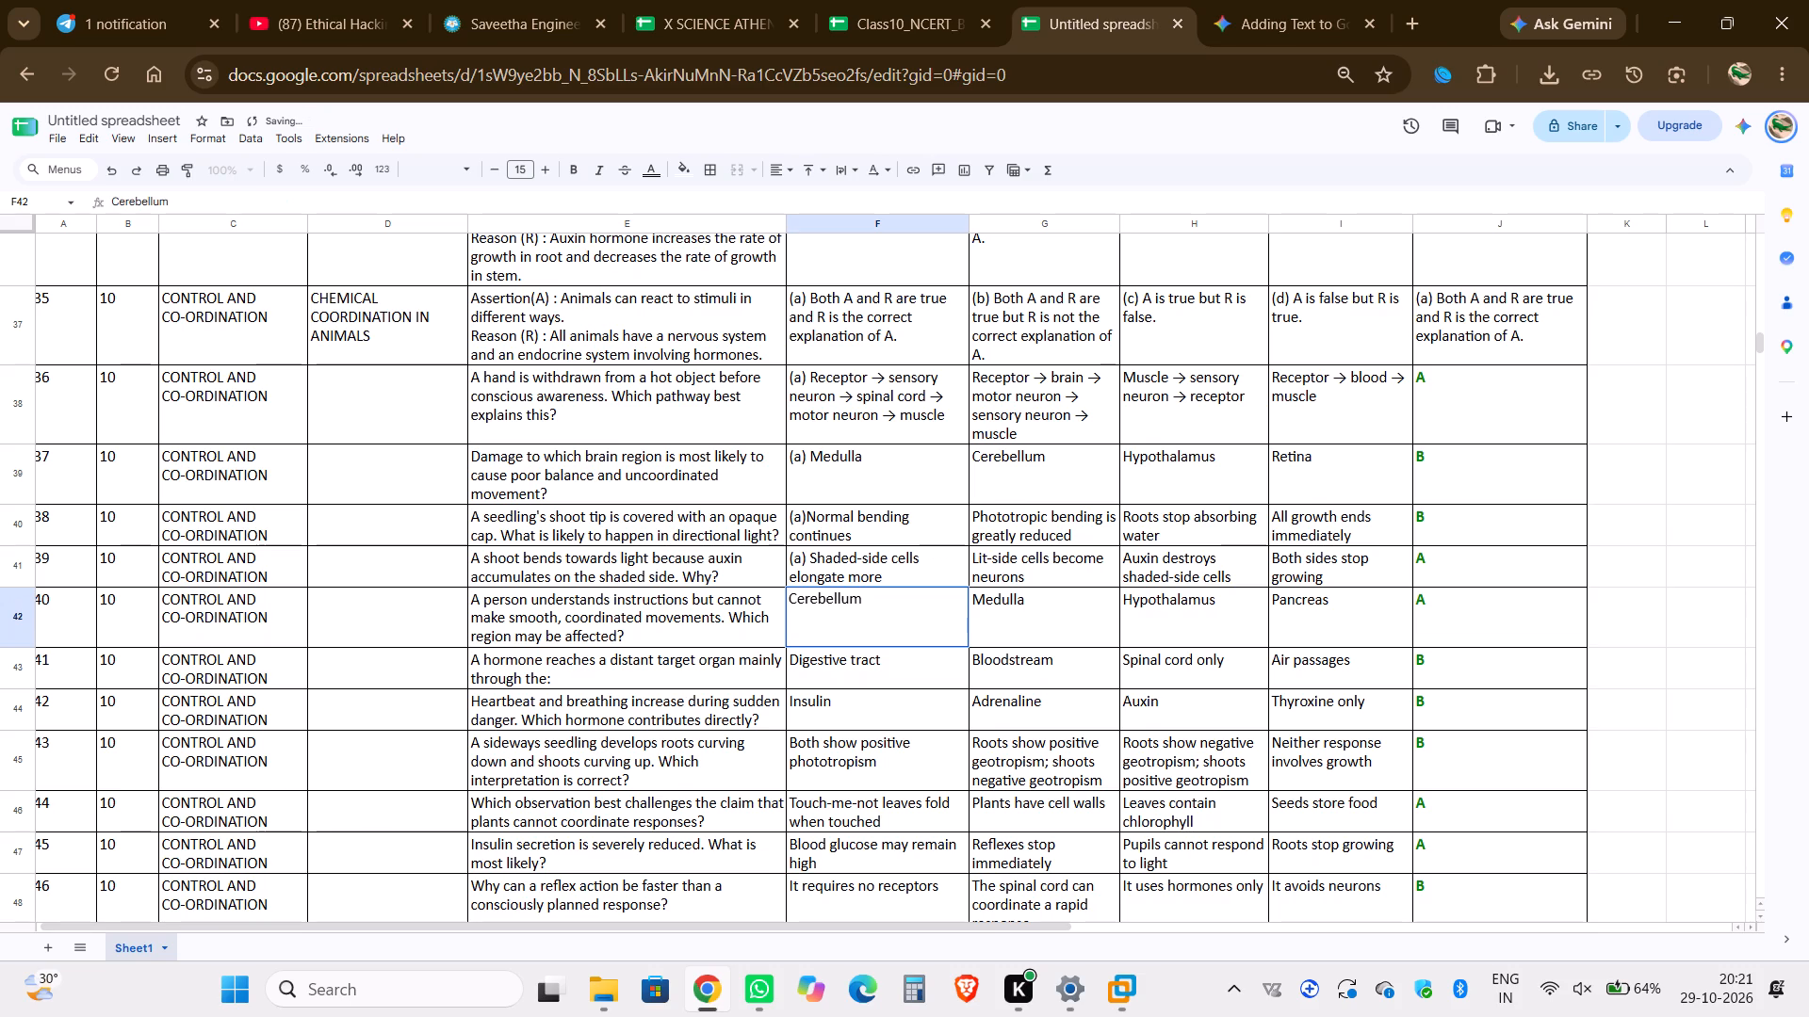
{"action": "key", "text": "ctrl+v"}
{"action": "key", "text": "space"}
{"action": "double_click", "coordinate": [861, 661]}
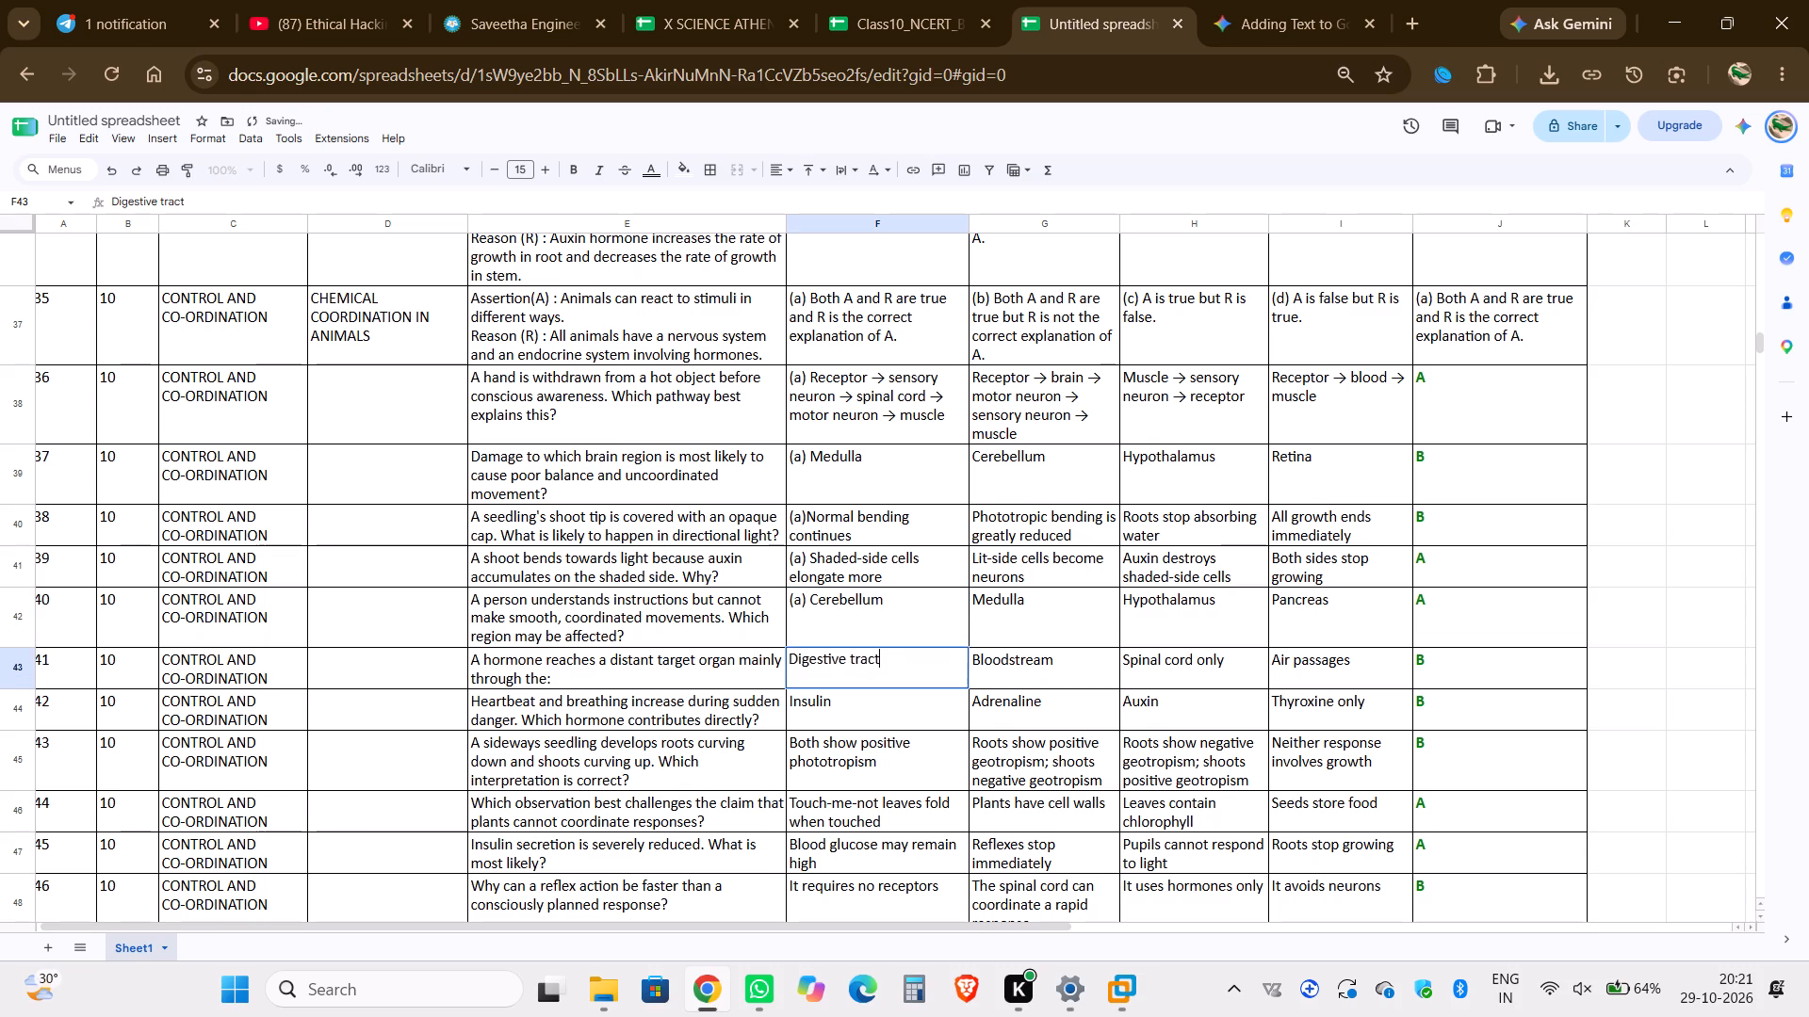
{"action": "key", "text": "Up"}
{"action": "key", "text": "ctrl+v"}
{"action": "key", "text": "space"}
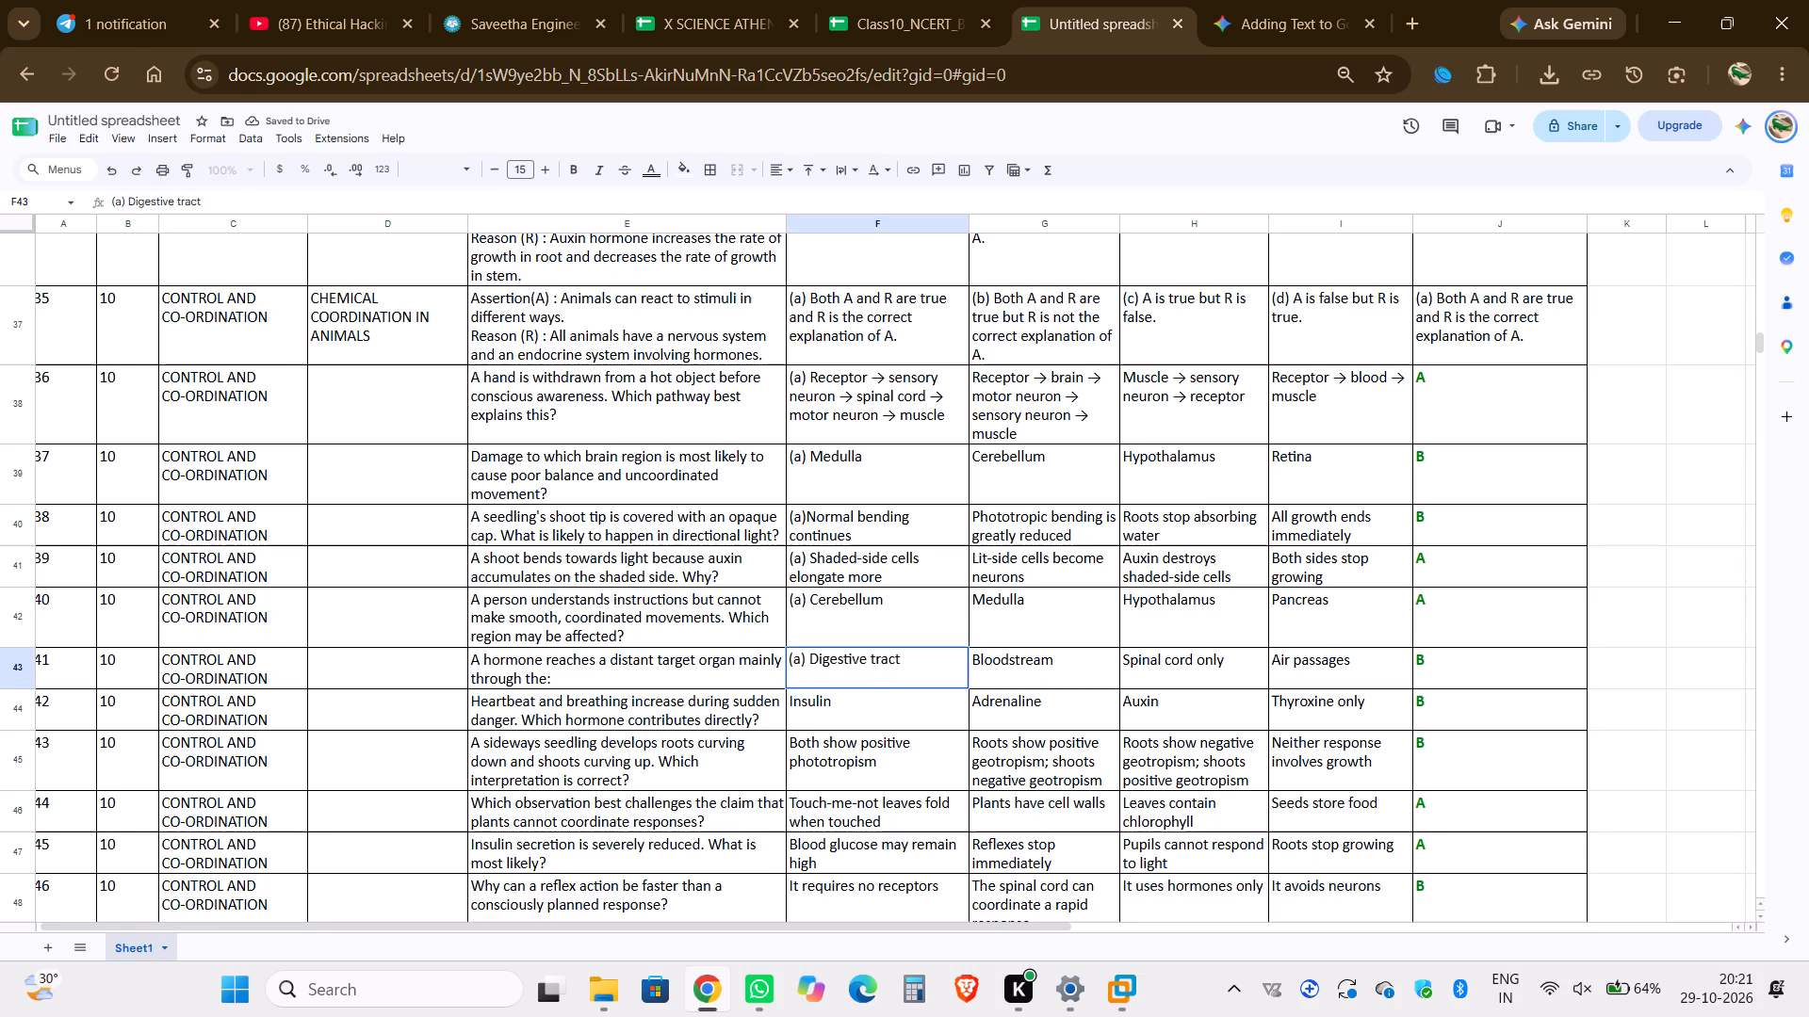
Add the prefix "(a) " before "Insulin" in F44 and "(a)" before "Both show positive phototropism" in F45.
{"action": "double_click", "coordinate": [852, 707]}
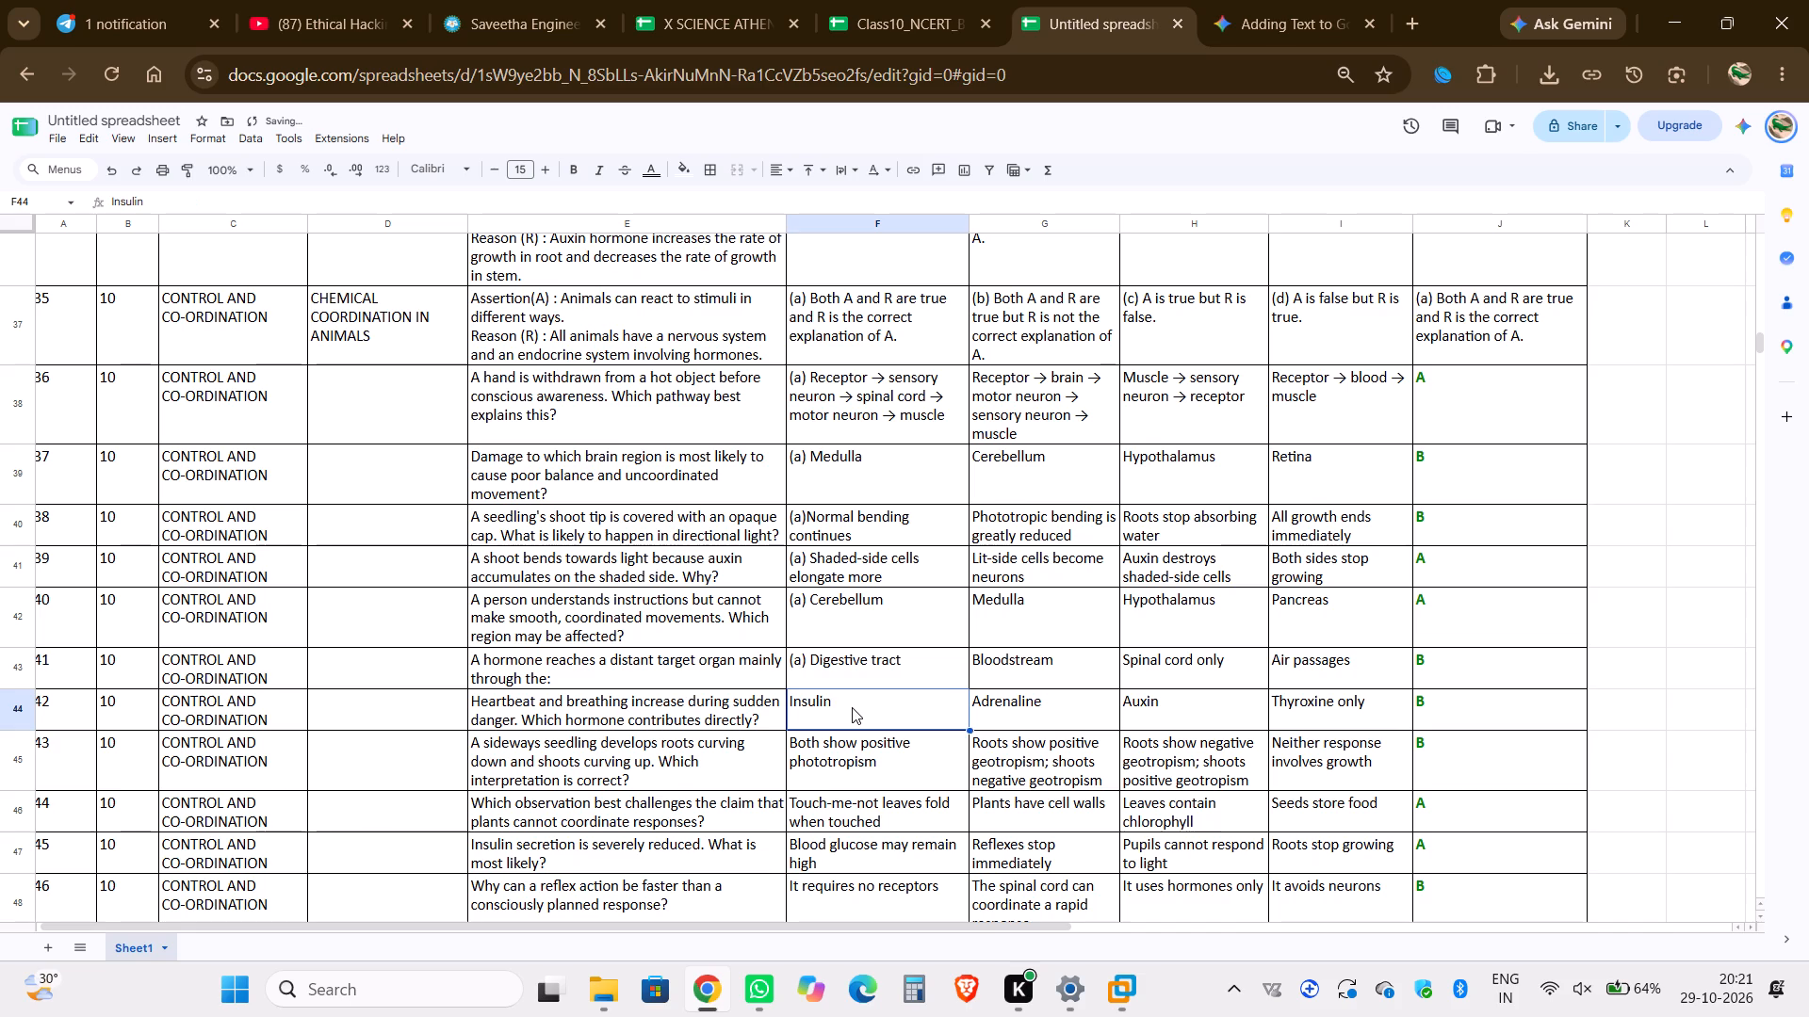
{"action": "key", "text": "Up"}
{"action": "key", "text": "ctrl+v"}
{"action": "key", "text": "space"}
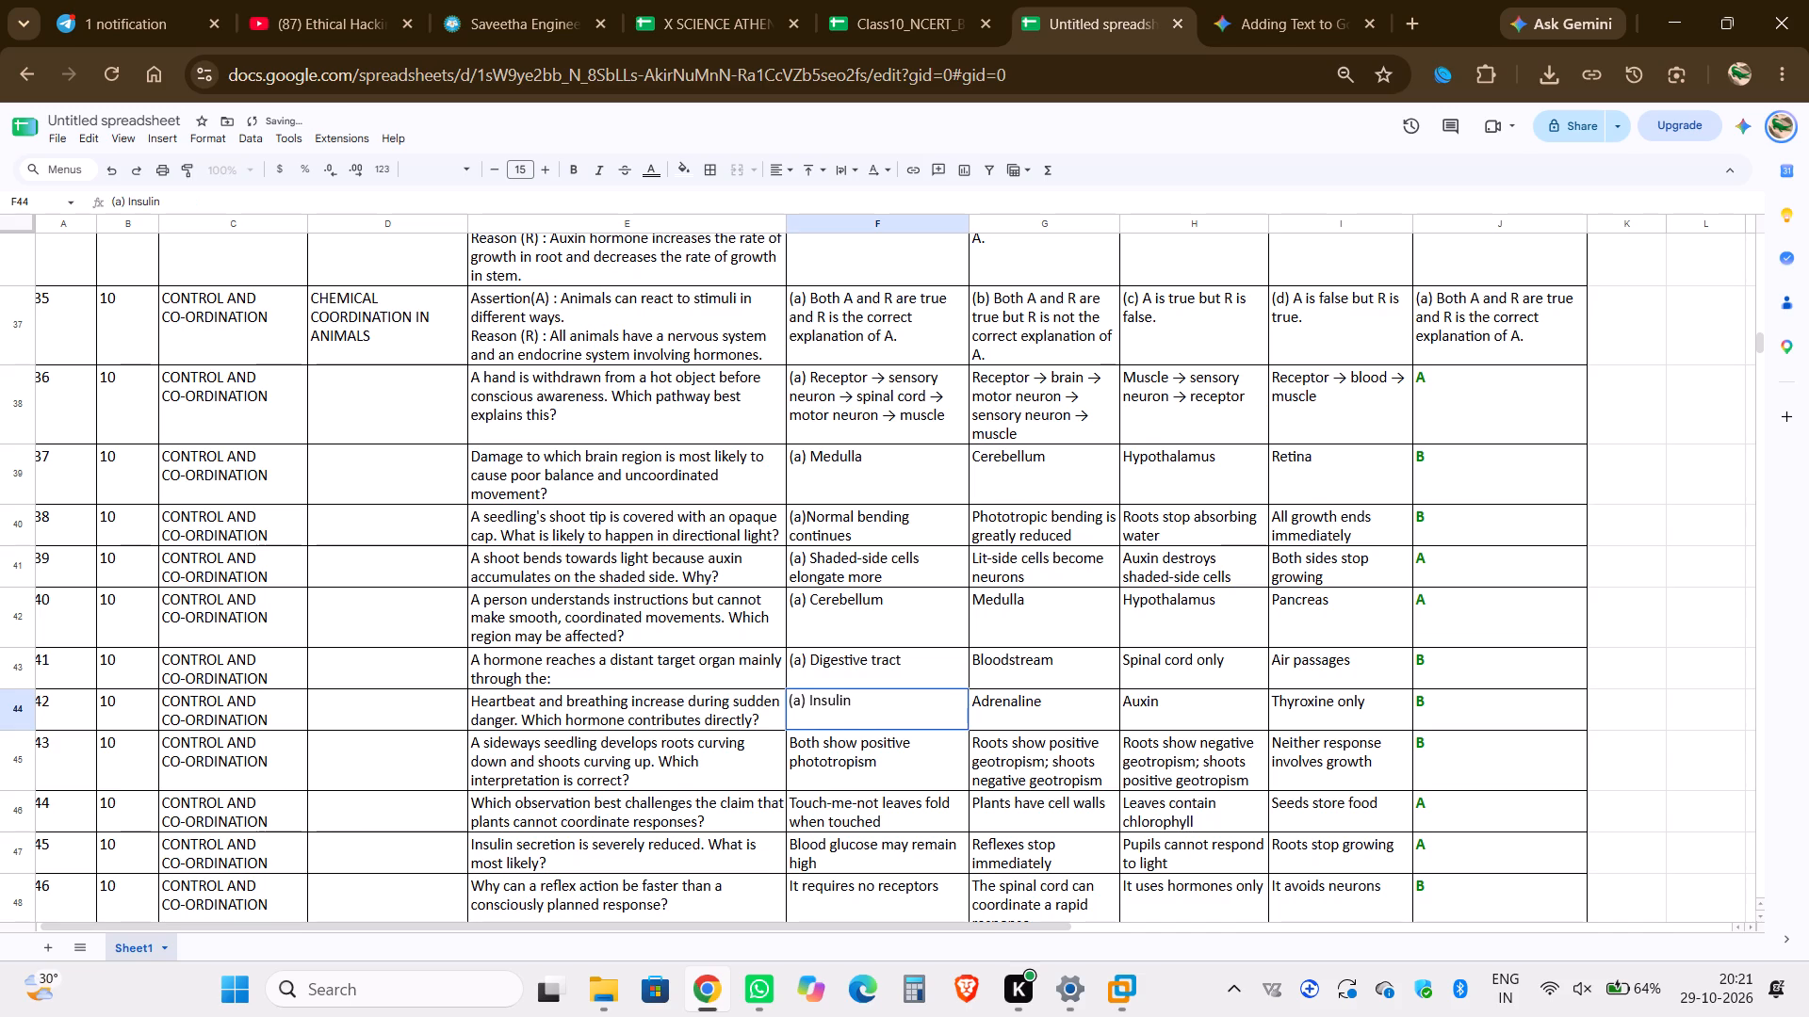
{"action": "double_click", "coordinate": [856, 738]}
{"action": "key", "text": "Up"}
{"action": "key", "text": "ctrl+v"}
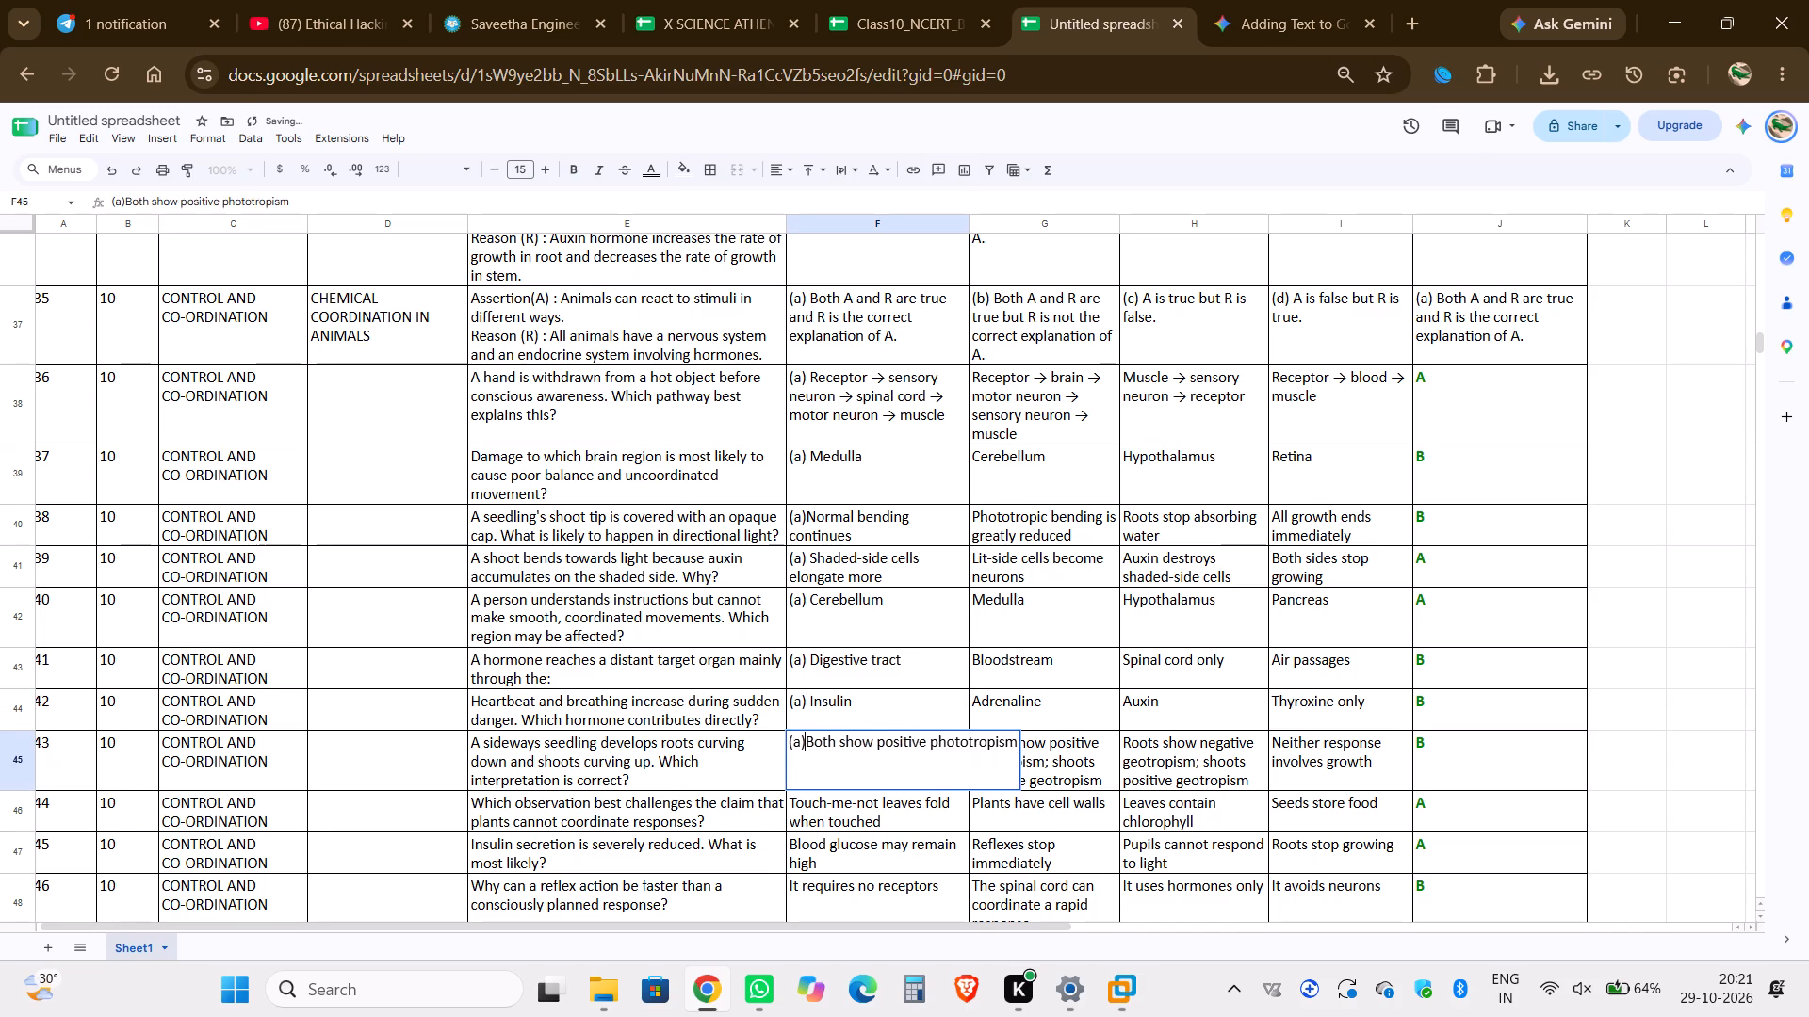
{"action": "left_click", "coordinate": [856, 738], "text": "ctrl"}
{"action": "key", "text": "space"}
{"action": "key", "text": "BackSpace"}
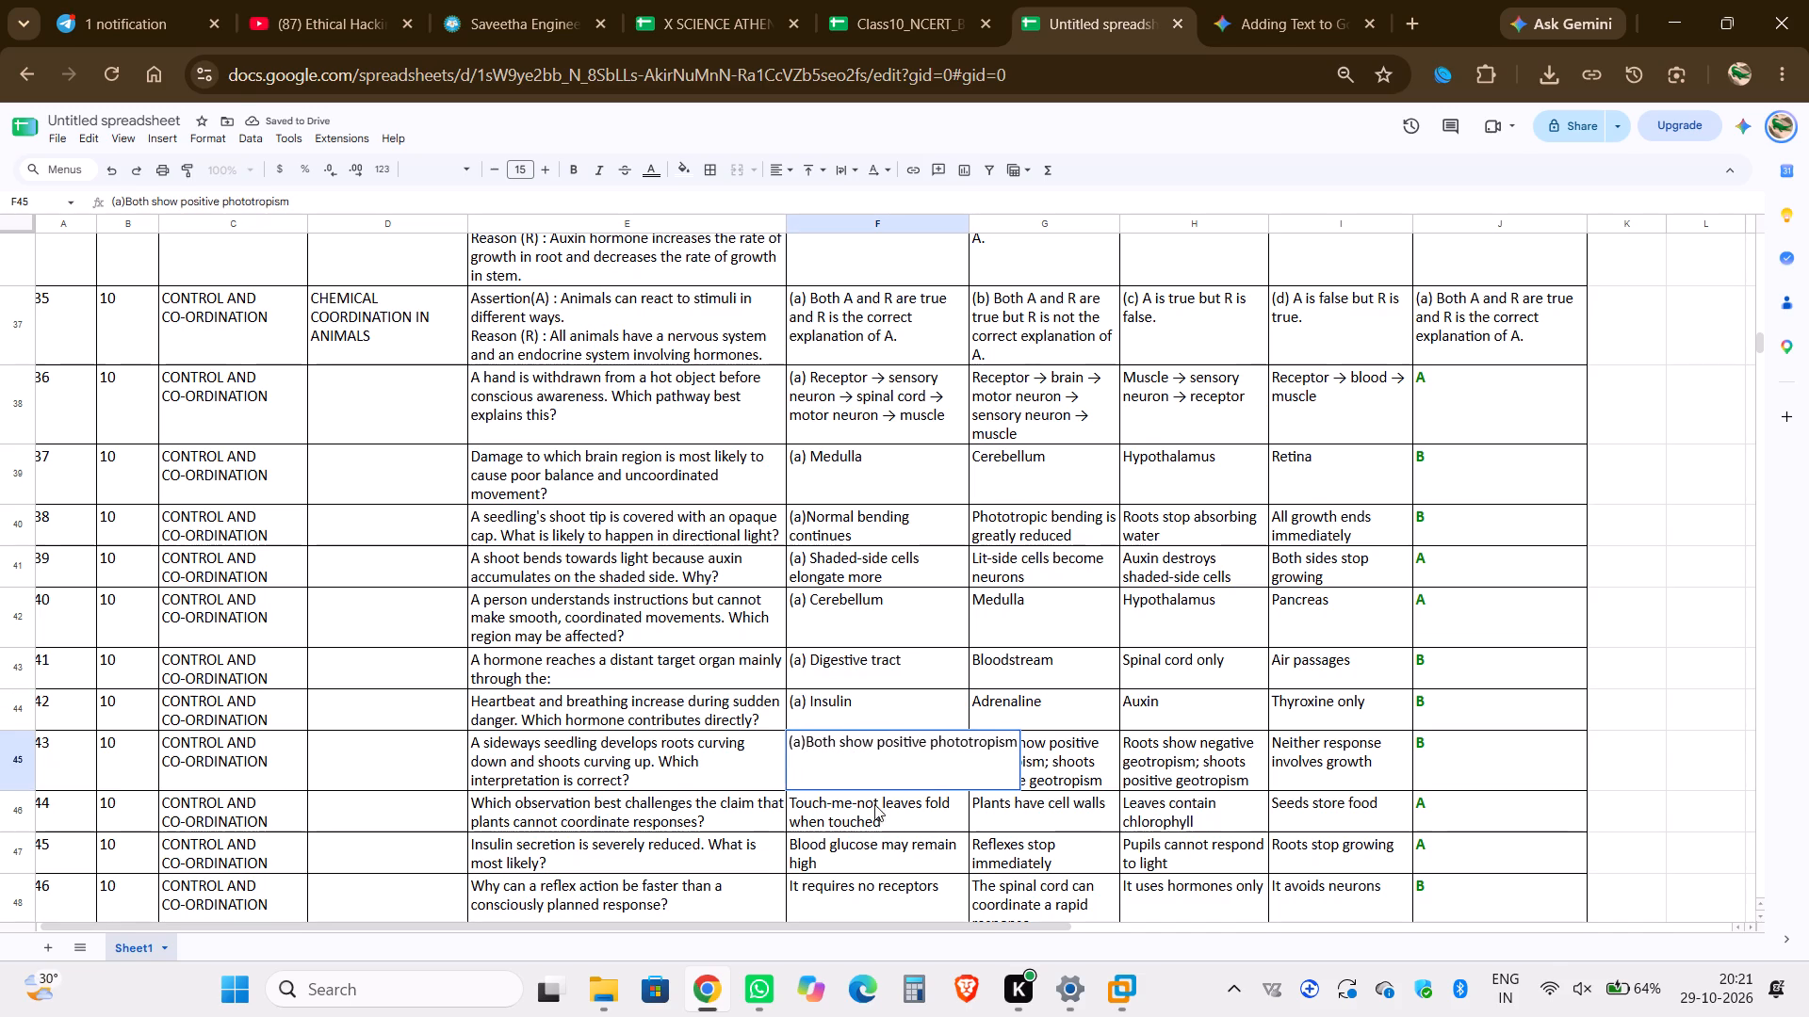
Add the prefix "(a) " before the Answer_A options in F46 to F48, from "Touch-me-not leaves fold when touched" through "It requires no receptors".
{"action": "double_click", "coordinate": [874, 809]}
{"action": "key", "text": "Up"}
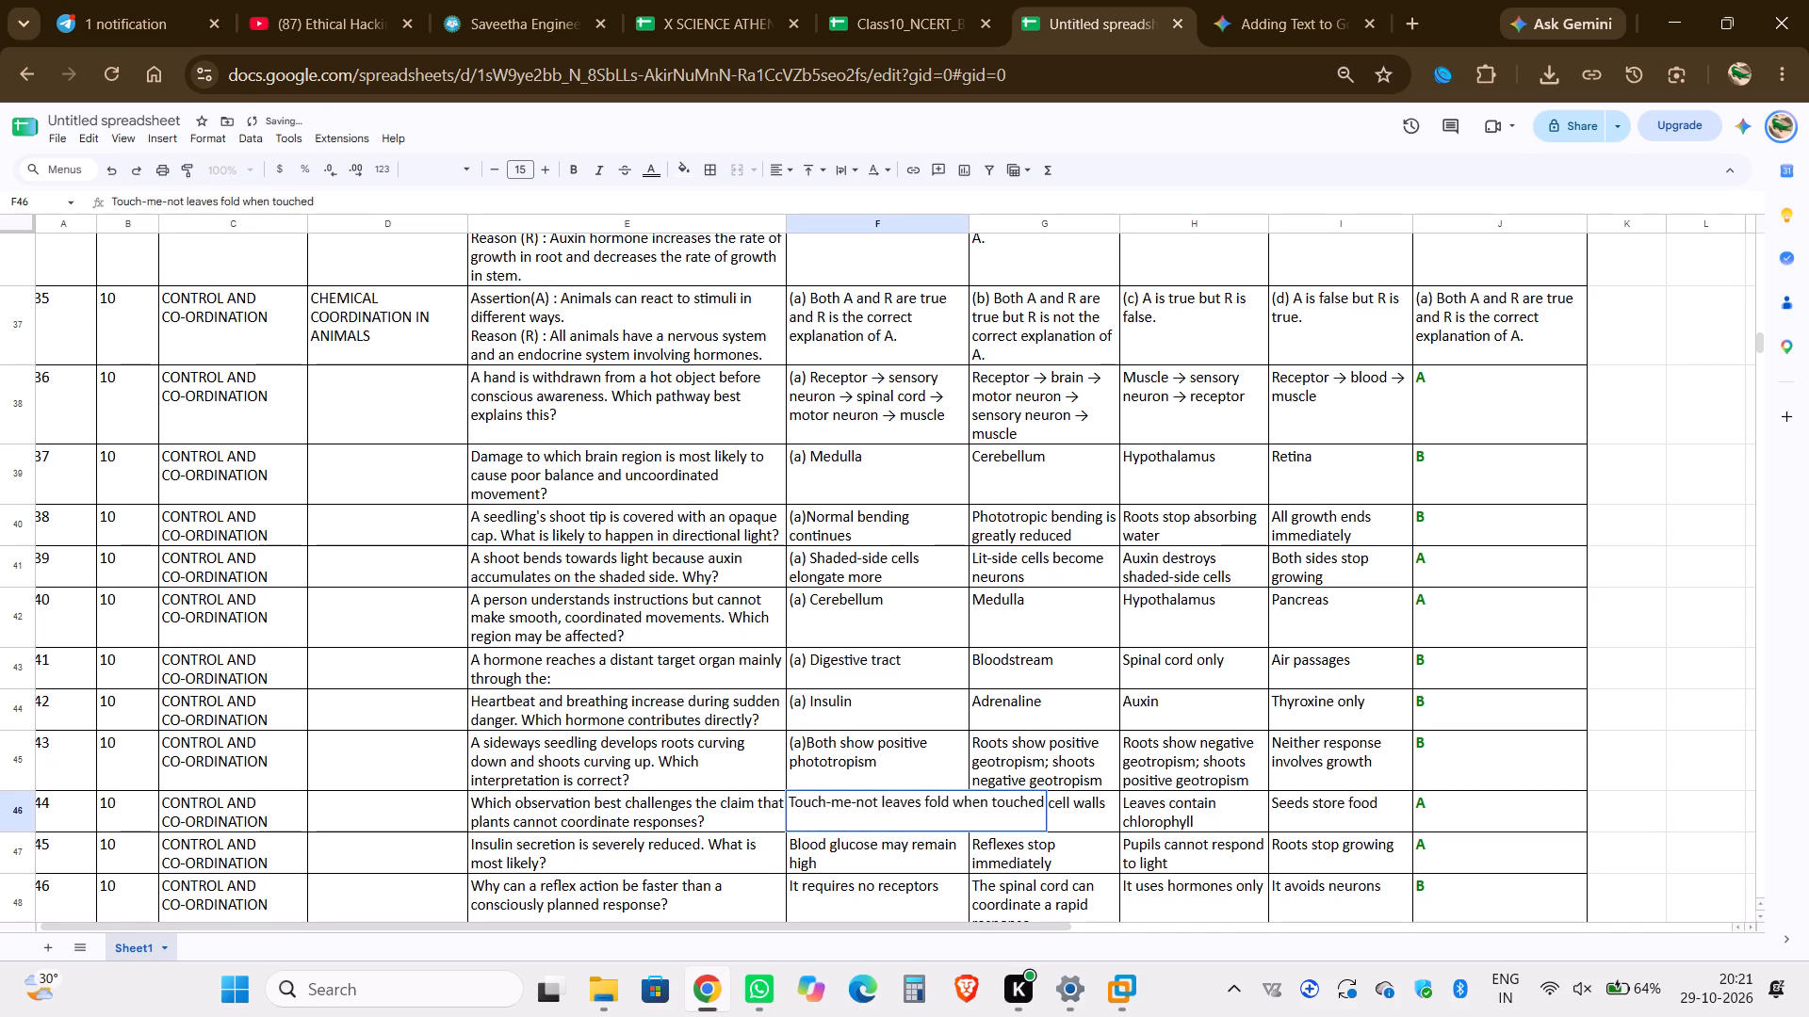
{"action": "key", "text": "ctrl+v"}
{"action": "key", "text": "space"}
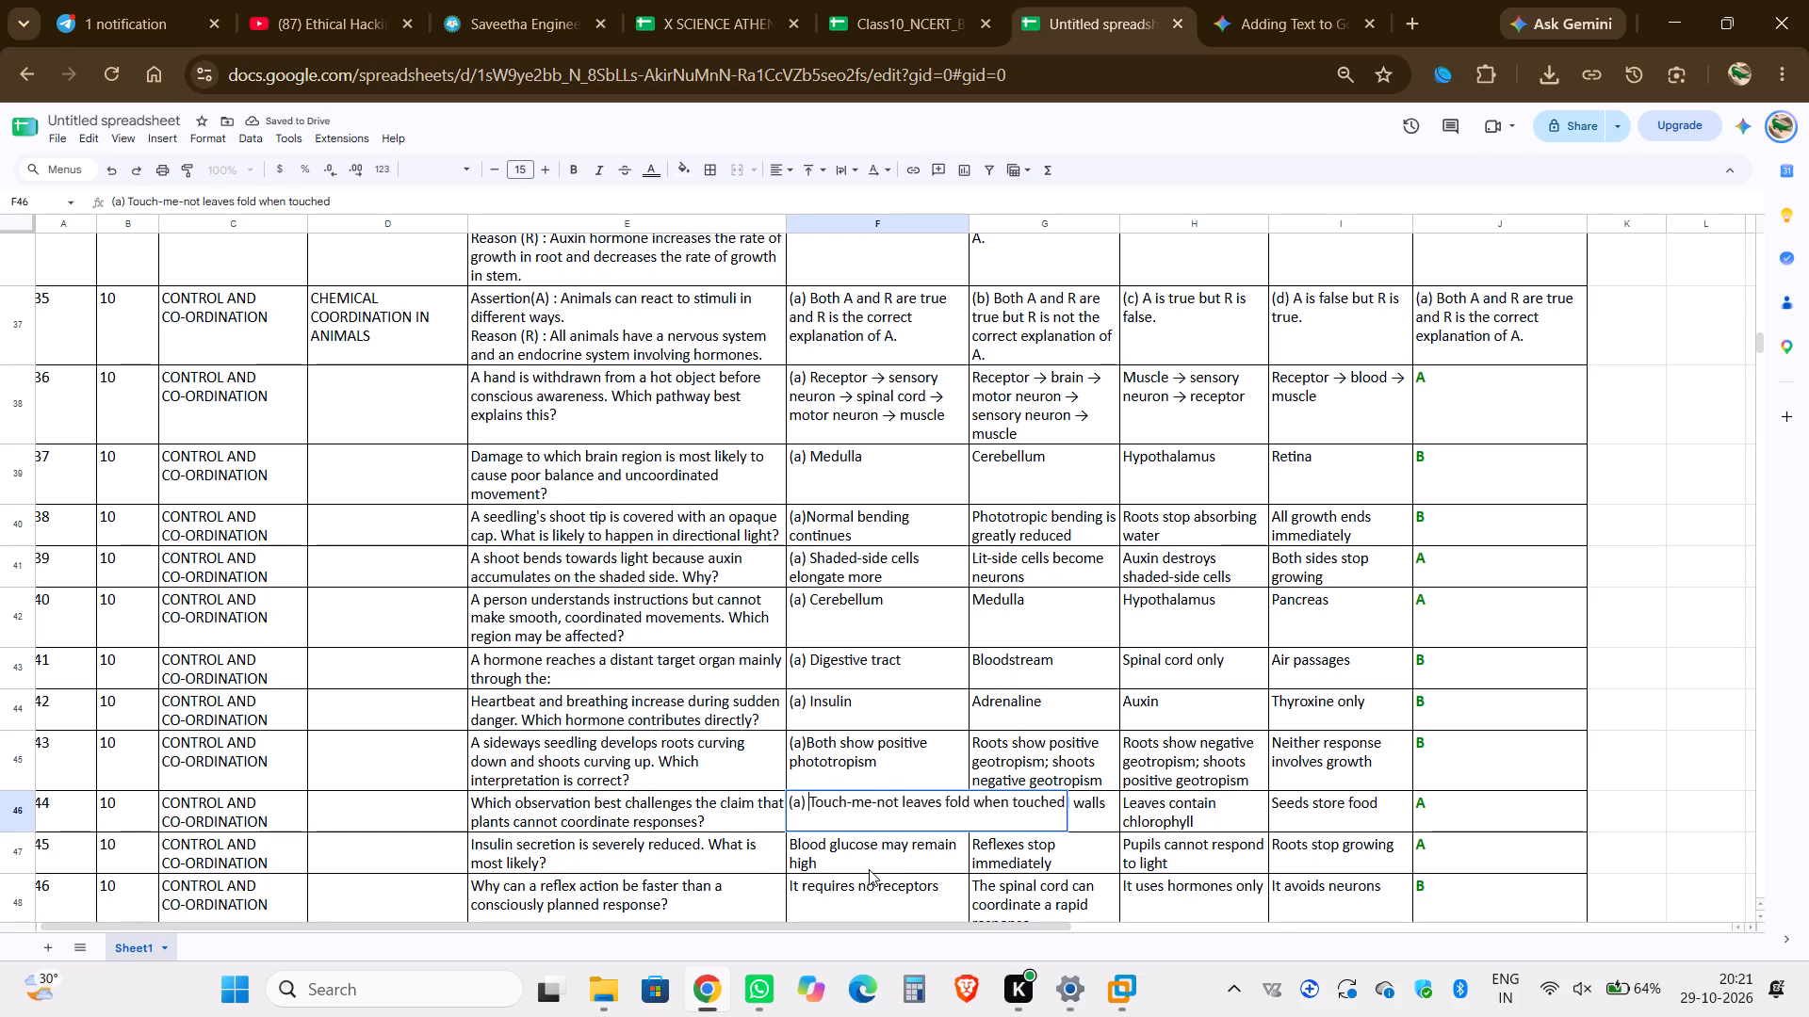
{"action": "double_click", "coordinate": [869, 869]}
{"action": "key", "text": "Up"}
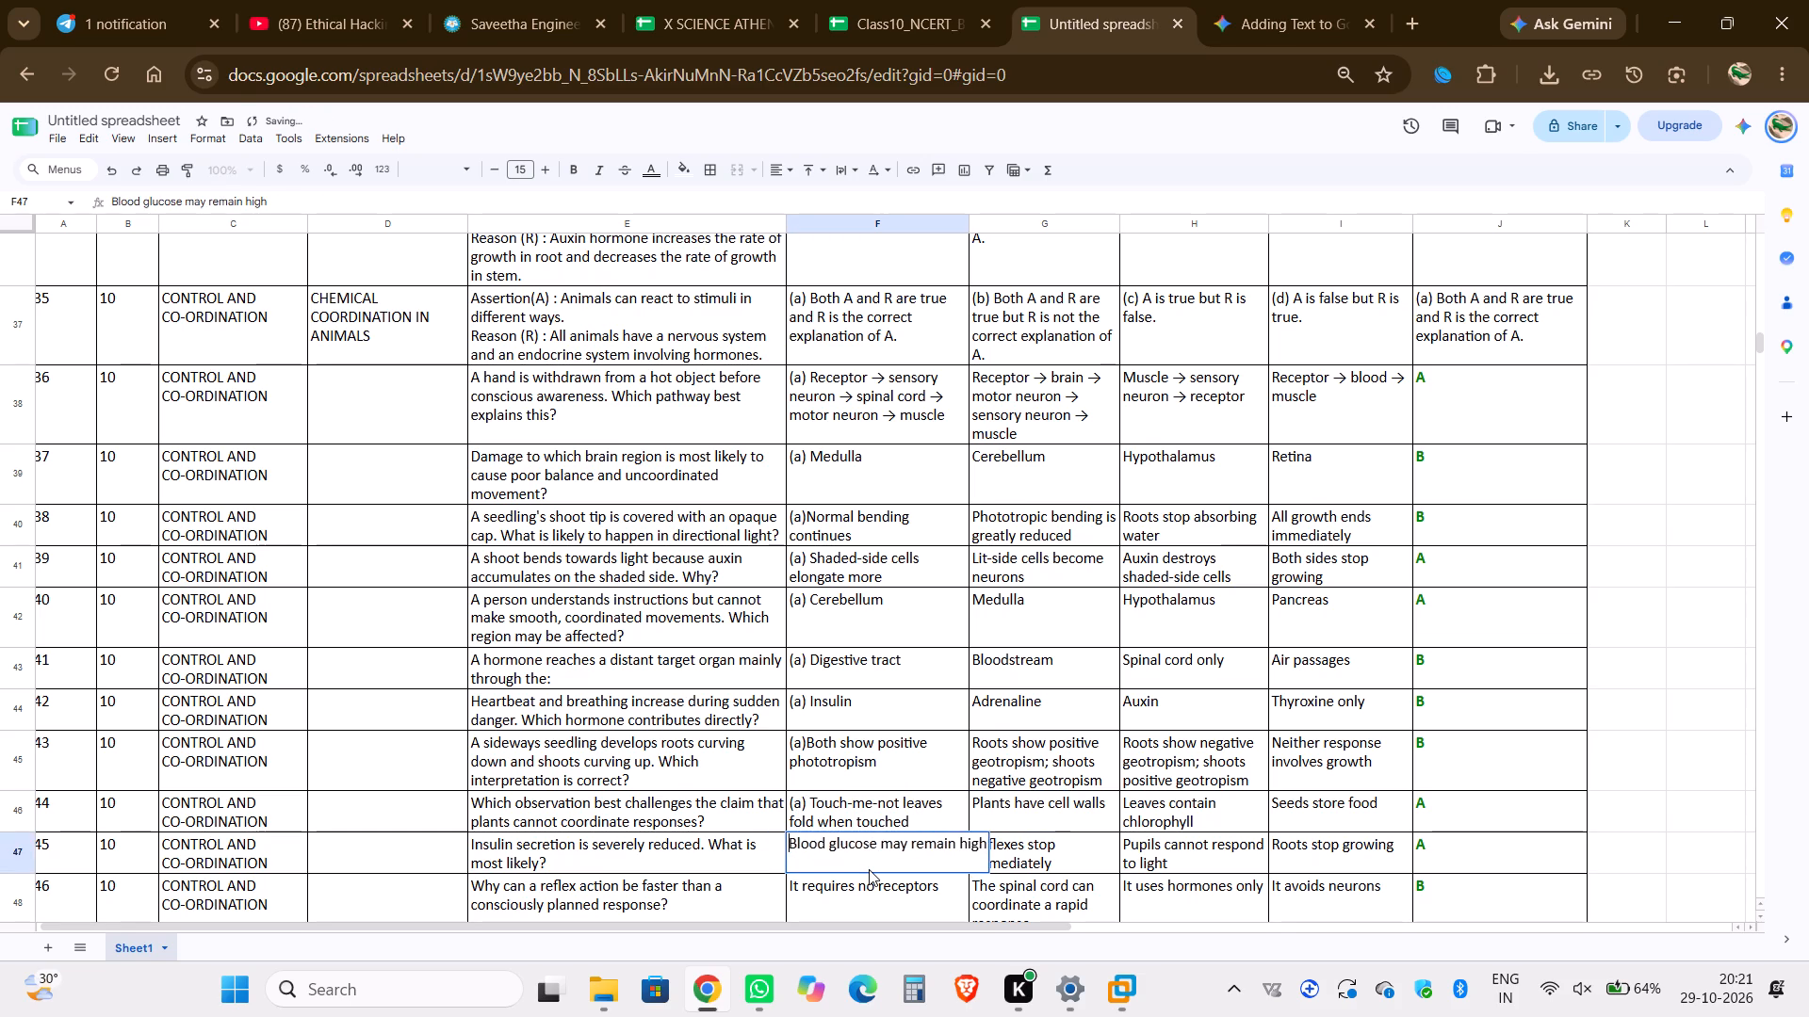
{"action": "key", "text": "ctrl+v"}
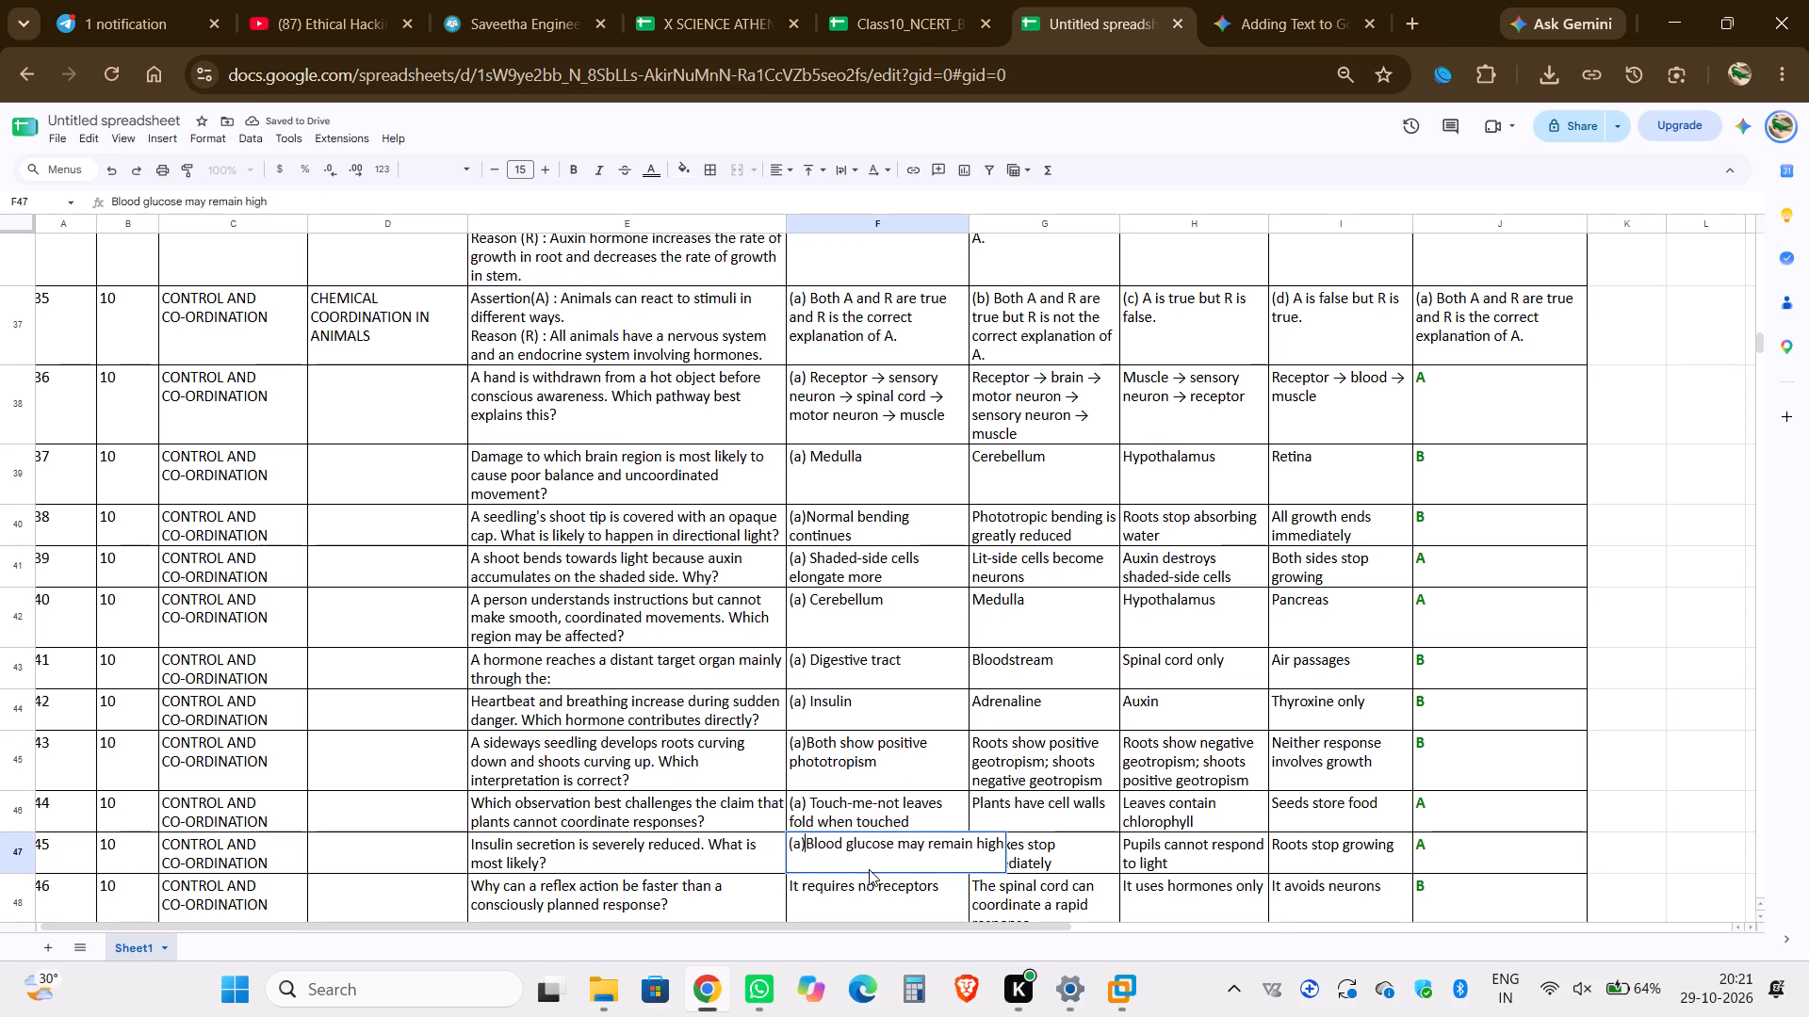
{"action": "key", "text": "space"}
{"action": "double_click", "coordinate": [868, 895]}
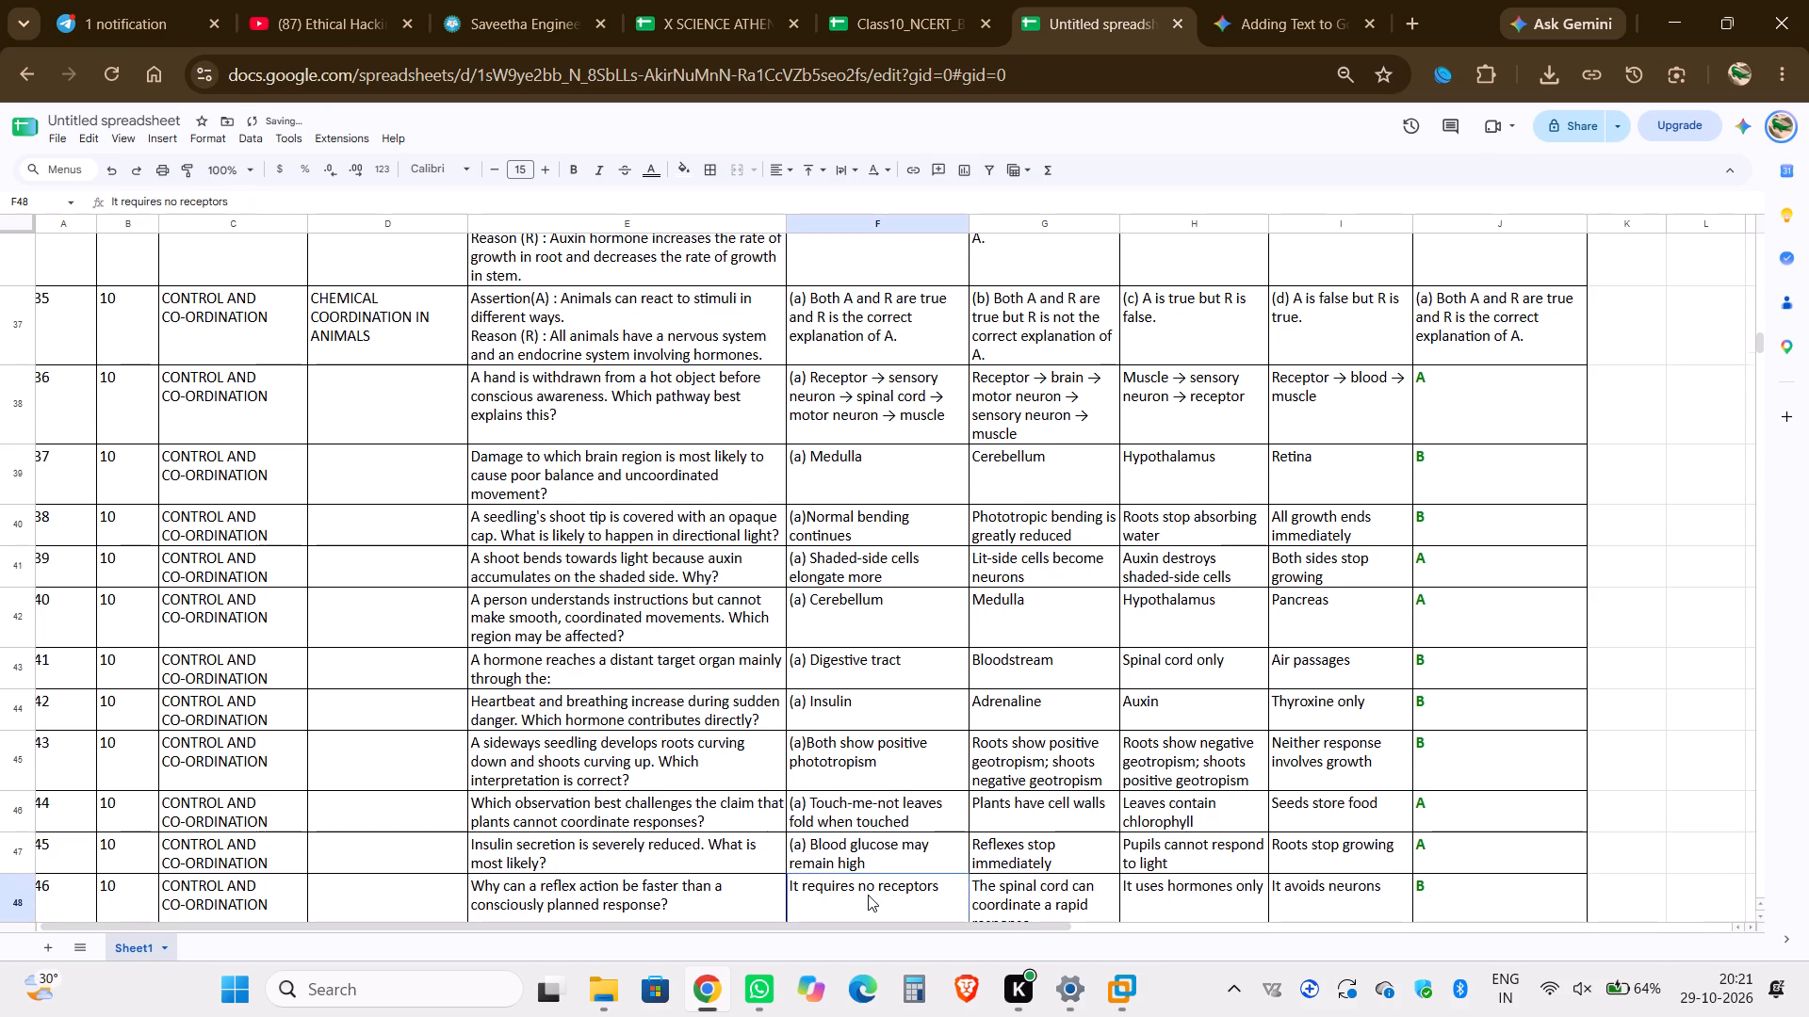
{"action": "key", "text": "Up"}
{"action": "key", "text": "ctrl+v"}
{"action": "key", "text": "space"}
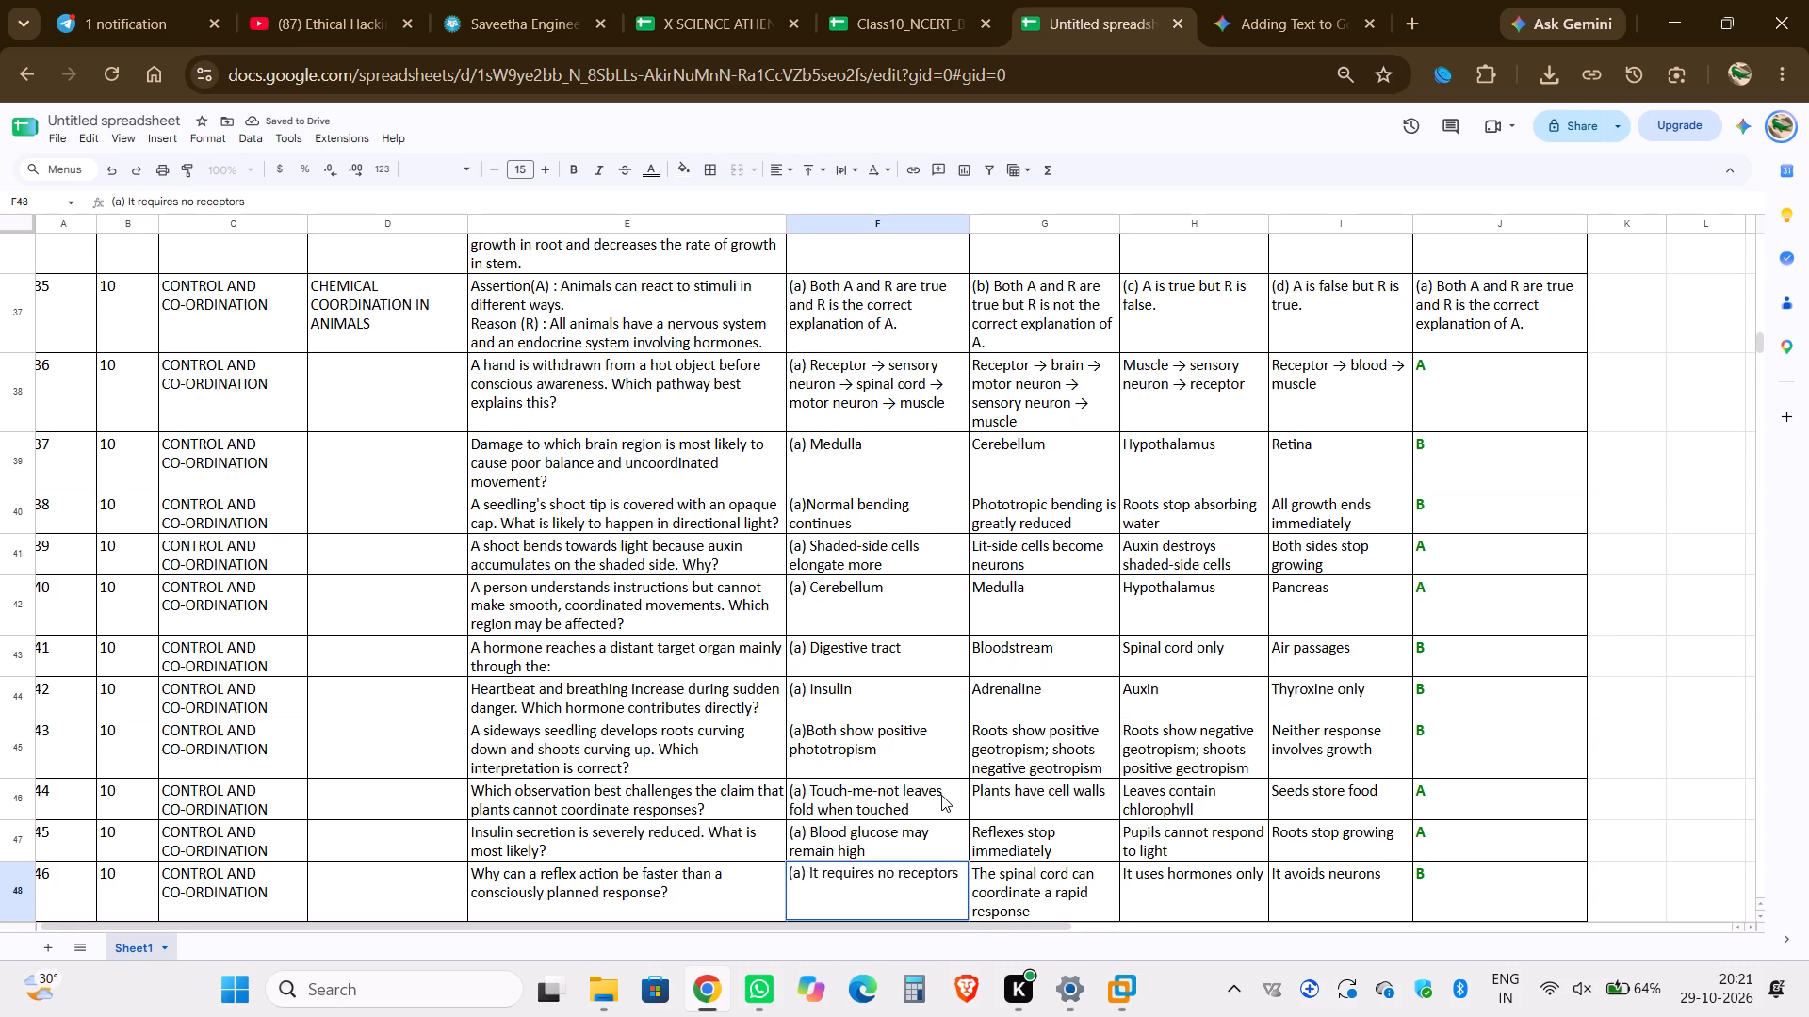
Add the prefix "(a)" before "The shoot tip is important for detecting light and coordinating bending" in F49.
{"action": "scroll", "coordinate": [941, 795], "scroll_direction": "down", "scroll_amount": 1}
{"action": "right_click", "coordinate": [919, 761]}
{"action": "scroll", "coordinate": [897, 824], "scroll_direction": "down", "scroll_amount": 1}
{"action": "double_click", "coordinate": [866, 804]}
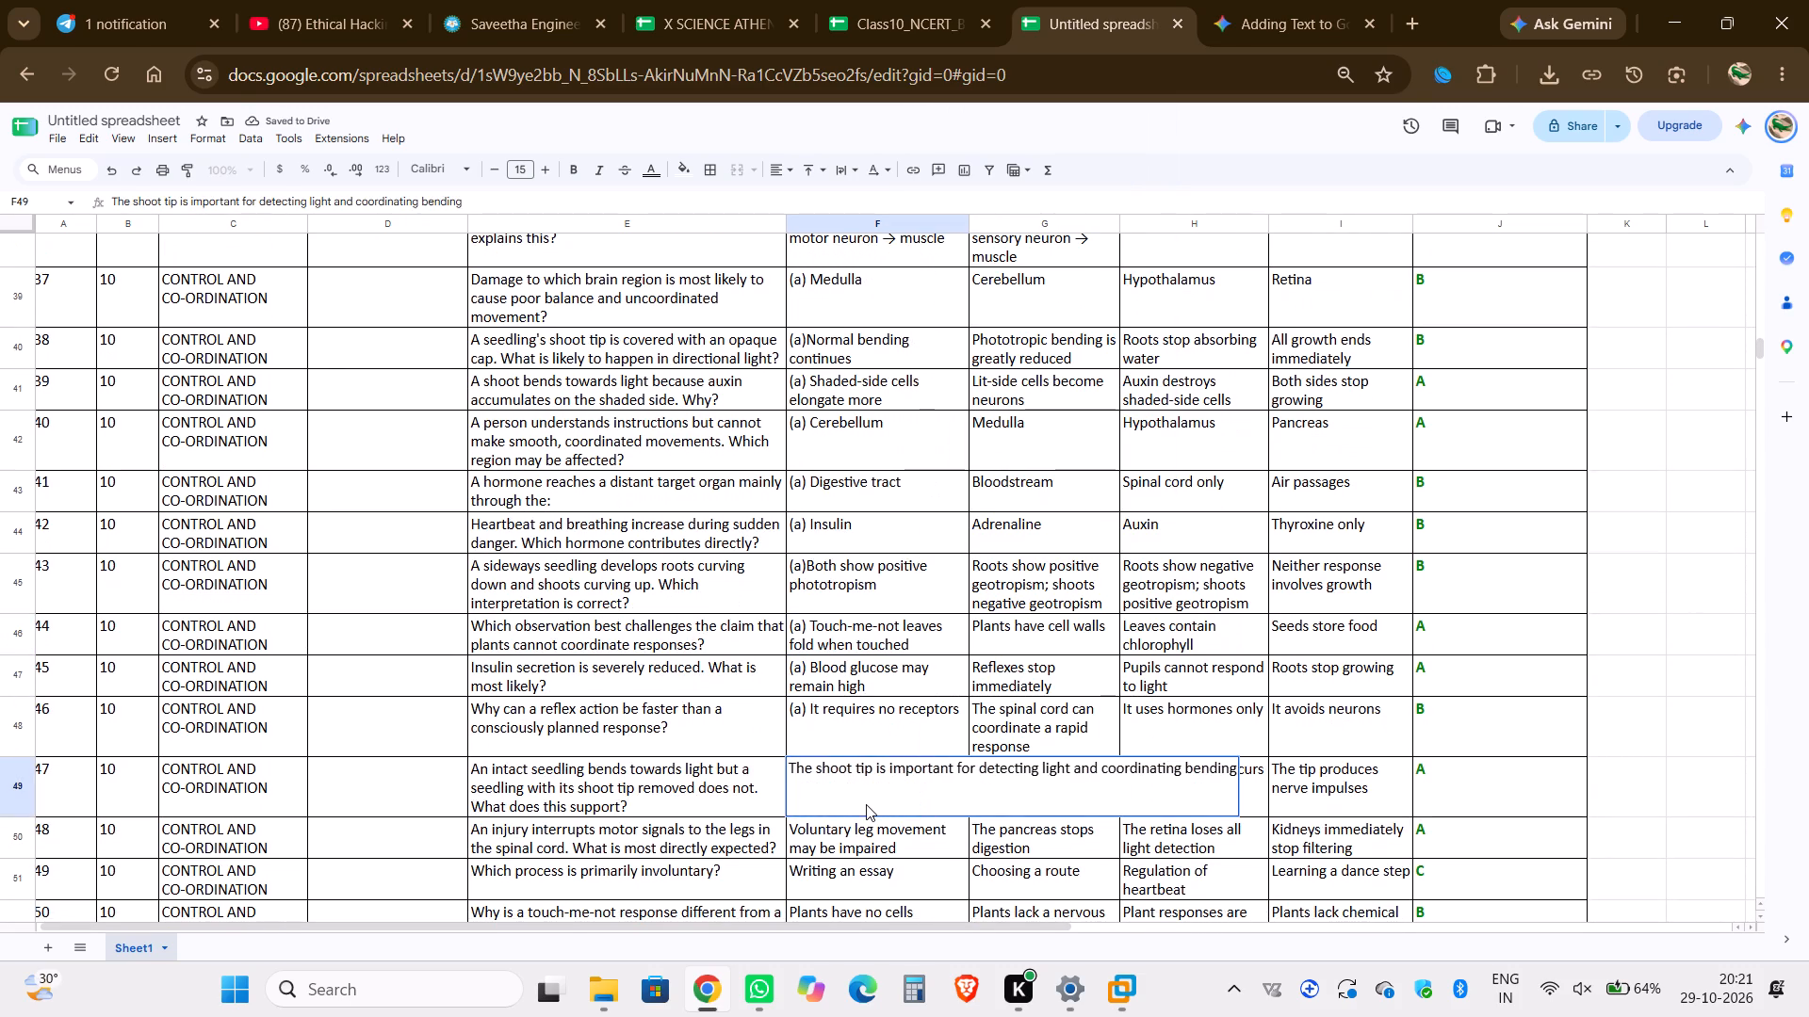
{"action": "key", "text": "Up"}
{"action": "key", "text": "ctrl+v"}
{"action": "left_click", "coordinate": [866, 804], "text": "ctrl"}
{"action": "key", "text": "space"}
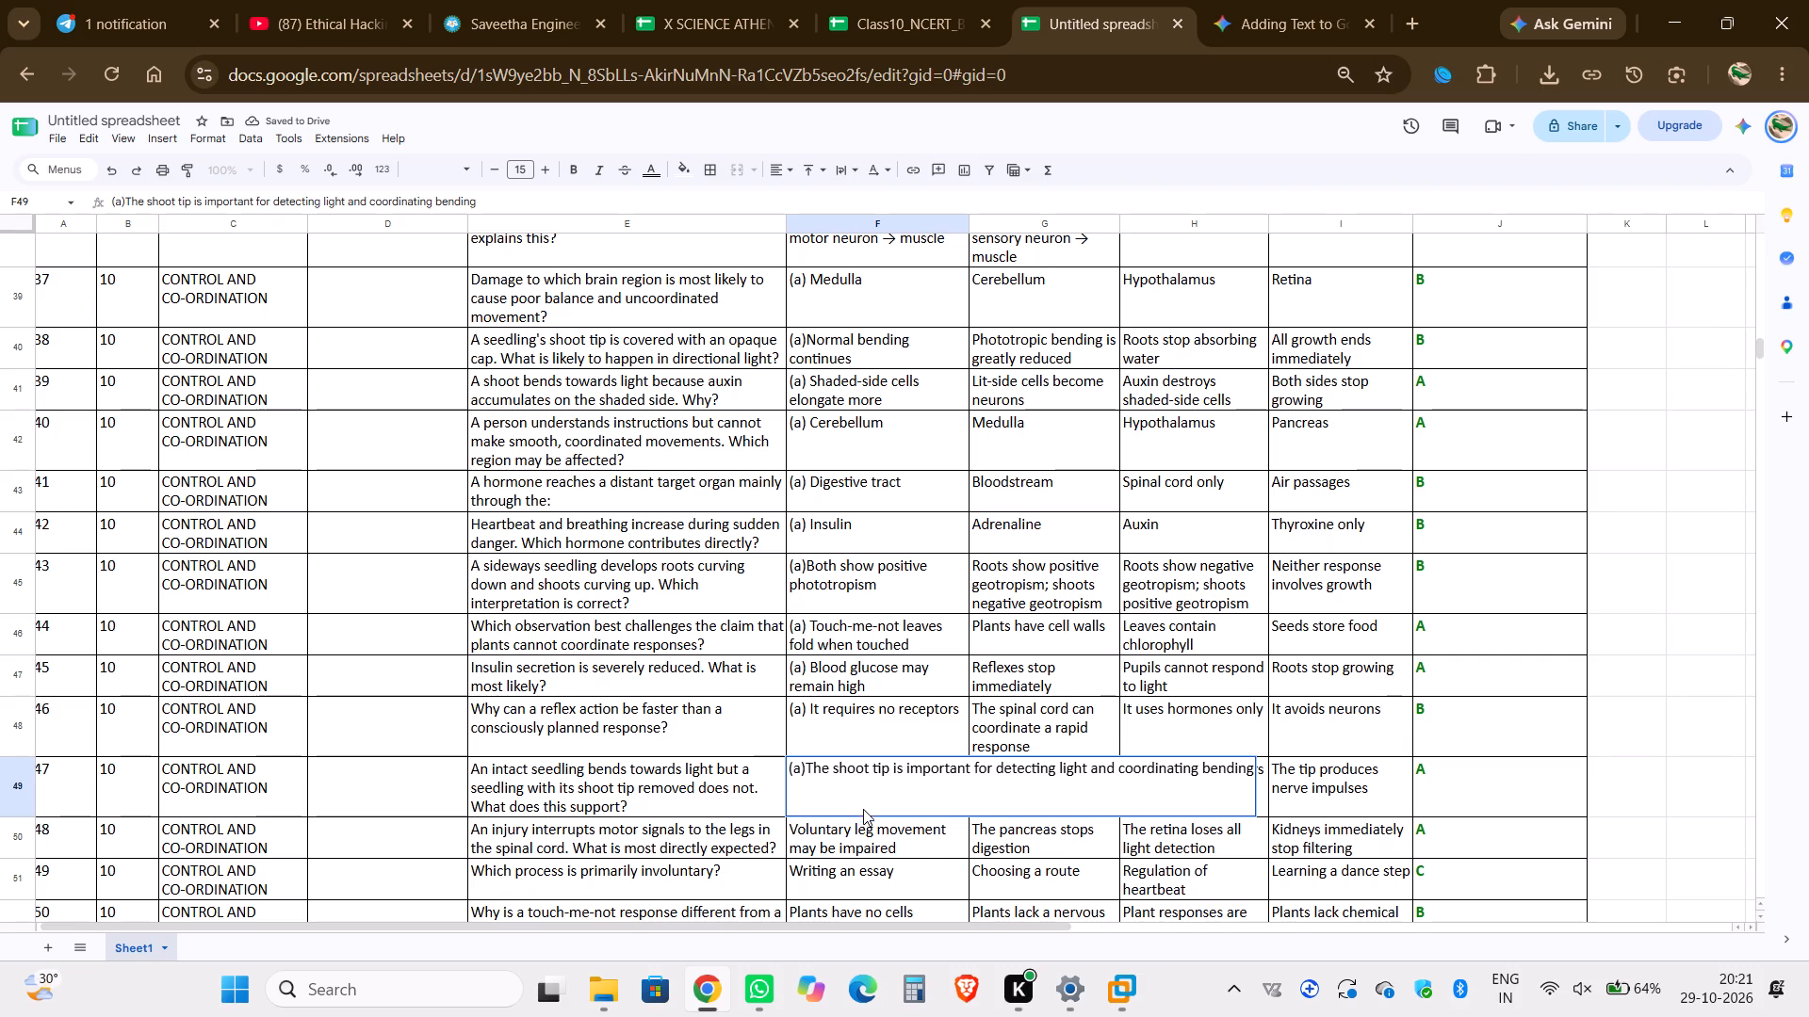
Add the prefix "(a) " before "Voluntary leg movement may be impaired" in F50 and "Writing an essay" in F51.
{"action": "double_click", "coordinate": [851, 834]}
{"action": "scroll", "coordinate": [878, 776], "scroll_direction": "down", "scroll_amount": 2}
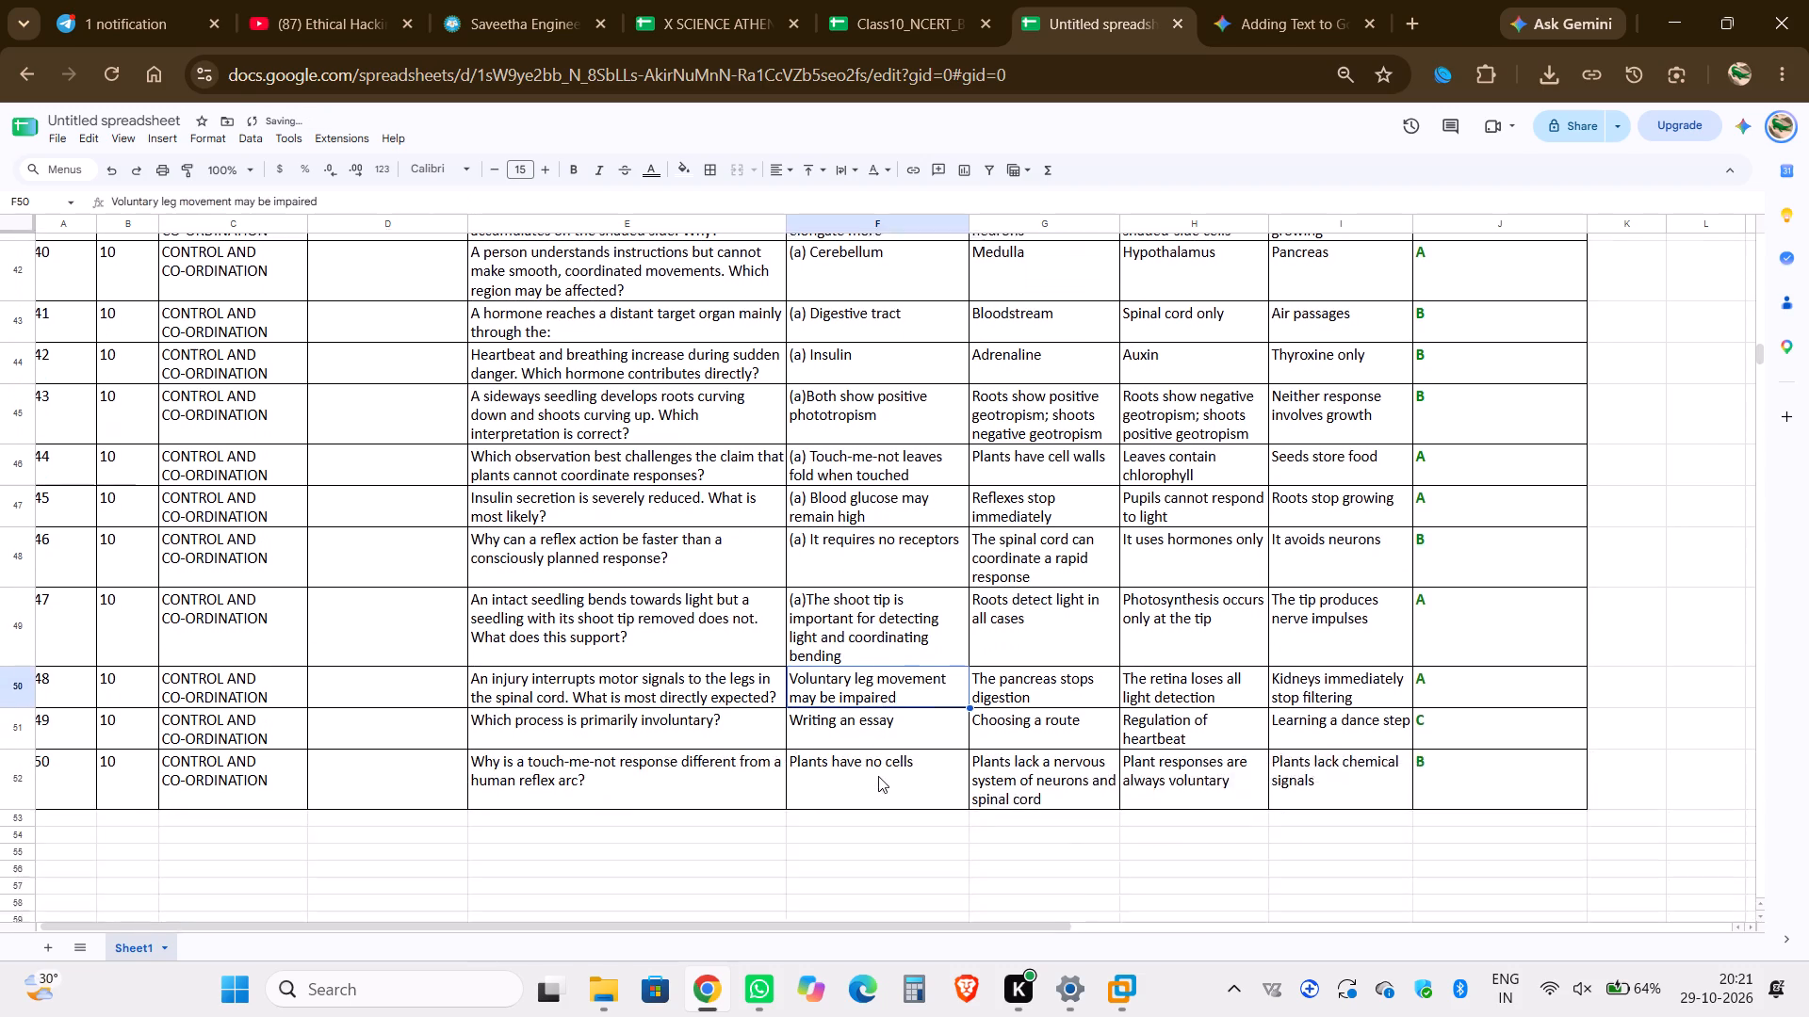
{"action": "scroll", "coordinate": [878, 776], "scroll_direction": "down", "scroll_amount": 1}
{"action": "double_click", "coordinate": [848, 621]}
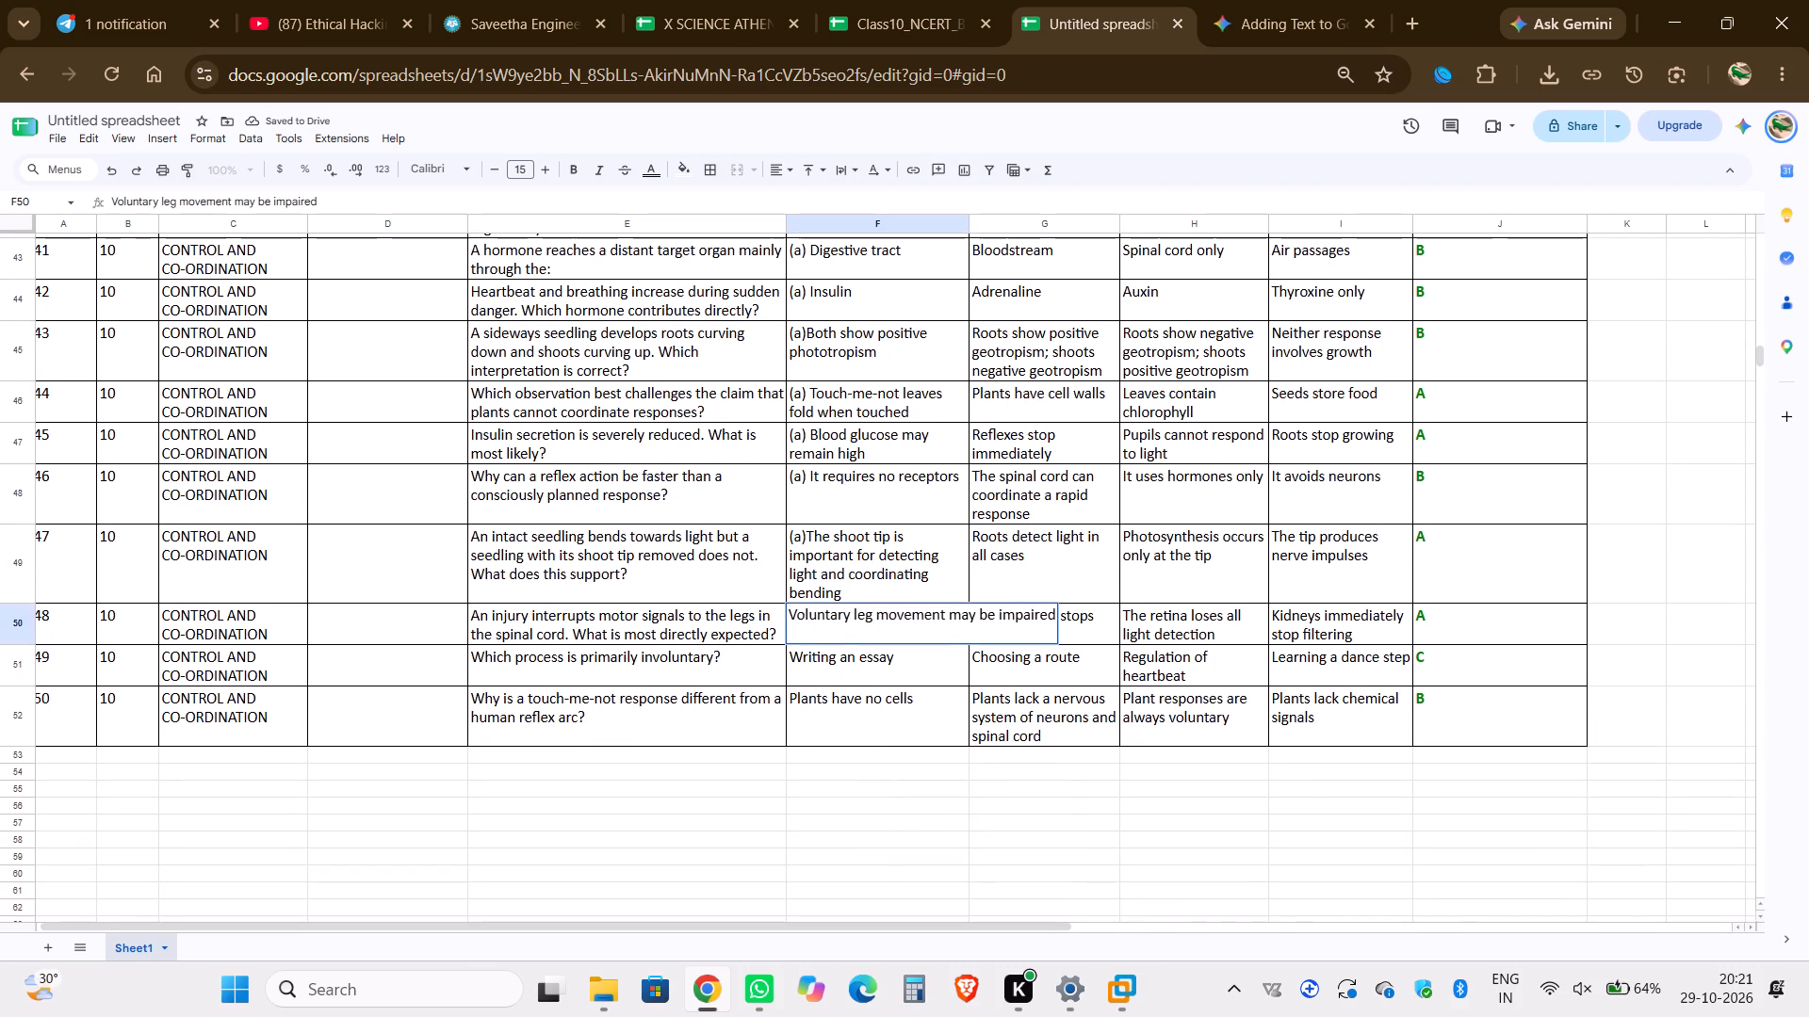
{"action": "key", "text": "Up"}
{"action": "key", "text": "ctrl+v"}
{"action": "key", "text": "space"}
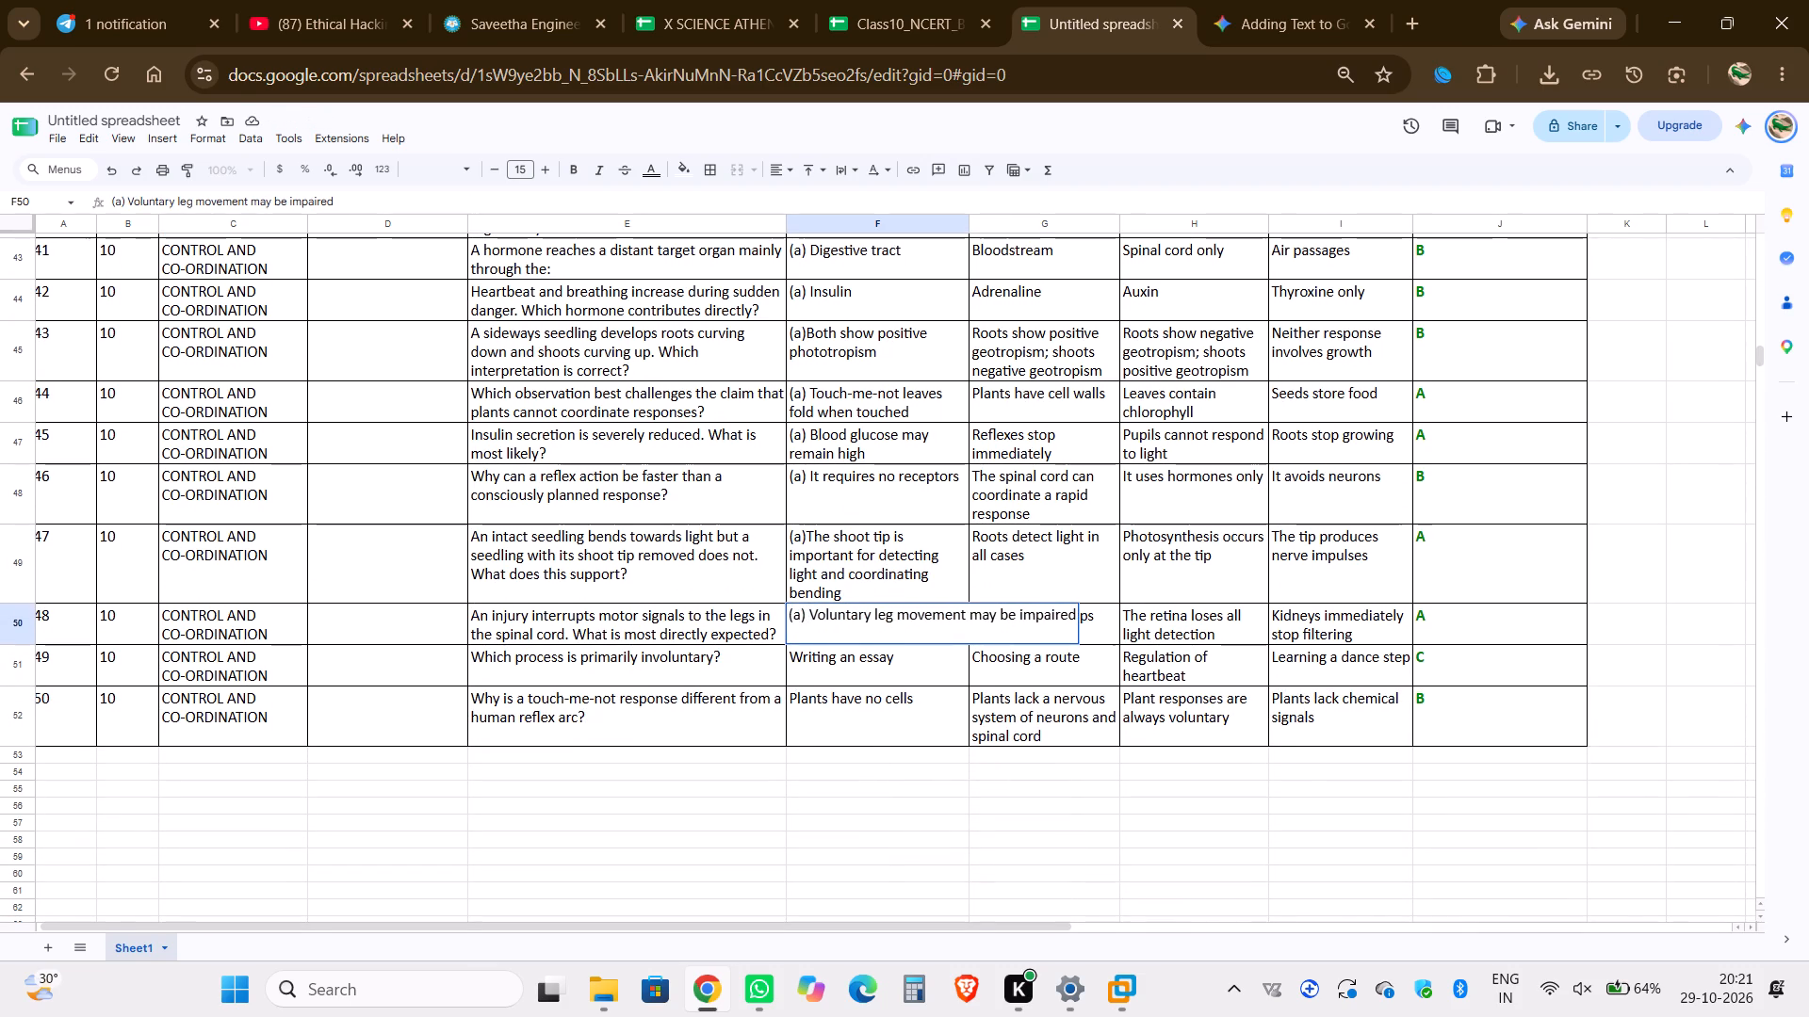
{"action": "double_click", "coordinate": [846, 673]}
{"action": "key", "text": "Up"}
{"action": "key", "text": "ctrl+v"}
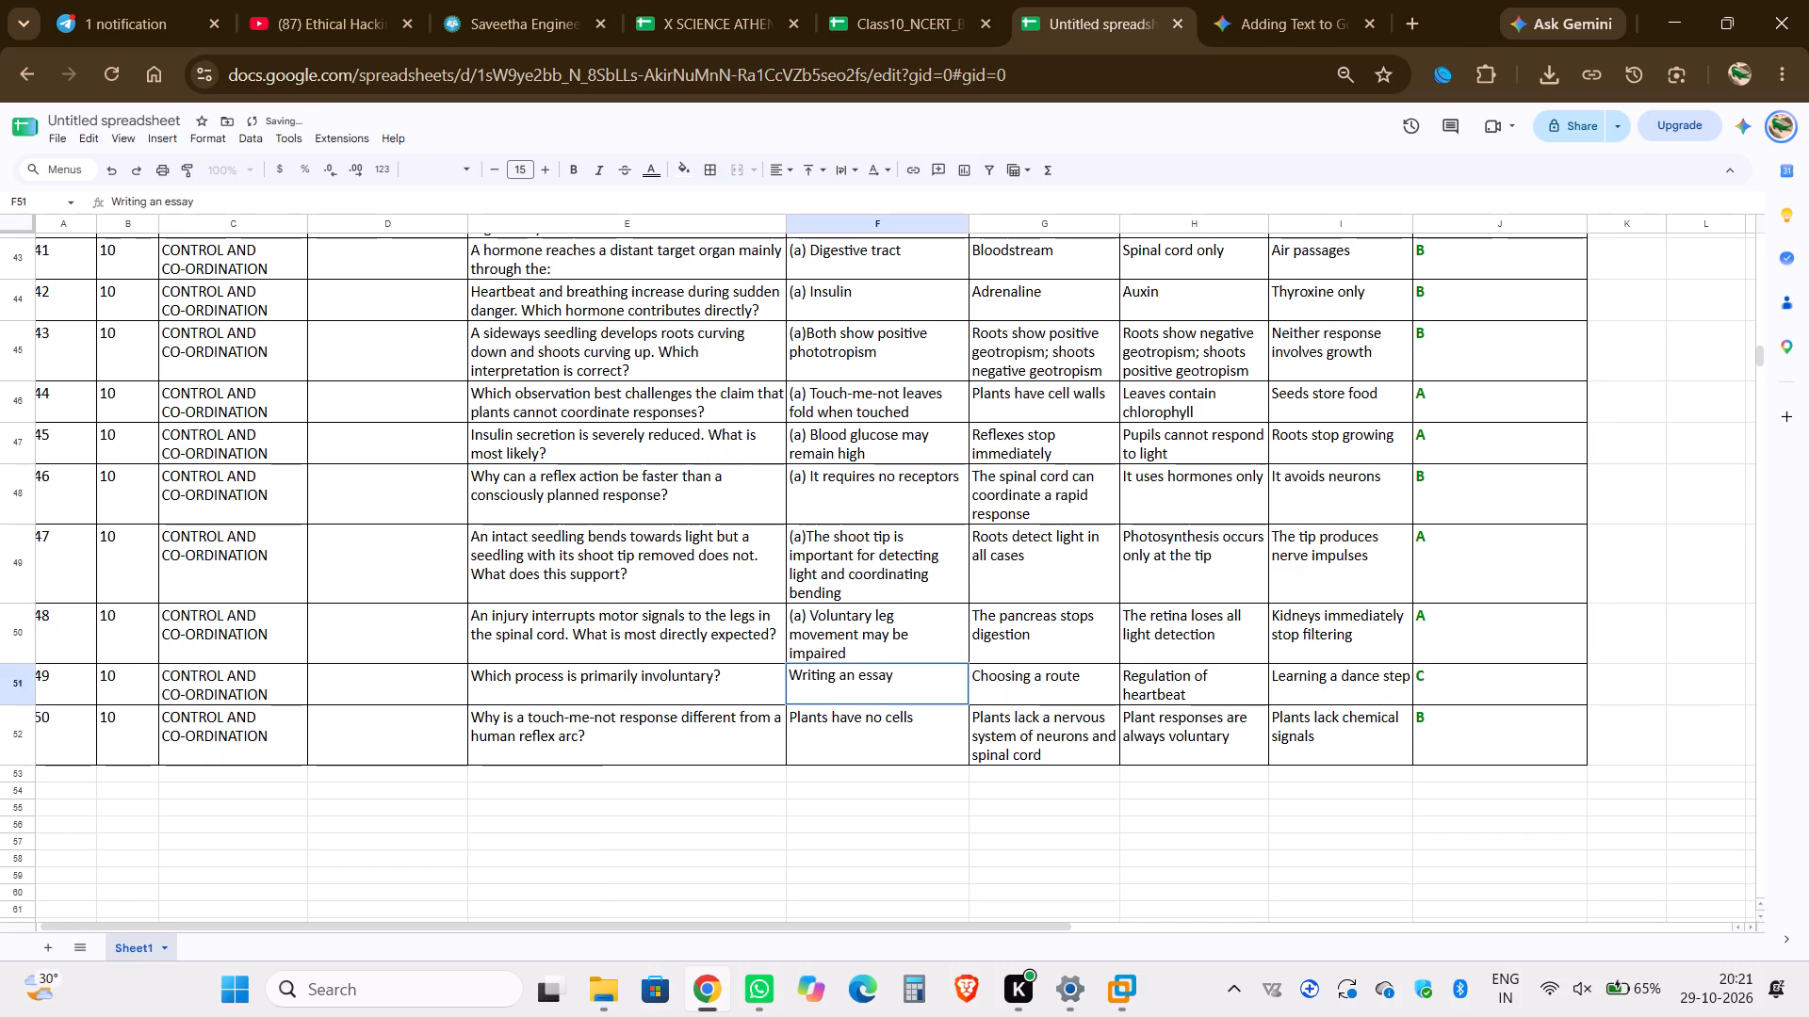
{"action": "key", "text": "space"}
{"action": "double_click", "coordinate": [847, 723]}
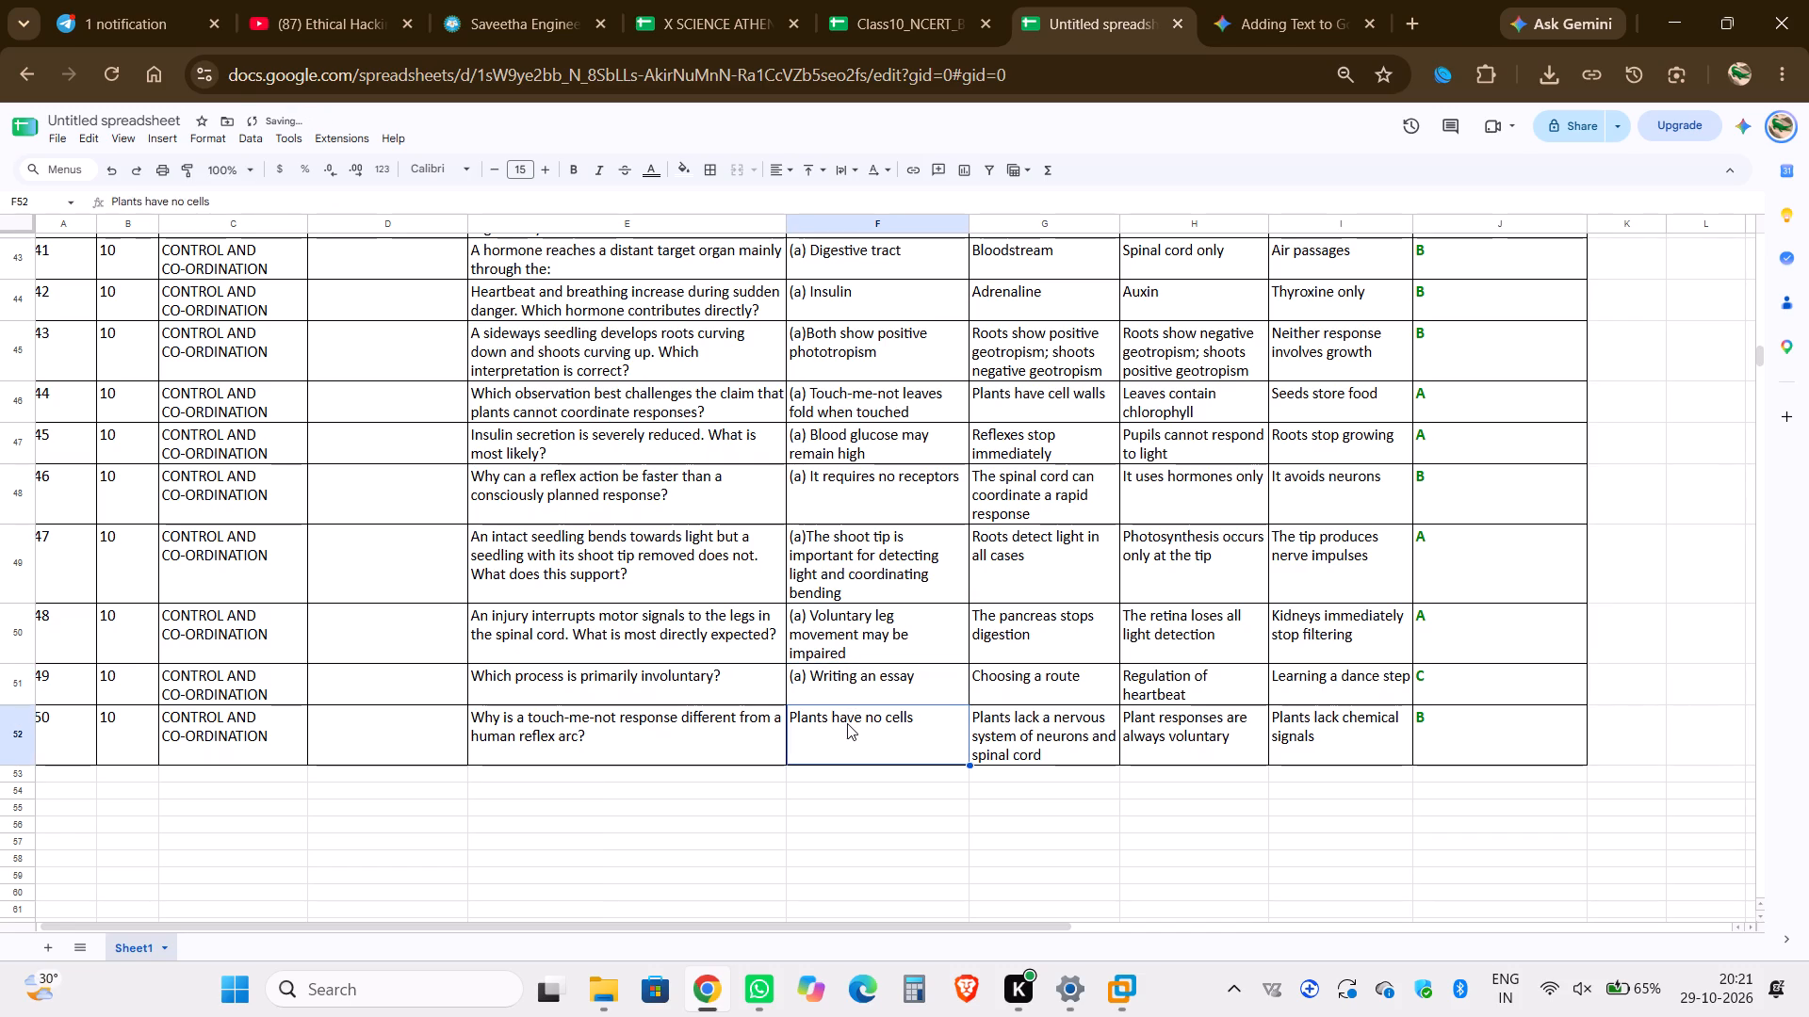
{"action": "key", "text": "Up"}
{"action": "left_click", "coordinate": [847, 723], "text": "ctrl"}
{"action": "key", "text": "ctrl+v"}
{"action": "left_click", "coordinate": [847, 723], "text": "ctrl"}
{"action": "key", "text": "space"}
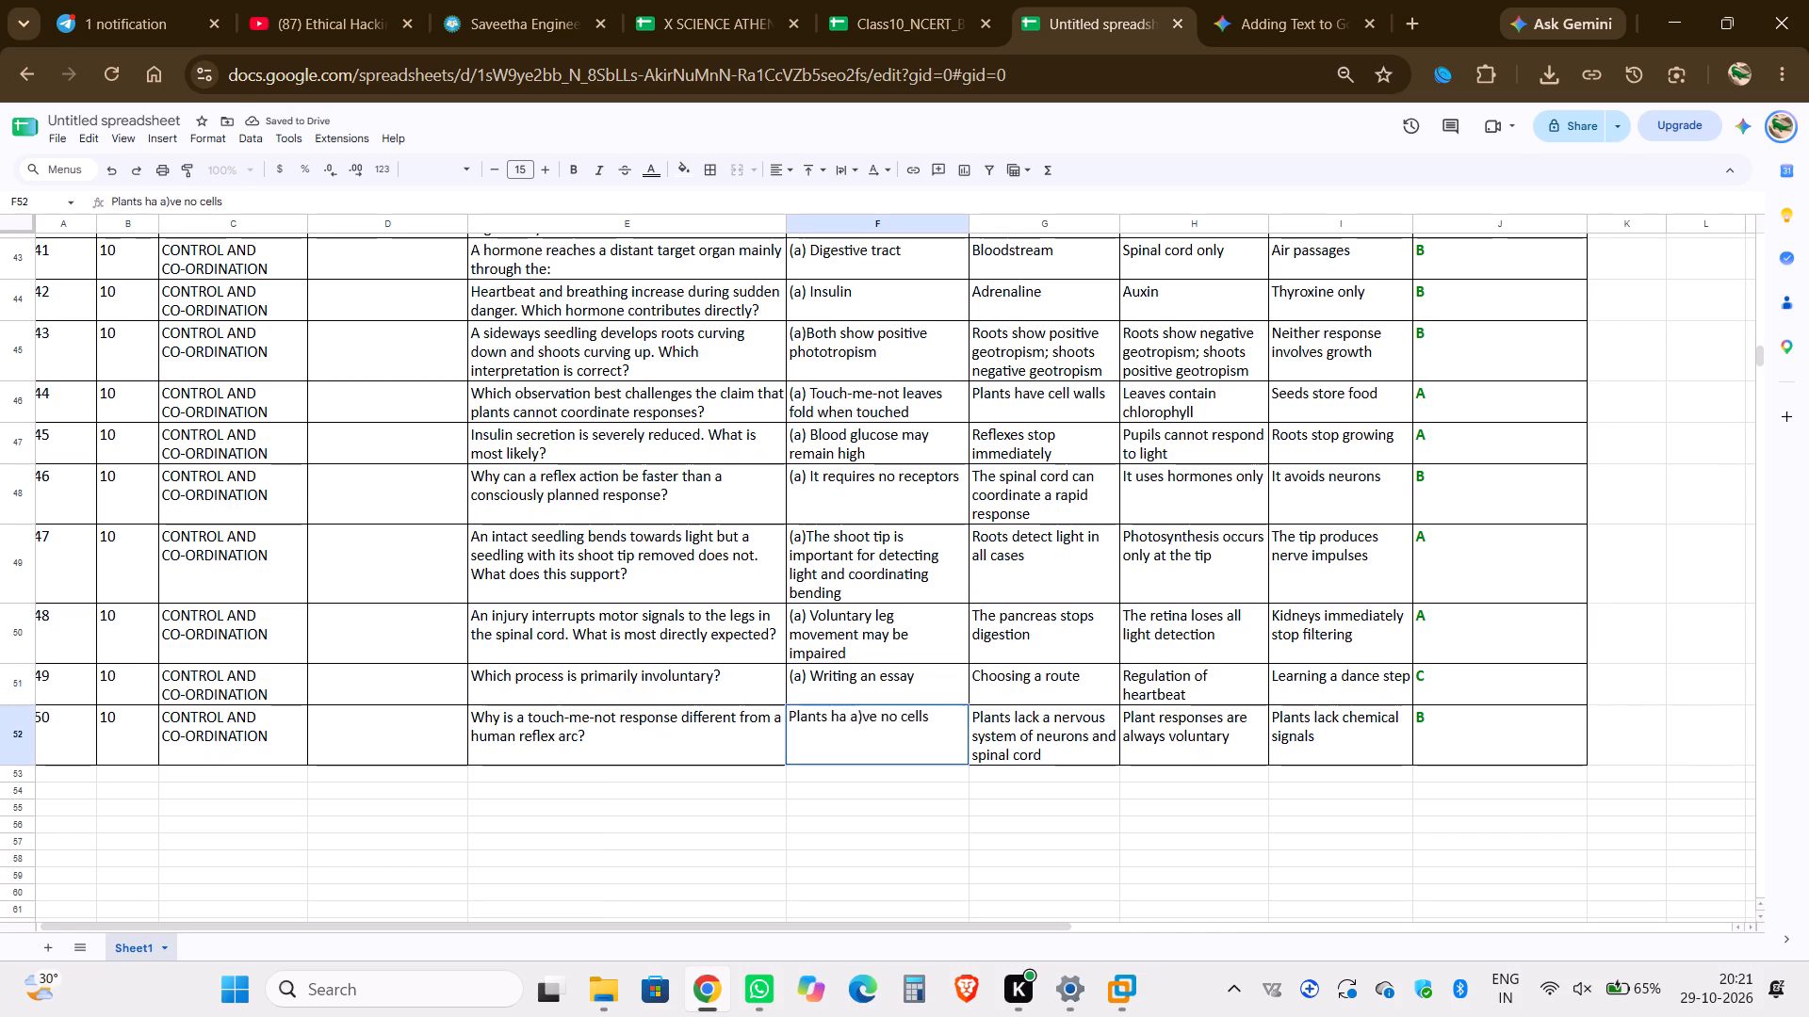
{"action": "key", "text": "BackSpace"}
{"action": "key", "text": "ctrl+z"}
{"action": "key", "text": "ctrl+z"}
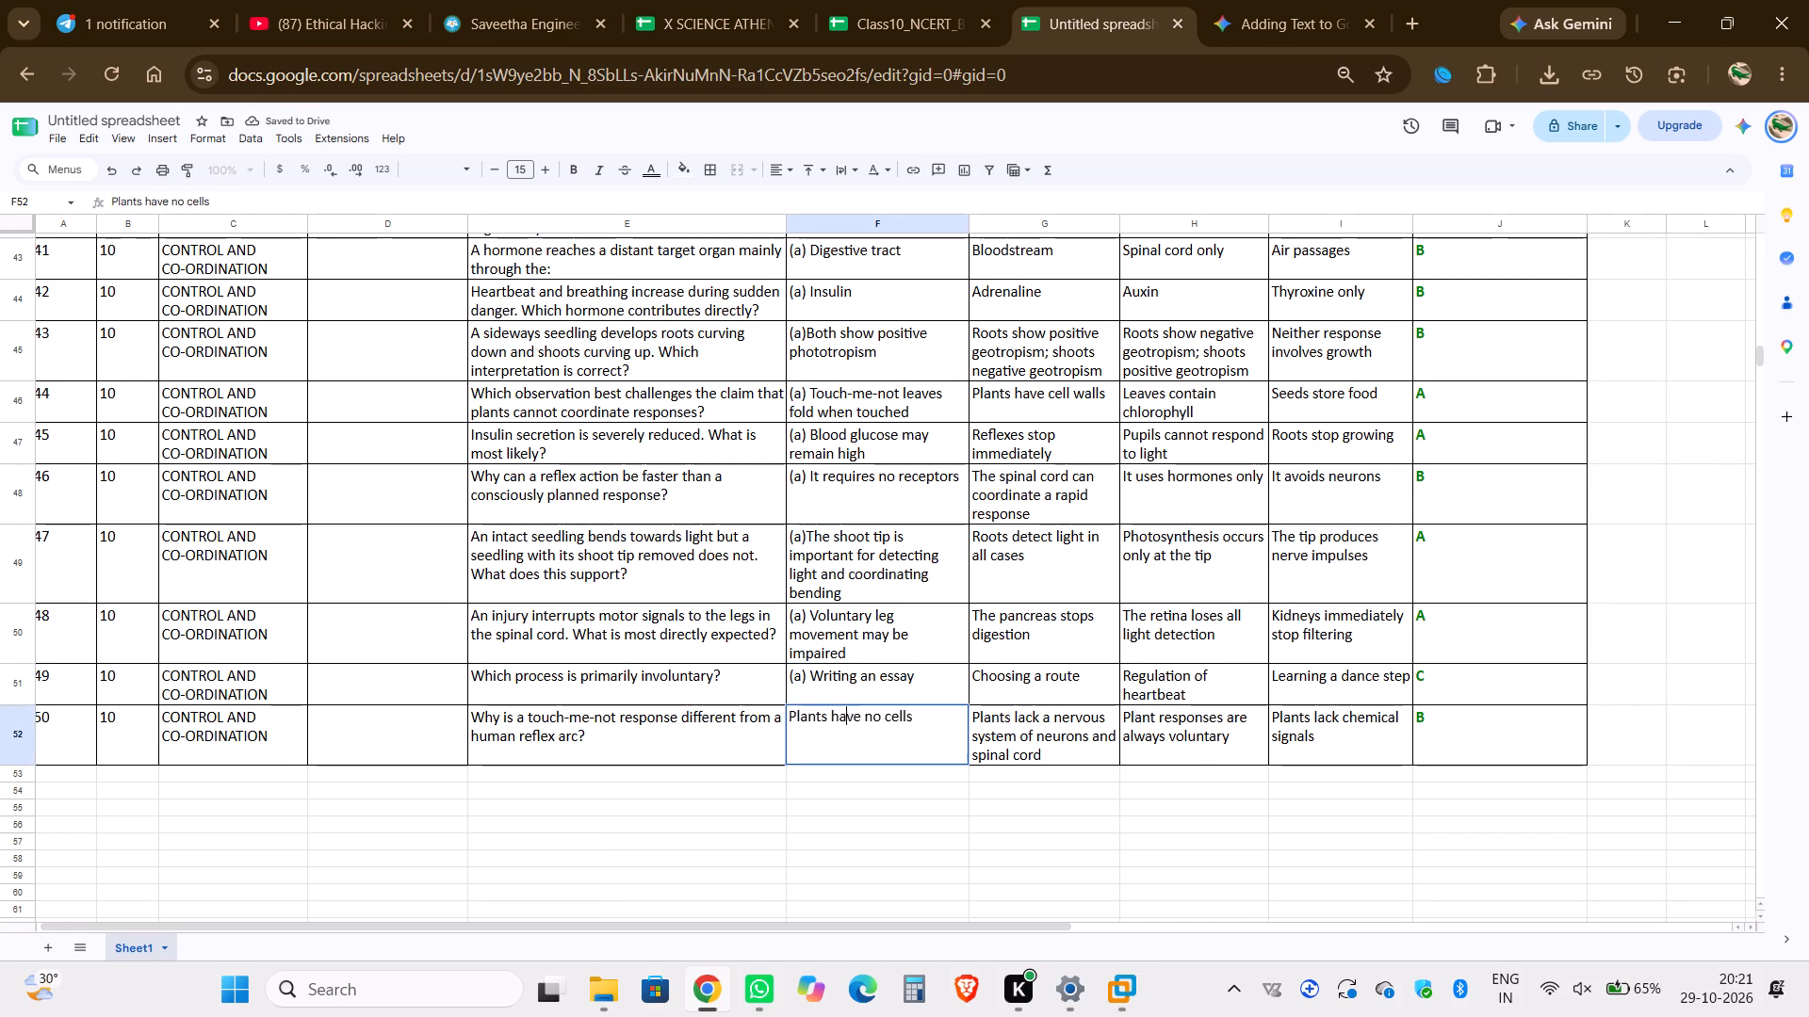
Add the prefix "(a) " before "Plants have no cells" in the Answer_A cell F52.
{"action": "key", "text": "Up"}
{"action": "key", "text": "ctrl+v"}
{"action": "key", "text": "space"}
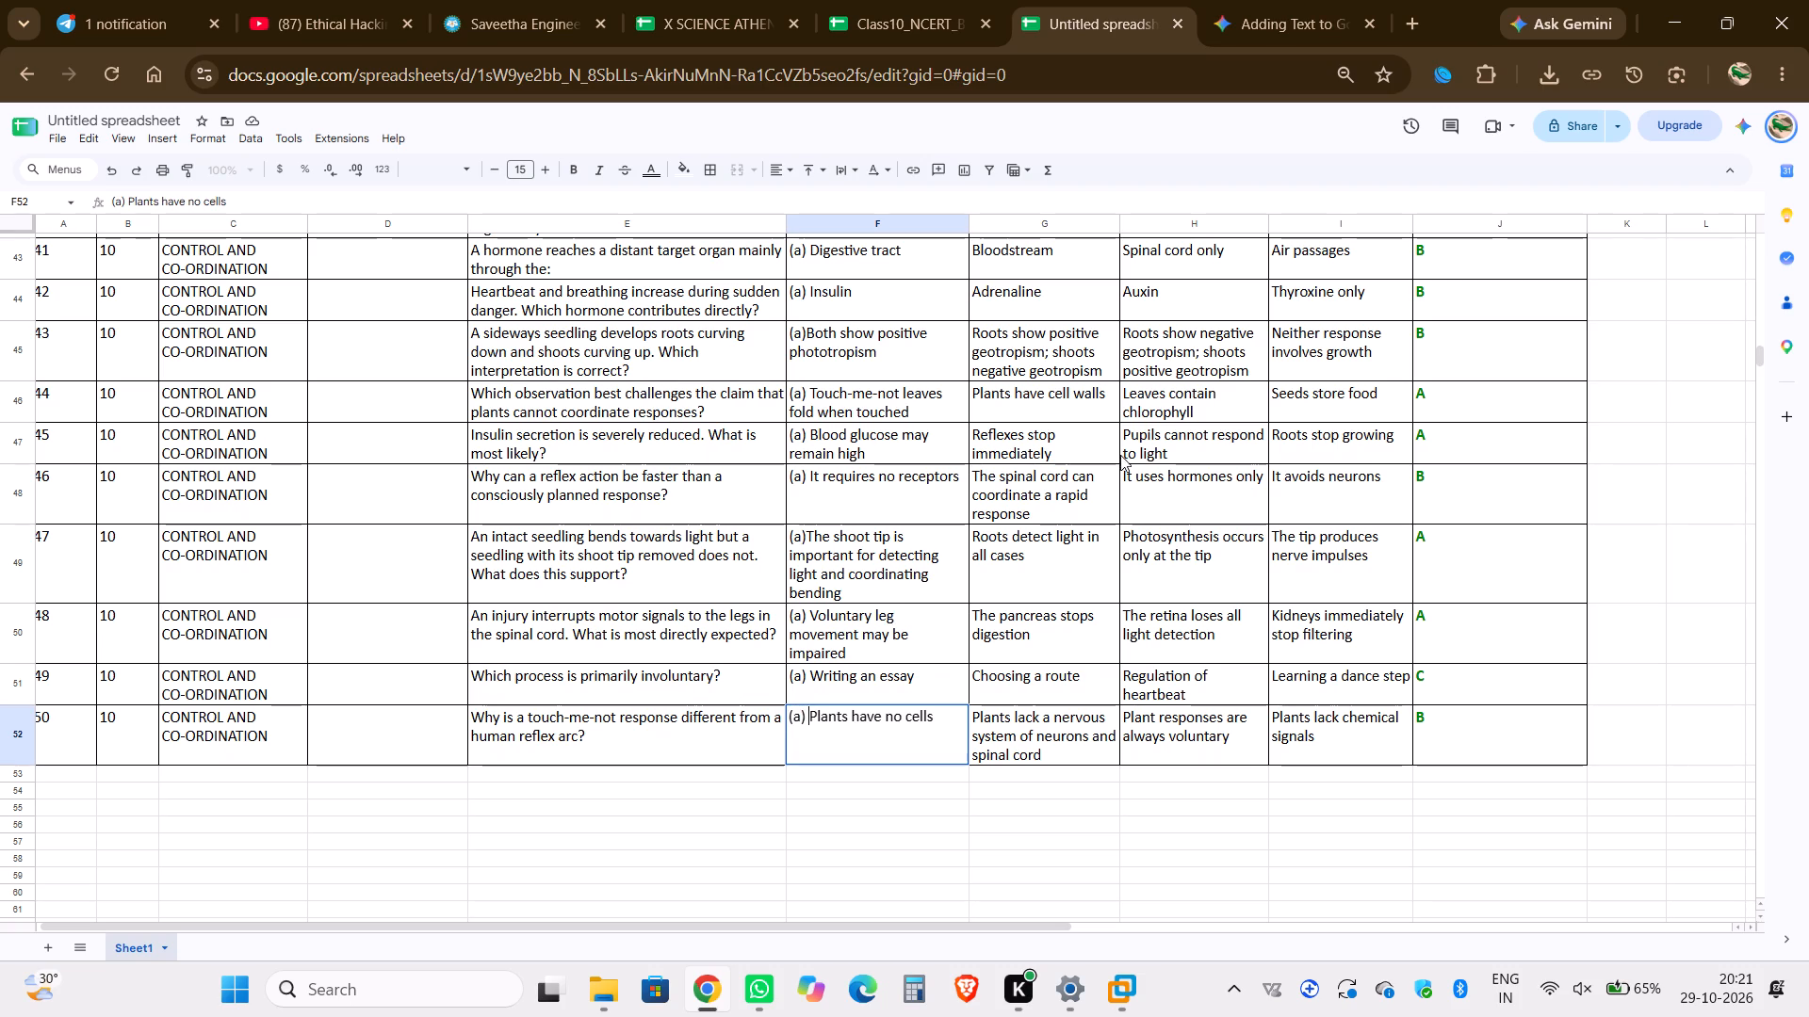
{"action": "left_click", "coordinate": [1120, 455]}
Add the prefix "(b) " before "Bile breaks starch into amino acids" in the Answer_B cell G13.
{"action": "scroll", "coordinate": [1120, 455], "scroll_direction": "up", "scroll_amount": 18}
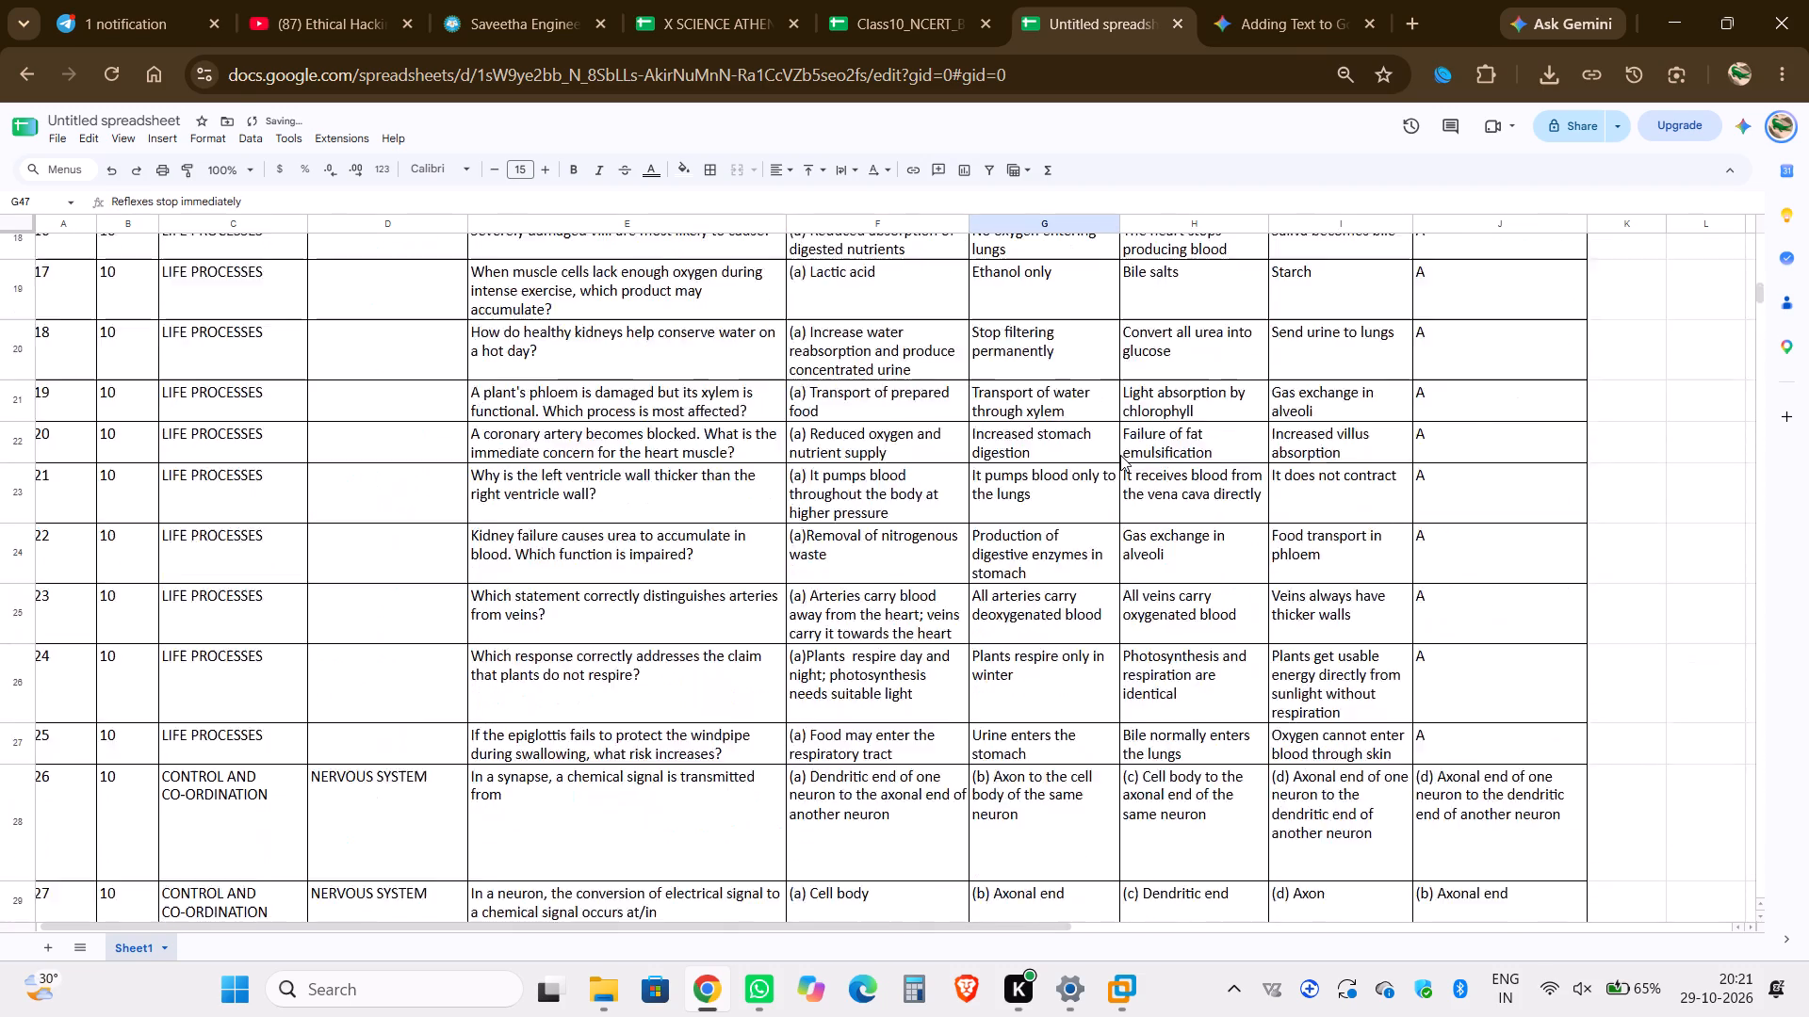
{"action": "scroll", "coordinate": [1120, 455], "scroll_direction": "up", "scroll_amount": 8}
{"action": "scroll", "coordinate": [1120, 455], "scroll_direction": "down", "scroll_amount": 3}
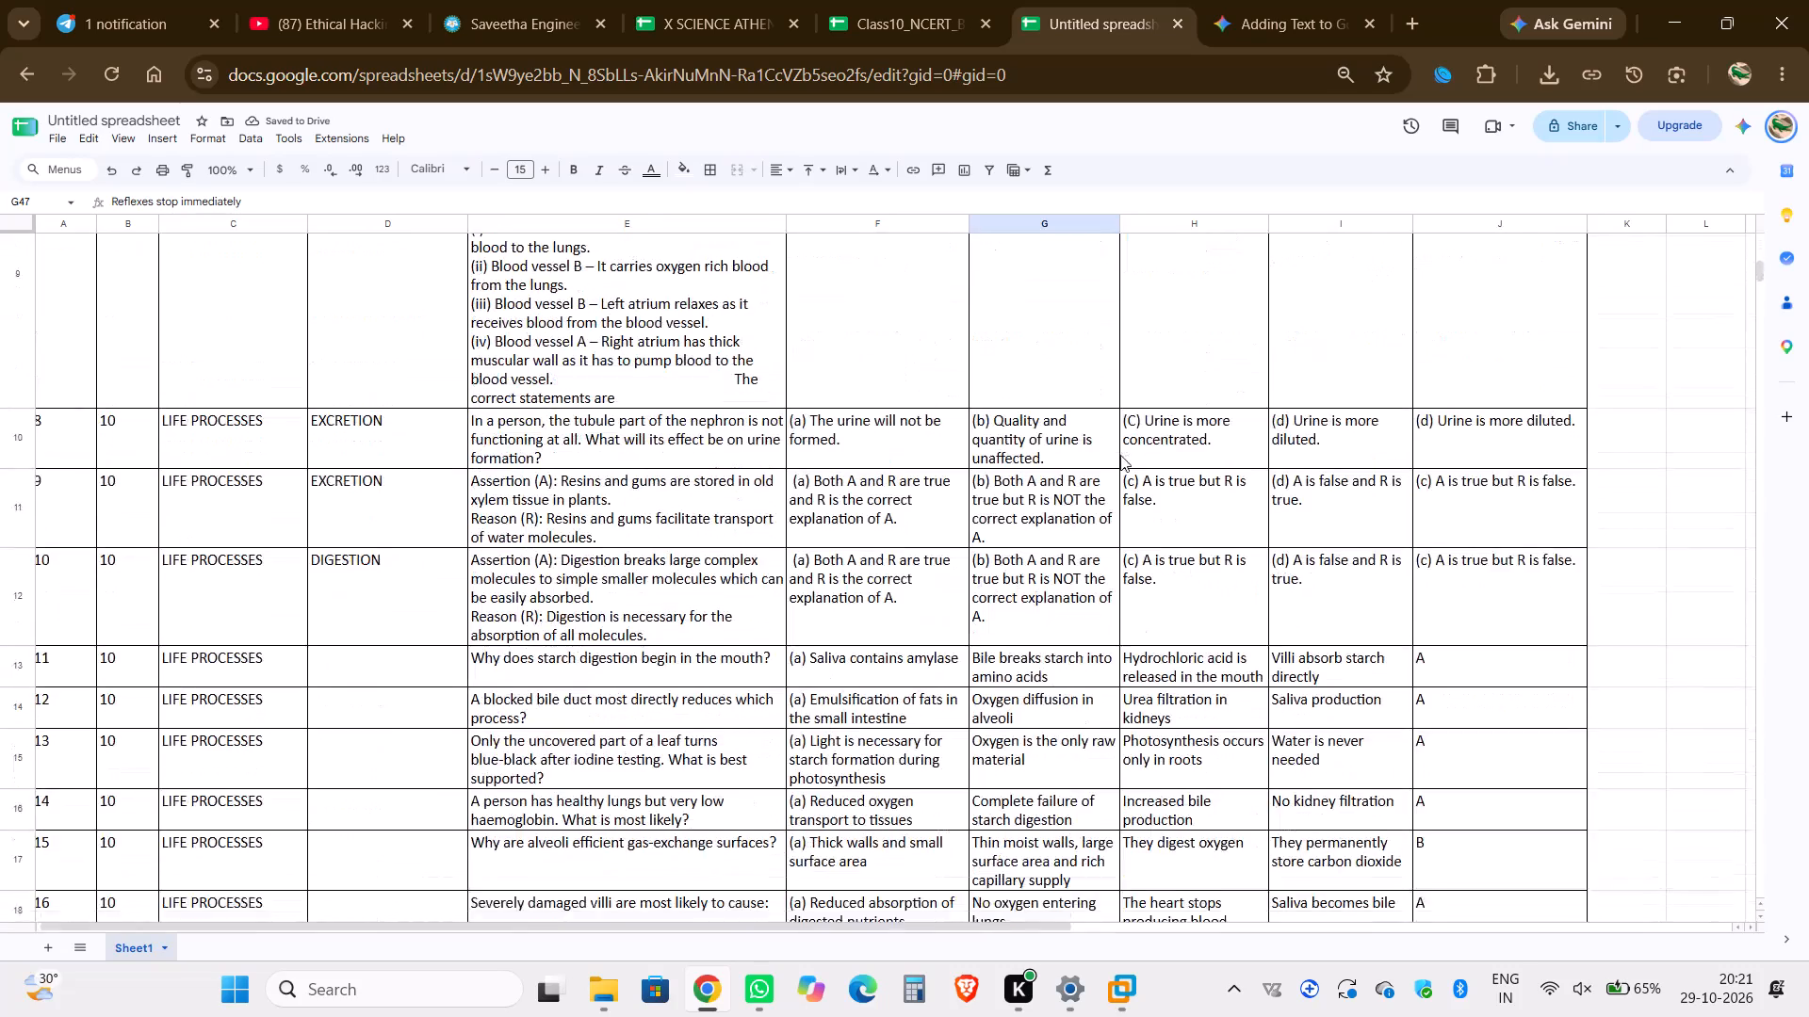
{"action": "scroll", "coordinate": [1120, 455], "scroll_direction": "down", "scroll_amount": 4}
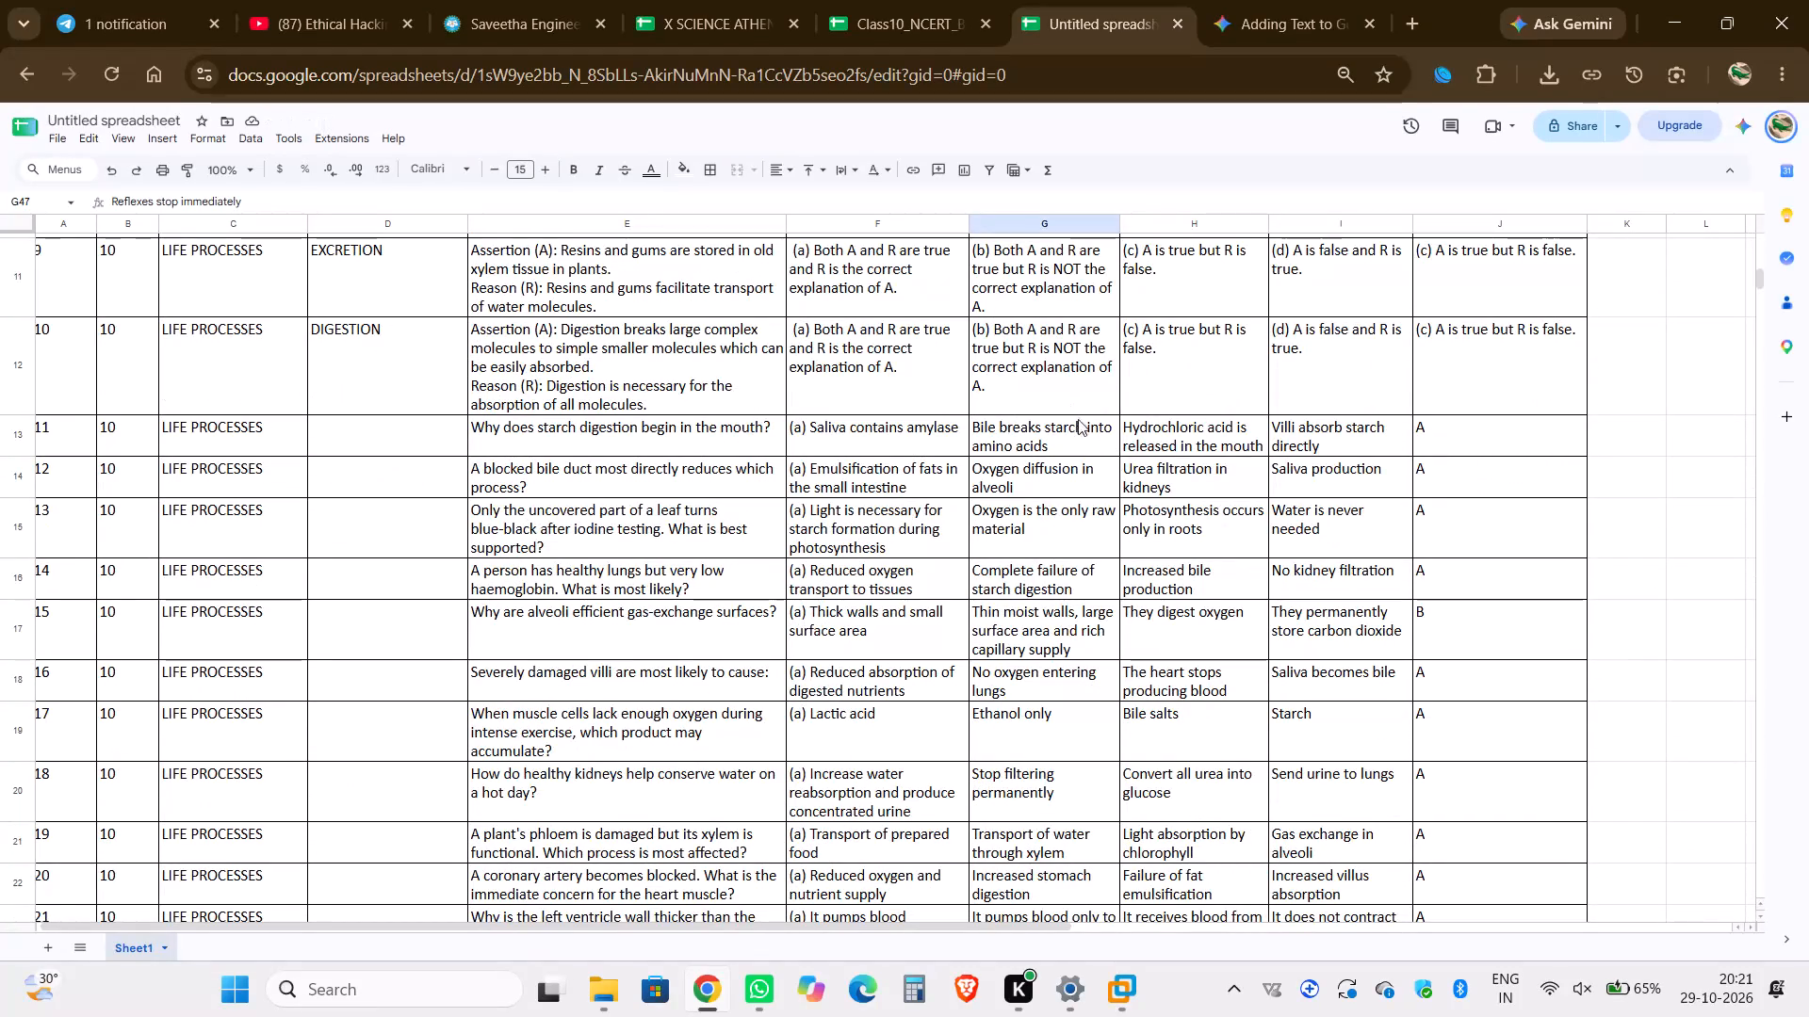
{"action": "left_click", "coordinate": [1049, 435]}
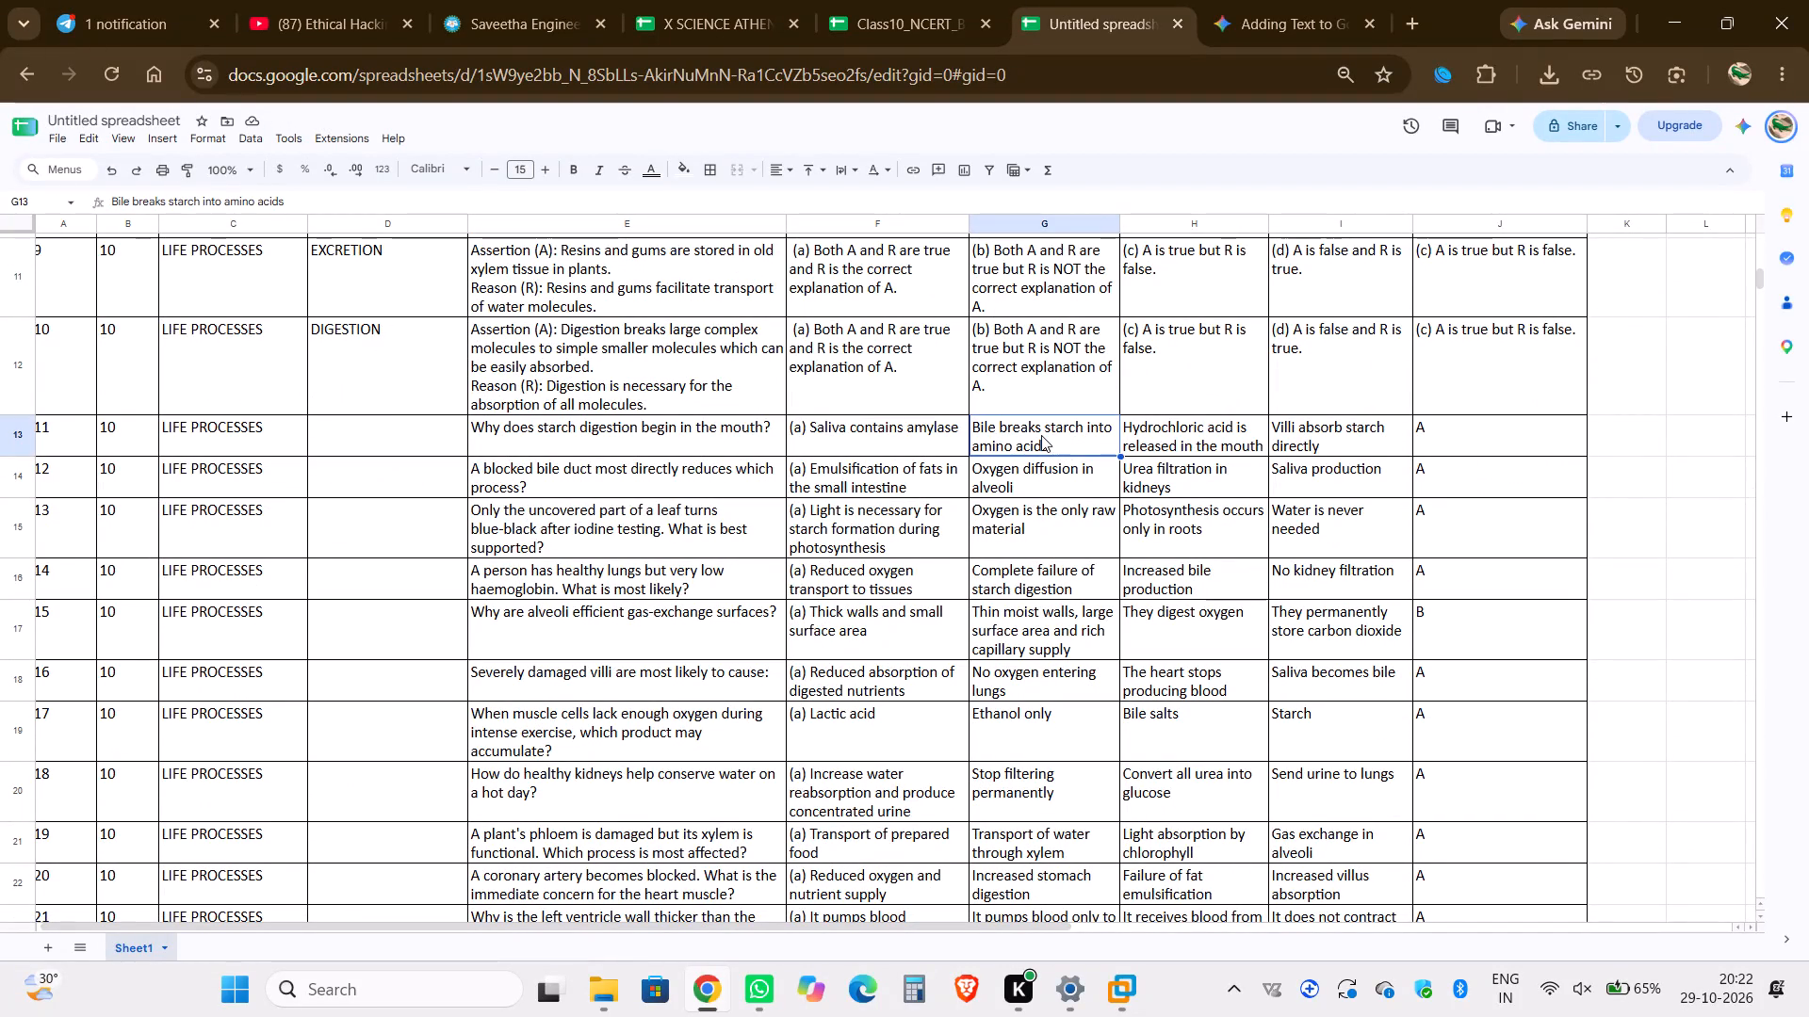
{"action": "left_click", "coordinate": [1036, 433]}
{"action": "double_click", "coordinate": [1036, 433]}
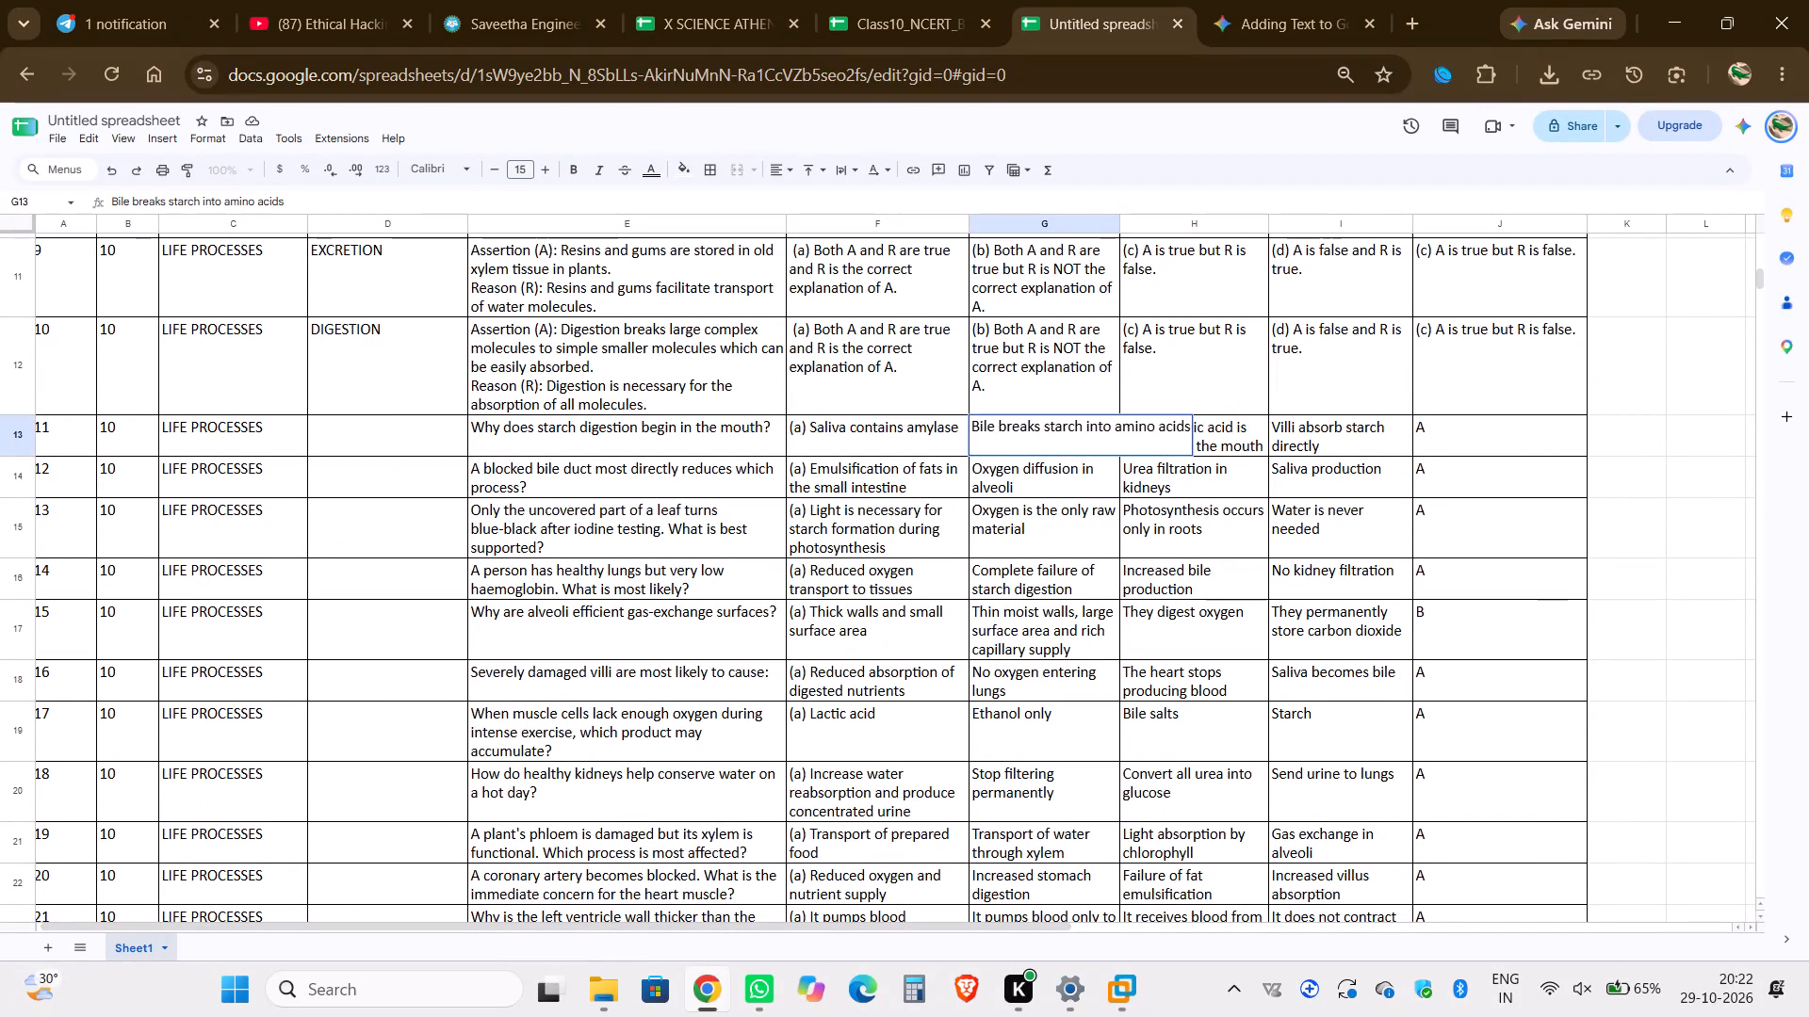
{"action": "key", "text": "Up"}
{"action": "type", "text": "(b"}
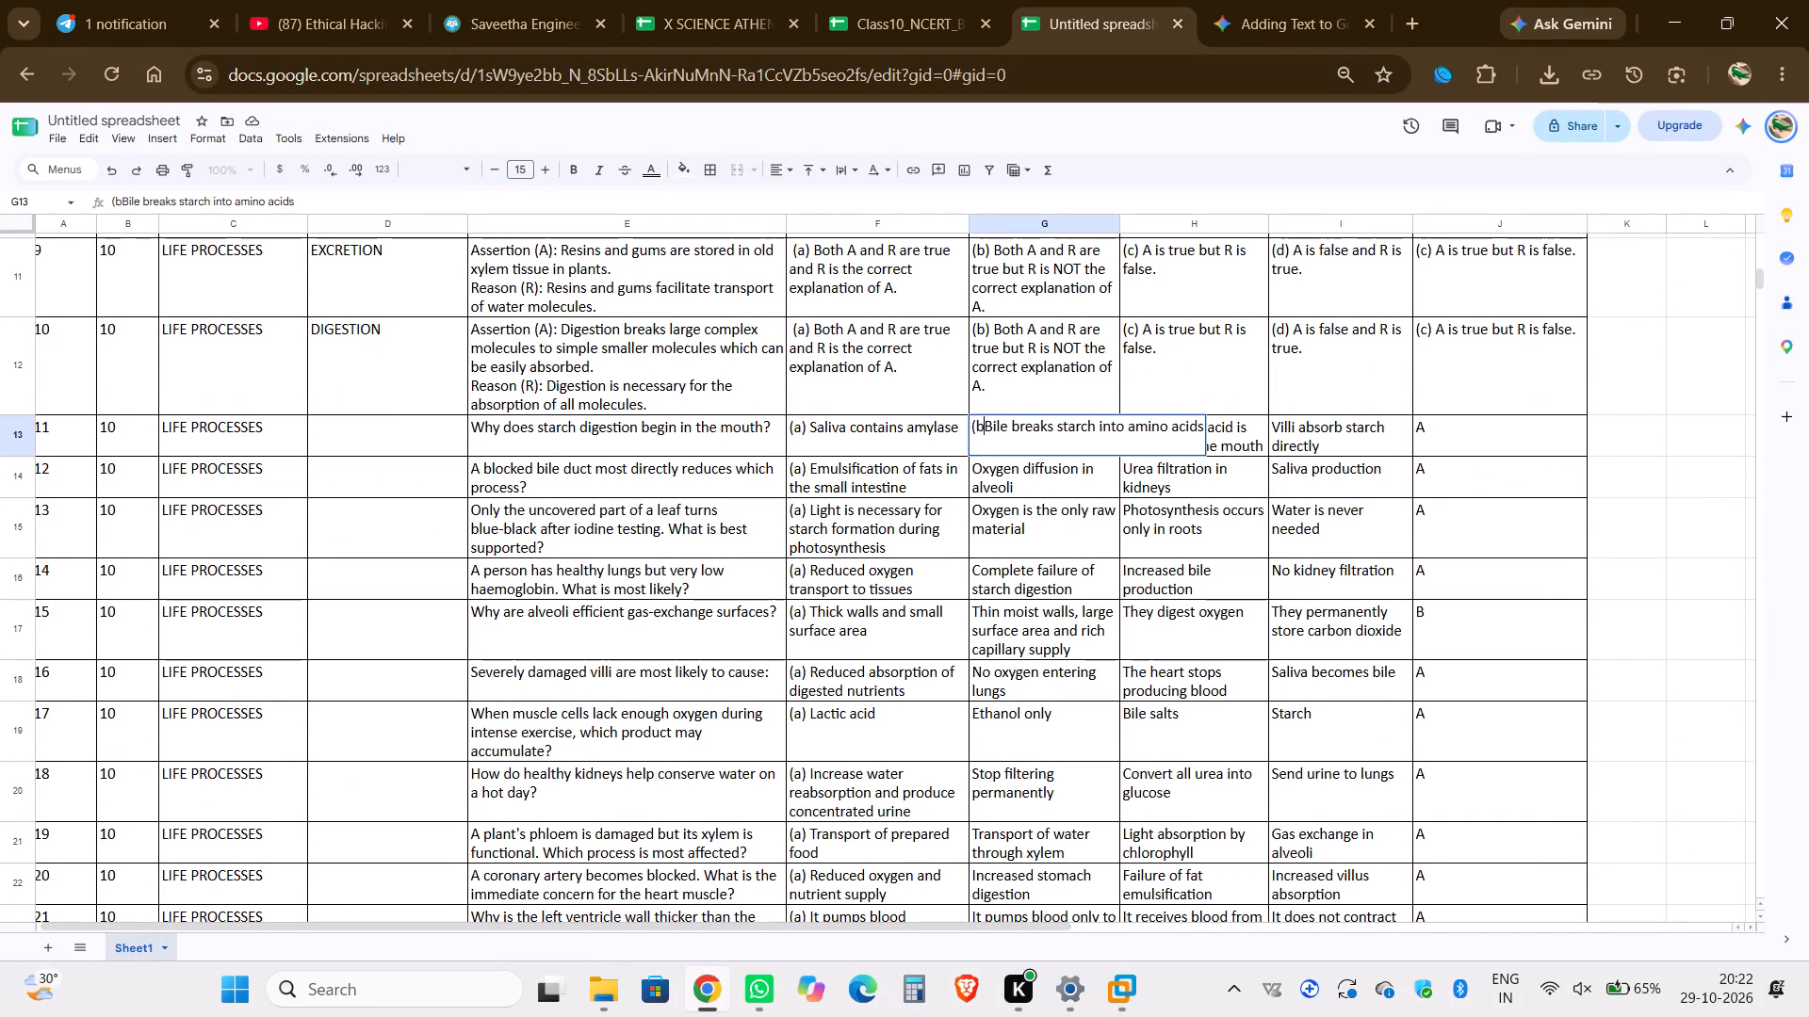
{"action": "type", "text": ")"}
{"action": "key", "text": "space"}
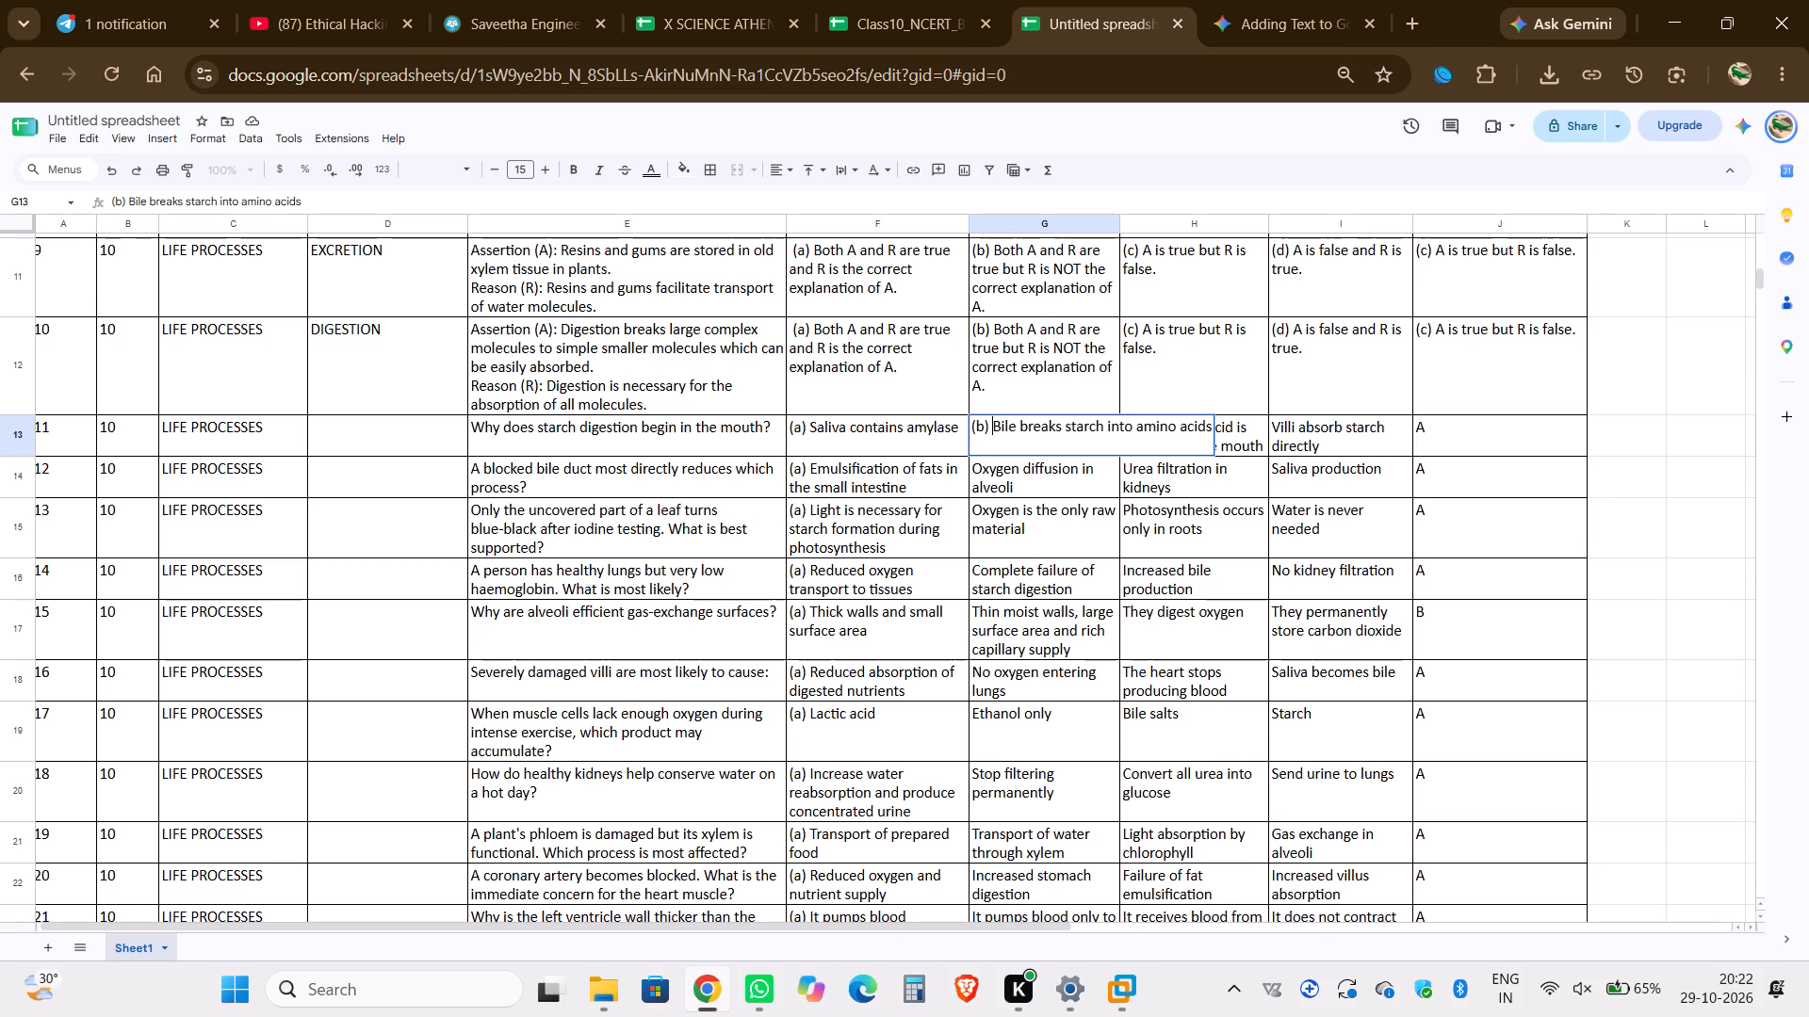
Copy the "(b)" label from G13 and add it with a trailing space before "Oxygen diffusion in alveoli" in G14 and "Oxygen is the only raw material" in G15.
{"action": "left_click_drag", "start_coordinate": [987, 426], "coordinate": [975, 429]}
{"action": "left_click_drag", "start_coordinate": [975, 429], "coordinate": [972, 429]}
{"action": "key", "text": "ctrl+c"}
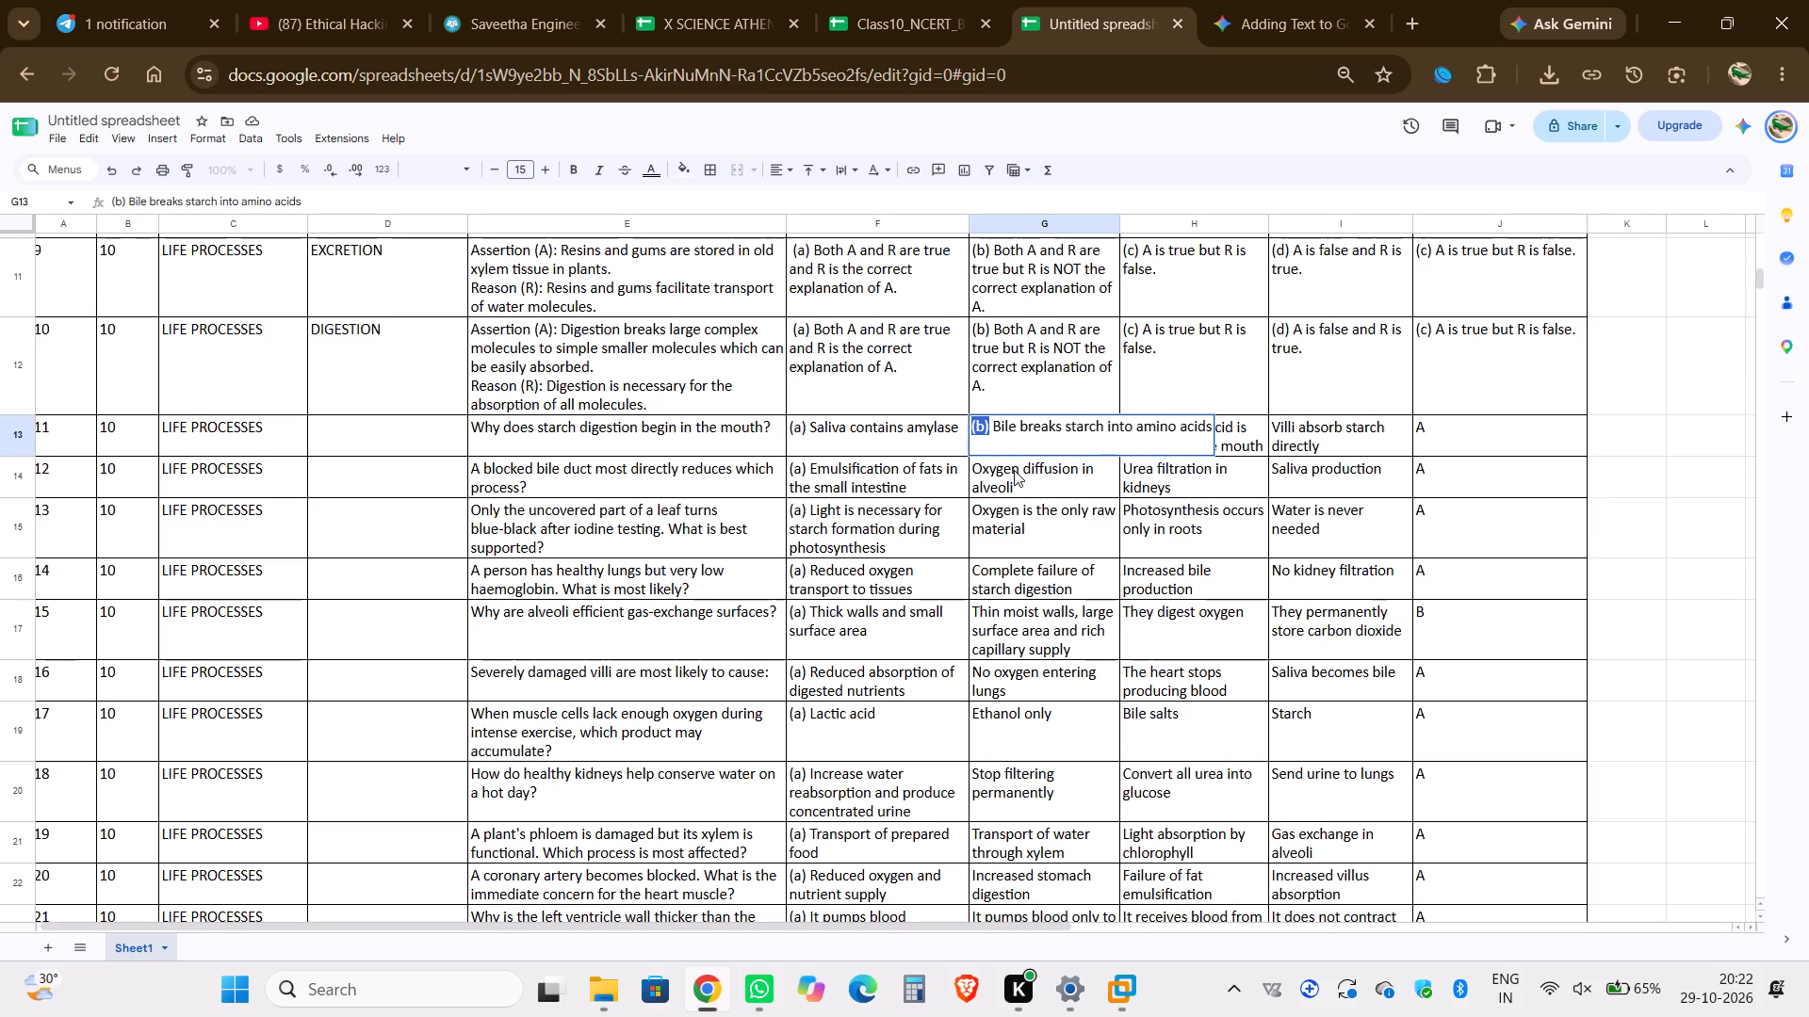
{"action": "double_click", "coordinate": [1014, 470]}
{"action": "key", "text": "Up"}
{"action": "key", "text": "ctrl+v"}
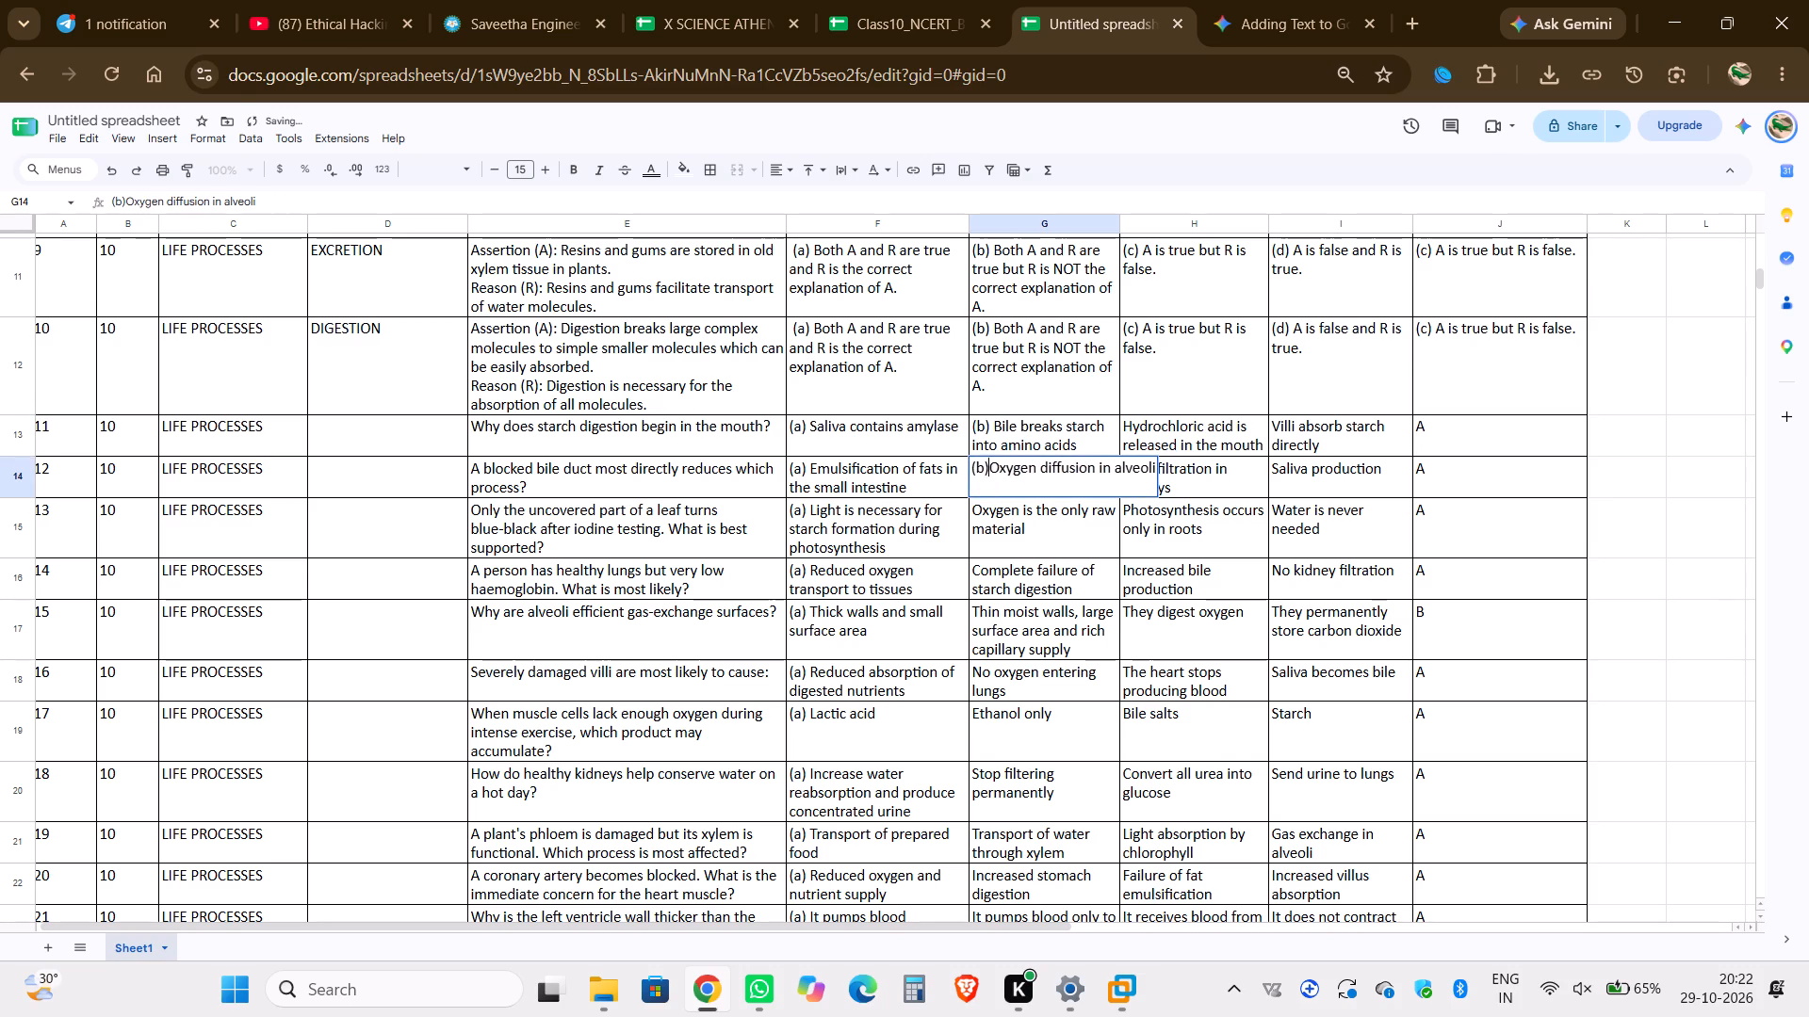
{"action": "key", "text": "space"}
{"action": "double_click", "coordinate": [1020, 521]}
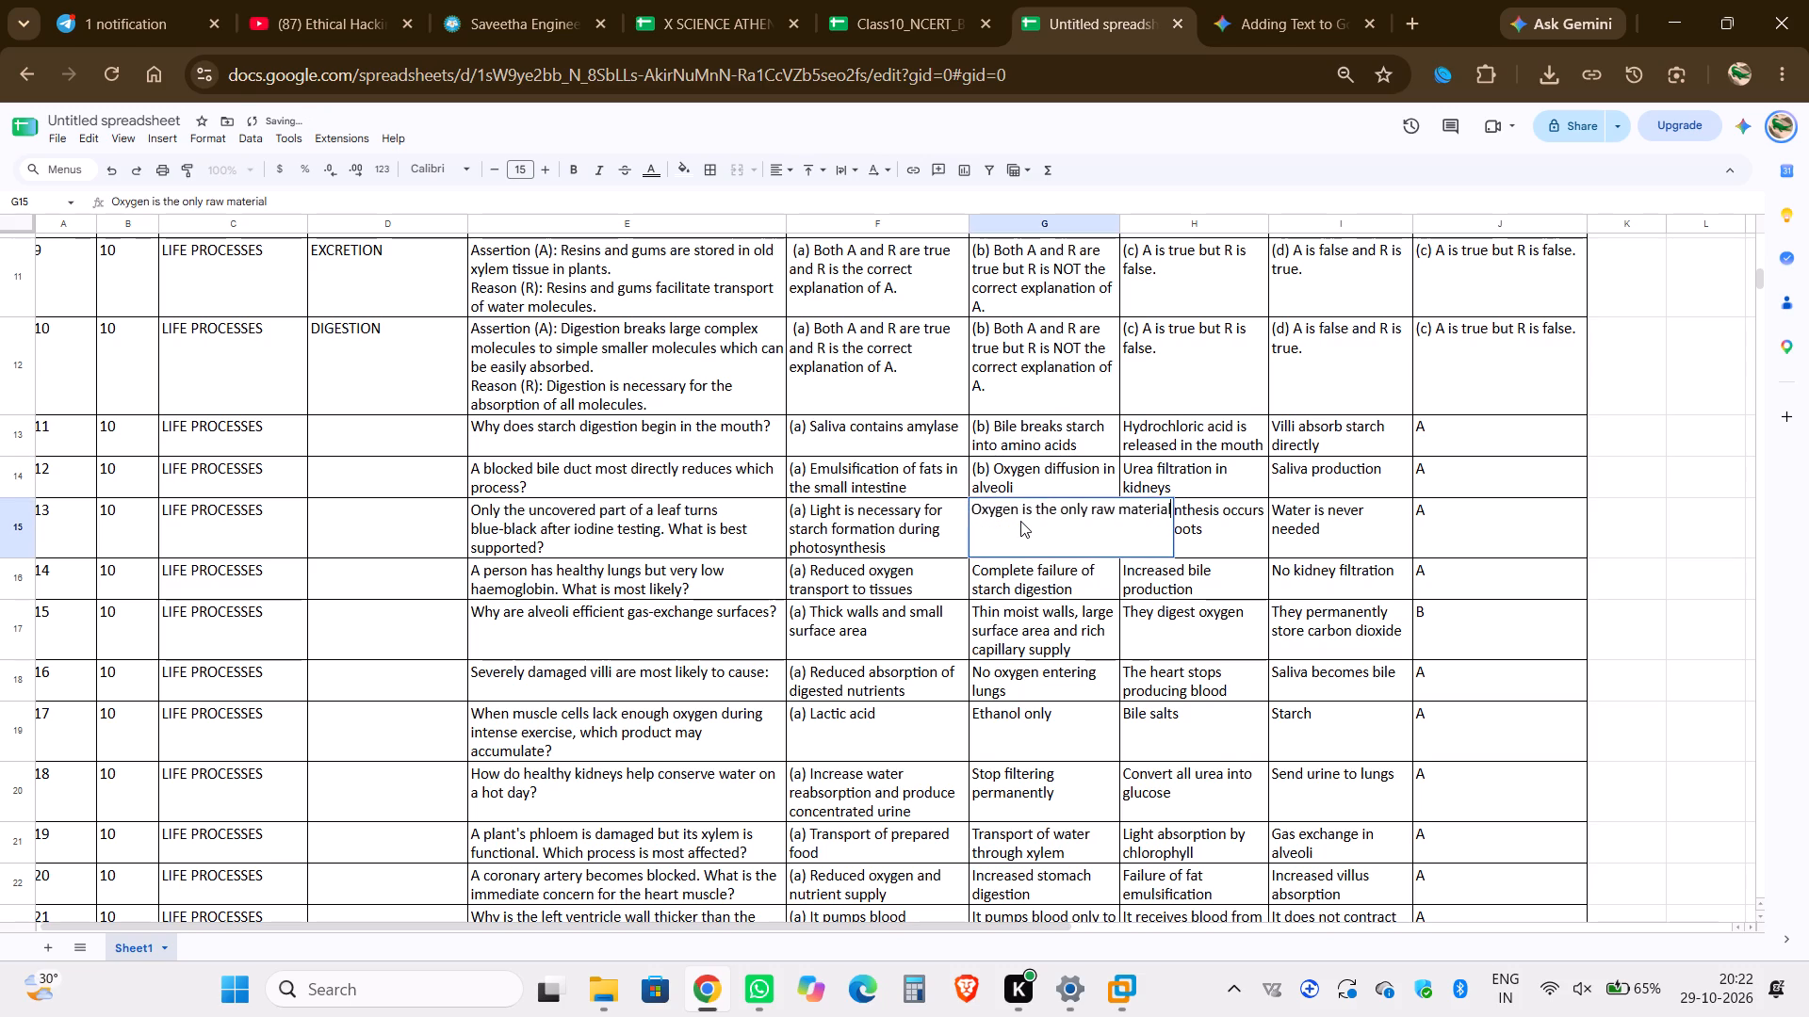
{"action": "key", "text": "Up"}
{"action": "key", "text": "ctrl+b"}
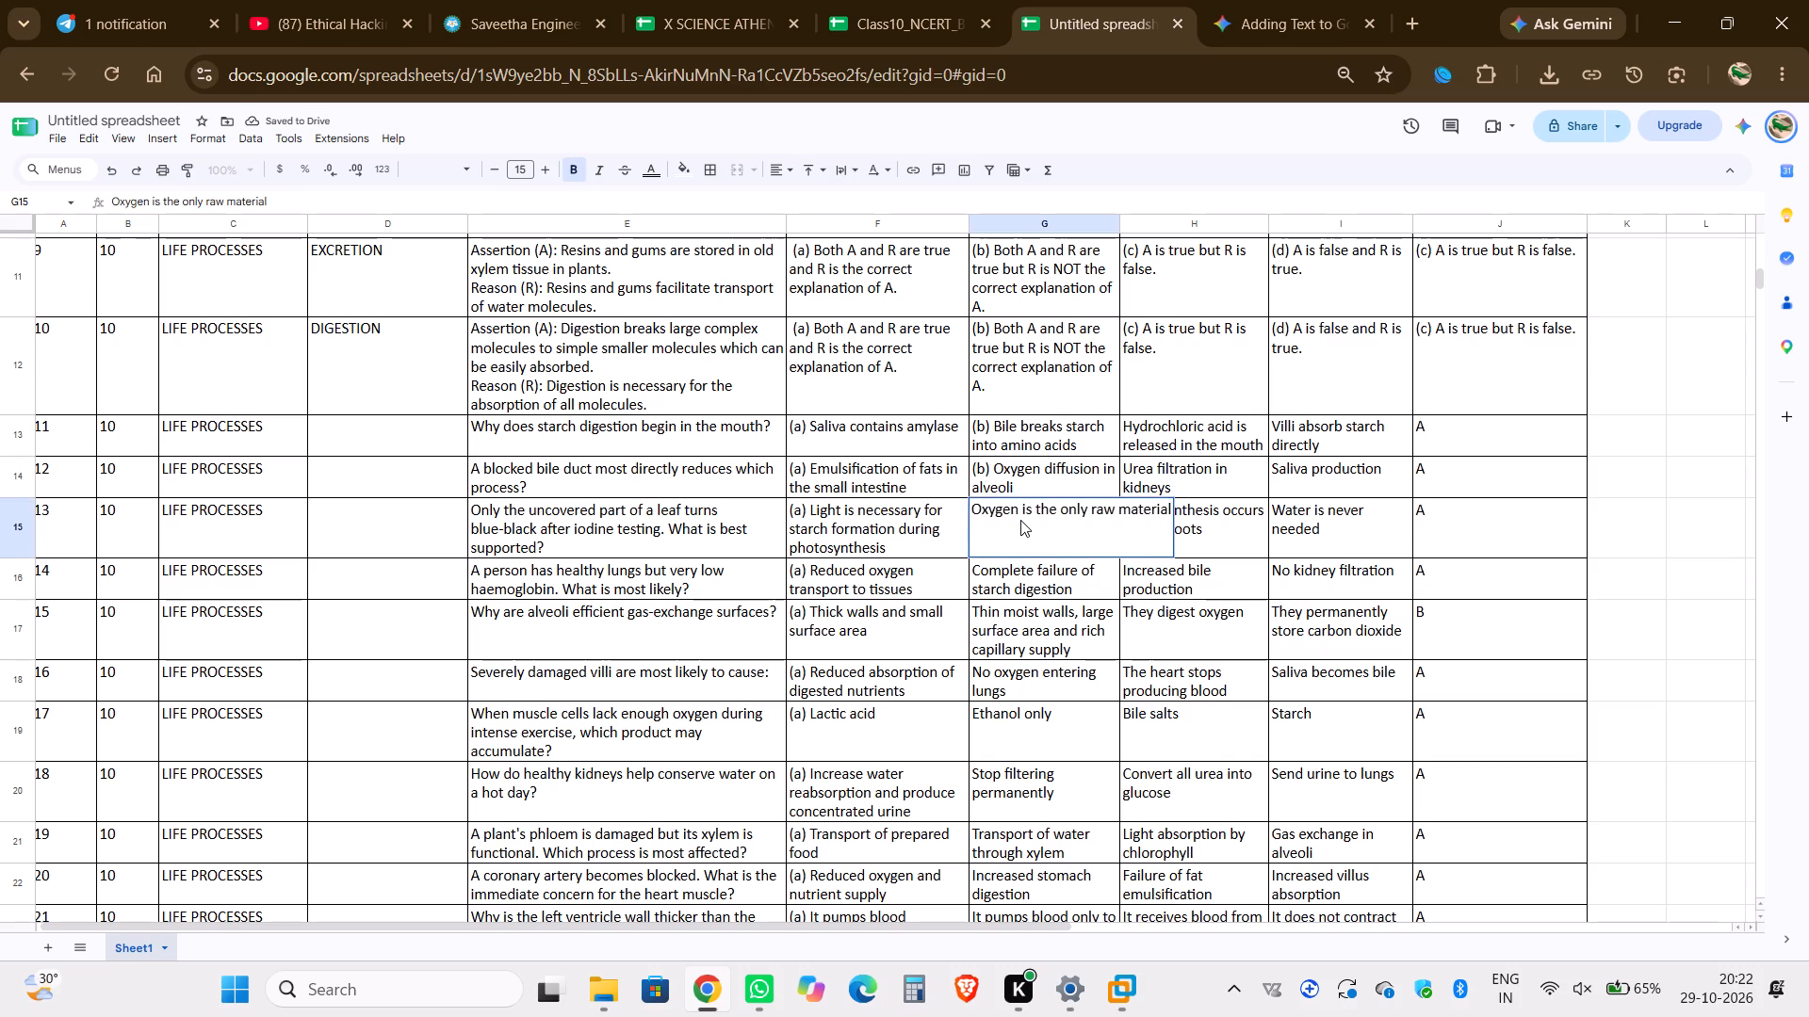
{"action": "key", "text": "ctrl+v"}
{"action": "key", "text": "space"}
Add the prefix "(b) " before the Answer_B options in G16 to G18, from "Complete failure of starch digestion" through "No oxygen entering lungs".
{"action": "double_click", "coordinate": [1032, 571]}
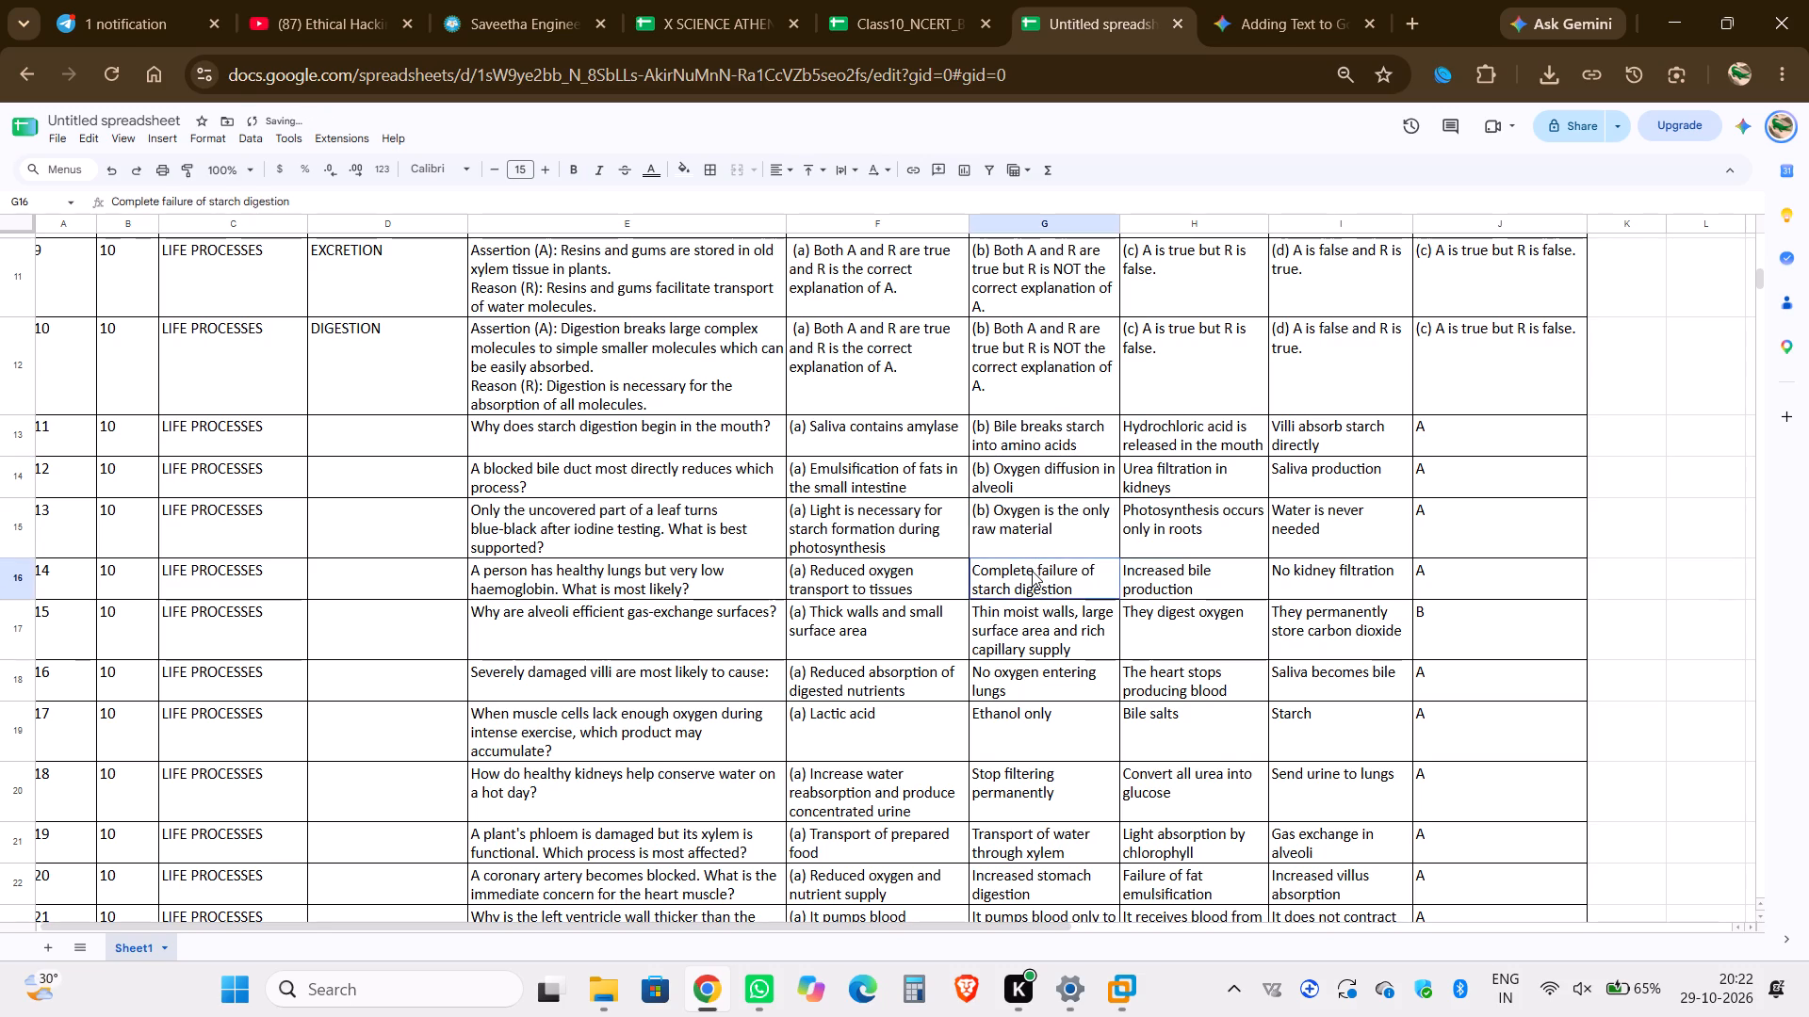
{"action": "key", "text": "Up"}
{"action": "key", "text": "ctrl+v"}
{"action": "key", "text": "space"}
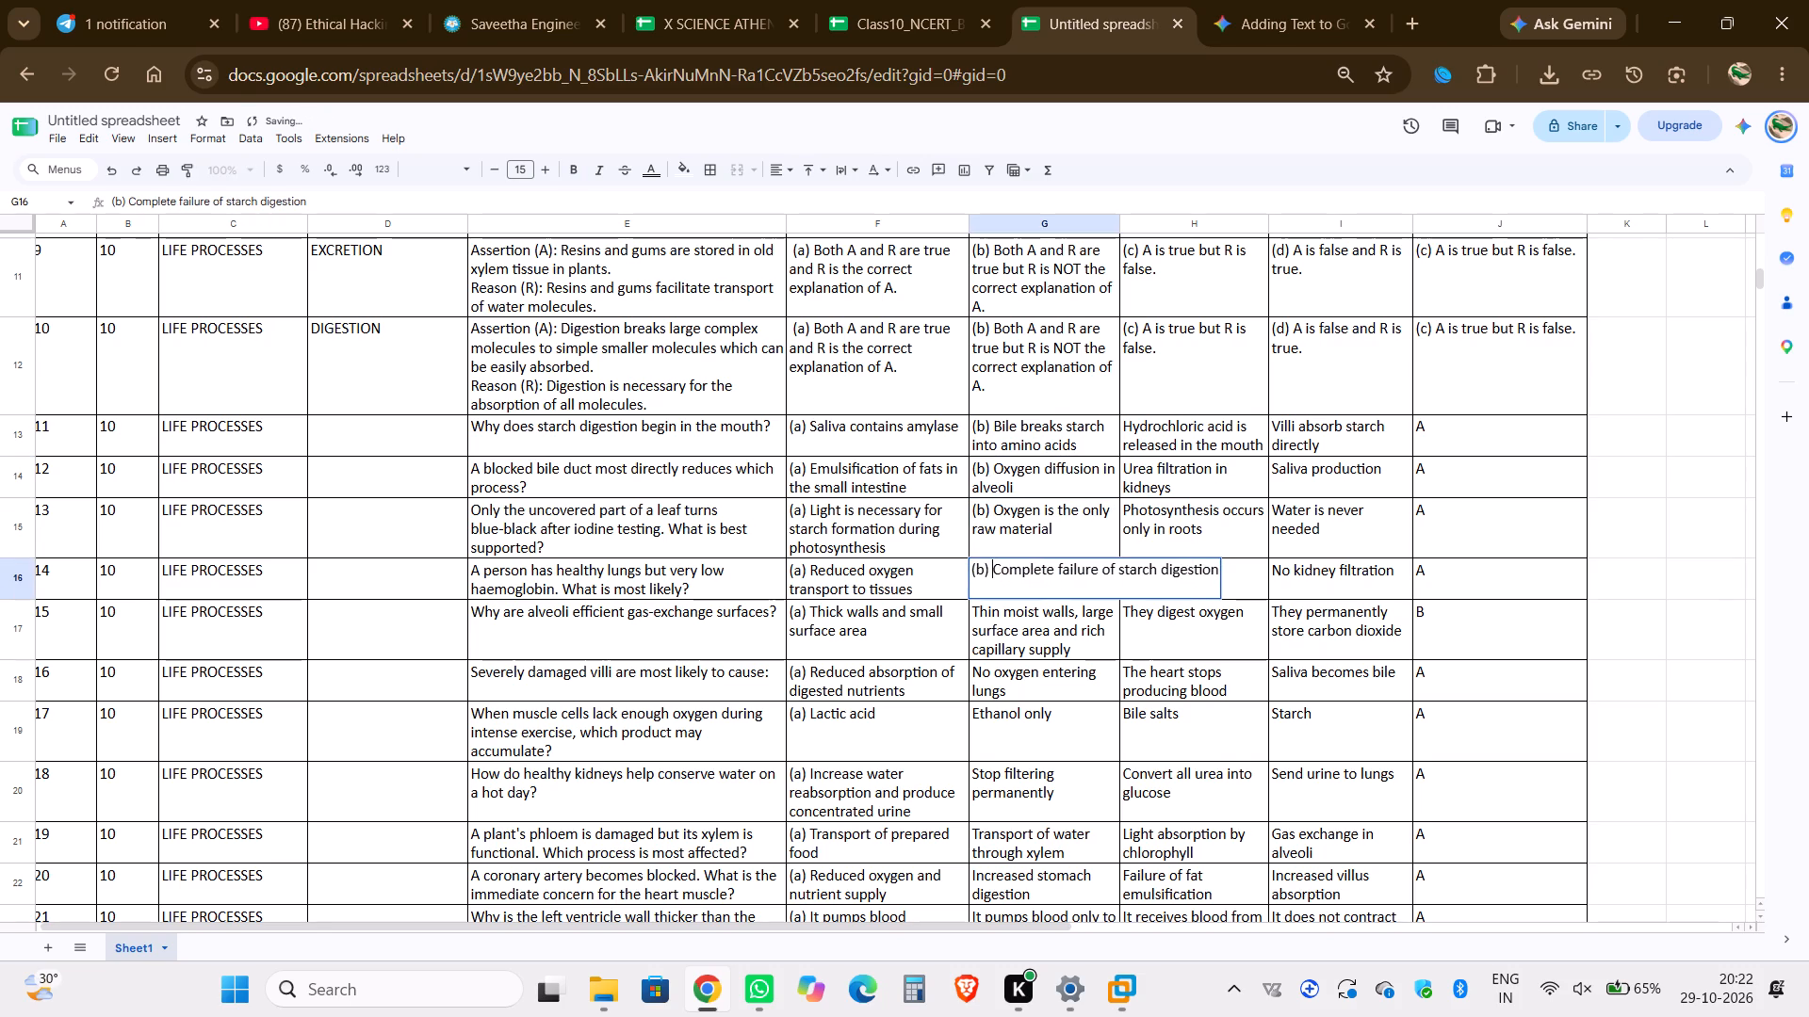
{"action": "double_click", "coordinate": [1029, 616]}
{"action": "key", "text": "Up"}
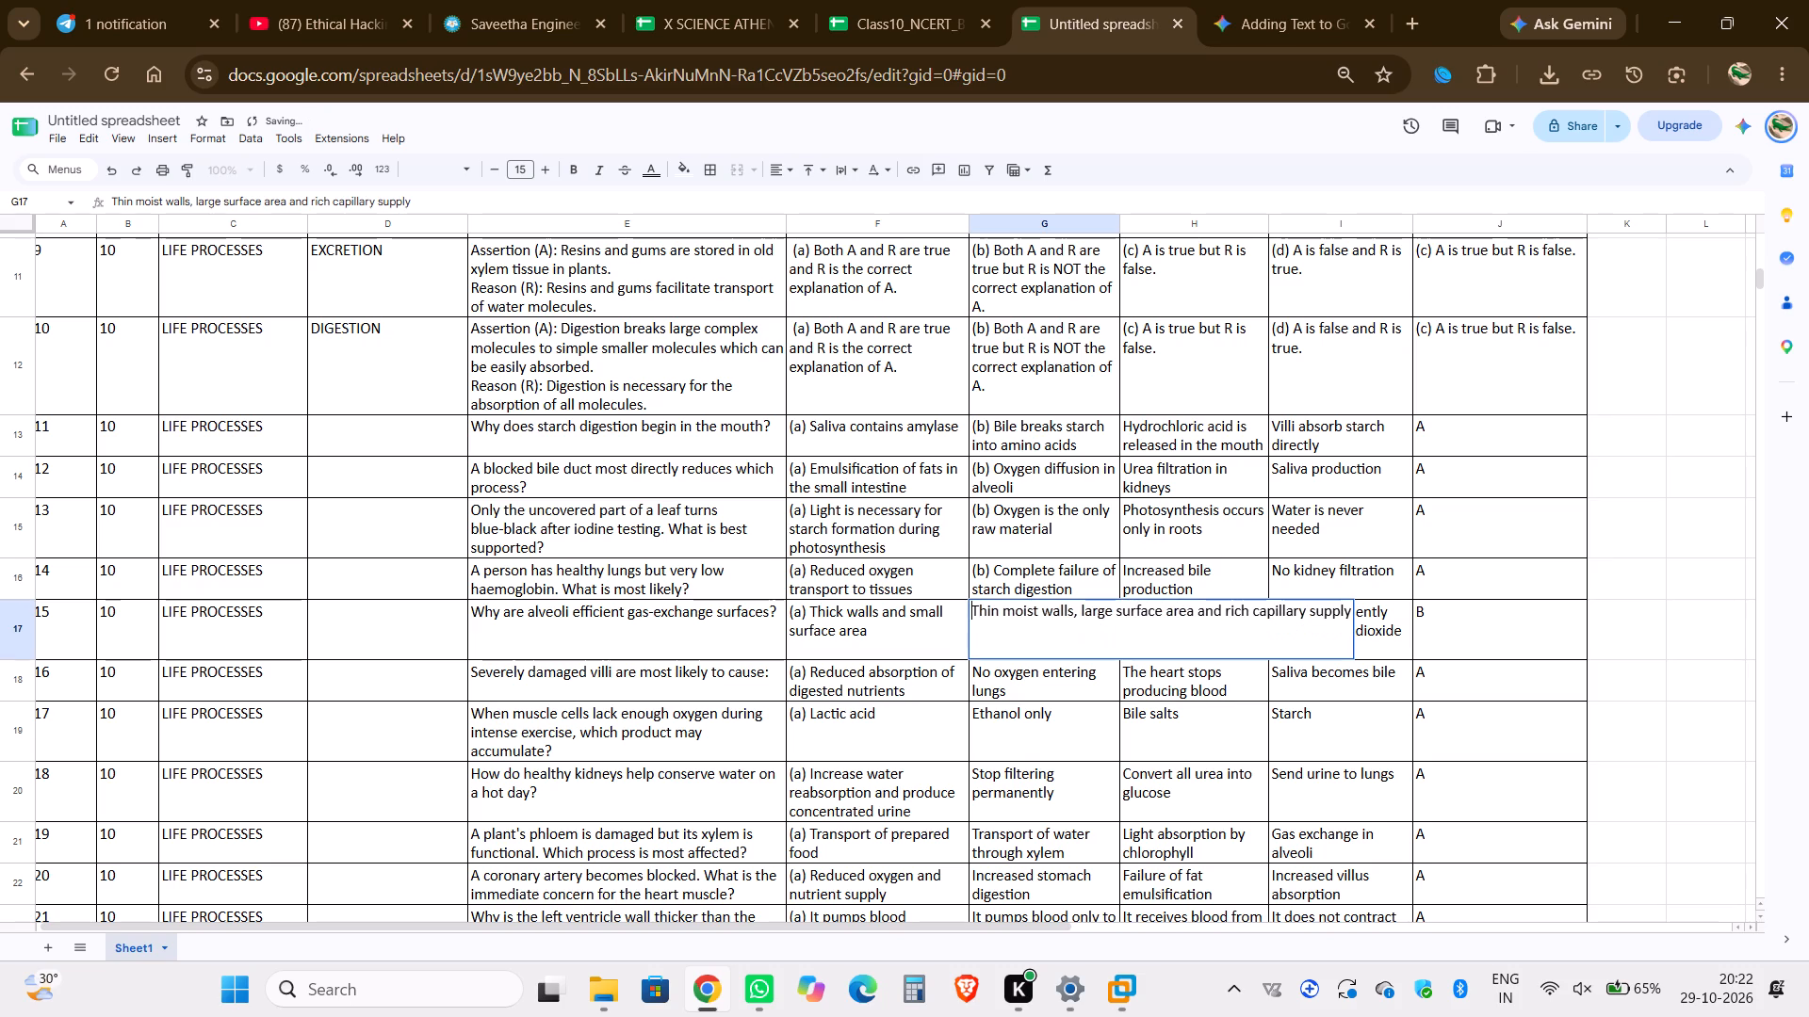
{"action": "key", "text": "ctrl+b"}
{"action": "key", "text": "ctrl+v"}
{"action": "key", "text": "space"}
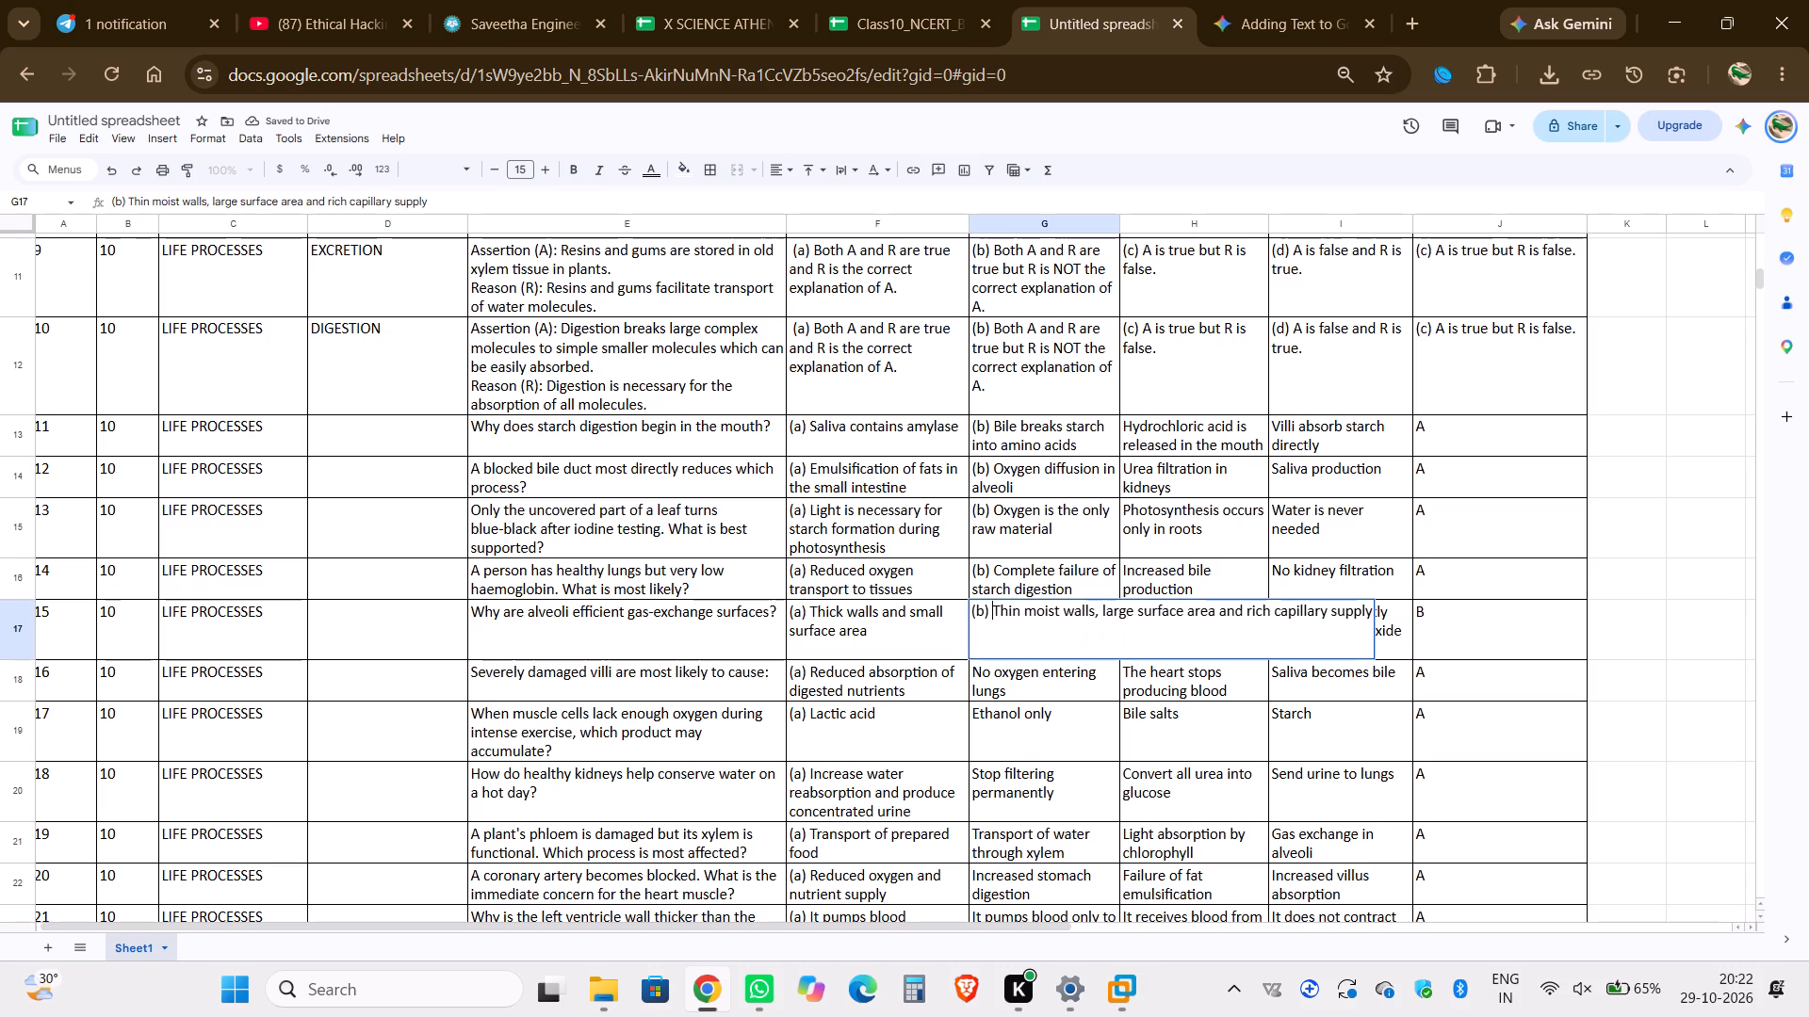
{"action": "double_click", "coordinate": [1027, 670]}
{"action": "key", "text": "Up"}
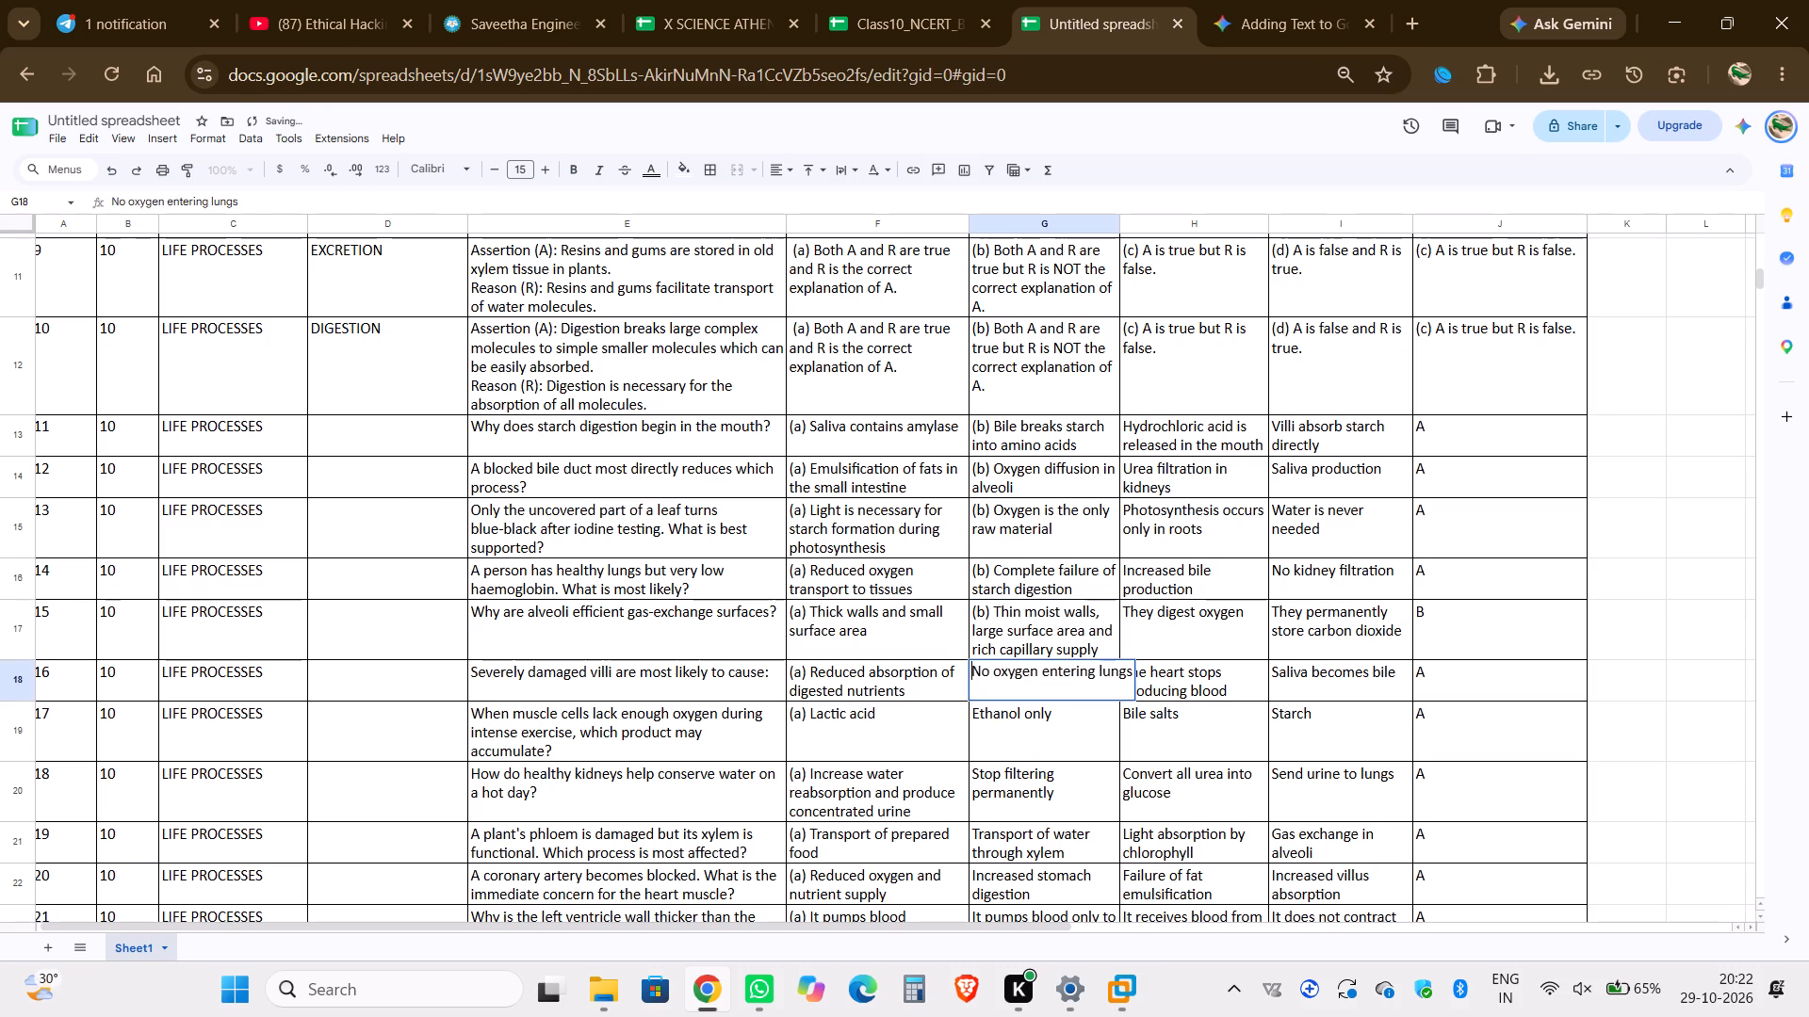
{"action": "key", "text": "ctrl+v"}
{"action": "key", "text": "space"}
Add the prefix "(b) " before the Answer_B options in G19 to G21, from "Ethanol only" through "Transport of water through xylem".
{"action": "double_click", "coordinate": [1042, 754]}
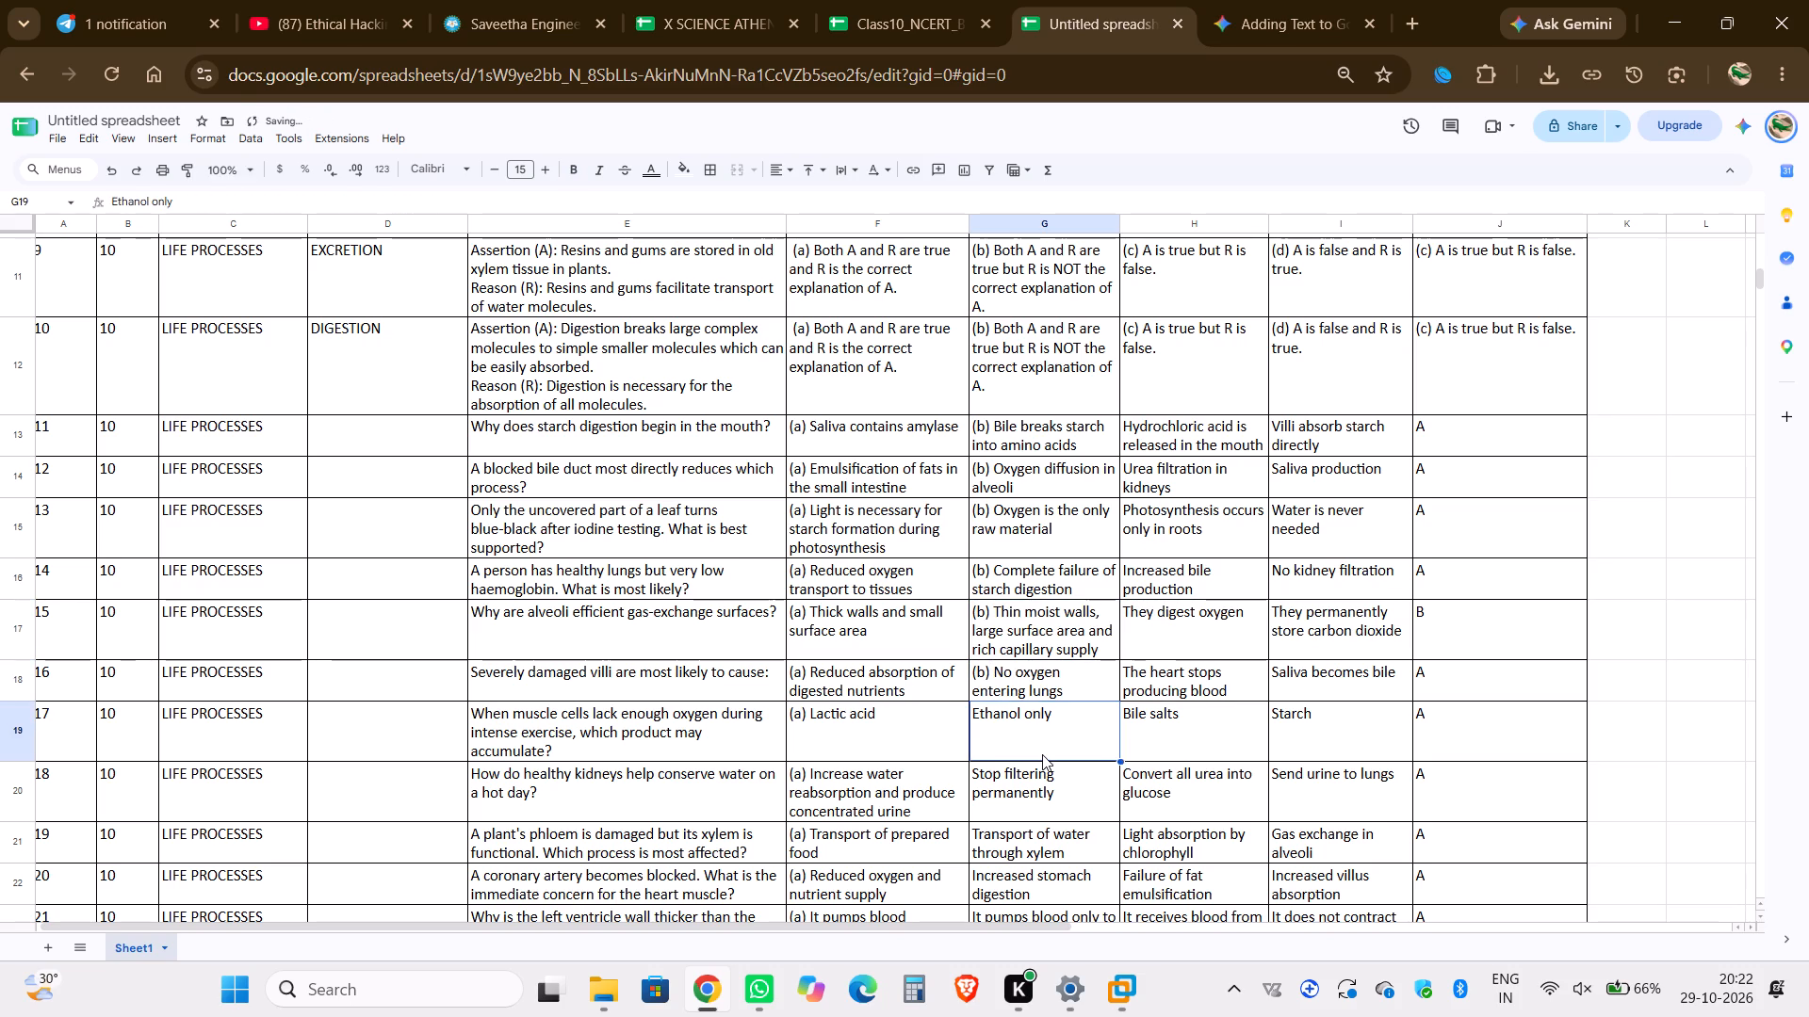
{"action": "key", "text": "Up"}
{"action": "key", "text": "ctrl+v"}
{"action": "key", "text": "space"}
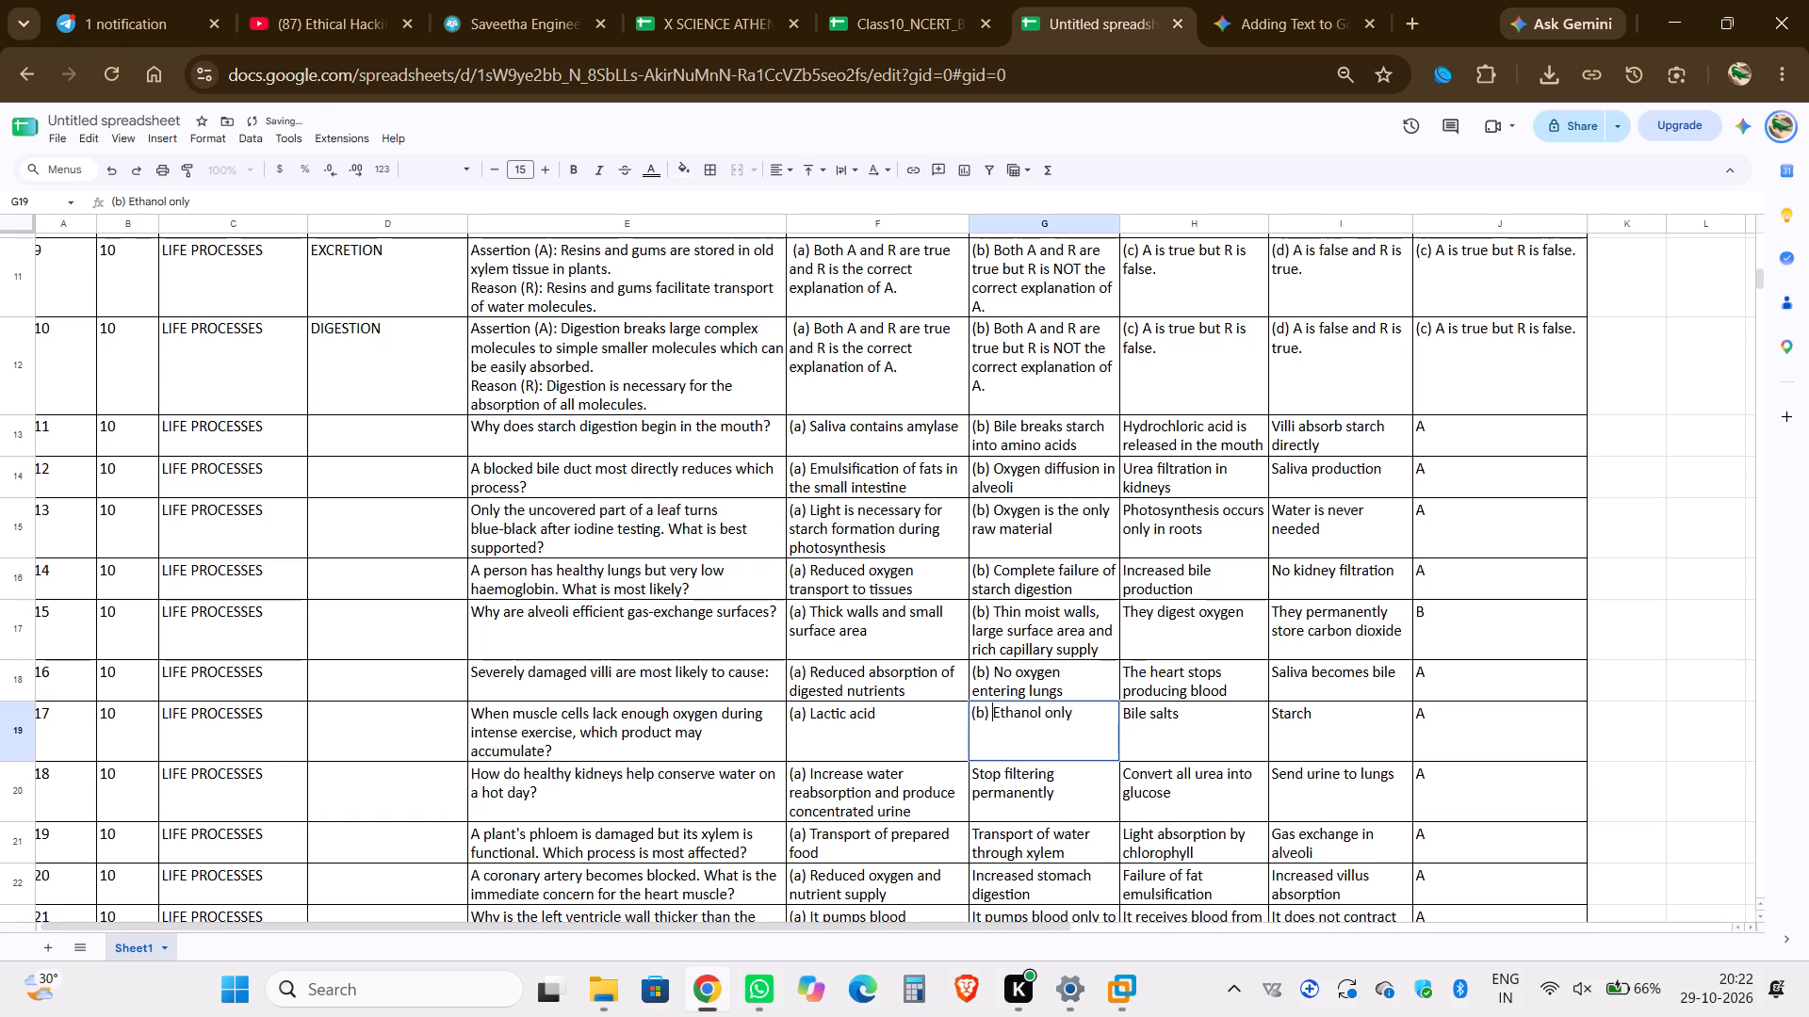
{"action": "double_click", "coordinate": [1042, 791]}
{"action": "key", "text": "Up"}
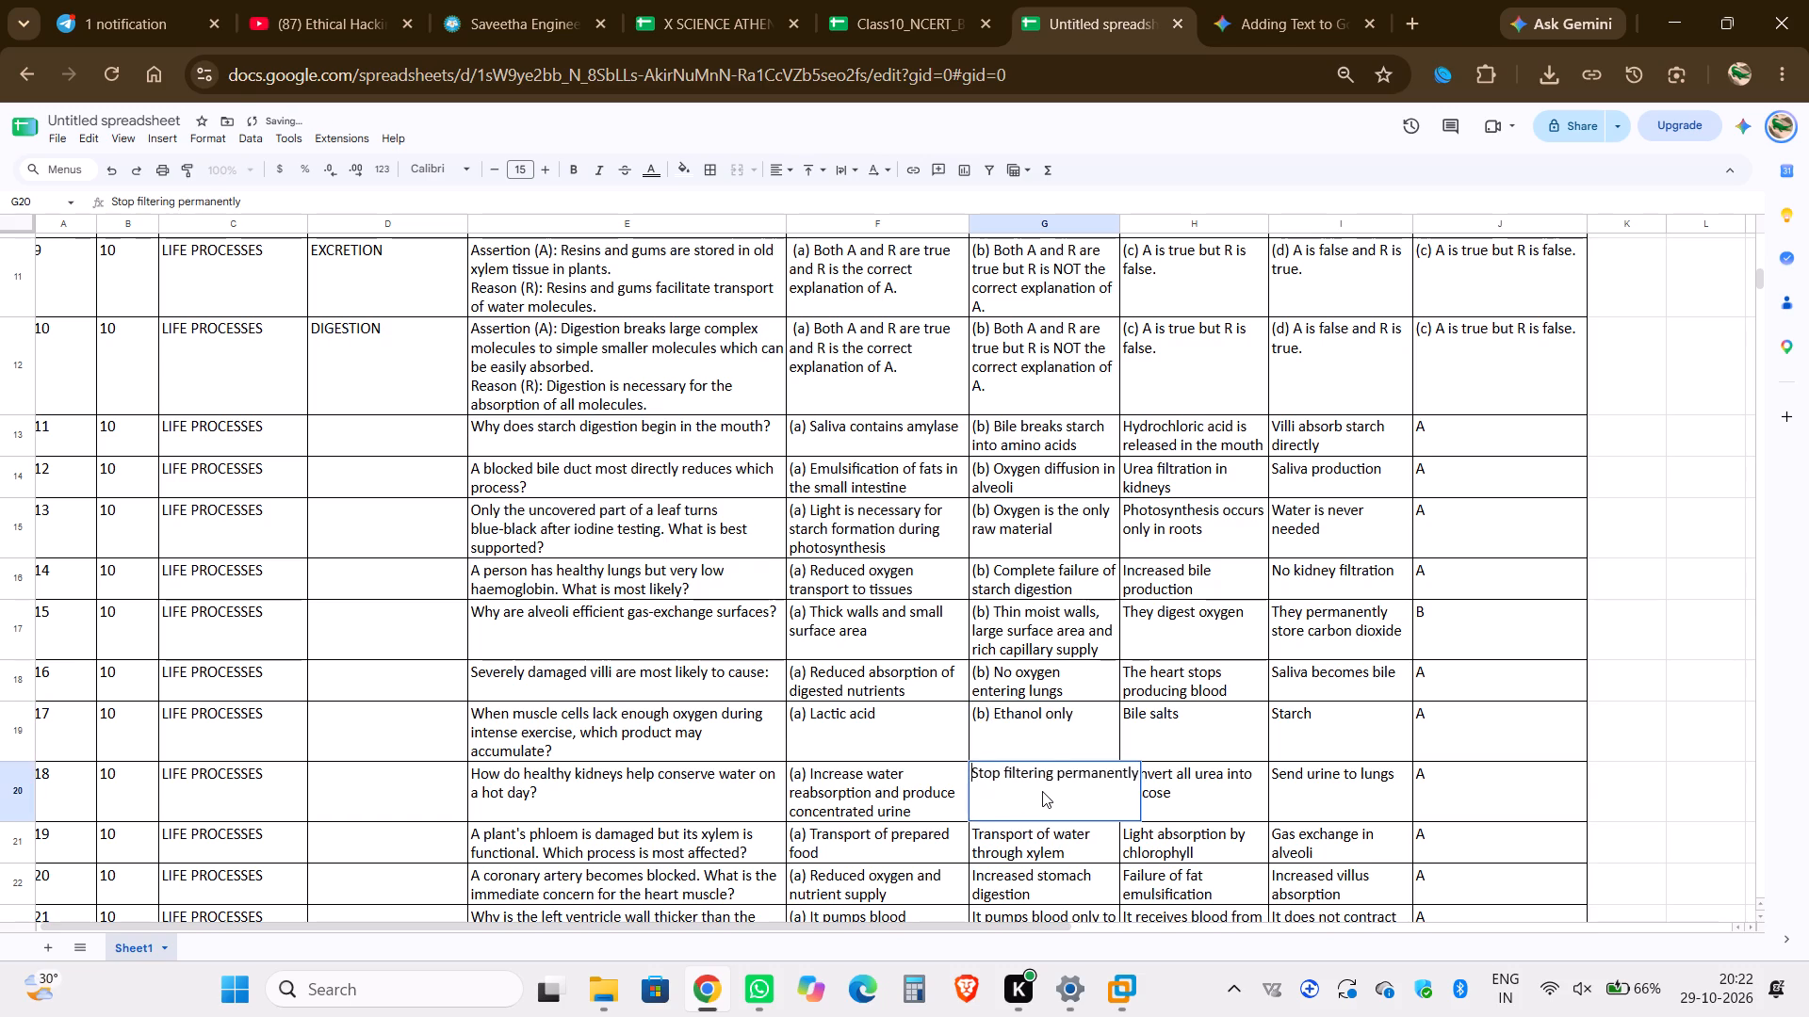
{"action": "key", "text": "ctrl+v"}
{"action": "key", "text": "space"}
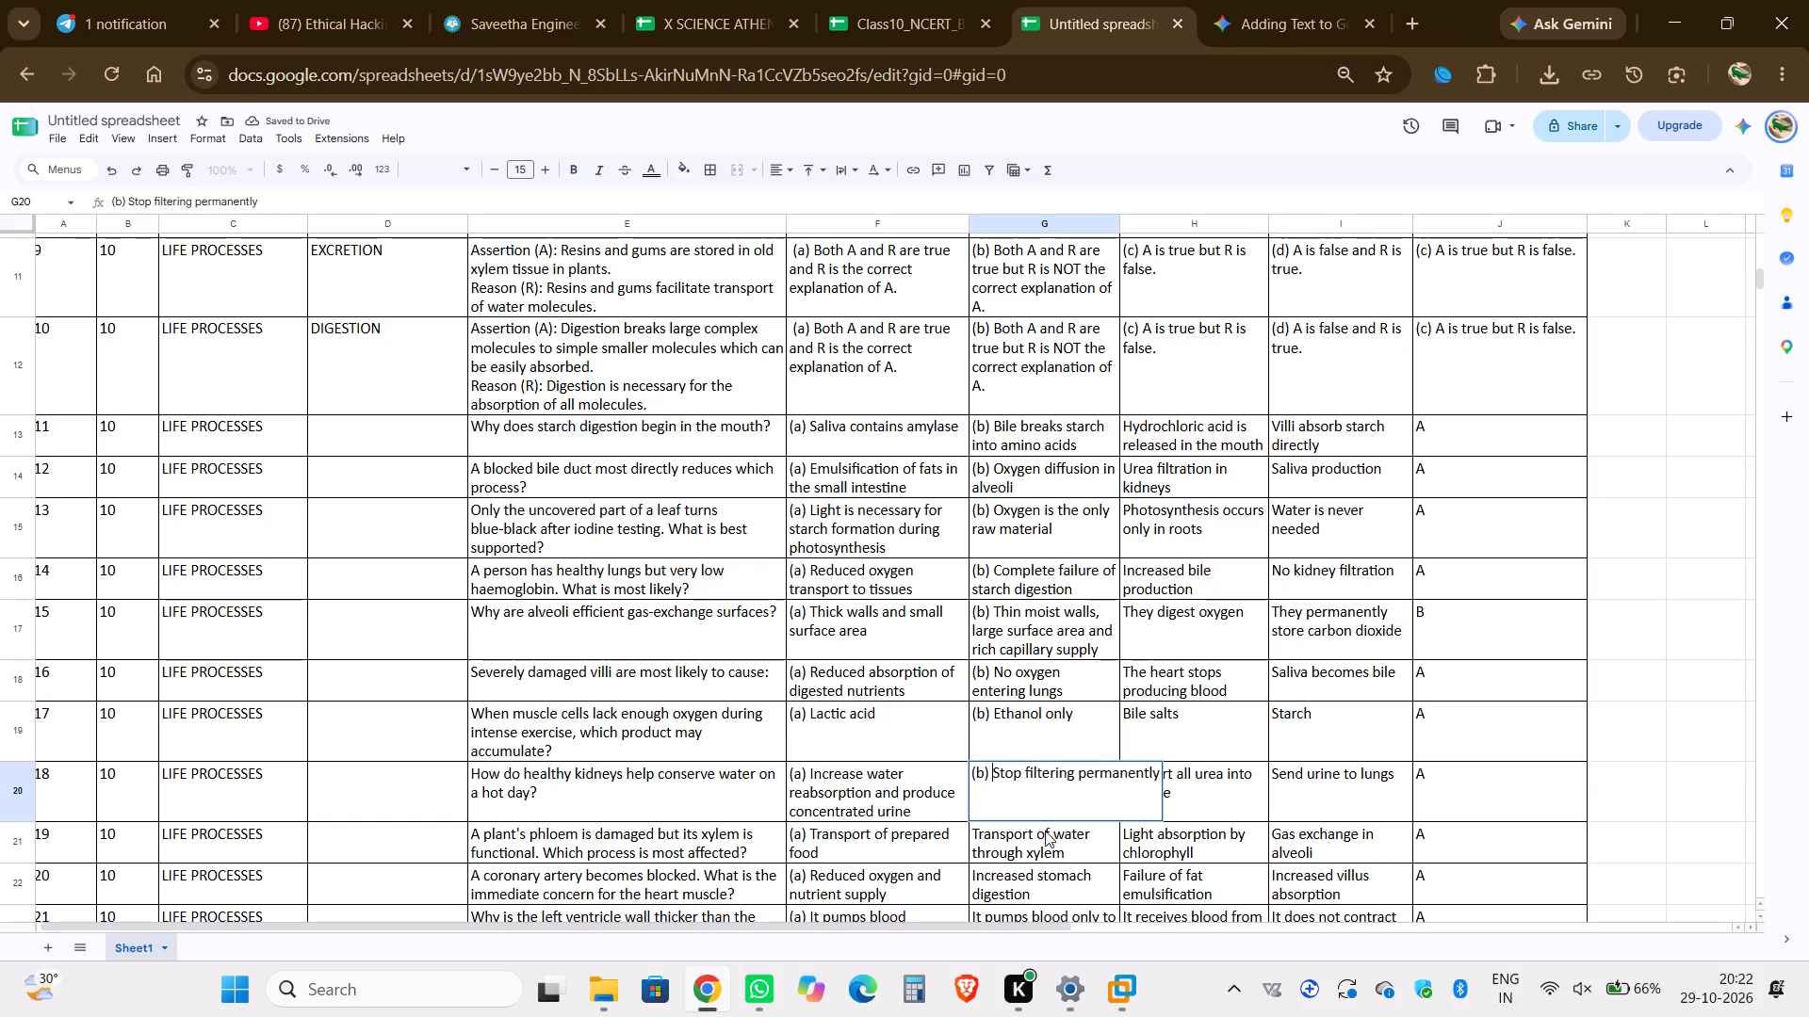
{"action": "double_click", "coordinate": [1047, 836]}
{"action": "key", "text": "Up"}
{"action": "key", "text": "ctrl+v"}
{"action": "key", "text": "space"}
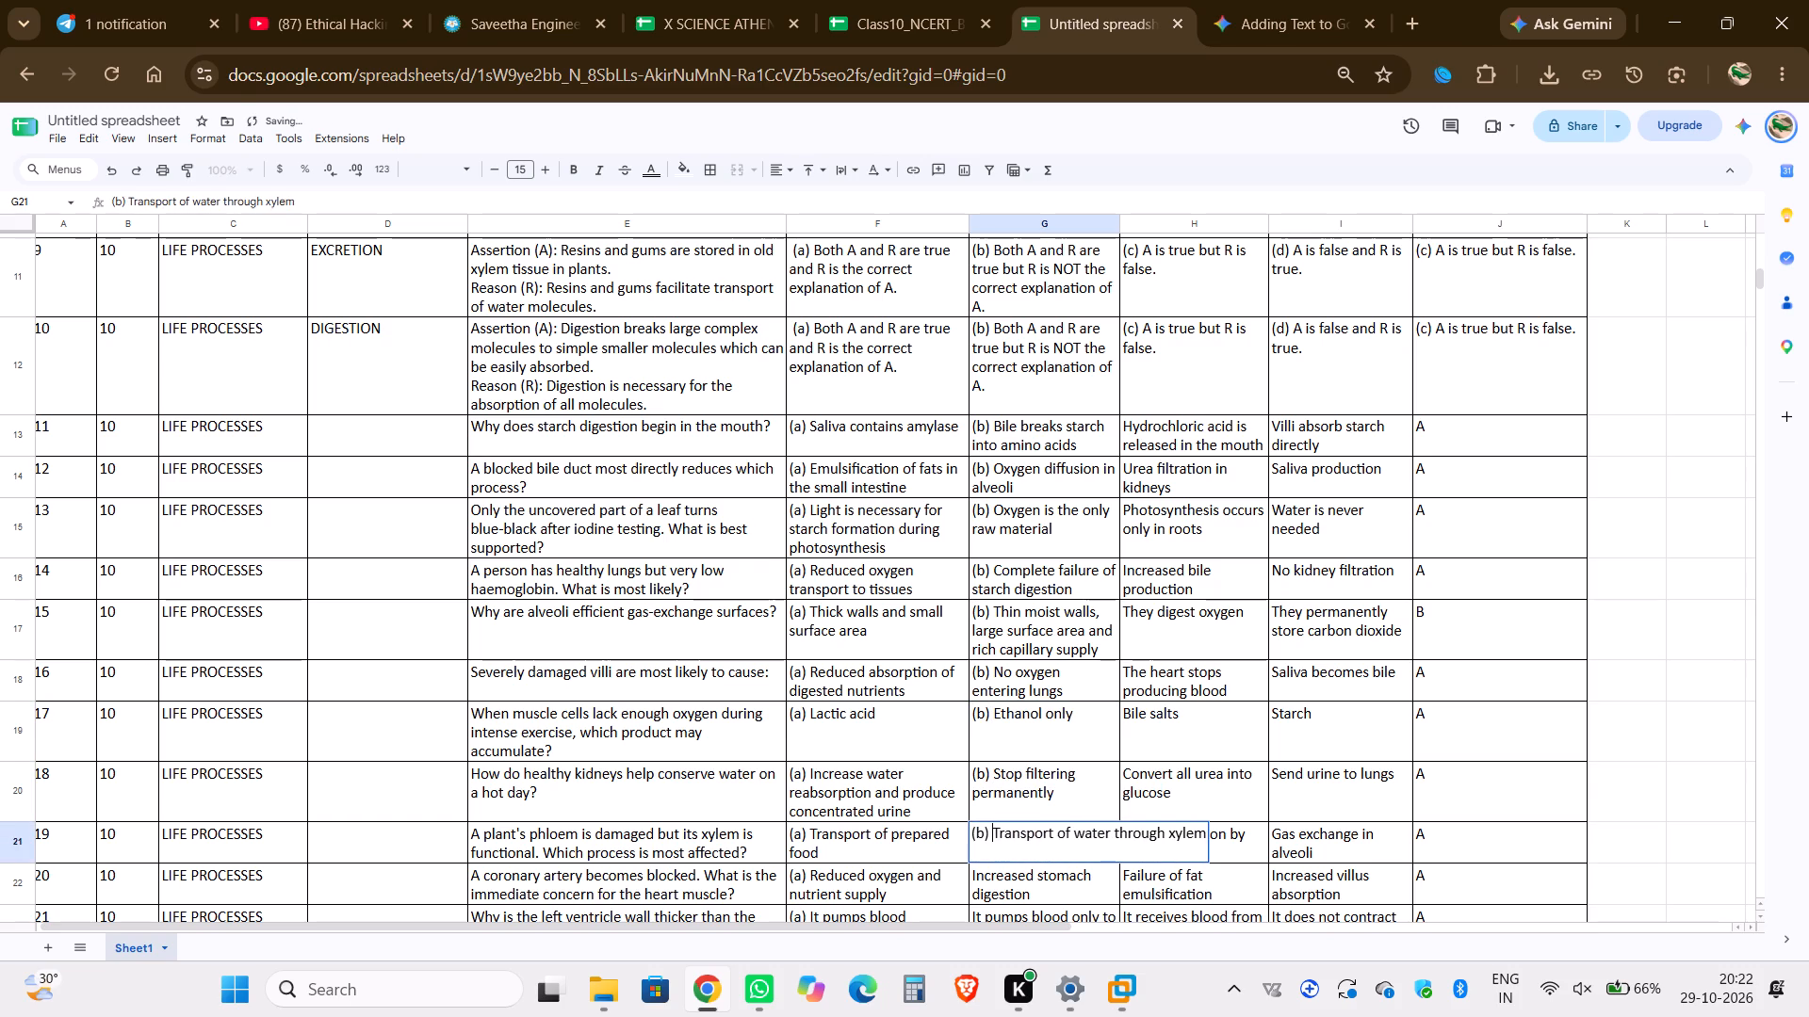
Add the prefix "(b)" before "Increased stomach digestion" in G22 and "(b) " before "It pumps blood only to the lungs" in G23.
{"action": "scroll", "coordinate": [1047, 836], "scroll_direction": "down", "scroll_amount": 1}
{"action": "left_click", "coordinate": [1030, 886]}
{"action": "scroll", "coordinate": [1030, 886], "scroll_direction": "down", "scroll_amount": 1}
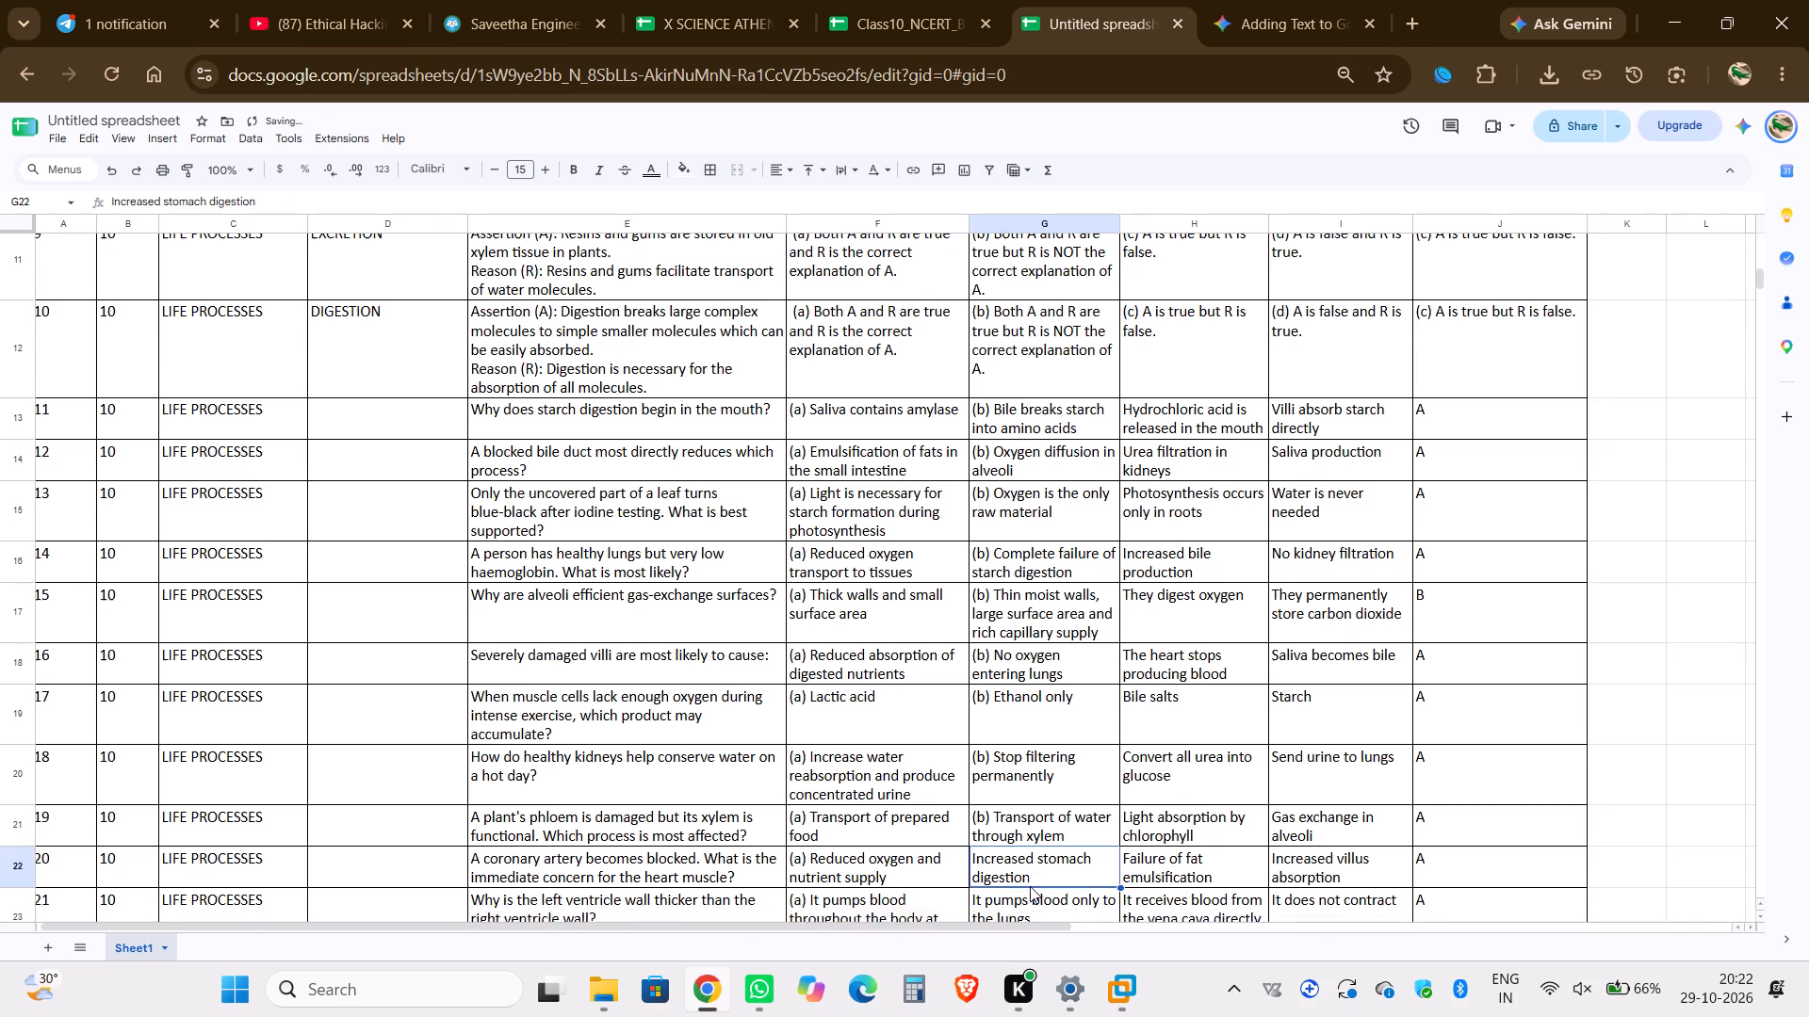
{"action": "scroll", "coordinate": [1030, 886], "scroll_direction": "down", "scroll_amount": 3}
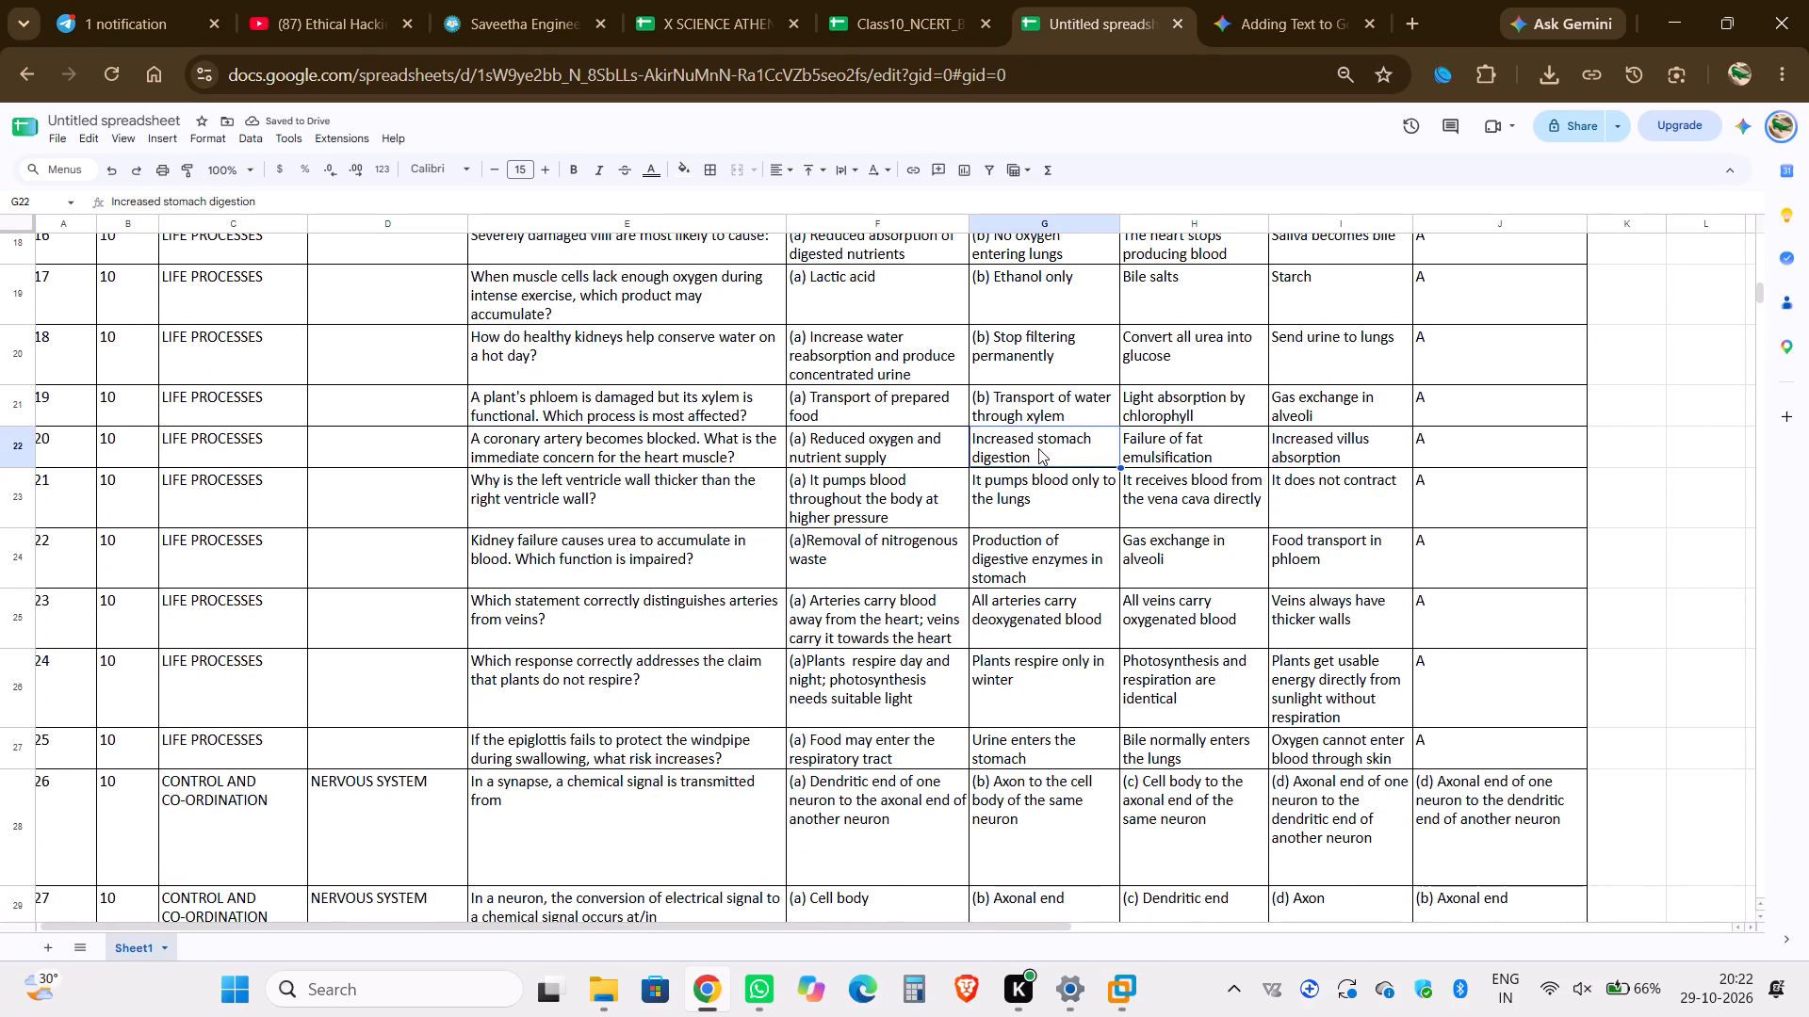
{"action": "double_click", "coordinate": [1038, 448]}
{"action": "key", "text": "Up"}
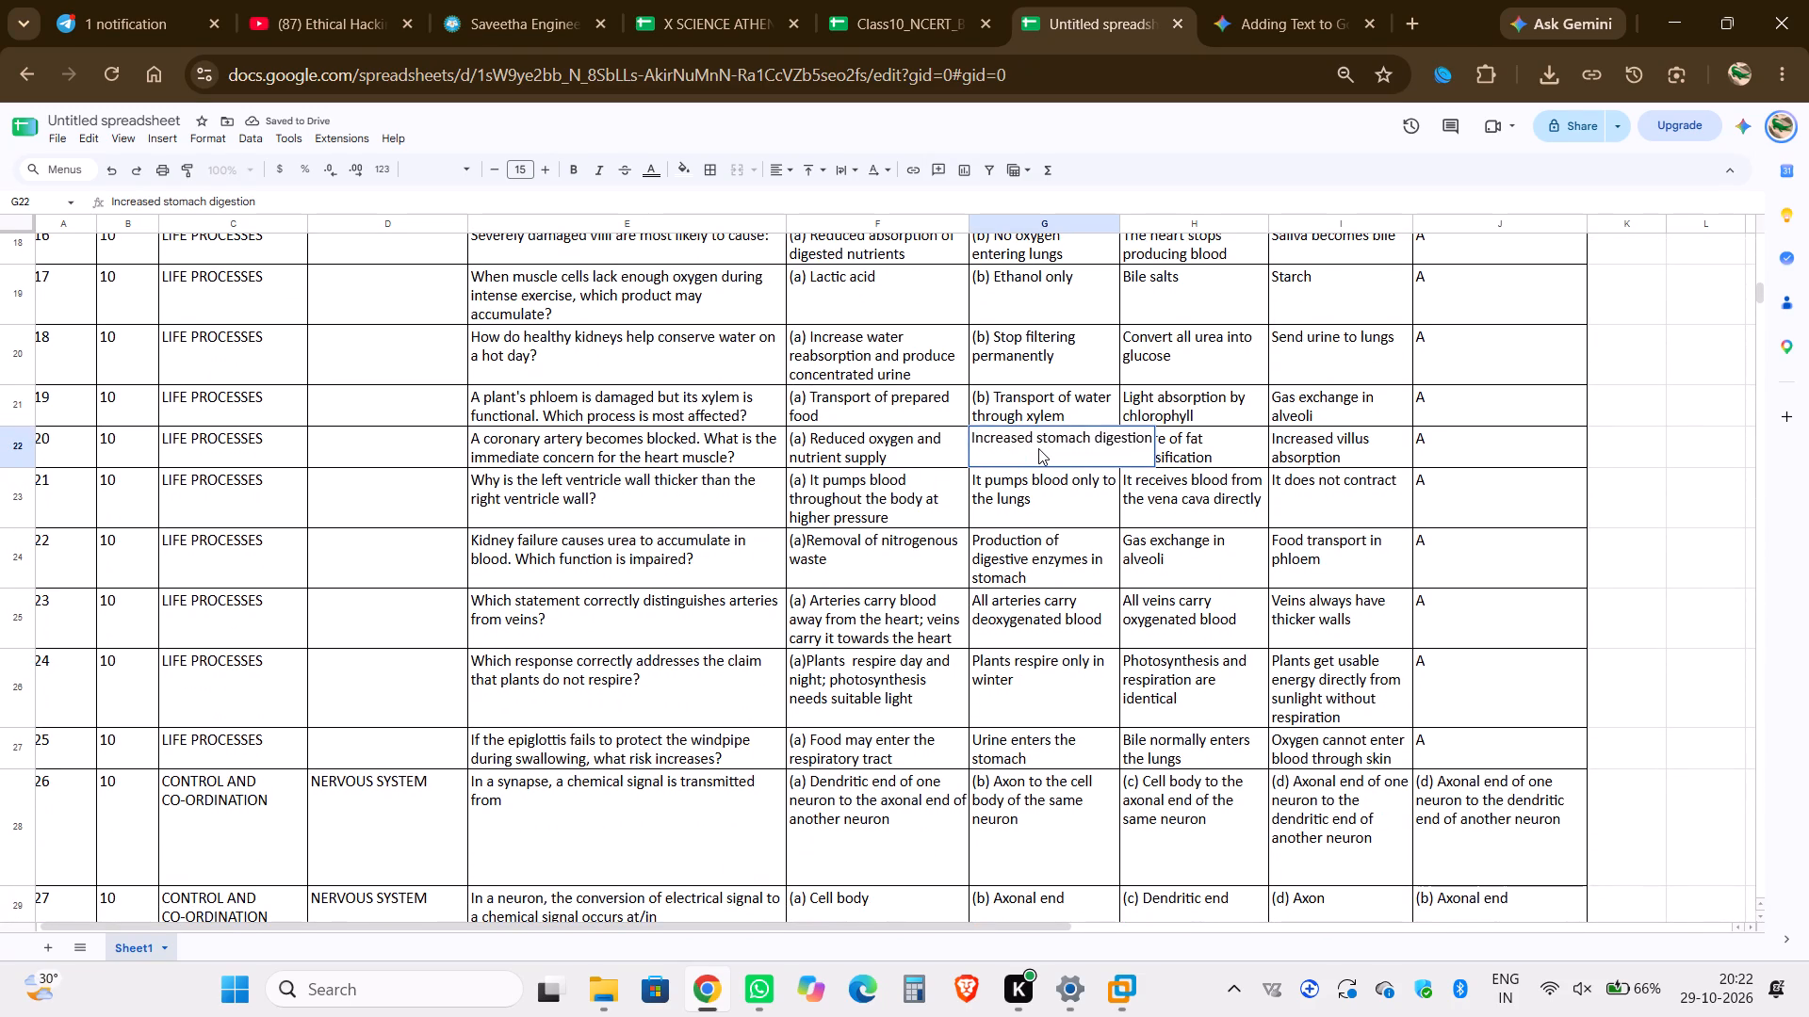
{"action": "key", "text": "ctrl+v"}
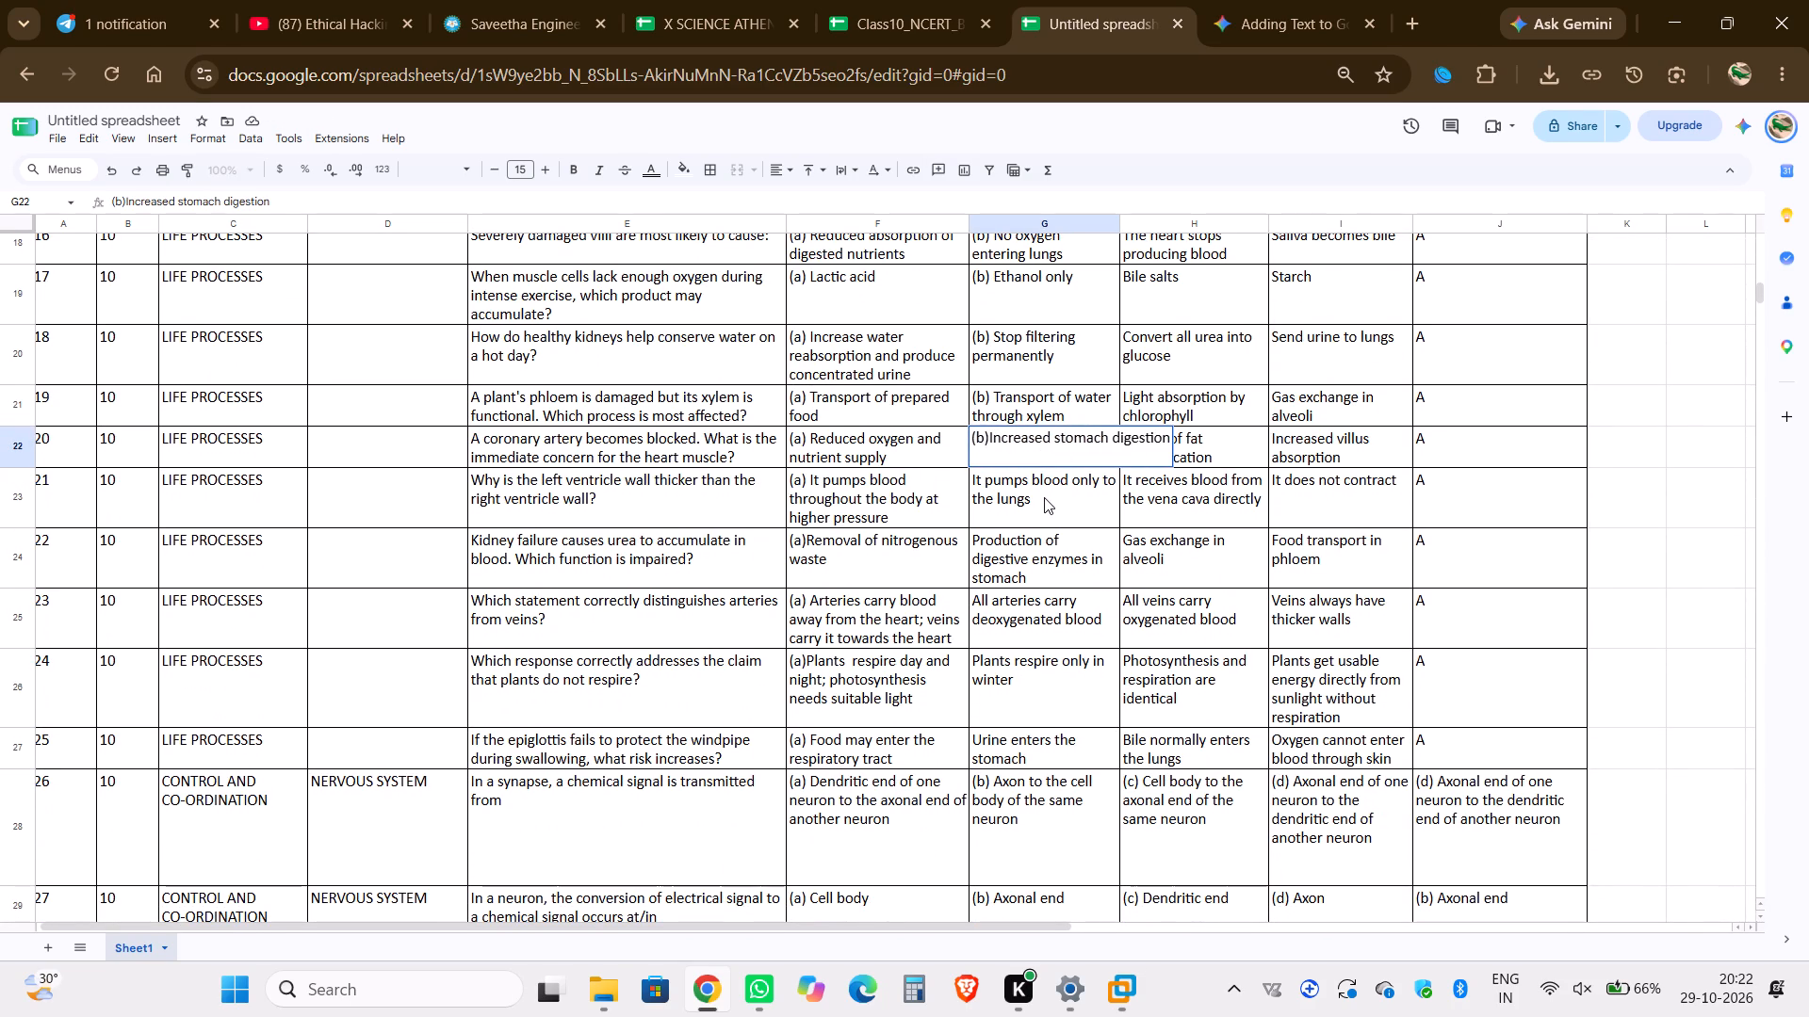
{"action": "left_click", "coordinate": [1041, 508]}
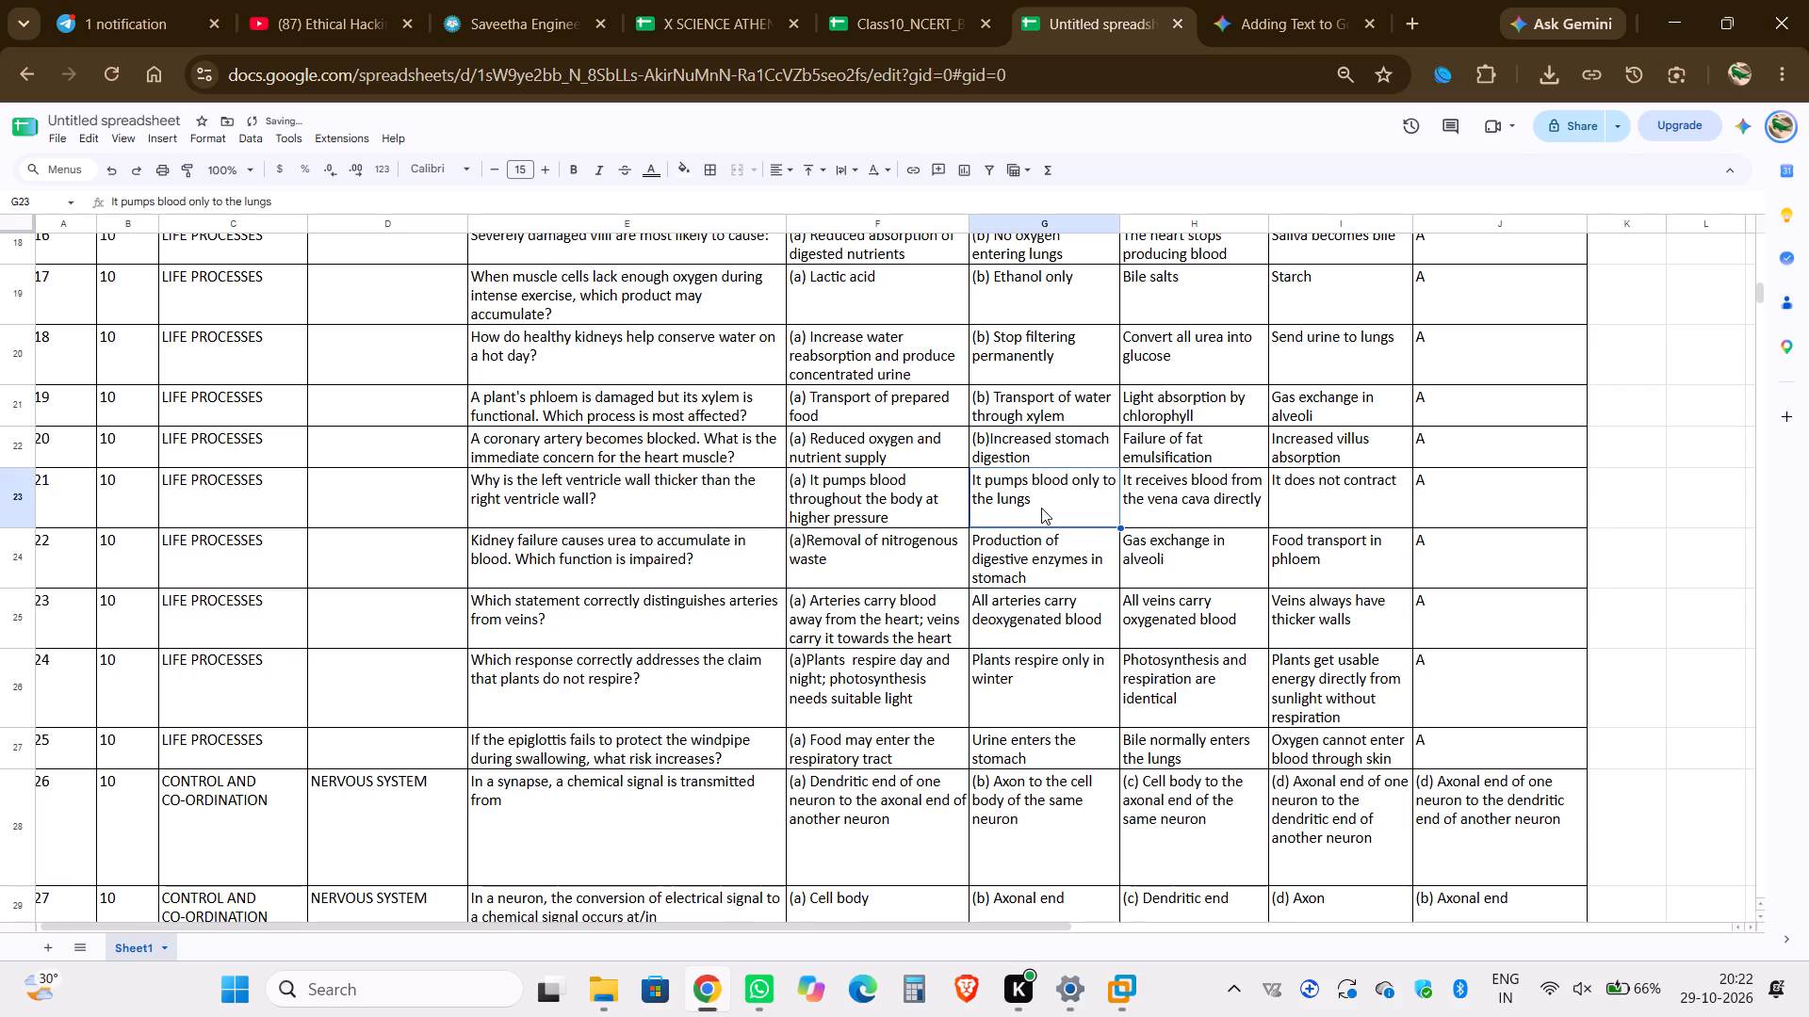
{"action": "double_click", "coordinate": [1041, 508]}
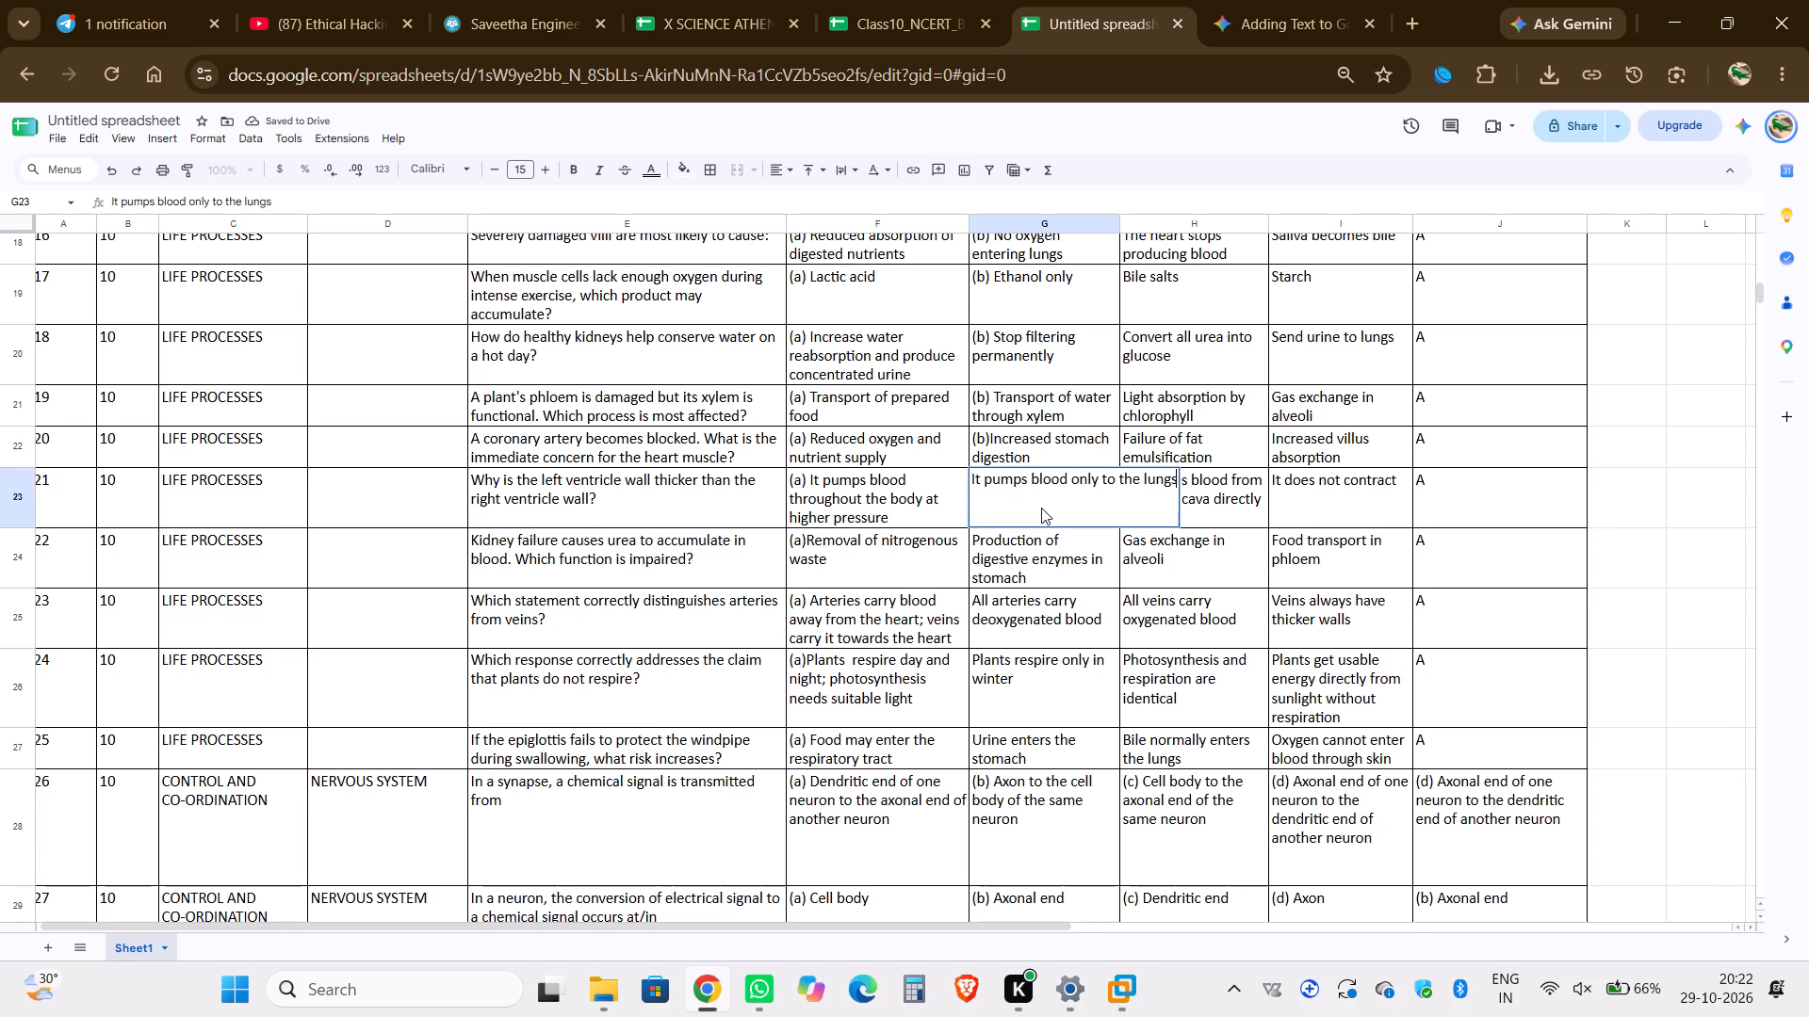
{"action": "key", "text": "Up"}
{"action": "key", "text": "ctrl+v"}
{"action": "key", "text": "space"}
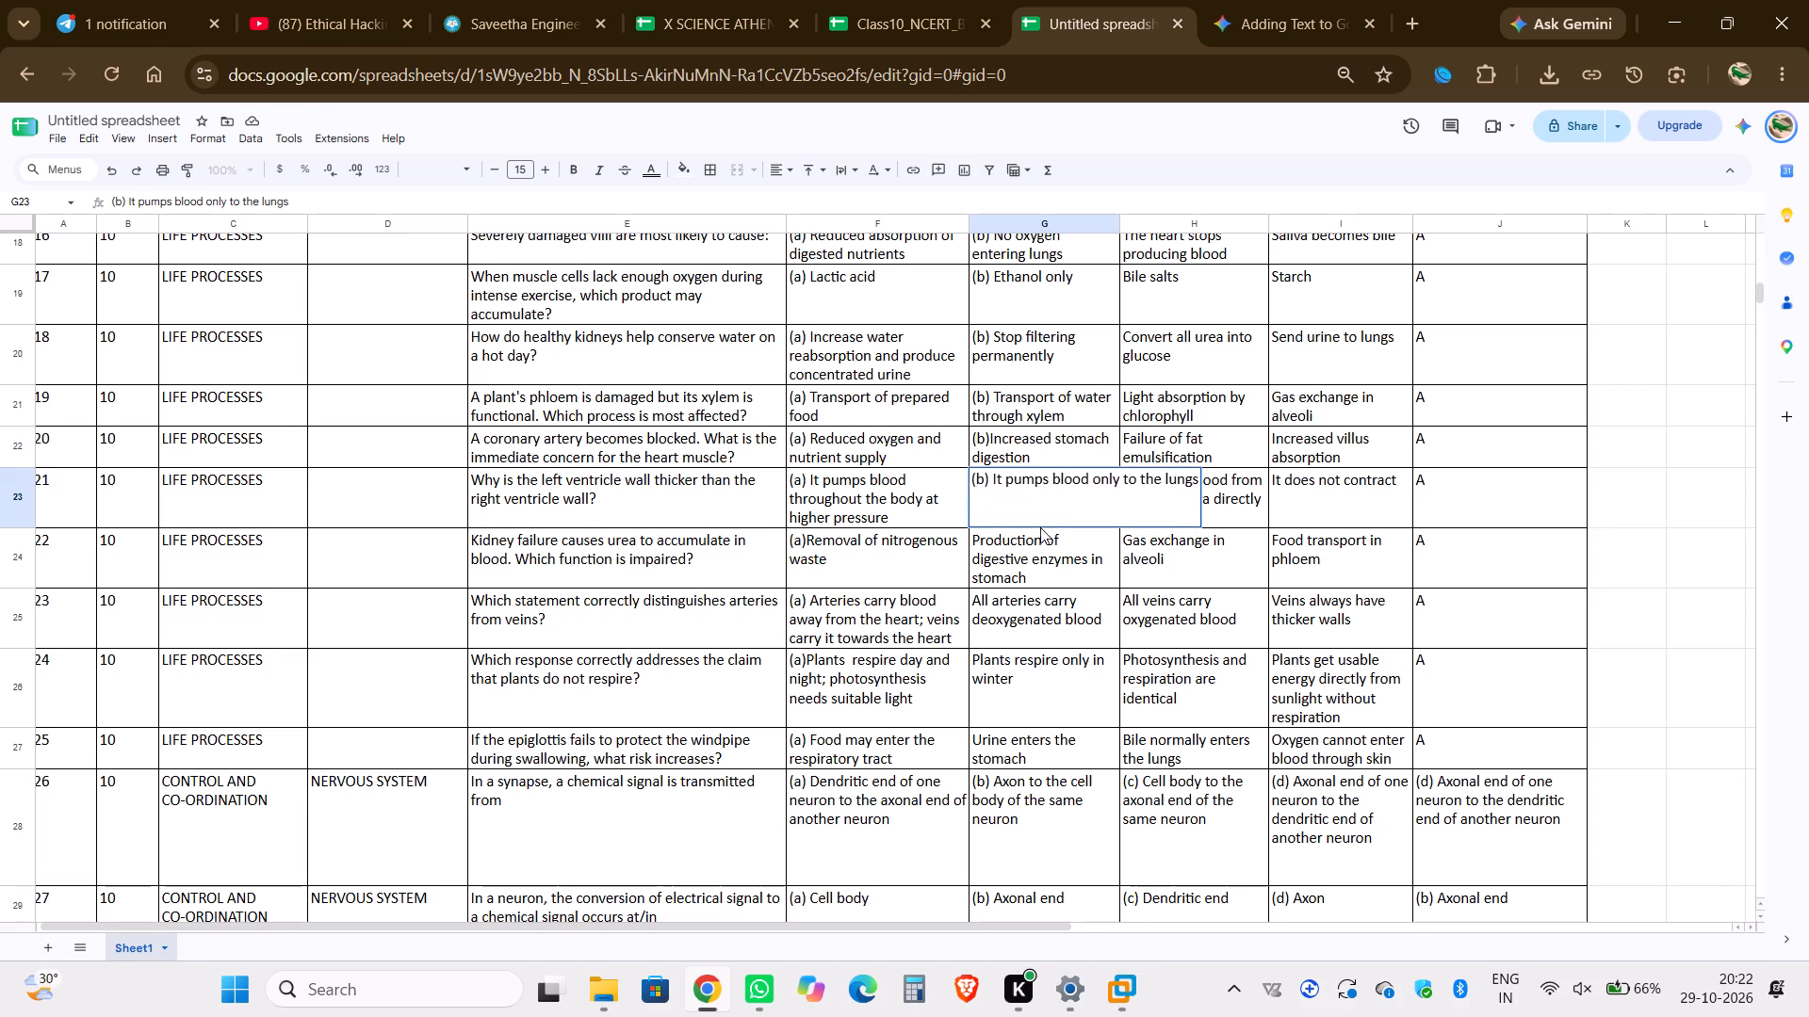
Add the prefix "(b) " before the Answer_B options in G24 to G26, from "Production of digestive enzymes in stomach" through "Plants respire only in winter".
{"action": "double_click", "coordinate": [1022, 562]}
{"action": "key", "text": "Up"}
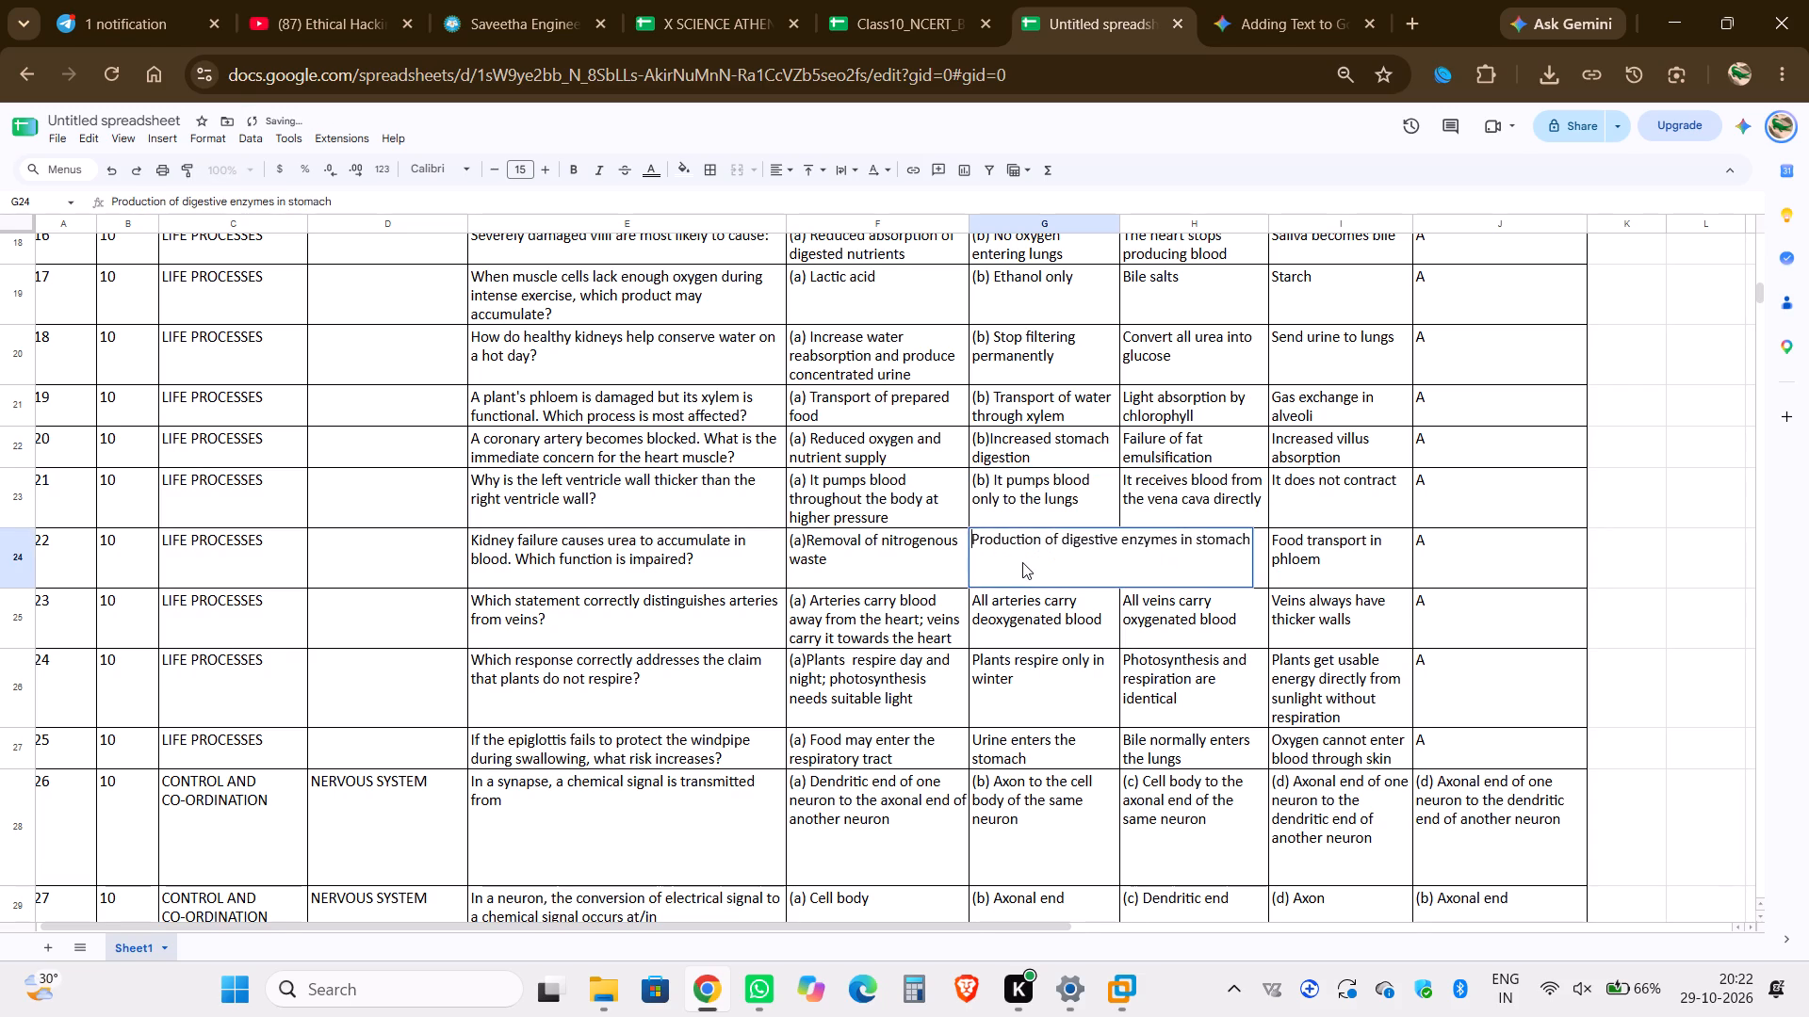
{"action": "key", "text": "ctrl+v"}
{"action": "key", "text": "space"}
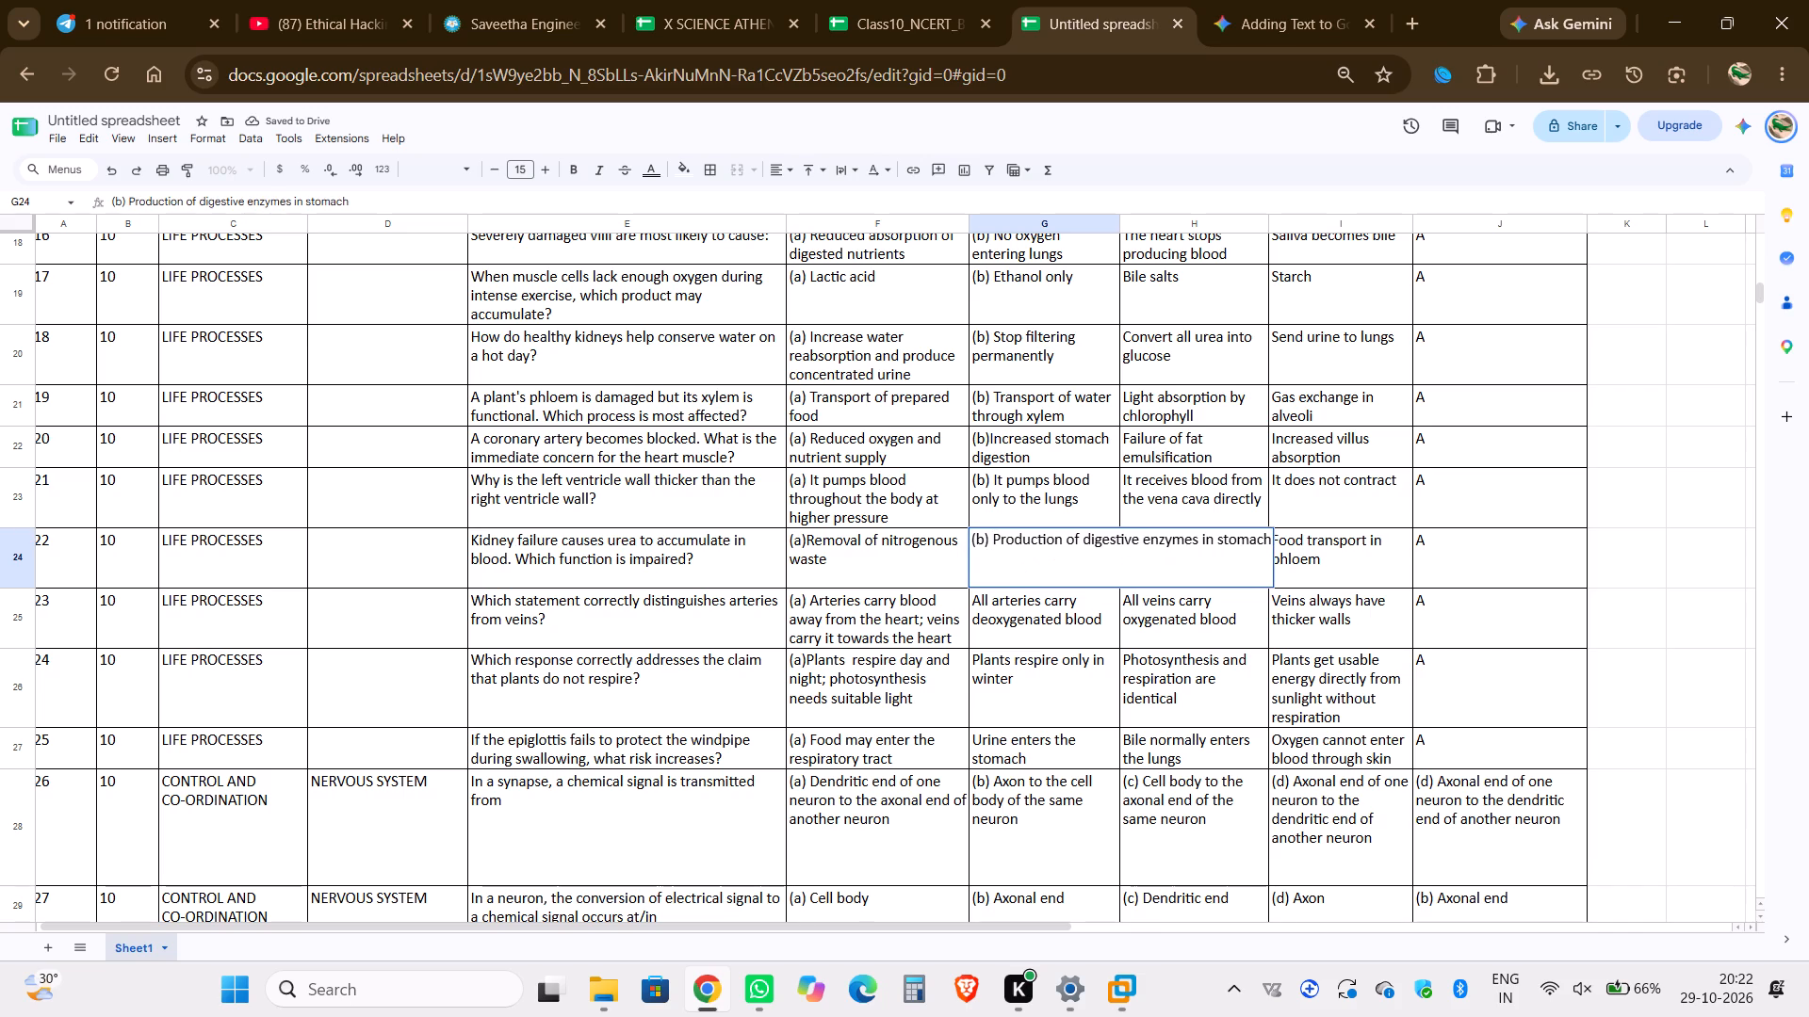
{"action": "double_click", "coordinate": [1028, 609]}
{"action": "key", "text": "Up"}
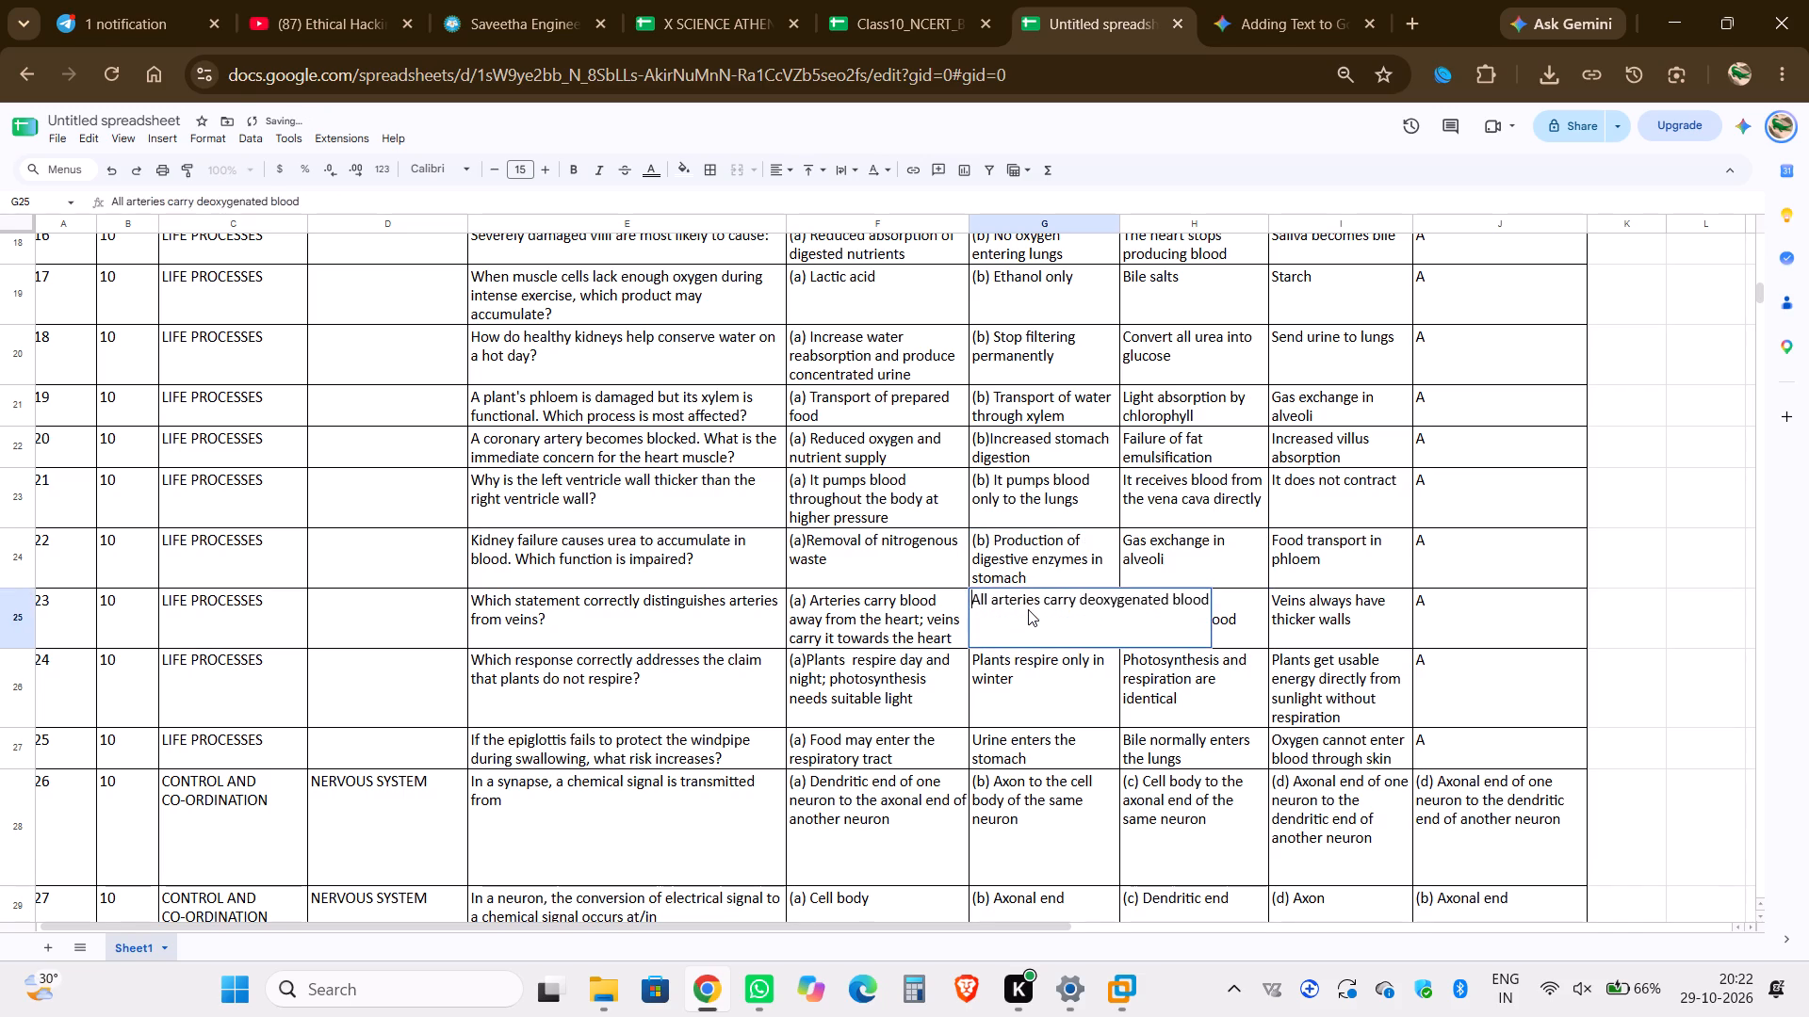
{"action": "key", "text": "ctrl+v"}
{"action": "key", "text": "space"}
{"action": "double_click", "coordinate": [1031, 666]}
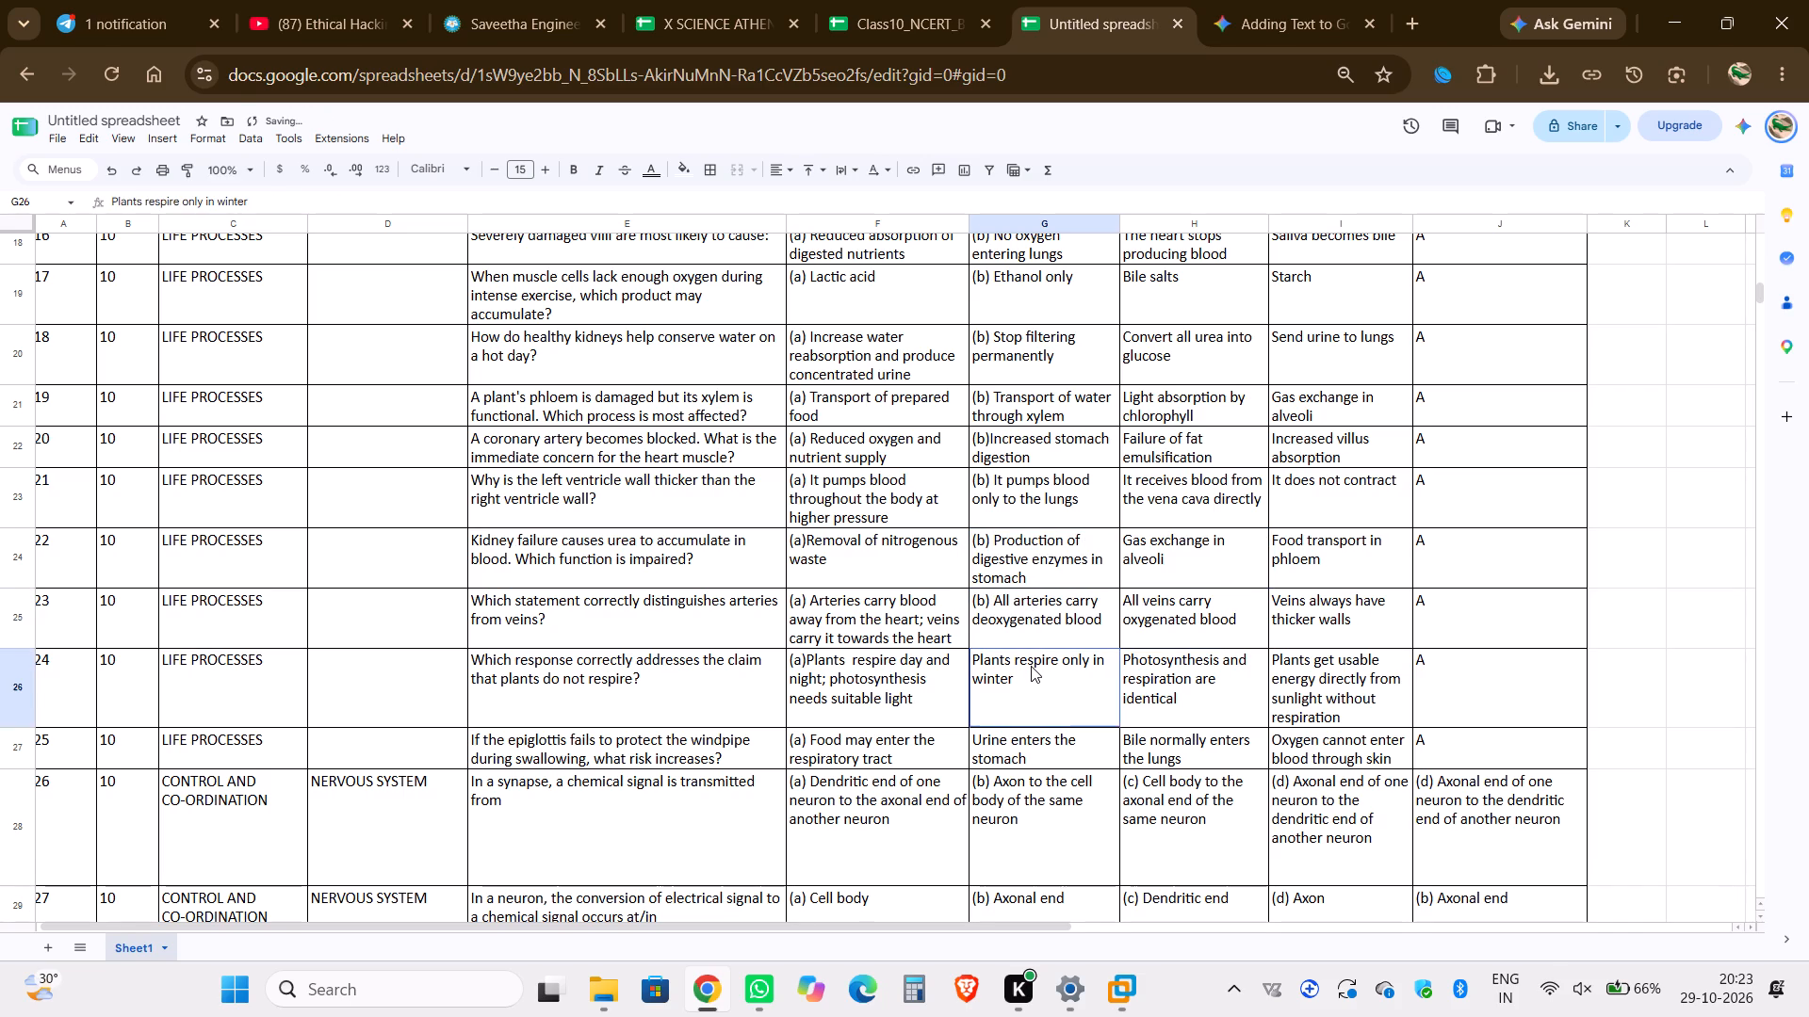
{"action": "key", "text": "Up"}
{"action": "key", "text": "ctrl+v"}
{"action": "key", "text": "space"}
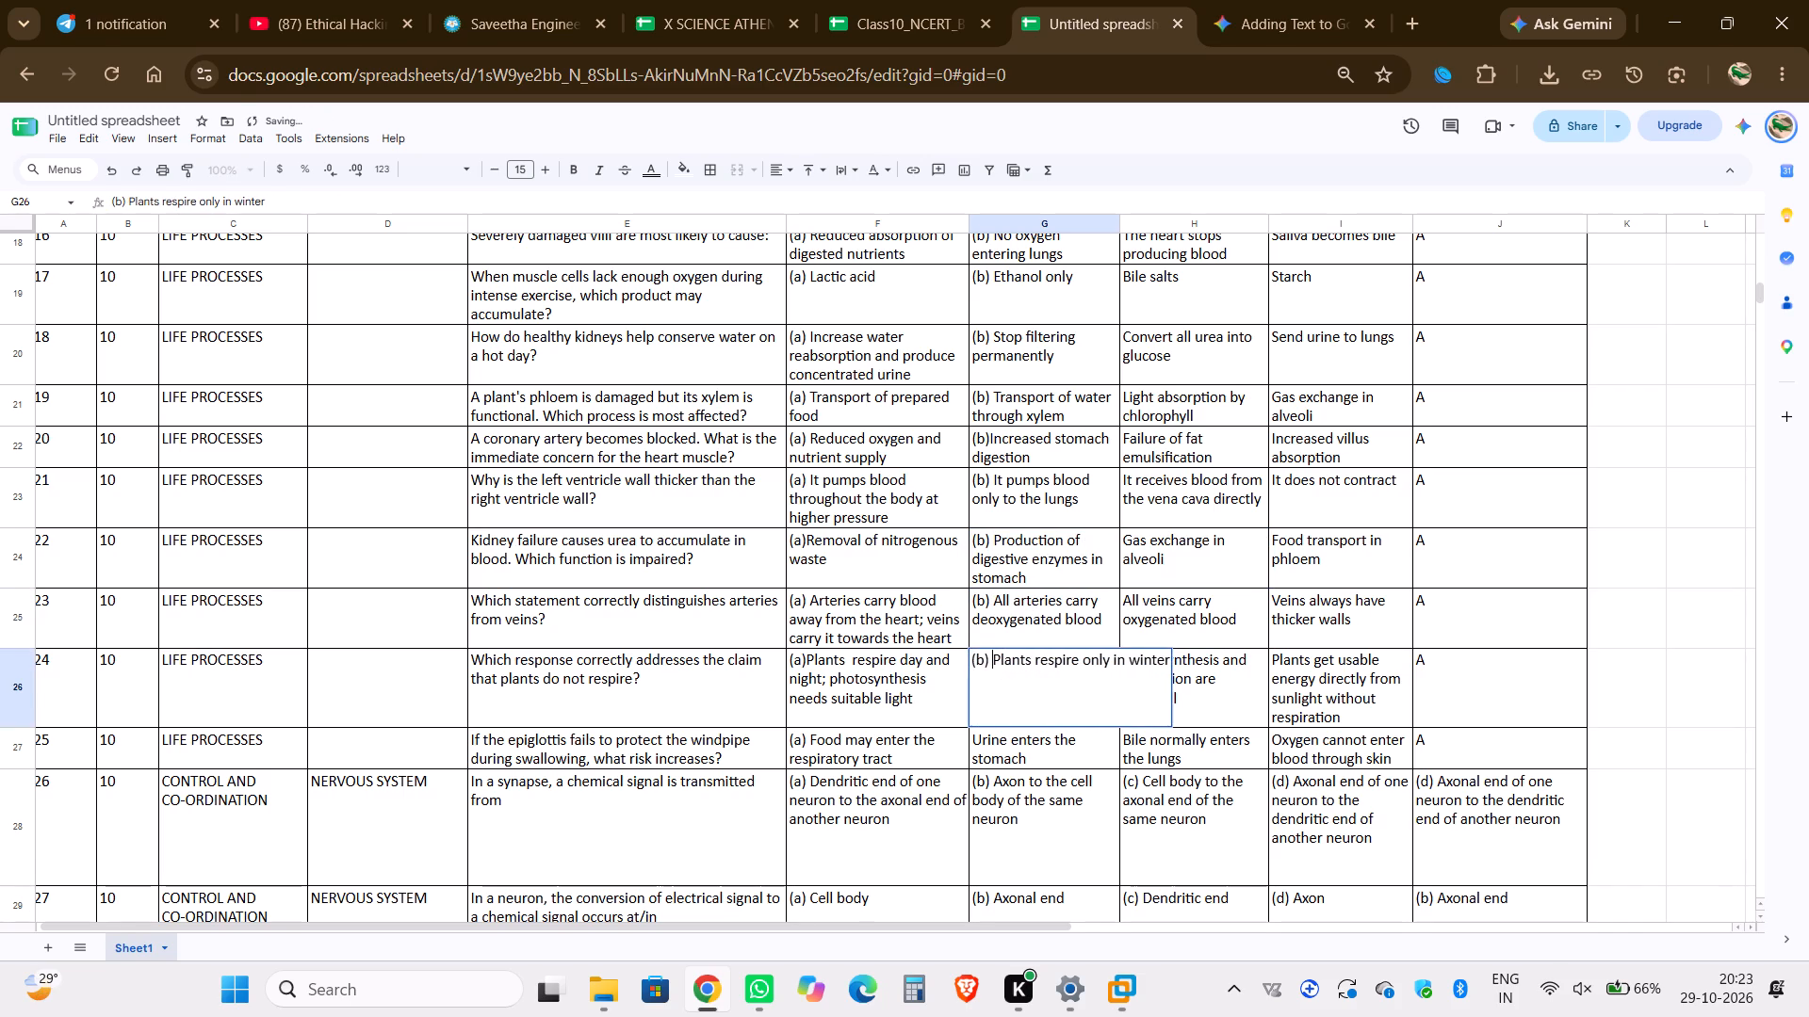
Add the prefix "(b) " before the Answer_B option "Urine enters the stomach" in G27.
{"action": "double_click", "coordinate": [1029, 736]}
{"action": "key", "text": "Up"}
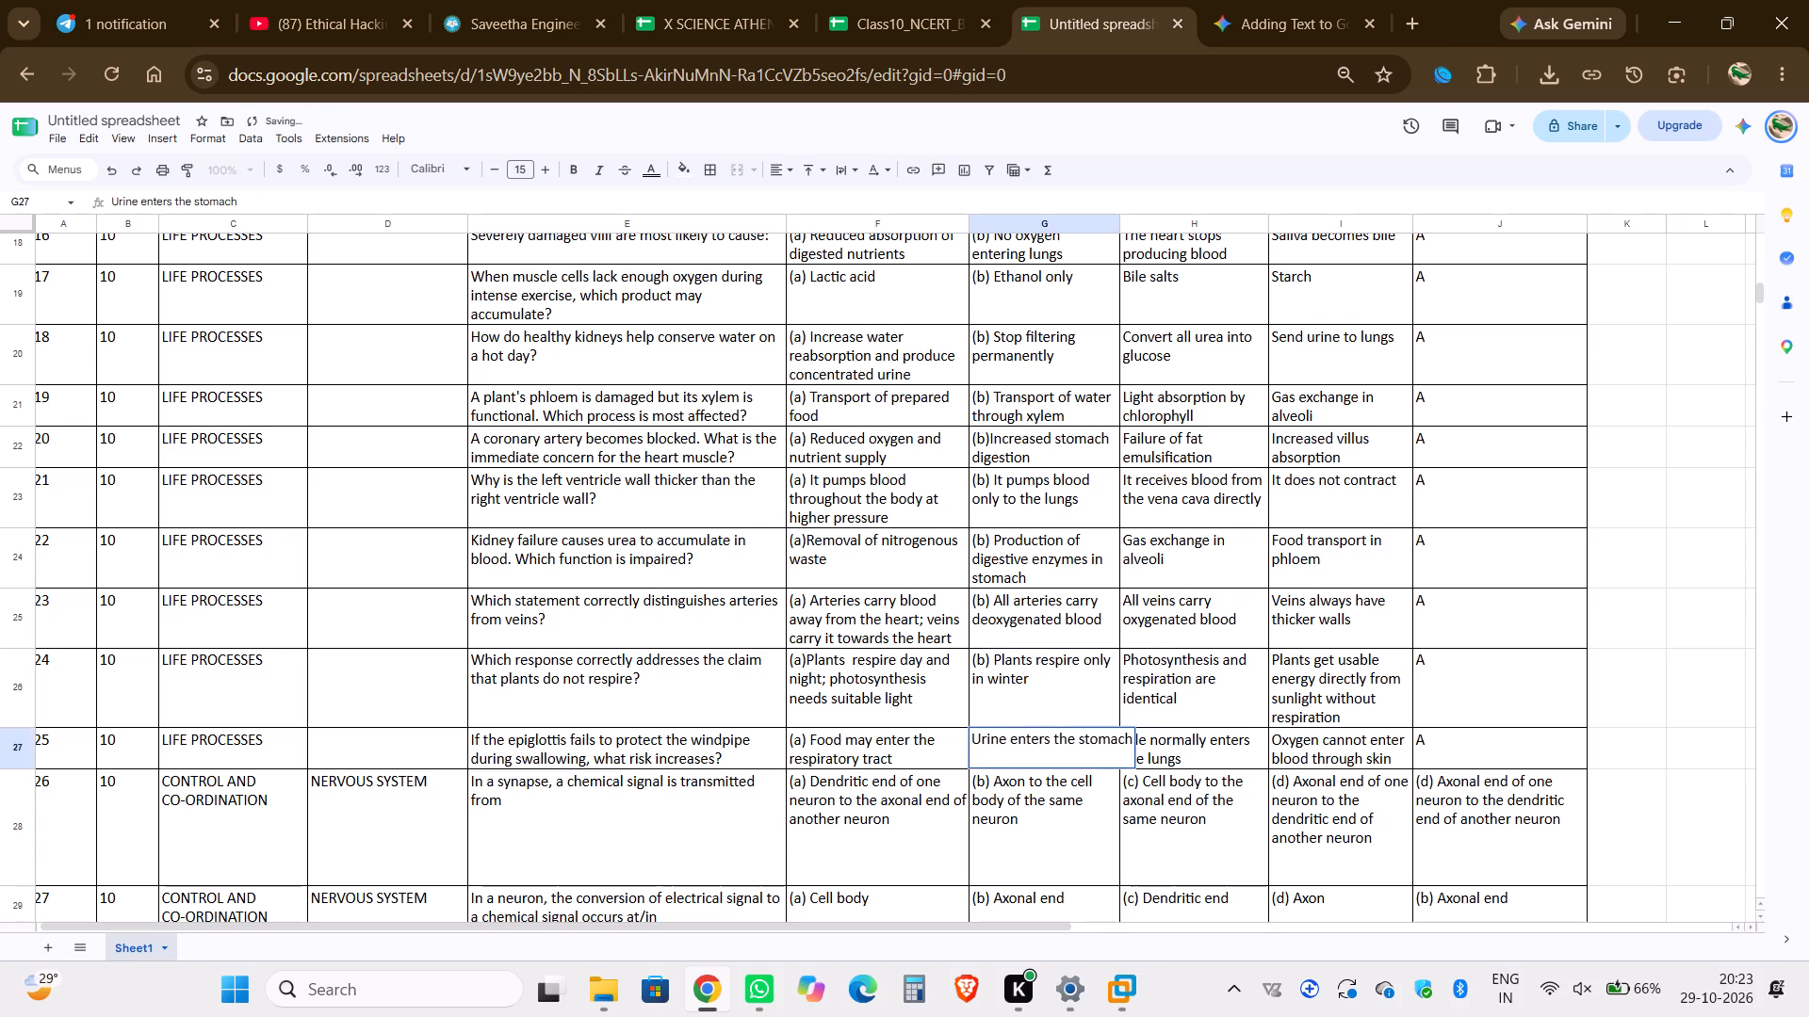
{"action": "key", "text": "ctrl+v"}
{"action": "key", "text": "space"}
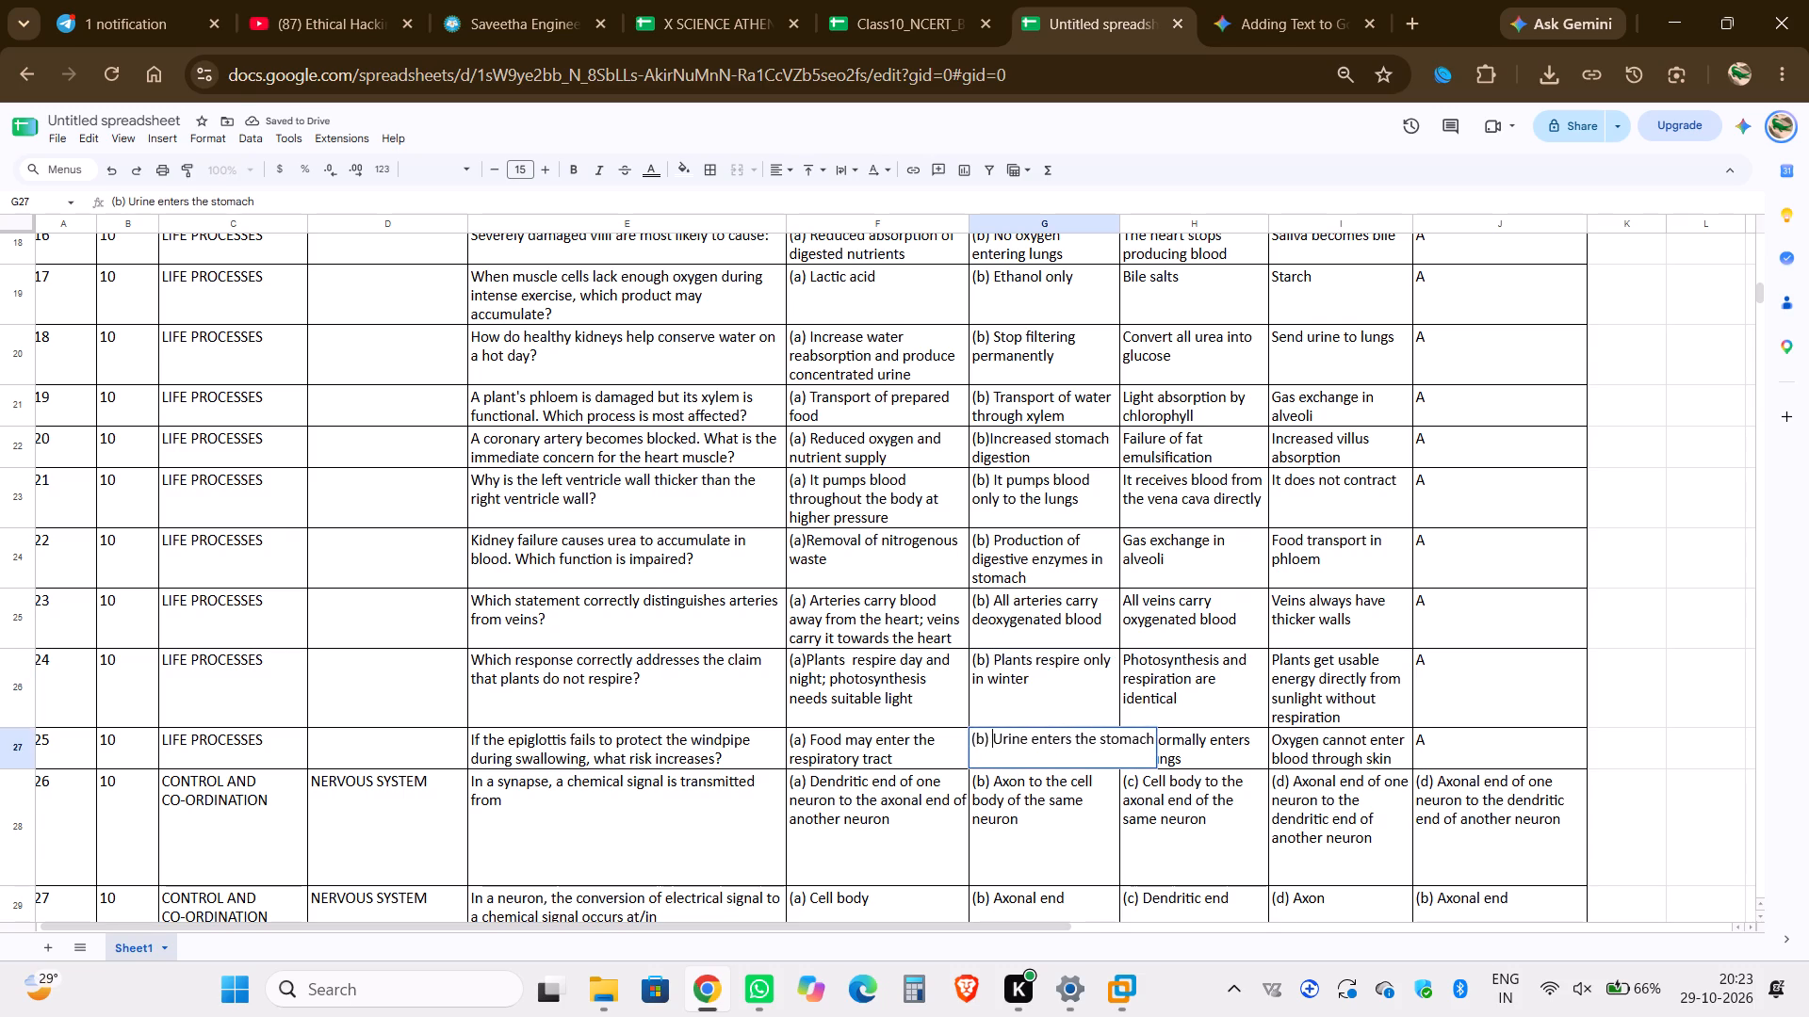
{"action": "scroll", "coordinate": [1029, 736], "scroll_direction": "down", "scroll_amount": 2}
{"action": "left_click", "coordinate": [1176, 611]}
Add the prefix "(b) " before the Answer_B options in G38 to G40, from the "Receptor → brain" pathway through "Phototropic bending is greatly reduced".
{"action": "scroll", "coordinate": [1176, 611], "scroll_direction": "down", "scroll_amount": 1}
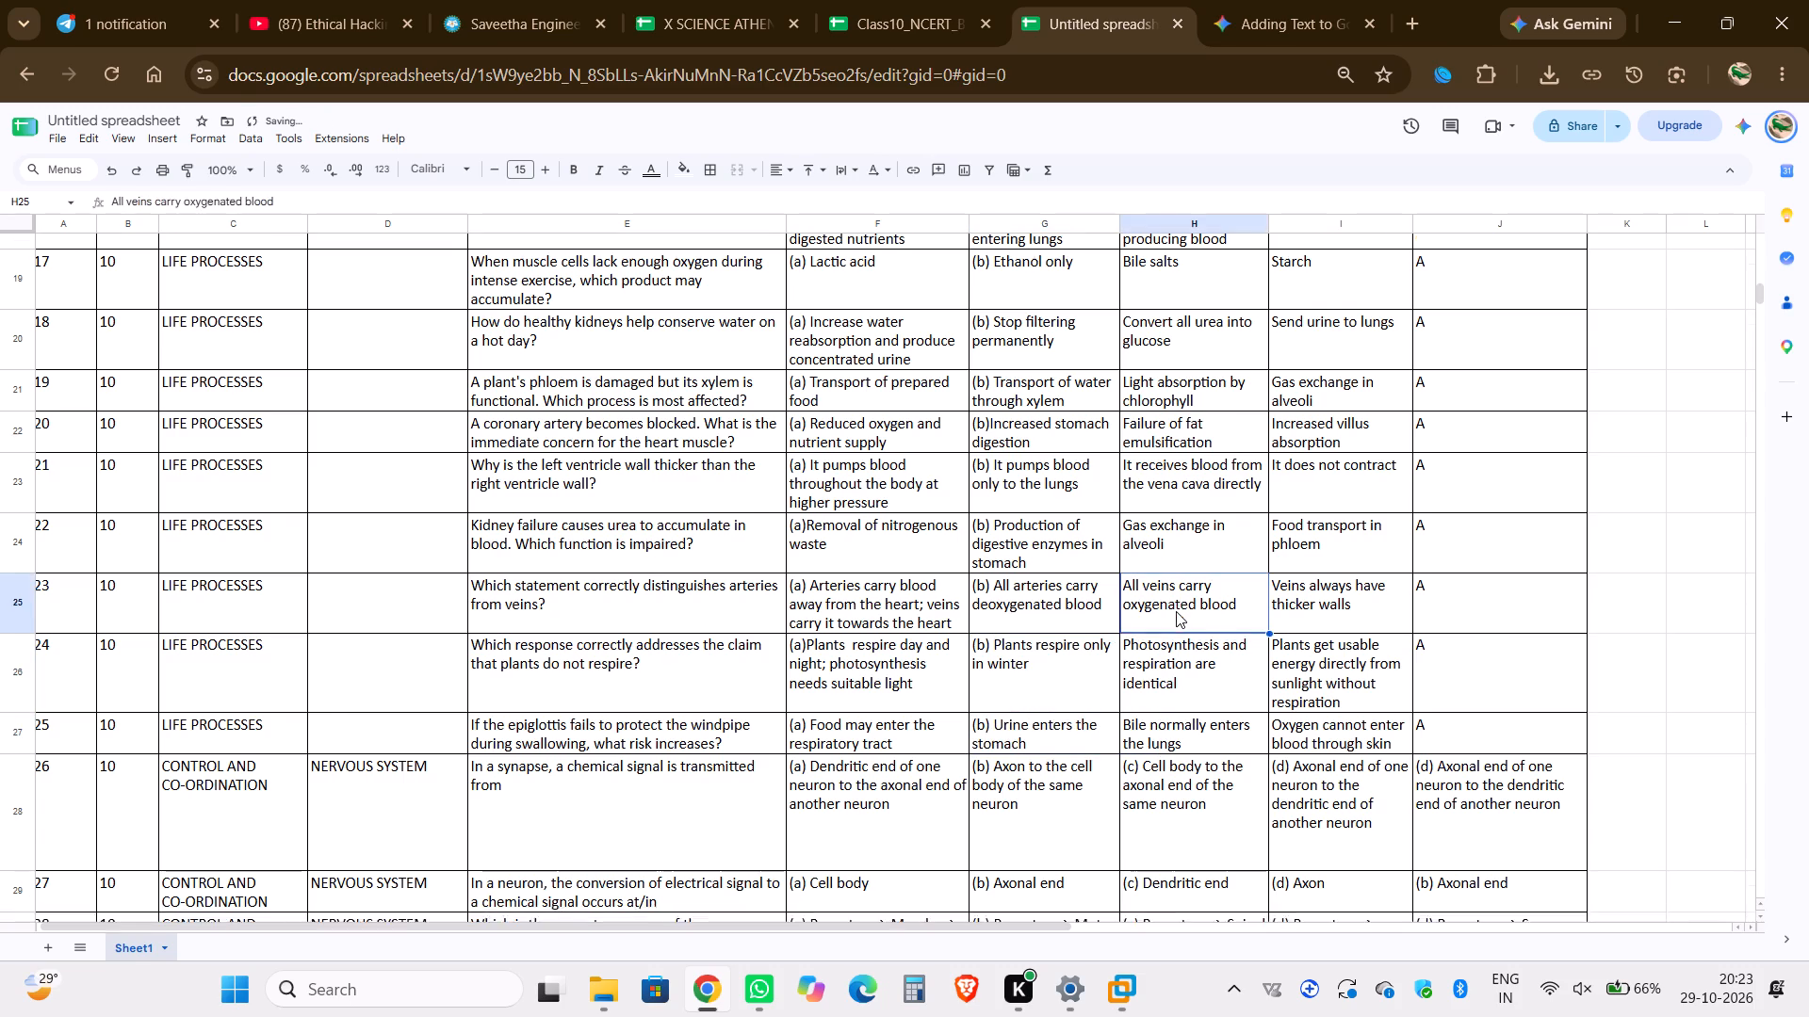
{"action": "scroll", "coordinate": [1176, 611], "scroll_direction": "down", "scroll_amount": 7}
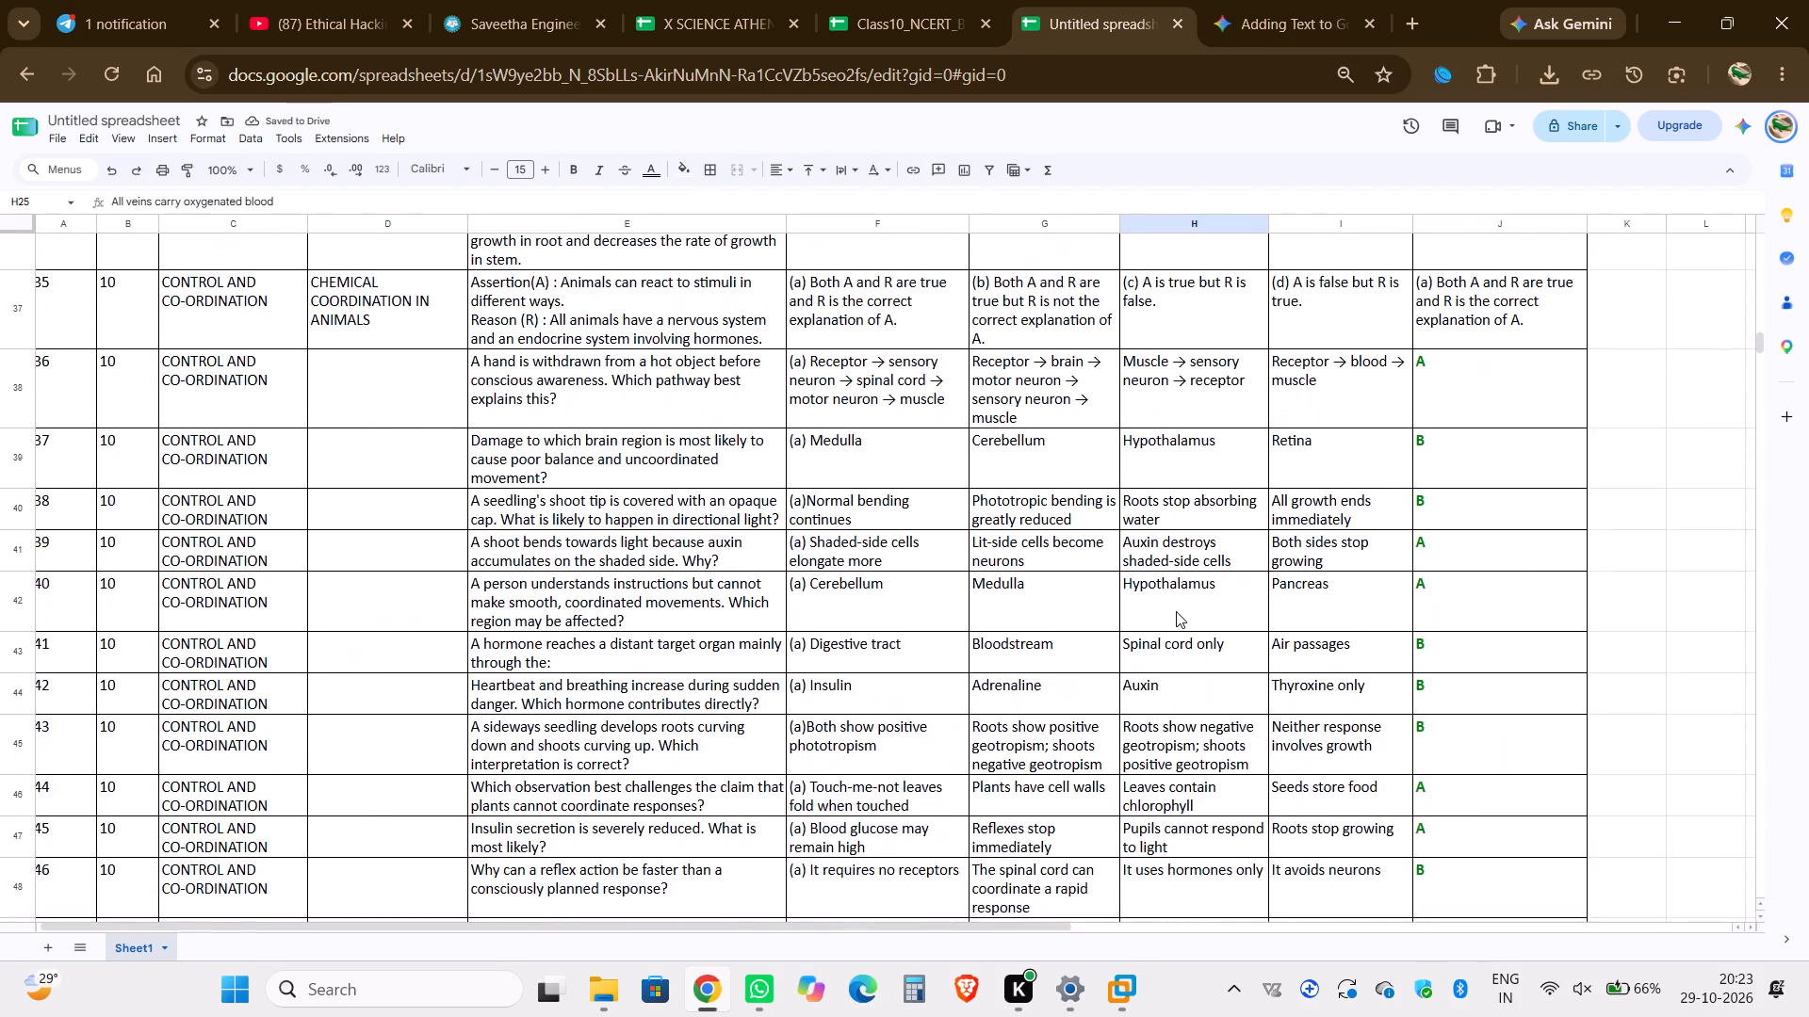
{"action": "double_click", "coordinate": [1020, 640]}
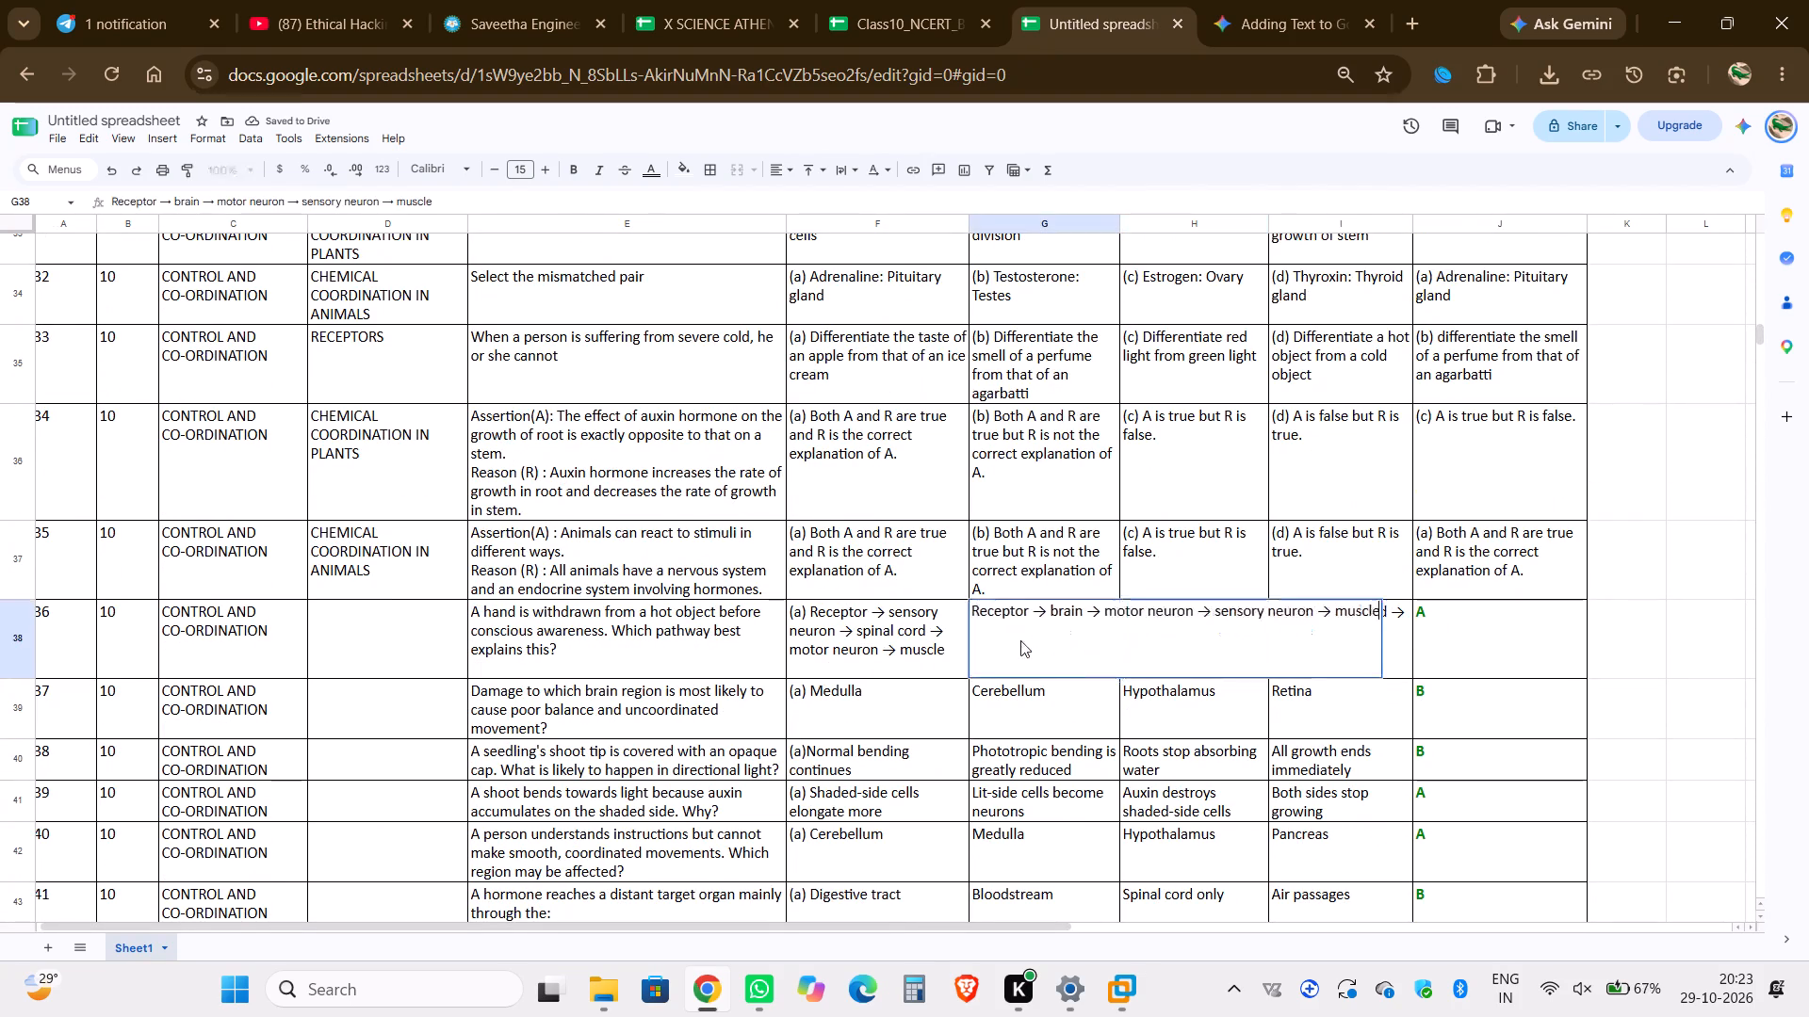
{"action": "key", "text": "Up"}
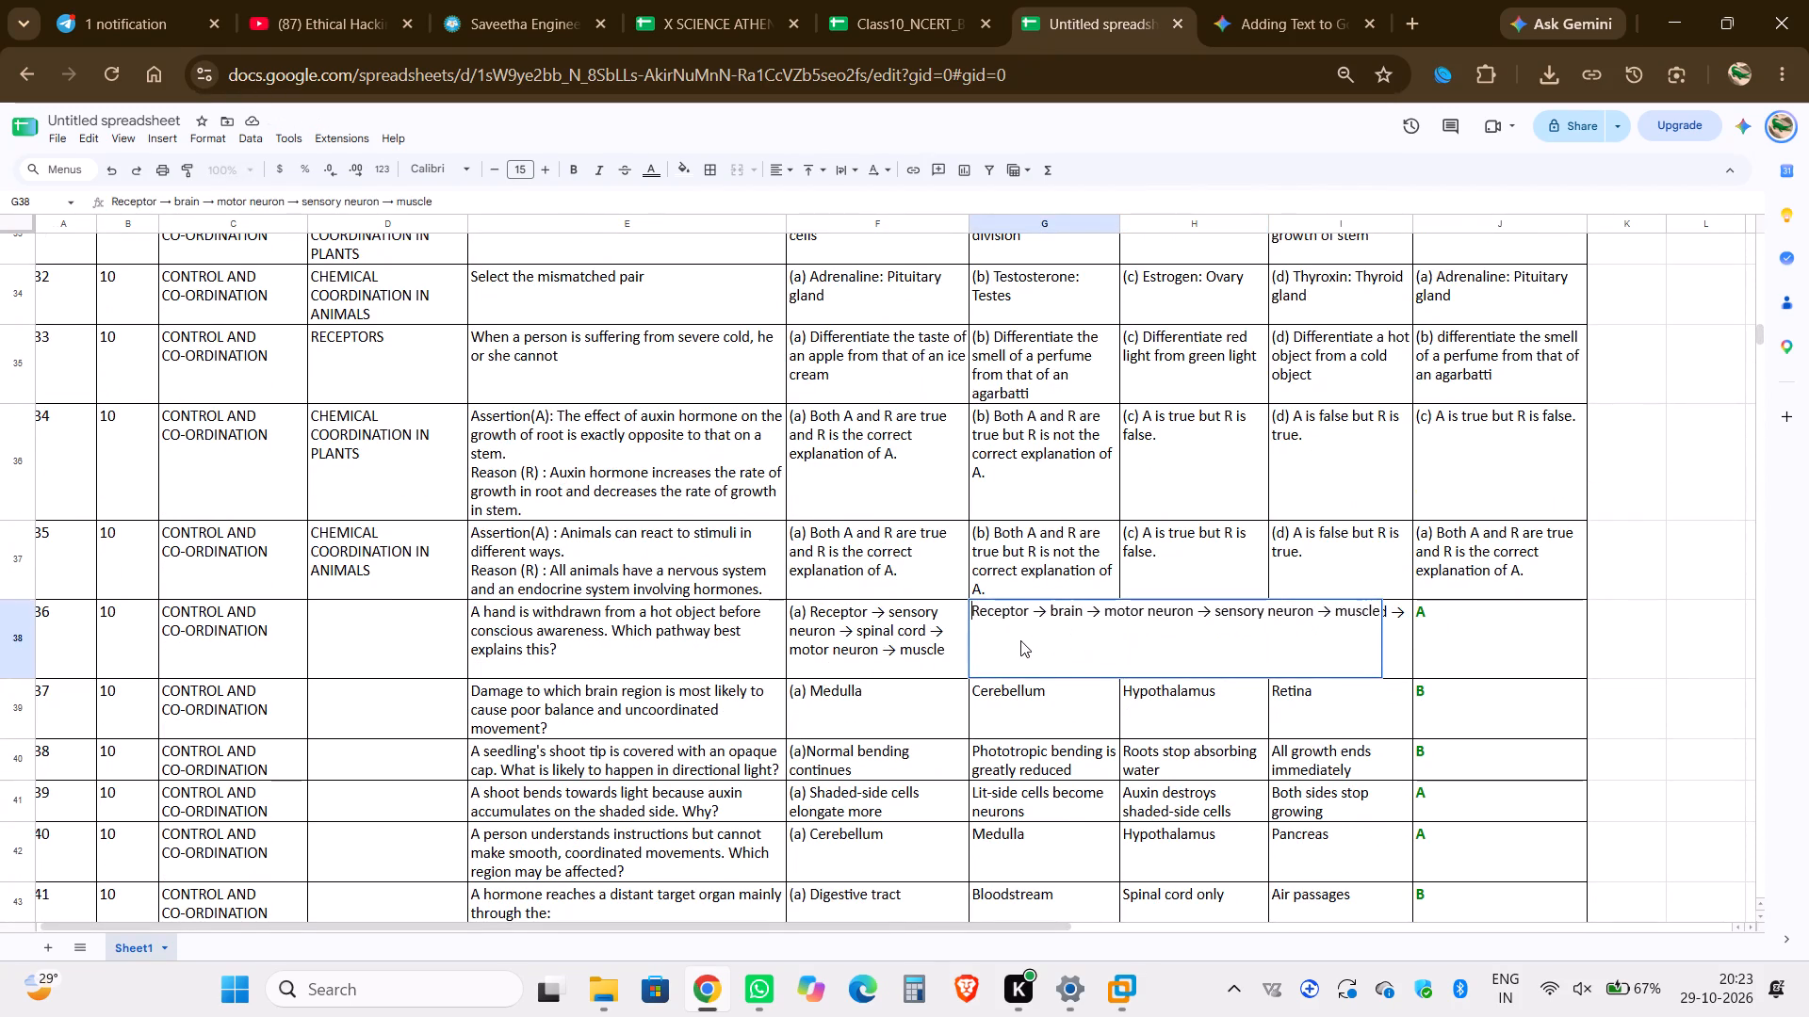
{"action": "key", "text": "ctrl+v"}
{"action": "key", "text": "space"}
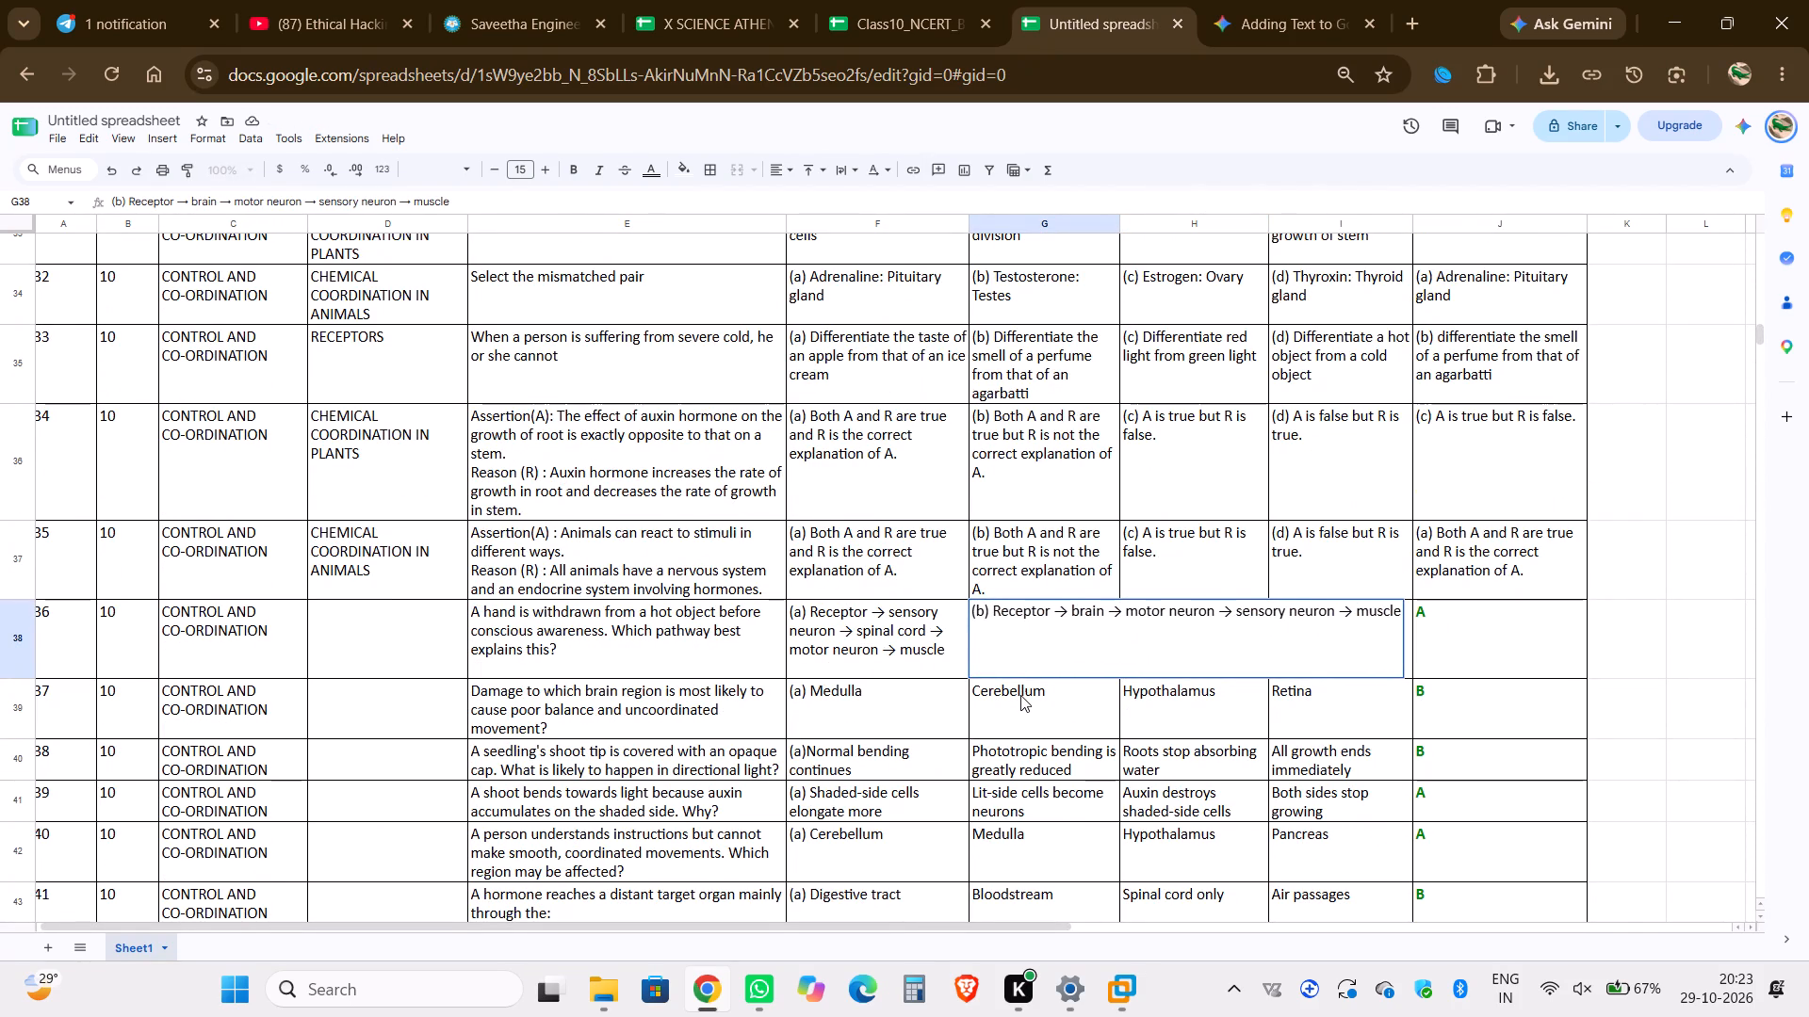
{"action": "double_click", "coordinate": [1020, 695]}
{"action": "key", "text": "Up"}
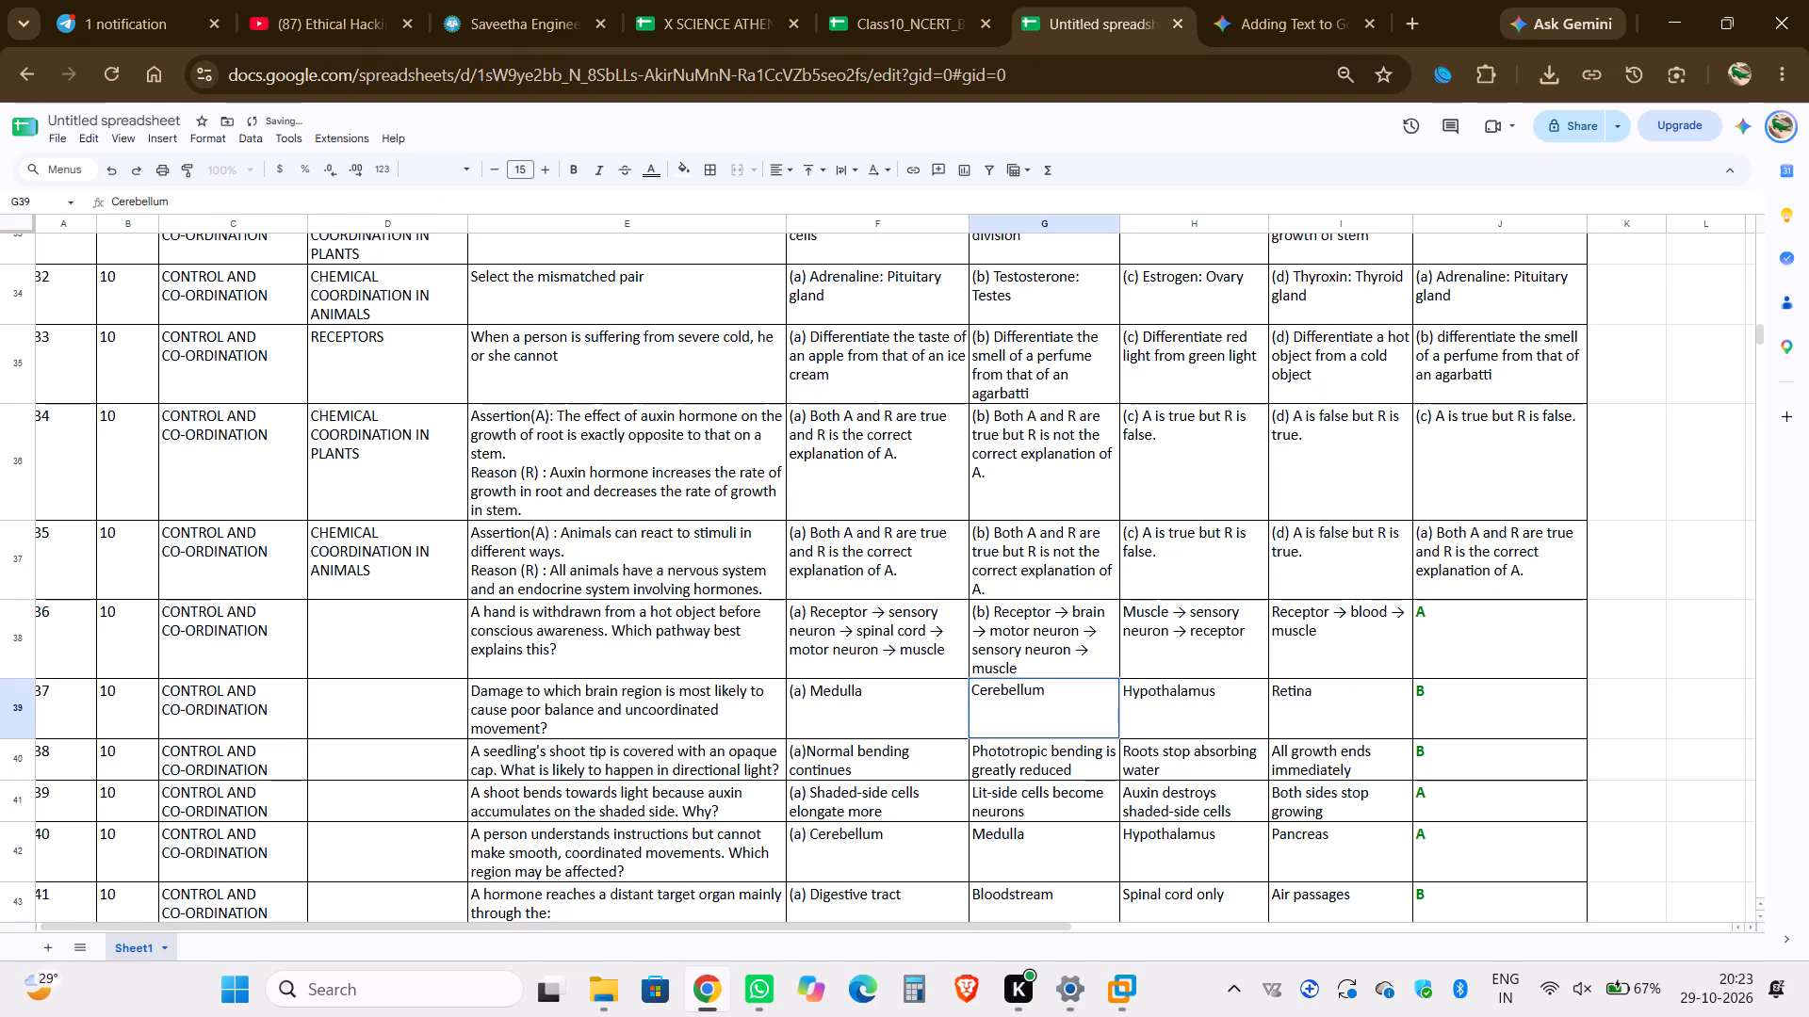
{"action": "key", "text": "ctrl+v"}
{"action": "key", "text": "space"}
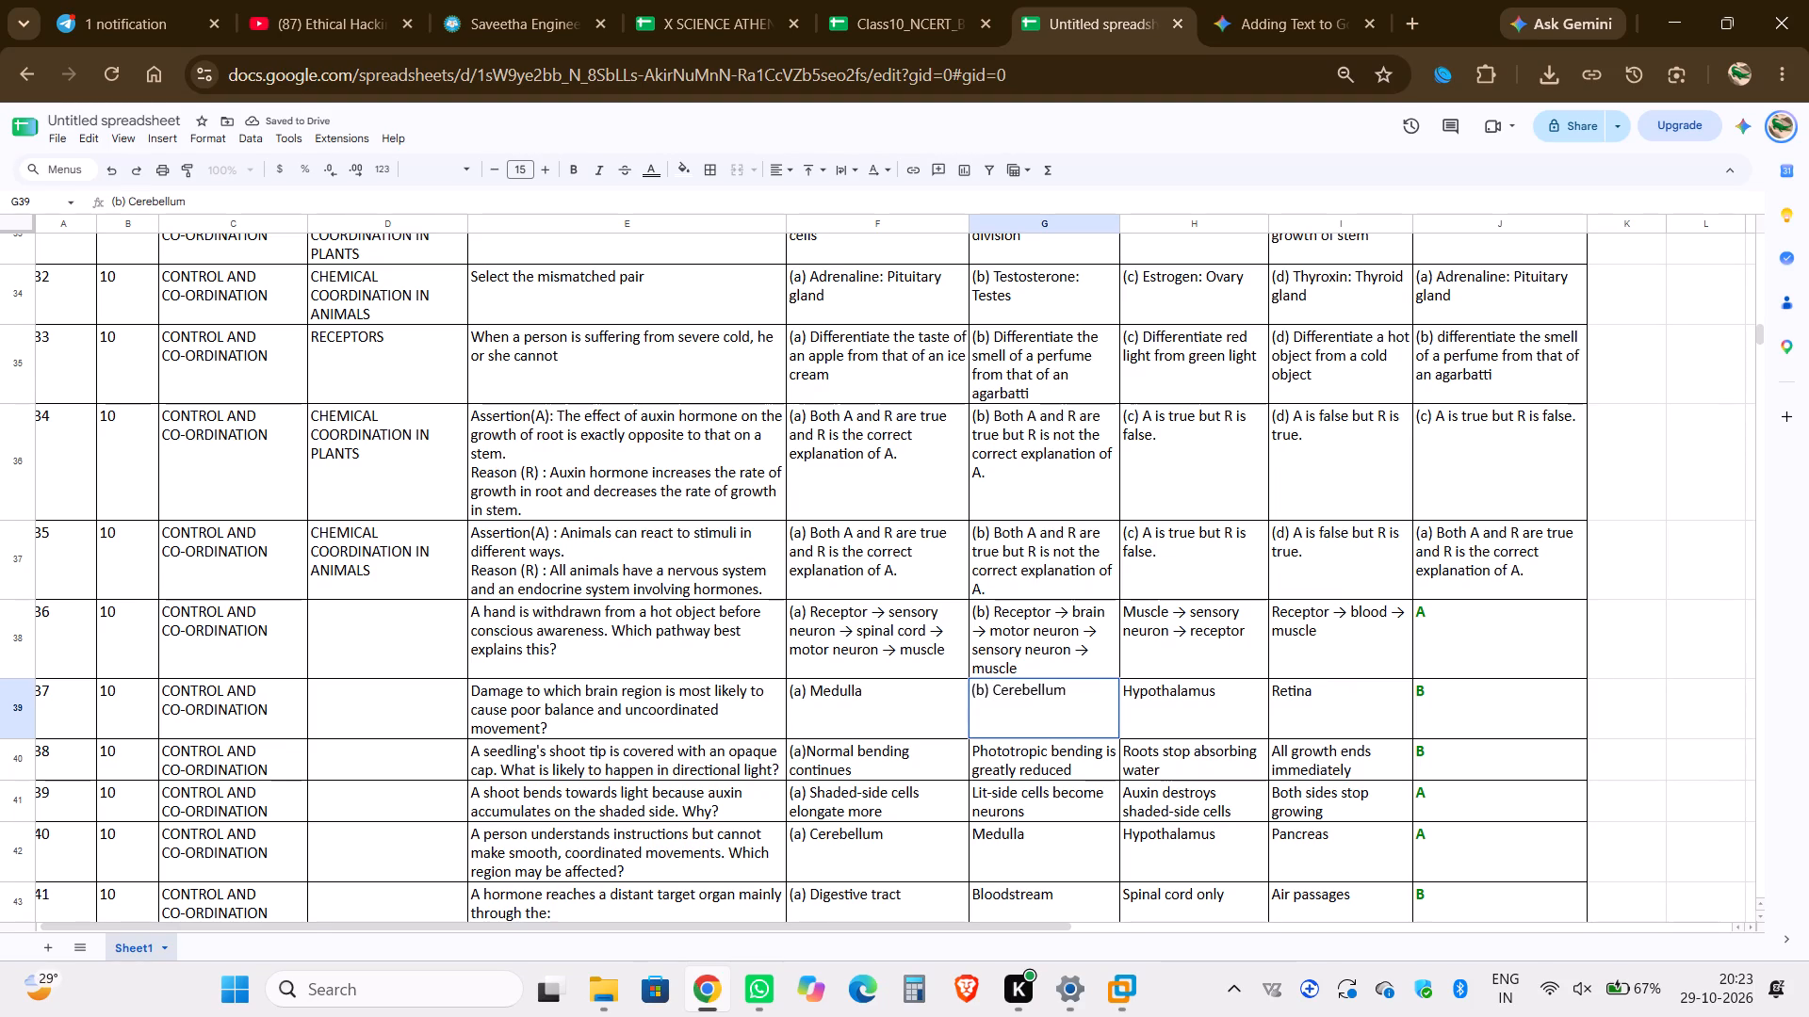
{"action": "double_click", "coordinate": [1022, 759]}
{"action": "key", "text": "Up"}
{"action": "key", "text": "ctrl+v"}
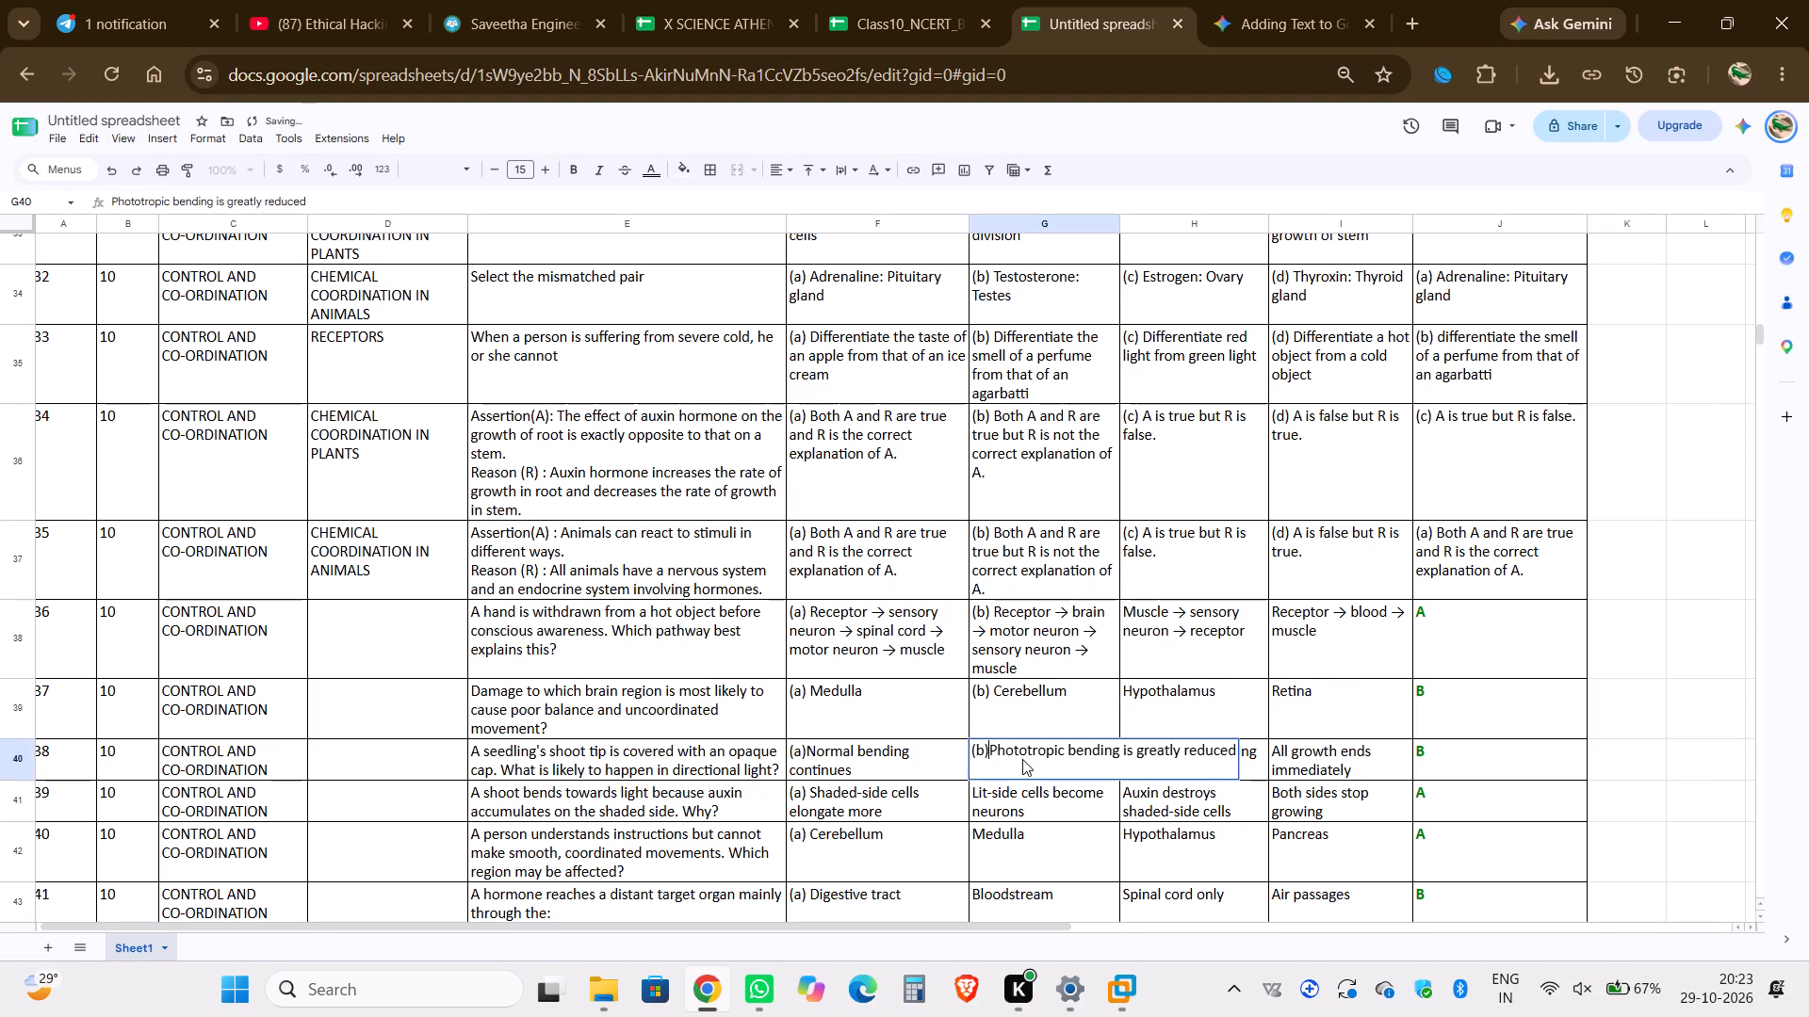
{"action": "key", "text": "space"}
Add the prefix "(b) " before "Lit-side cells become neurons" in G41 and "Medulla" in G42.
{"action": "double_click", "coordinate": [1030, 799]}
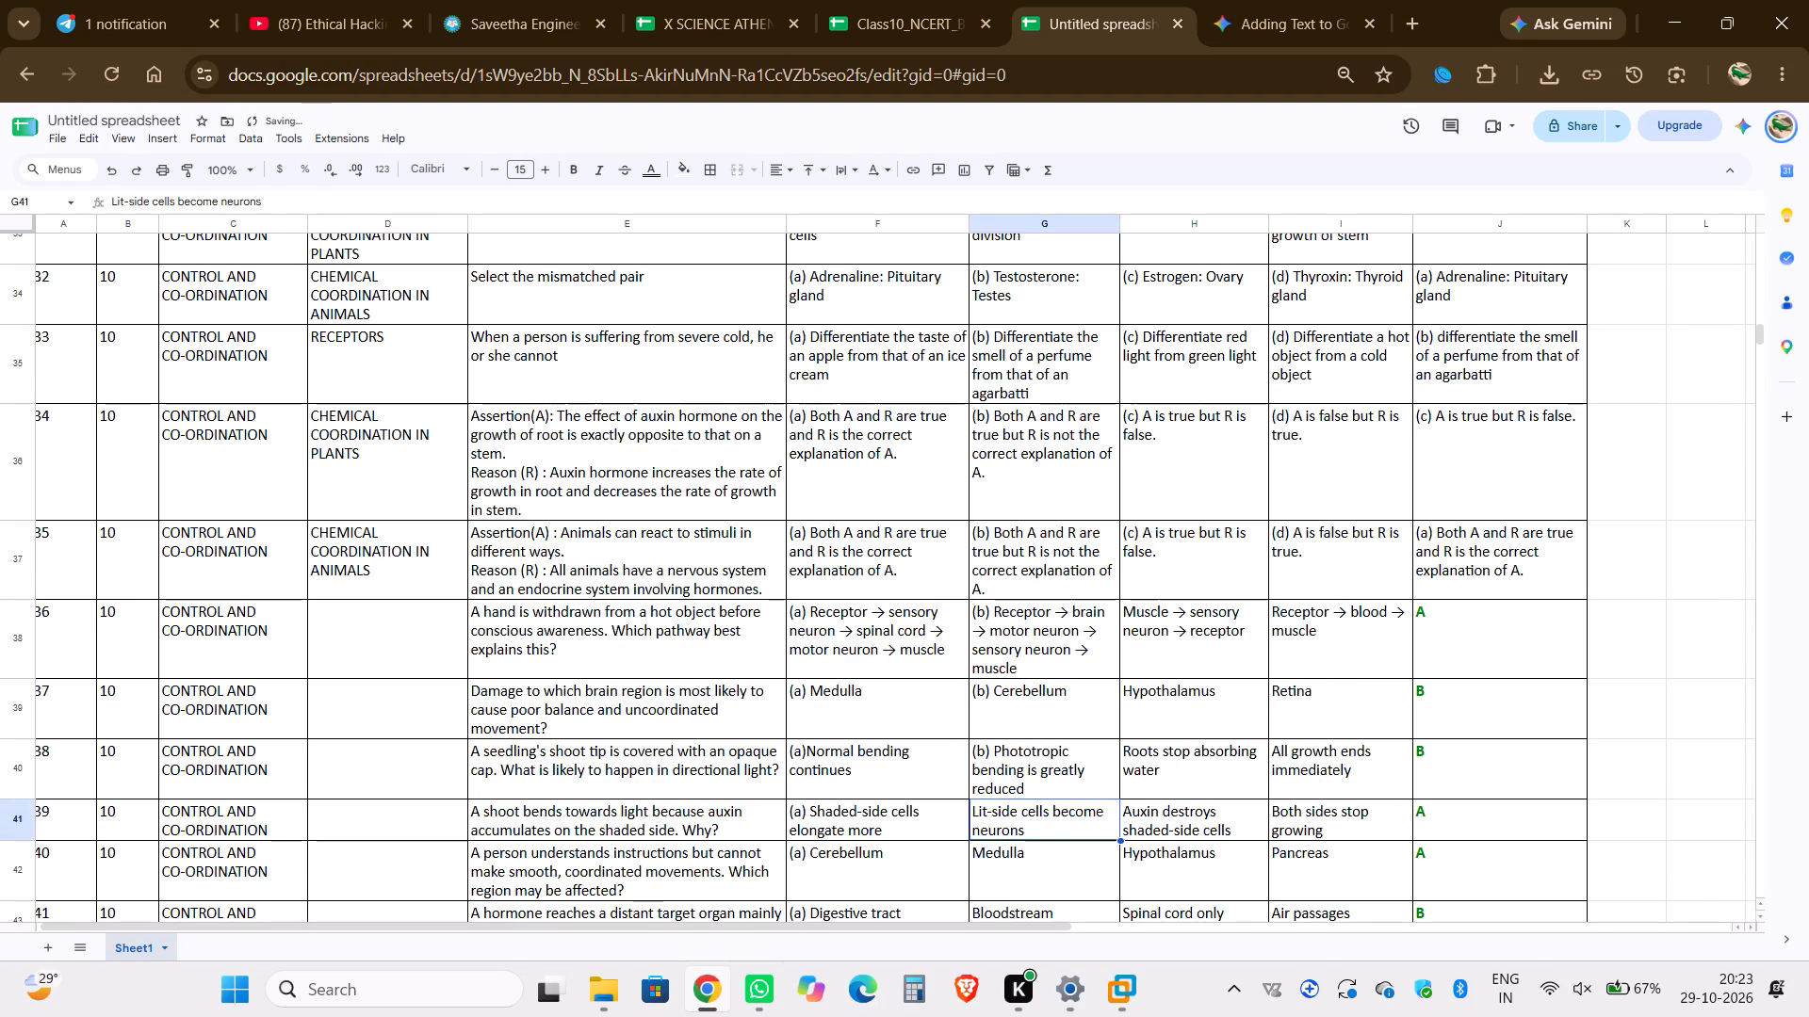
{"action": "double_click", "coordinate": [1035, 821]}
{"action": "key", "text": "Up"}
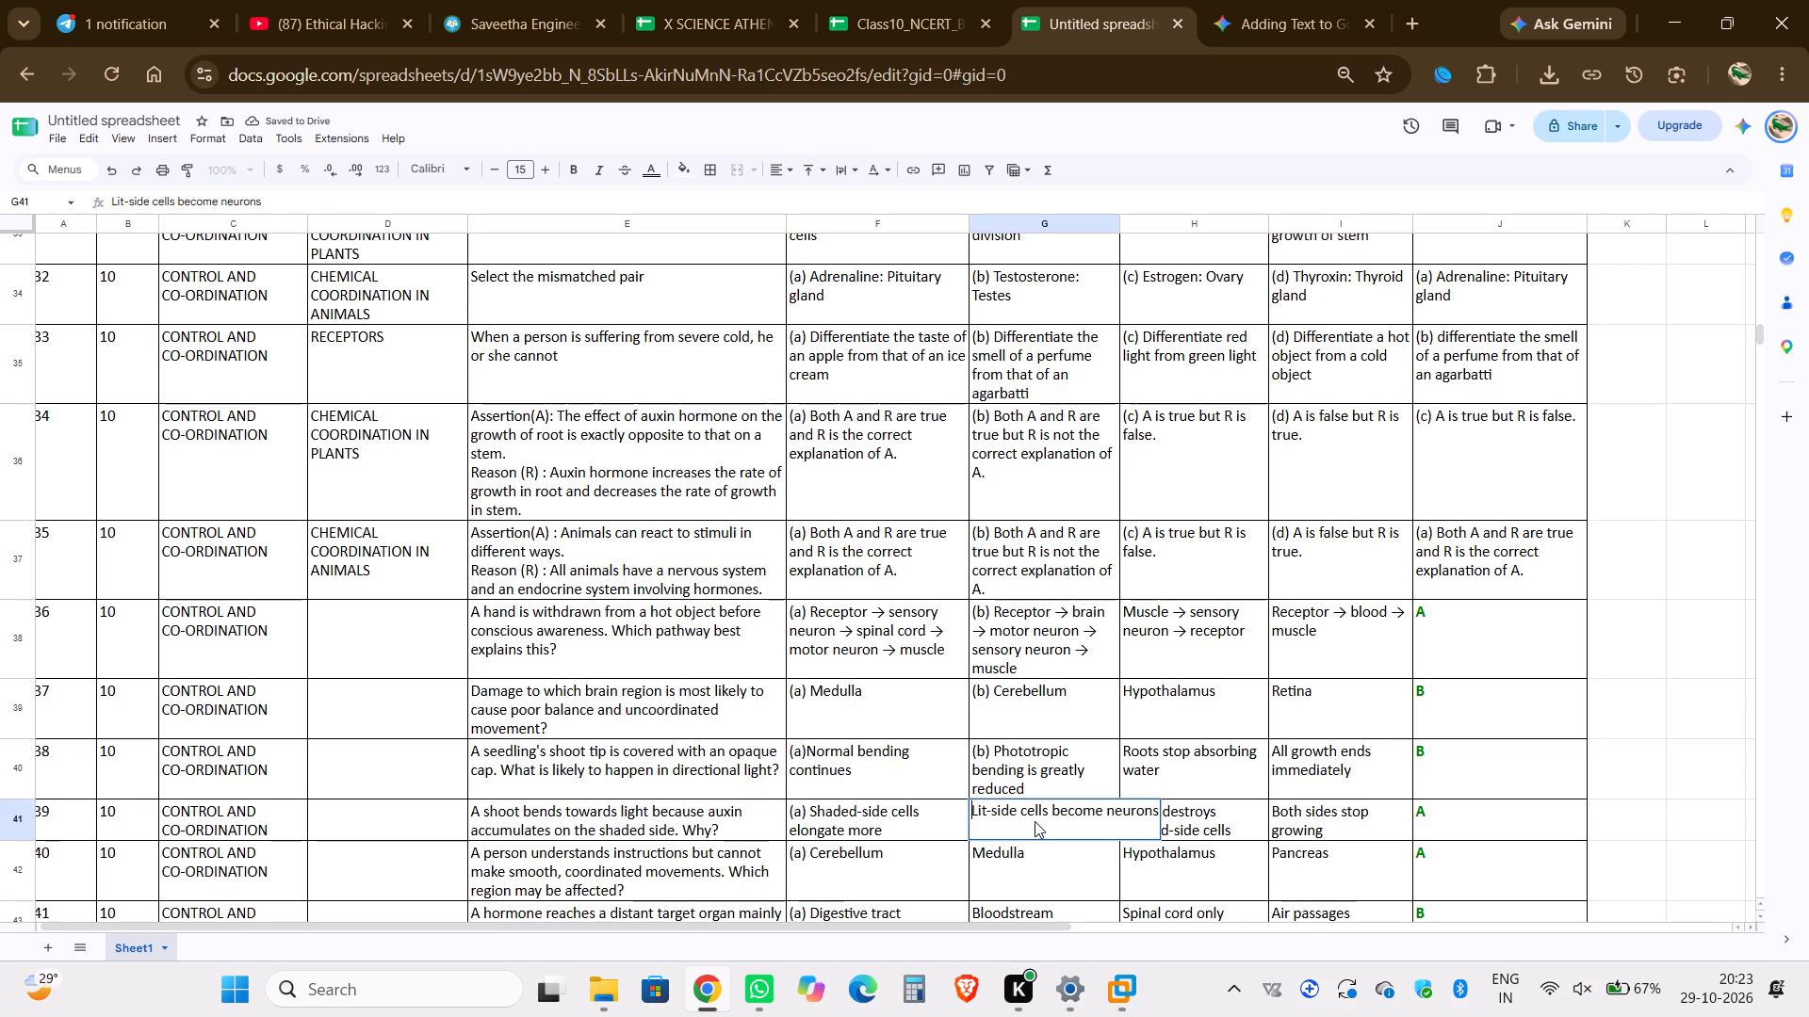
{"action": "key", "text": "ctrl+v"}
{"action": "key", "text": "space"}
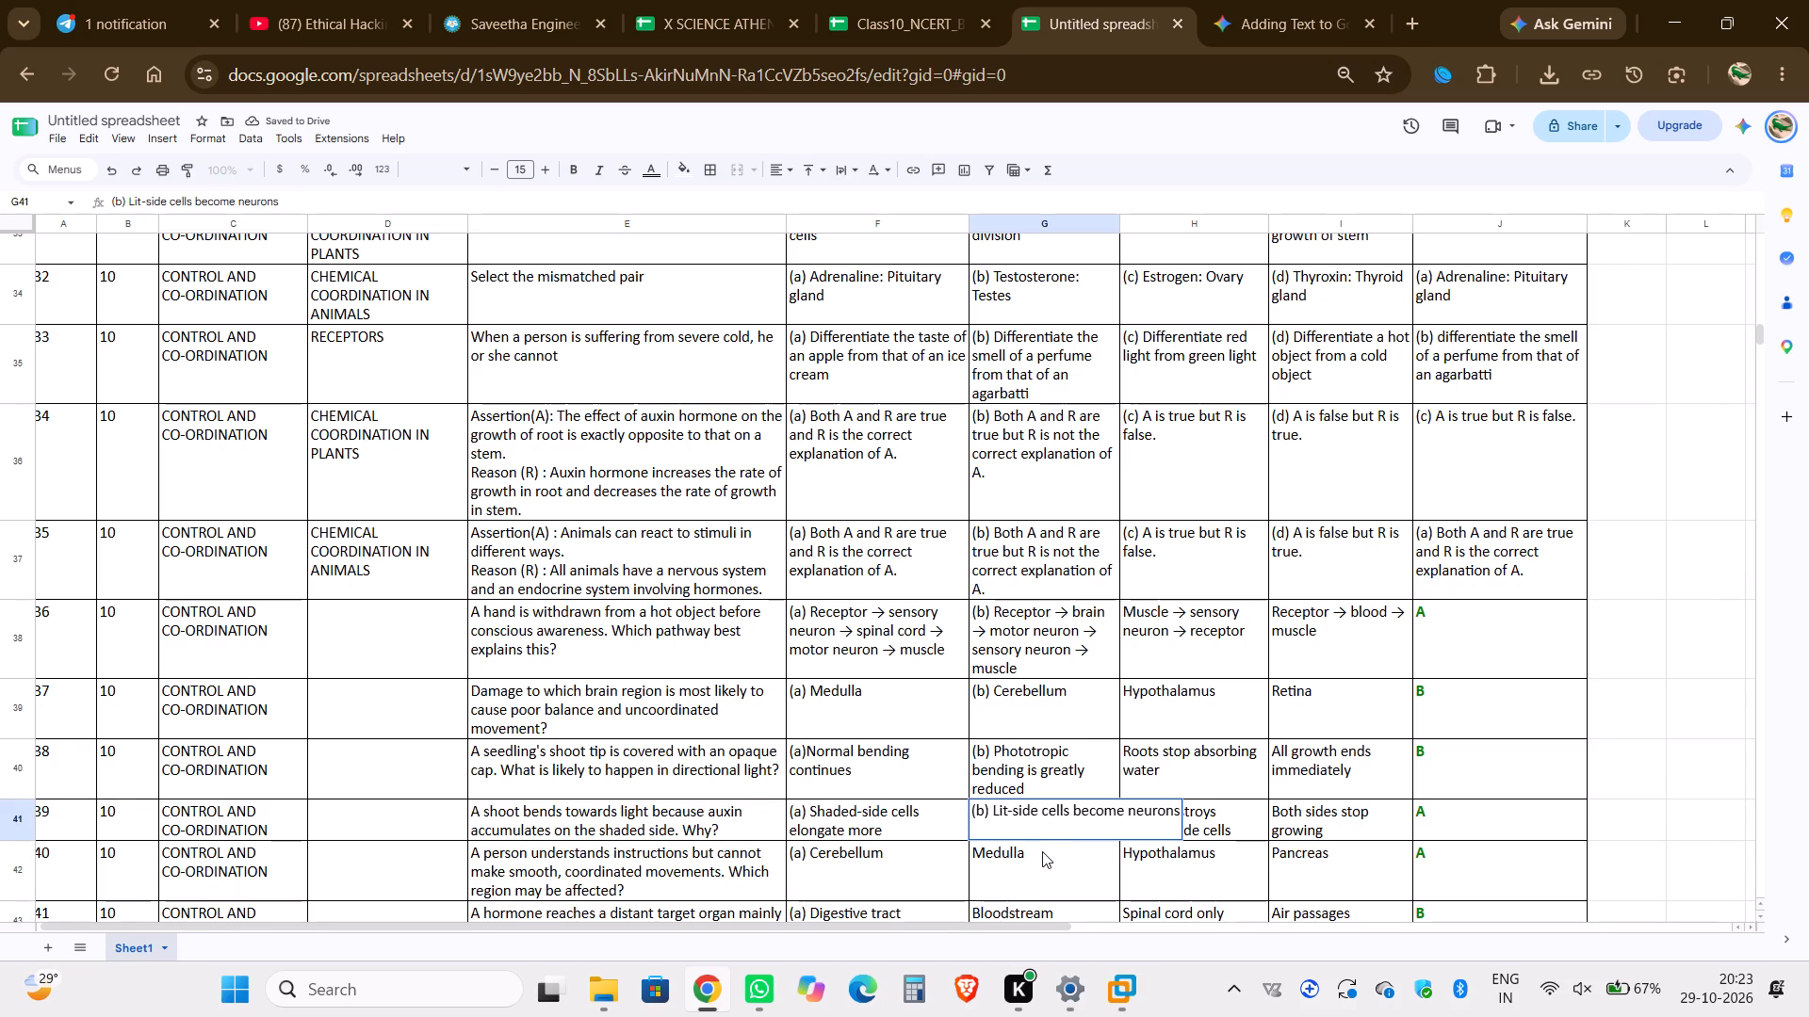
{"action": "double_click", "coordinate": [1042, 851]}
{"action": "key", "text": "Up"}
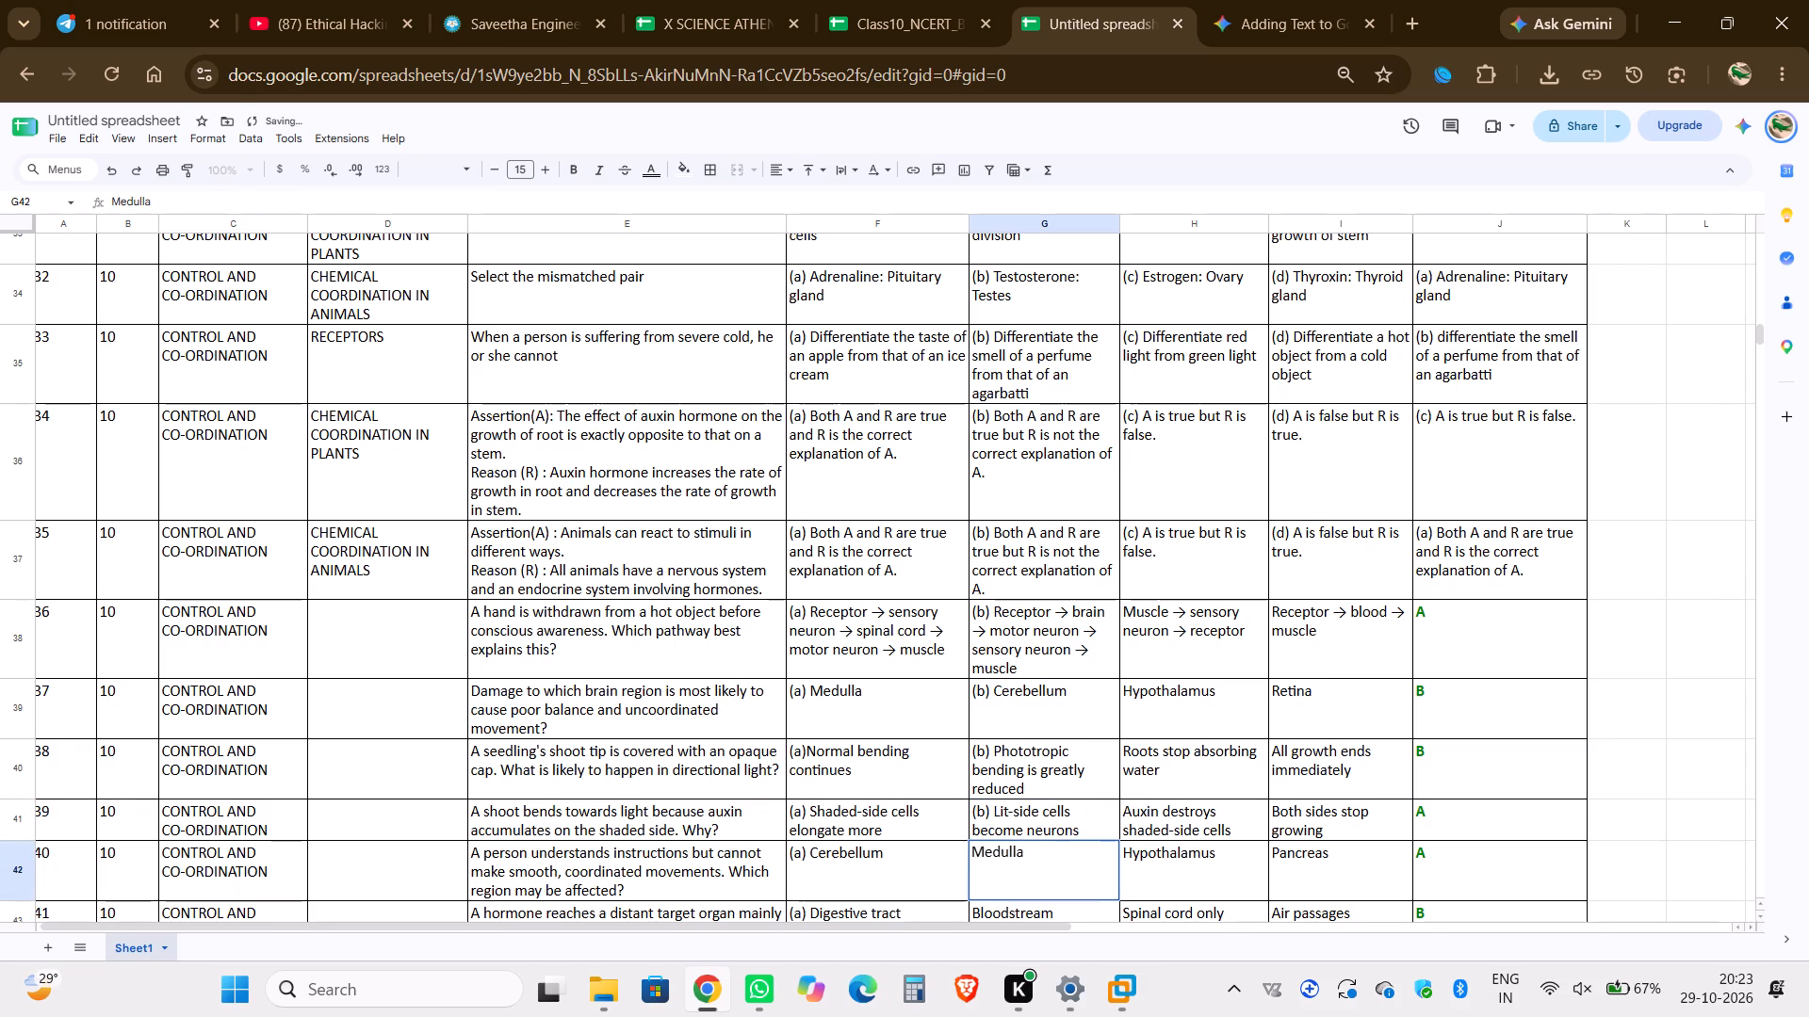
{"action": "key", "text": "ctrl+v"}
{"action": "key", "text": "space"}
{"action": "scroll", "coordinate": [1042, 851], "scroll_direction": "down", "scroll_amount": 1}
{"action": "left_click", "coordinate": [1144, 812]}
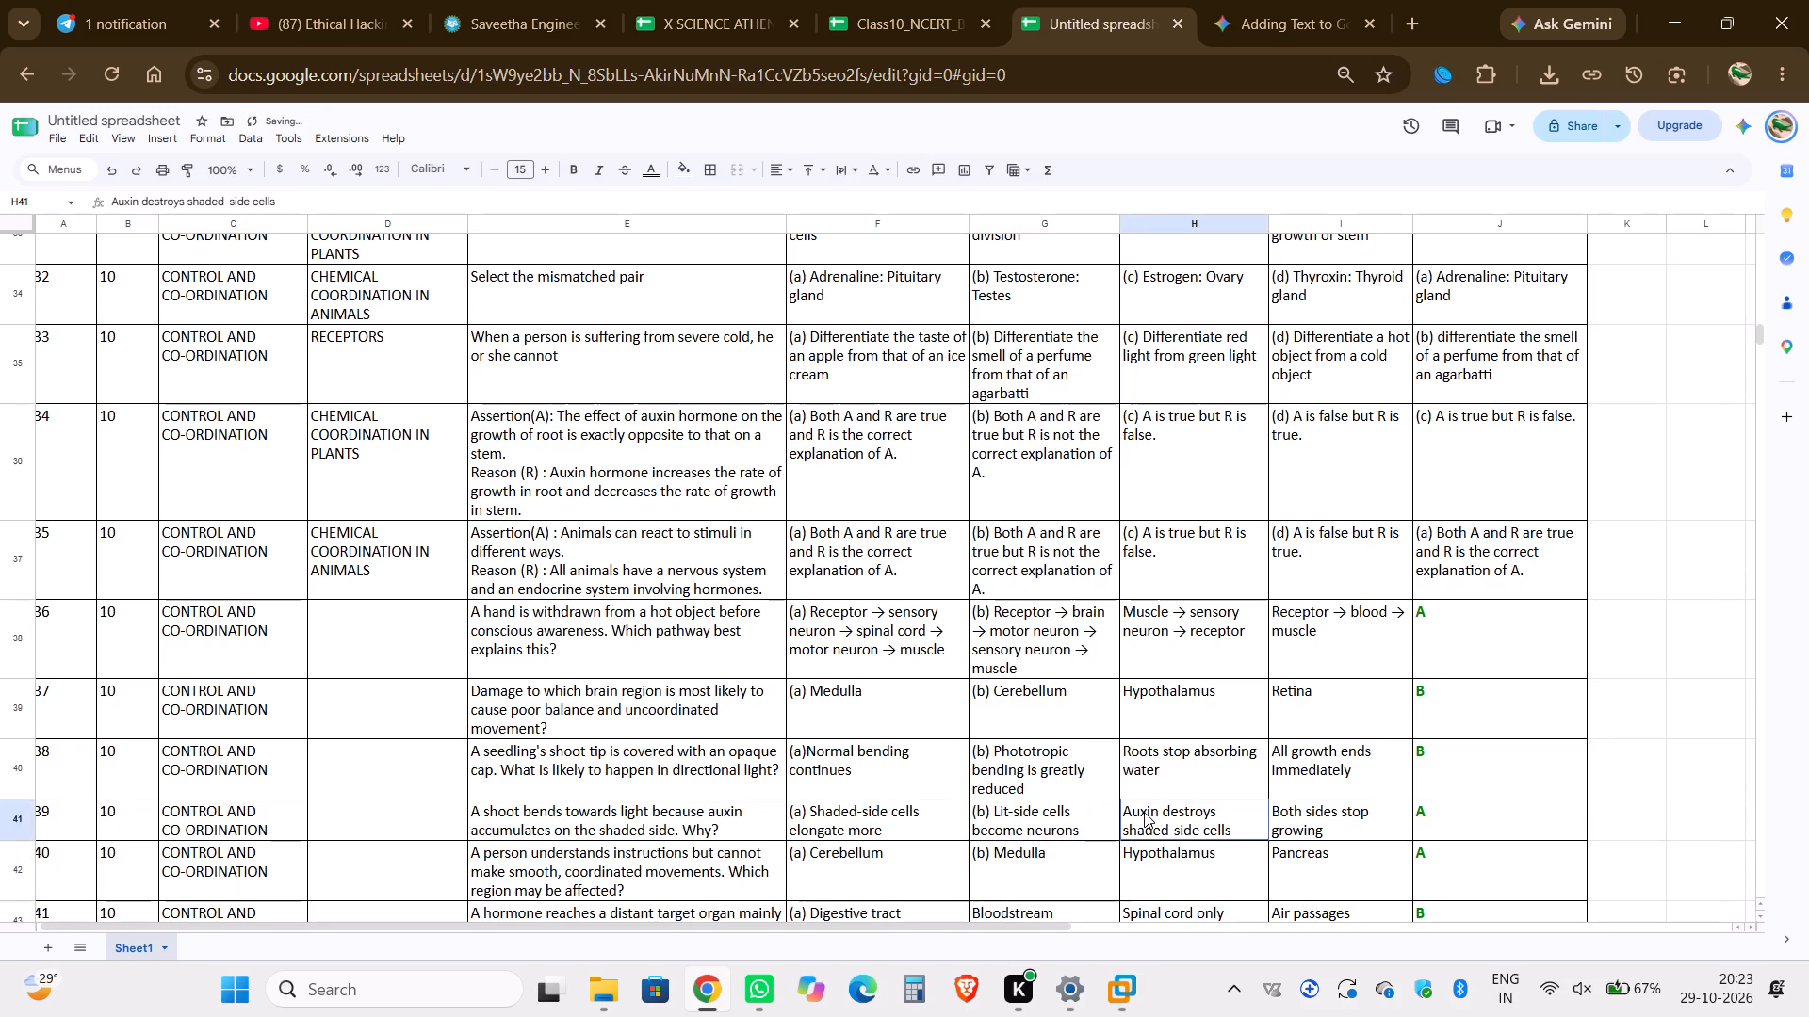
Add the prefix "(b) " before the Answer_B options in G43 to G45, from "Bloodstream" through "Roots show positive geotropism; shoots negative geotropism".
{"action": "scroll", "coordinate": [1144, 812], "scroll_direction": "down", "scroll_amount": 5}
{"action": "double_click", "coordinate": [1068, 381]}
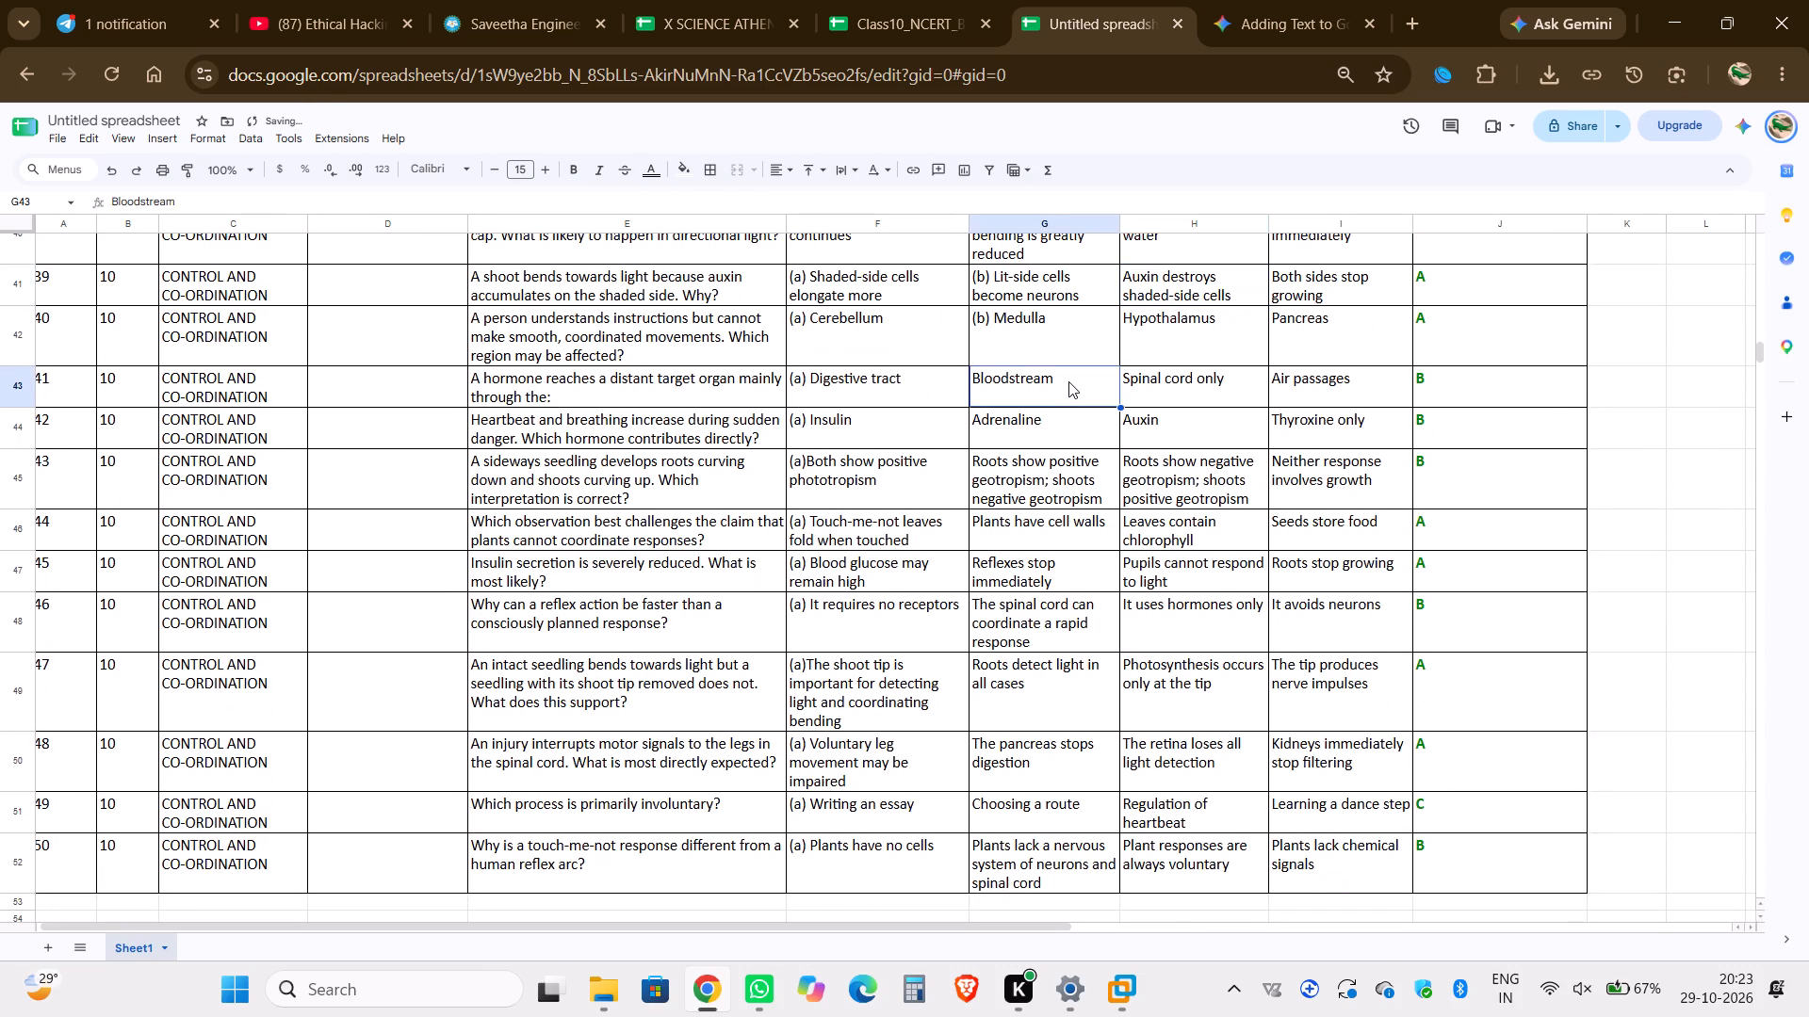
{"action": "key", "text": "Up"}
{"action": "key", "text": "ctrl+v"}
{"action": "key", "text": "space"}
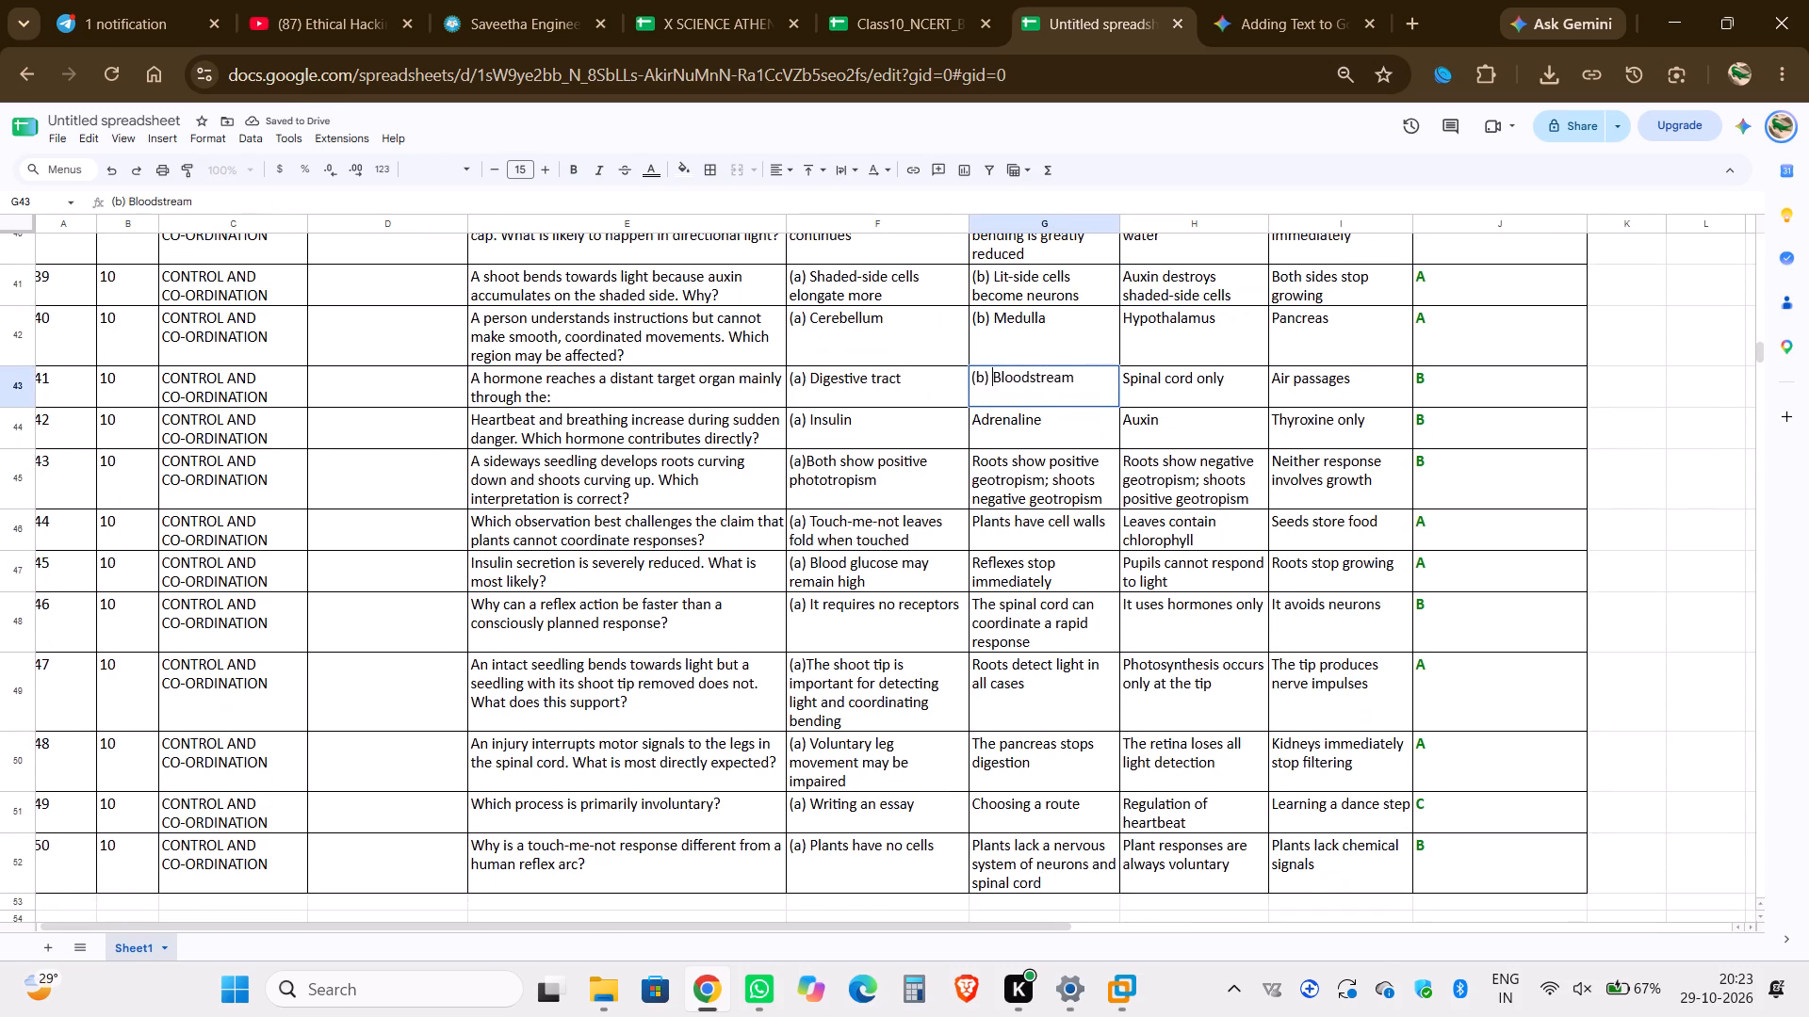
{"action": "double_click", "coordinate": [1046, 413]}
{"action": "key", "text": "Up"}
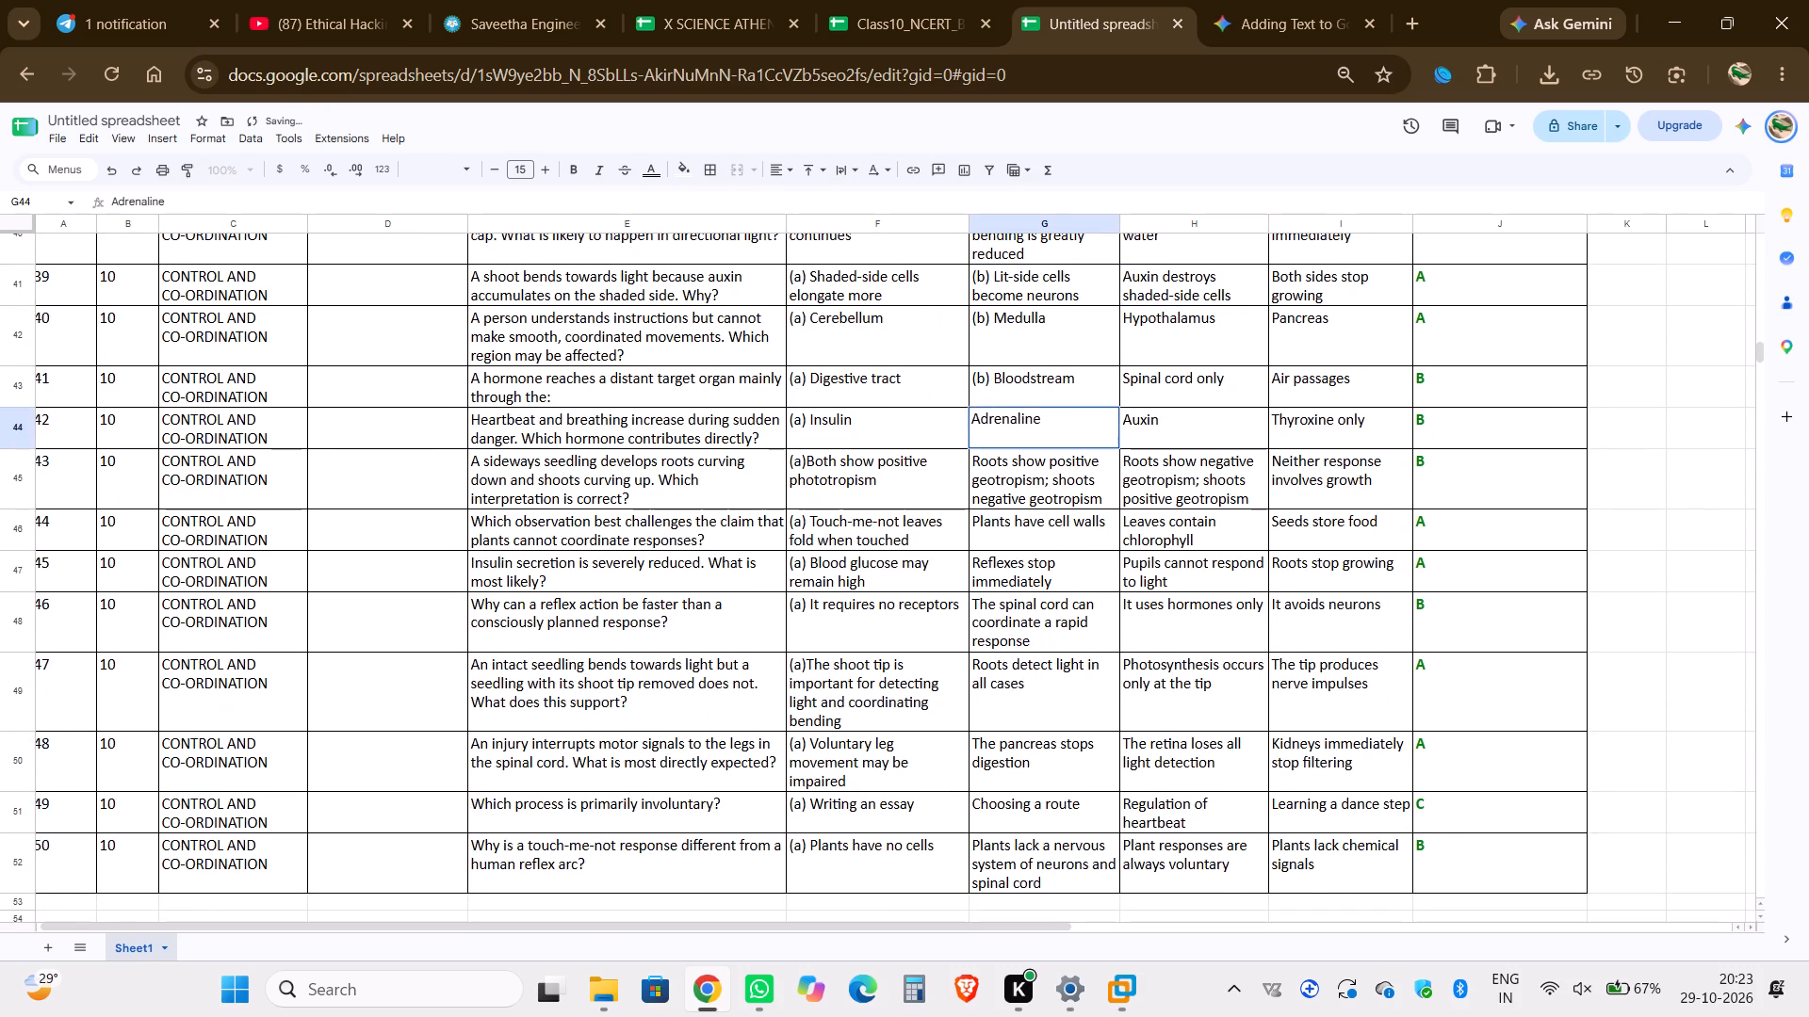
{"action": "key", "text": "ctrl+v"}
{"action": "key", "text": "space"}
{"action": "double_click", "coordinate": [1056, 471]}
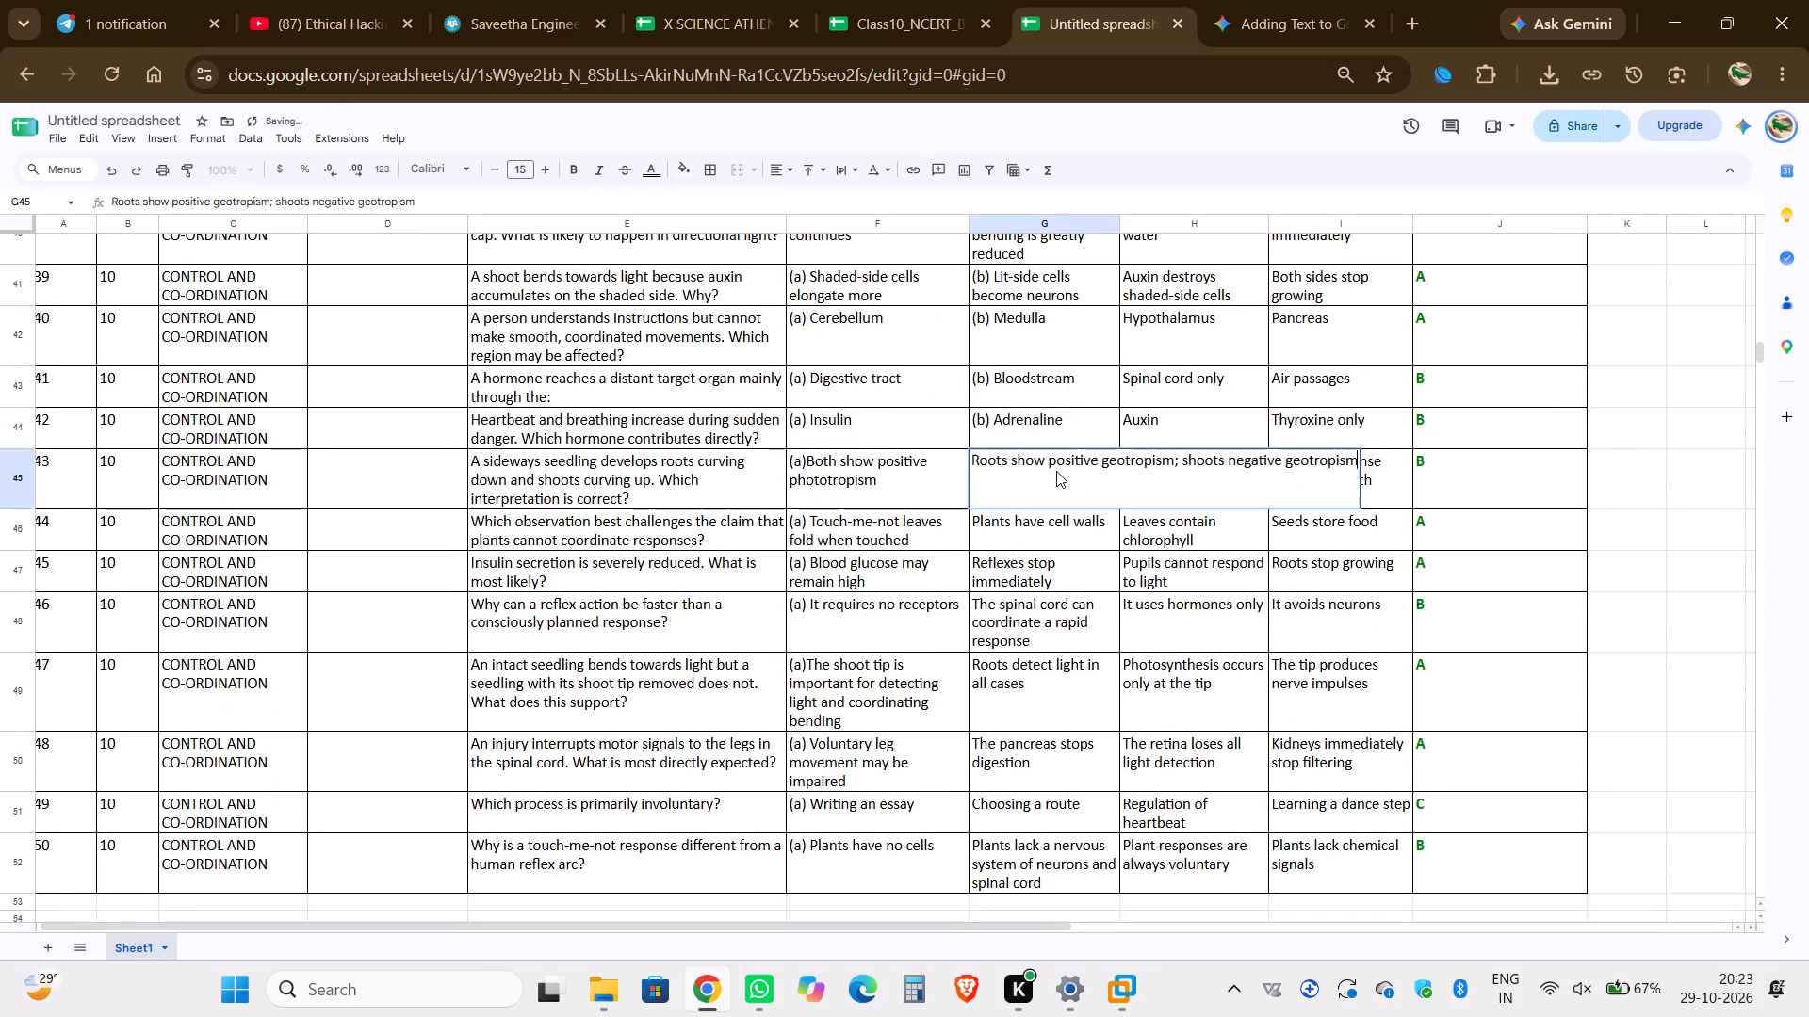
{"action": "key", "text": "Up"}
{"action": "key", "text": "ctrl+v"}
{"action": "key", "text": "space"}
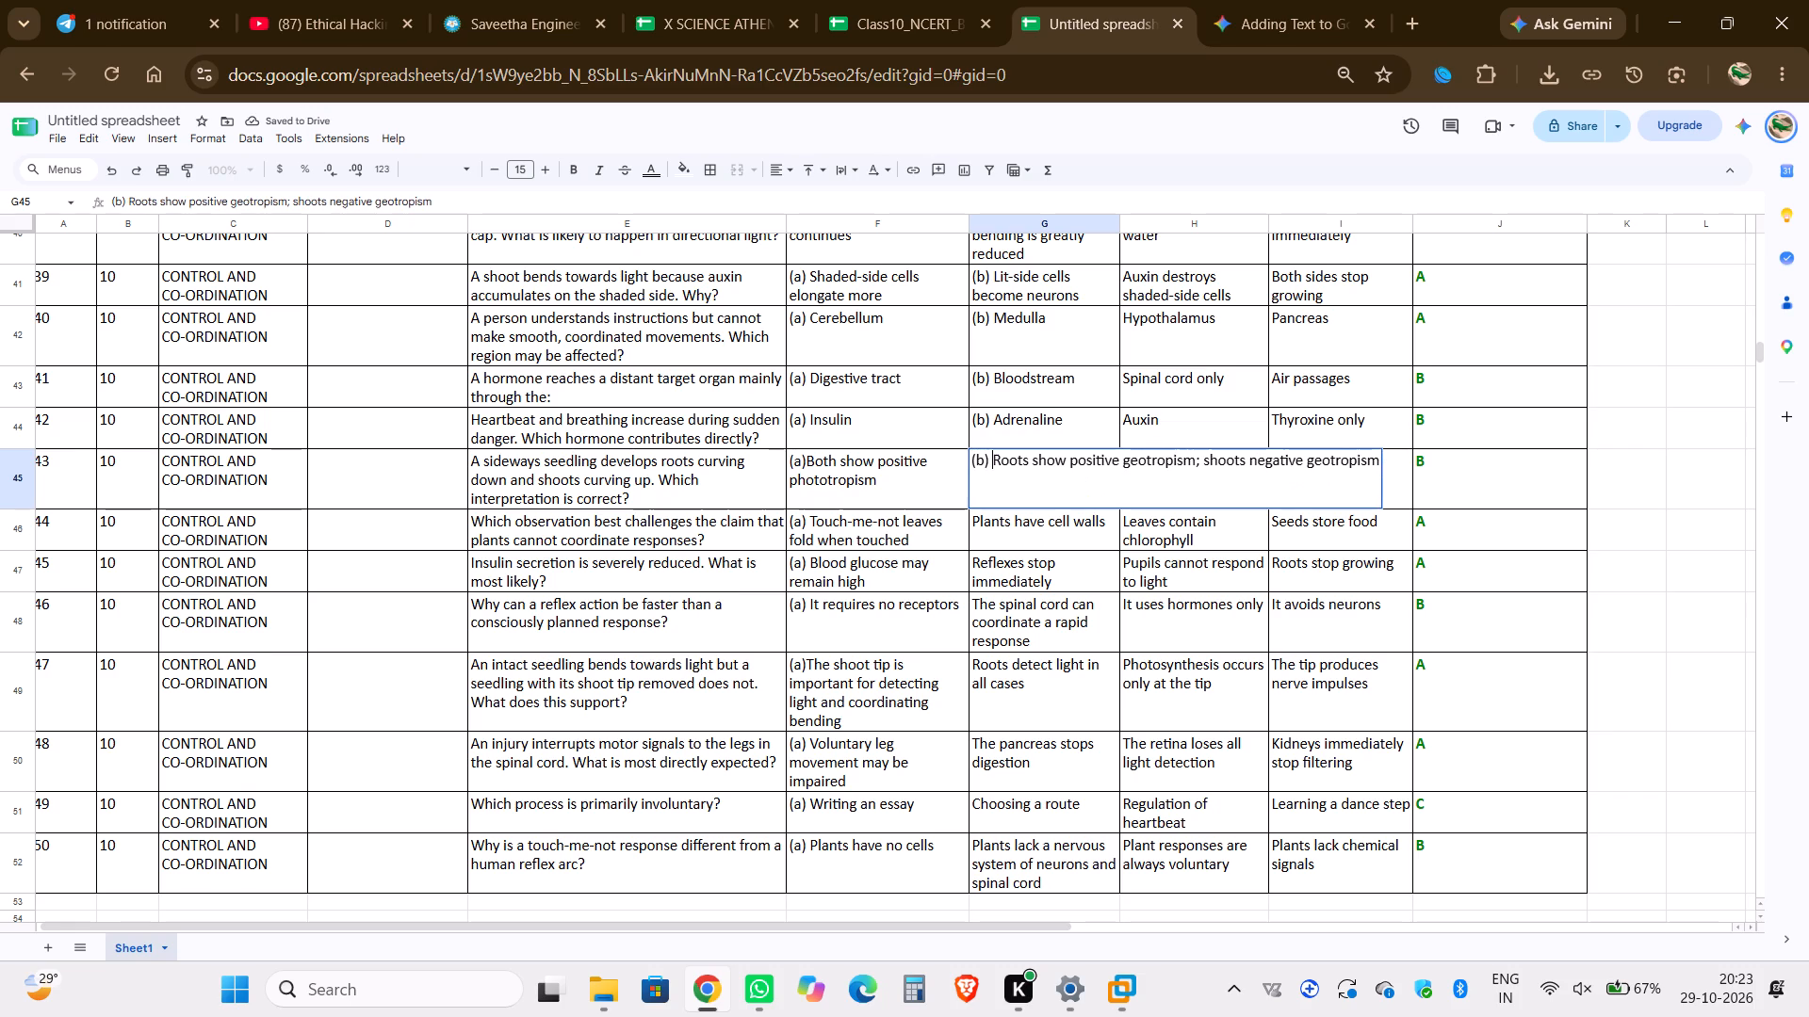
Add the prefix "(b) " before the Answer_B options in G46 to G48, from "Plants have cell walls" through "The spinal cord can coordinate a rapid response".
{"action": "left_click", "coordinate": [1068, 525]}
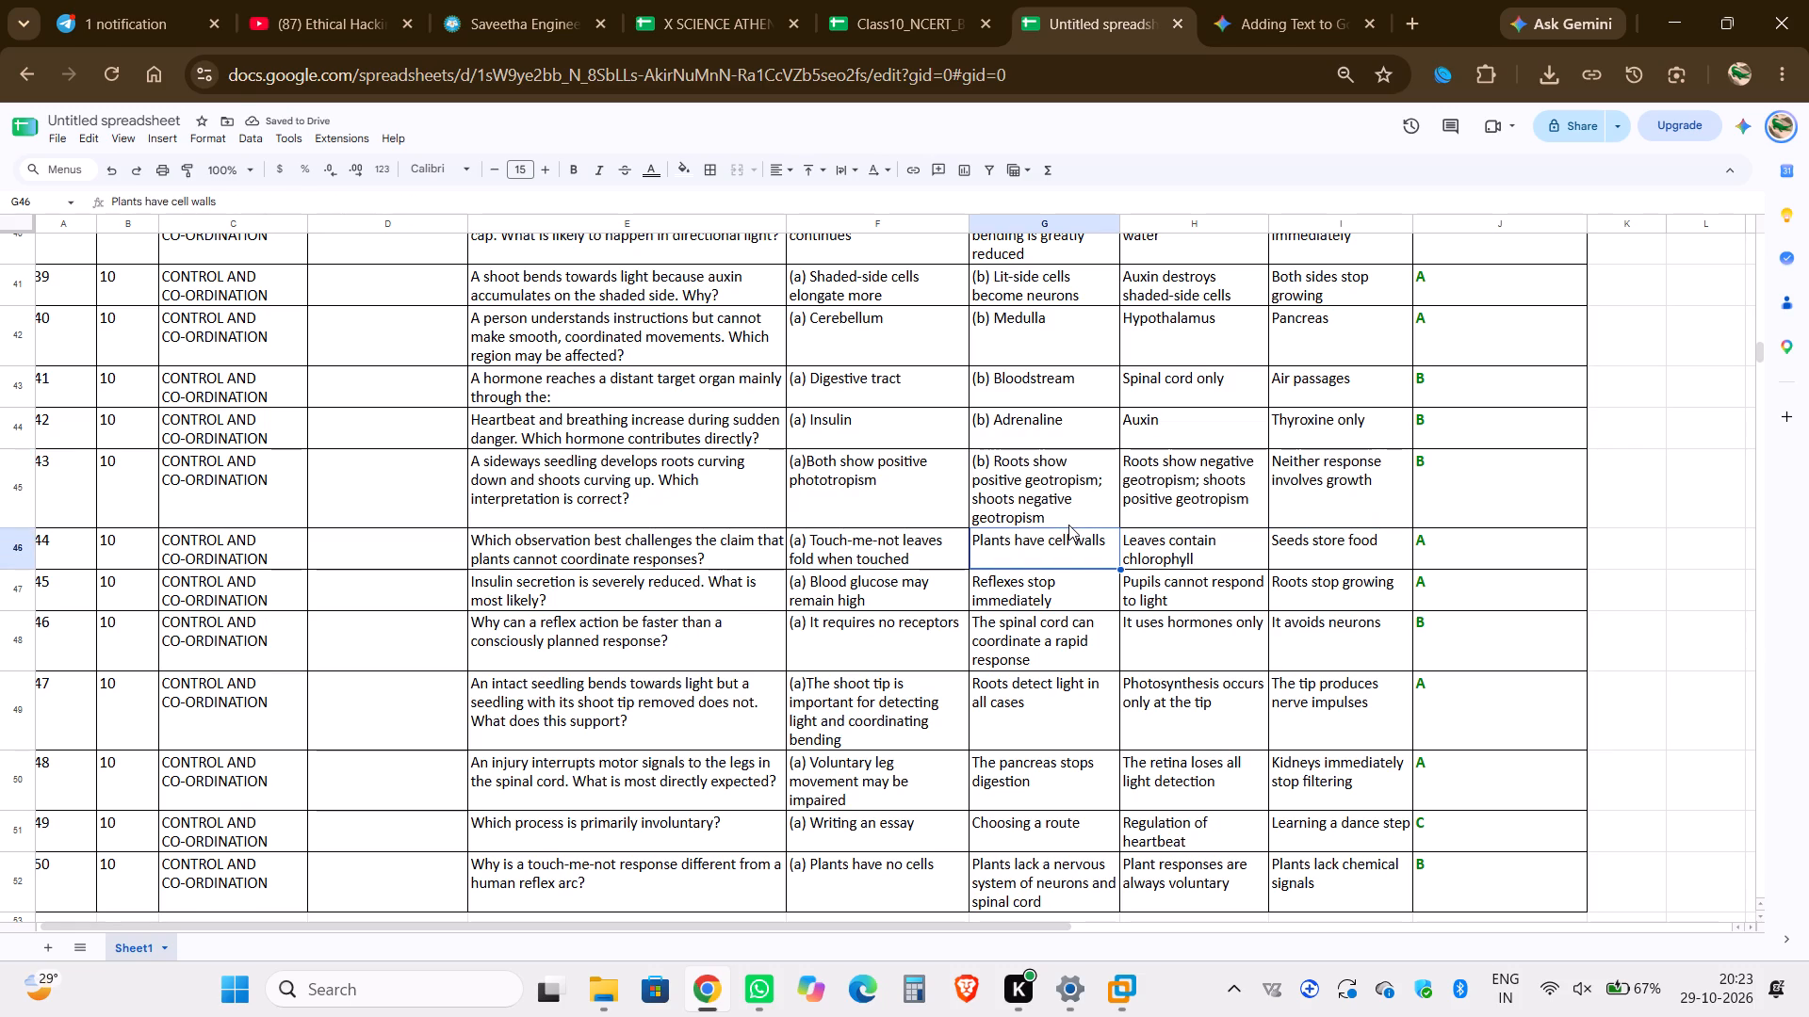
{"action": "key", "text": "Up"}
{"action": "double_click", "coordinate": [1073, 545]}
{"action": "key", "text": "Up"}
{"action": "key", "text": "ctrl+v"}
{"action": "key", "text": "space"}
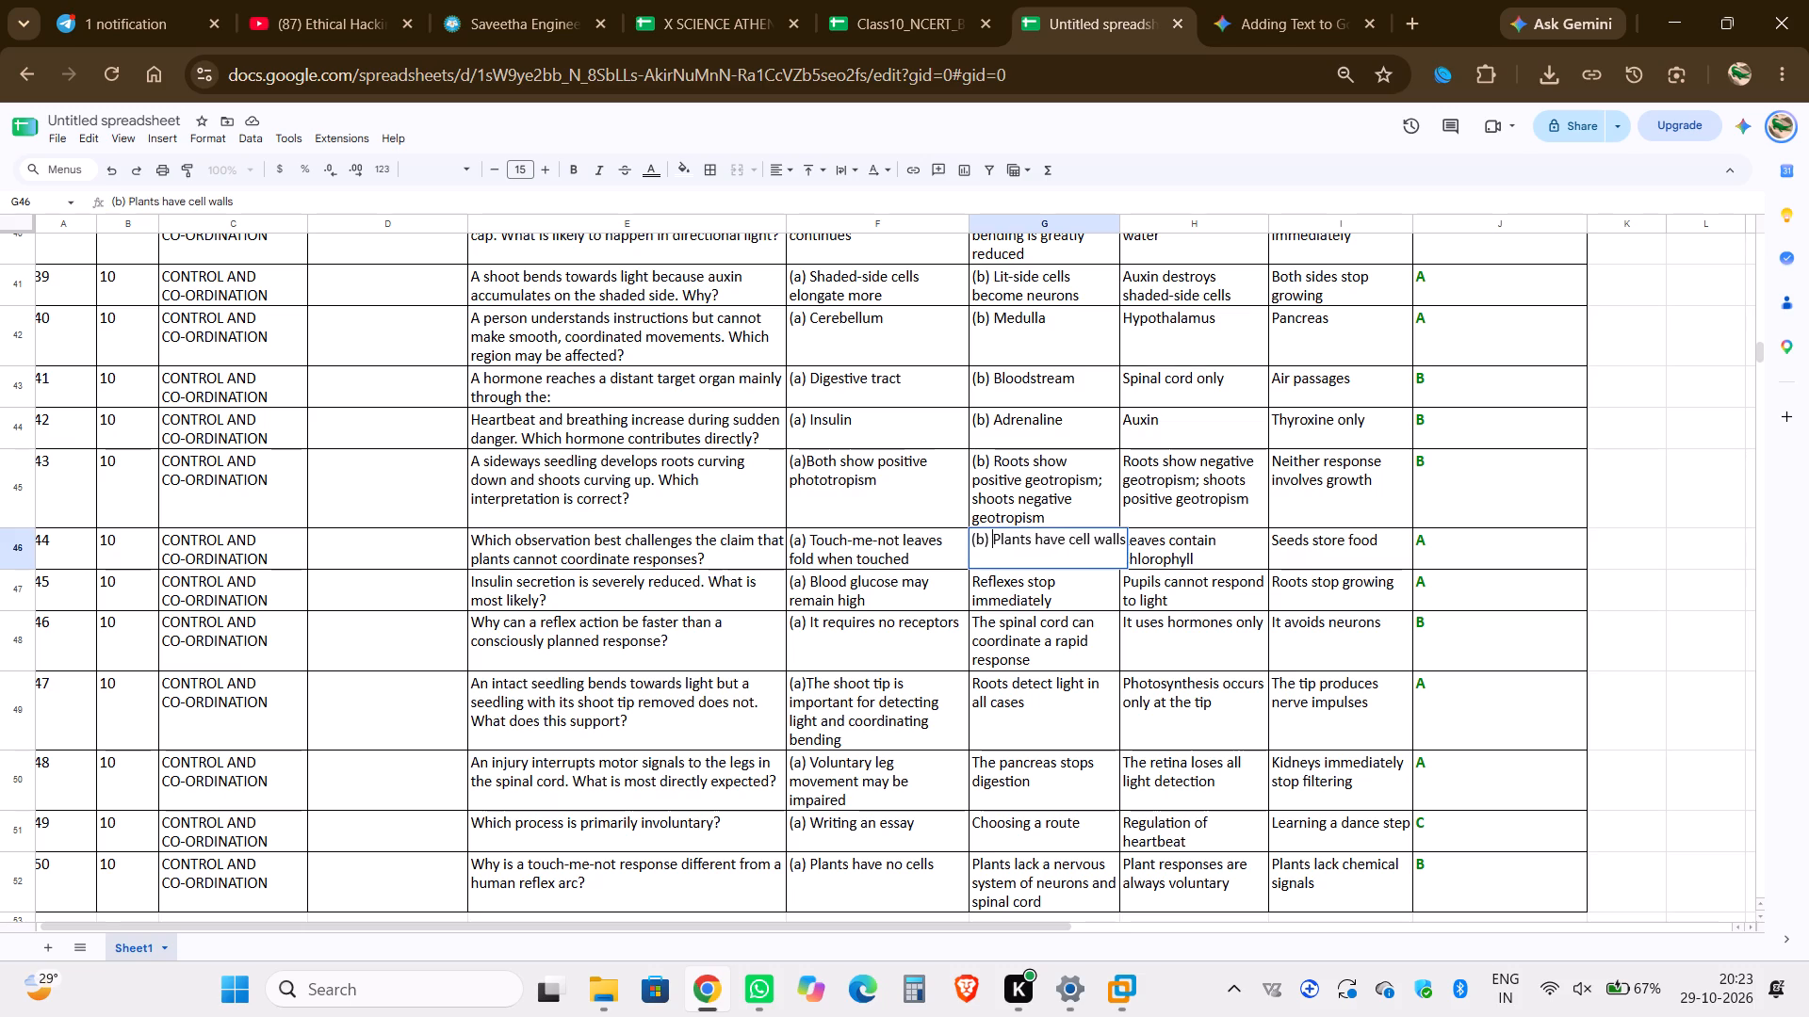
{"action": "double_click", "coordinate": [1054, 583]}
{"action": "key", "text": "Up"}
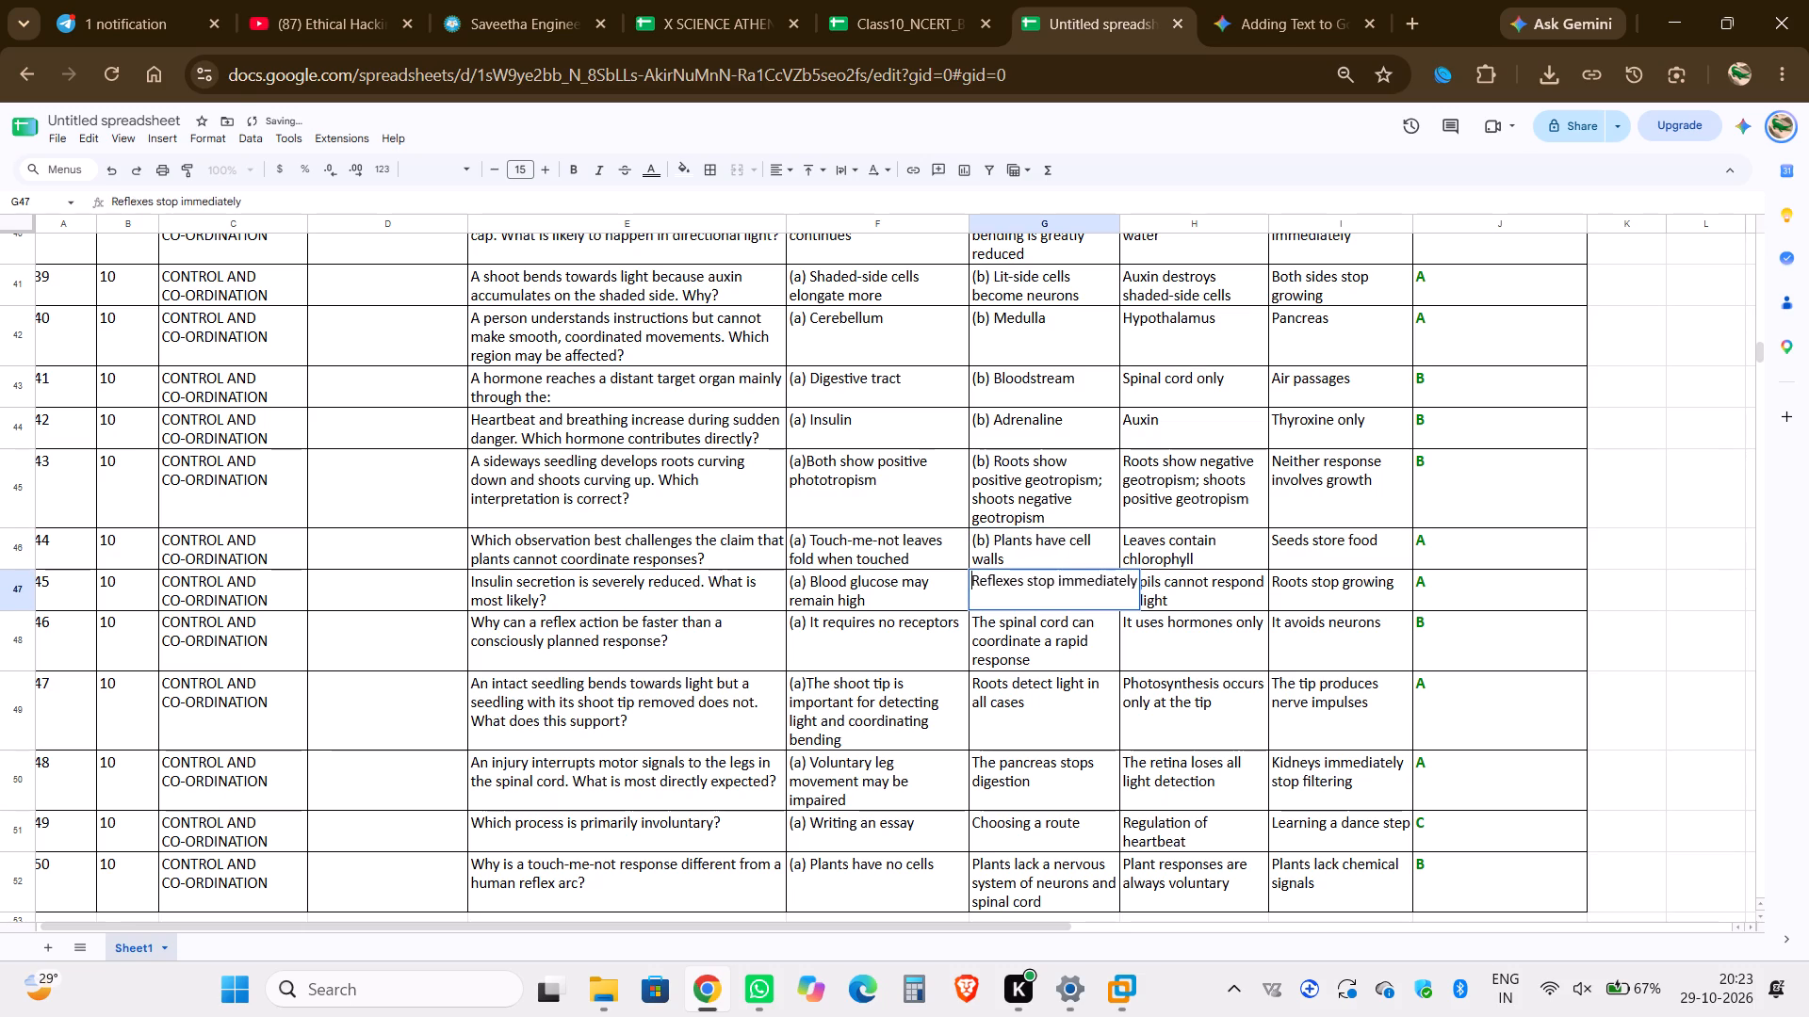
{"action": "key", "text": "ctrl+v"}
{"action": "key", "text": "space"}
{"action": "double_click", "coordinate": [1040, 627]}
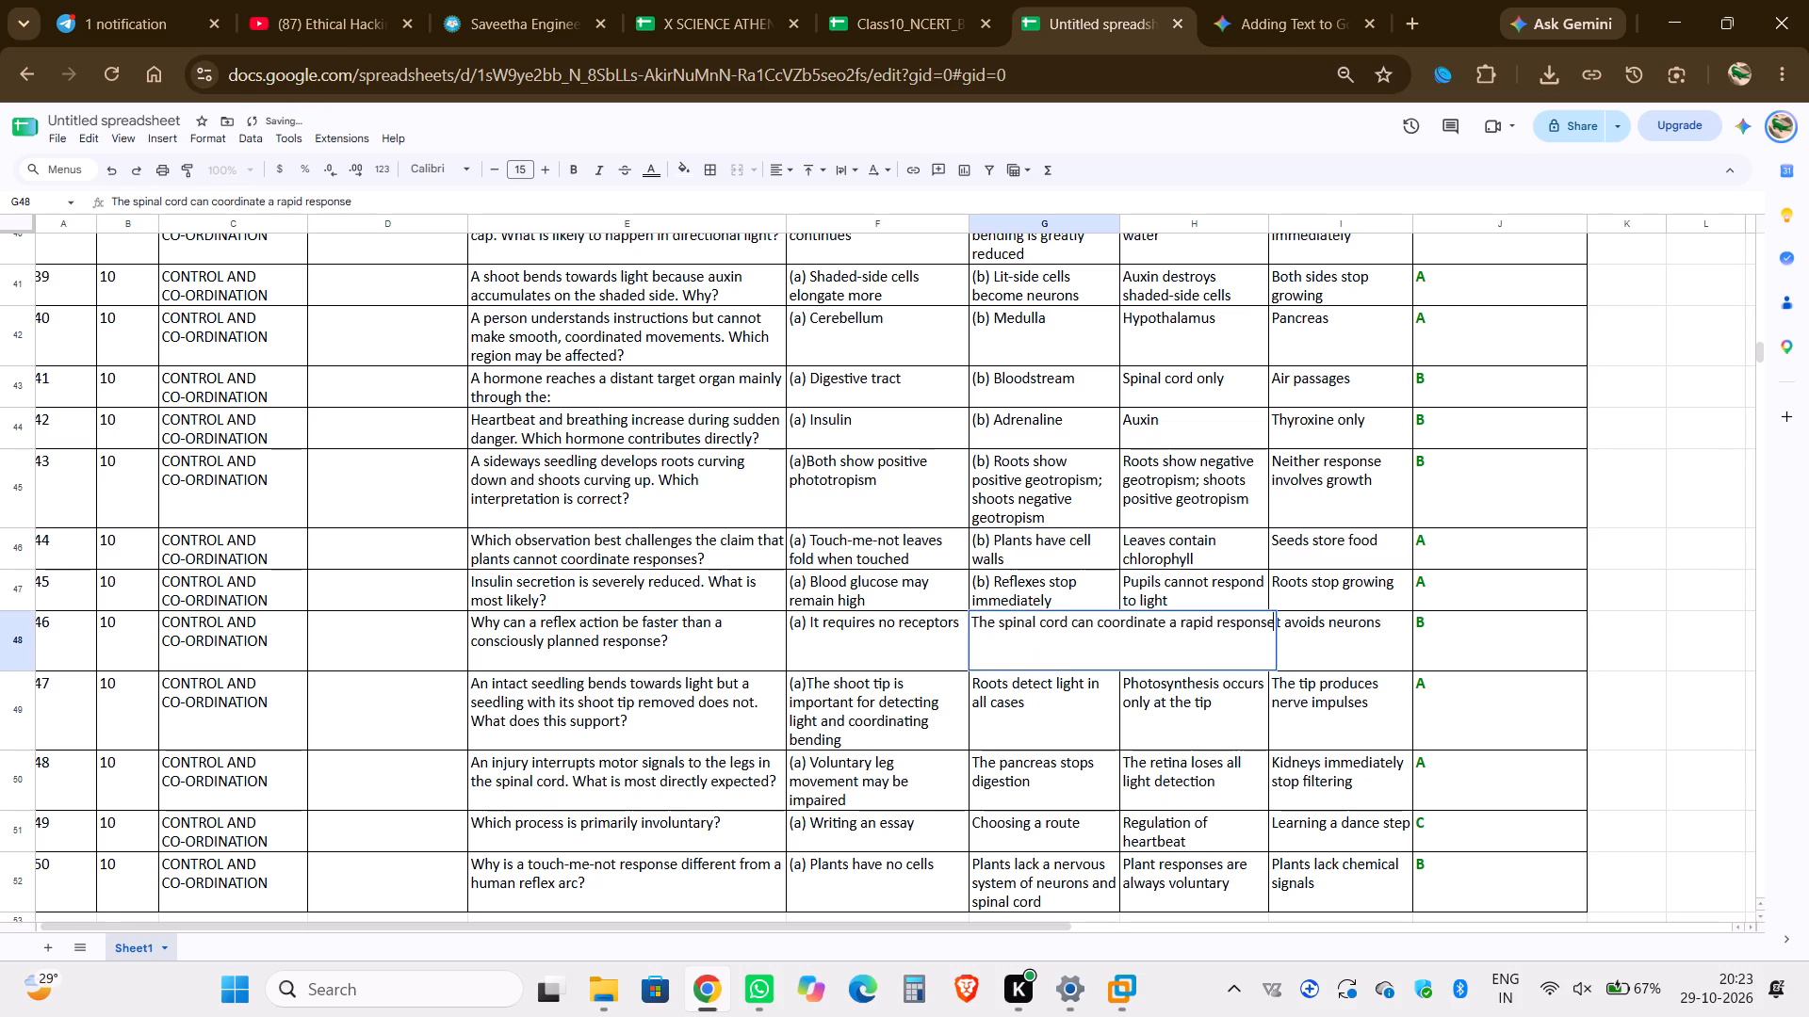
{"action": "key", "text": "Up"}
{"action": "key", "text": "ctrl+v"}
{"action": "key", "text": "space"}
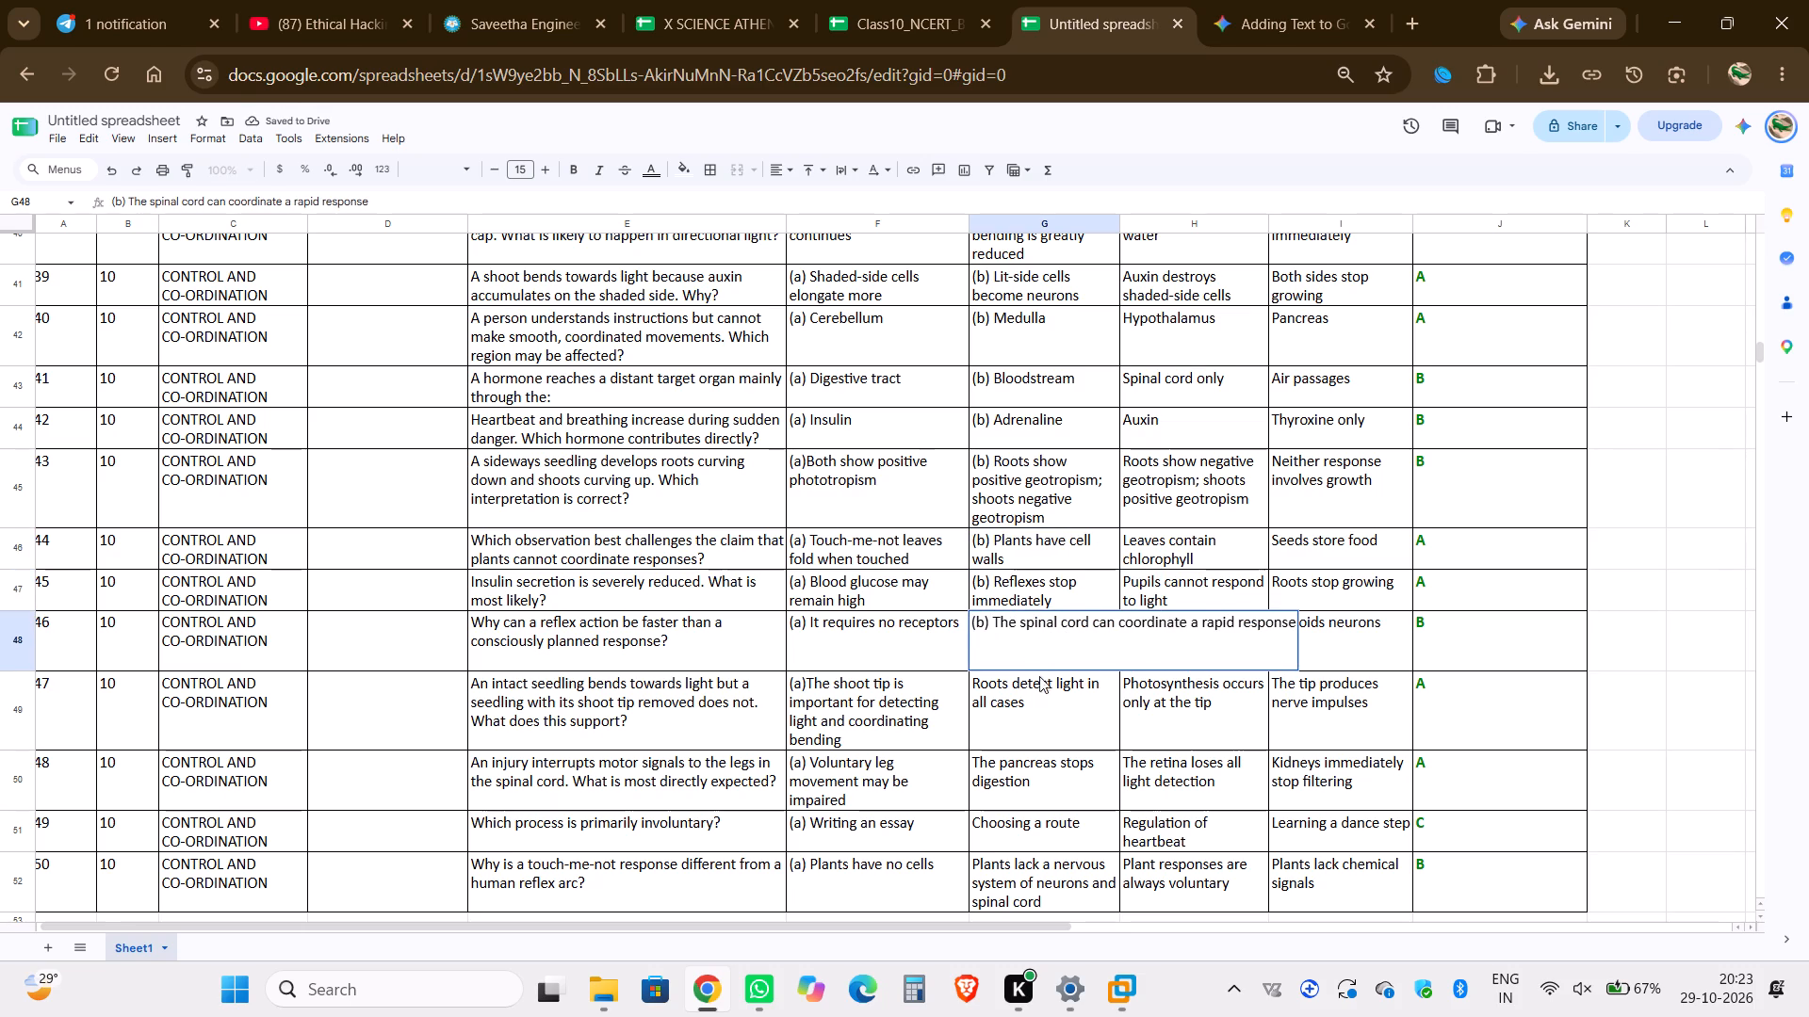
Add the prefix "(b) " before "Roots detect light in all cases" in G49 and "The pancreas stops digestion" in G50.
{"action": "double_click", "coordinate": [1036, 691]}
{"action": "key", "text": "Up"}
{"action": "key", "text": "ctrl+v"}
{"action": "key", "text": "space"}
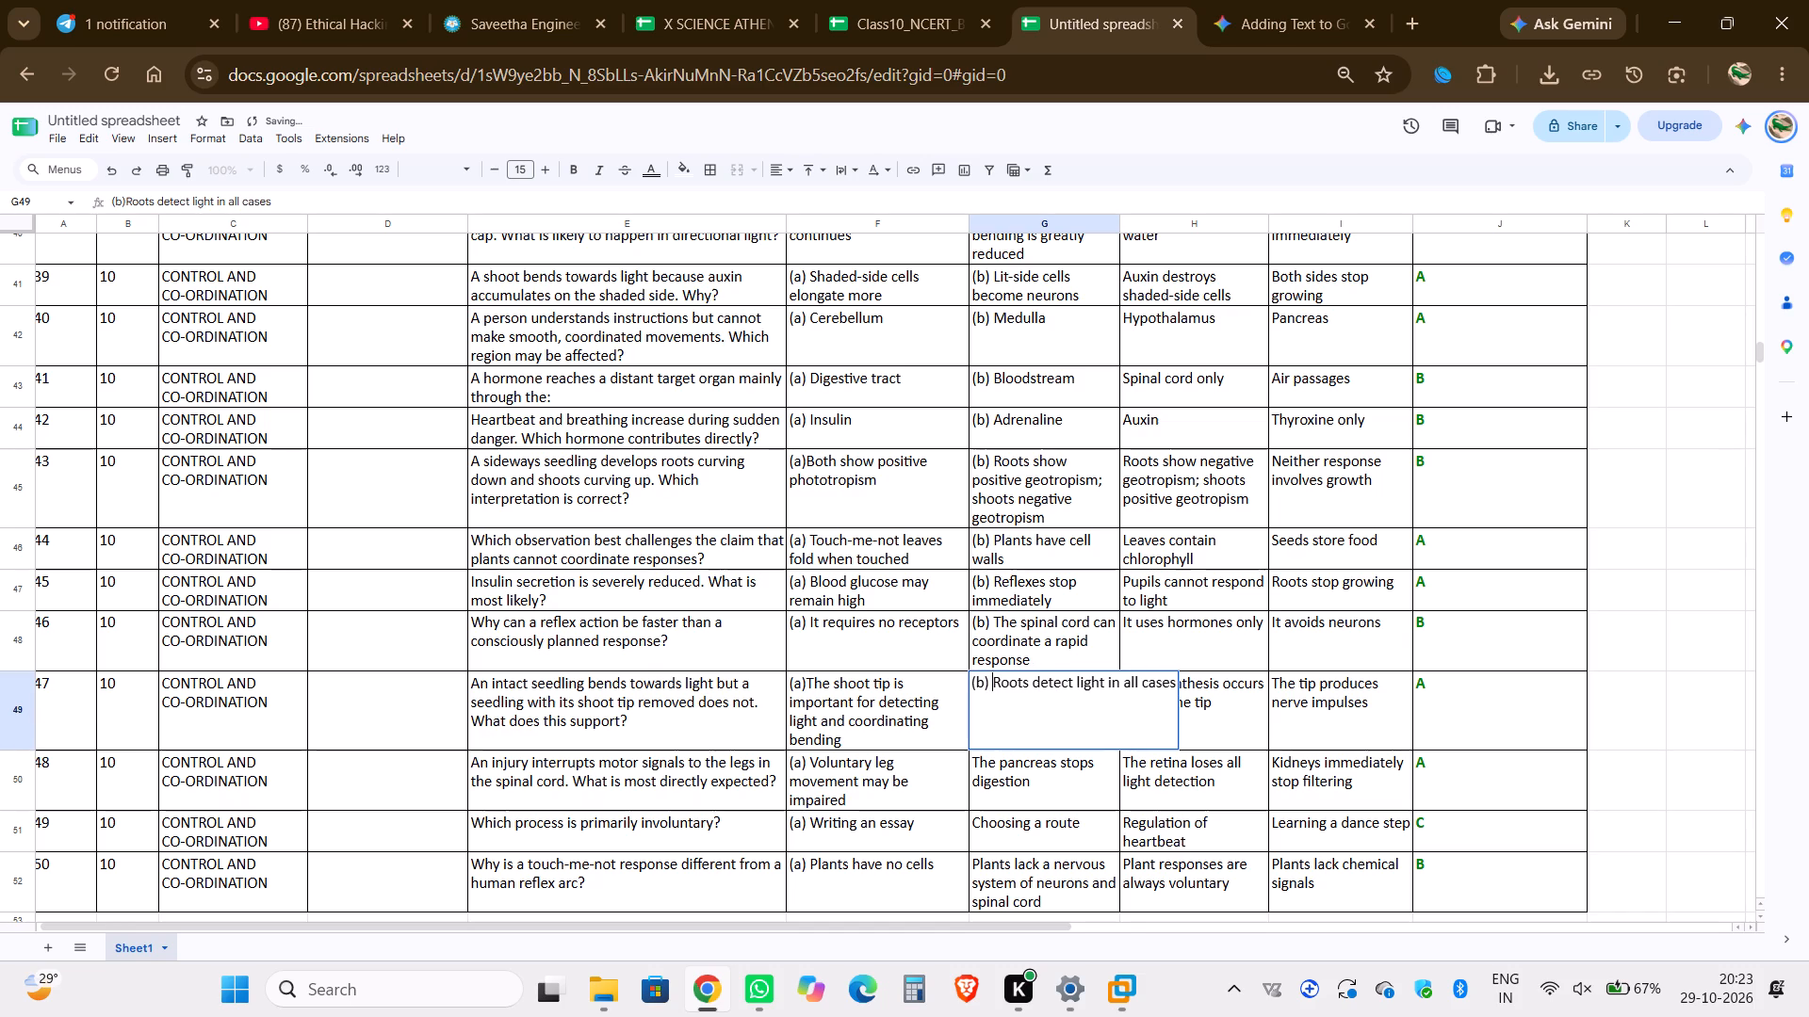
{"action": "double_click", "coordinate": [1035, 788]}
{"action": "key", "text": "Up"}
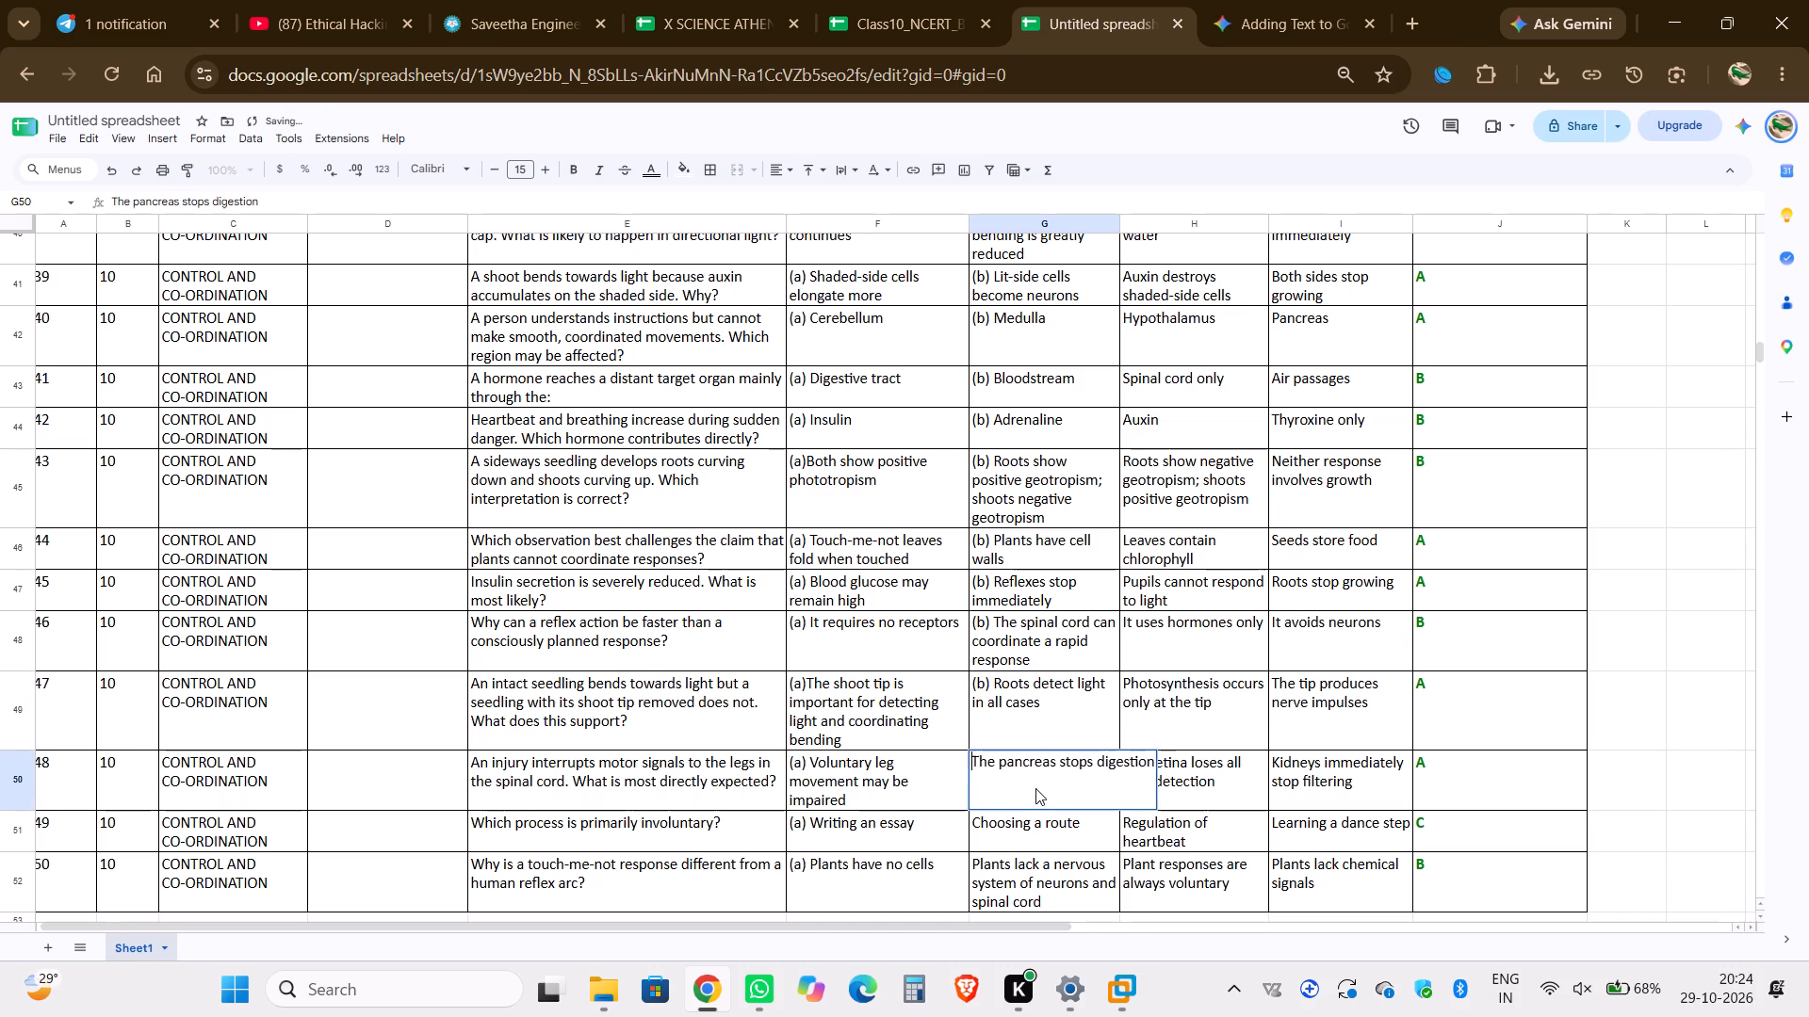
{"action": "key", "text": "ctrl+v"}
{"action": "key", "text": "space"}
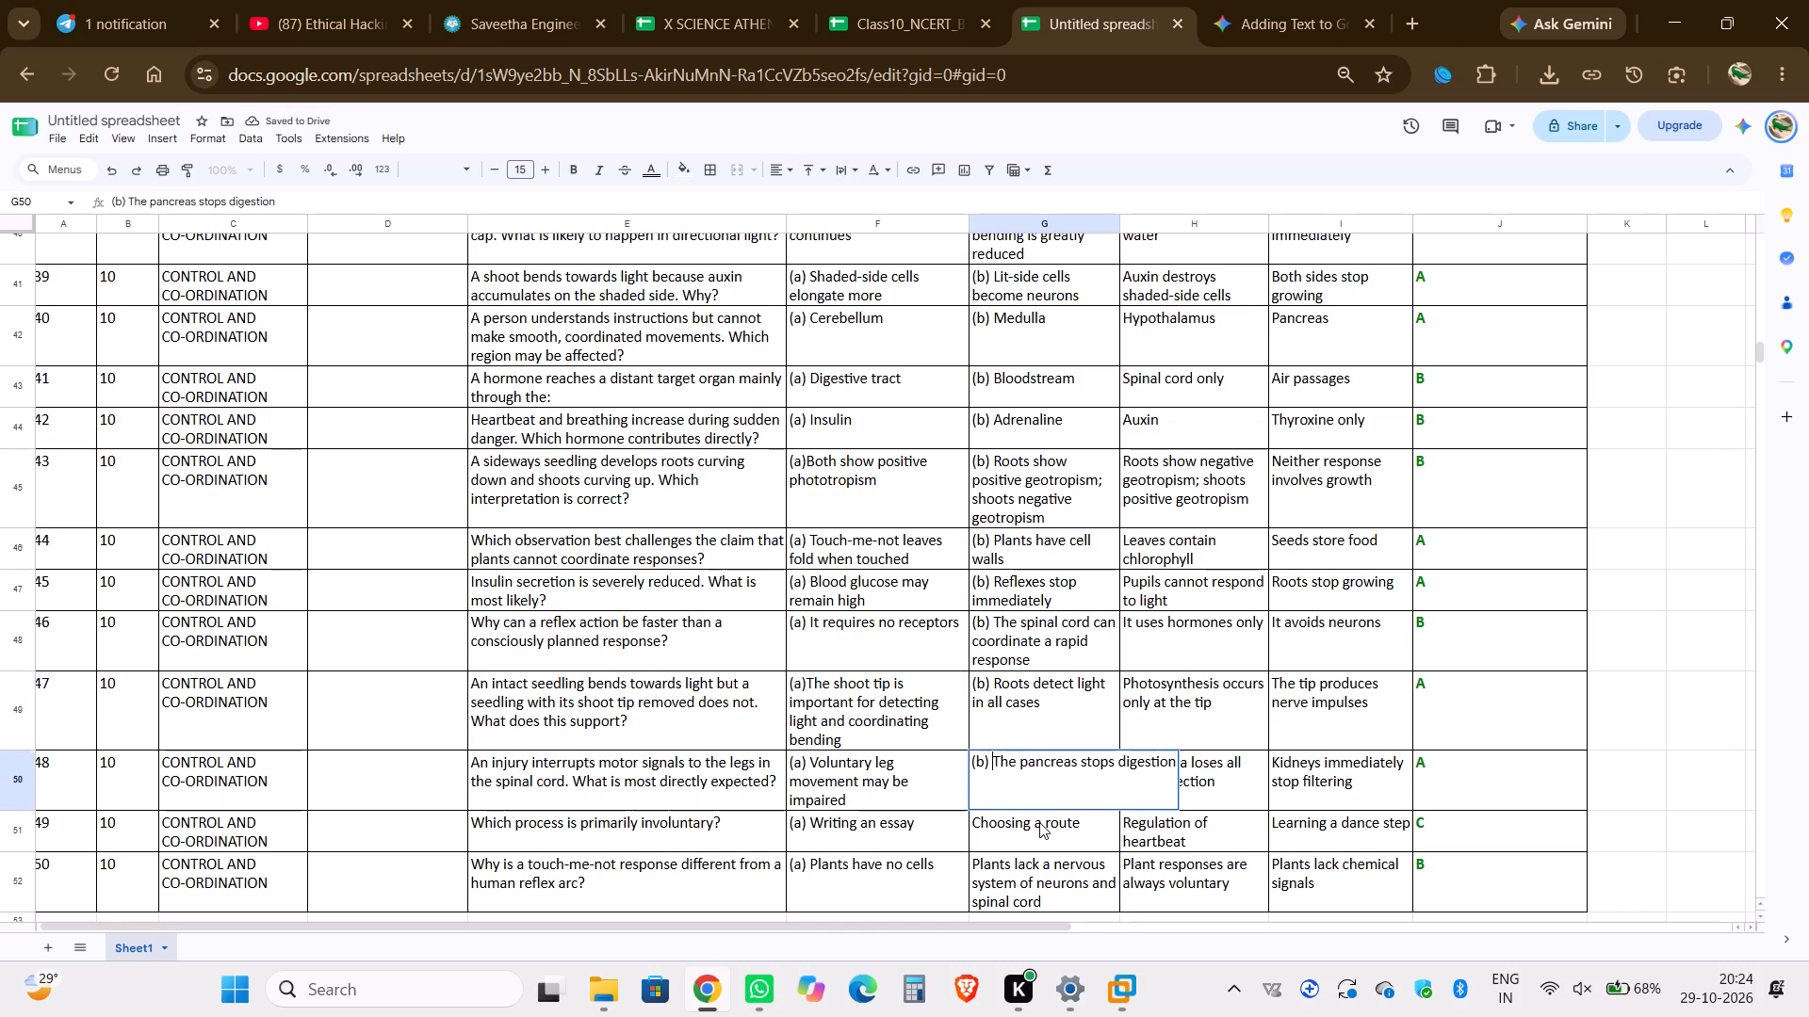
Add the prefix "(b) " before "Choosing a route" in G51, keeping the full option text.
{"action": "double_click", "coordinate": [1039, 822]}
{"action": "key", "text": "Up"}
{"action": "key", "text": "ctrl+v"}
{"action": "double_click", "coordinate": [1039, 822], "text": "ctrl"}
{"action": "key", "text": "space"}
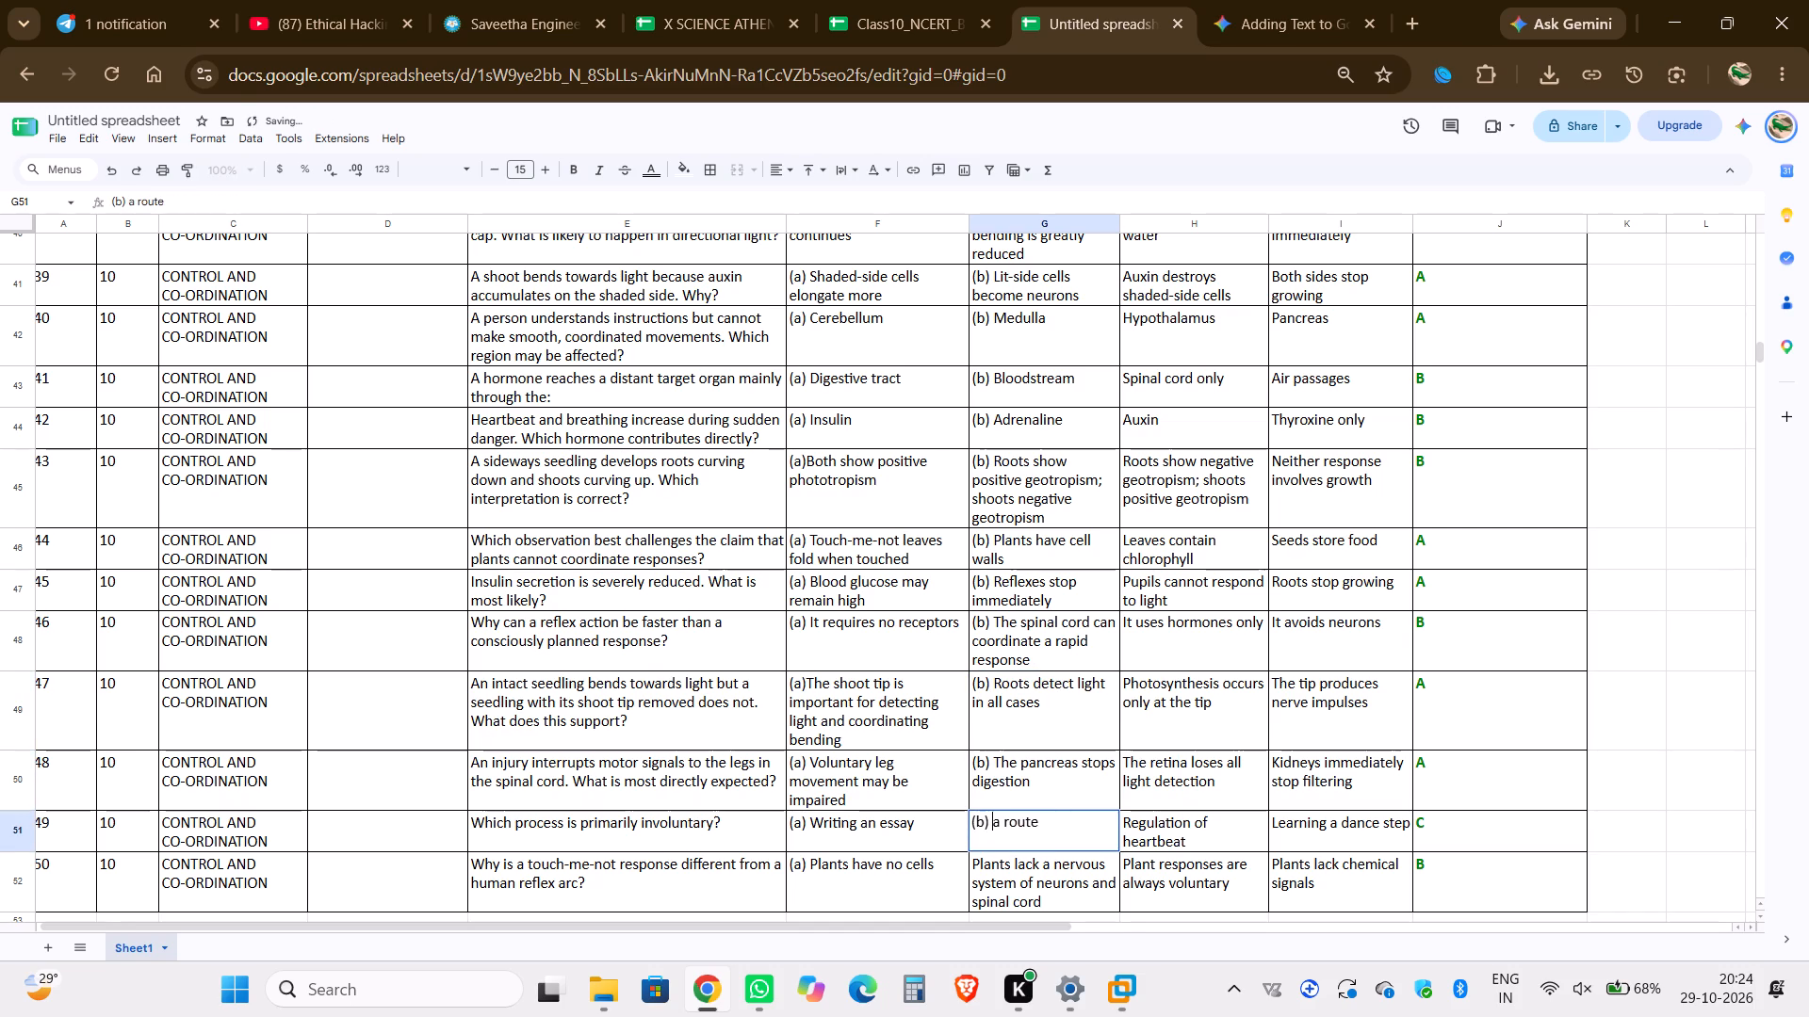
{"action": "key", "text": "ctrl+z"}
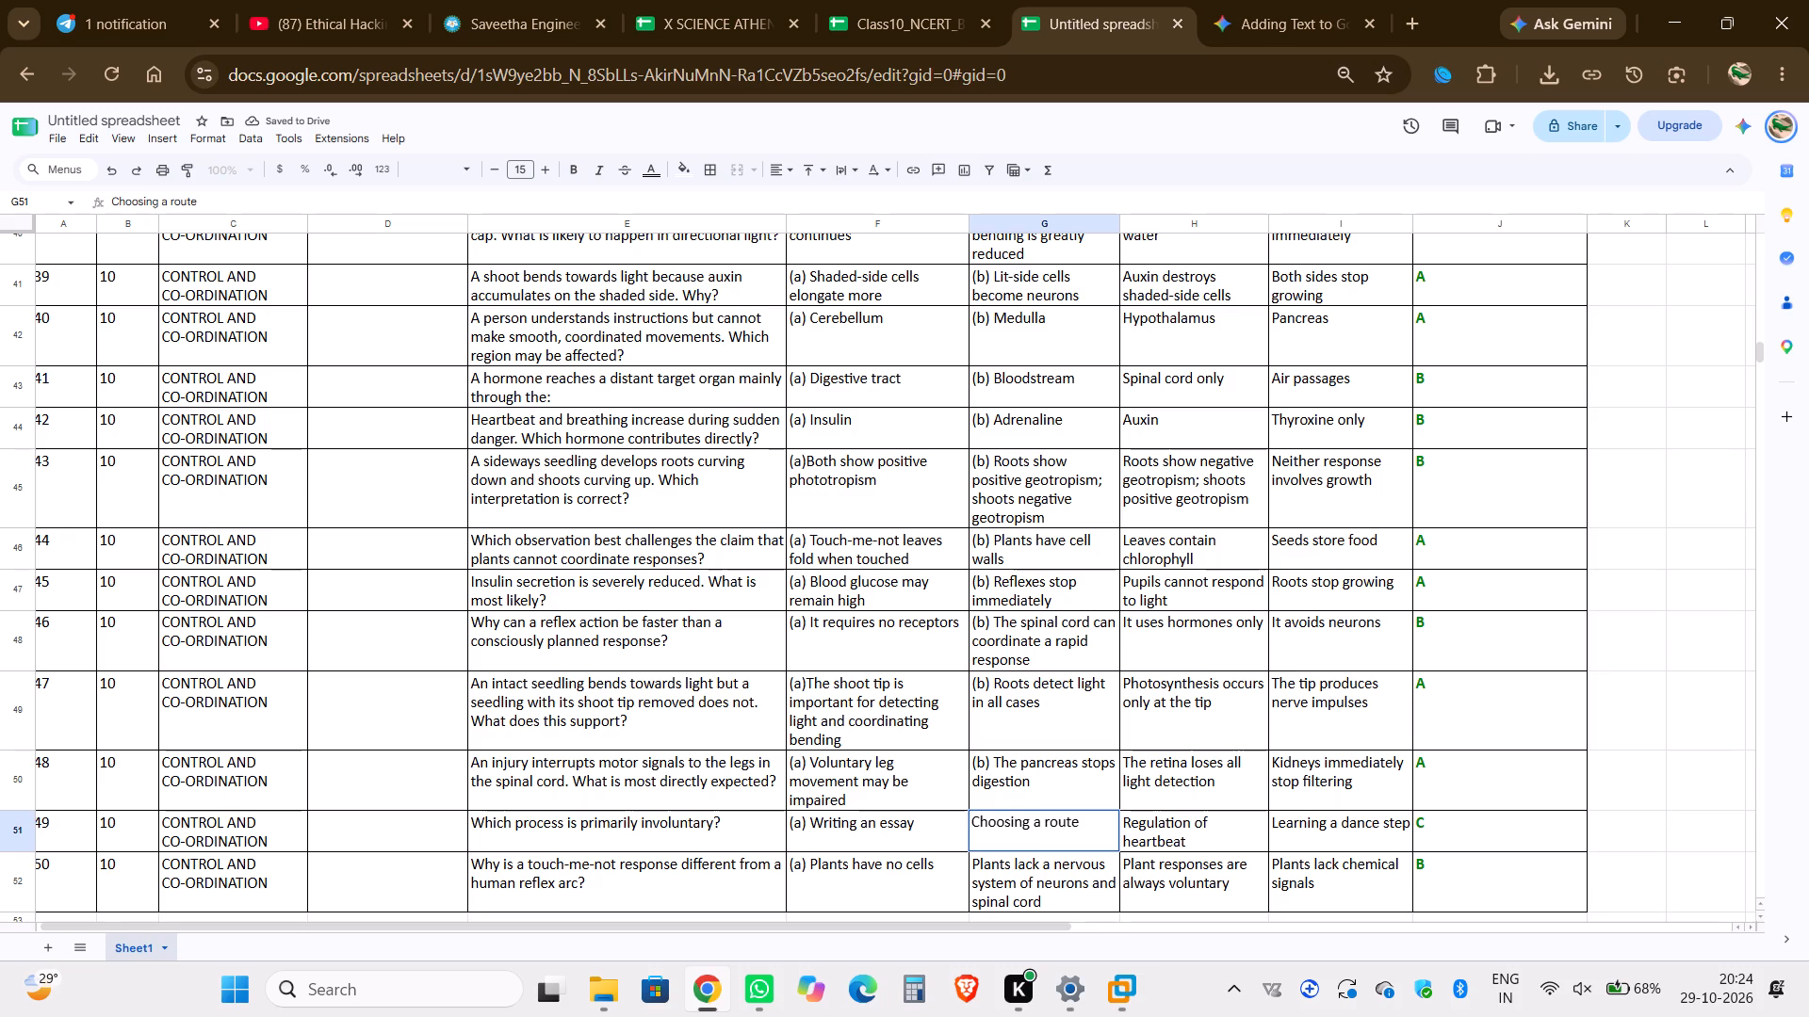
{"action": "key", "text": "ctrl+v"}
{"action": "key", "text": "space"}
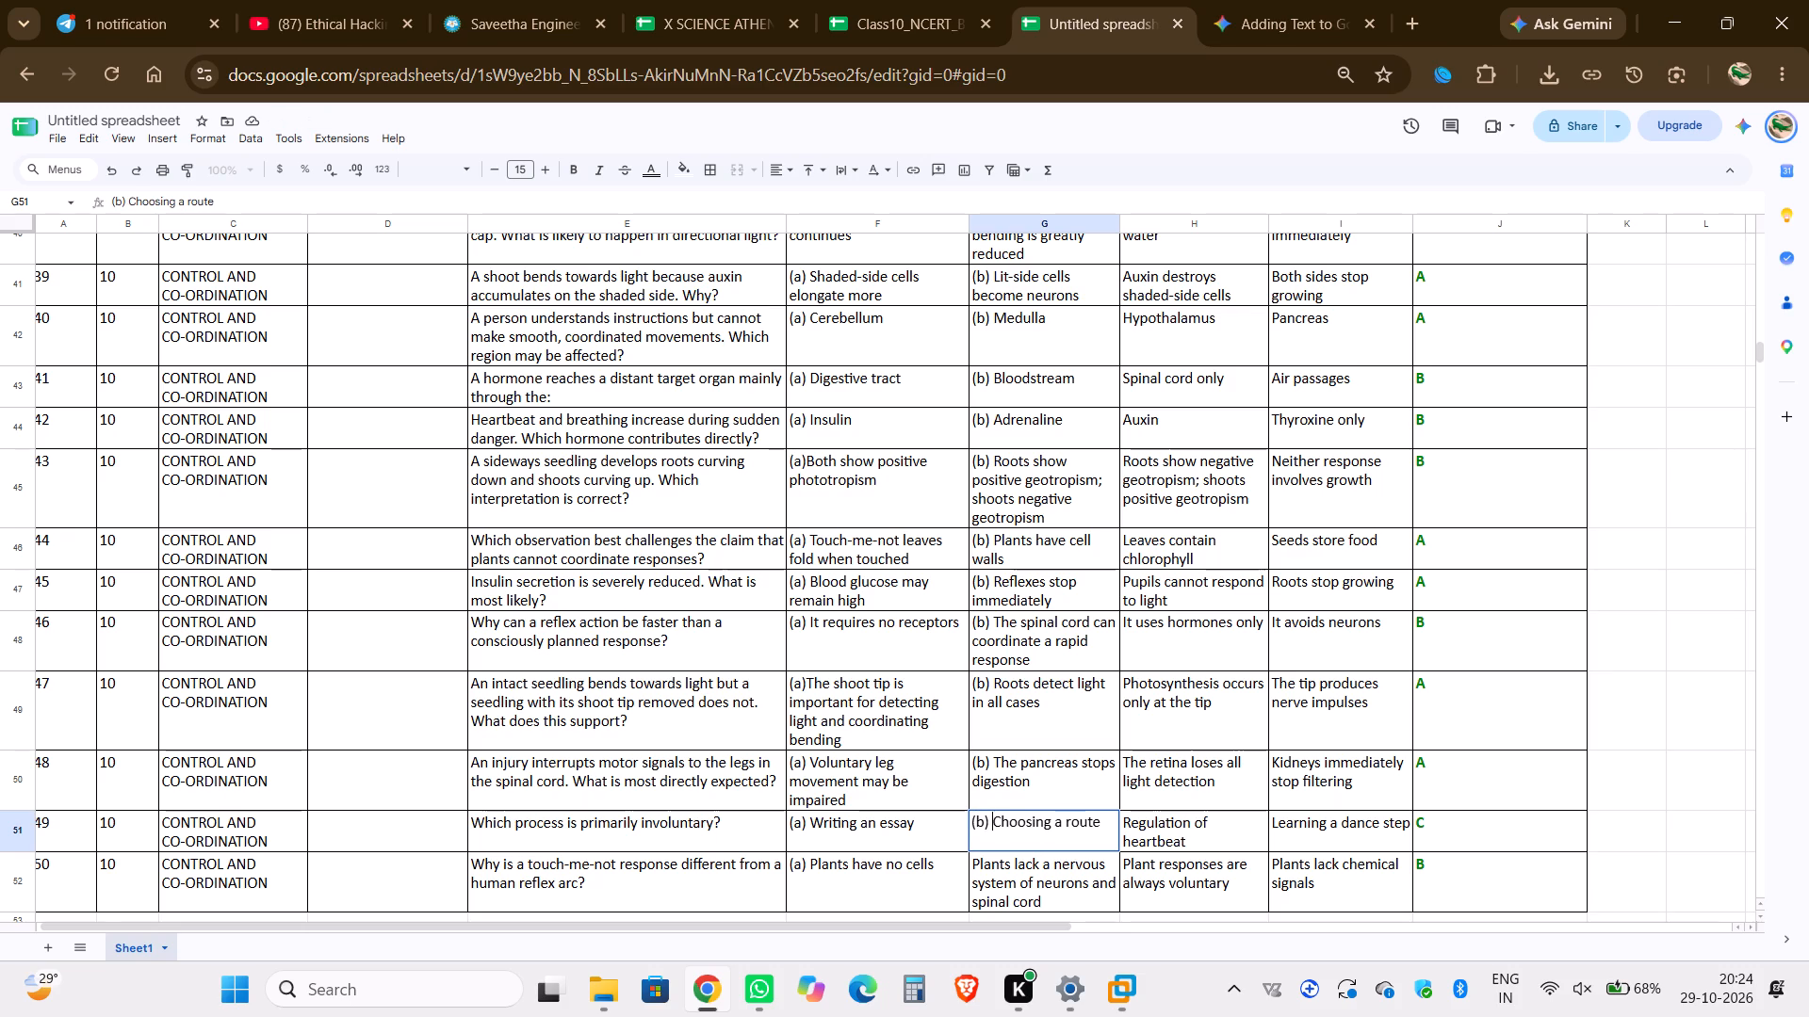
Add the prefix "(b) " before "Plants lack a nervous system of neurons and spinal cord" in G52.
{"action": "scroll", "coordinate": [1039, 822], "scroll_direction": "down", "scroll_amount": 1}
{"action": "double_click", "coordinate": [1046, 894]}
{"action": "key", "text": "Up"}
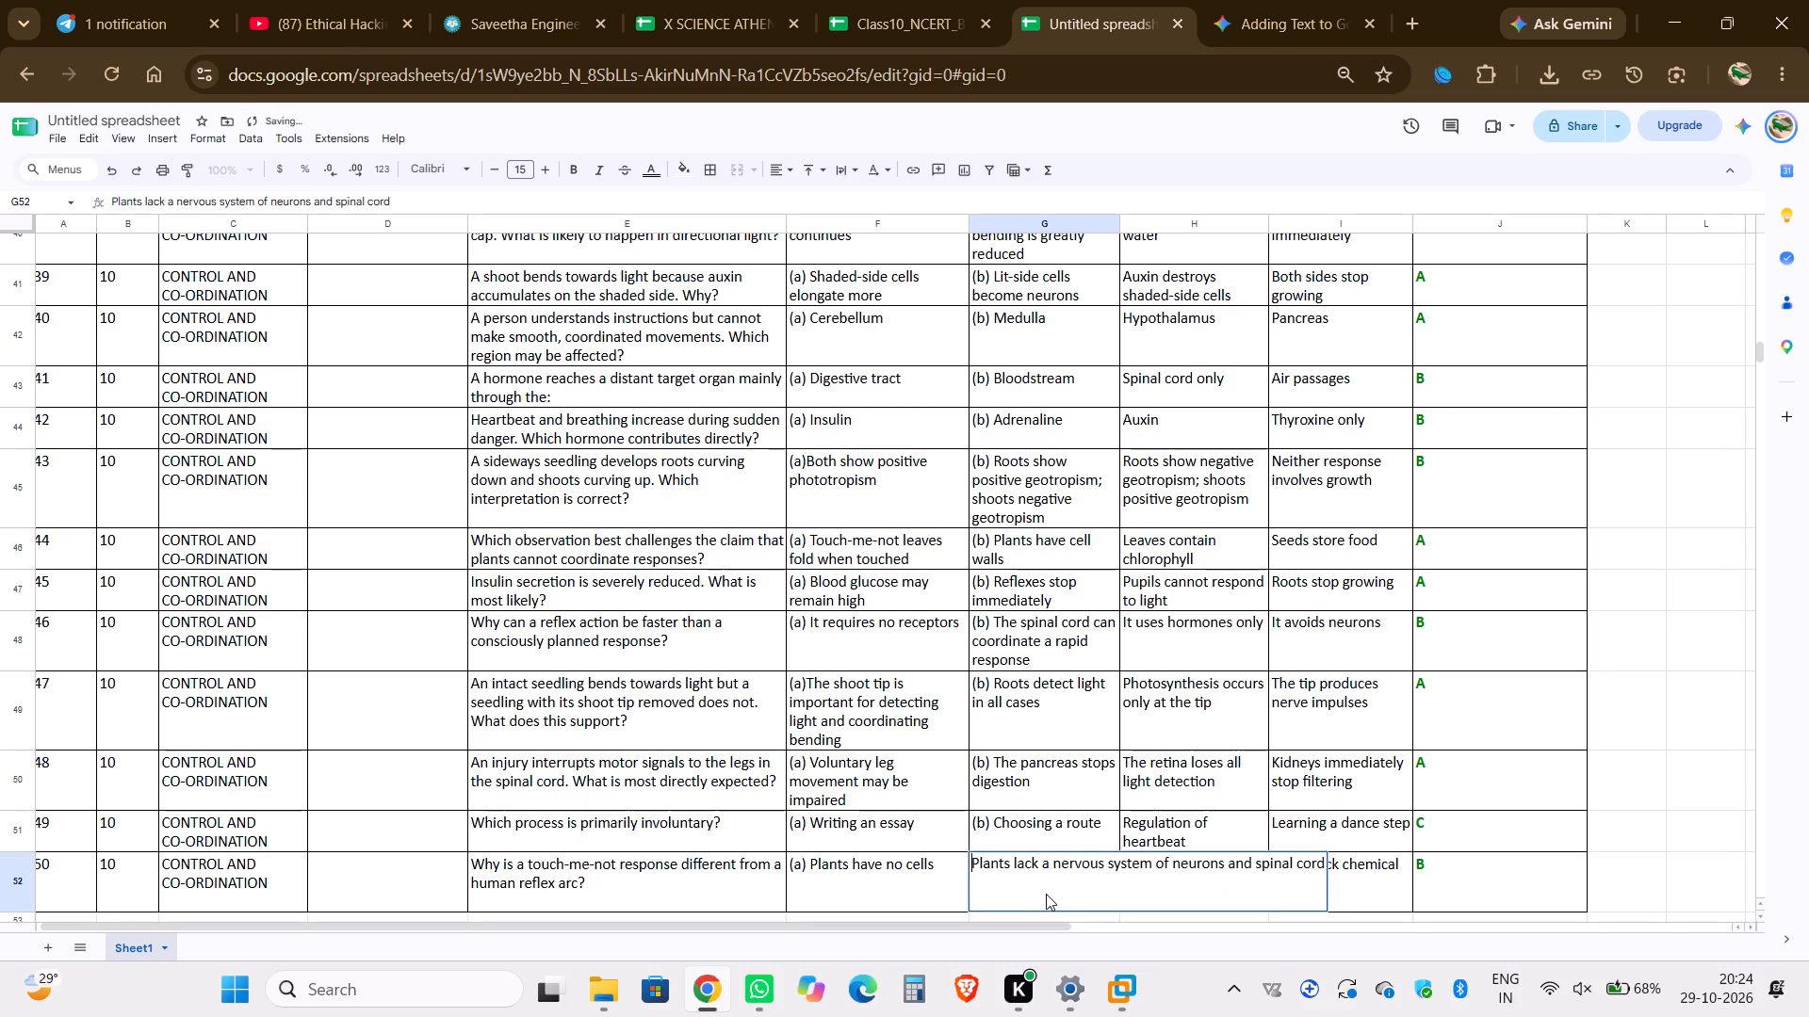
{"action": "key", "text": "ctrl+v"}
{"action": "key", "text": "space"}
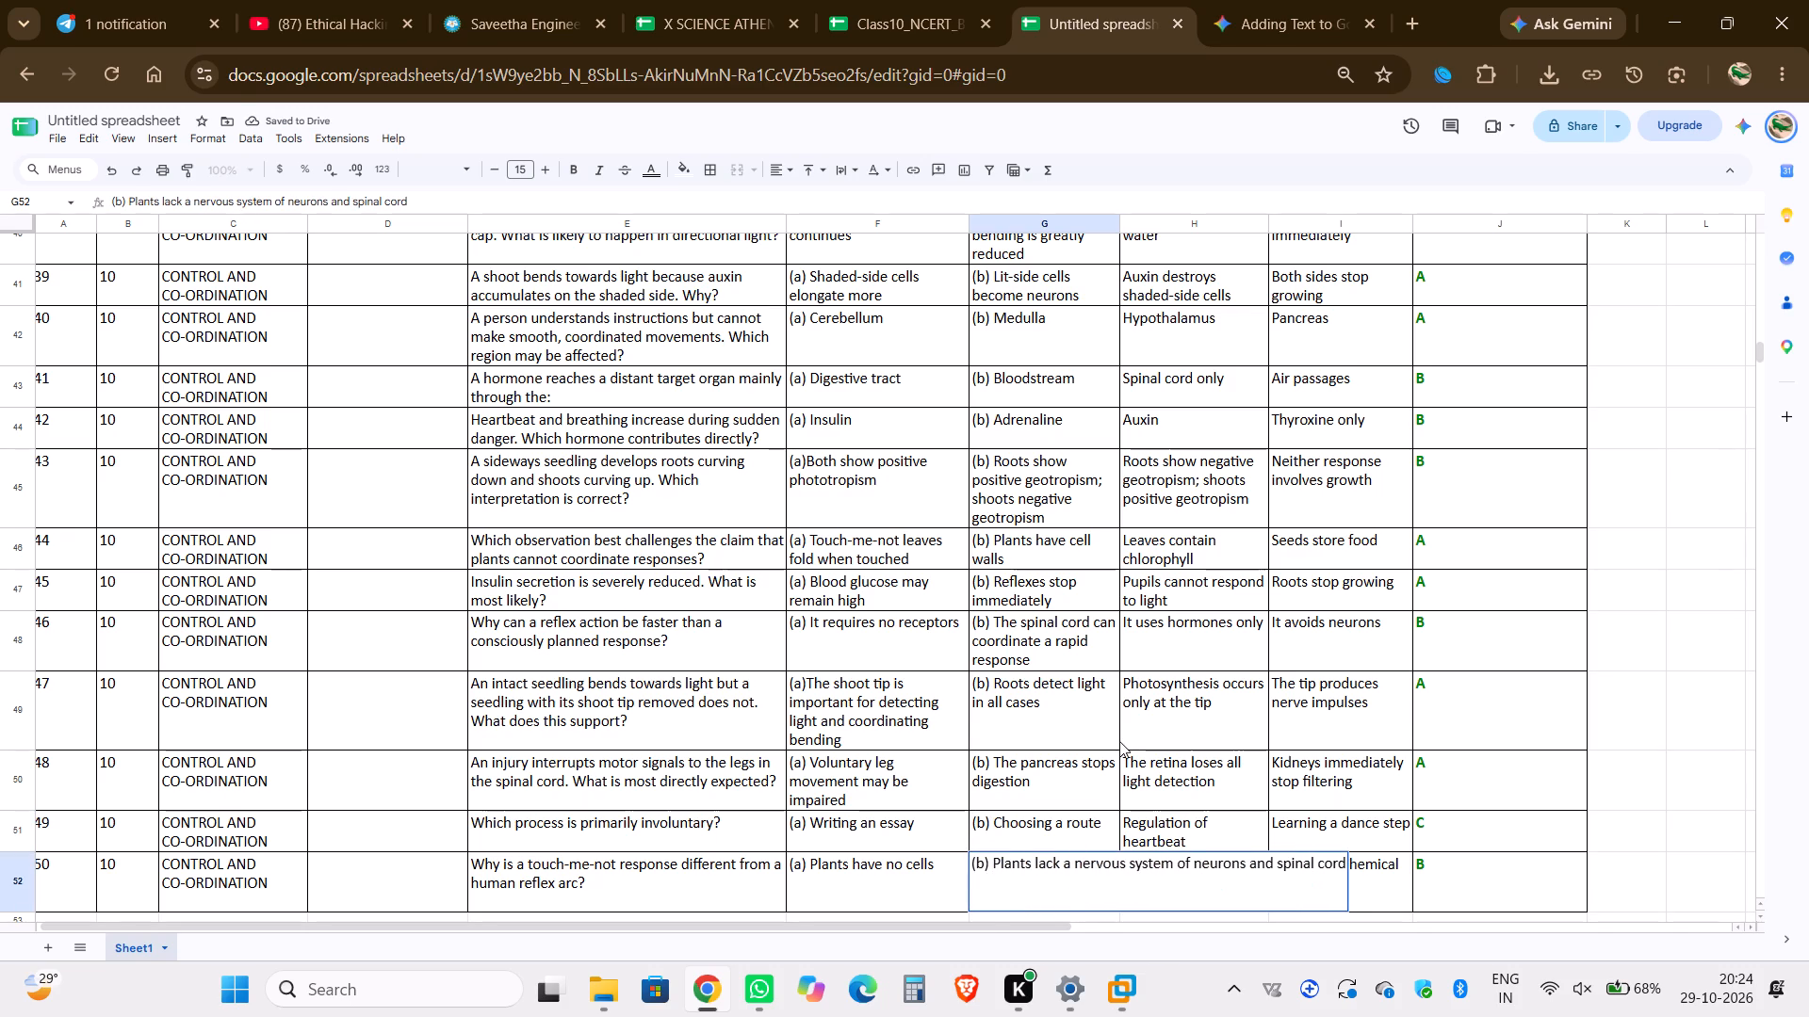
{"action": "left_click", "coordinate": [1119, 741]}
{"action": "scroll", "coordinate": [1119, 741], "scroll_direction": "down", "scroll_amount": 1}
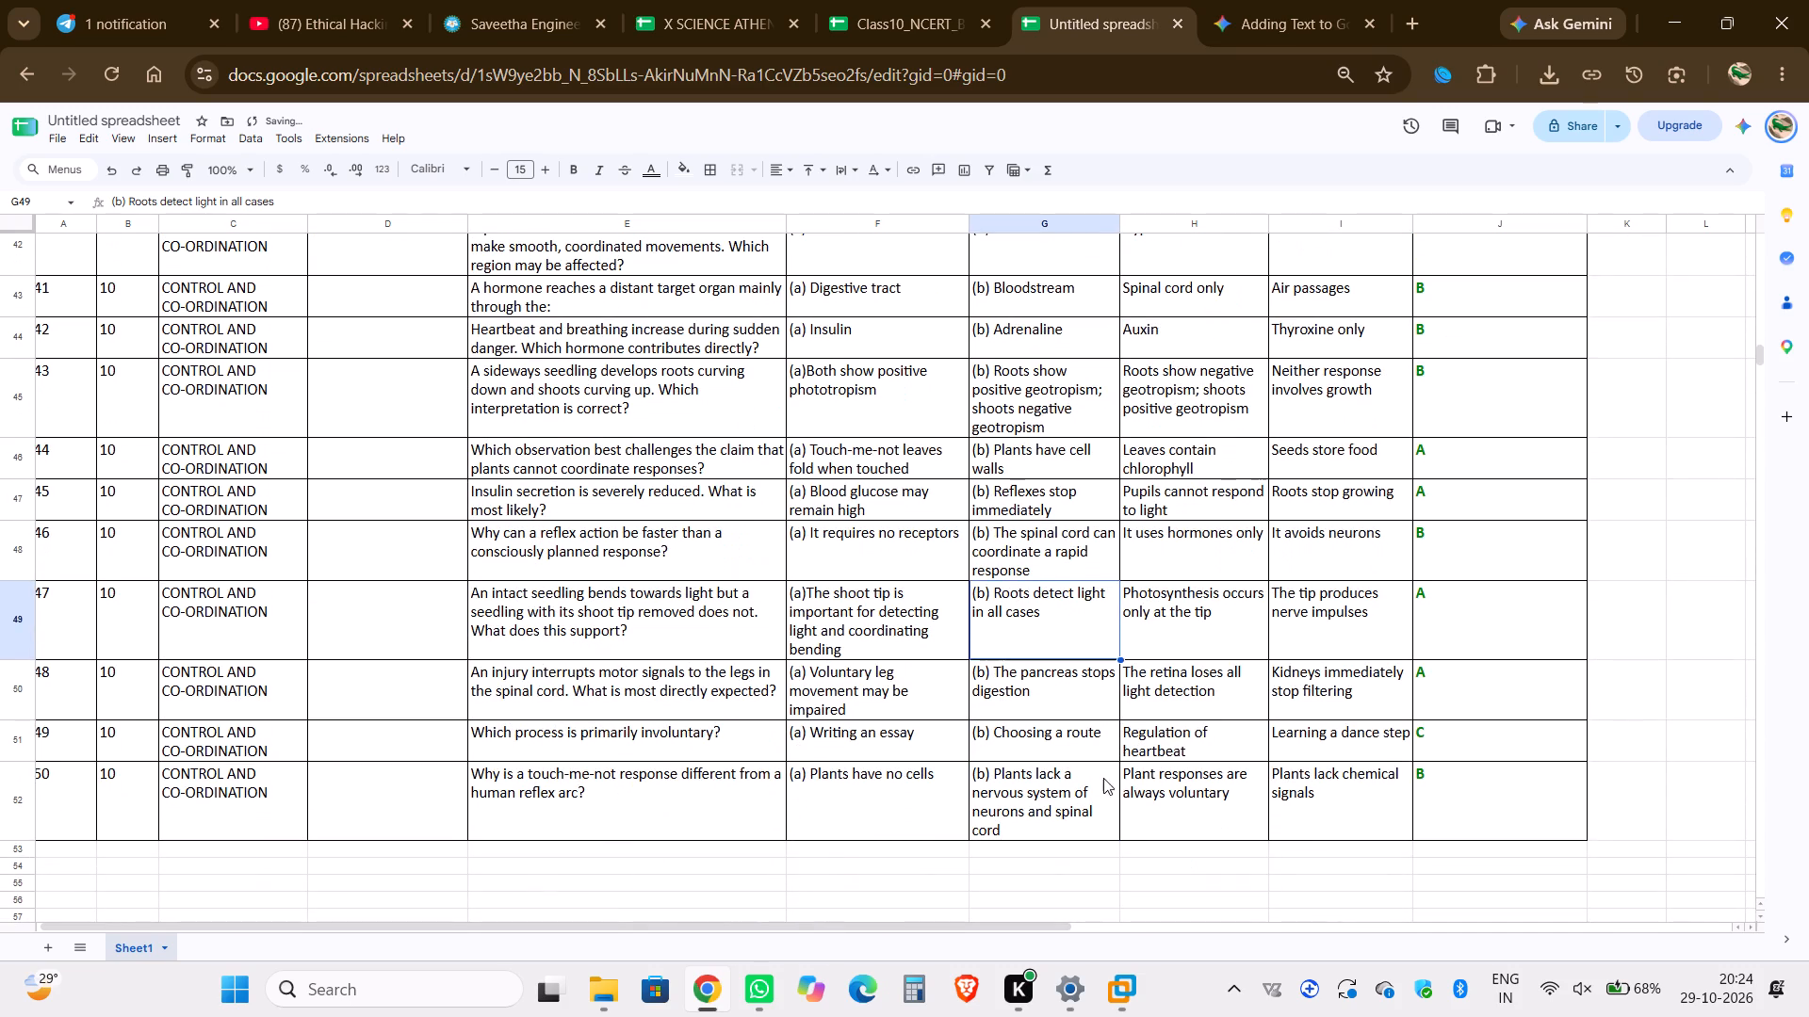
Add the prefix "(c) " before the Answer_C option "Hydrochloric acid is released in the mouth" in H13.
{"action": "scroll", "coordinate": [1084, 569], "scroll_direction": "up", "scroll_amount": 9}
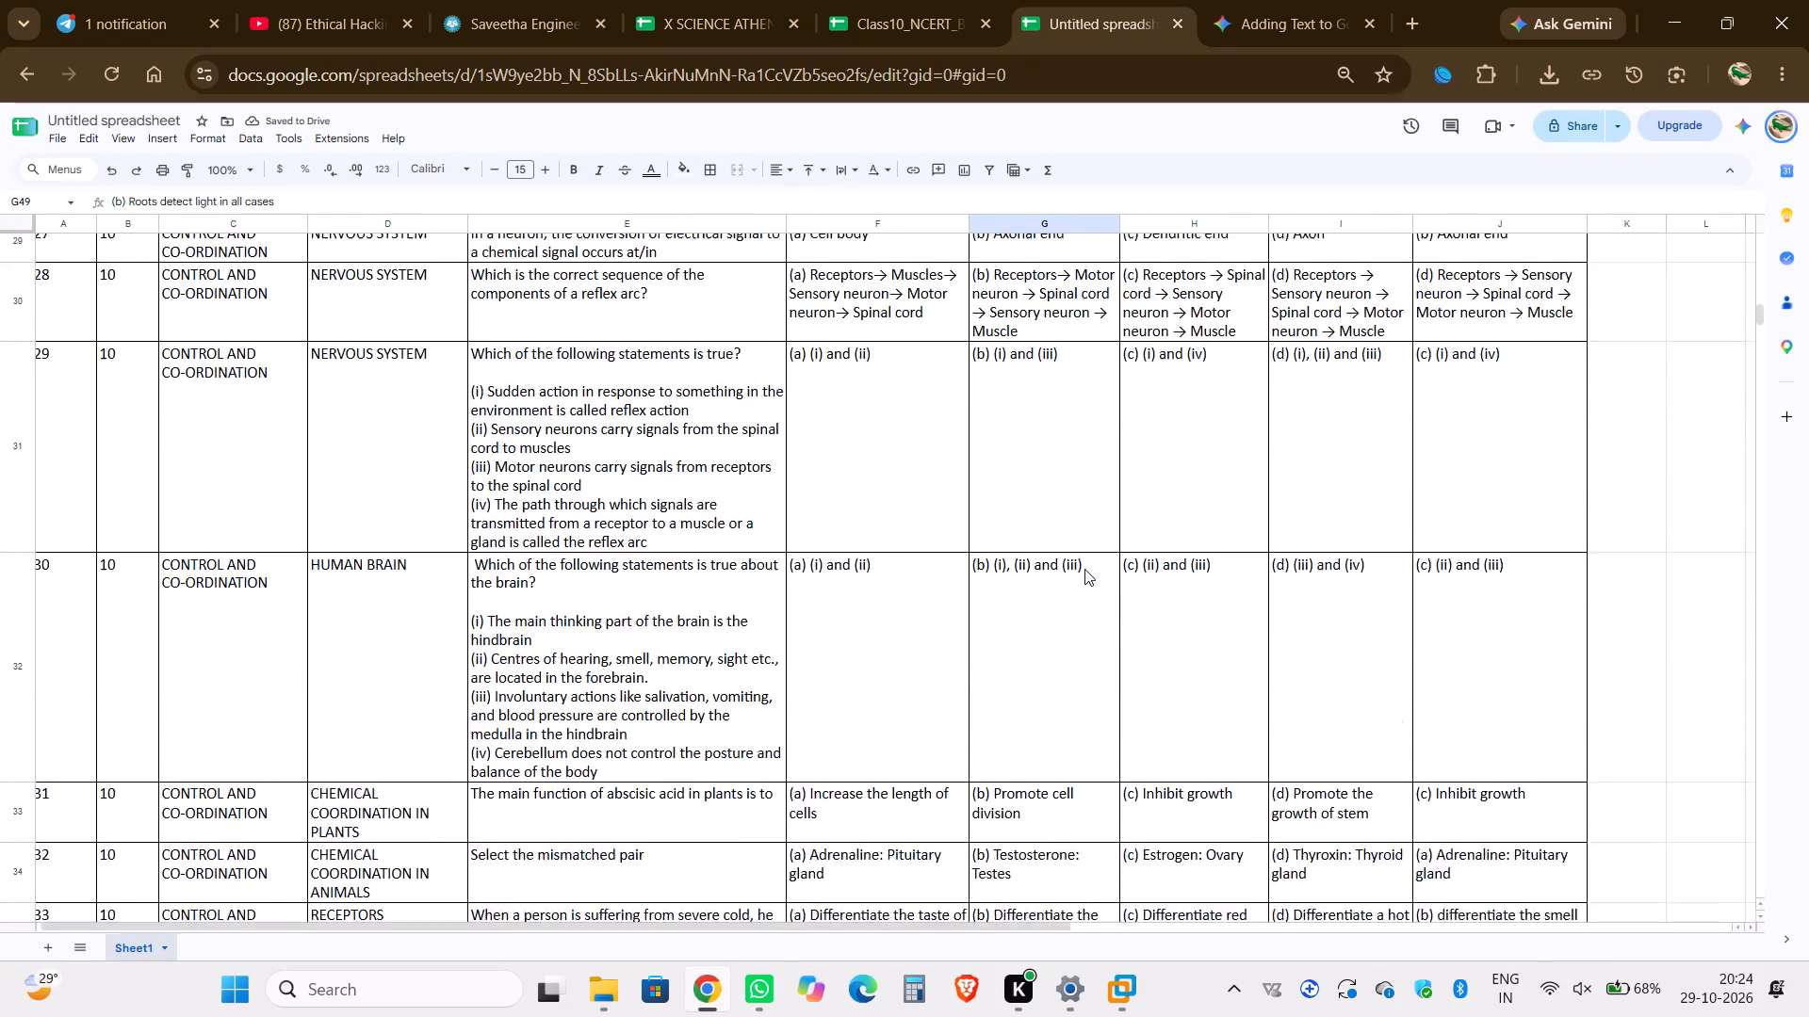
{"action": "scroll", "coordinate": [1084, 569], "scroll_direction": "up", "scroll_amount": 6}
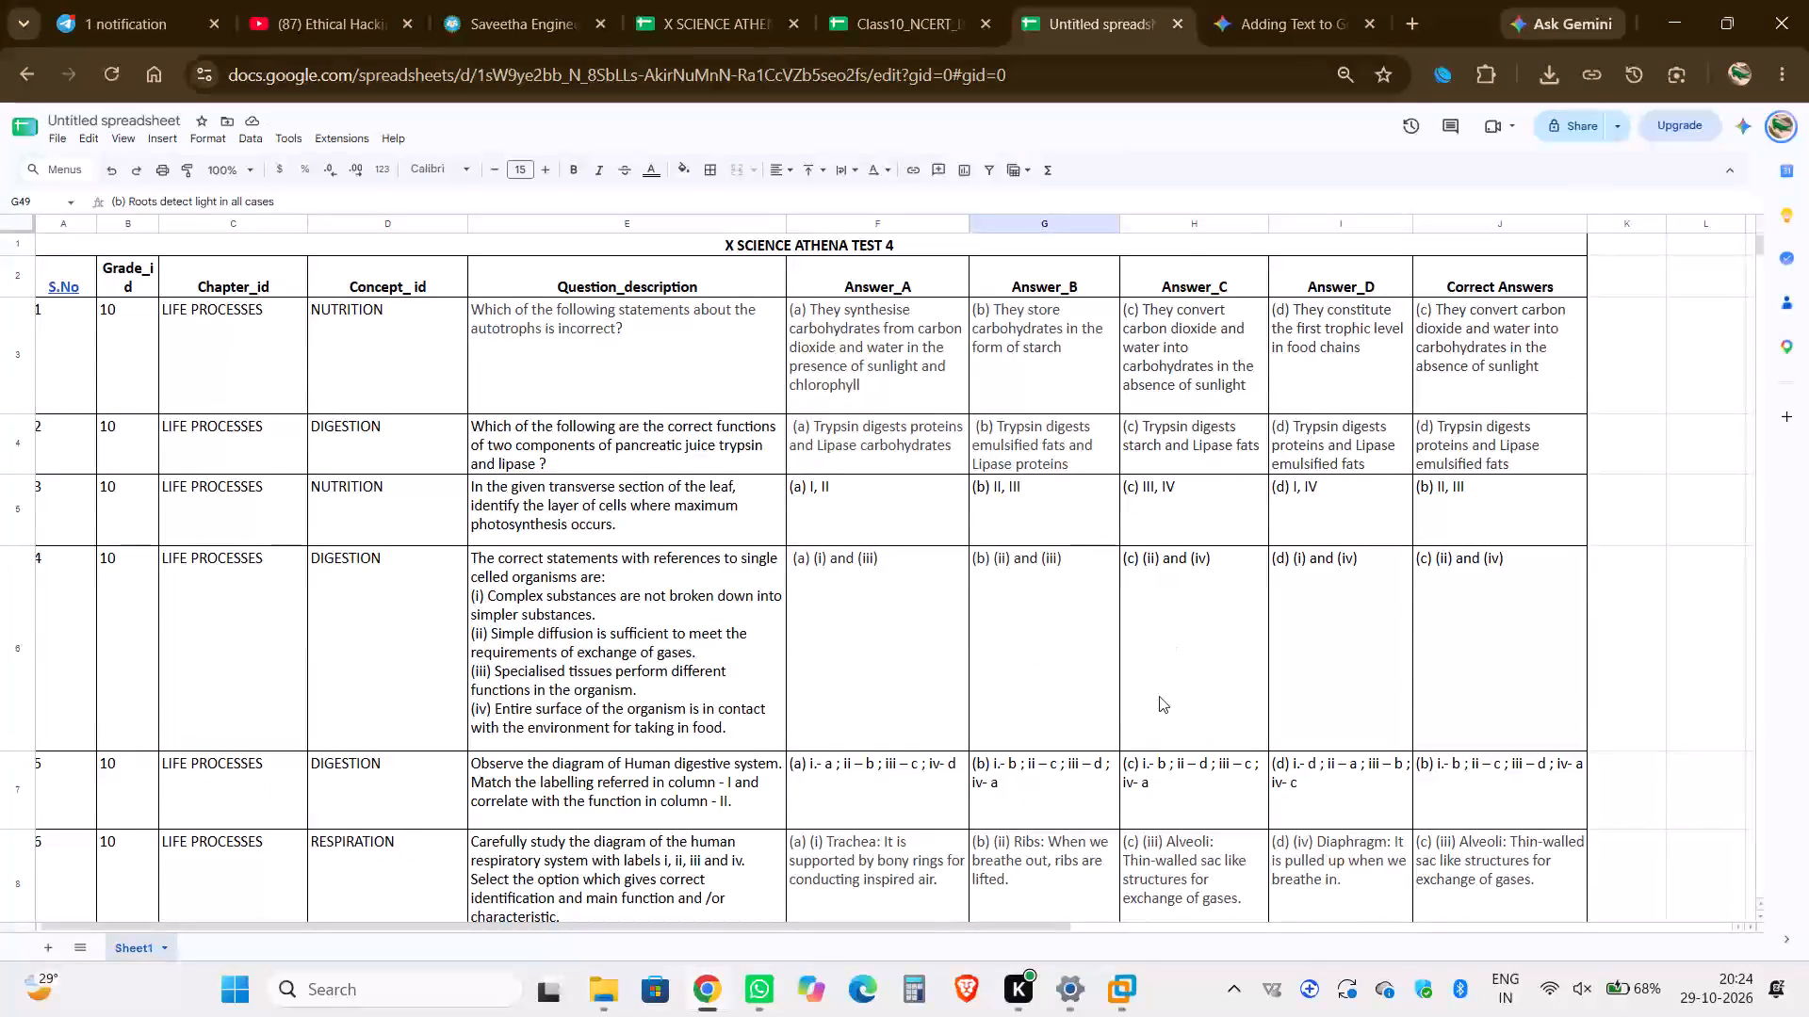
{"action": "scroll", "coordinate": [1159, 696], "scroll_direction": "down", "scroll_amount": 6}
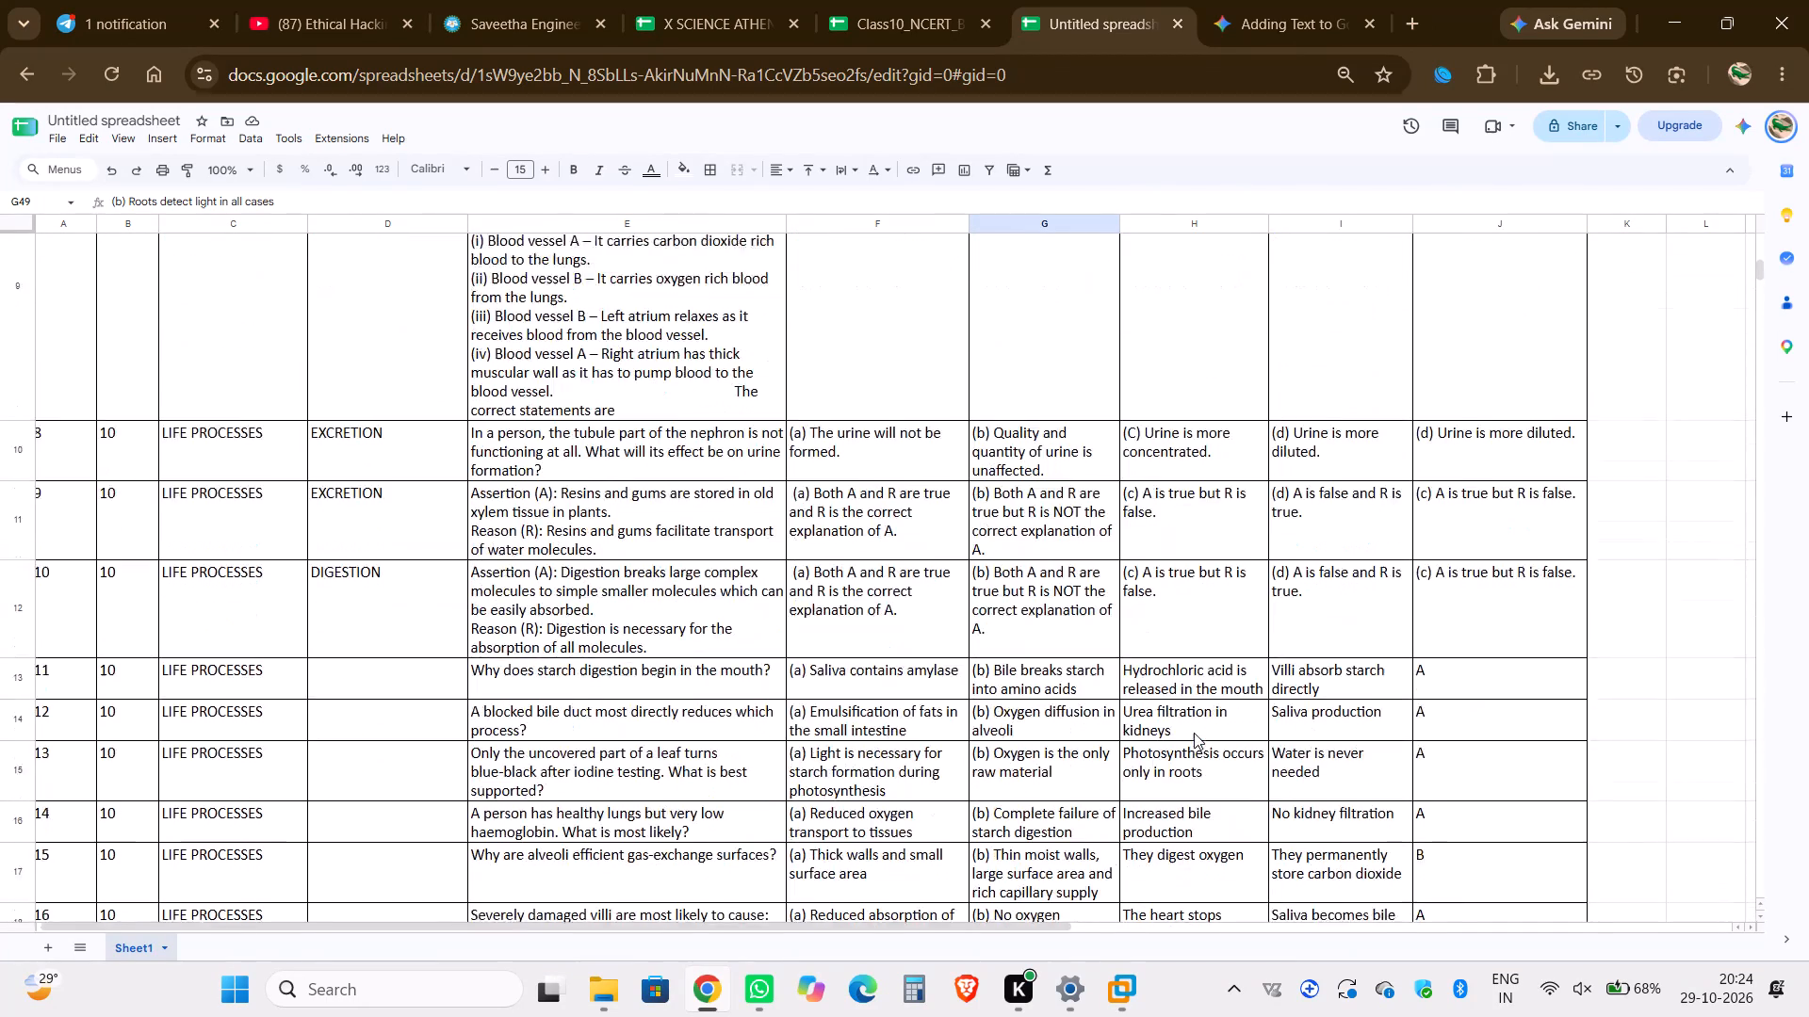
{"action": "scroll", "coordinate": [1194, 733], "scroll_direction": "down", "scroll_amount": 3}
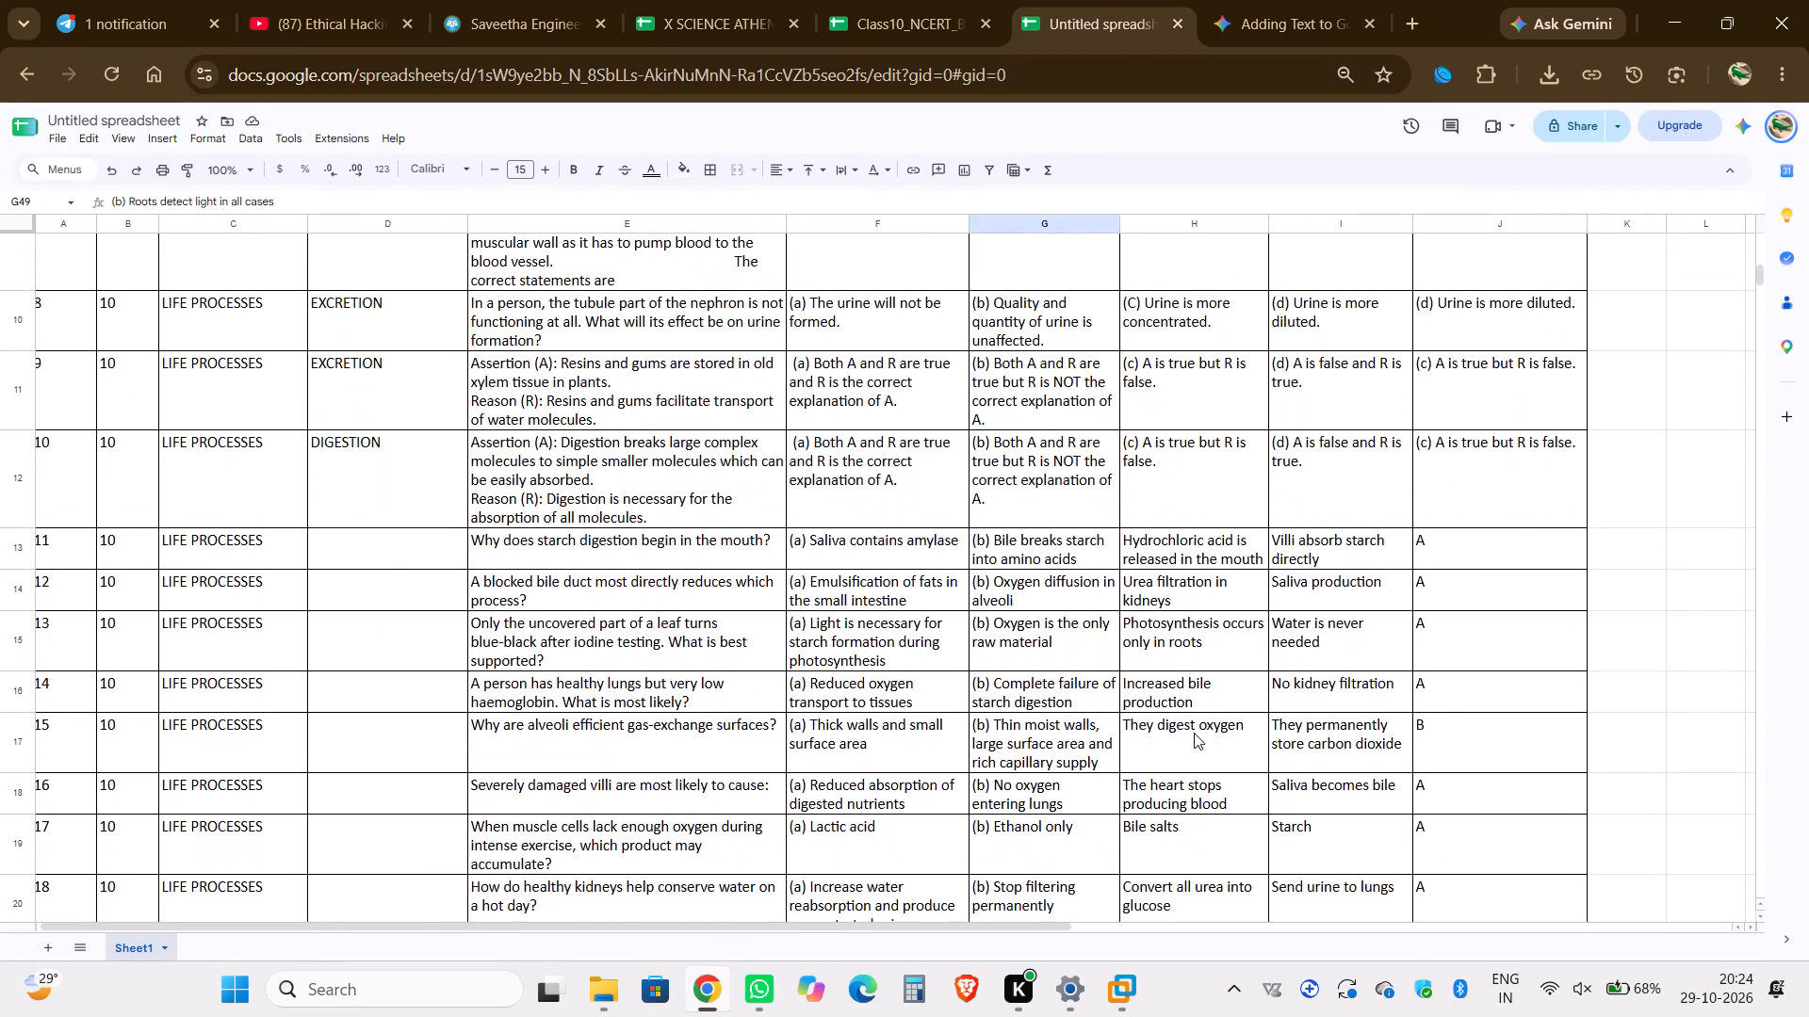
{"action": "double_click", "coordinate": [1167, 534]}
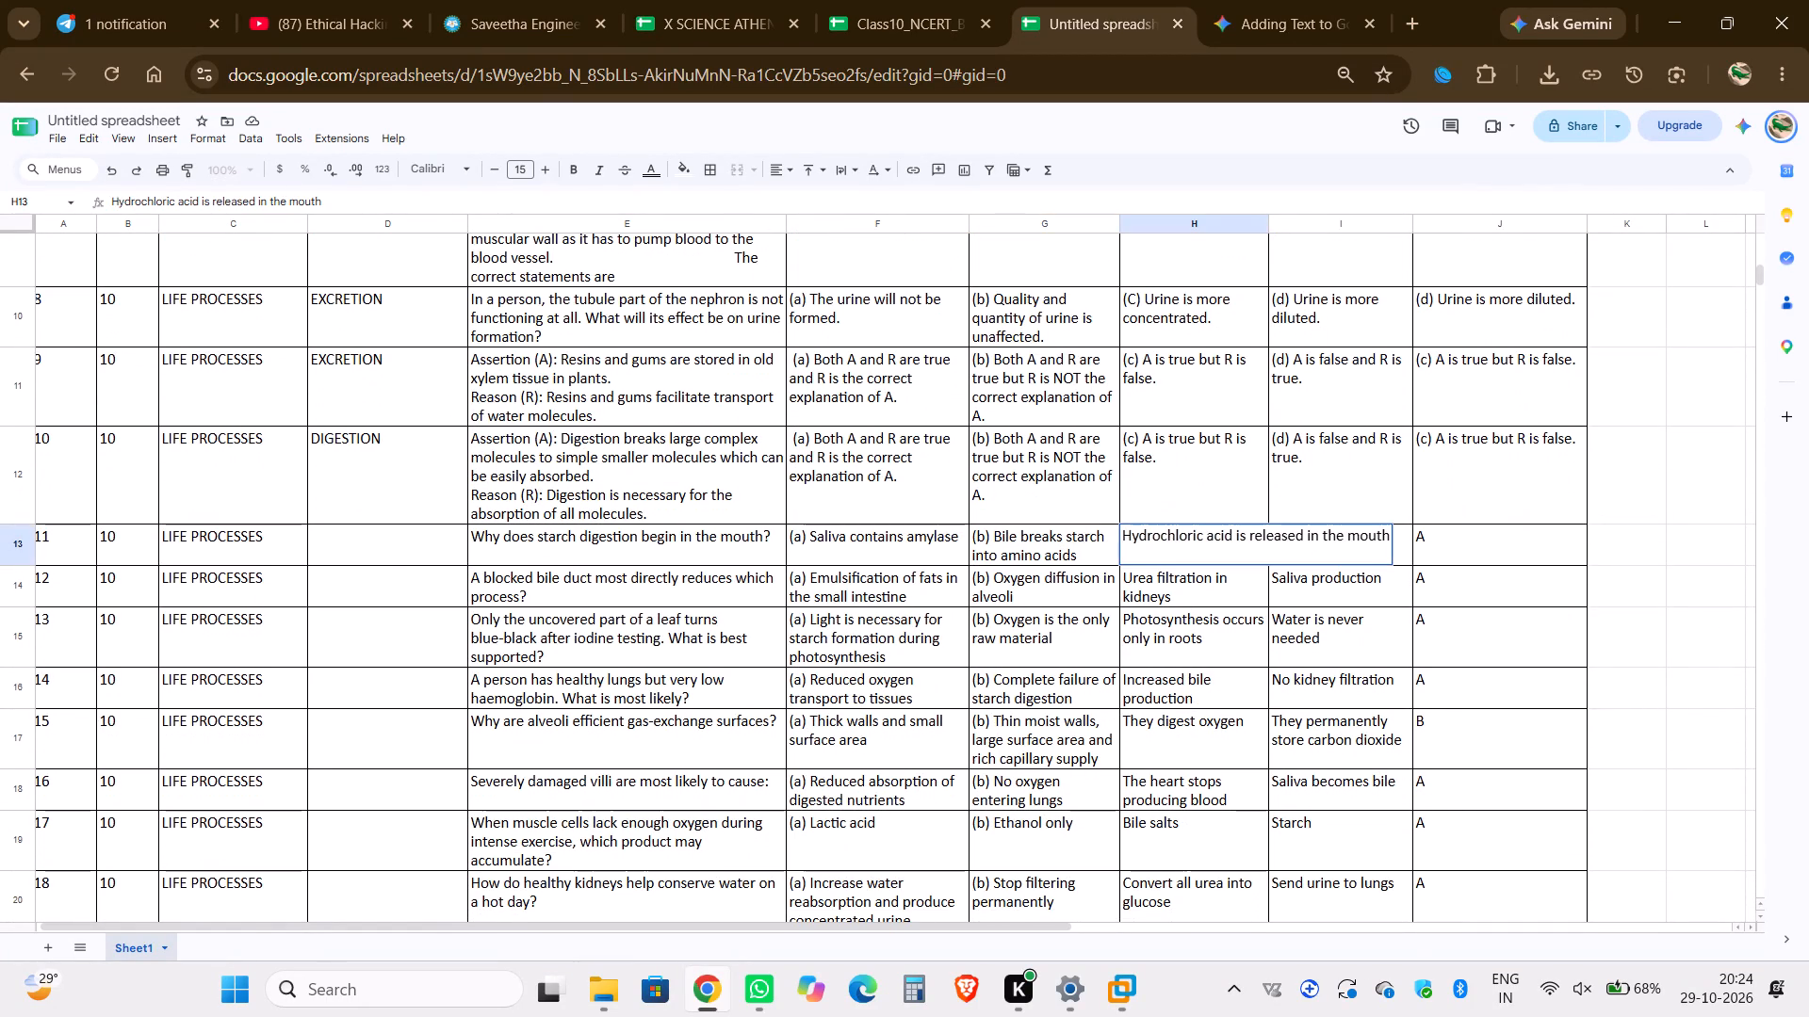
{"action": "key", "text": "Up"}
{"action": "type", "text": "(c)"}
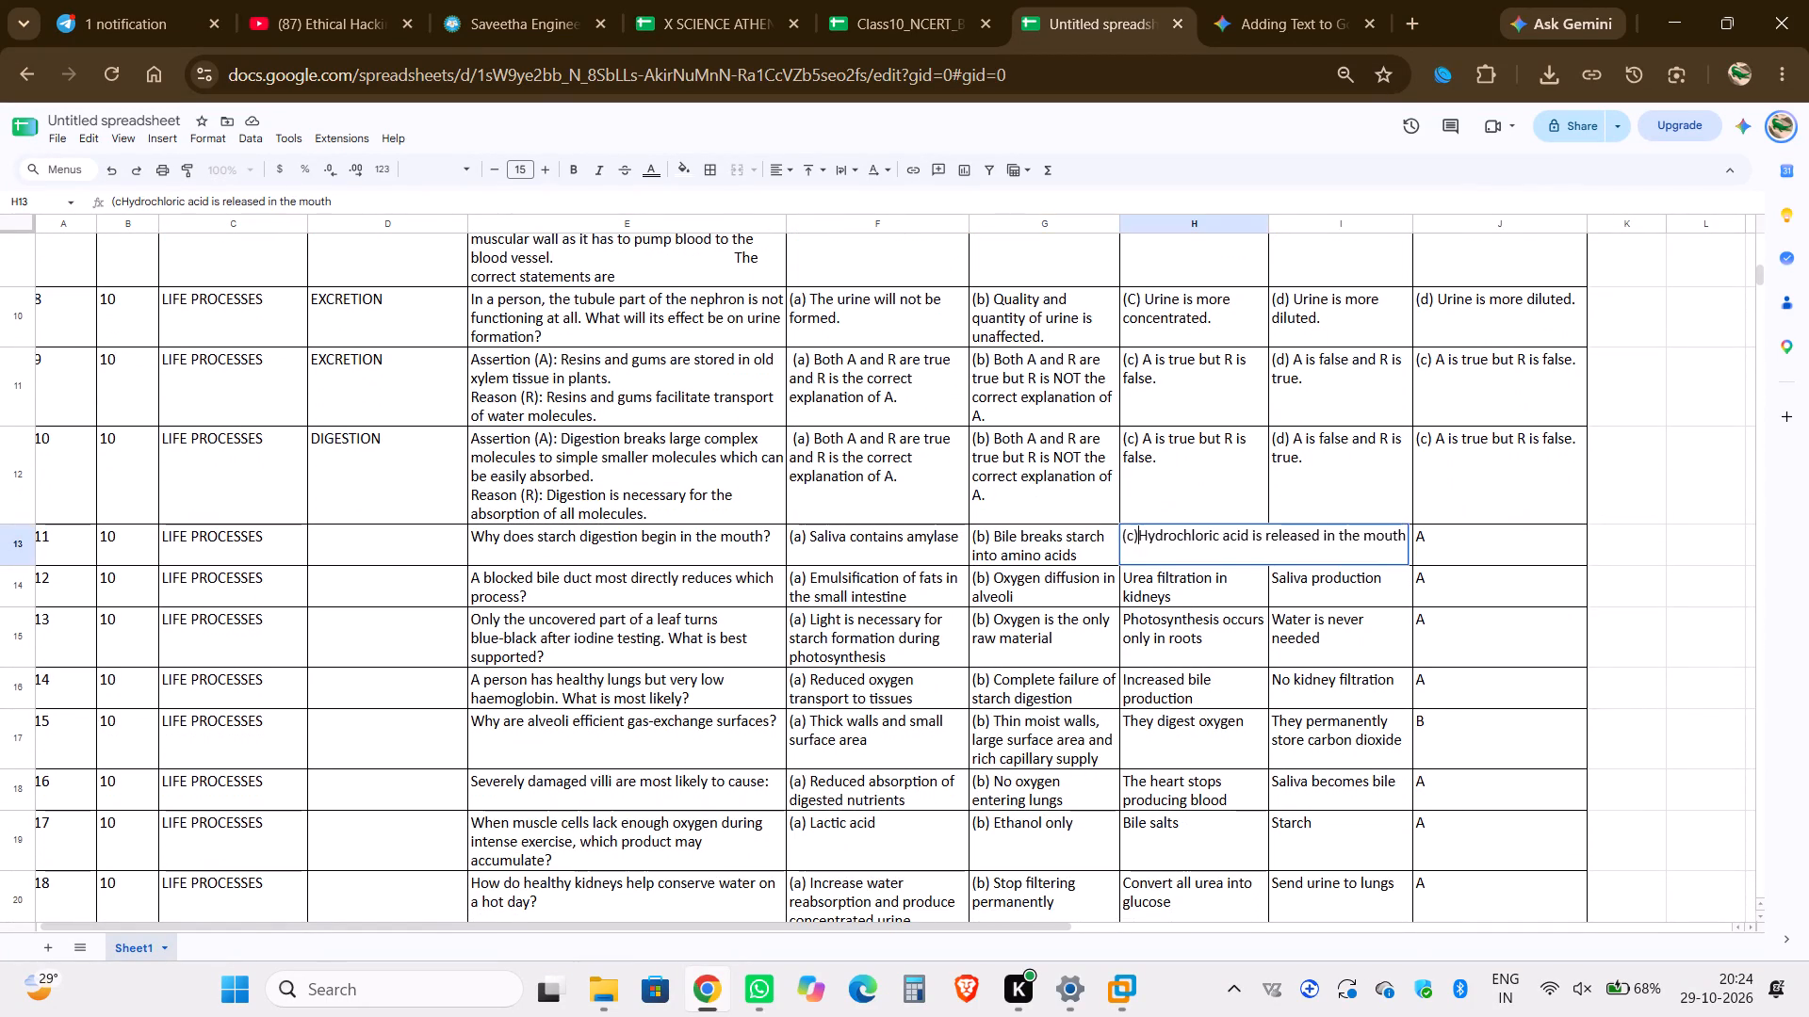
{"action": "key", "text": "space"}
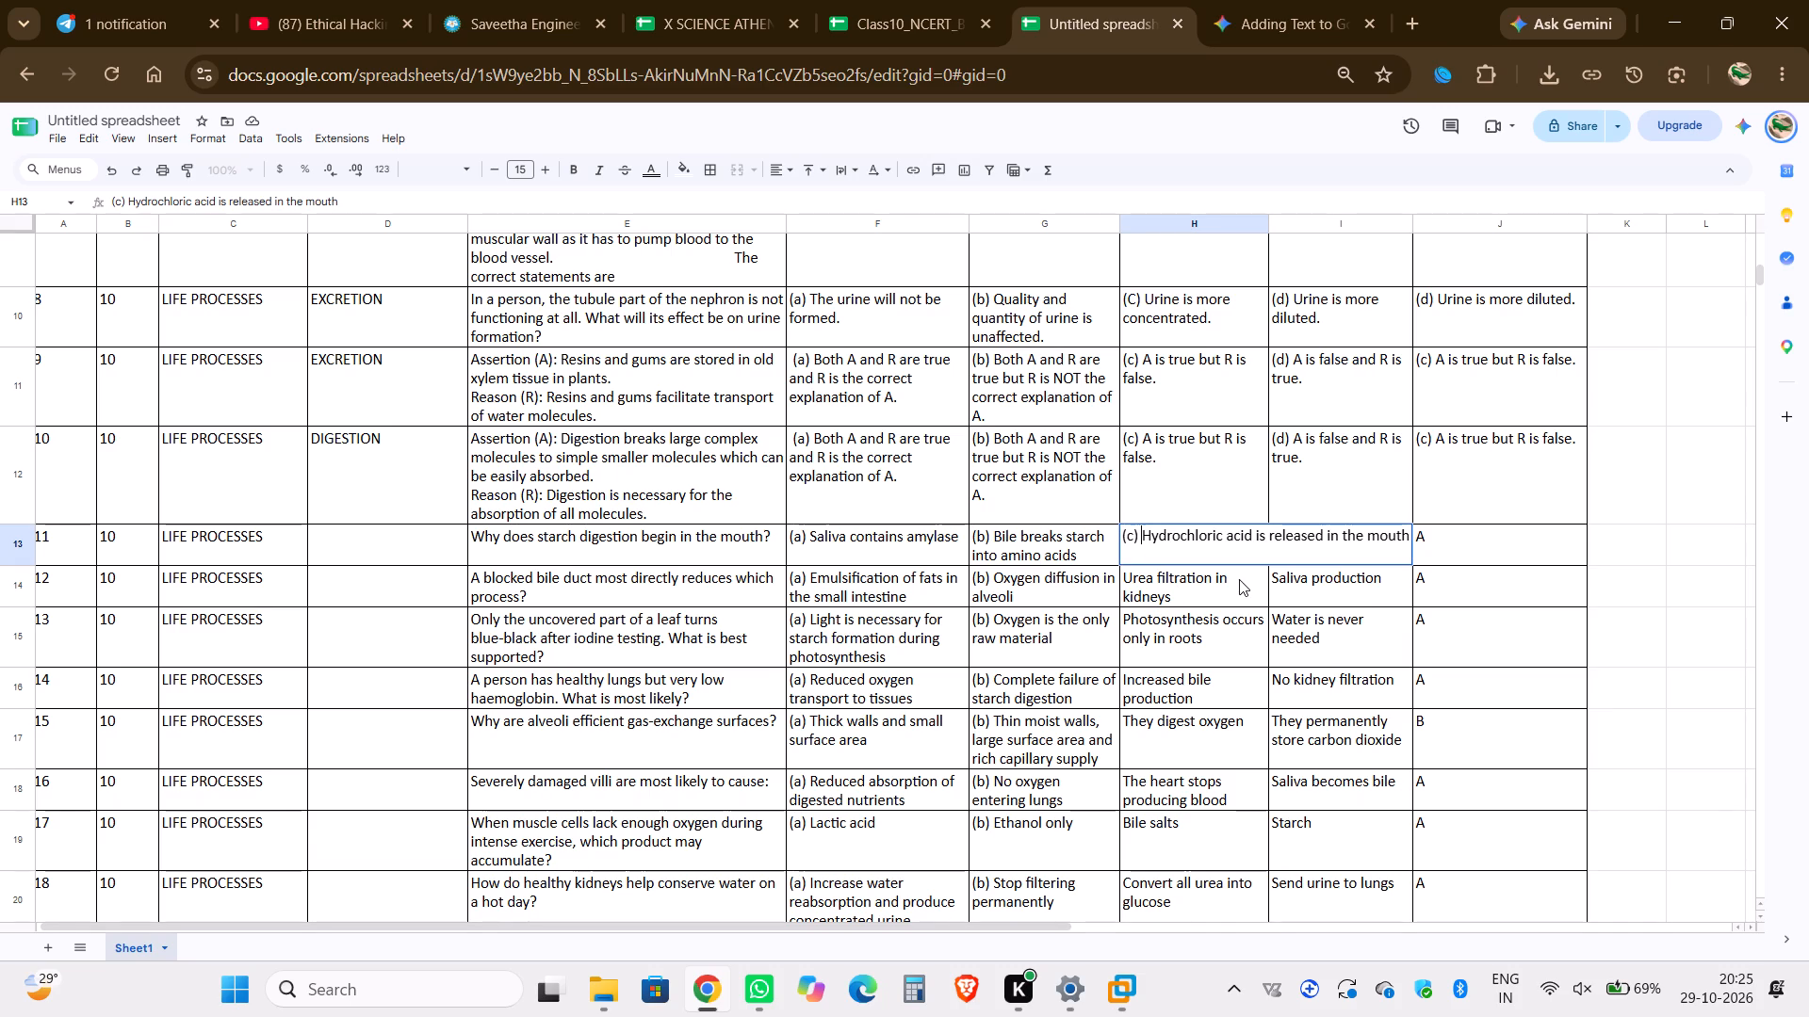
Copy the "(c) " prefix from H13 and add it before "Urea filtration in kidneys" in H14.
{"action": "double_click", "coordinate": [1220, 580]}
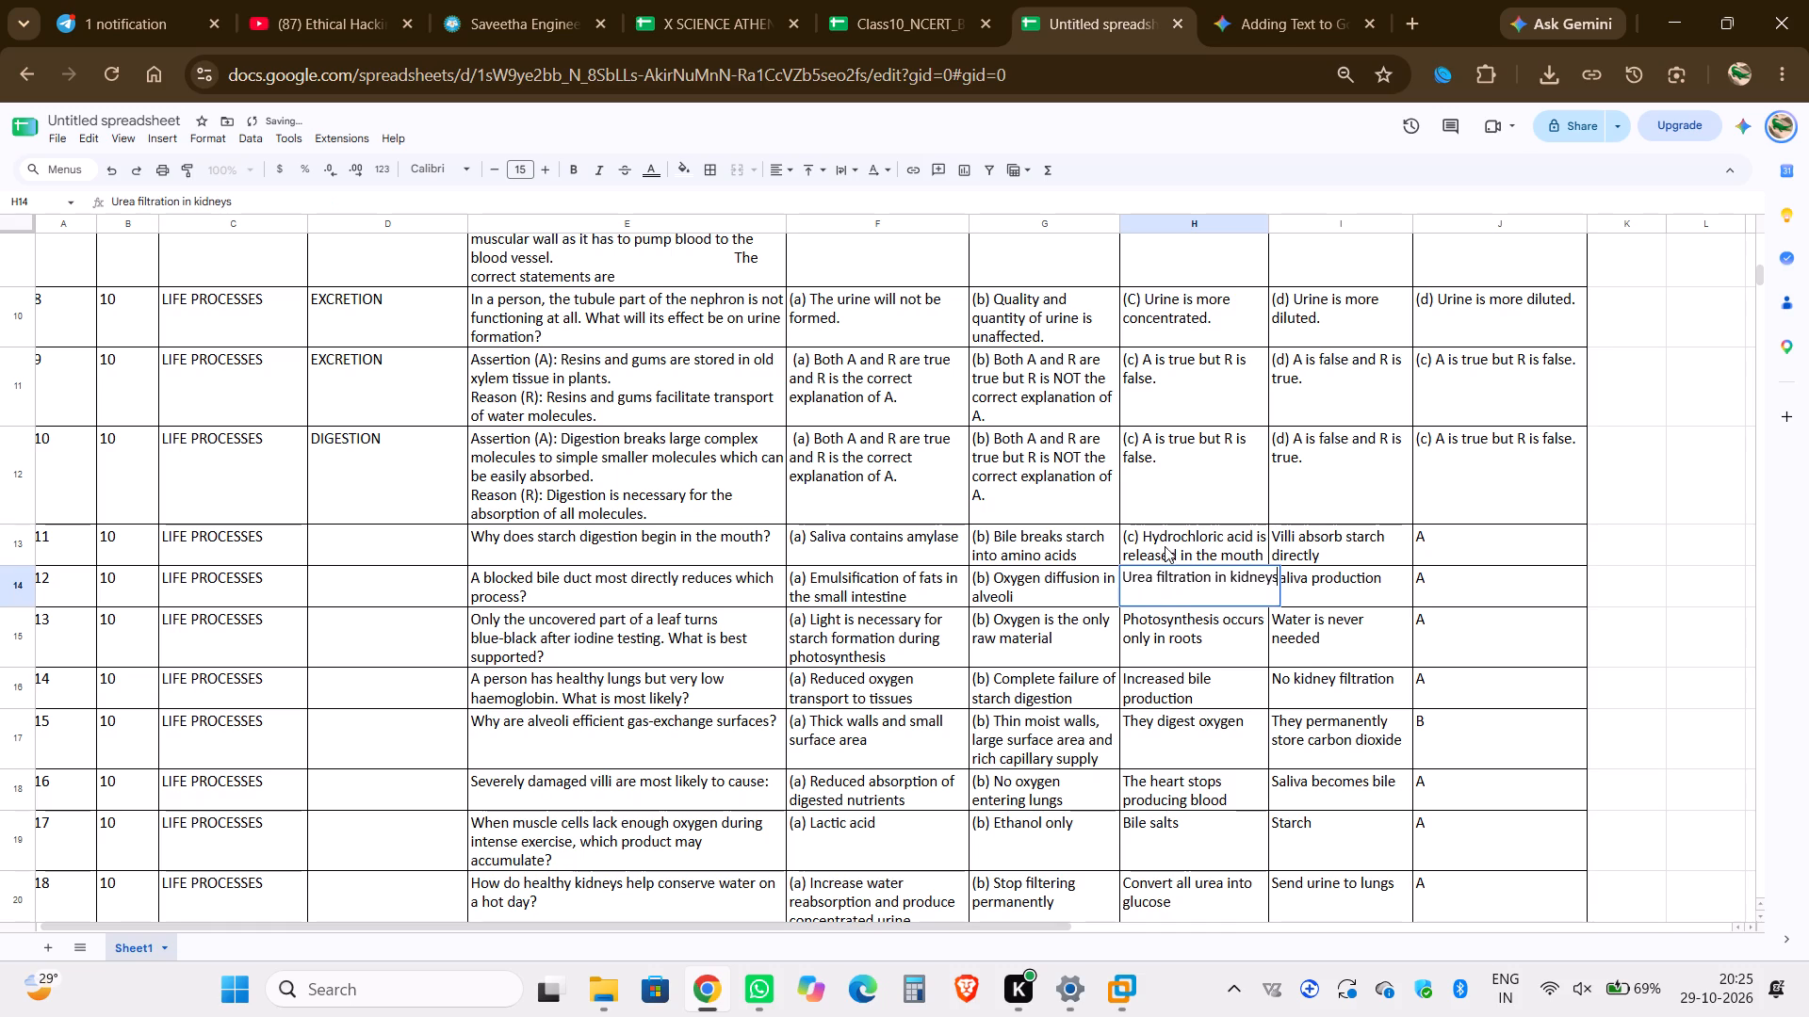
{"action": "double_click", "coordinate": [1165, 544]}
{"action": "left_click_drag", "start_coordinate": [1144, 537], "coordinate": [1124, 541]}
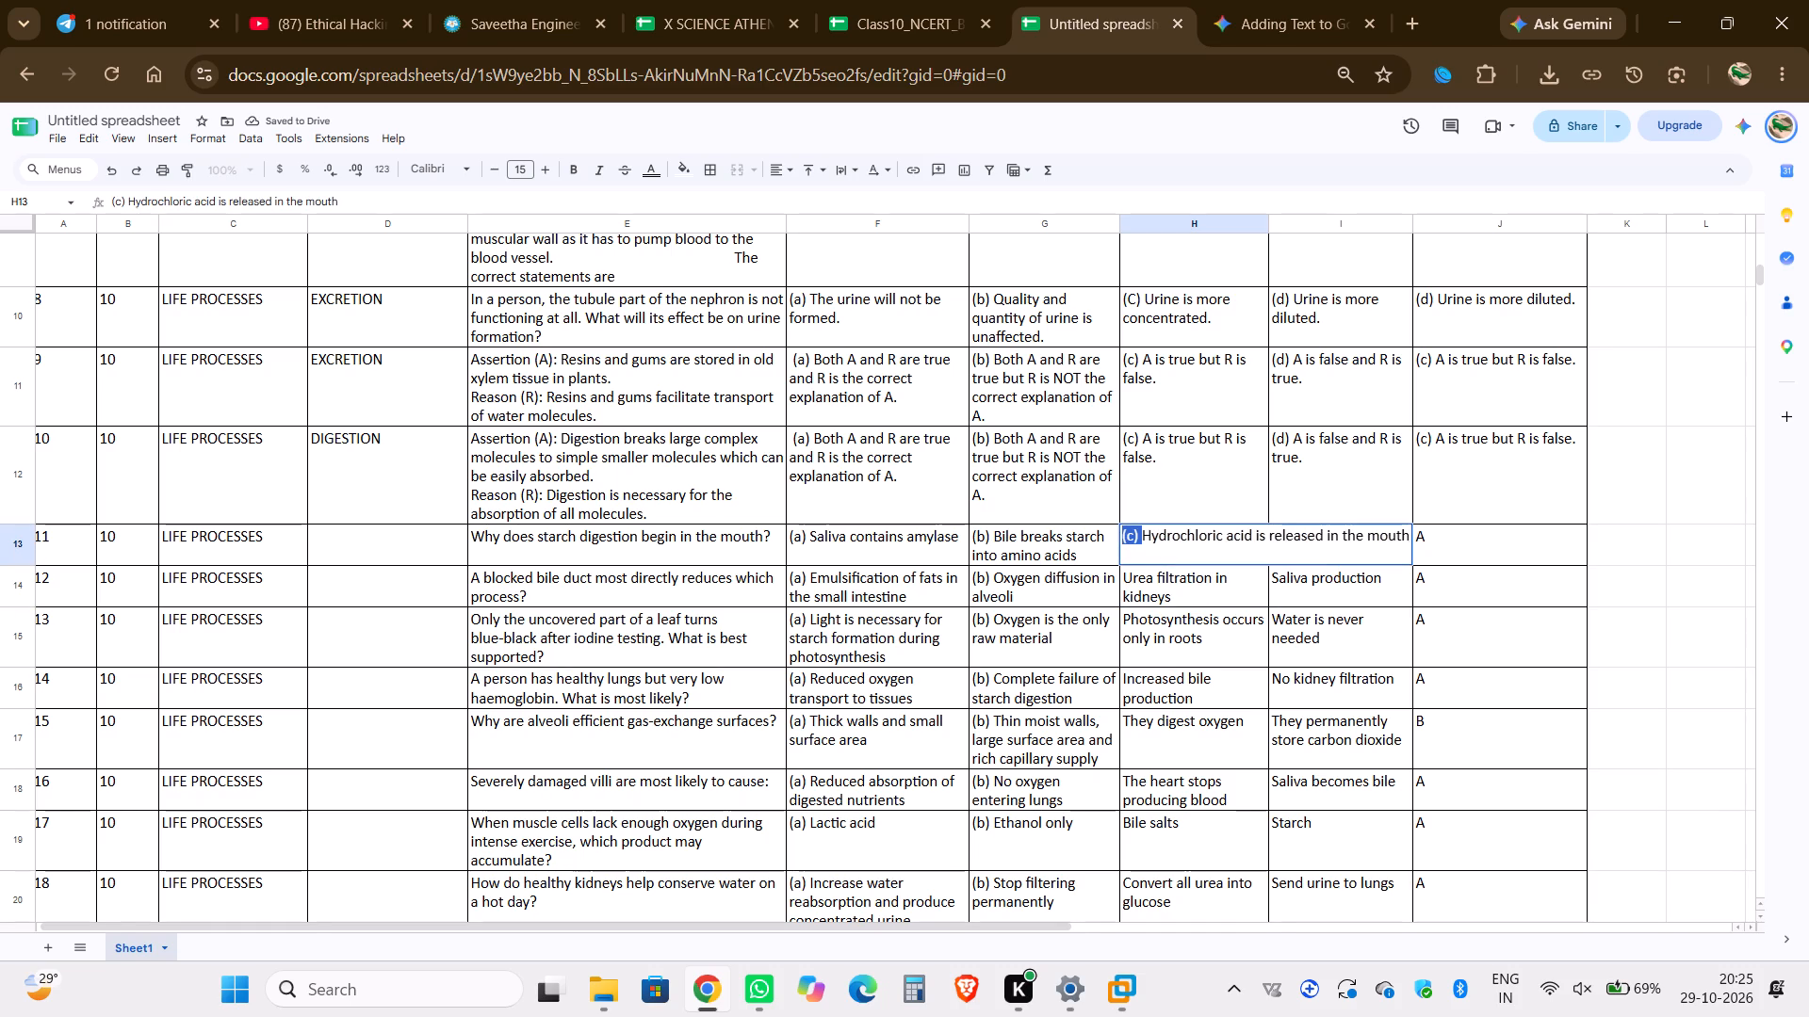
{"action": "left_click_drag", "start_coordinate": [1124, 541], "coordinate": [1124, 540]}
{"action": "key", "text": "ctrl+c"}
{"action": "double_click", "coordinate": [1166, 592]}
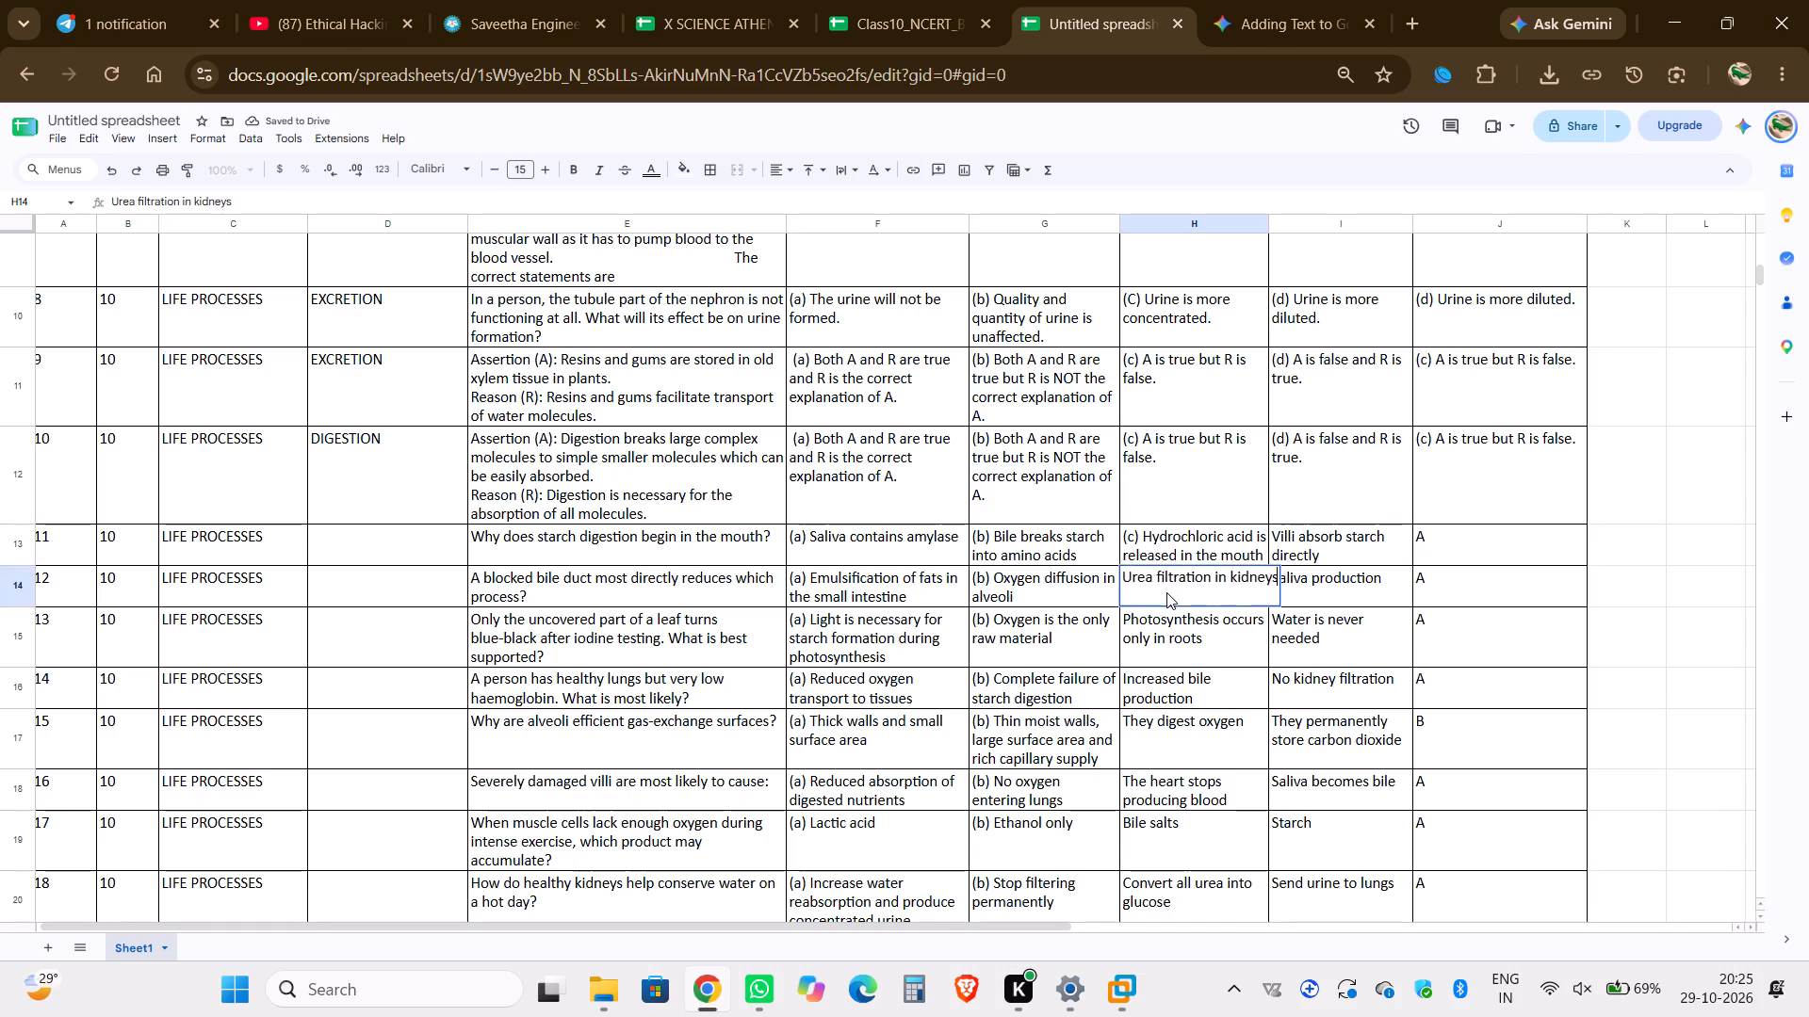
{"action": "key", "text": "Up"}
{"action": "key", "text": "ctrl+v"}
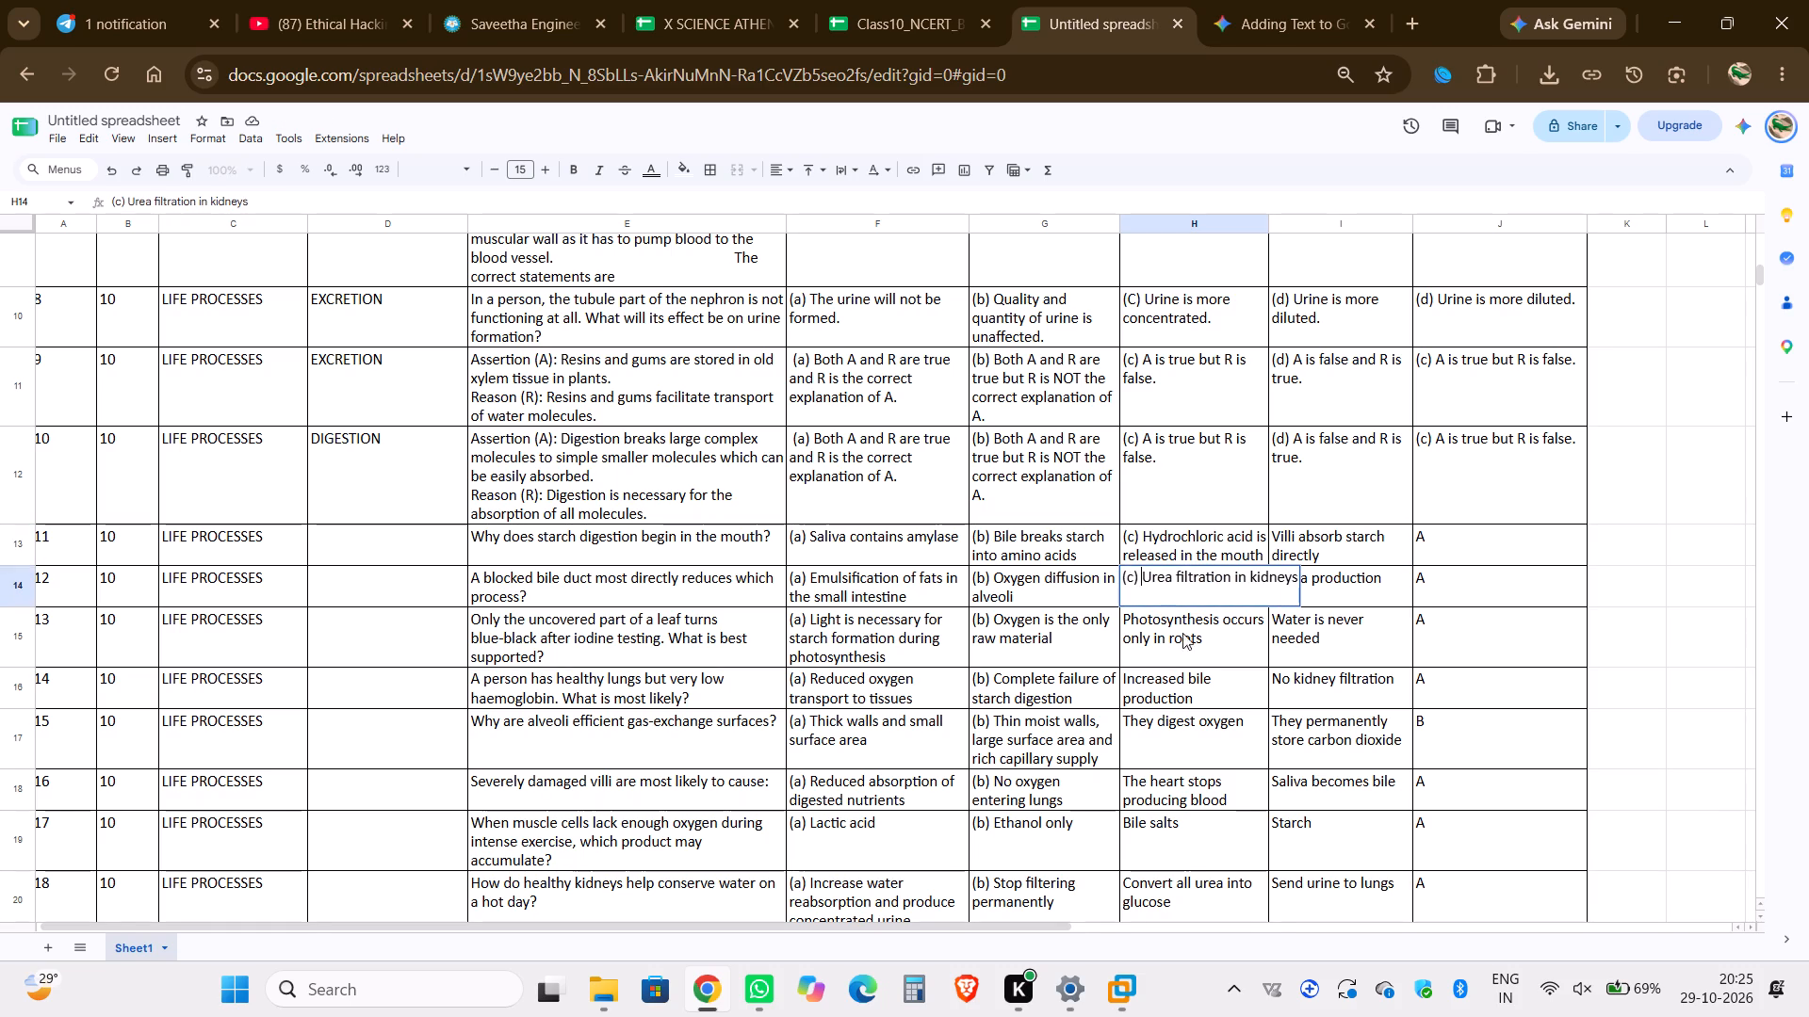
Add the prefix "(c) " before "Photosynthesis occurs only in roots" in H15 and "Increased bile production" in H16.
{"action": "left_click", "coordinate": [1186, 644]}
{"action": "left_click", "coordinate": [1186, 644]}
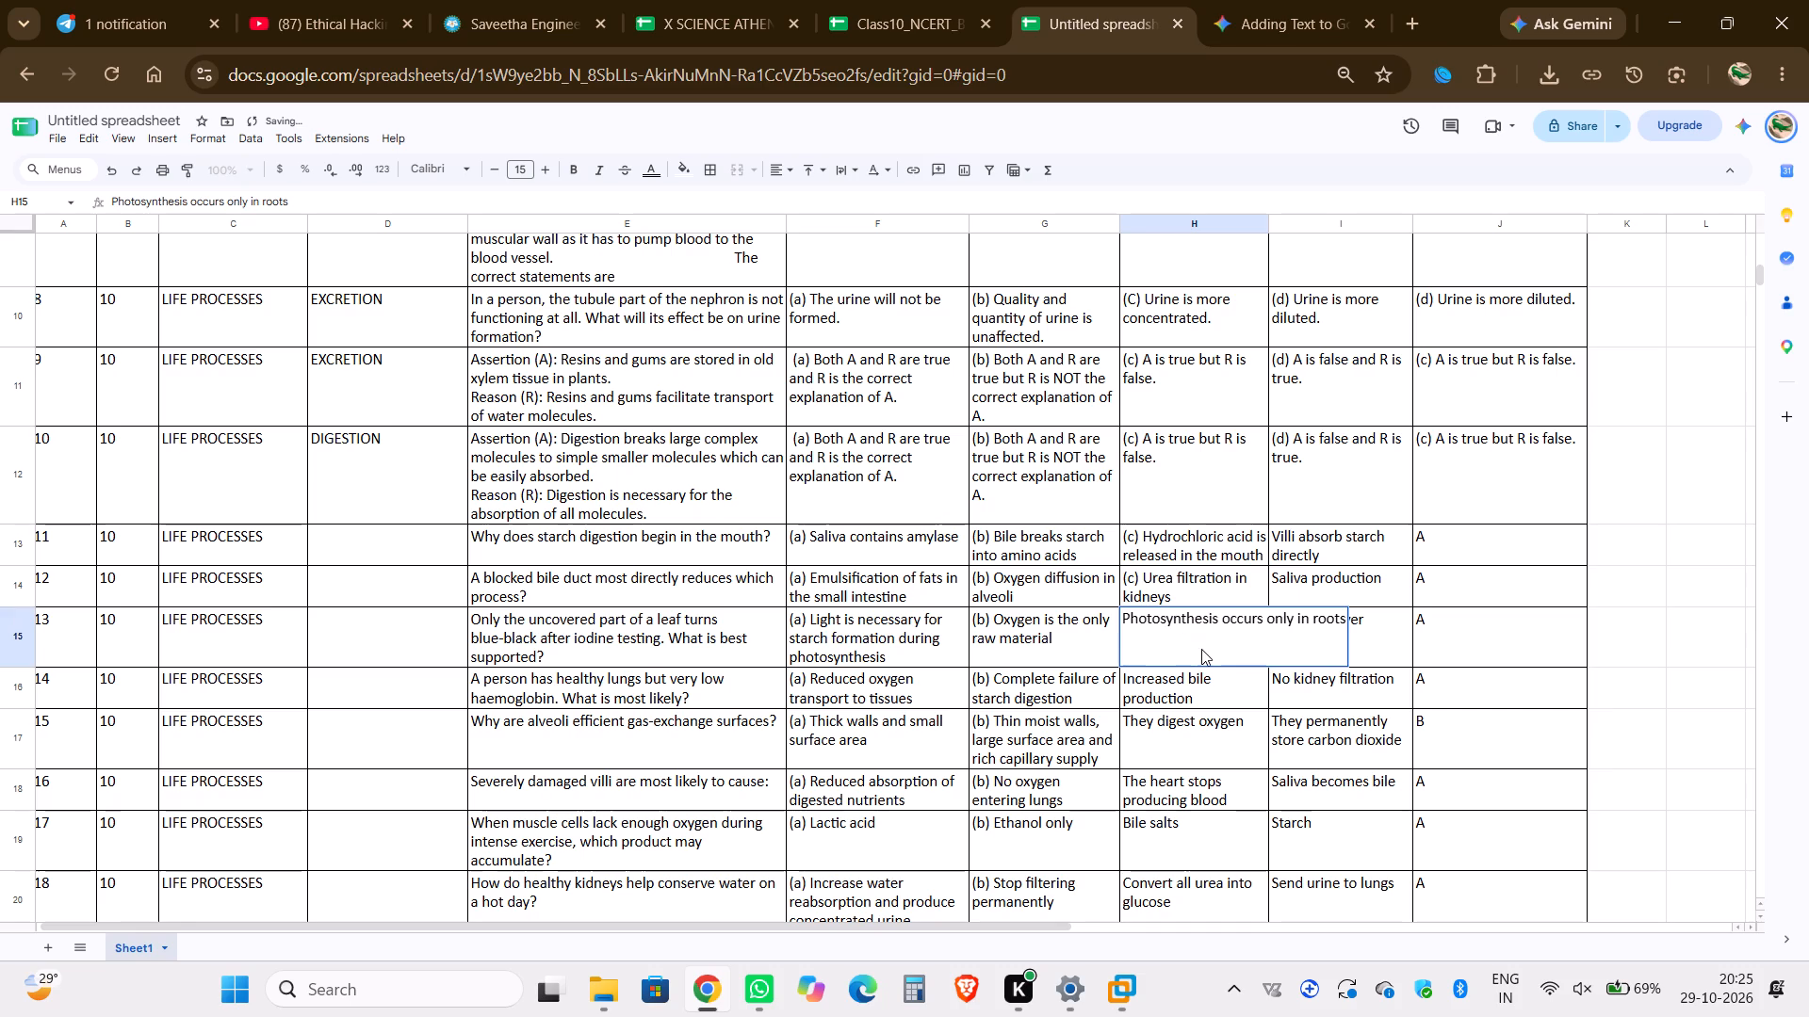
{"action": "left_click", "coordinate": [1264, 556]}
{"action": "double_click", "coordinate": [1219, 637]}
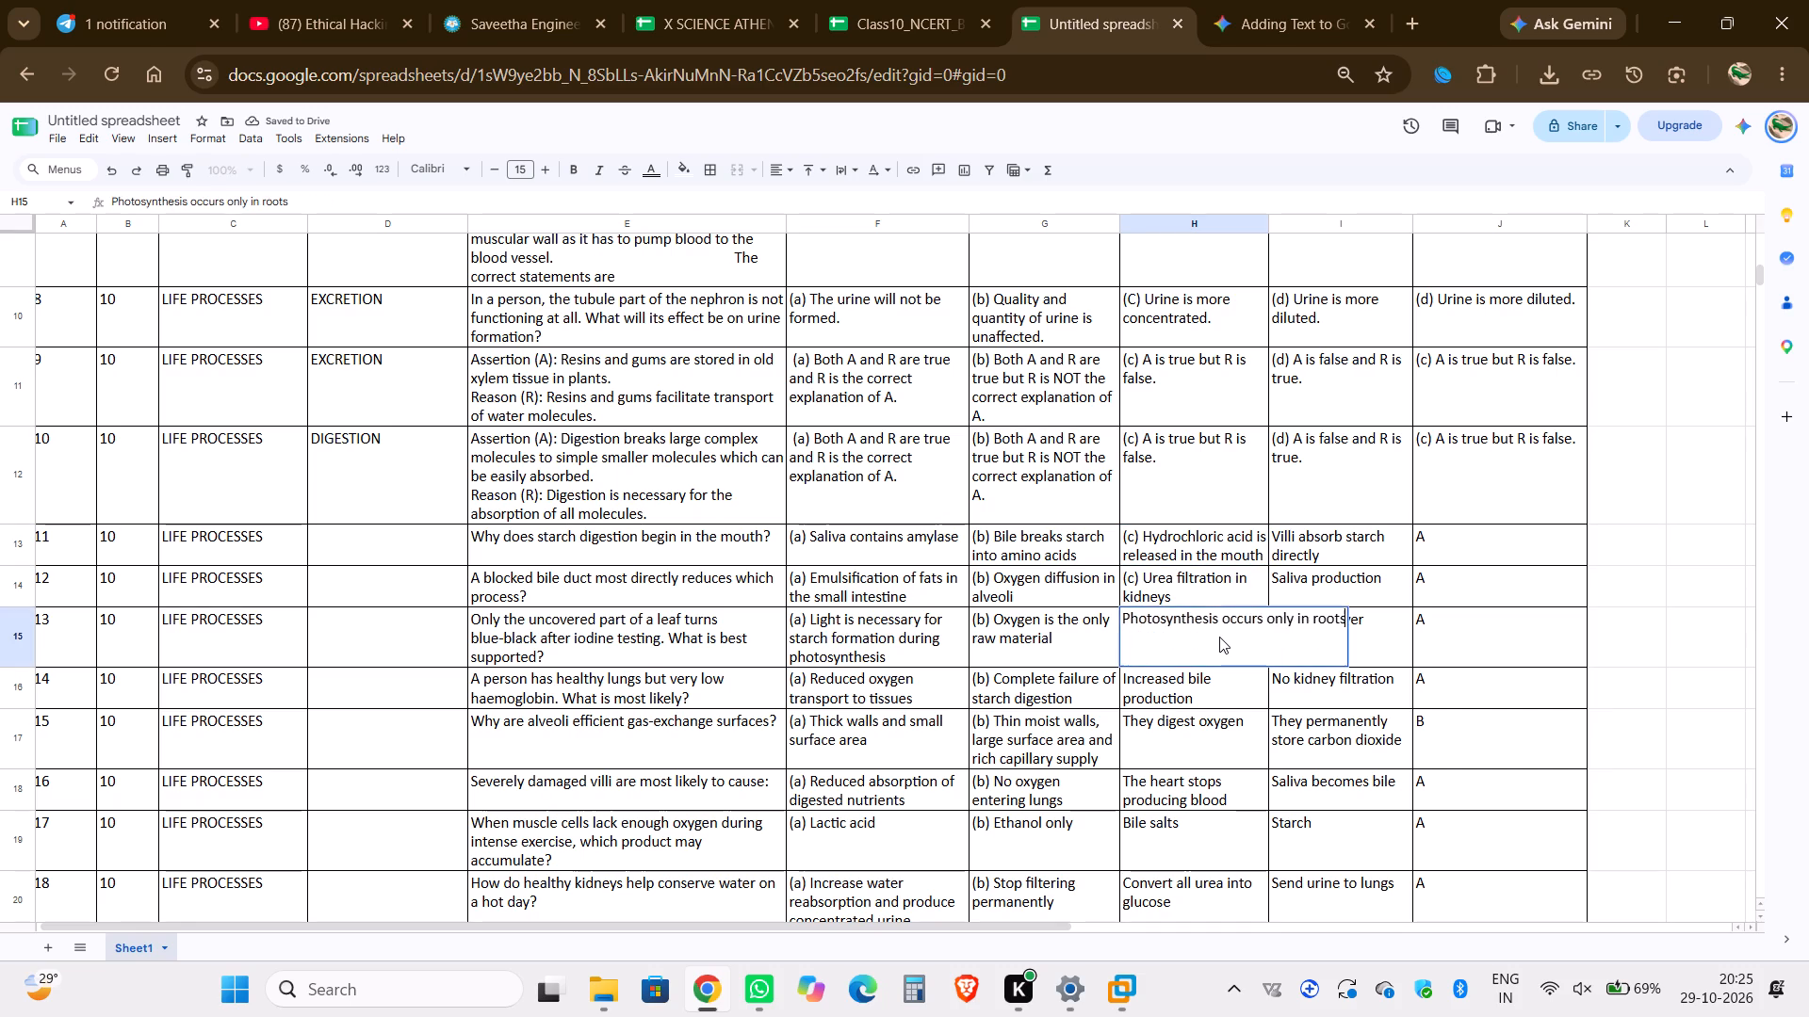
{"action": "key", "text": "Up"}
{"action": "key", "text": "ctrl+v"}
{"action": "double_click", "coordinate": [1217, 680]}
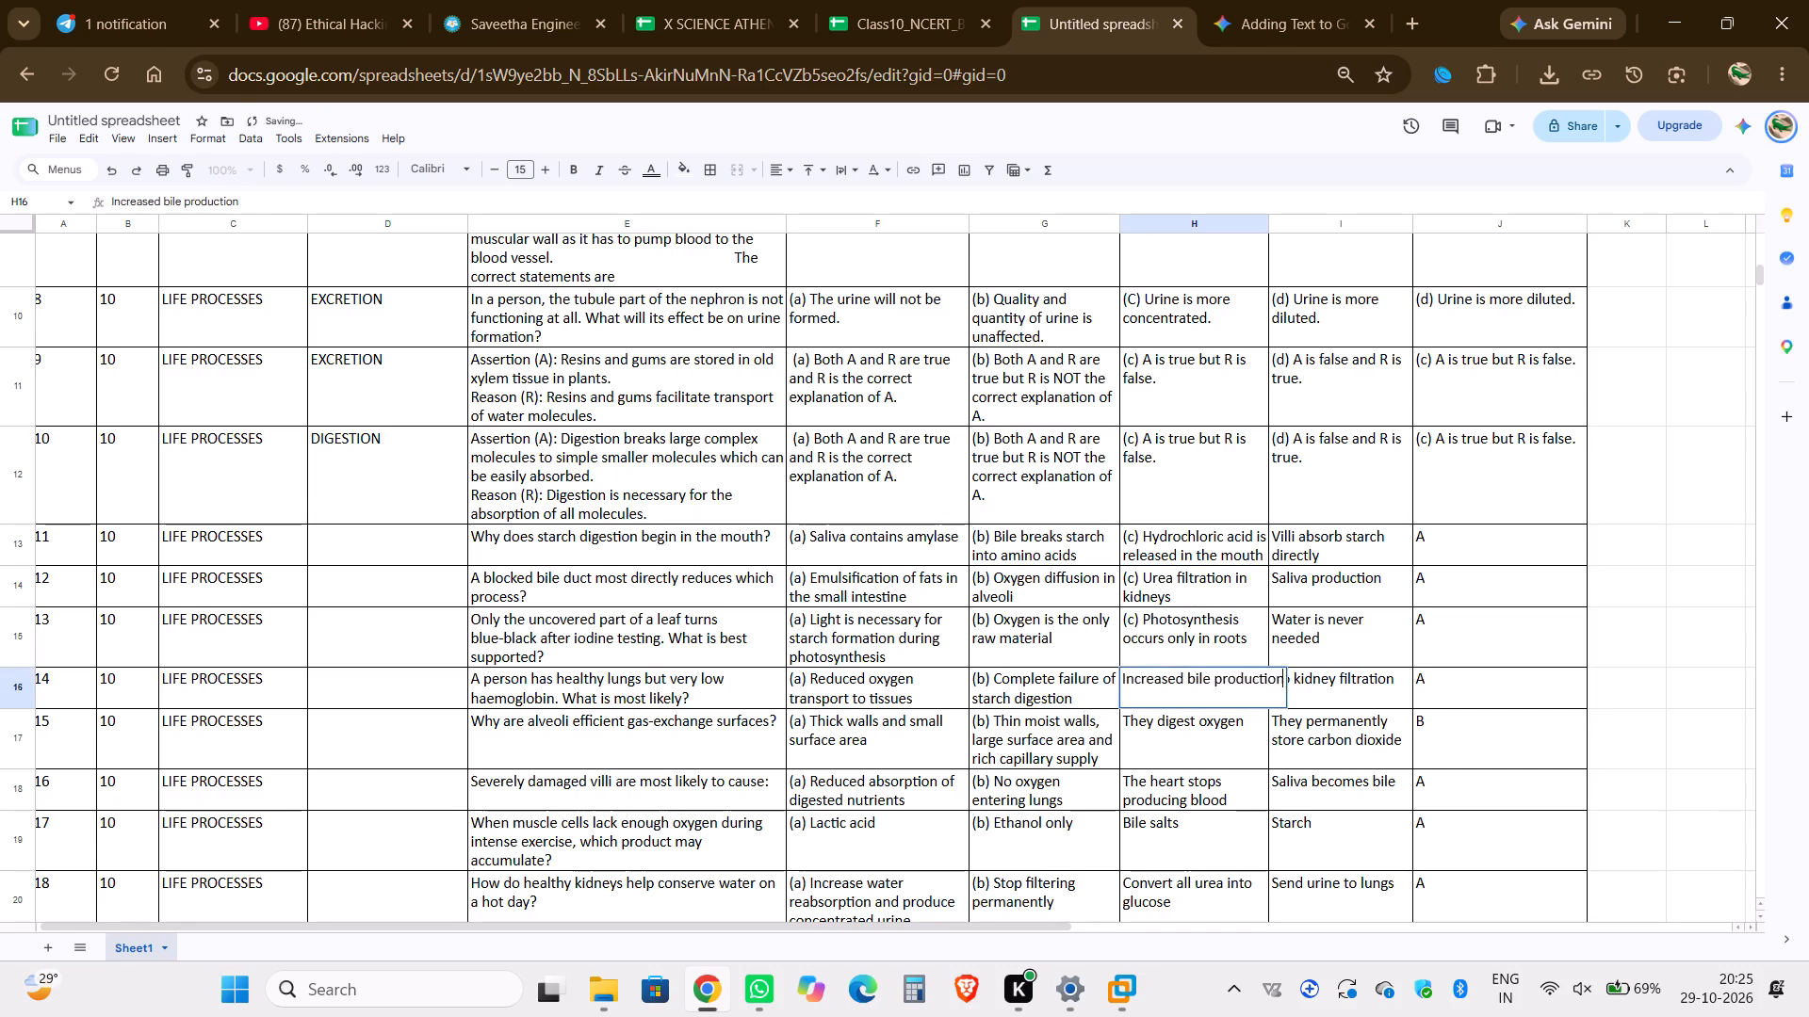
{"action": "key", "text": "Up"}
{"action": "key", "text": "ctrl+v"}
Add the prefix "(c) " before the Answer_C options in H17 to H19, from "They digest oxygen" through "Bile salts".
{"action": "double_click", "coordinate": [1220, 725]}
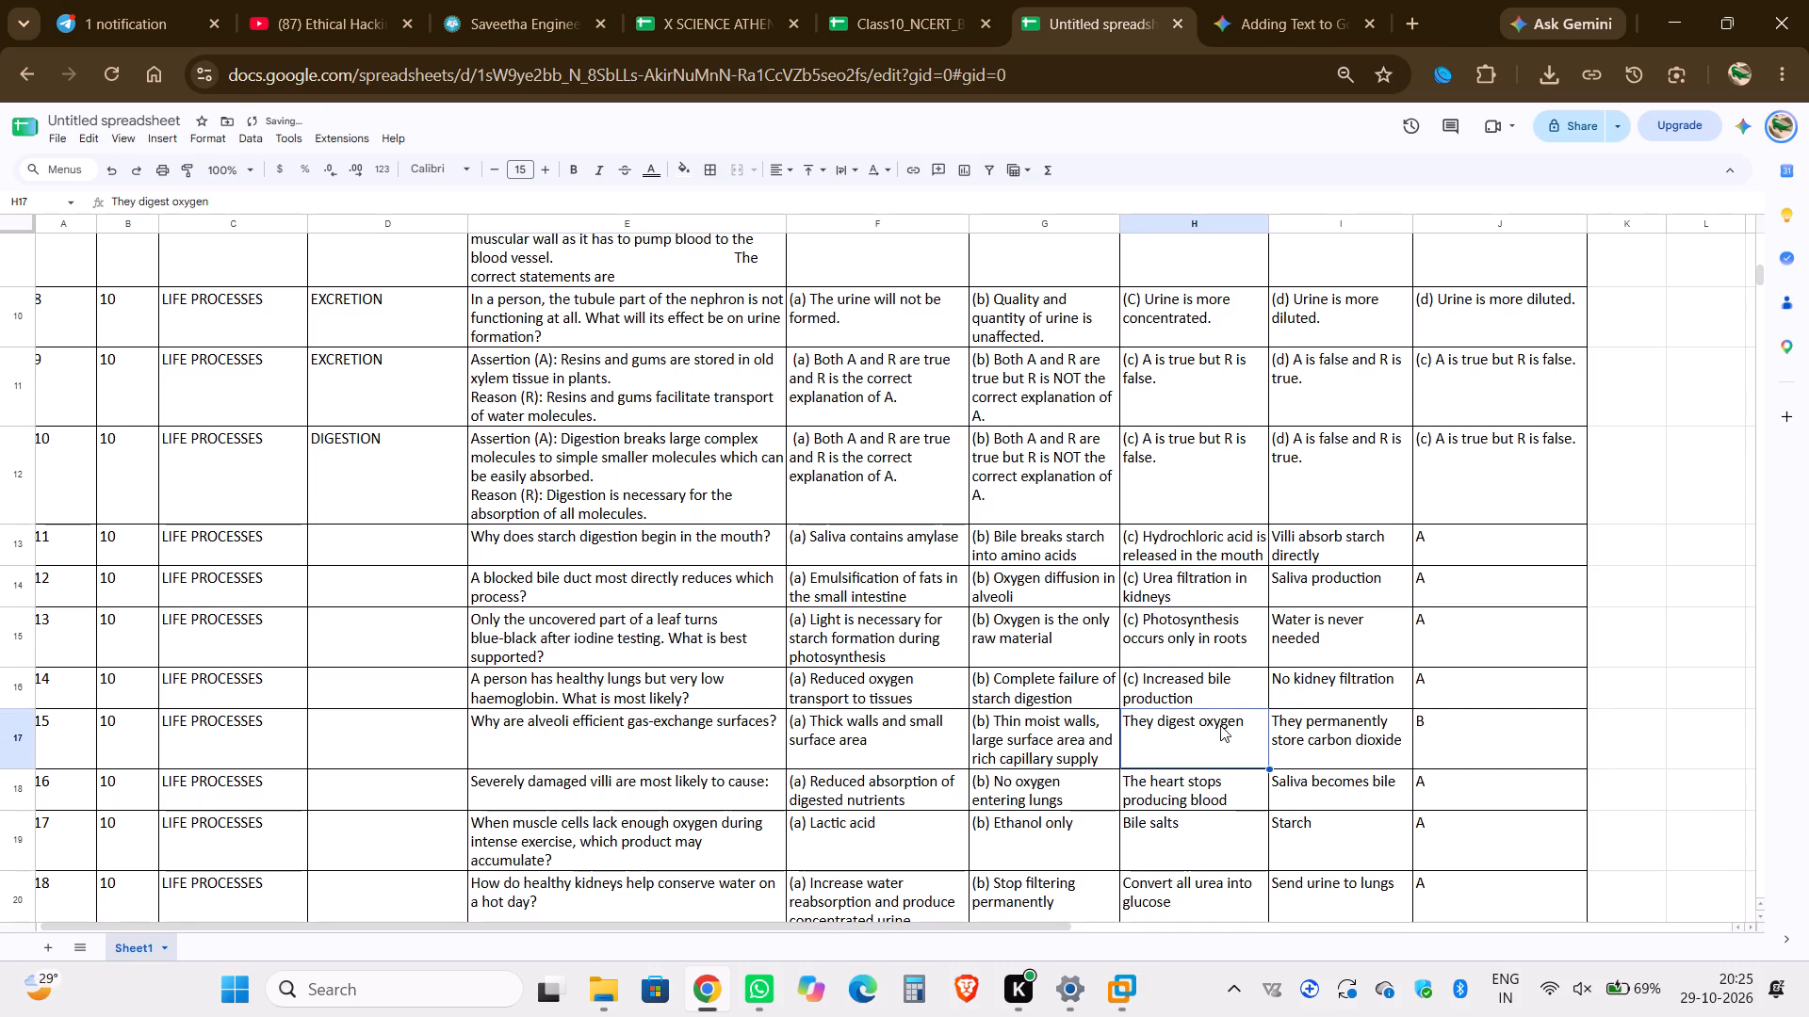
{"action": "key", "text": "Up"}
{"action": "key", "text": "ctrl+v"}
{"action": "double_click", "coordinate": [1216, 796]}
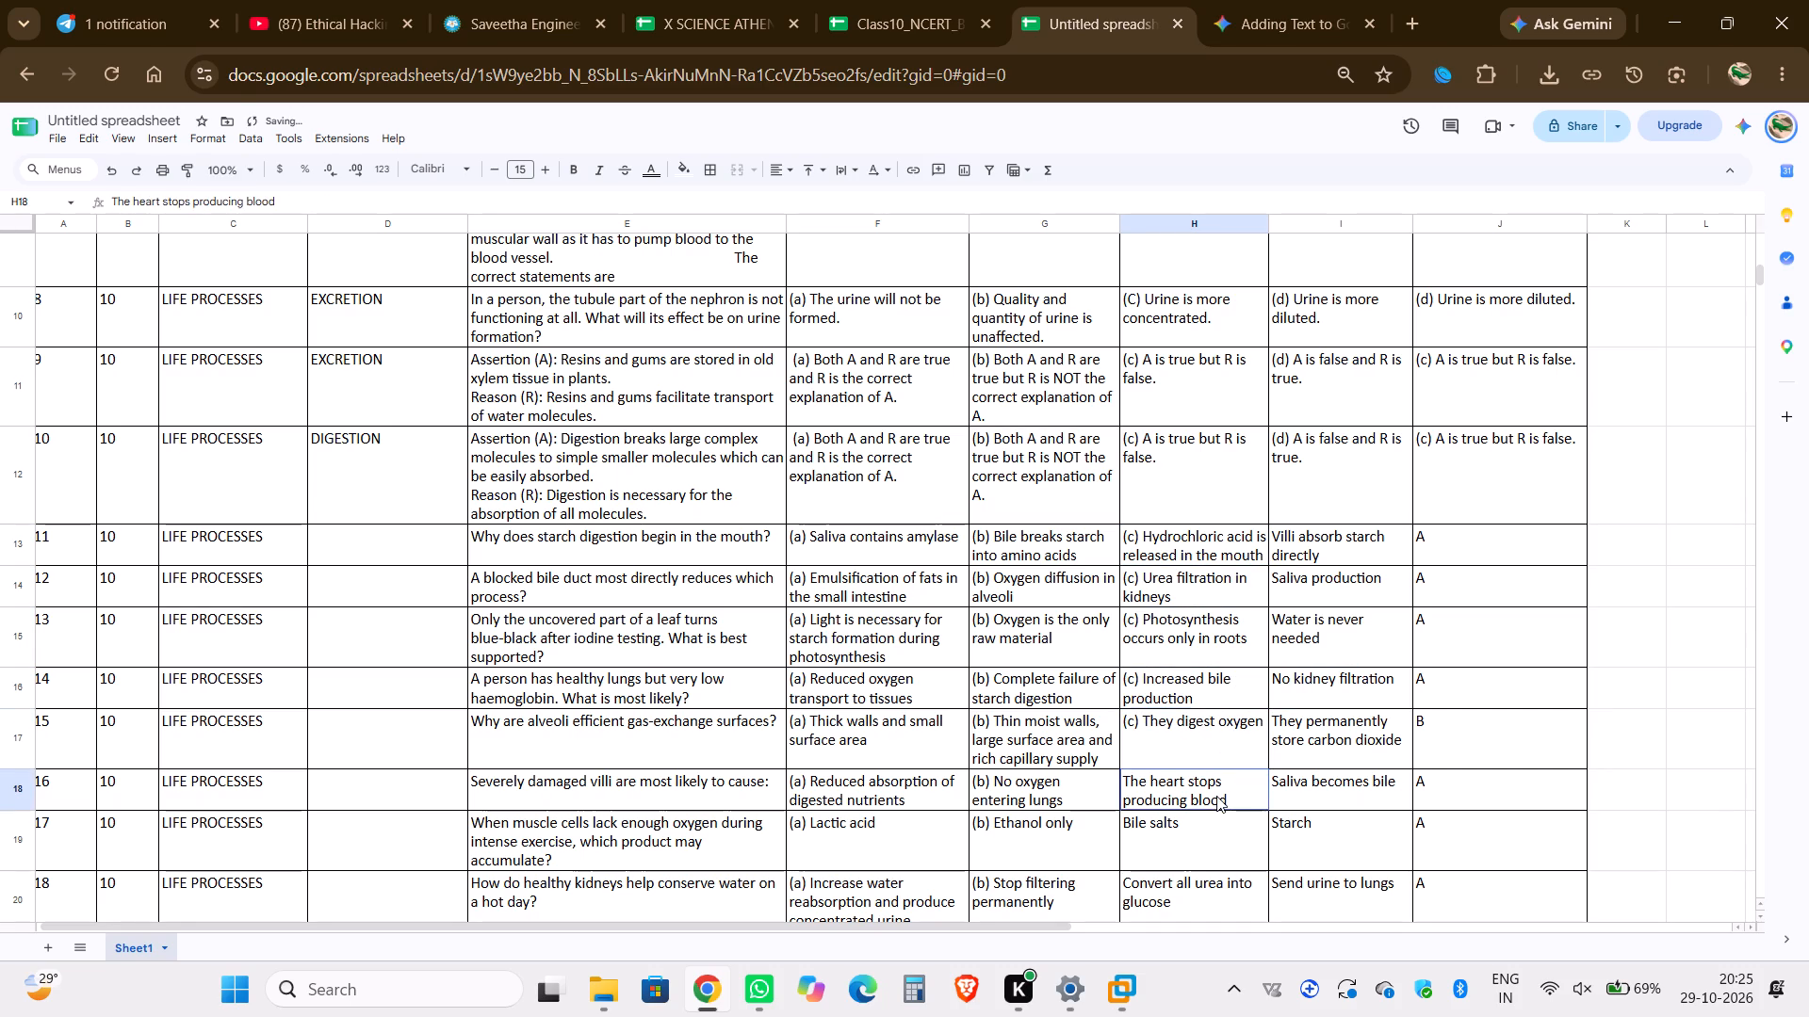
{"action": "key", "text": "Up"}
{"action": "key", "text": "ctrl+v"}
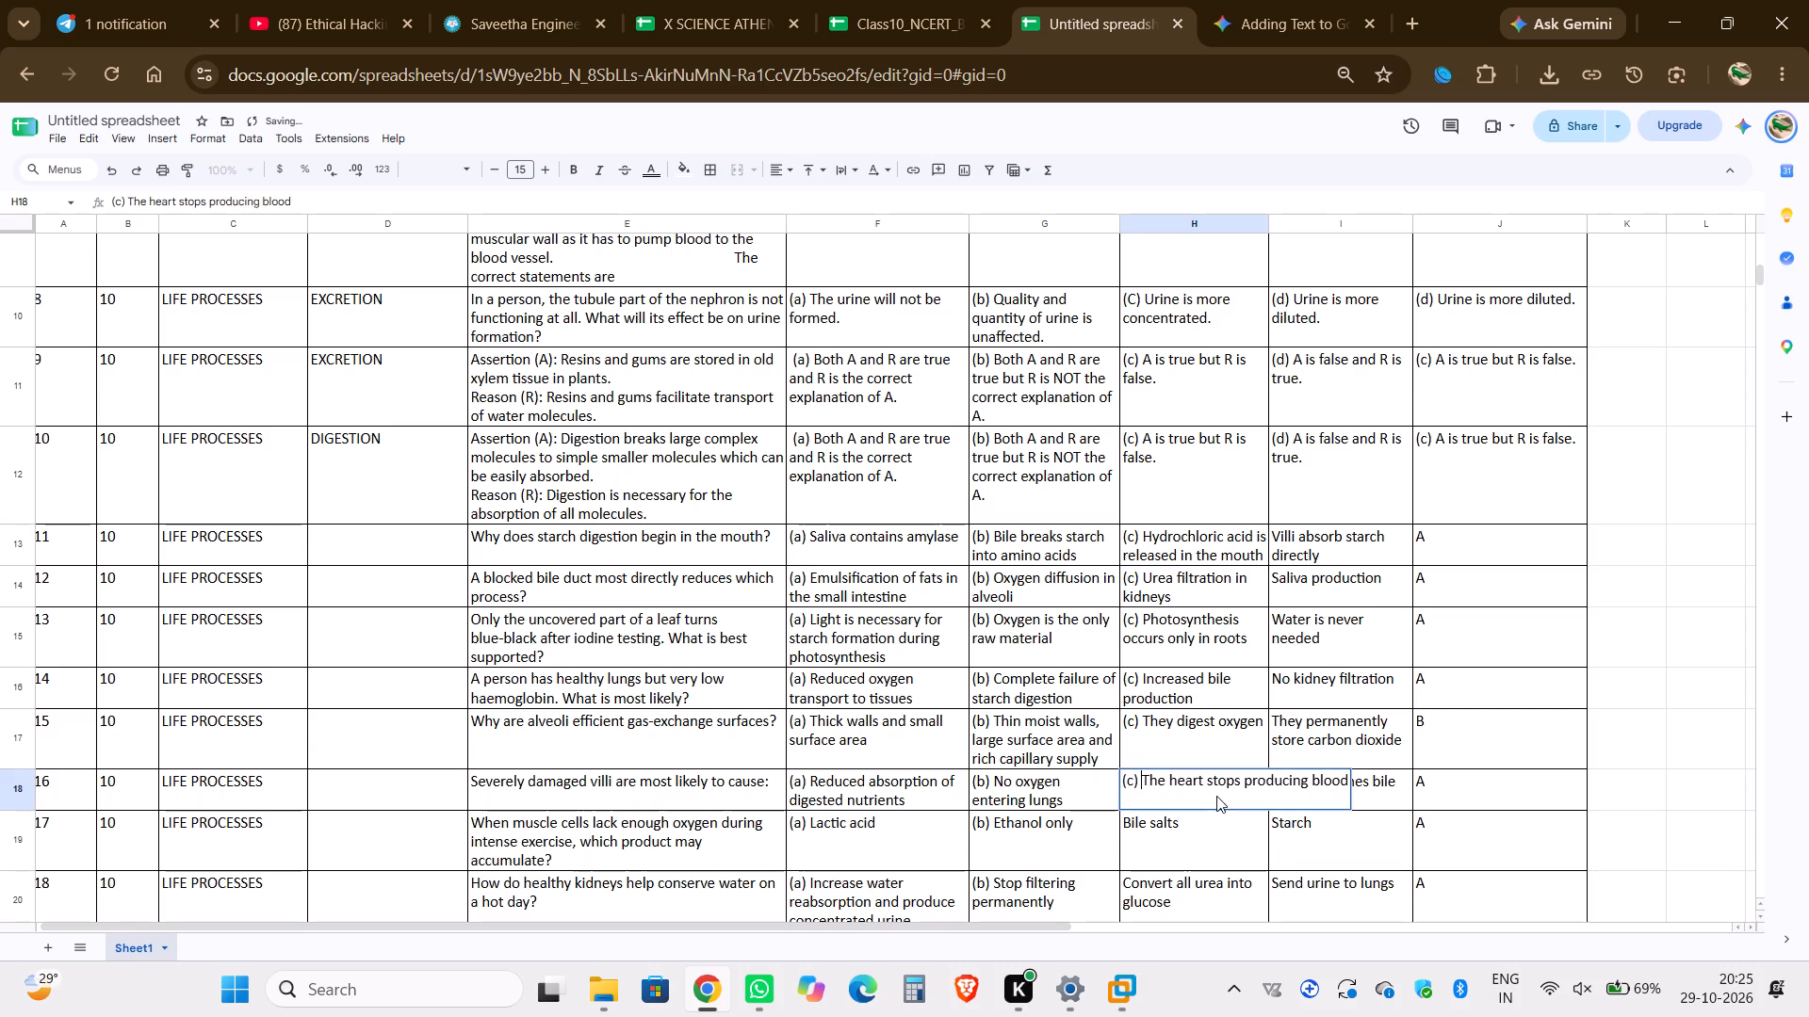
{"action": "double_click", "coordinate": [1210, 833]}
{"action": "key", "text": "Up"}
{"action": "key", "text": "ctrl+v"}
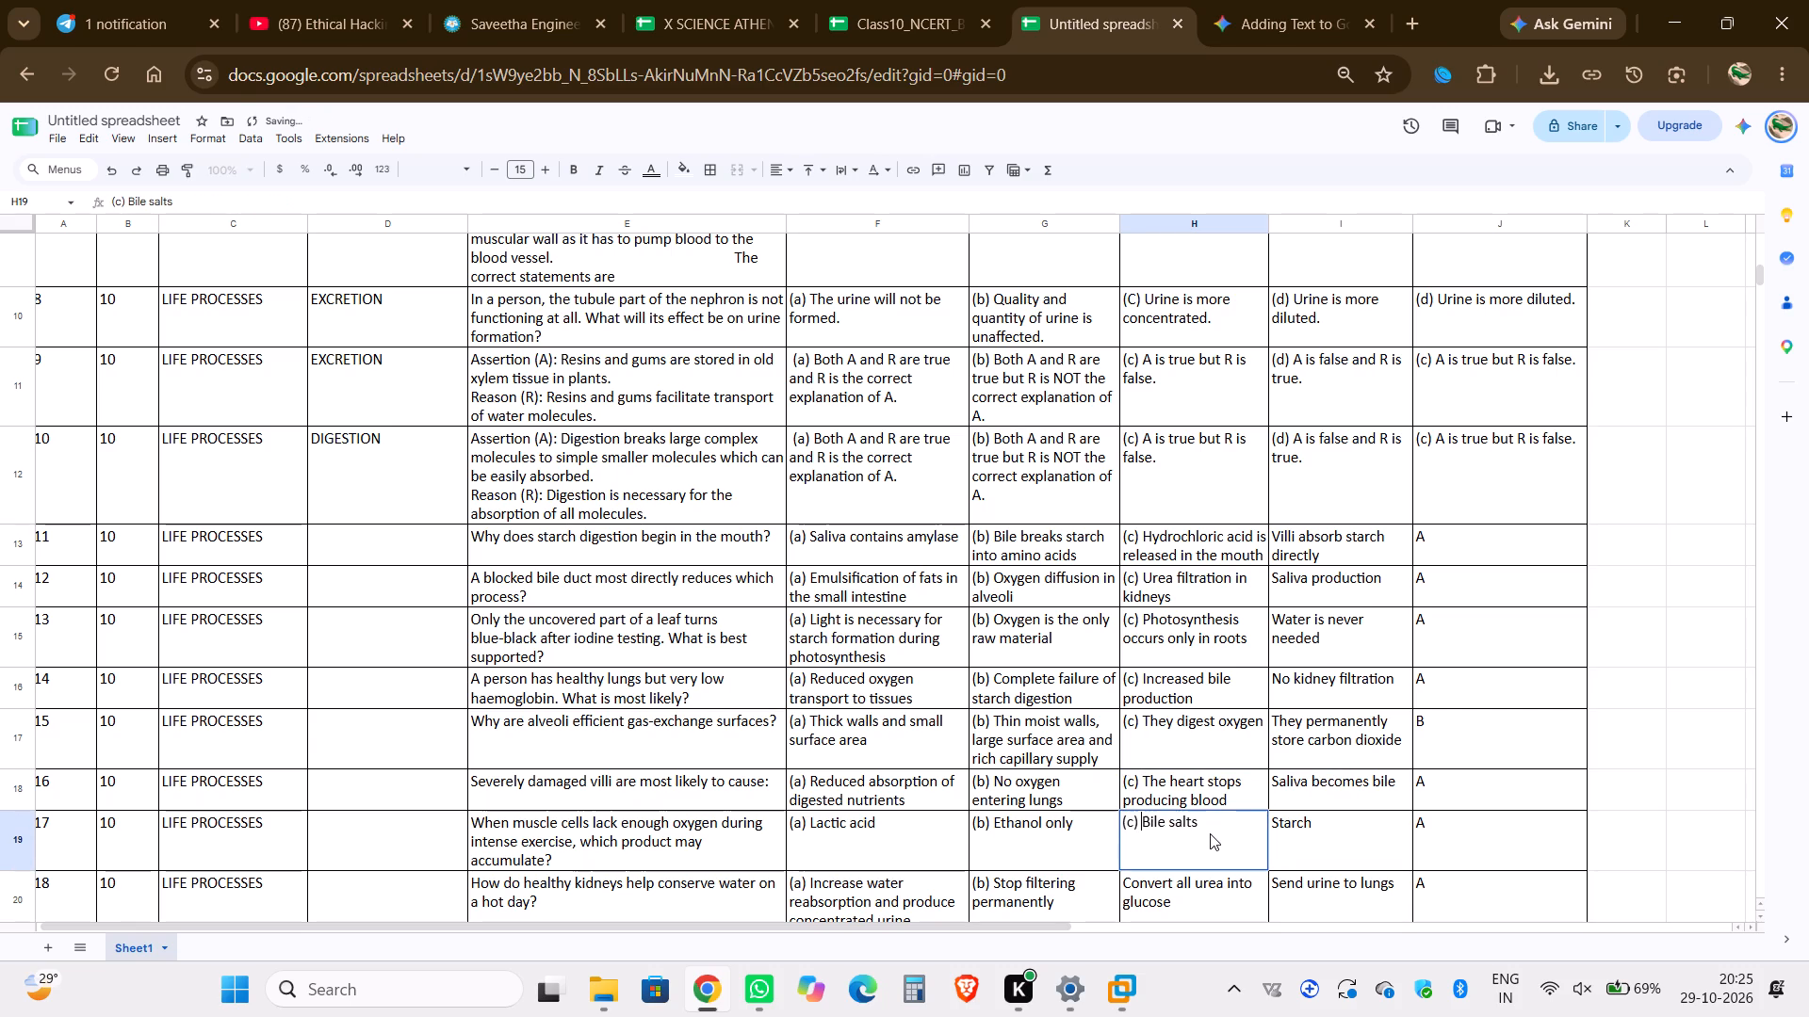
Add the prefix "(c) " before "Convert all urea into glucose" in H20 and "Light absorption by chlorophyll" in H21.
{"action": "scroll", "coordinate": [1210, 833], "scroll_direction": "down", "scroll_amount": 1}
{"action": "left_click", "coordinate": [1205, 899]}
{"action": "scroll", "coordinate": [1205, 899], "scroll_direction": "down", "scroll_amount": 2}
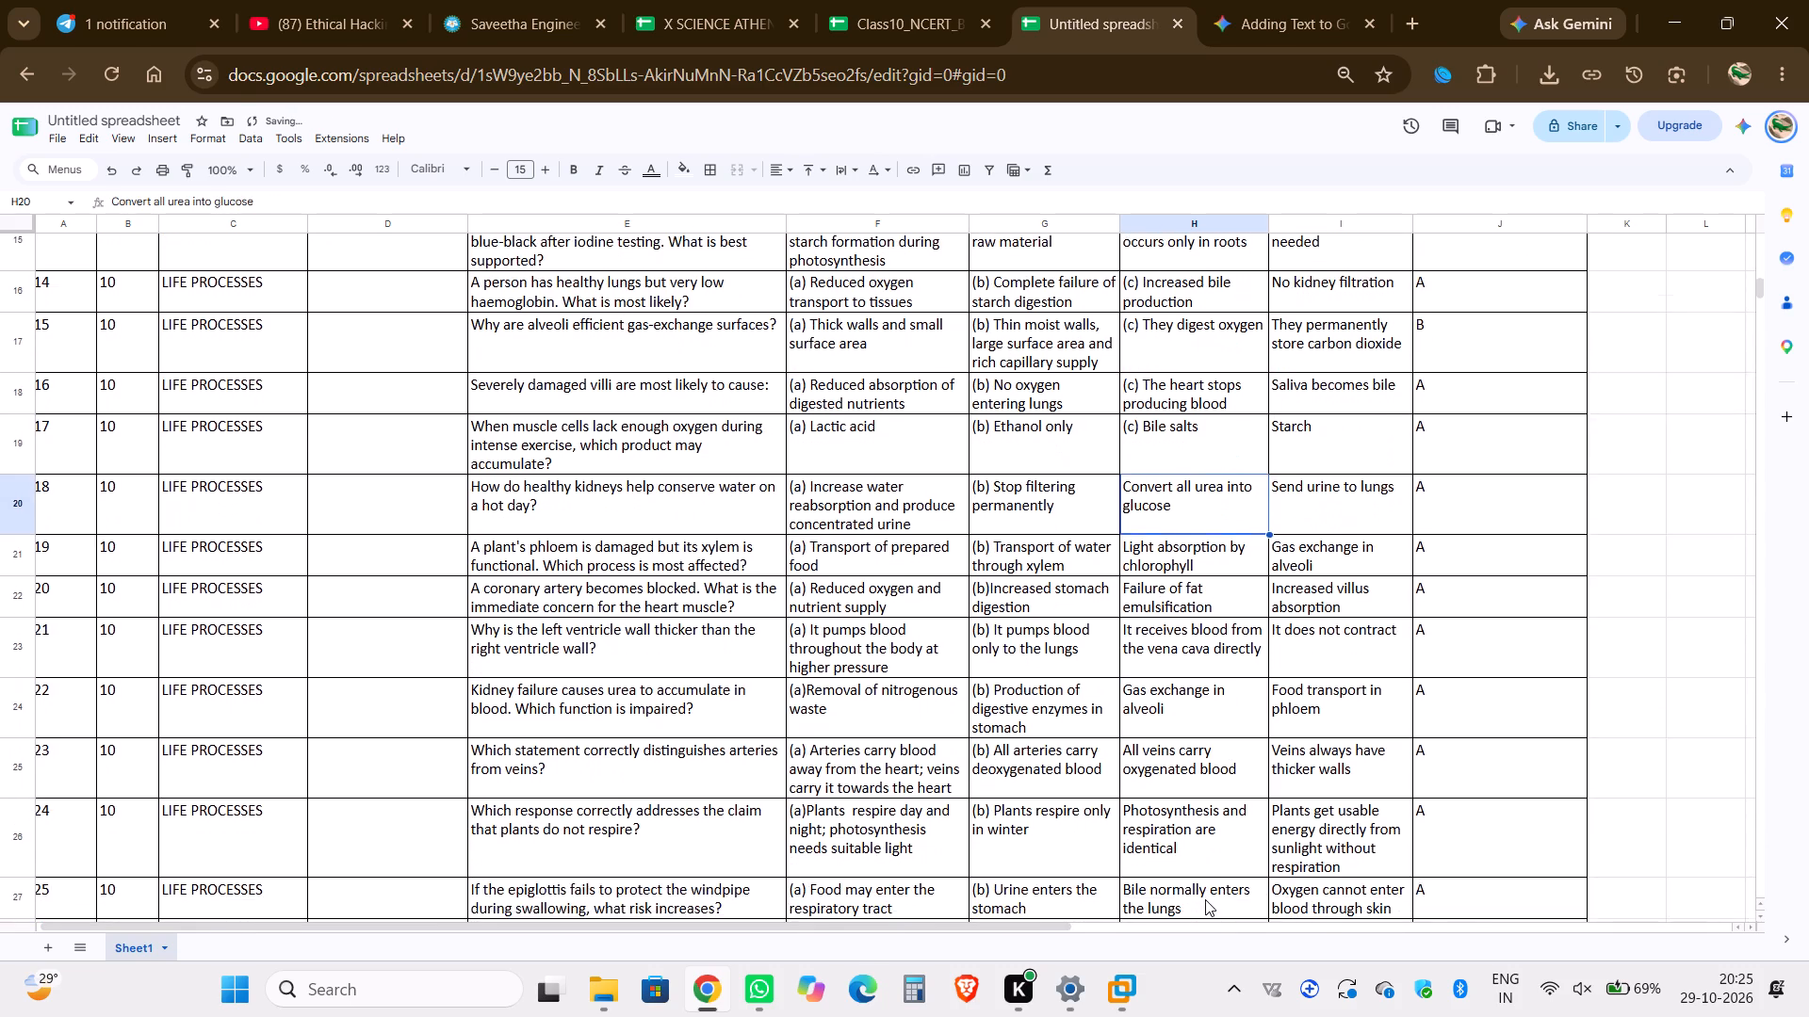
{"action": "scroll", "coordinate": [1205, 899], "scroll_direction": "down", "scroll_amount": 2}
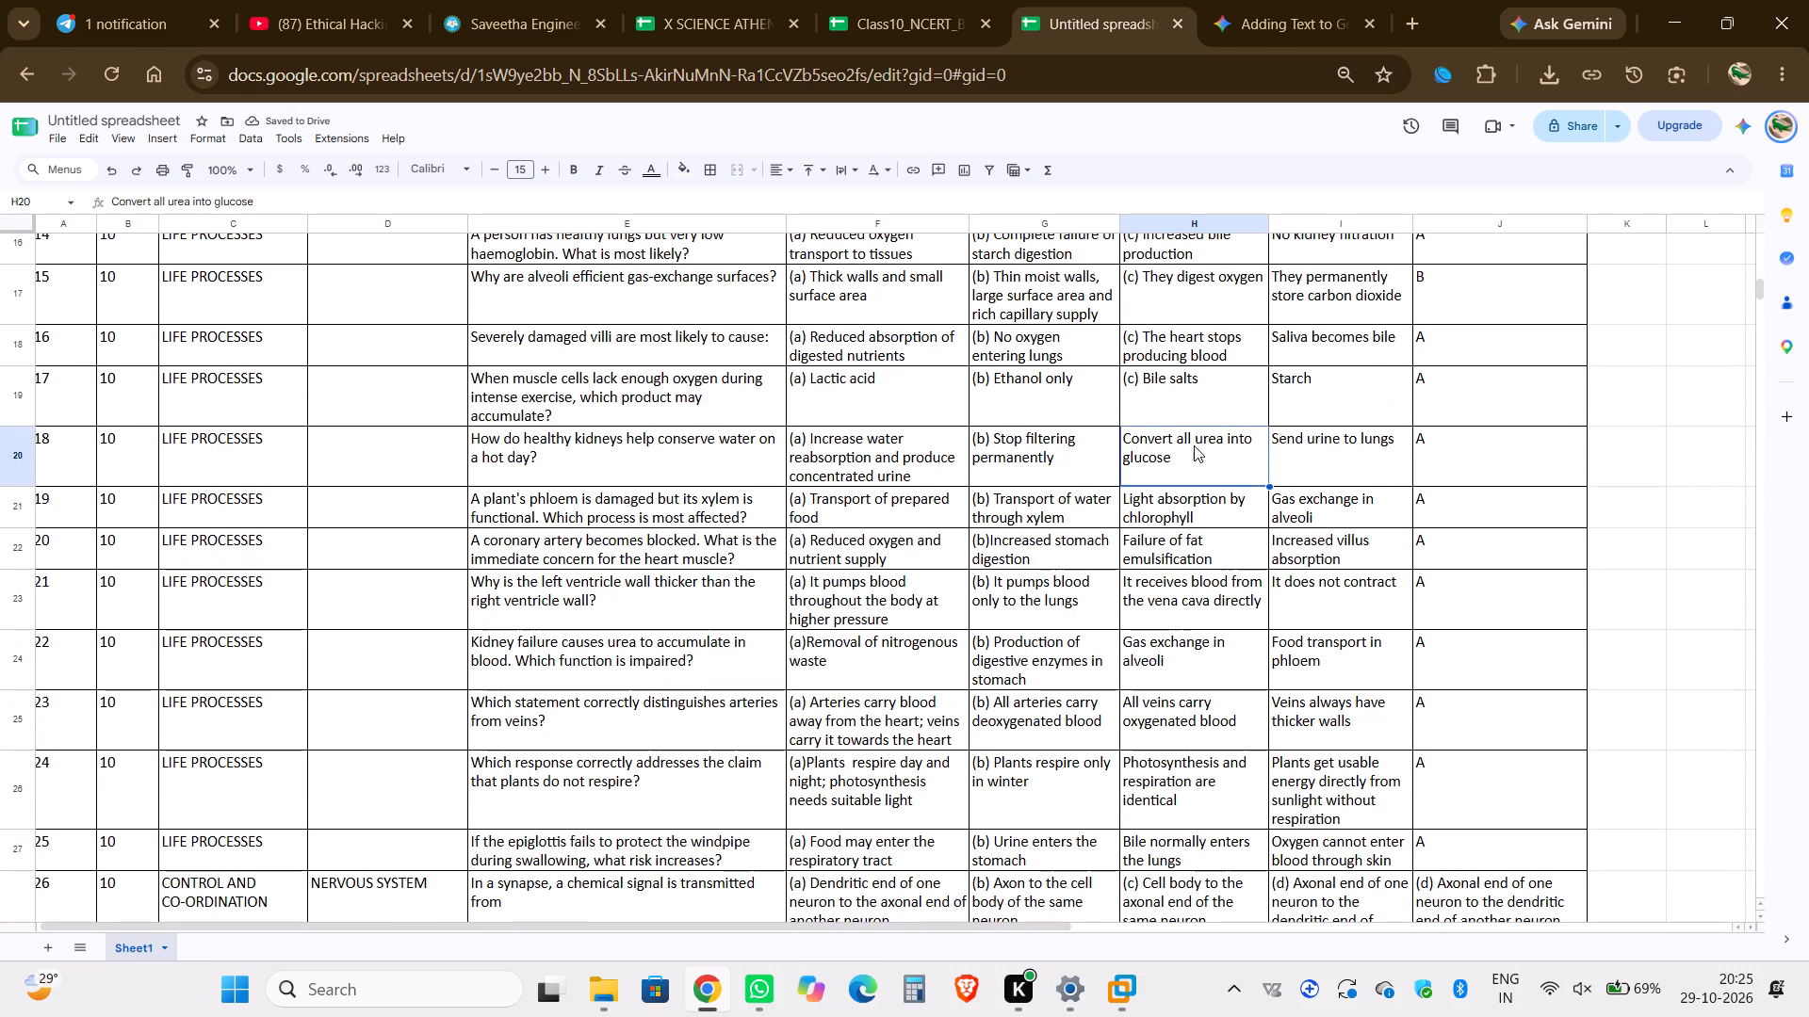
{"action": "double_click", "coordinate": [1194, 445]}
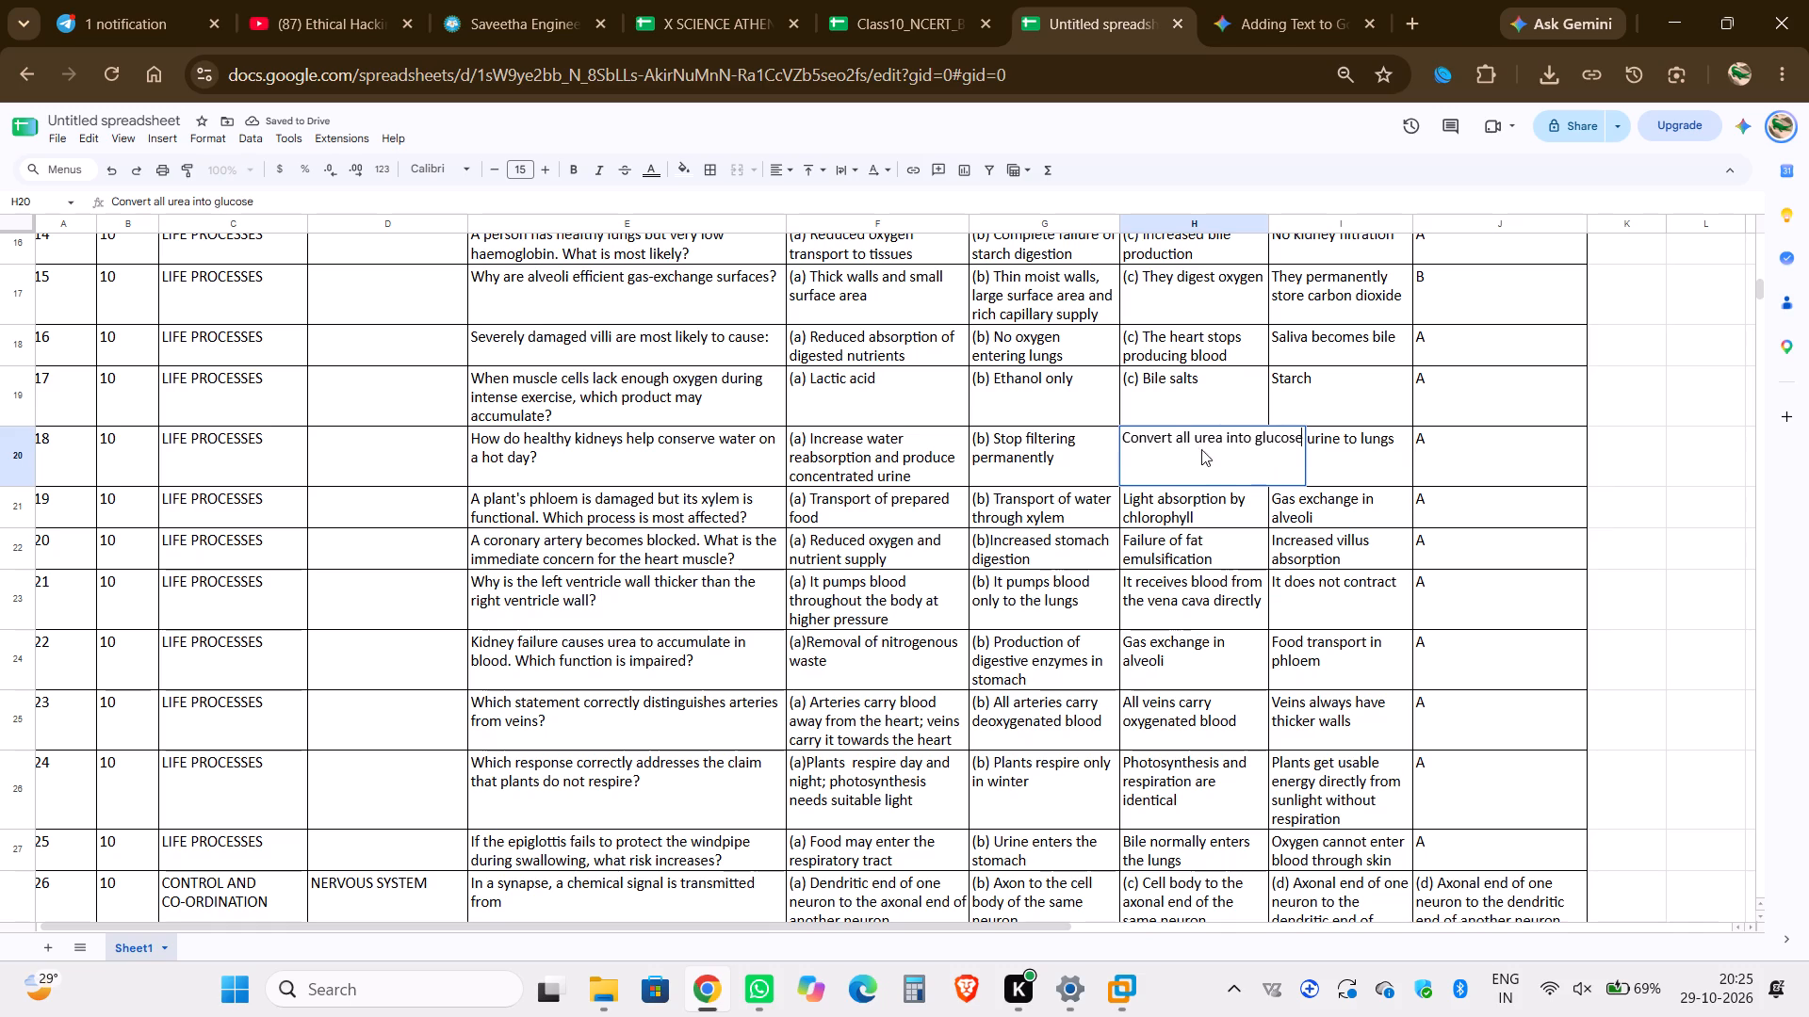
{"action": "key", "text": "Up"}
{"action": "key", "text": "ctrl+v"}
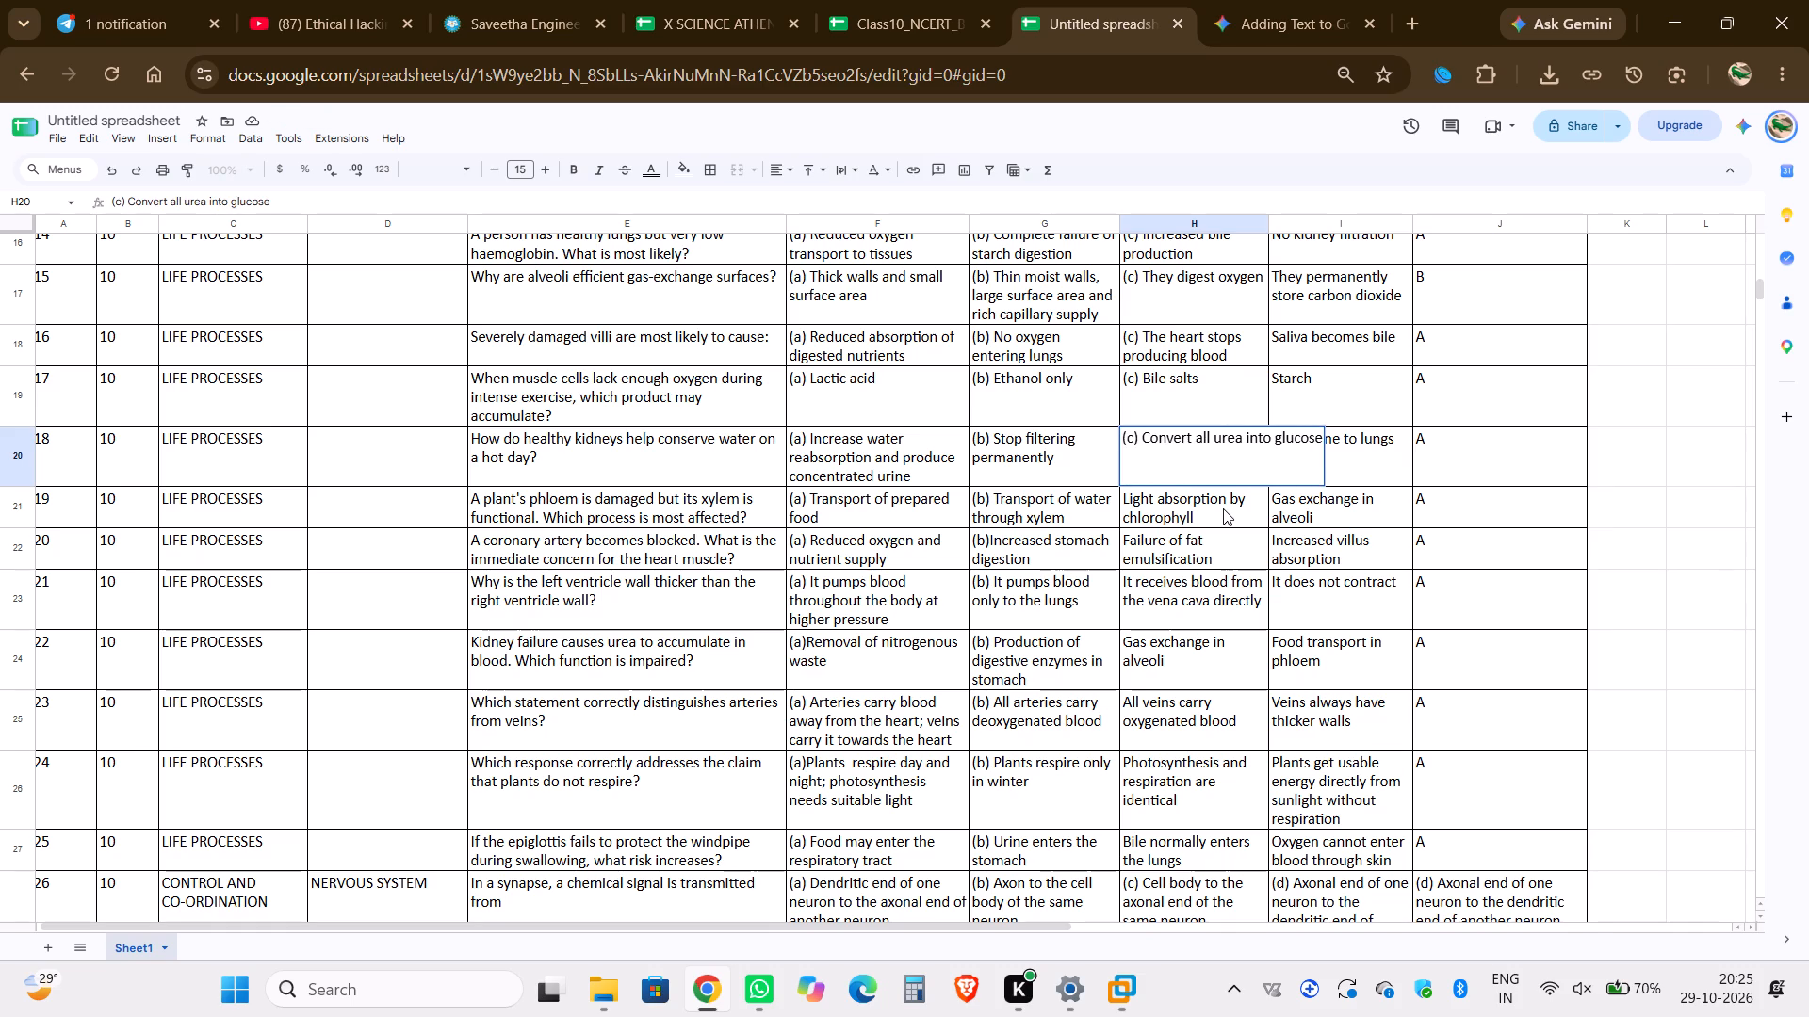
{"action": "double_click", "coordinate": [1223, 508]}
{"action": "key", "text": "Up"}
{"action": "key", "text": "ctrl+v"}
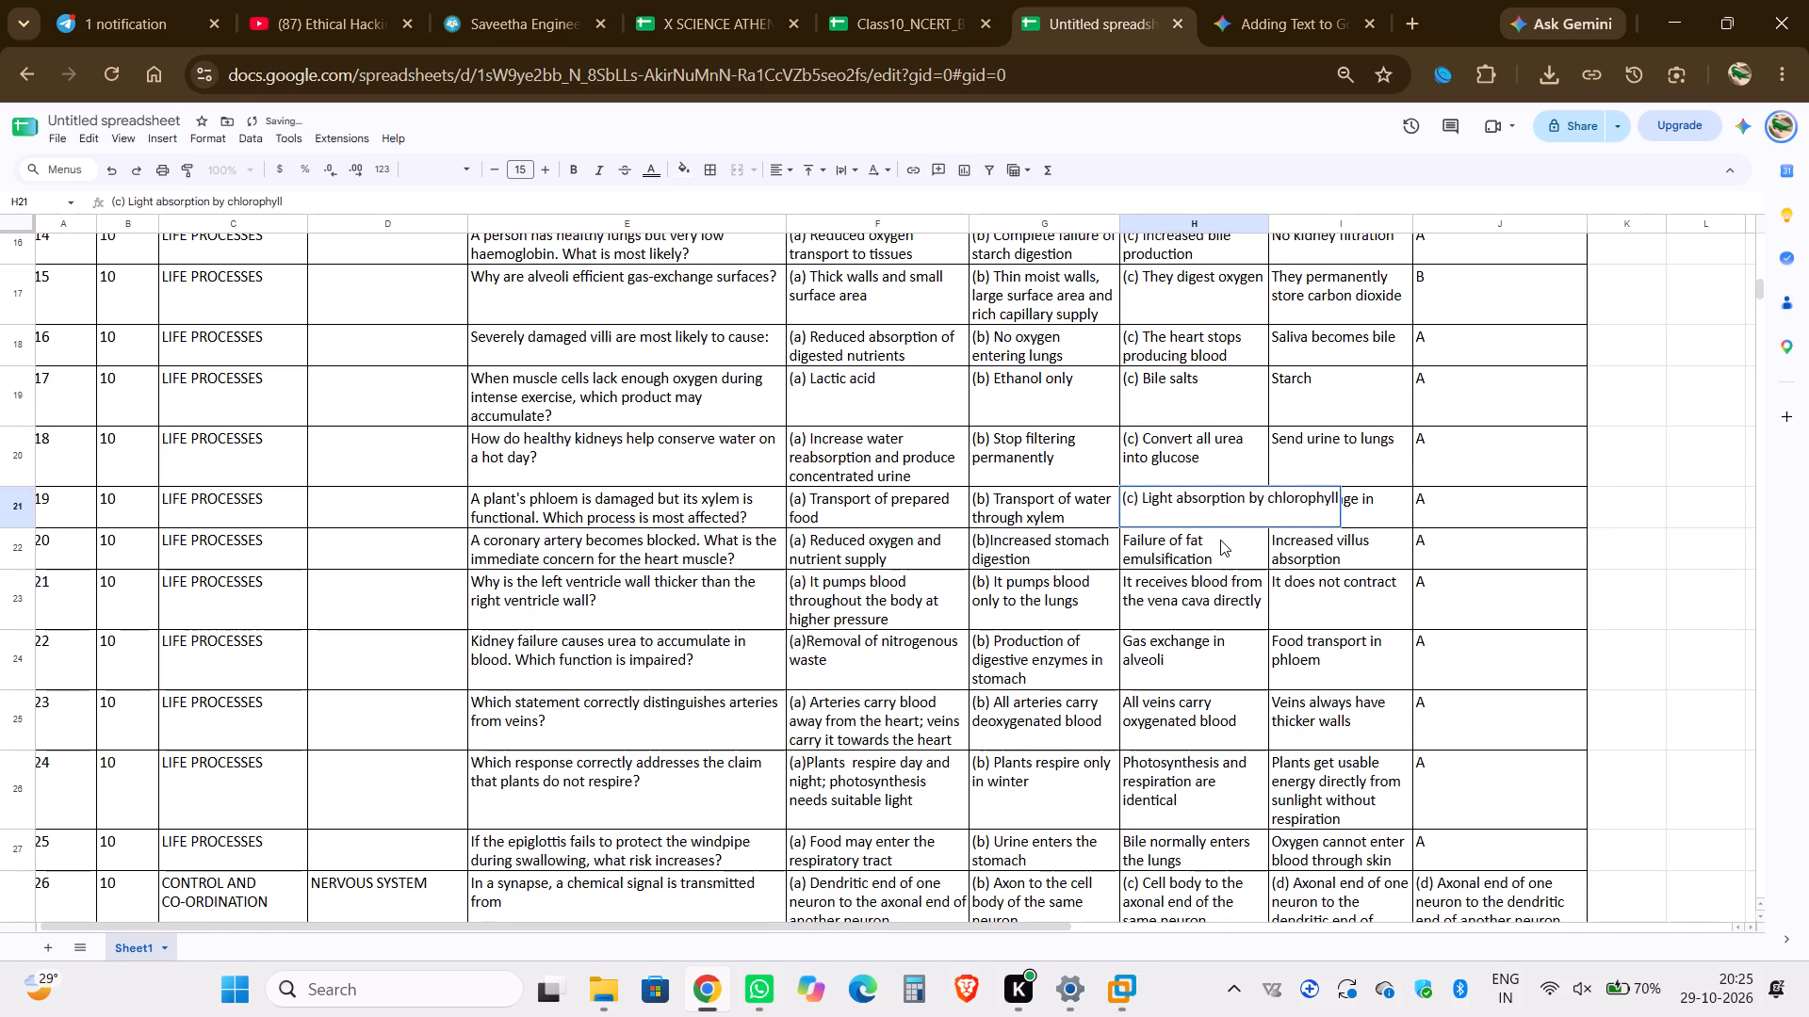
Add the prefix "(c) " before the Answer_C options in H22 to H24, from "Failure of fat emulsification" through "Gas exchange in alveoli".
{"action": "double_click", "coordinate": [1220, 540]}
{"action": "key", "text": "Up"}
{"action": "key", "text": "ctrl+v"}
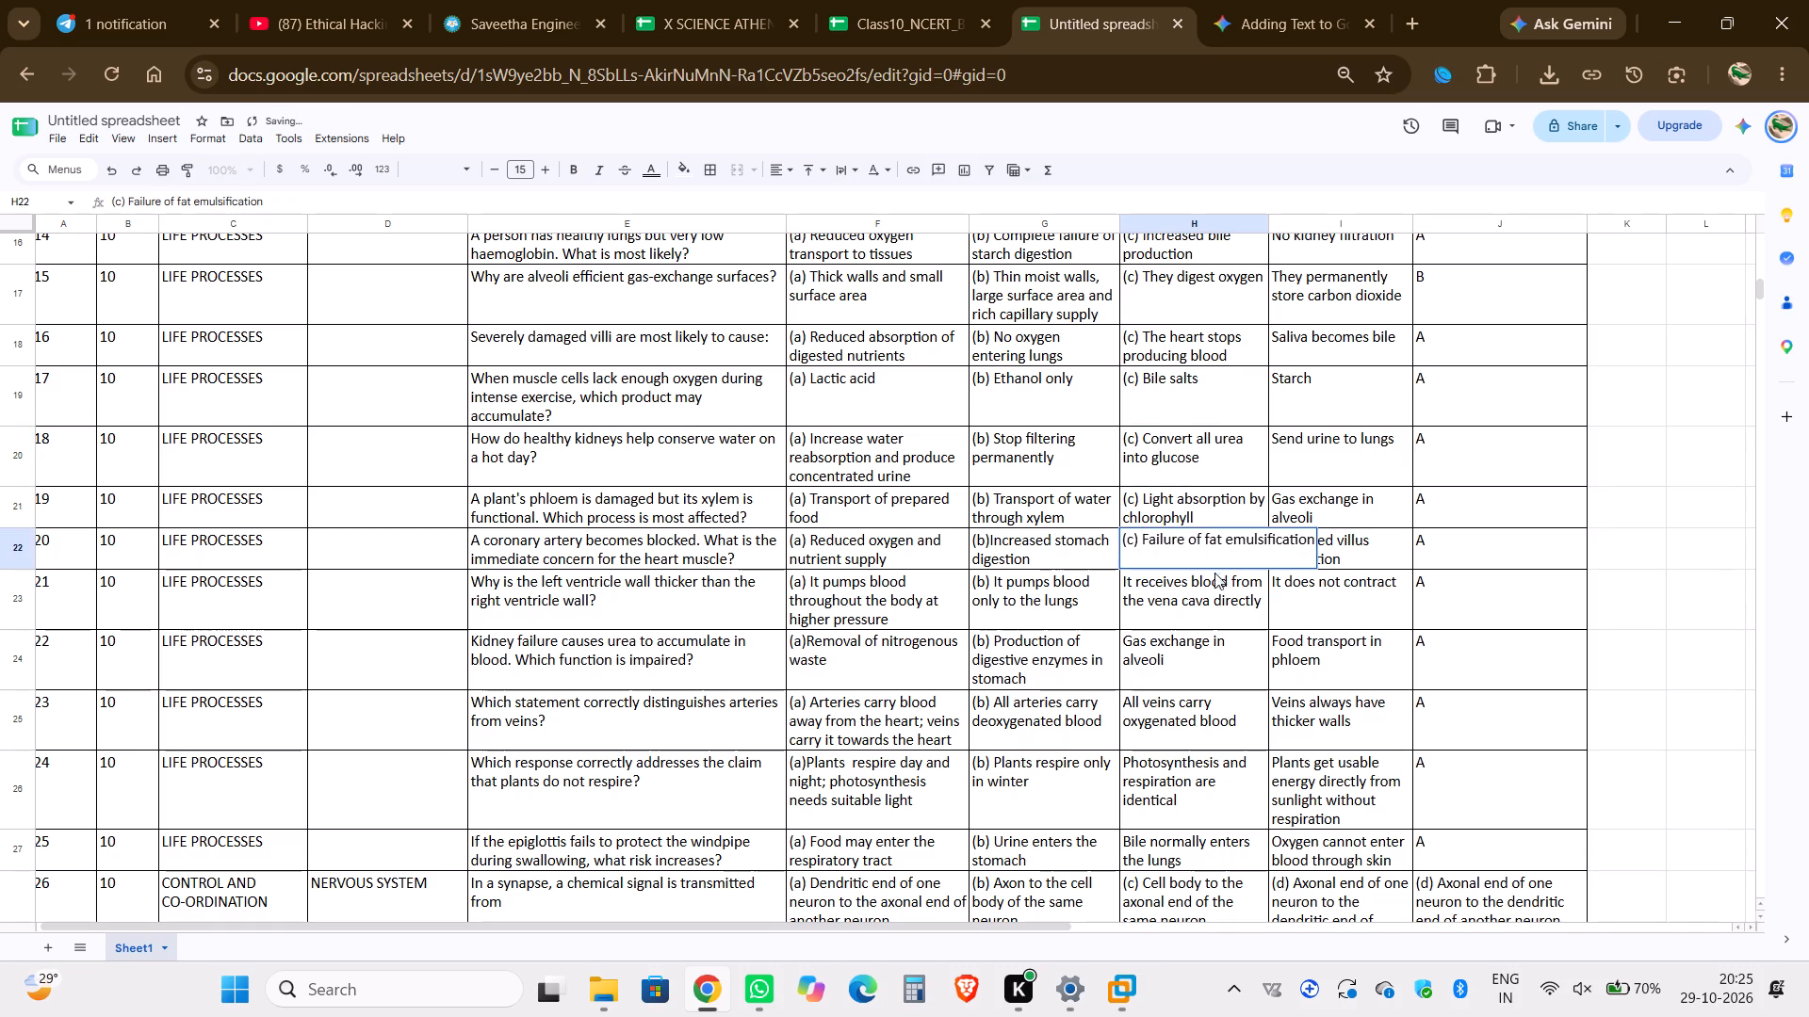
{"action": "double_click", "coordinate": [1211, 599]}
{"action": "key", "text": "Up"}
{"action": "key", "text": "ctrl+v"}
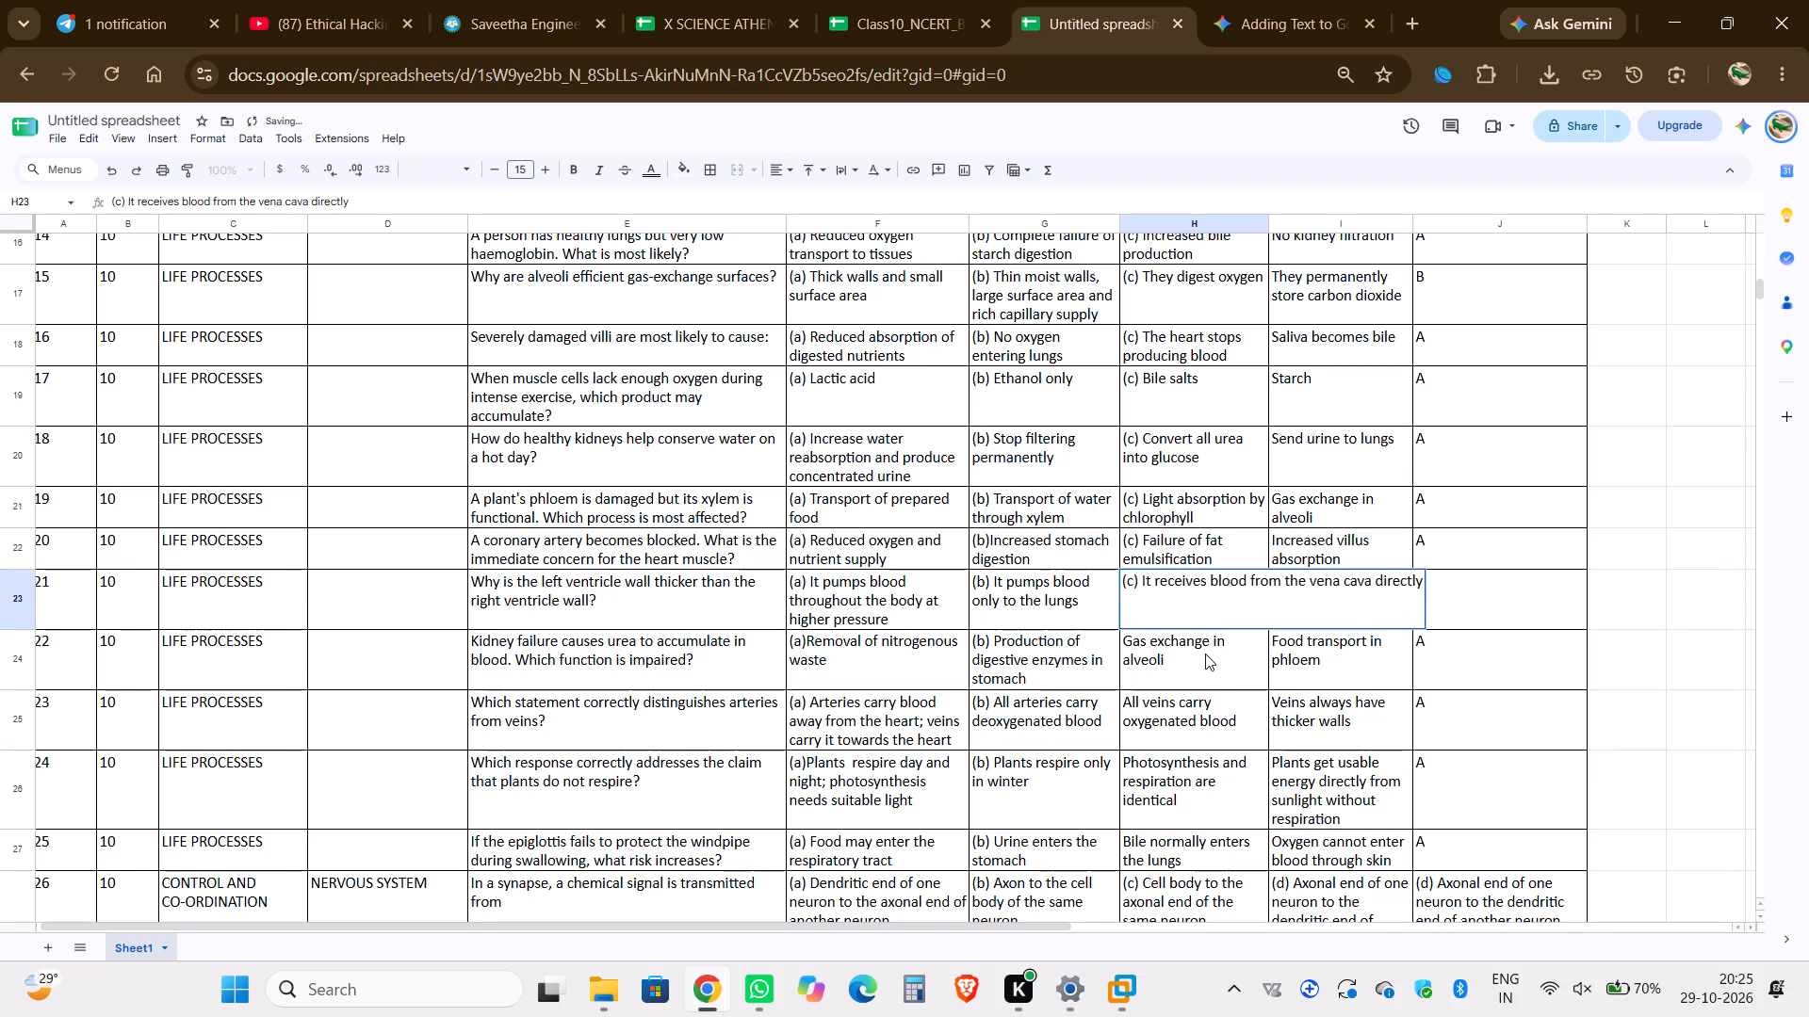
{"action": "double_click", "coordinate": [1204, 664]}
{"action": "key", "text": "Up"}
{"action": "key", "text": "ctrl+v"}
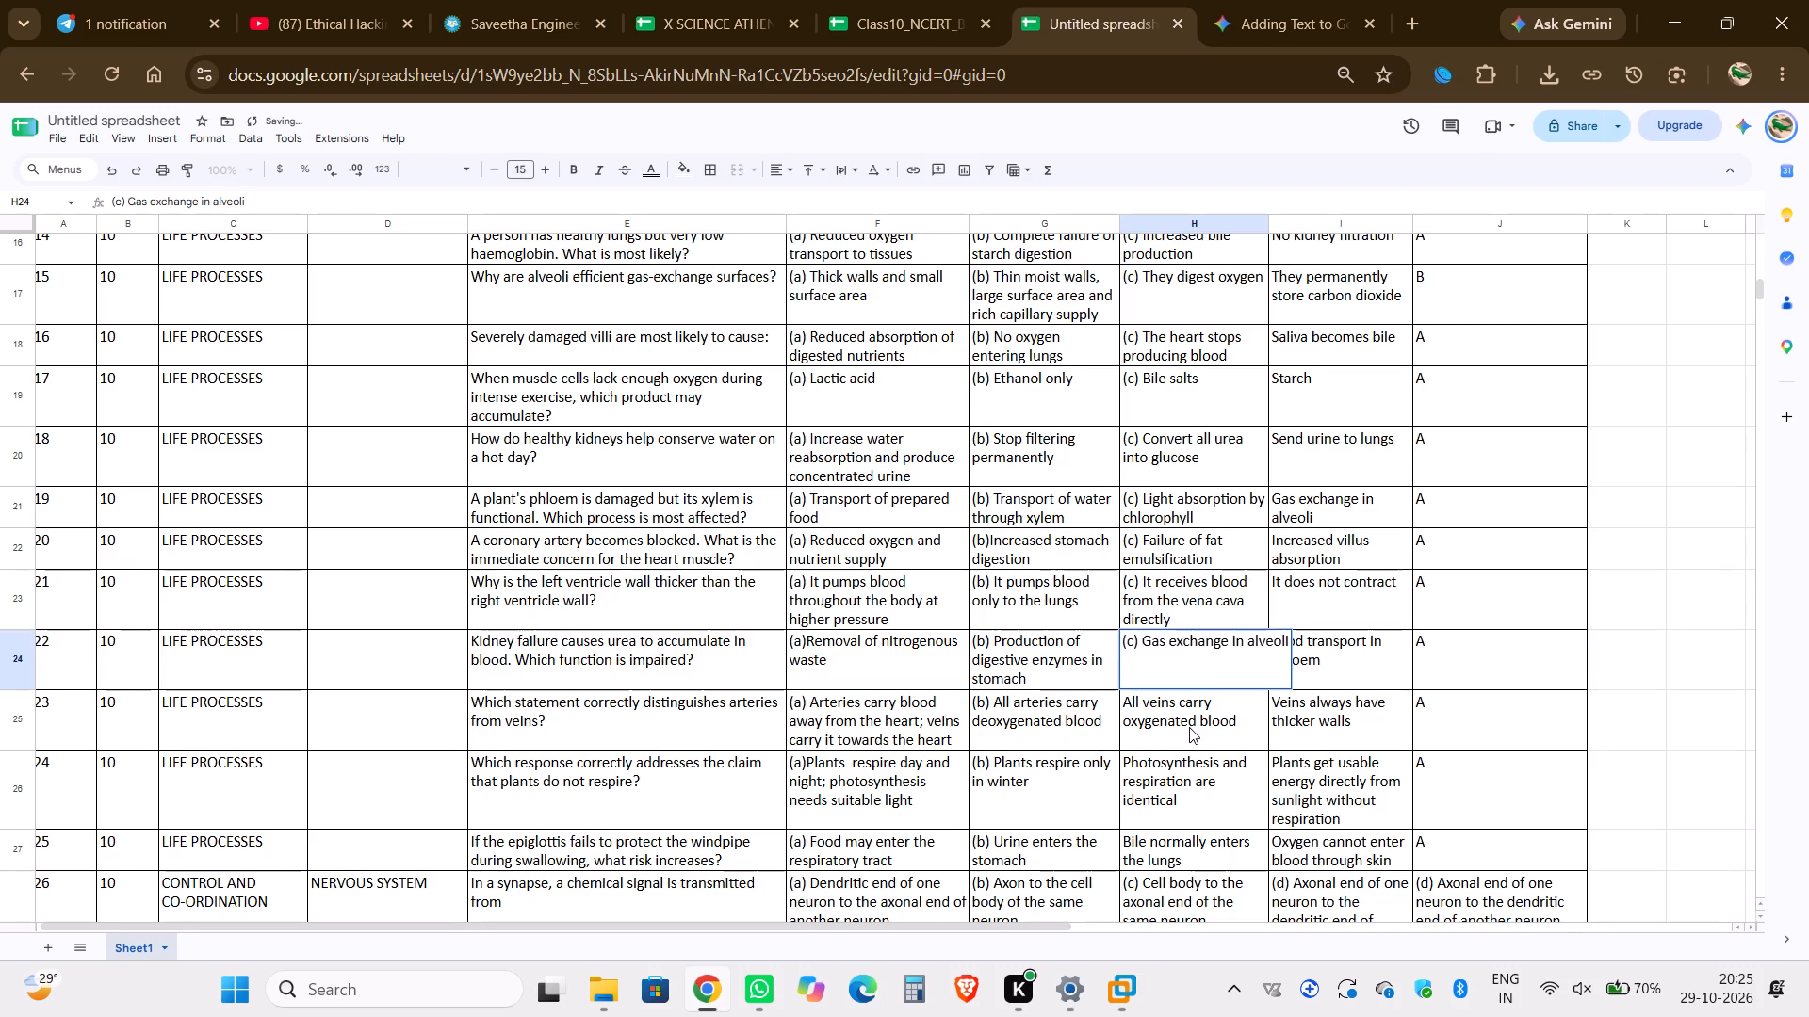
Add the prefix "(c) " before the Answer_C options in H25 to H27, from "All veins carry oxygenated blood" through "Bile normally enters the lungs".
{"action": "double_click", "coordinate": [1189, 727]}
{"action": "key", "text": "Up"}
{"action": "key", "text": "ctrl+v"}
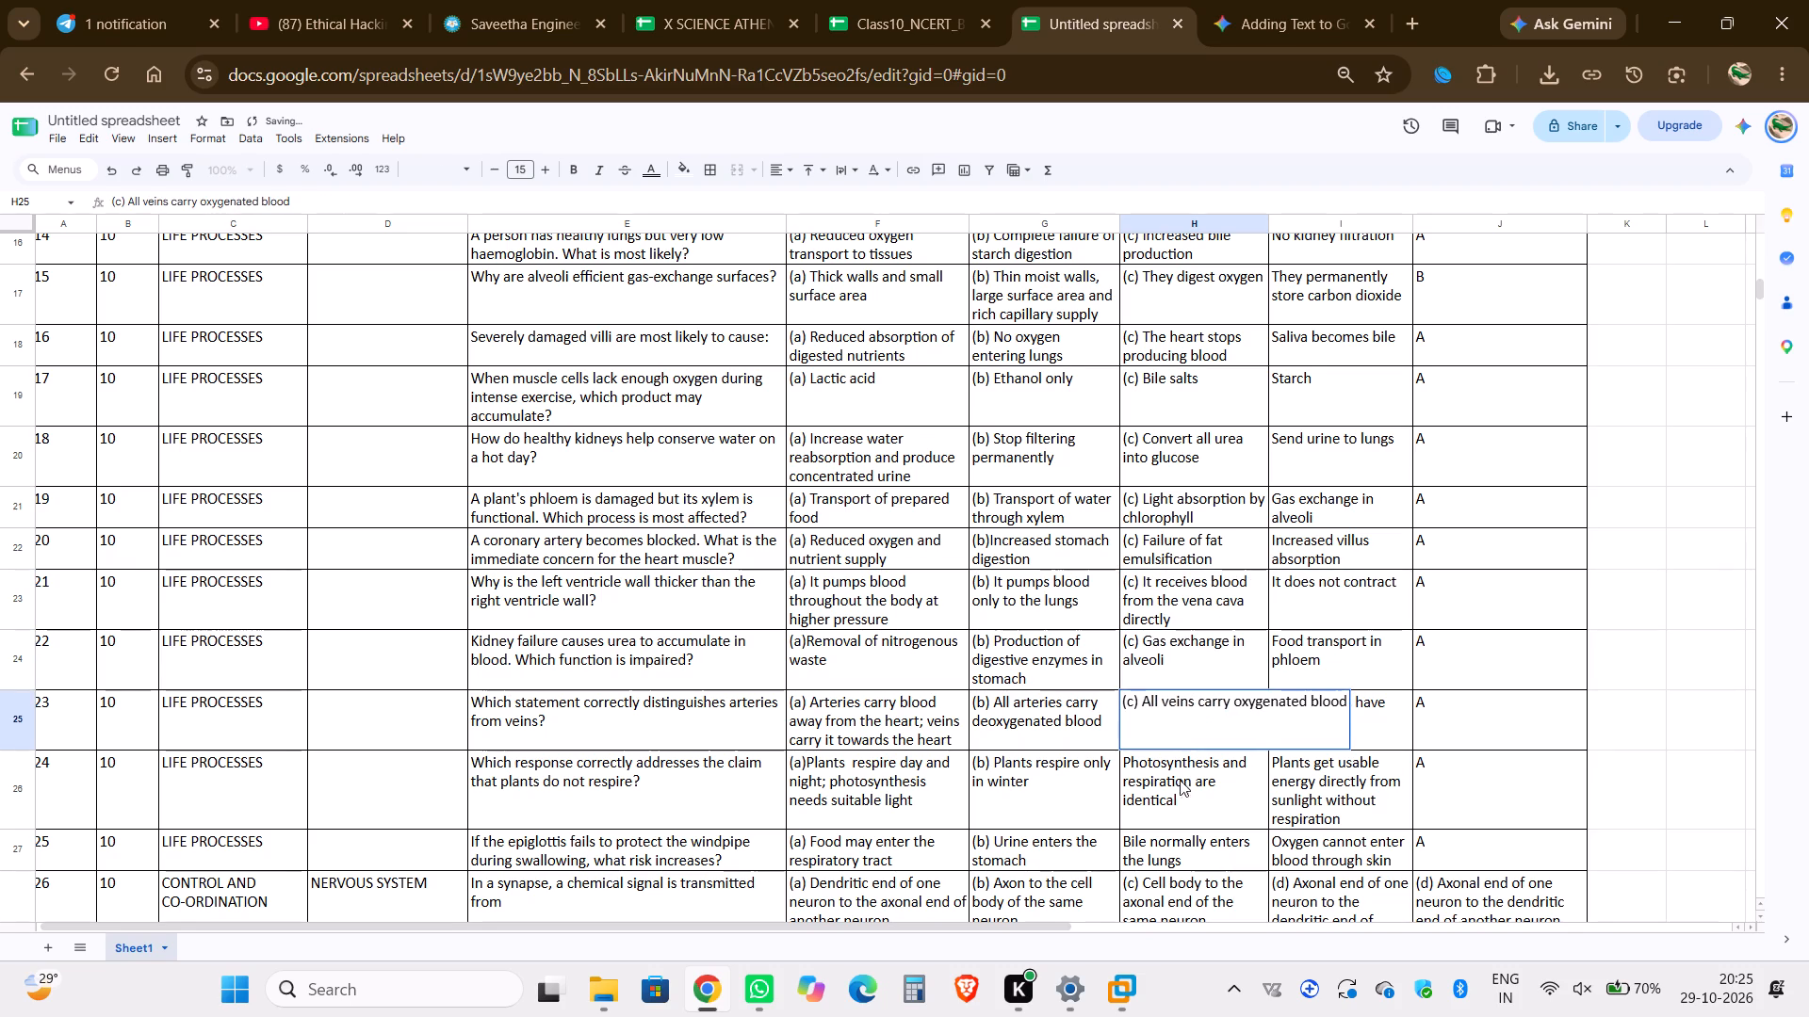
{"action": "double_click", "coordinate": [1178, 793]}
{"action": "key", "text": "Up"}
{"action": "key", "text": "ctrl+v"}
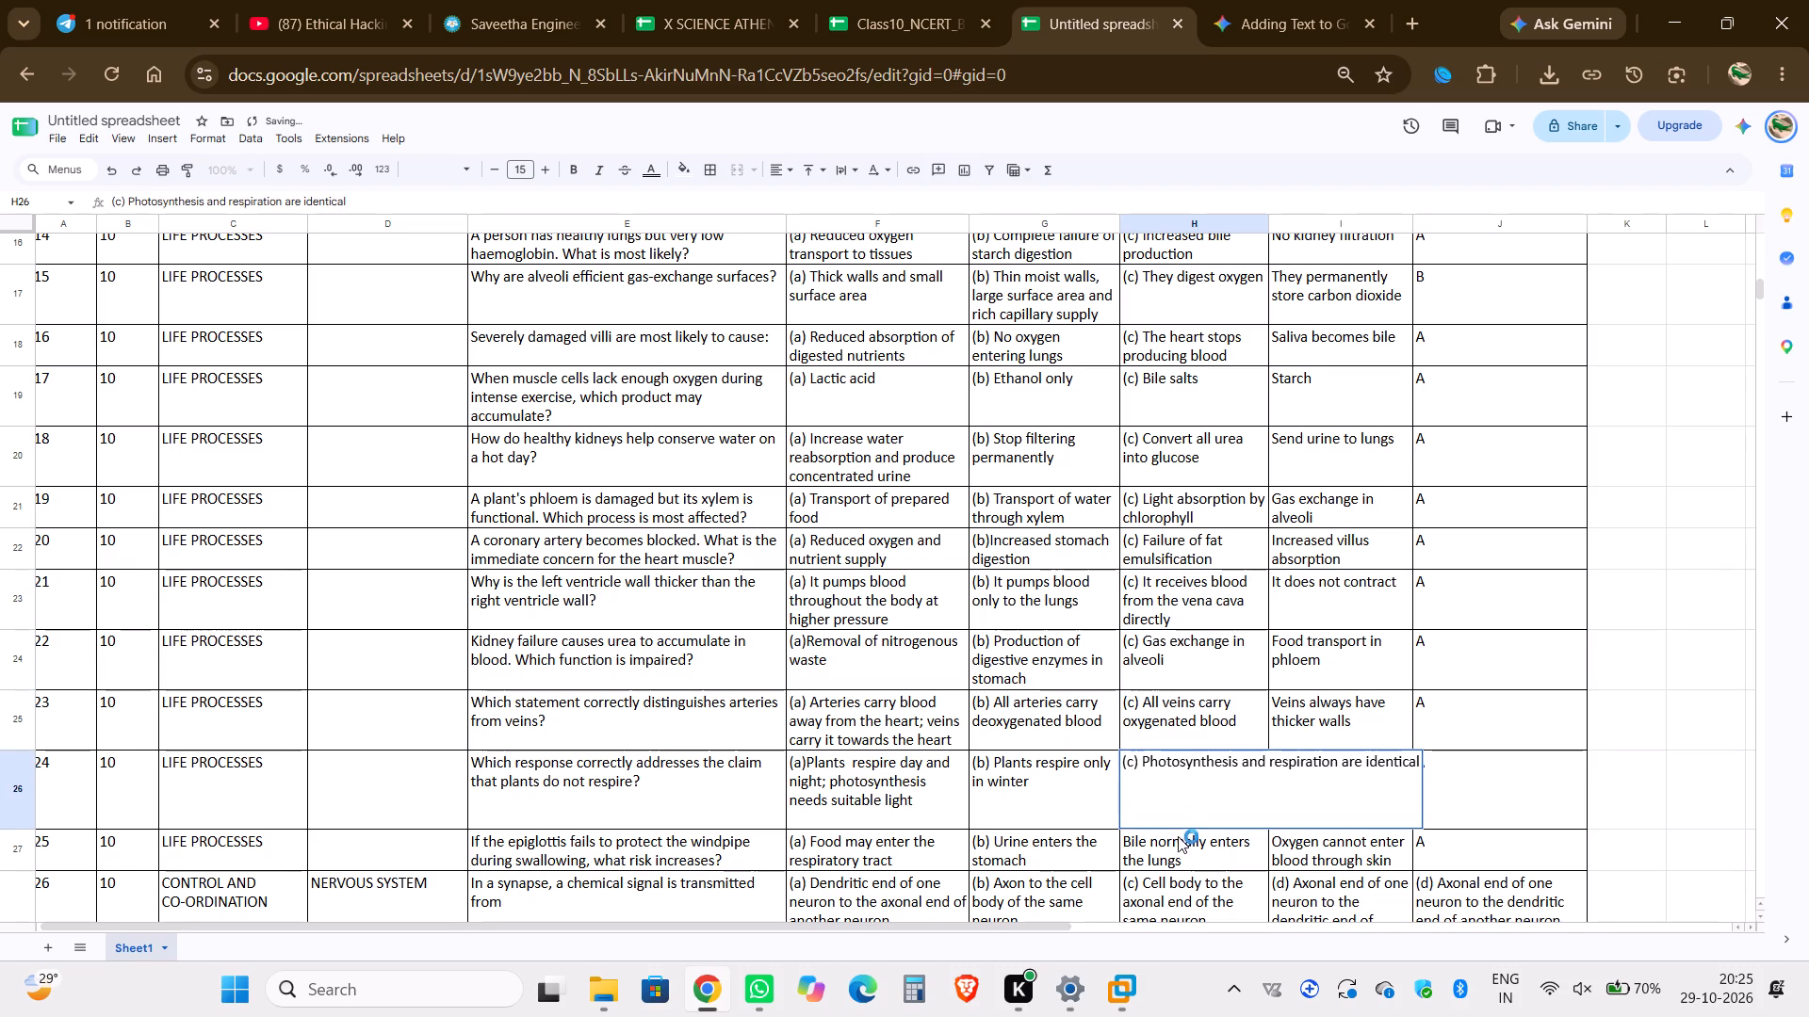
{"action": "double_click", "coordinate": [1178, 837]}
{"action": "key", "text": "Up"}
{"action": "key", "text": "ctrl+v"}
Add the prefix "(c) " before "Muscle → sensory neuron → receptor" in H38 and "Hypothalamus" in H39.
{"action": "scroll", "coordinate": [1178, 837], "scroll_direction": "down", "scroll_amount": 4}
{"action": "left_click", "coordinate": [1182, 774]}
{"action": "scroll", "coordinate": [1182, 774], "scroll_direction": "down", "scroll_amount": 4}
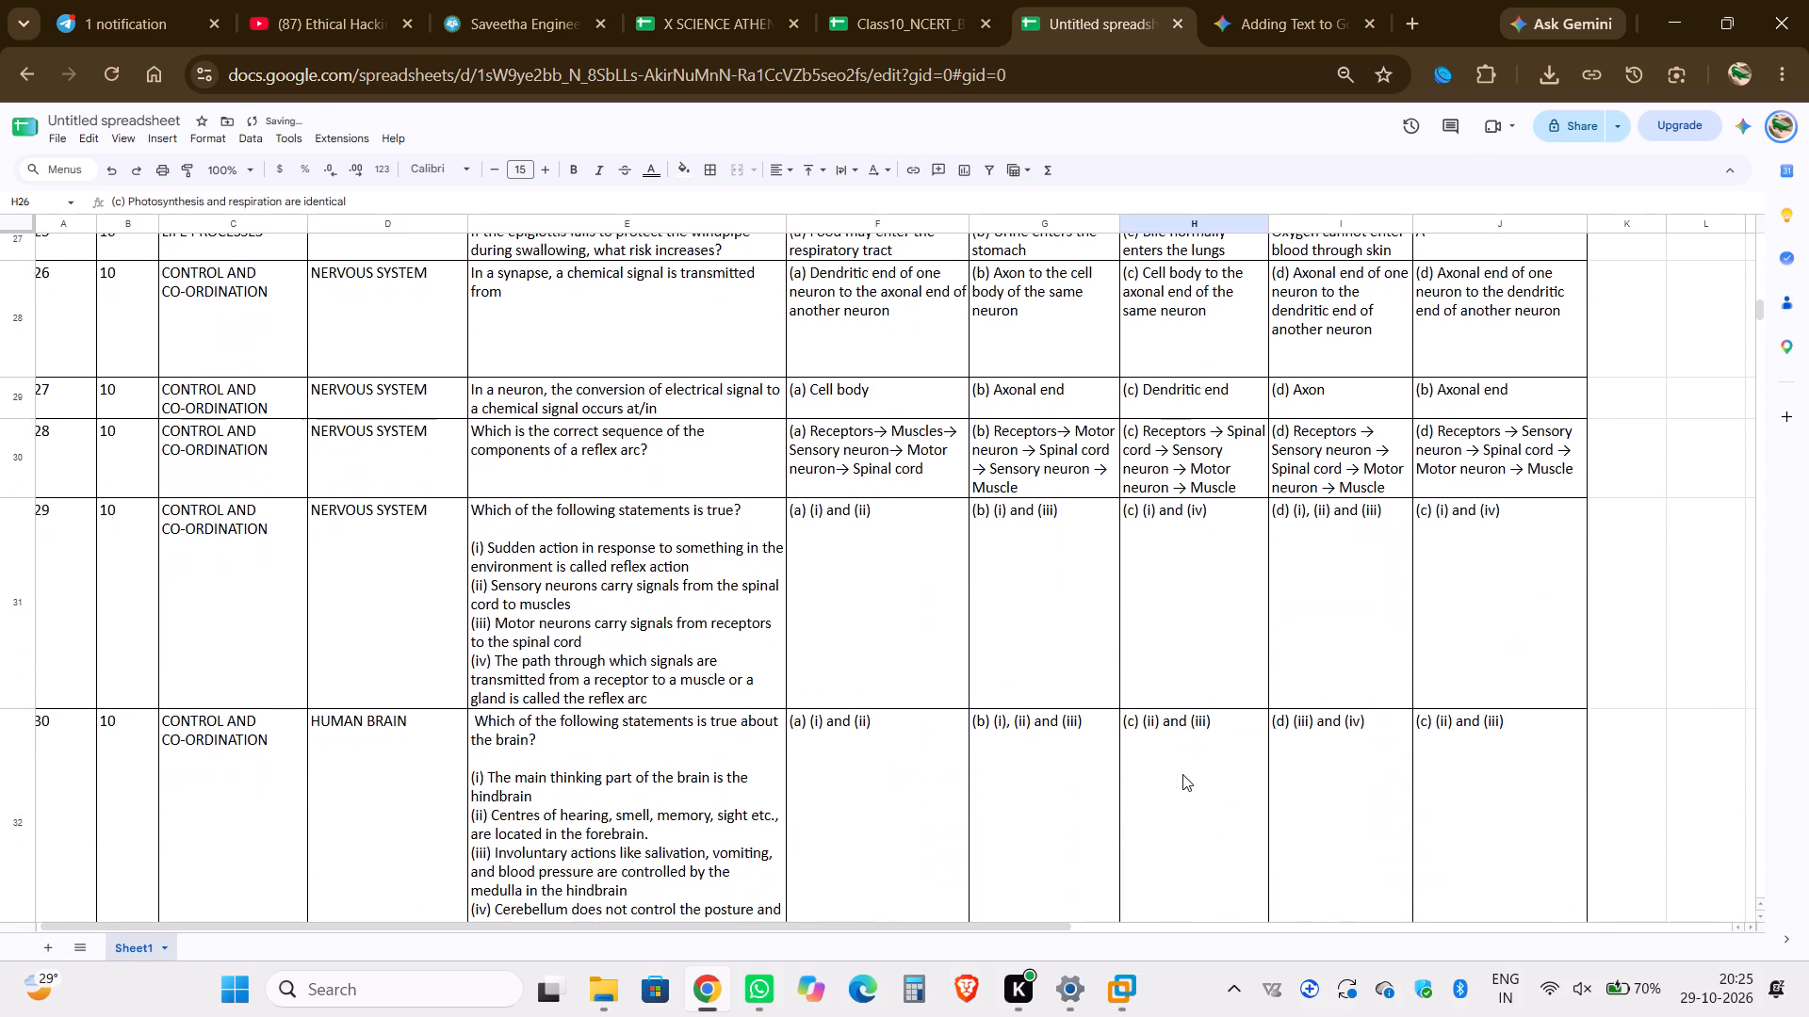
{"action": "scroll", "coordinate": [1182, 774], "scroll_direction": "down", "scroll_amount": 1}
{"action": "scroll", "coordinate": [1202, 664], "scroll_direction": "down", "scroll_amount": 4}
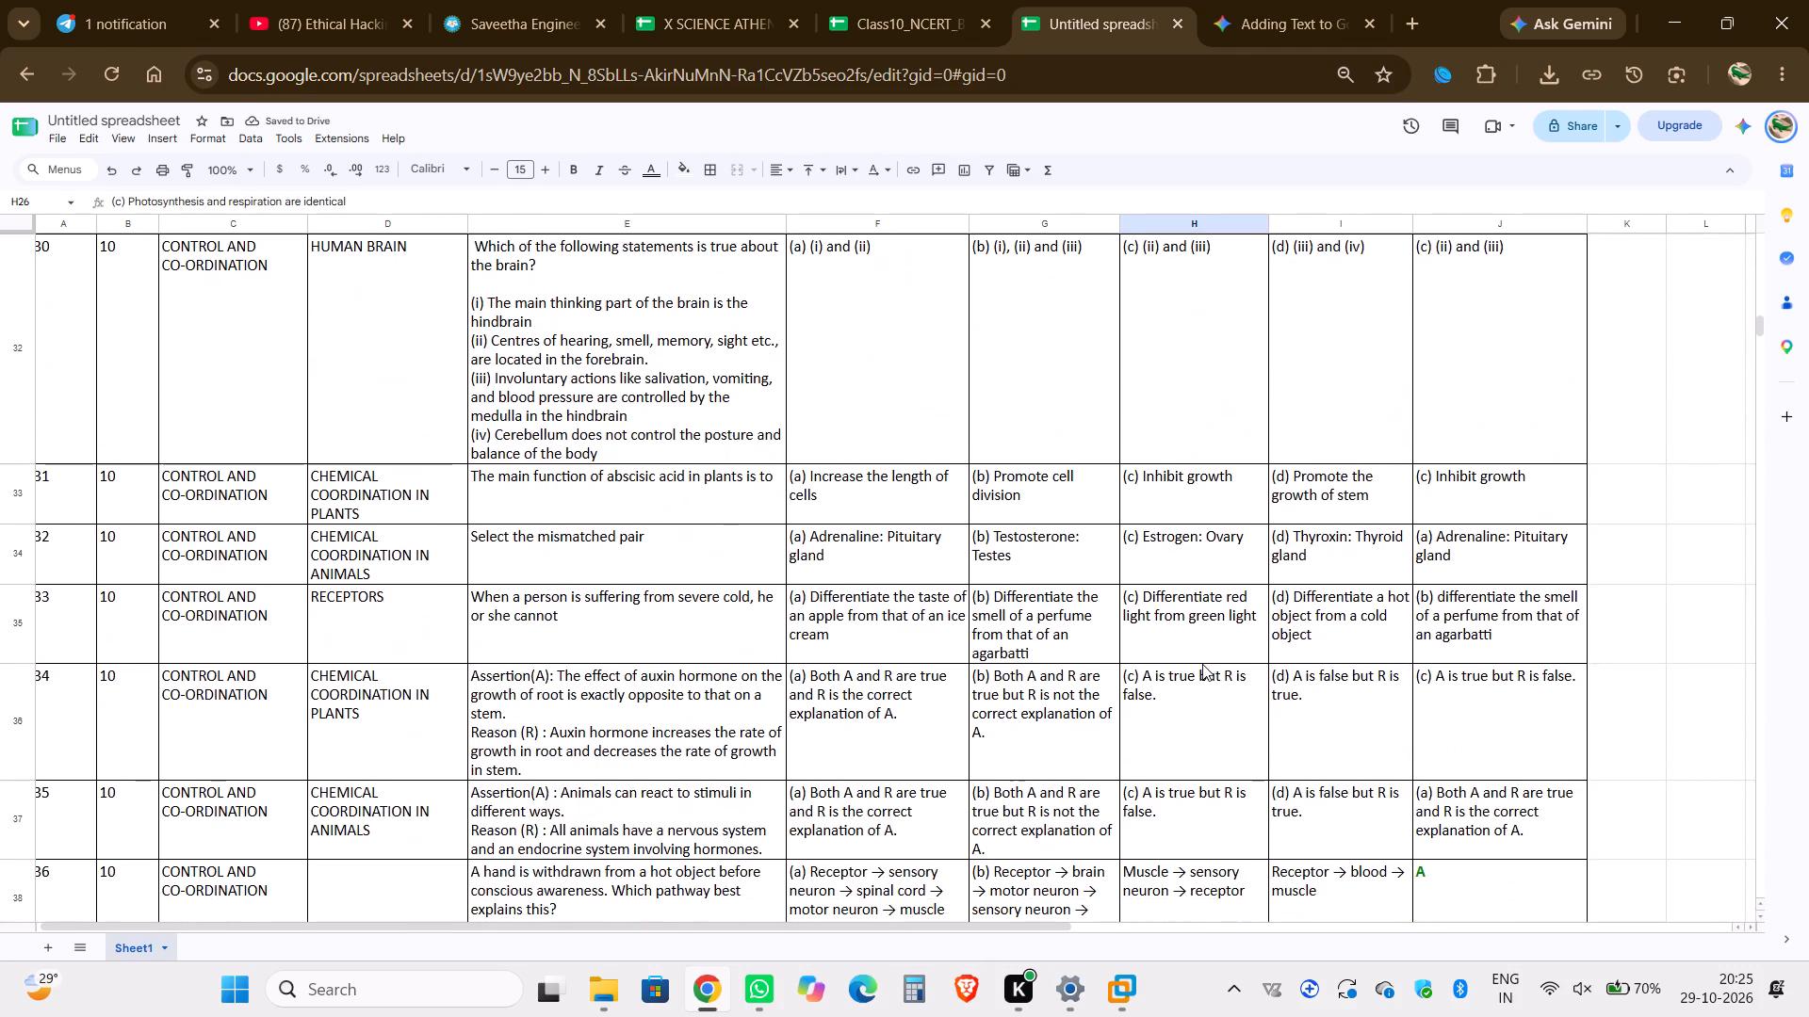
{"action": "scroll", "coordinate": [1212, 482], "scroll_direction": "down", "scroll_amount": 3}
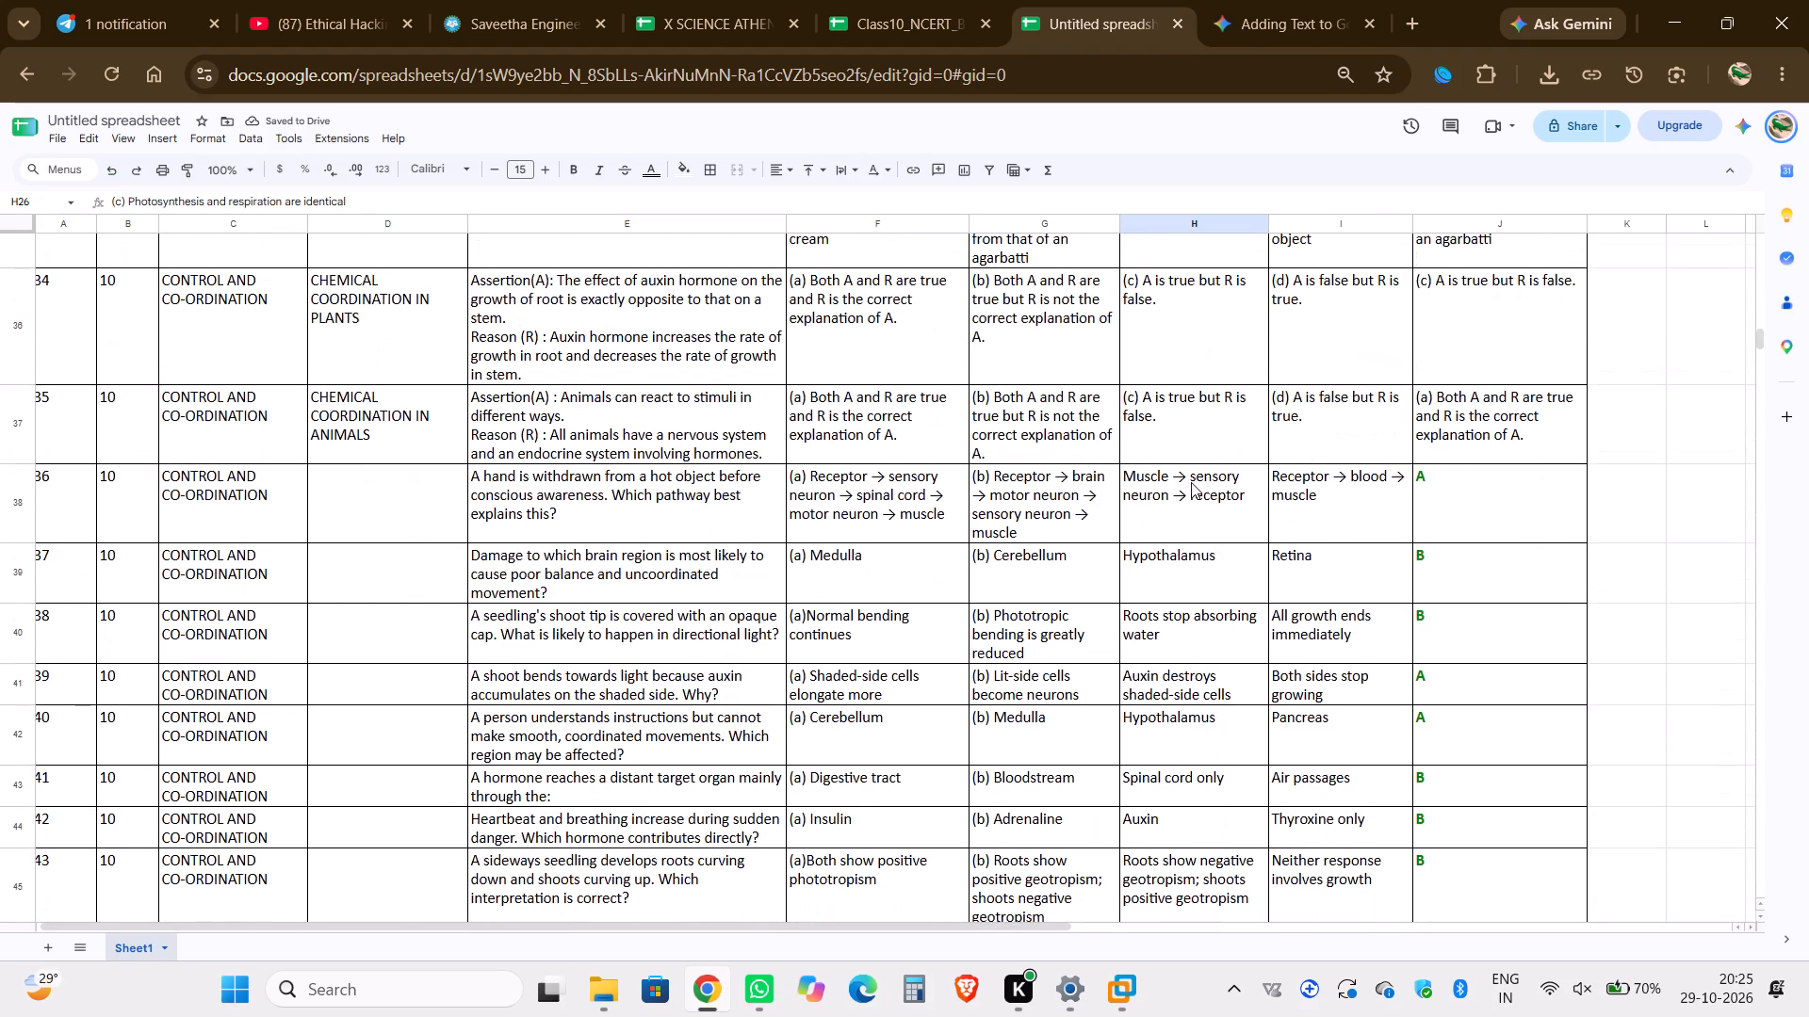
{"action": "double_click", "coordinate": [1191, 482]}
{"action": "key", "text": "Up"}
{"action": "key", "text": "ctrl+v"}
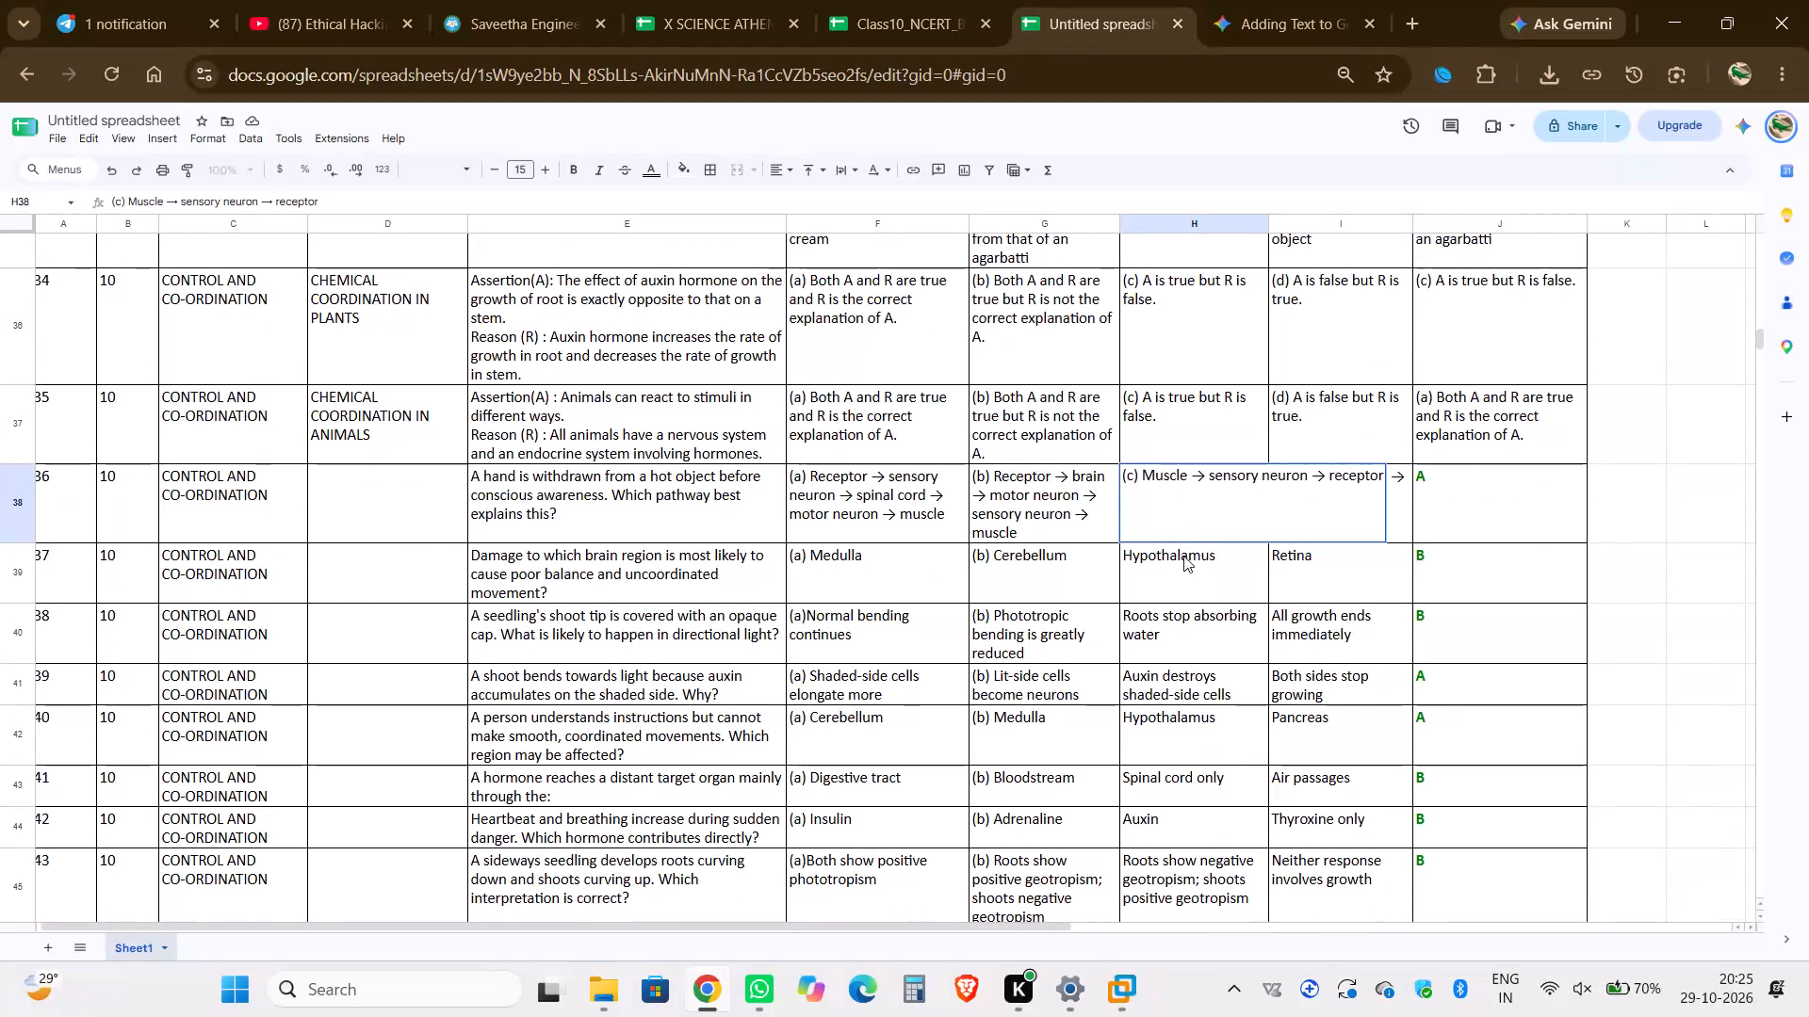
{"action": "double_click", "coordinate": [1182, 563]}
{"action": "key", "text": "Up"}
{"action": "key", "text": "ctrl+v"}
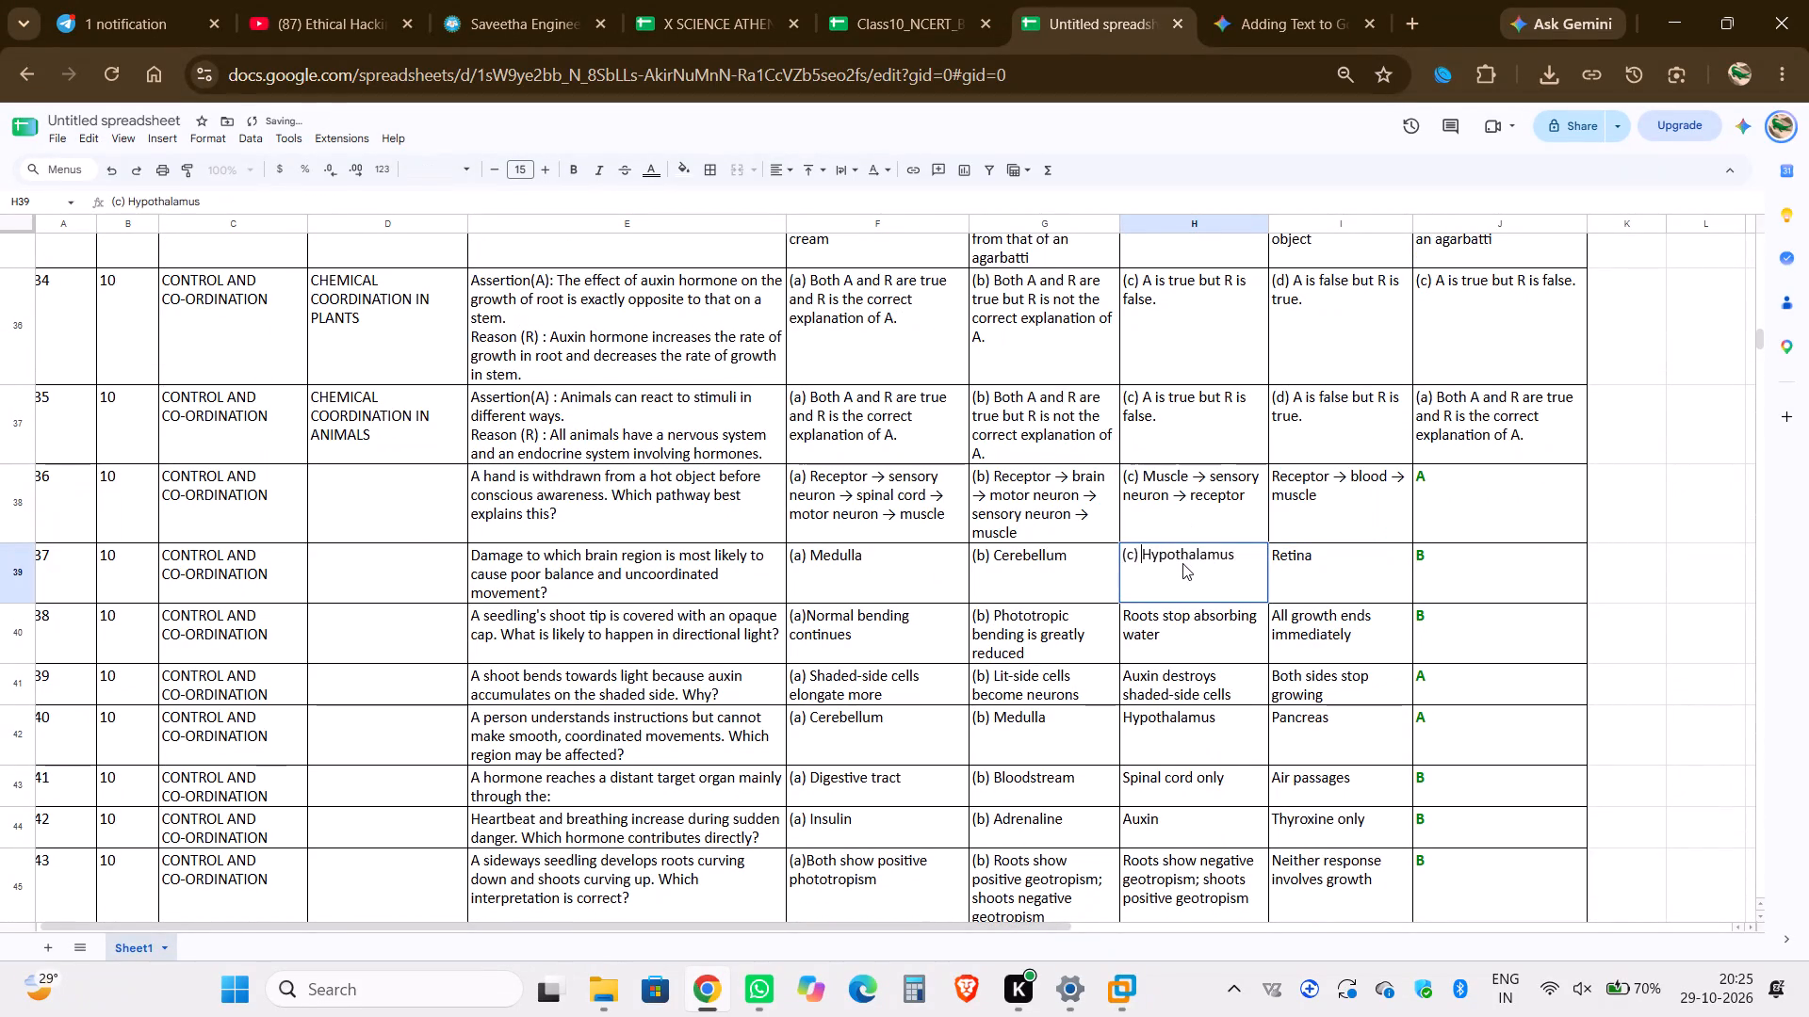
Add the prefix "(c) " before the Answer_C options in H40 to H42, from "Roots stop absorbing water" through "Hypothalamus".
{"action": "double_click", "coordinate": [1172, 627]}
{"action": "key", "text": "Up"}
{"action": "key", "text": "ctrl+v"}
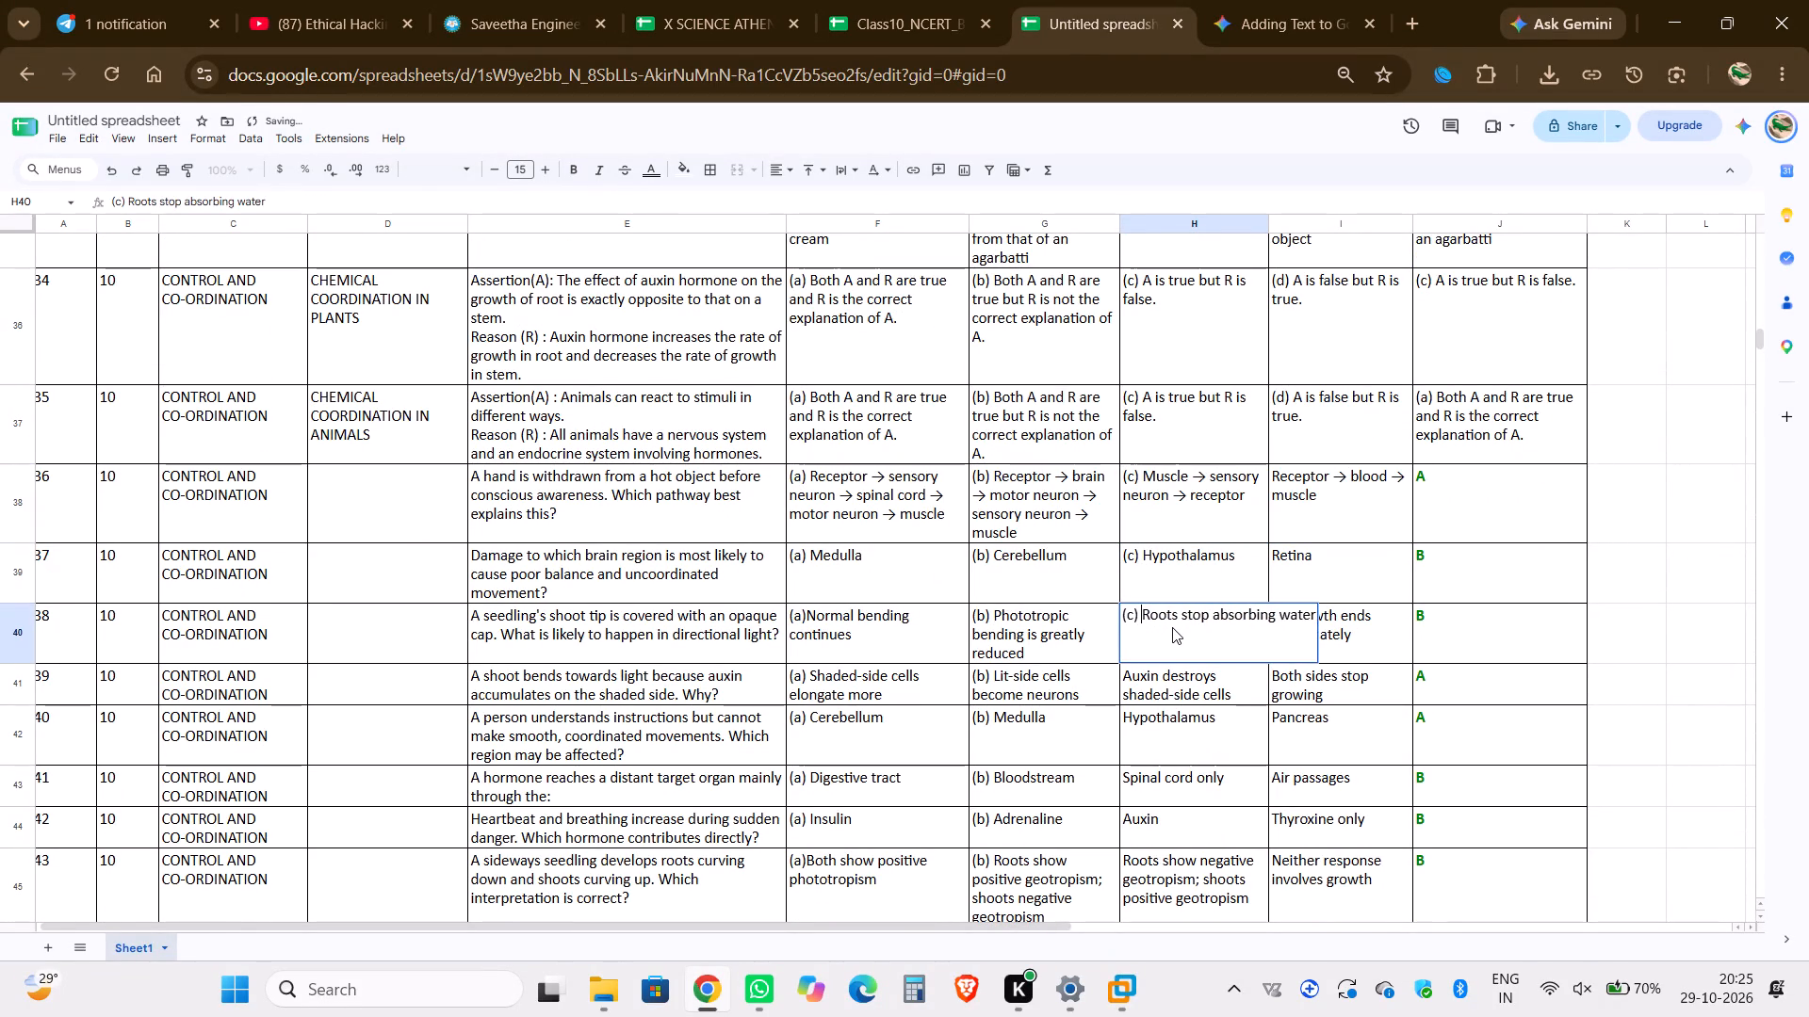
{"action": "double_click", "coordinate": [1174, 673]}
{"action": "key", "text": "Up"}
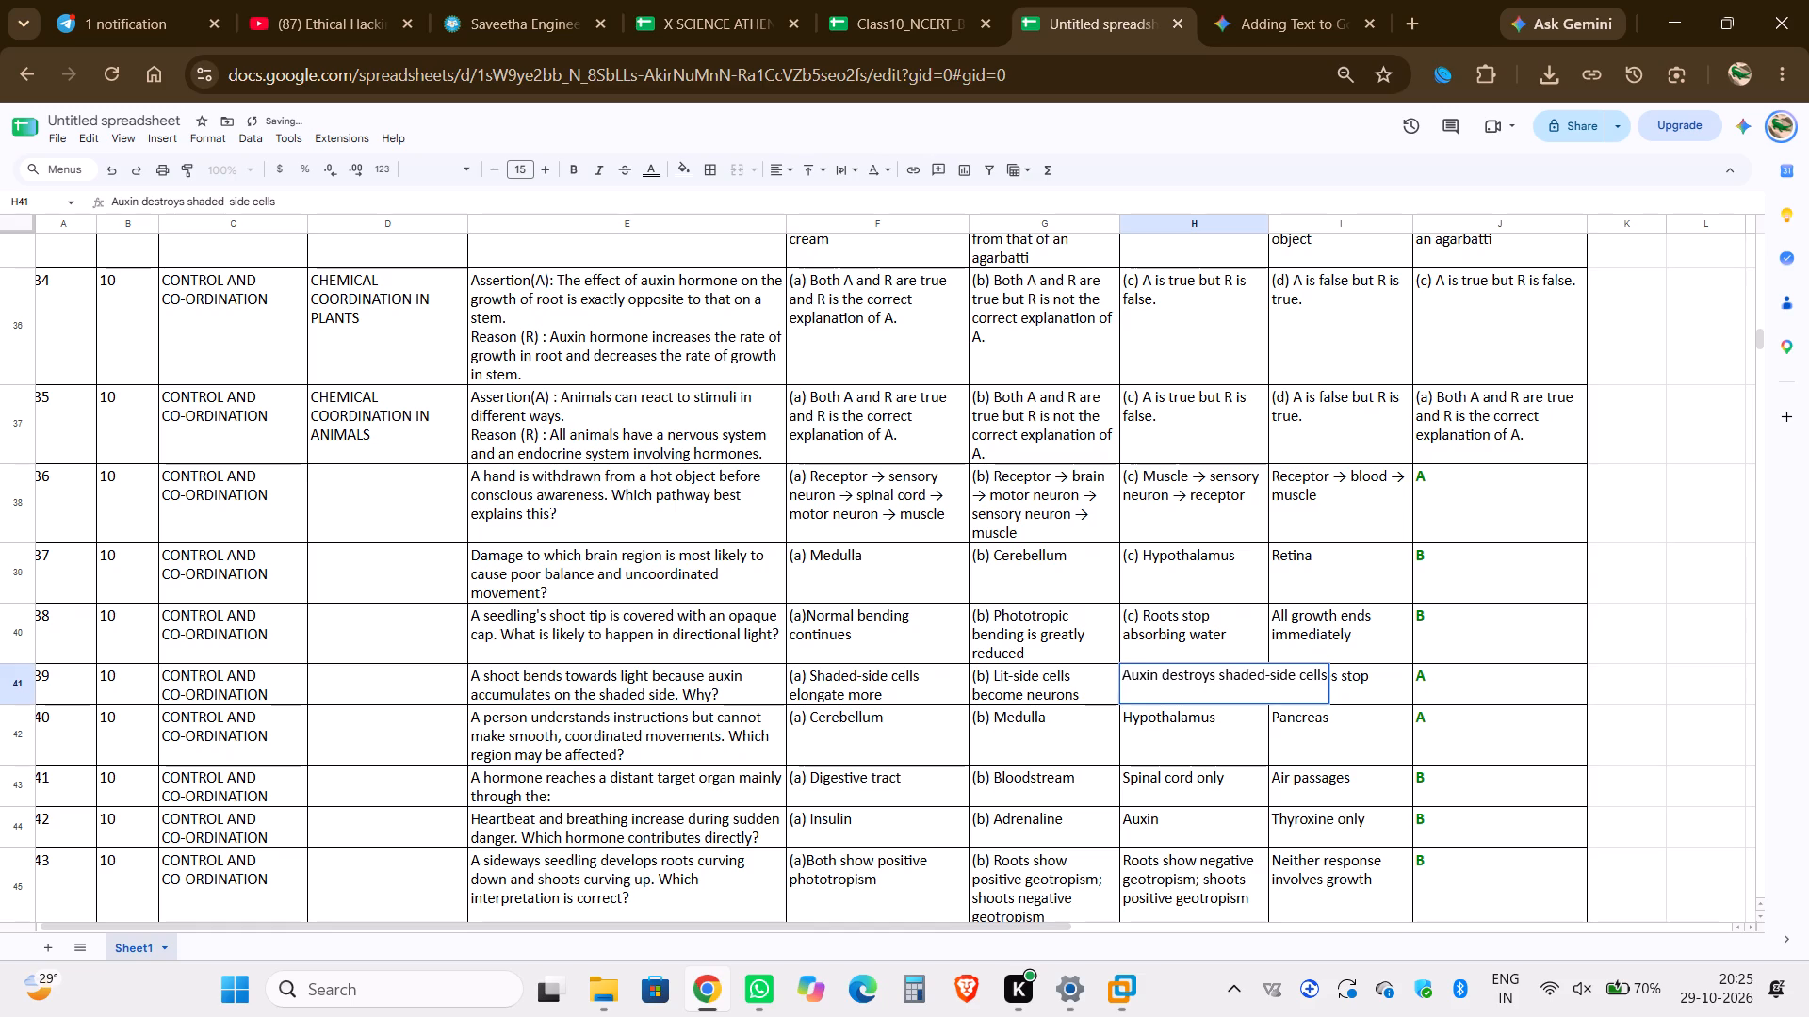
{"action": "key", "text": "ctrl+v"}
{"action": "double_click", "coordinate": [1159, 729]}
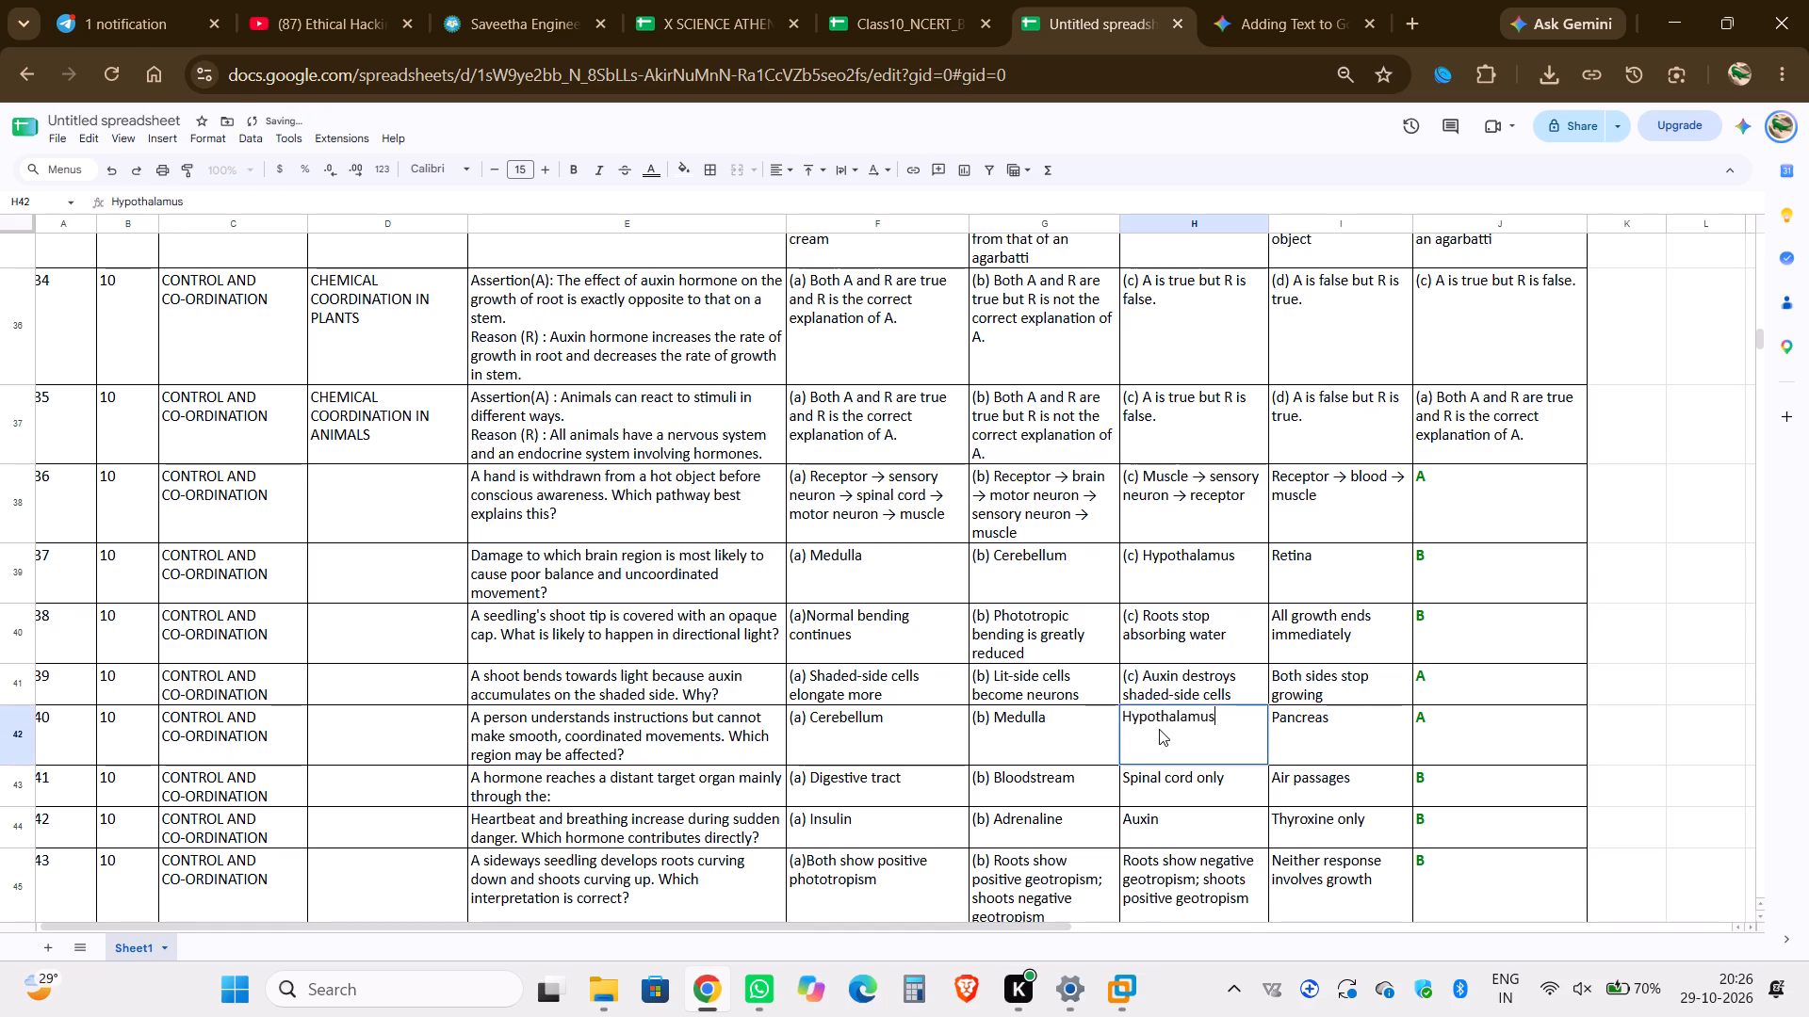
{"action": "key", "text": "Up"}
{"action": "key", "text": "ctrl+v"}
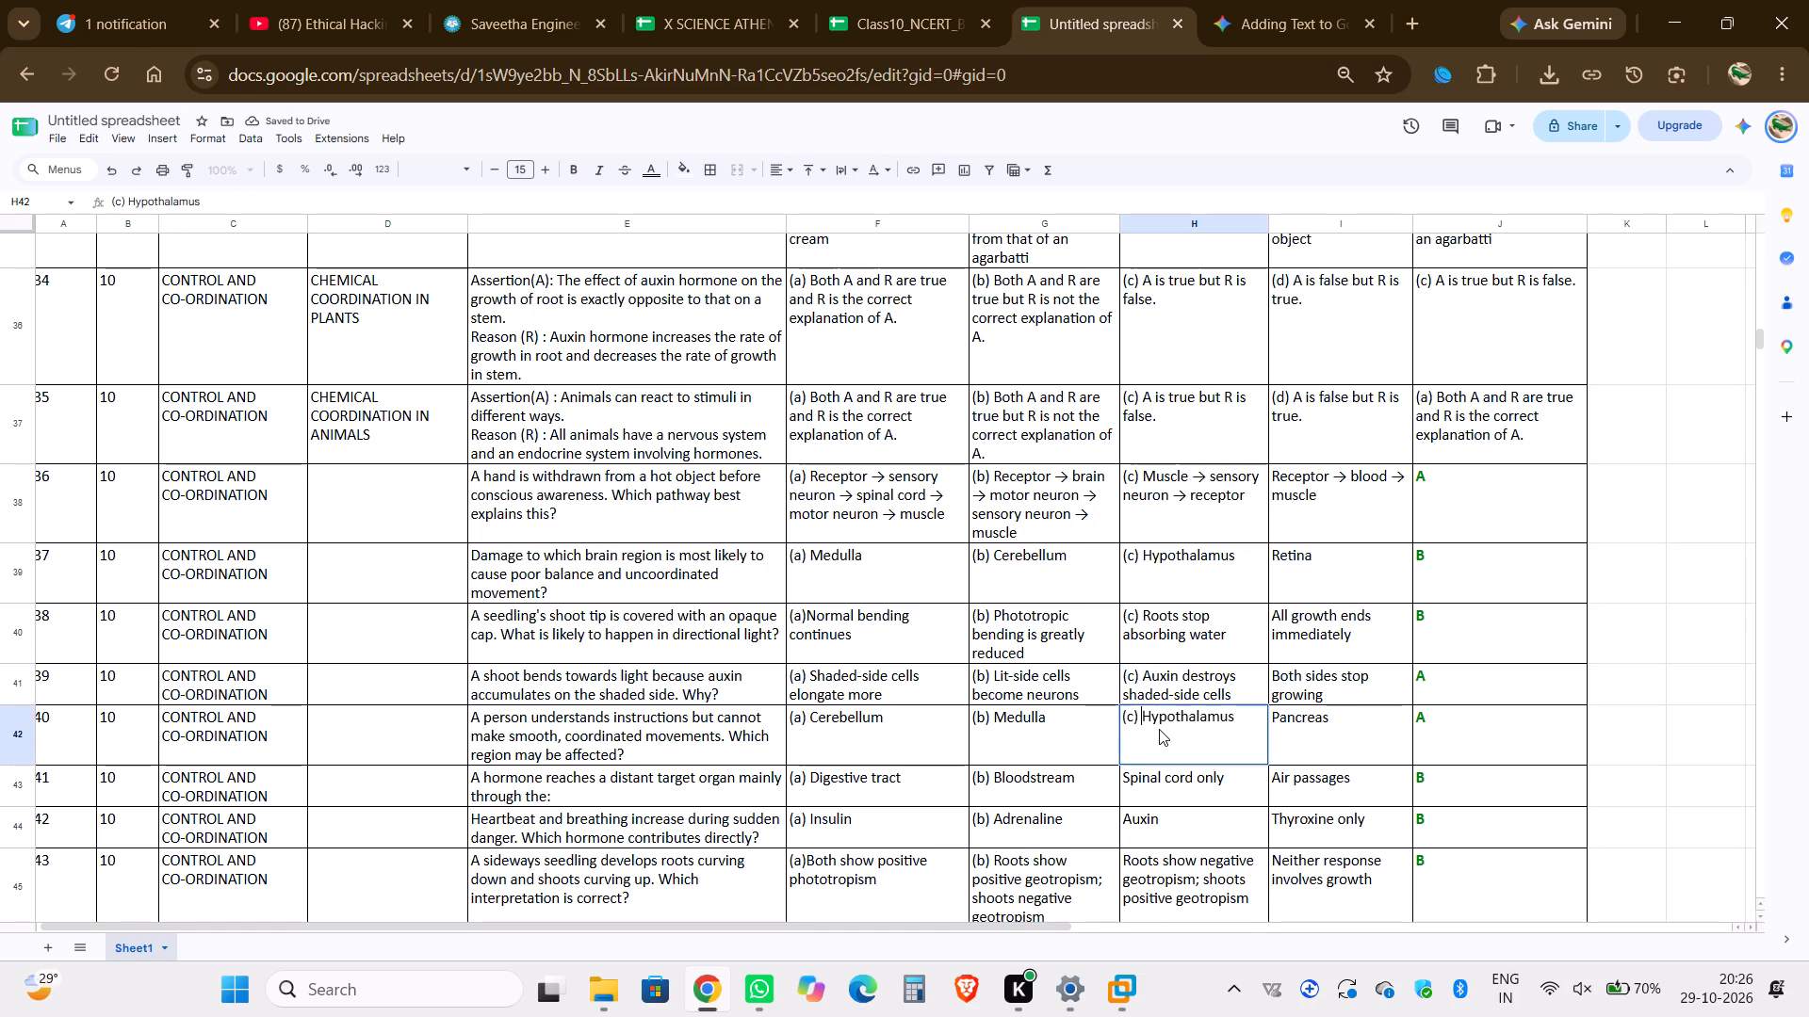
Add the prefix "(c) " before "Spinal cord only" in H43 and "Auxin" in H44.
{"action": "double_click", "coordinate": [1164, 785]}
{"action": "key", "text": "Up"}
{"action": "key", "text": "ctrl+v"}
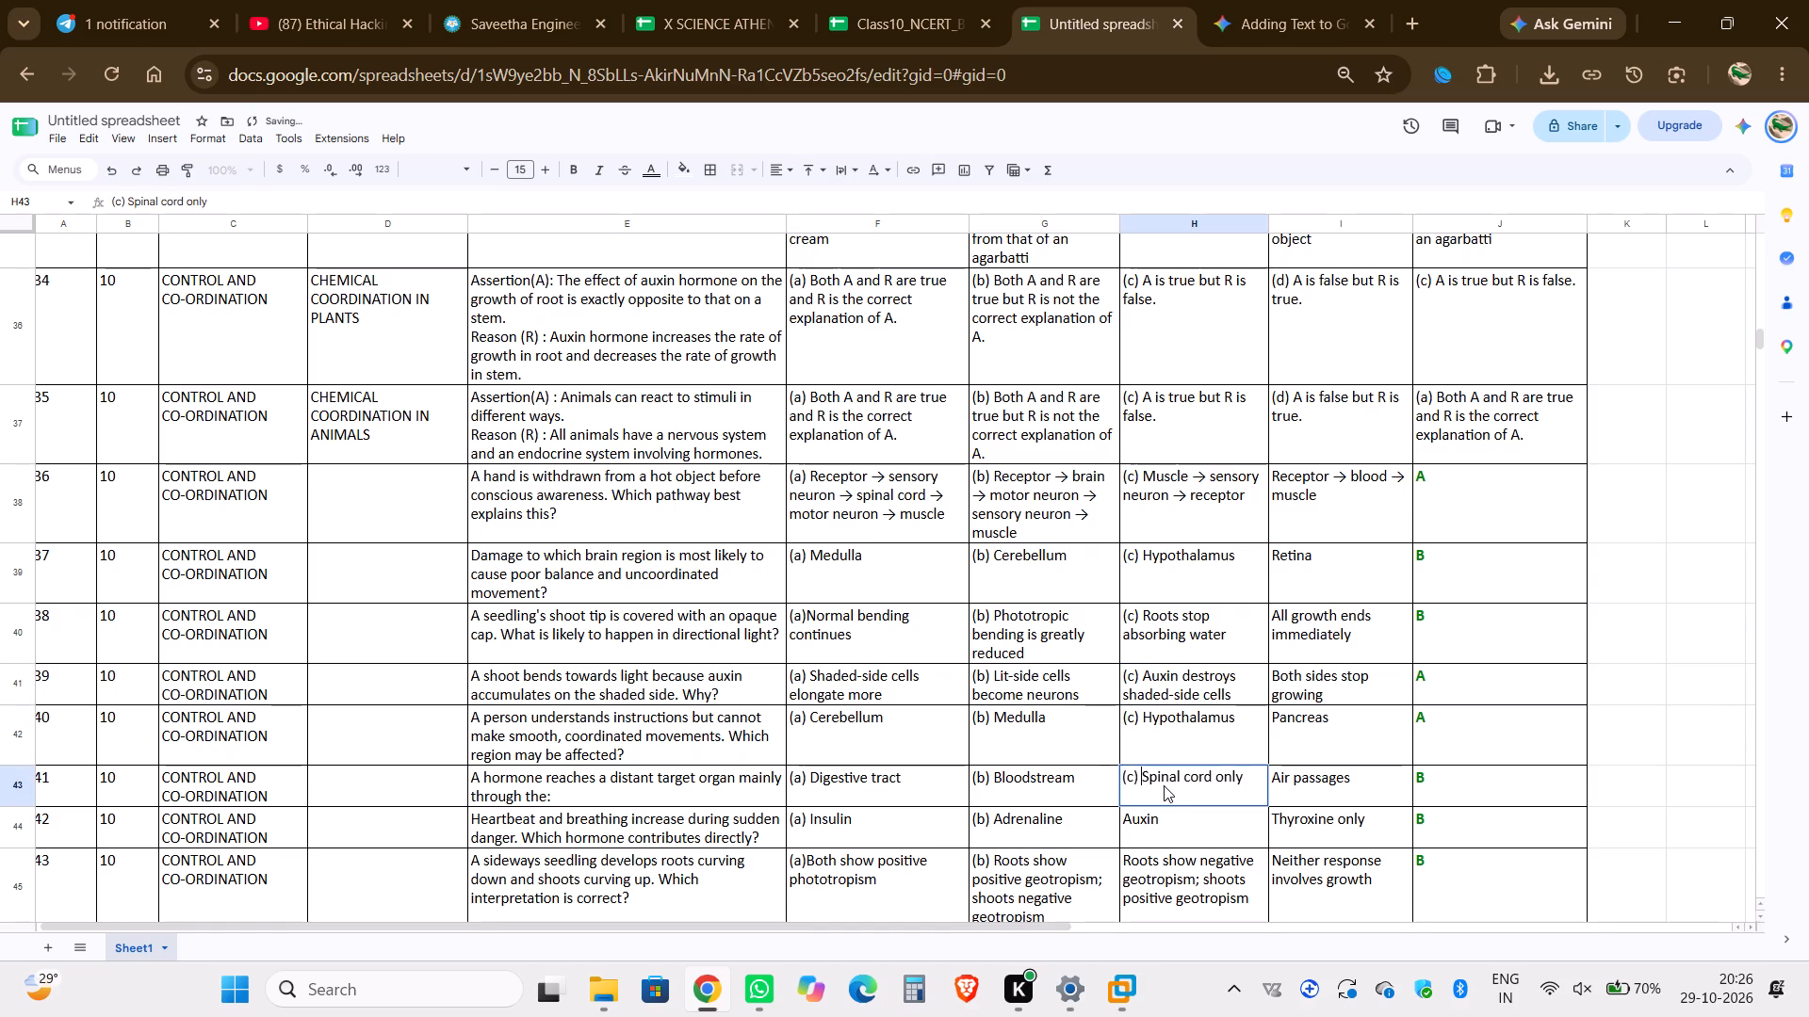
{"action": "double_click", "coordinate": [1167, 830]}
{"action": "key", "text": "Up"}
{"action": "key", "text": "ctrl+v"}
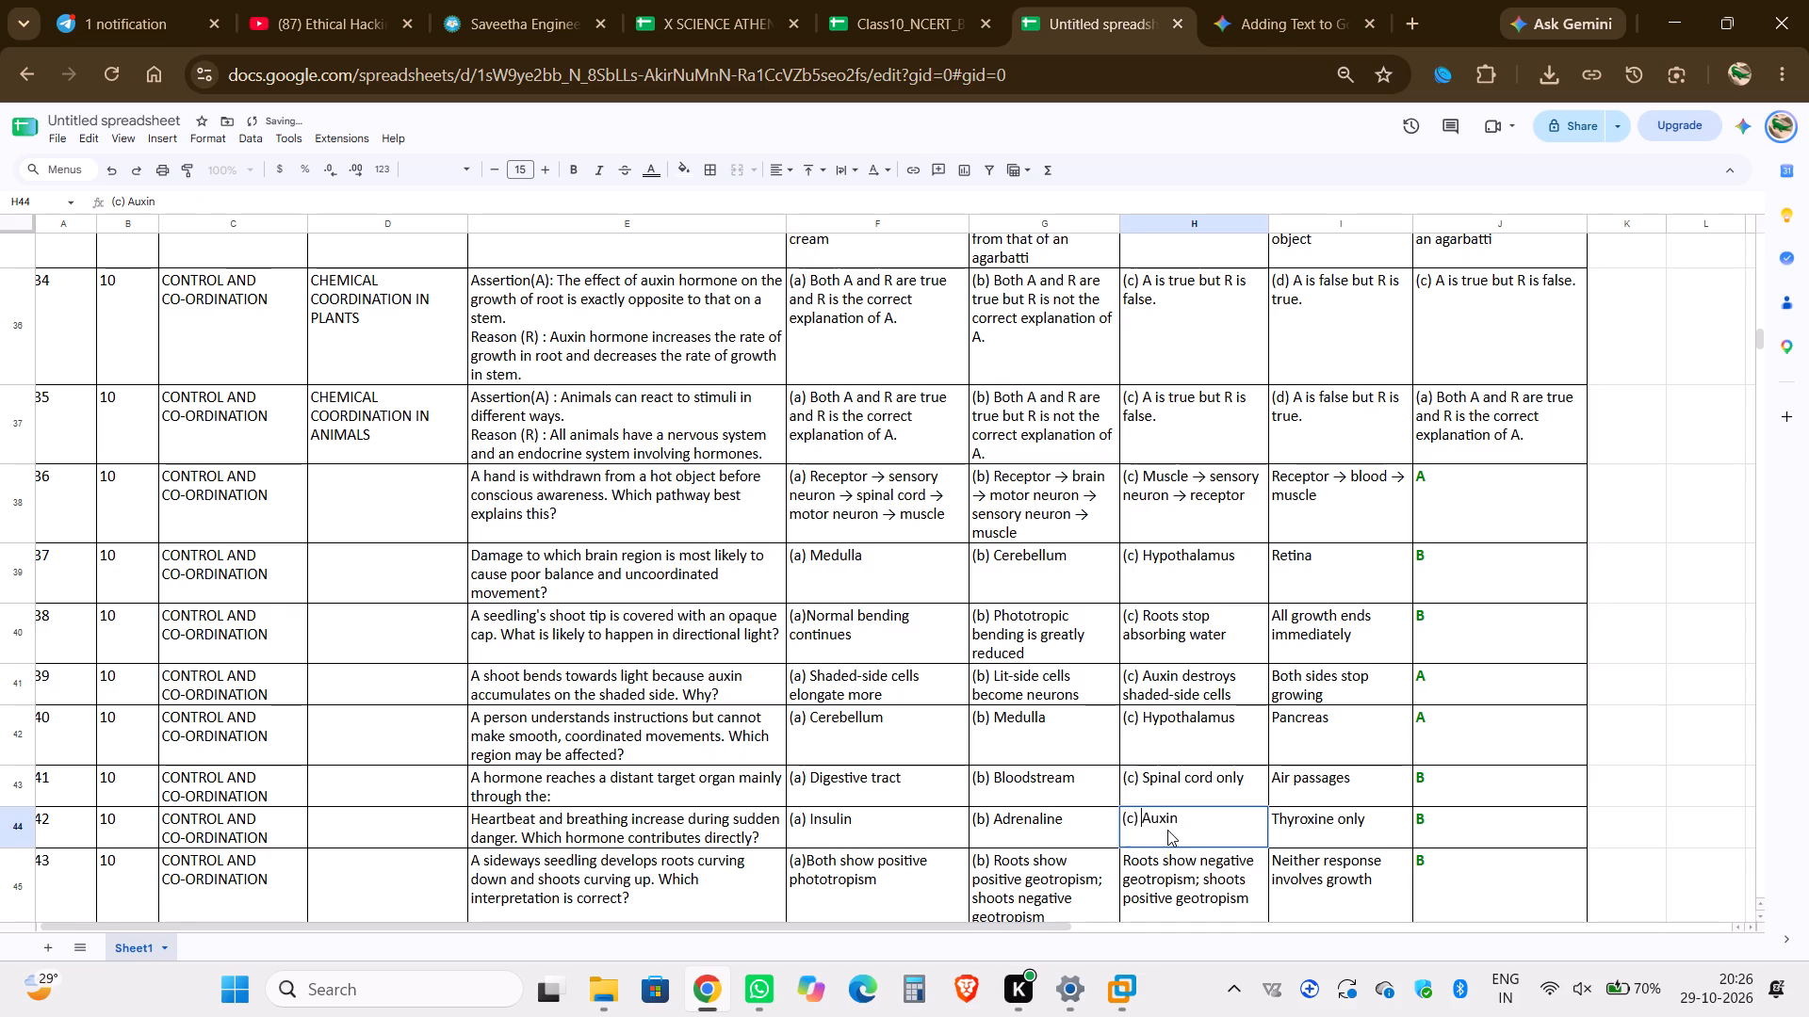
Add the prefix "(c) " before "Roots show negative geotropism; shoots positive geotropism" in H45 and "Leaves contain chlorophyll" in H46.
{"action": "left_click", "coordinate": [1171, 874]}
{"action": "scroll", "coordinate": [1171, 874], "scroll_direction": "down", "scroll_amount": 3}
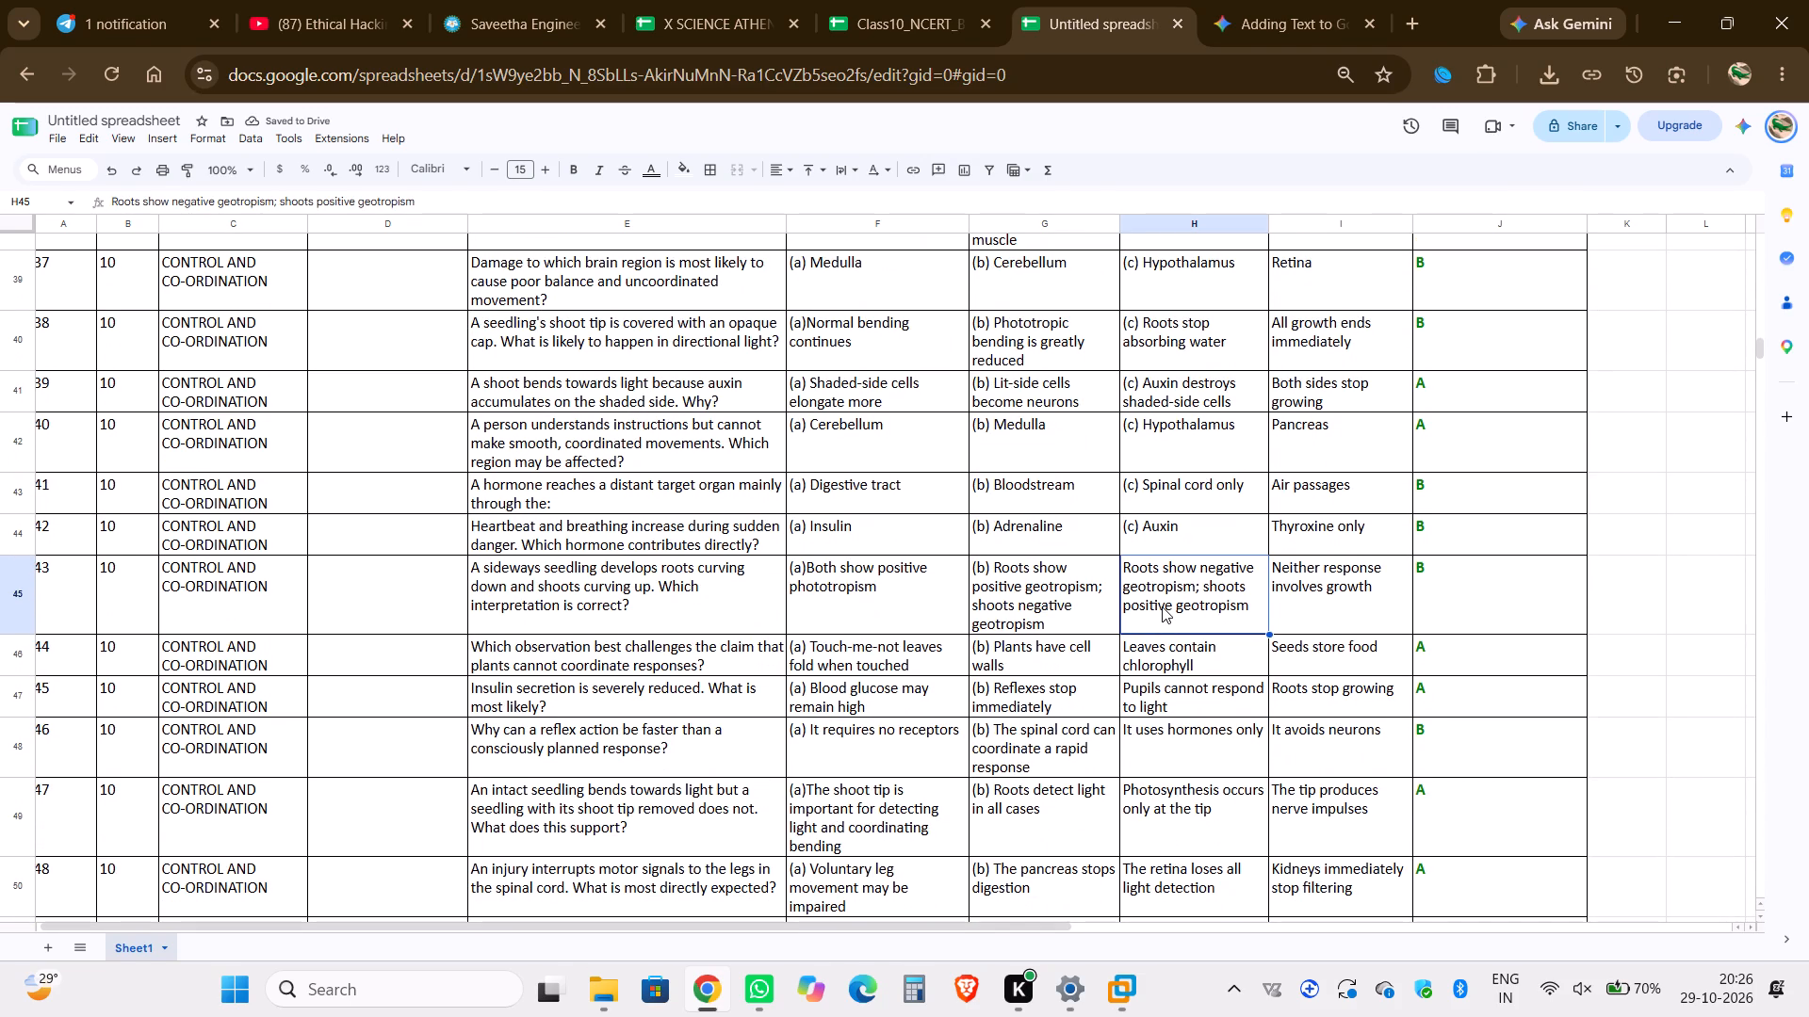
{"action": "double_click", "coordinate": [1162, 606]}
{"action": "key", "text": "Up"}
{"action": "key", "text": "ctrl+v"}
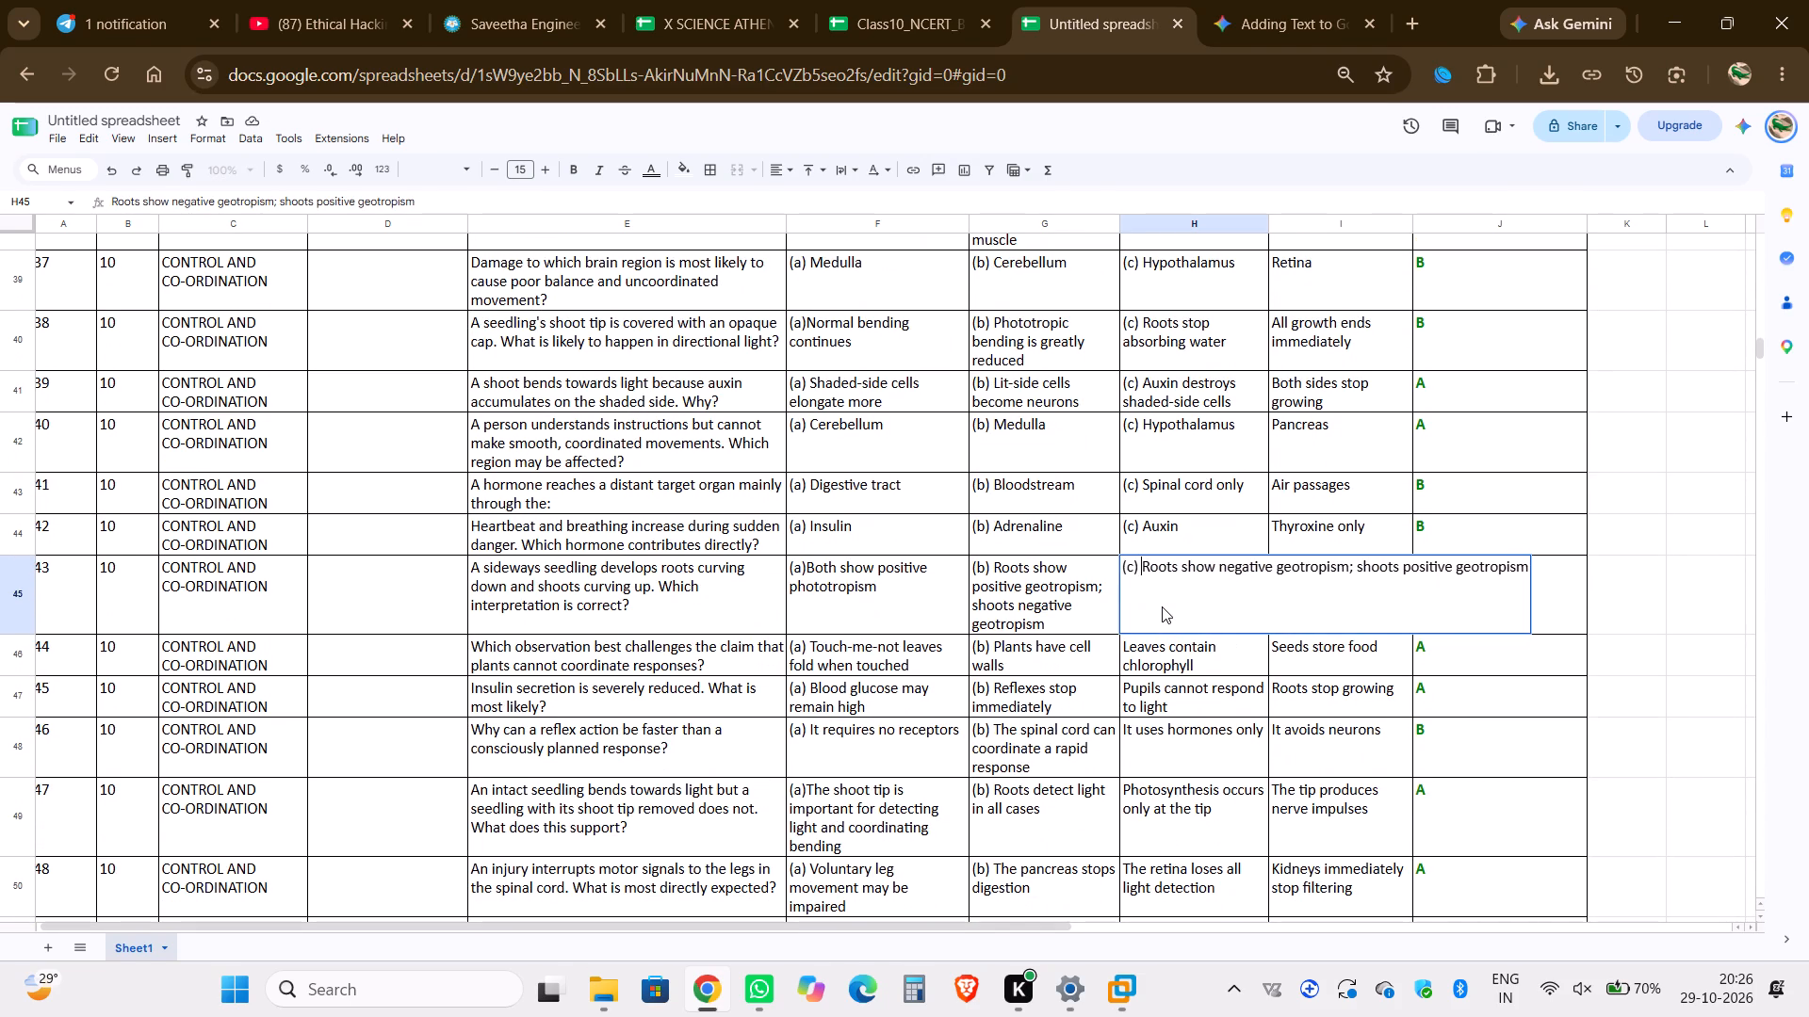
{"action": "double_click", "coordinate": [1174, 653]}
{"action": "key", "text": "Up"}
{"action": "key", "text": "ctrl+v"}
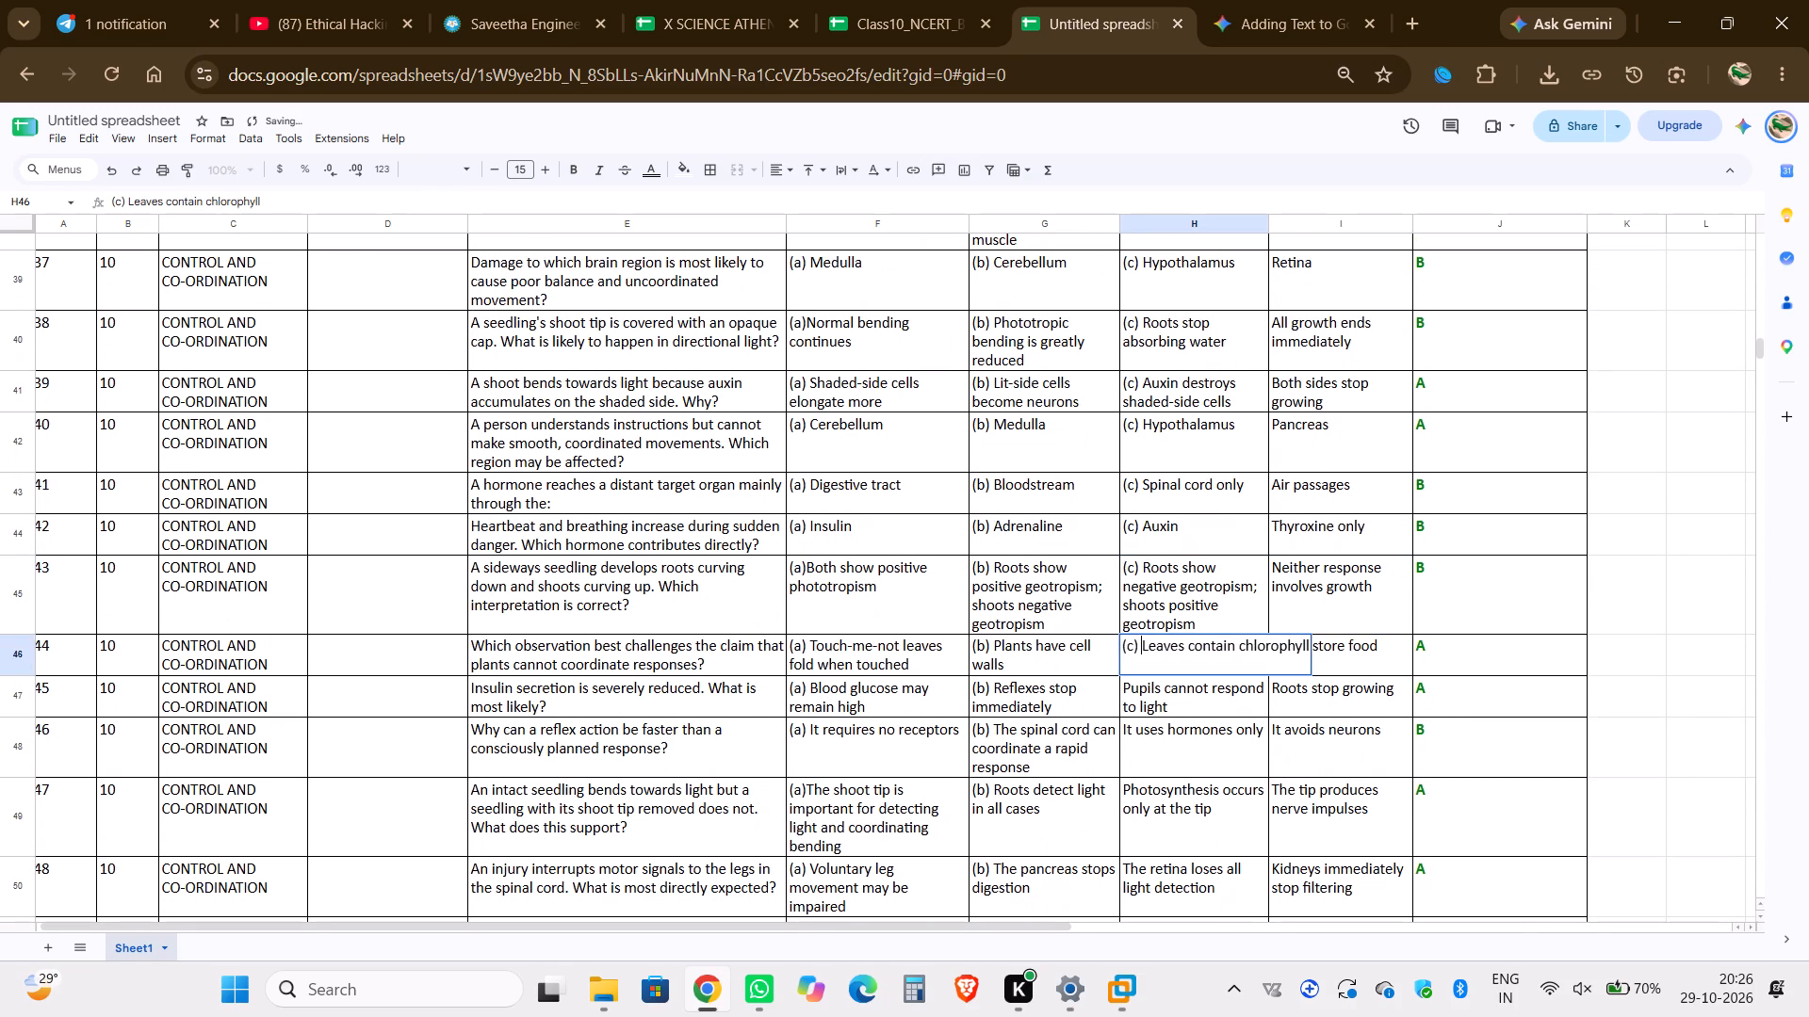
Add the prefix "(c) " before "Pupils cannot respond to light" in H47 and "It uses hormones only" in H48.
{"action": "double_click", "coordinate": [1181, 694]}
{"action": "key", "text": "Up"}
{"action": "key", "text": "ctrl+v"}
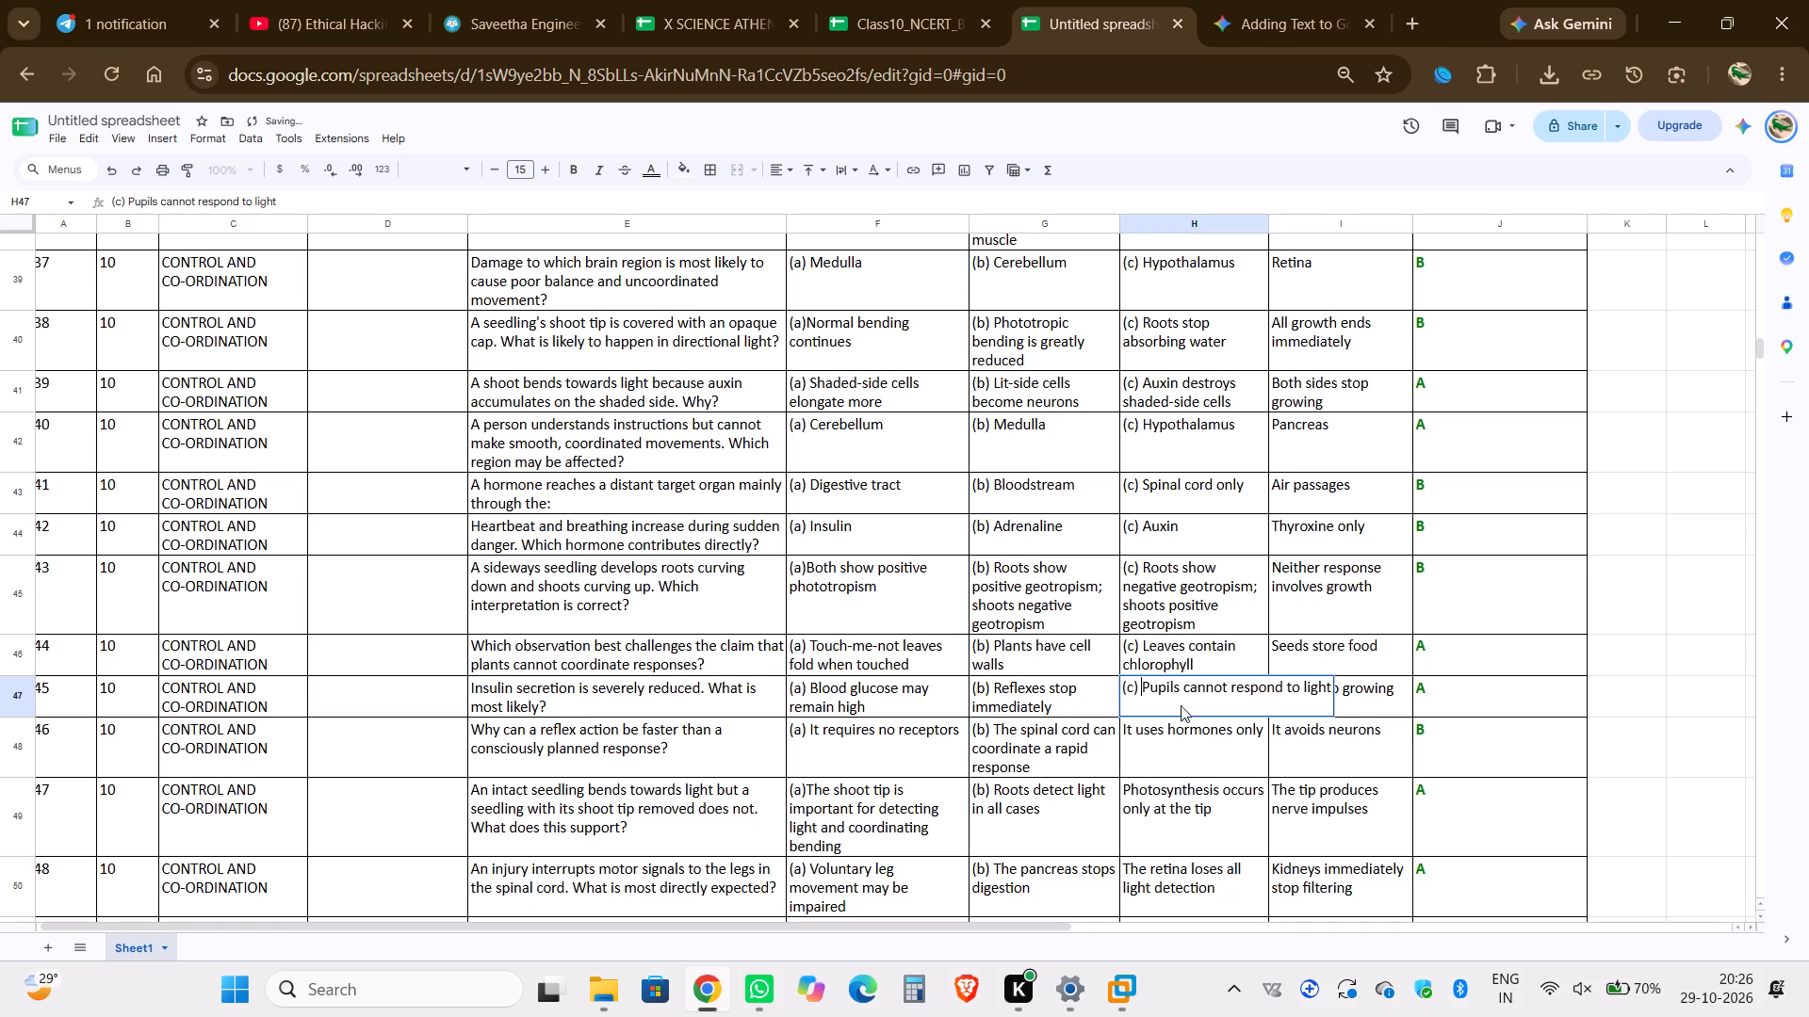
{"action": "double_click", "coordinate": [1181, 747]}
{"action": "key", "text": "Up"}
{"action": "key", "text": "ctrl+v"}
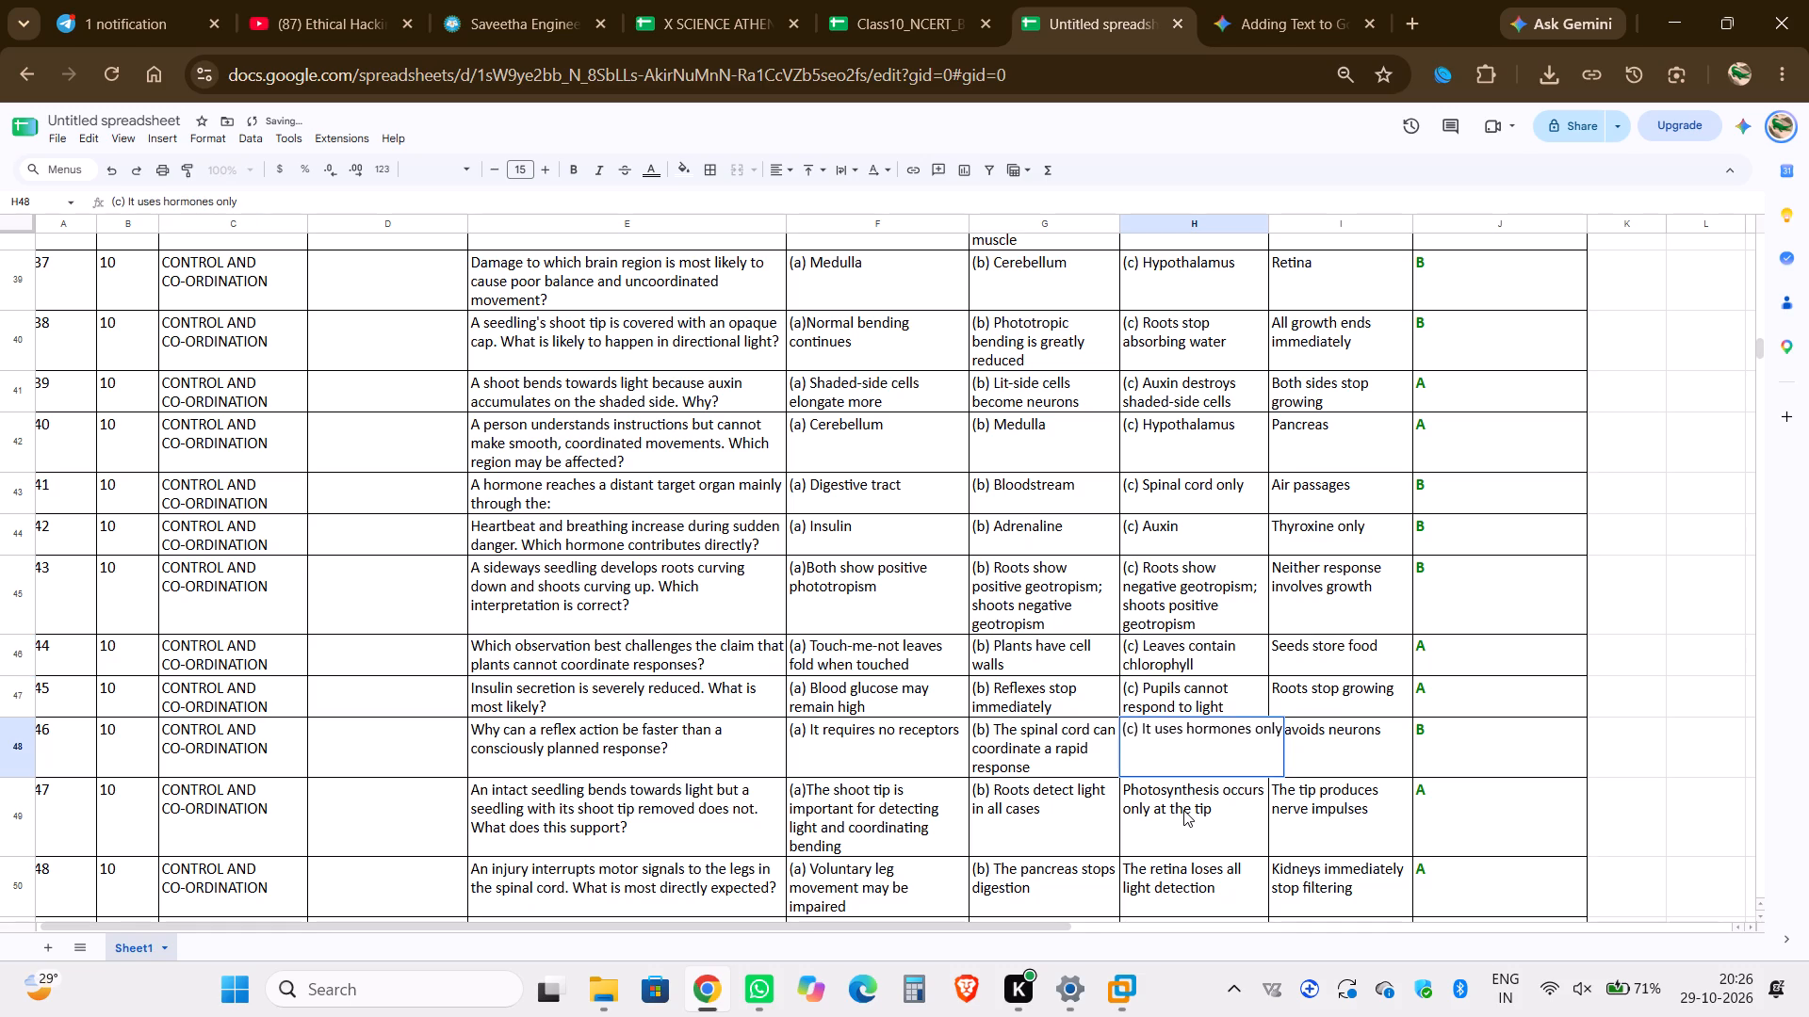
Add the prefix "(c) " before "Photosynthesis occurs only at the tip" in H49 and "The retina loses all light detection" in H50.
{"action": "double_click", "coordinate": [1184, 811]}
{"action": "key", "text": "Up"}
{"action": "key", "text": "ctrl+v"}
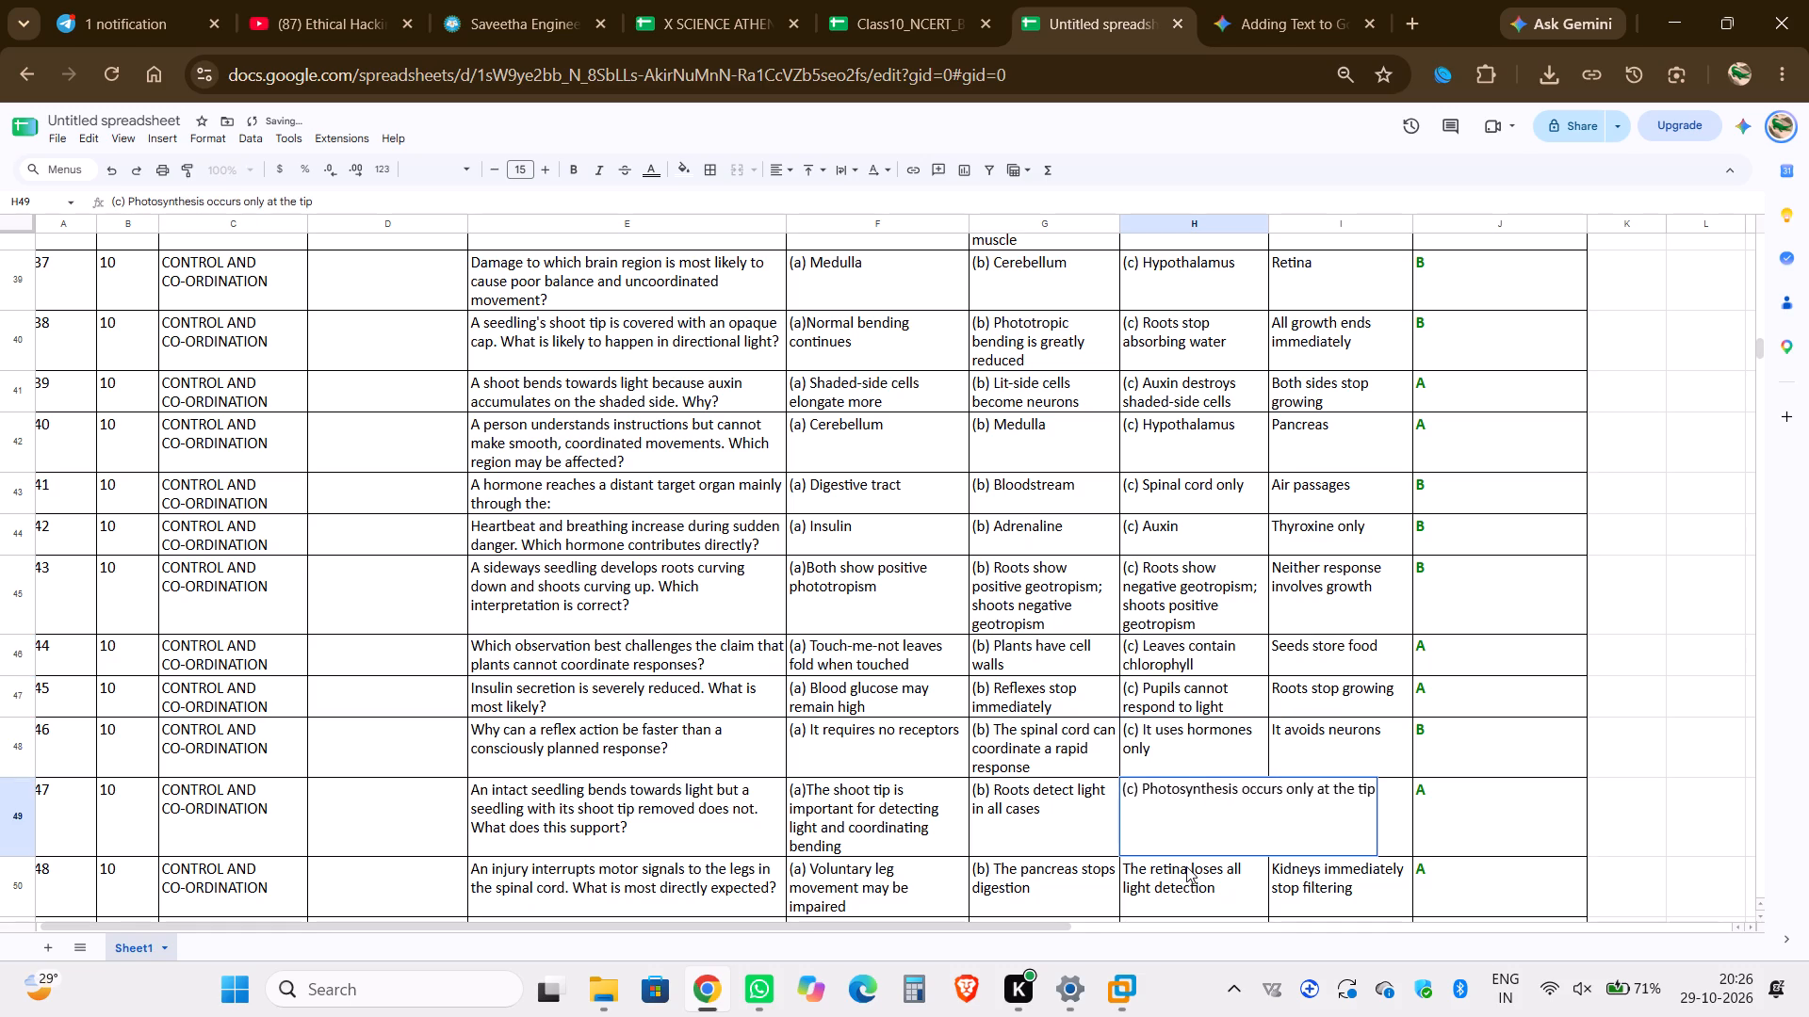
{"action": "double_click", "coordinate": [1186, 866]}
{"action": "key", "text": "Up"}
{"action": "key", "text": "ctrl+v"}
{"action": "scroll", "coordinate": [1186, 866], "scroll_direction": "down", "scroll_amount": 2}
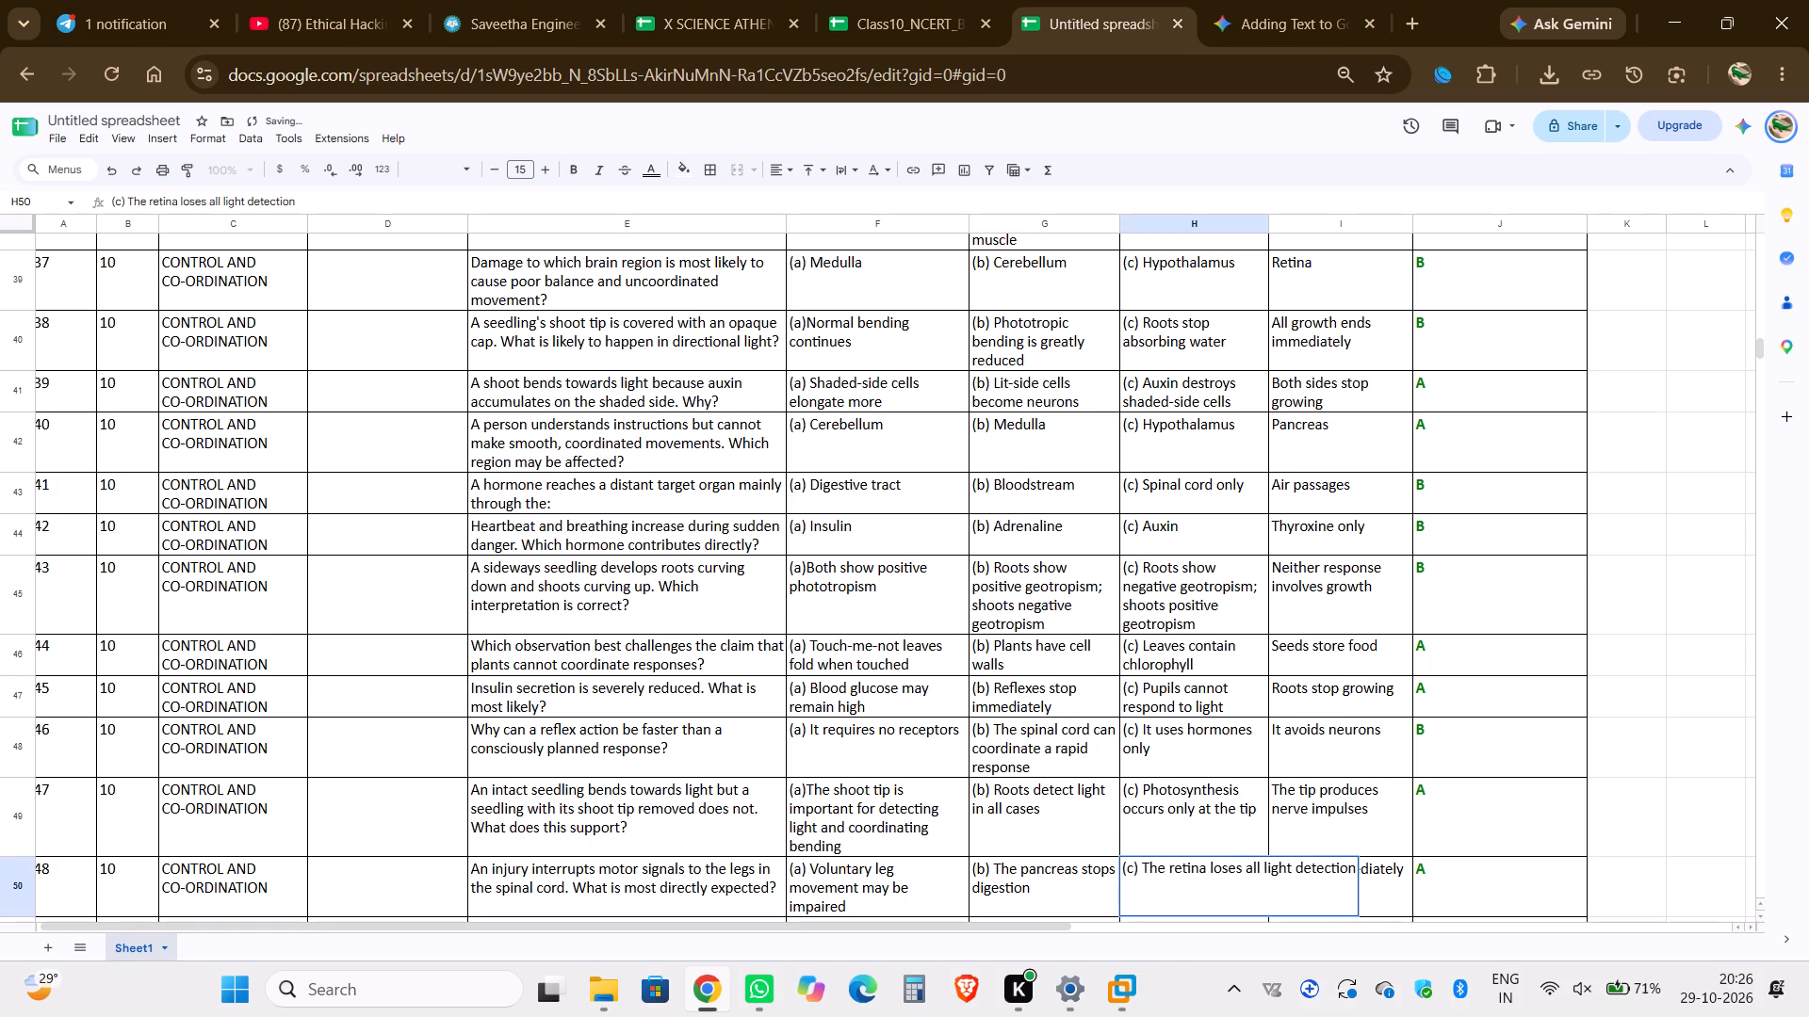
{"action": "left_click", "coordinate": [1183, 801]}
Add the prefix "(c) " before "Regulation of heartbeat" in H51 and "Plant responses are always voluntary" in H52.
{"action": "scroll", "coordinate": [1183, 801], "scroll_direction": "down", "scroll_amount": 4}
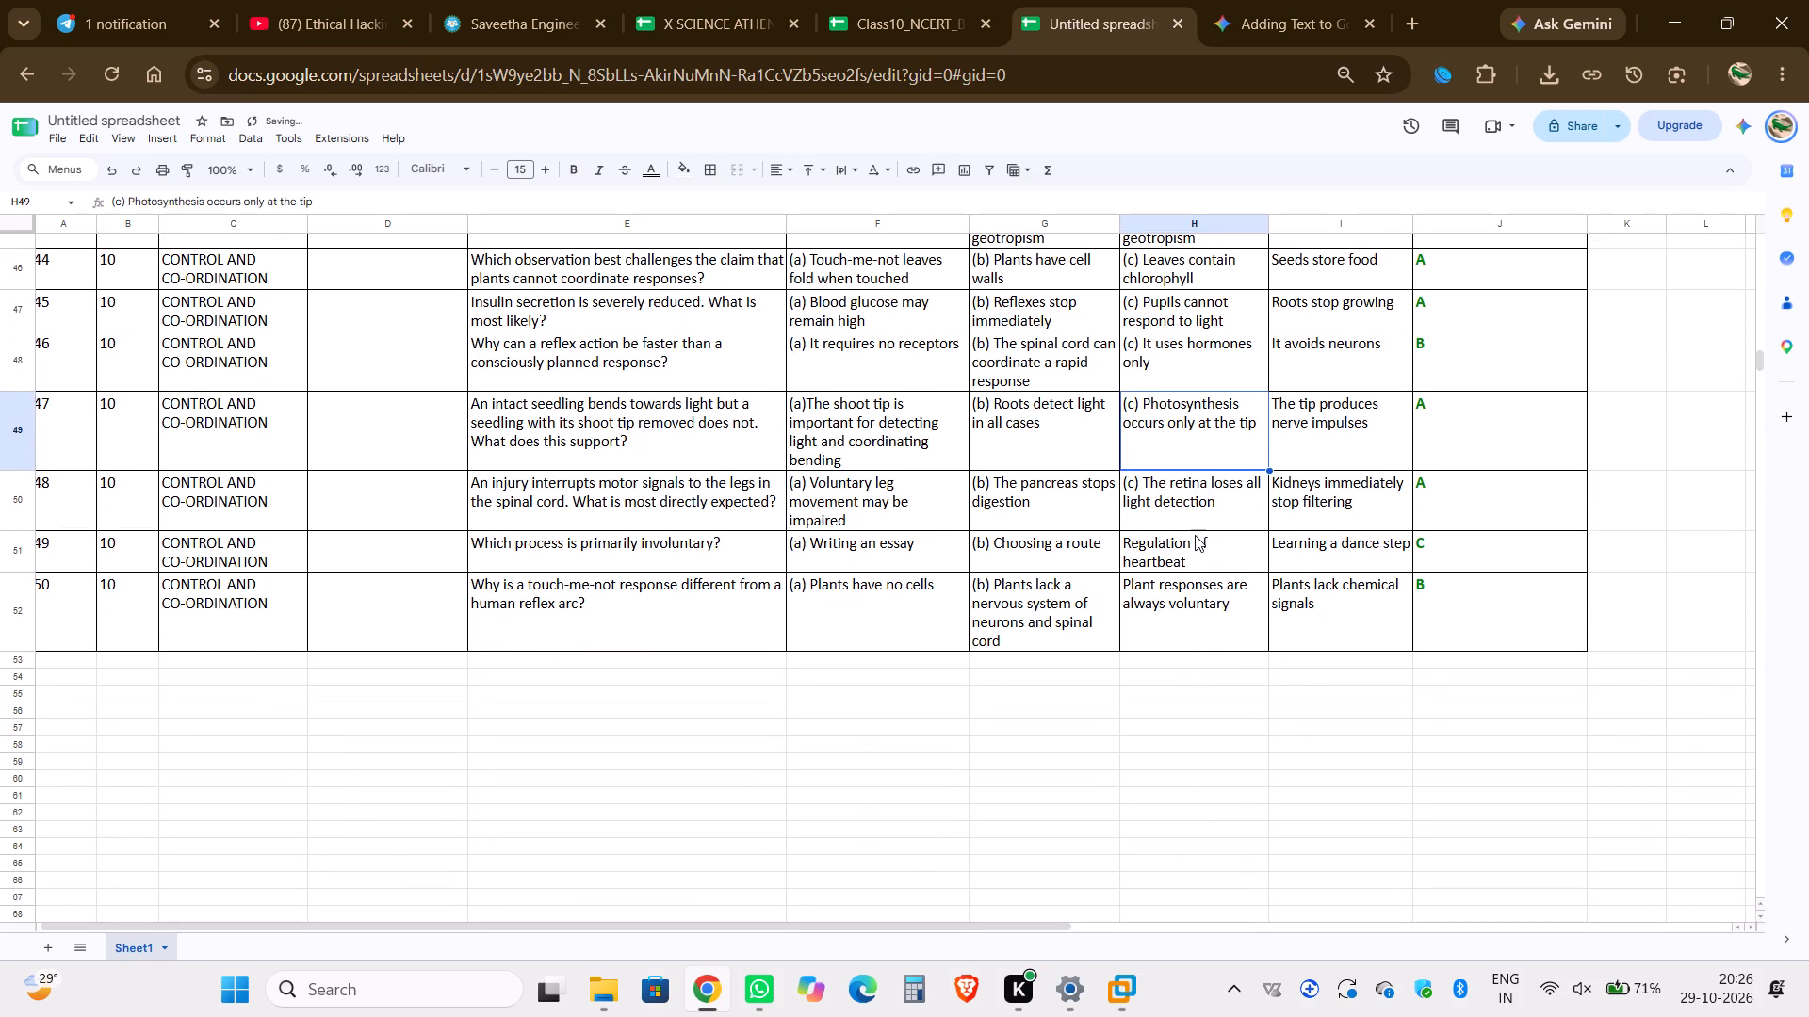
{"action": "double_click", "coordinate": [1195, 541]}
{"action": "key", "text": "Up"}
{"action": "key", "text": "ctrl+v"}
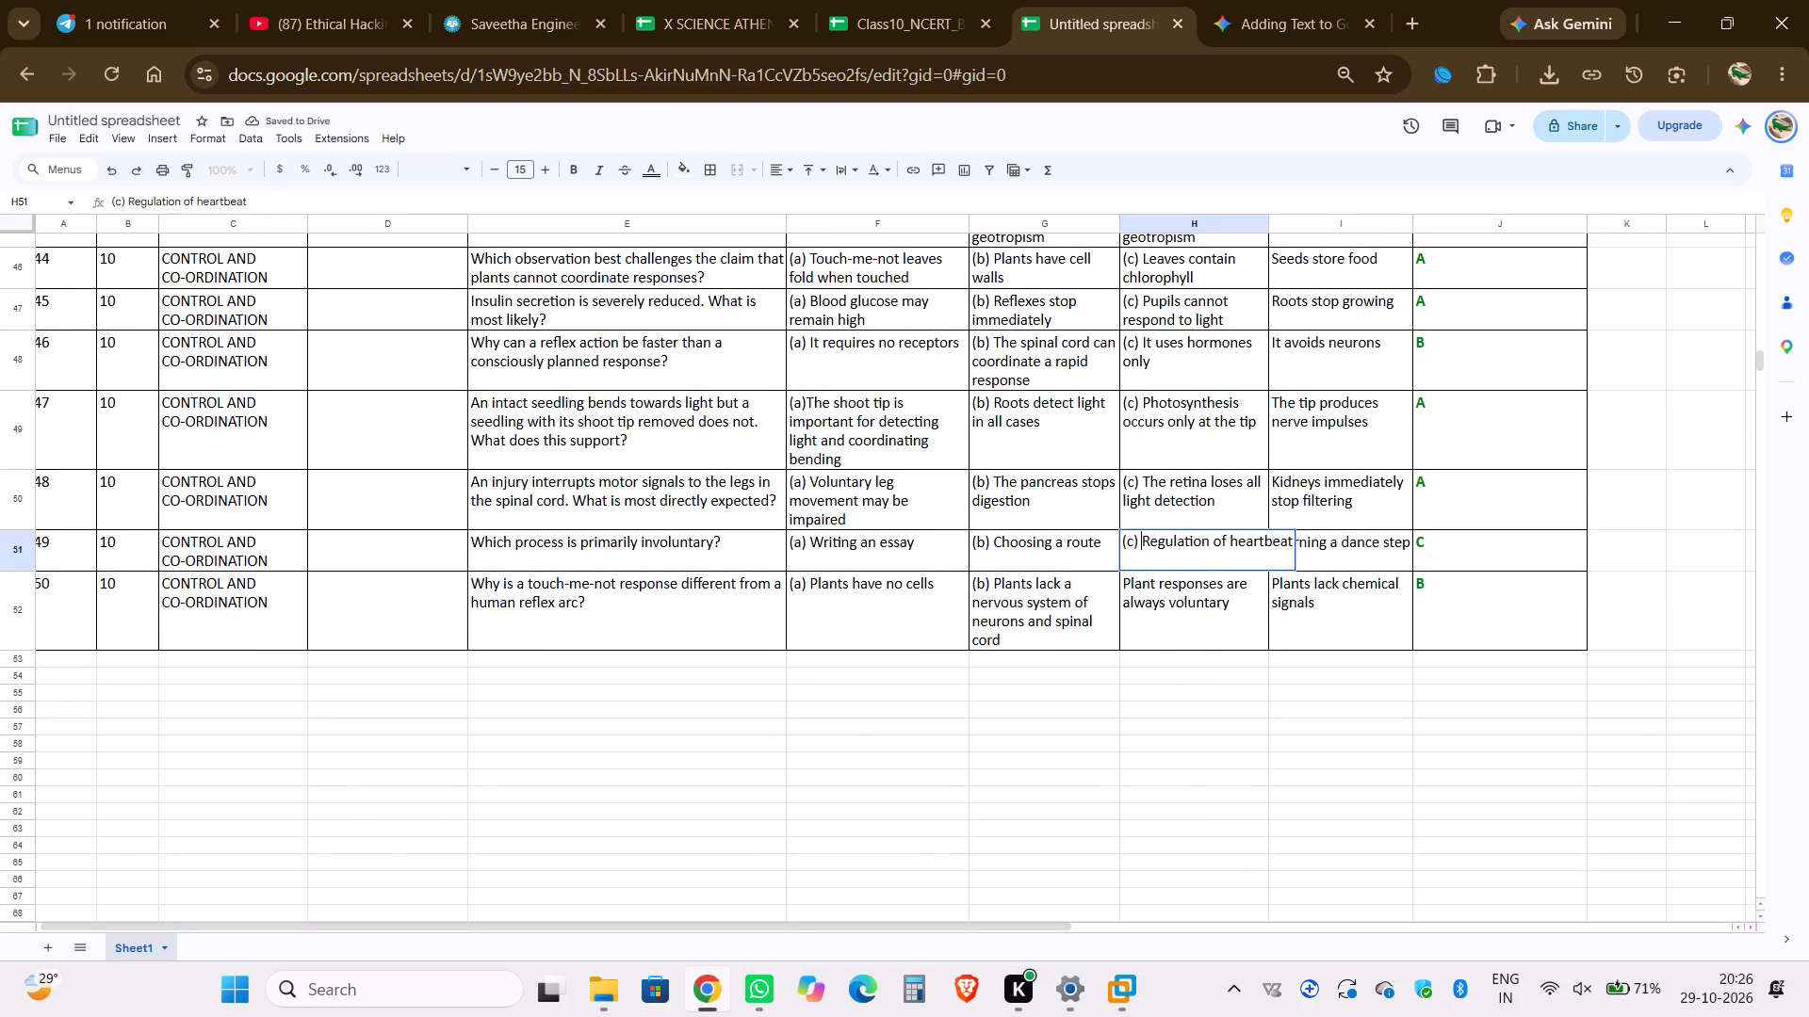
{"action": "double_click", "coordinate": [1197, 599]}
{"action": "key", "text": "Up"}
{"action": "key", "text": "ctrl+v"}
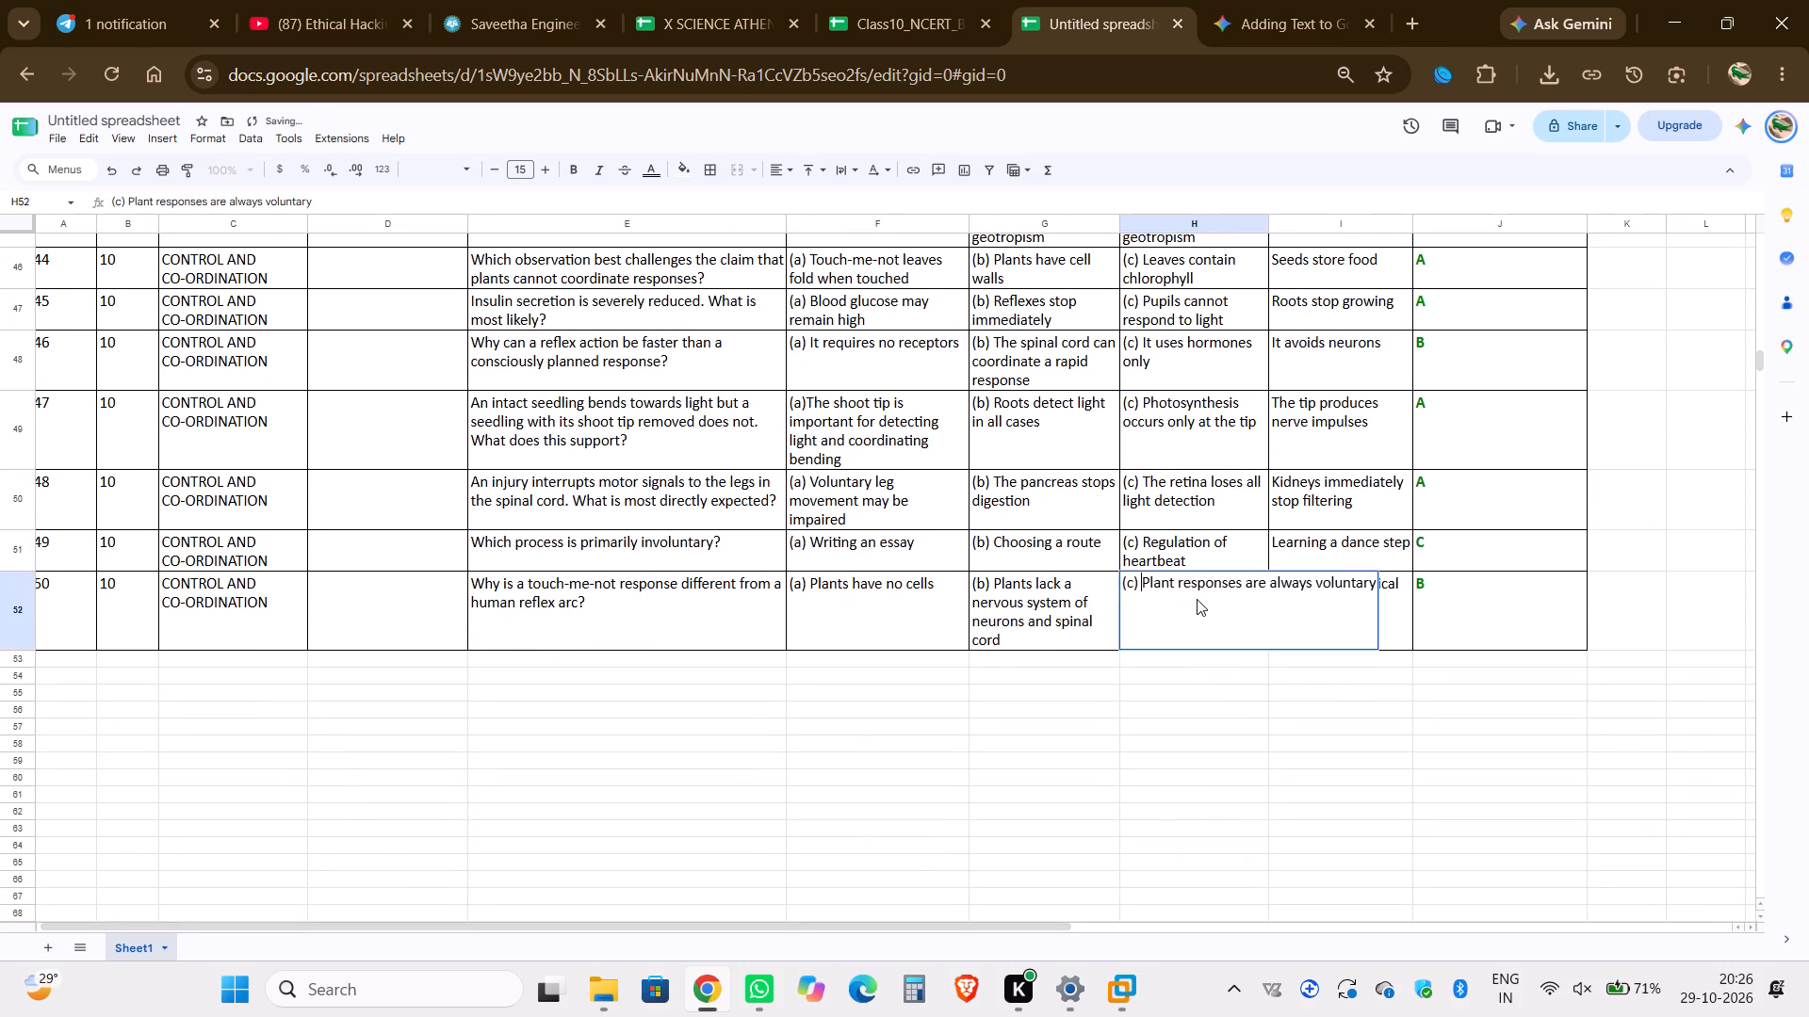
{"action": "left_click", "coordinate": [1217, 671]}
Copy the "(d) " prefix from the option in I12 and add it before "Villi absorb starch directly" in I13.
{"action": "scroll", "coordinate": [1318, 450], "scroll_direction": "up", "scroll_amount": 13}
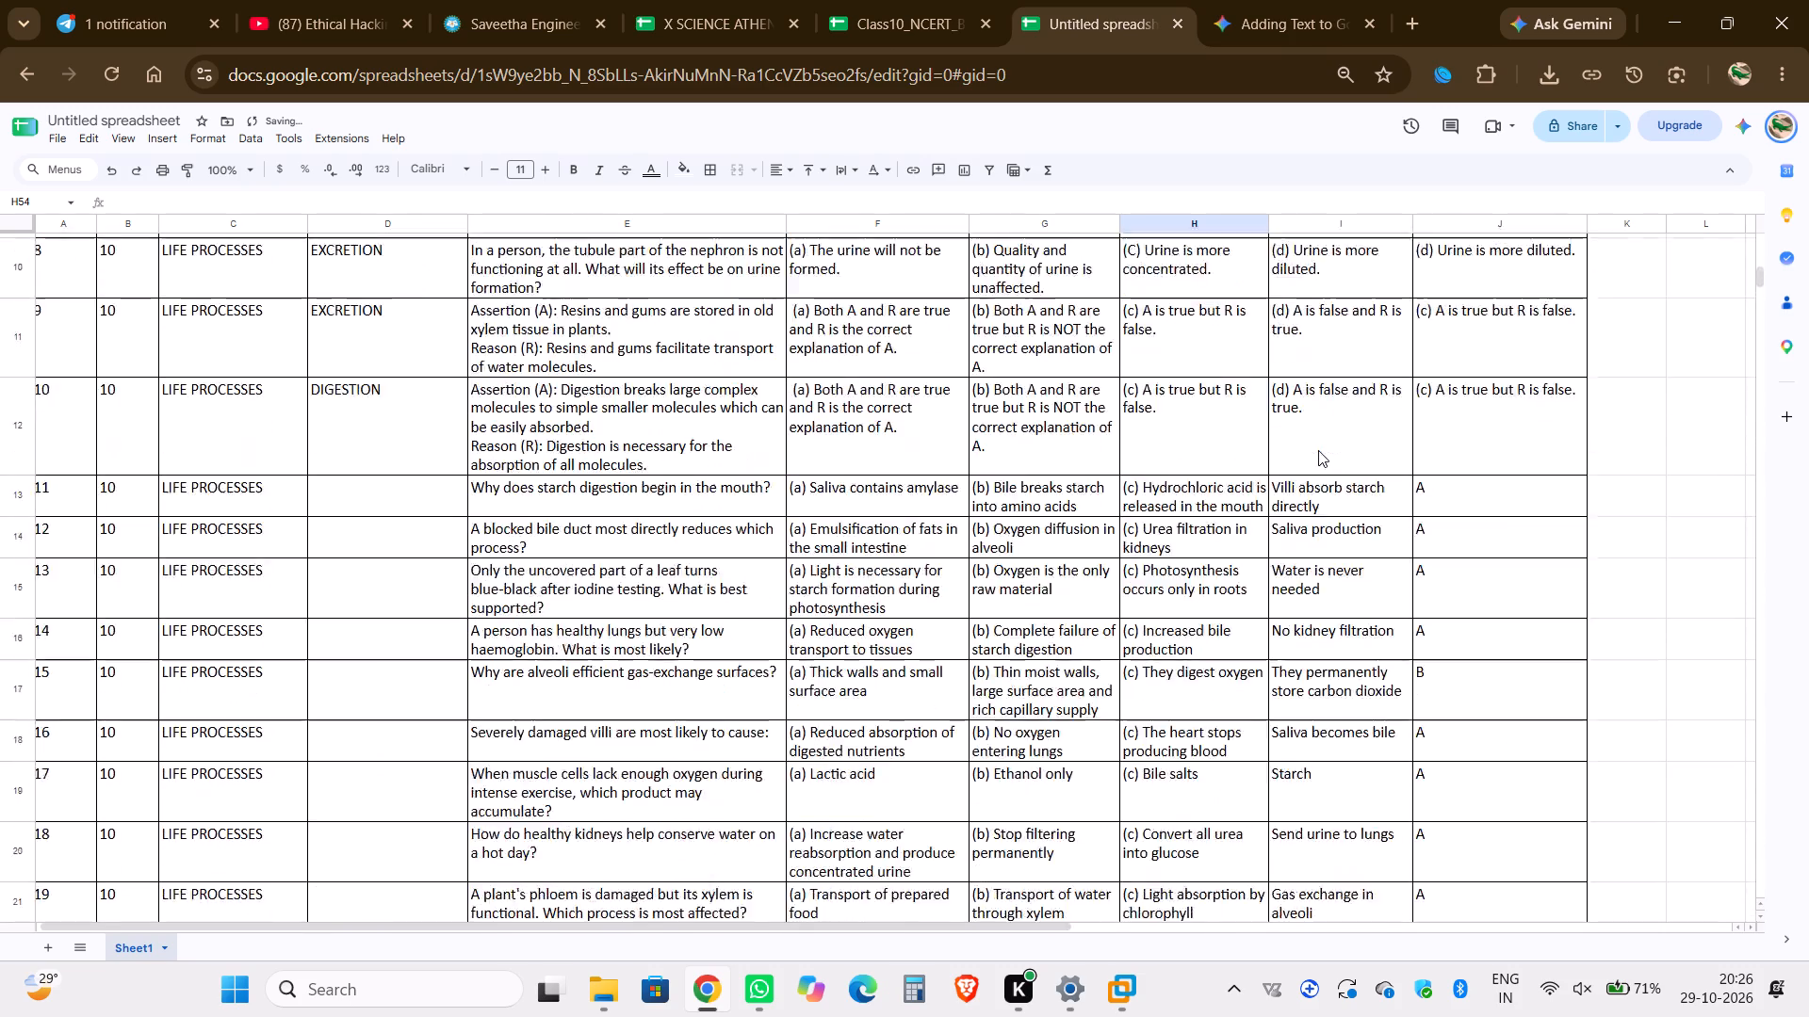
{"action": "scroll", "coordinate": [1318, 450], "scroll_direction": "up", "scroll_amount": 7}
{"action": "scroll", "coordinate": [1318, 450], "scroll_direction": "down", "scroll_amount": 3}
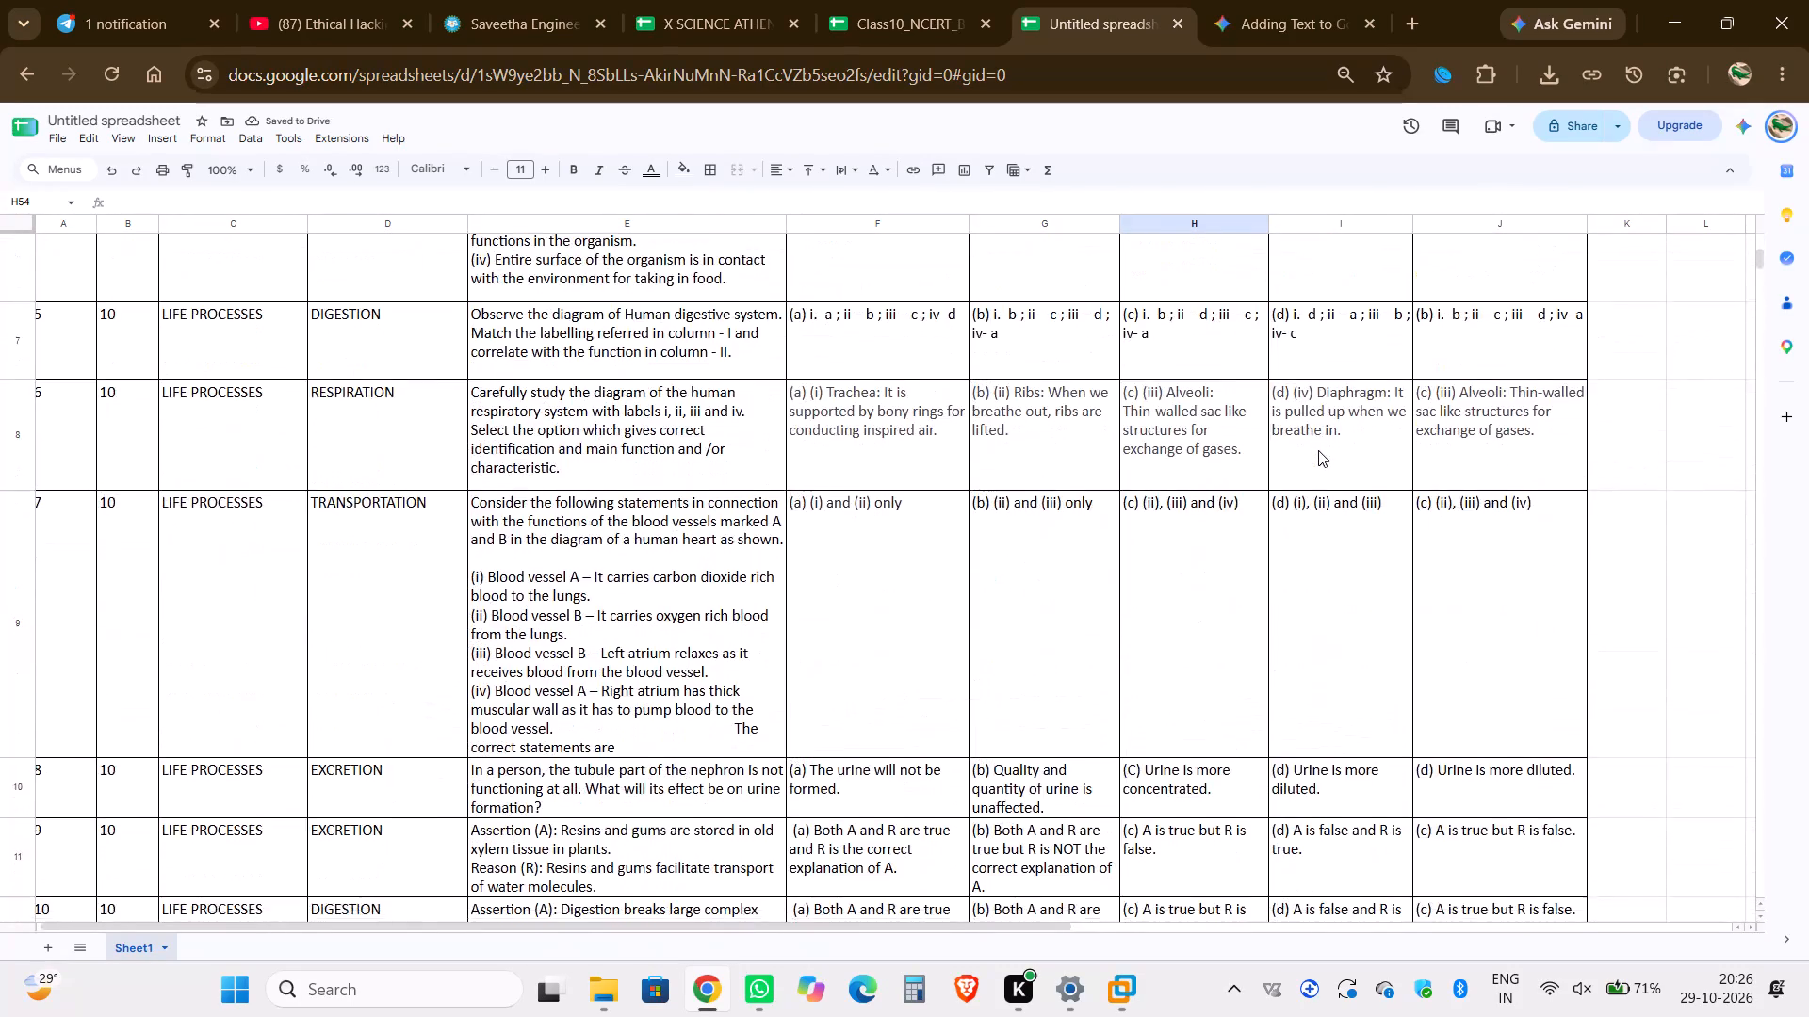
{"action": "scroll", "coordinate": [1318, 450], "scroll_direction": "down", "scroll_amount": 4}
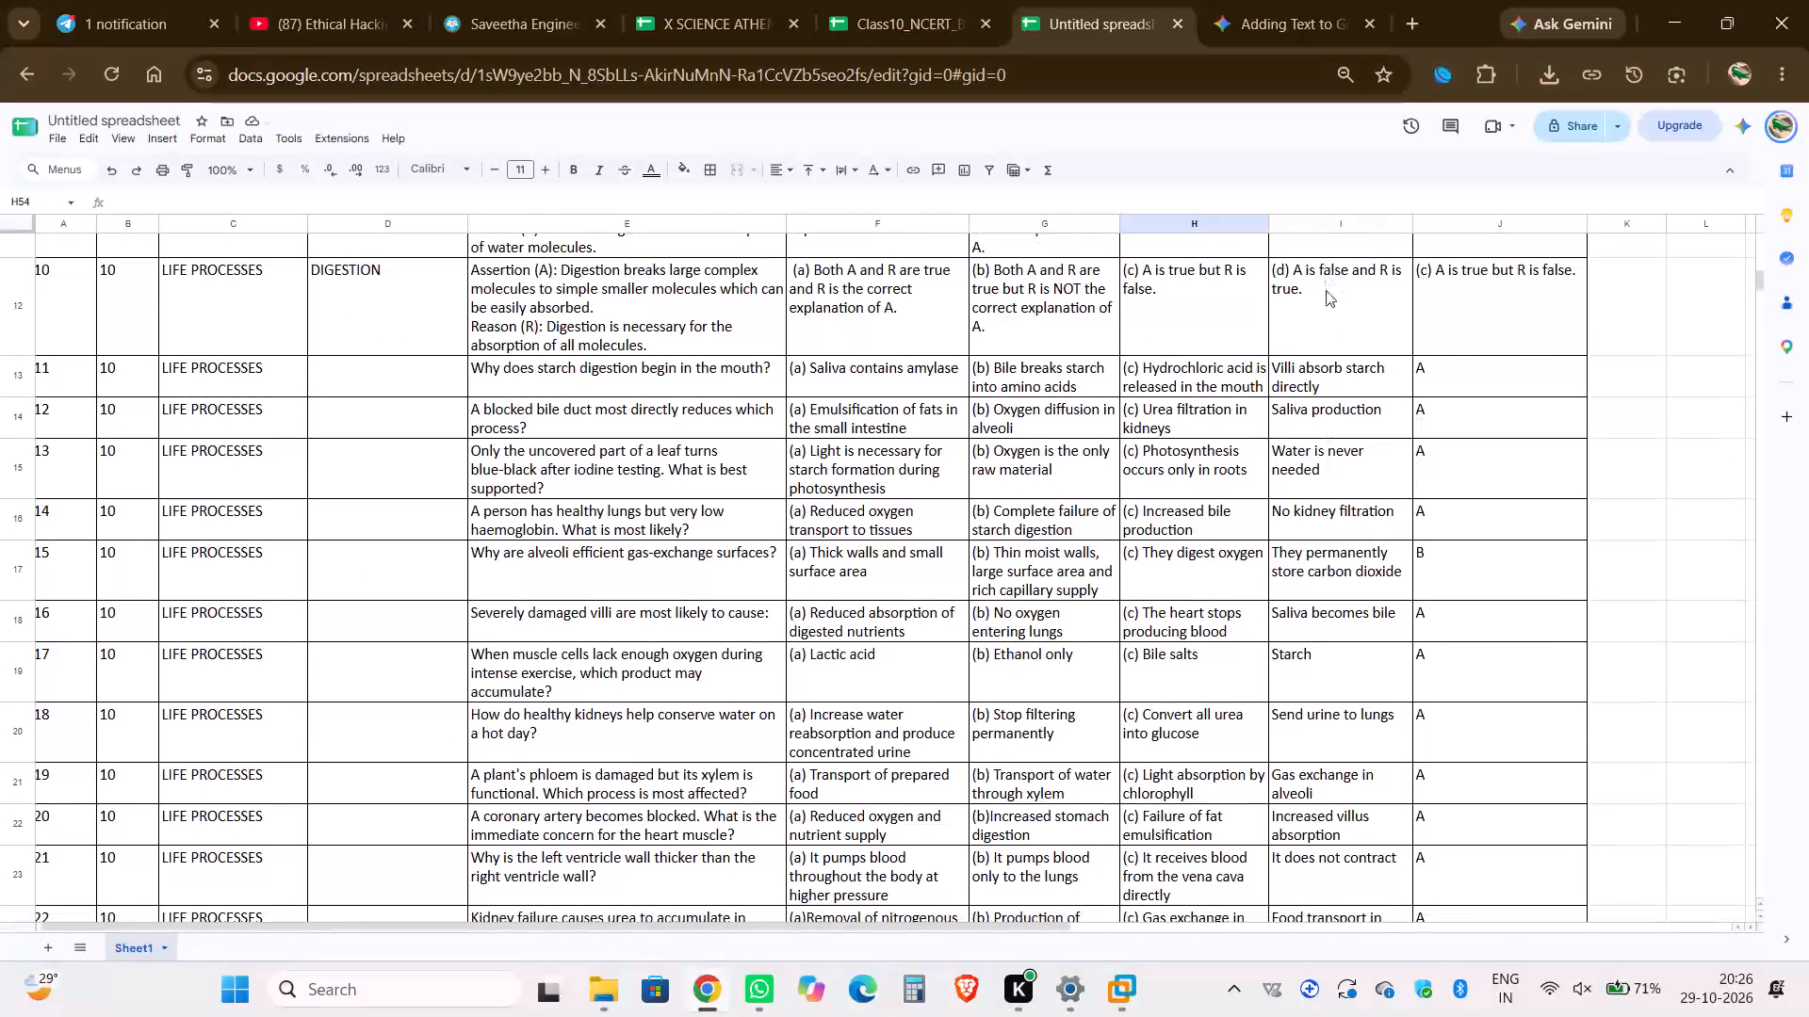
{"action": "double_click", "coordinate": [1304, 281]}
{"action": "left_click_drag", "start_coordinate": [1292, 270], "coordinate": [1246, 275]}
{"action": "key", "text": "ctrl+c"}
{"action": "double_click", "coordinate": [1368, 369]}
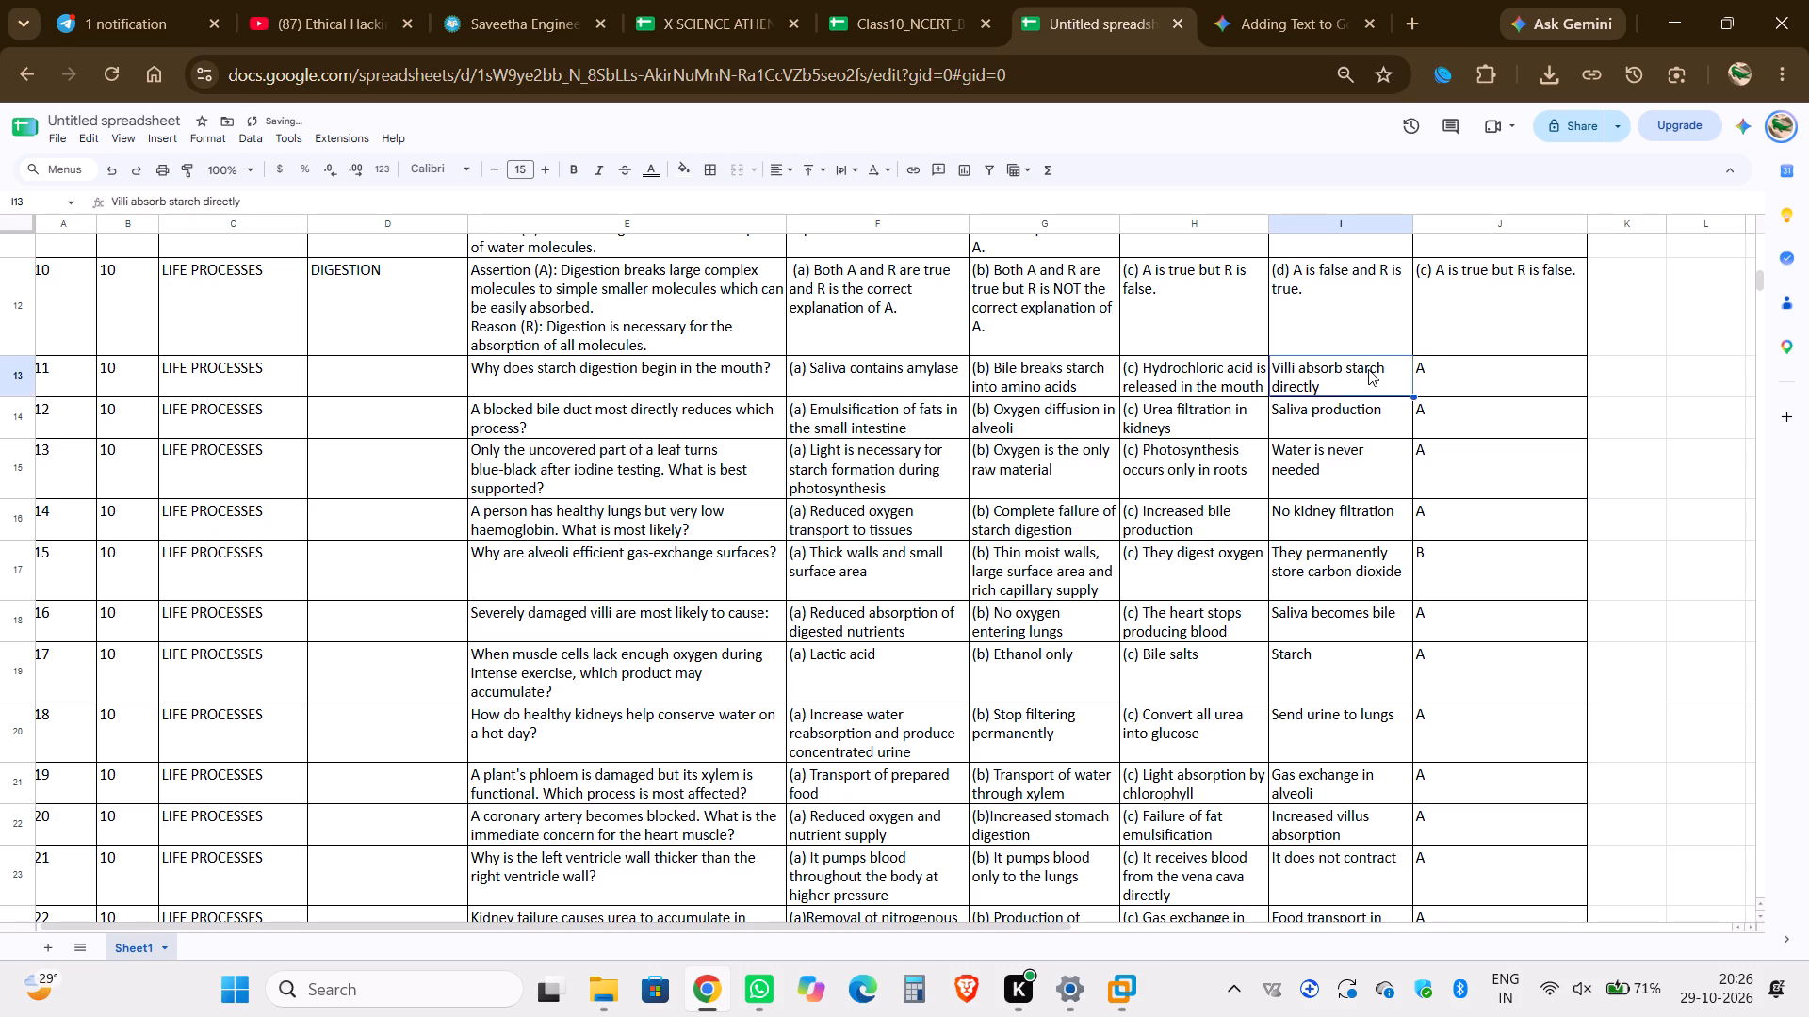
{"action": "key", "text": "Up"}
{"action": "key", "text": "ctrl+v"}
Add the prefix "(d) " before the Answer_D options in I14 to I16, from "Saliva production" through "No kidney filtration".
{"action": "double_click", "coordinate": [1374, 416]}
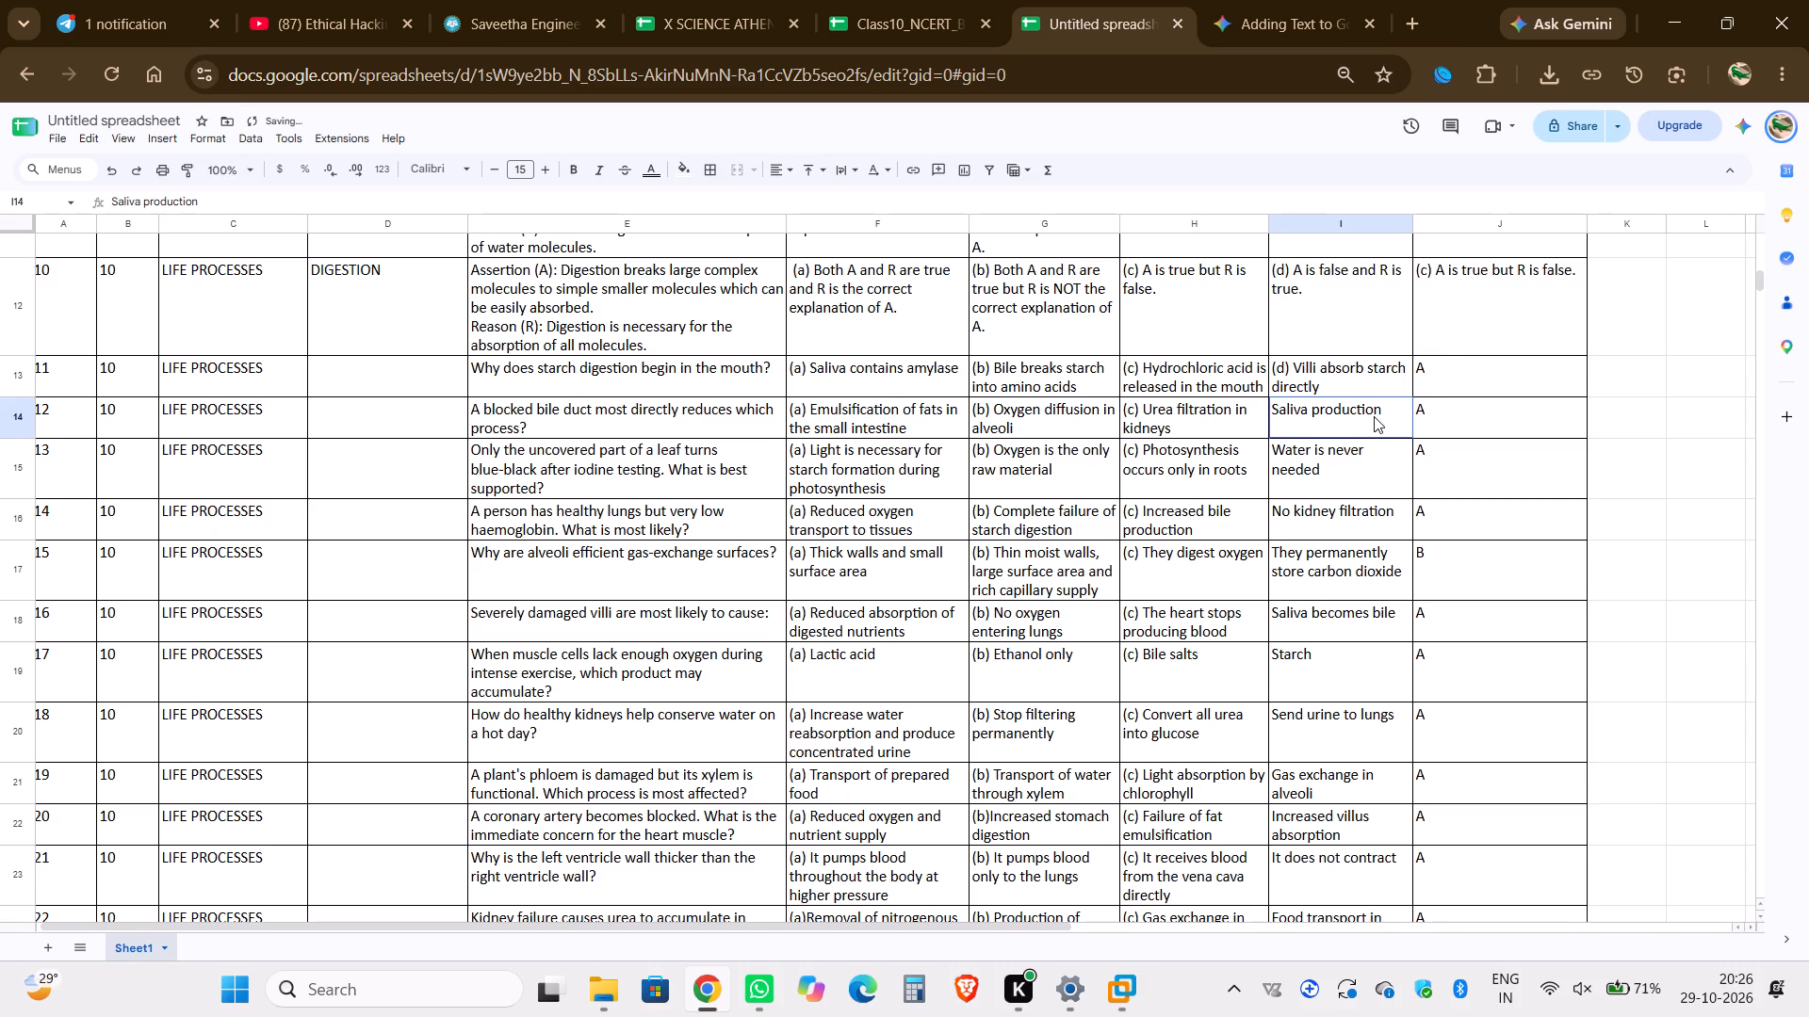
{"action": "key", "text": "Up"}
{"action": "key", "text": "ctrl+v"}
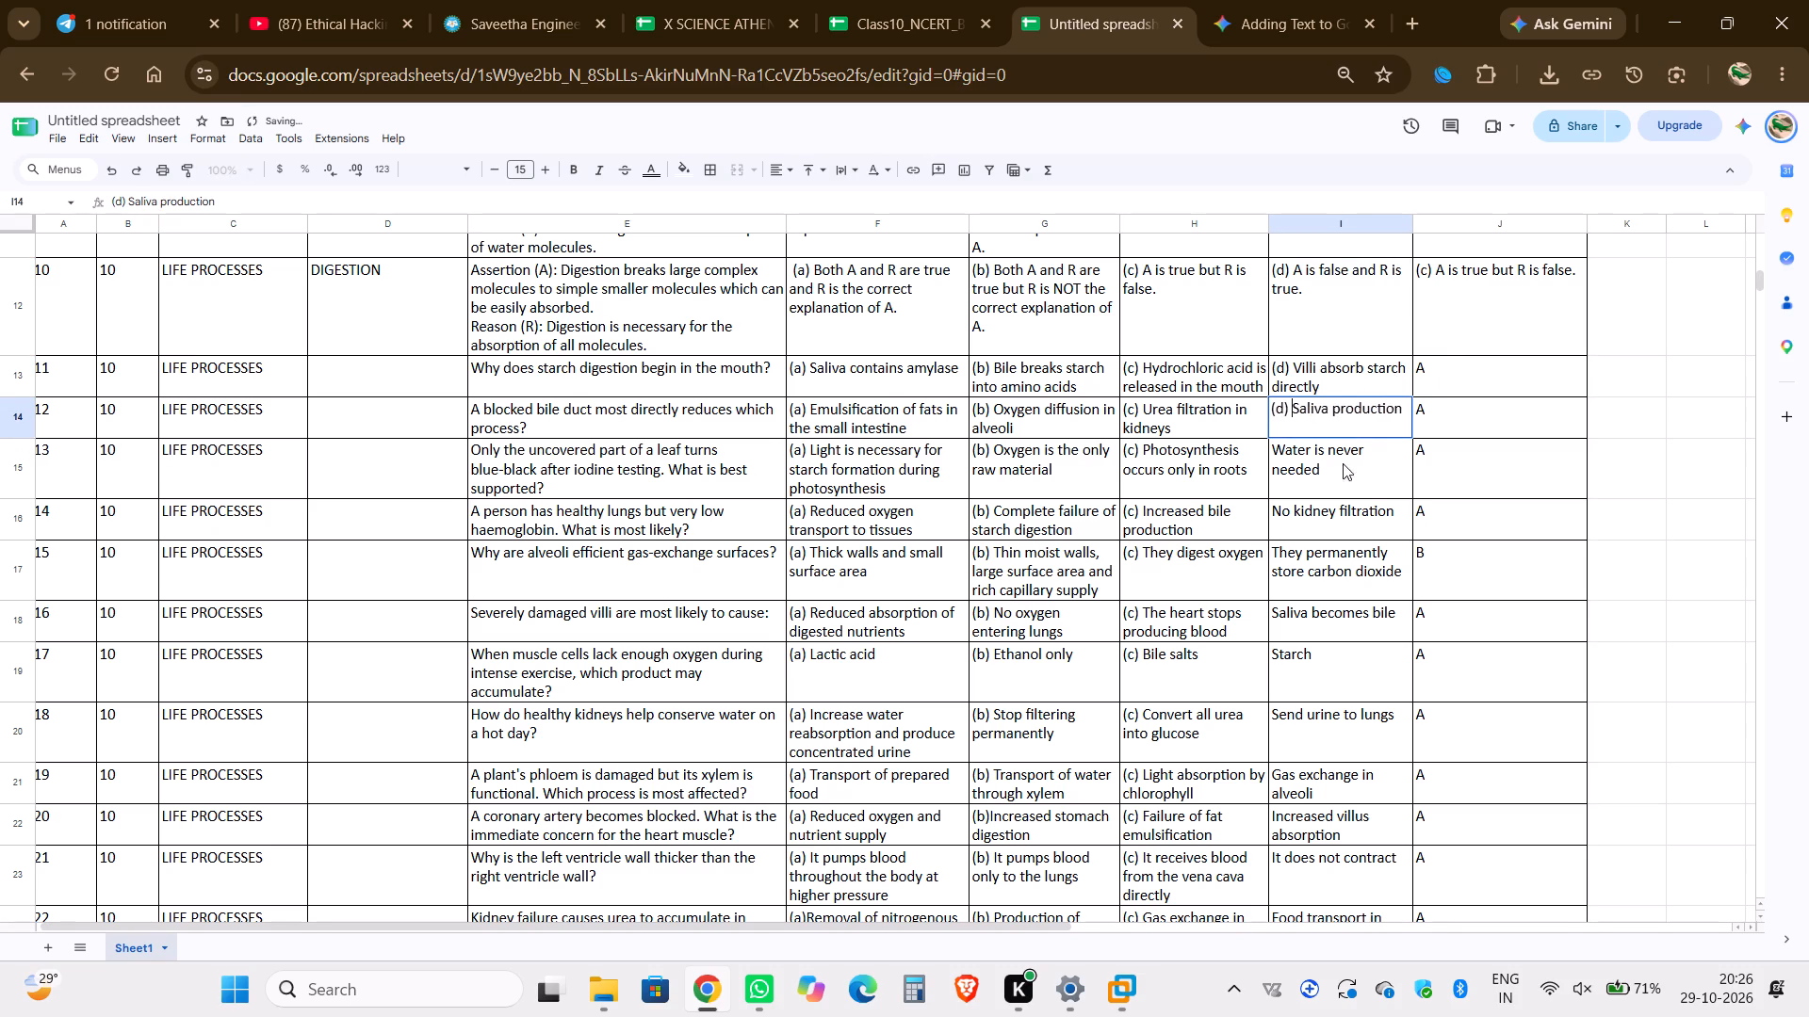
{"action": "double_click", "coordinate": [1330, 489]}
{"action": "key", "text": "Up"}
{"action": "key", "text": "ctrl+v"}
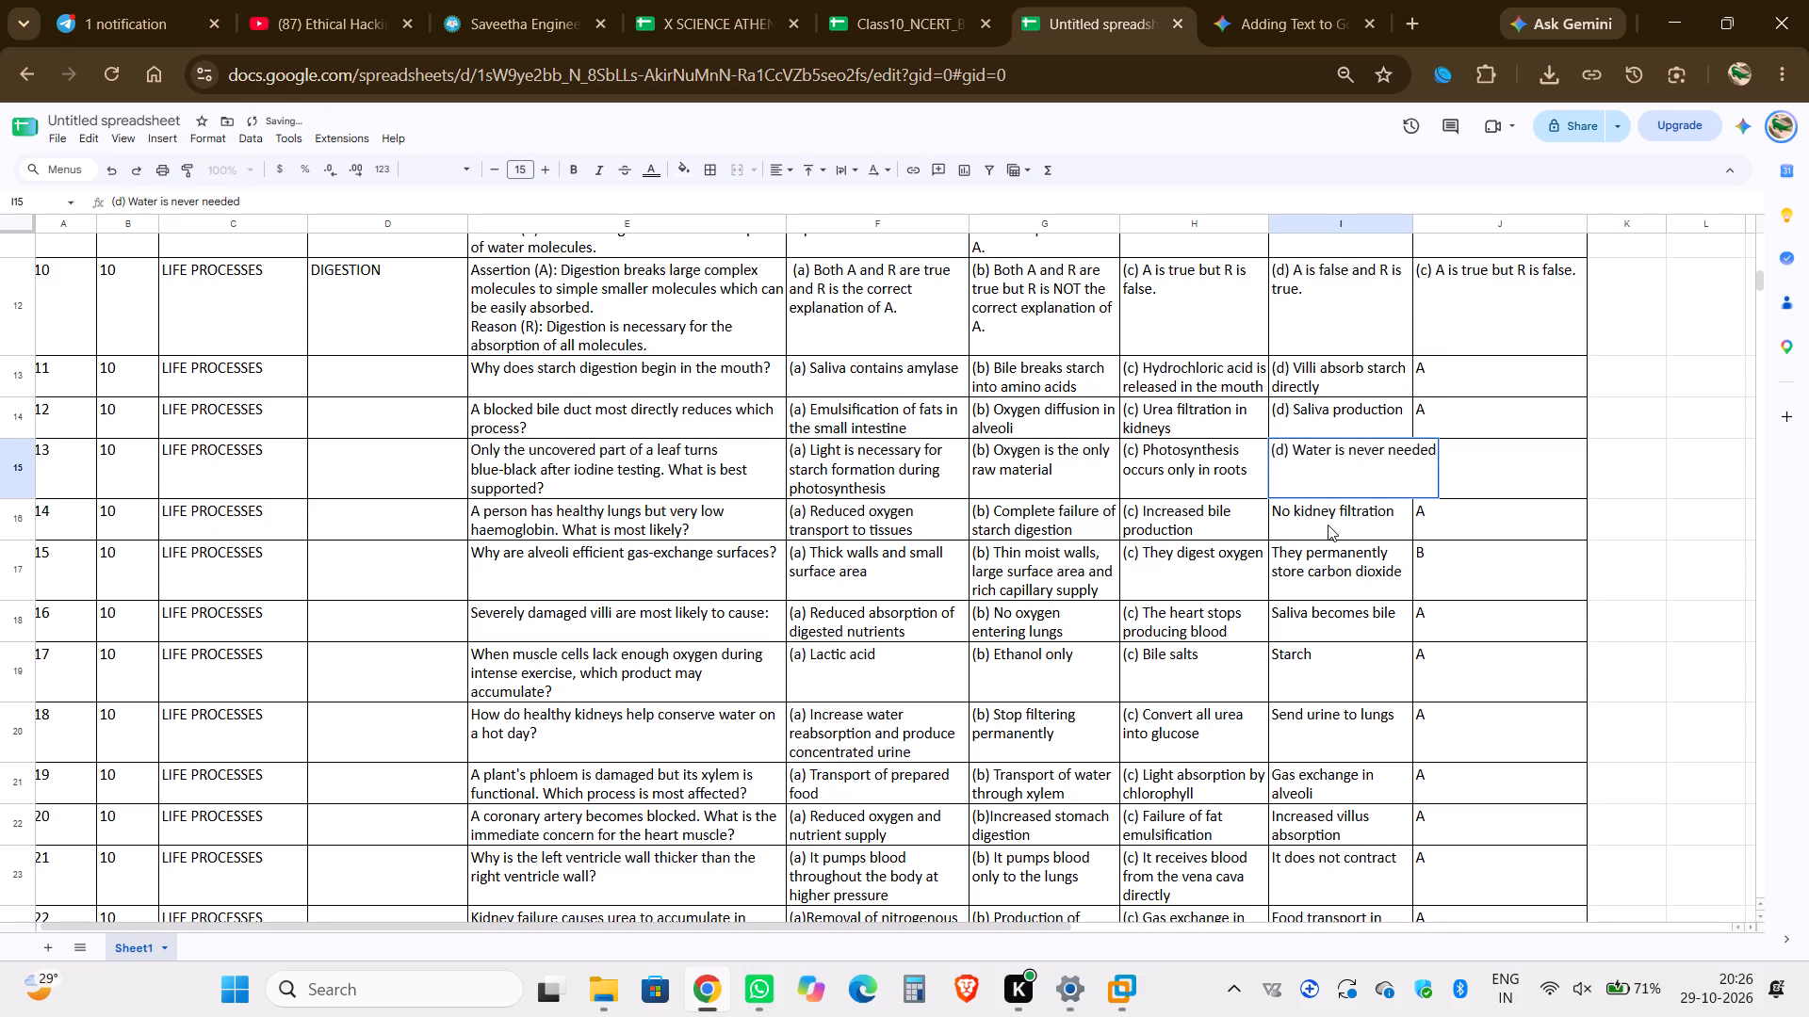
{"action": "double_click", "coordinate": [1328, 525]}
{"action": "key", "text": "Up"}
{"action": "key", "text": "ctrl+v"}
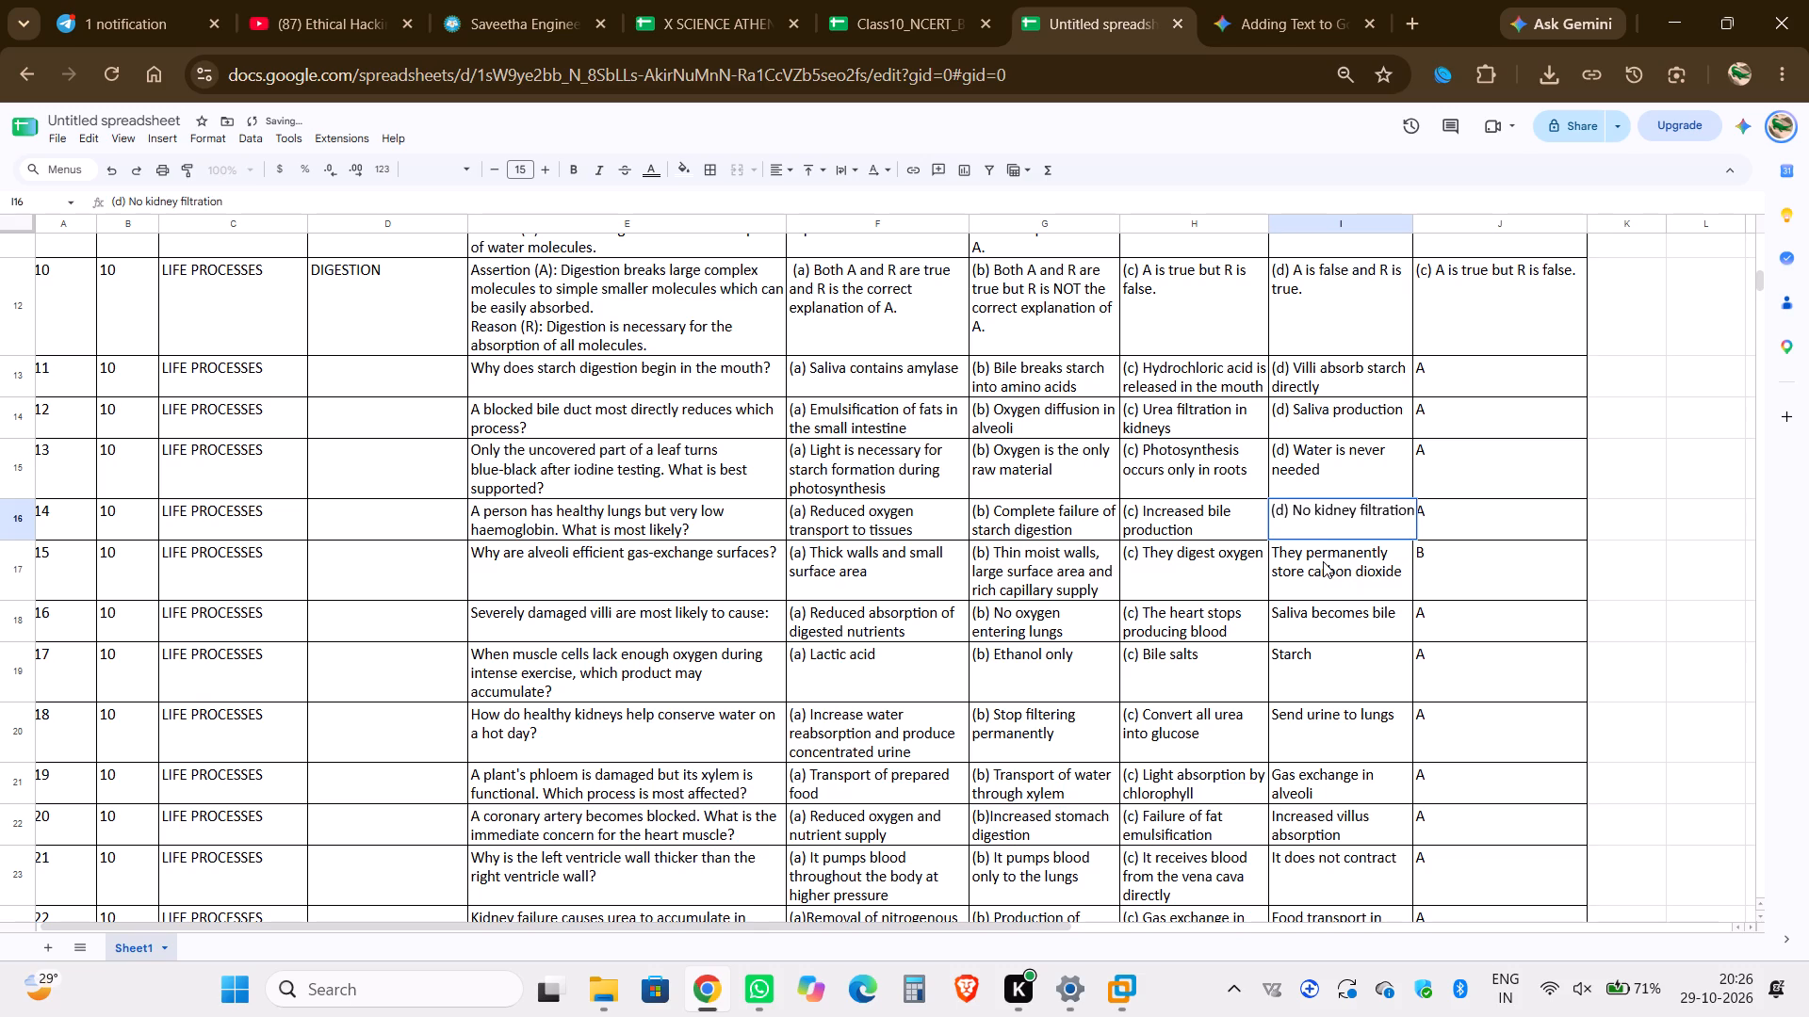
Add the prefix "(d) " before the Answer_D options in I17 to I19, from "They permanently store carbon dioxide" through "Starch".
{"action": "double_click", "coordinate": [1323, 561]}
{"action": "key", "text": "Up"}
{"action": "key", "text": "ctrl+v"}
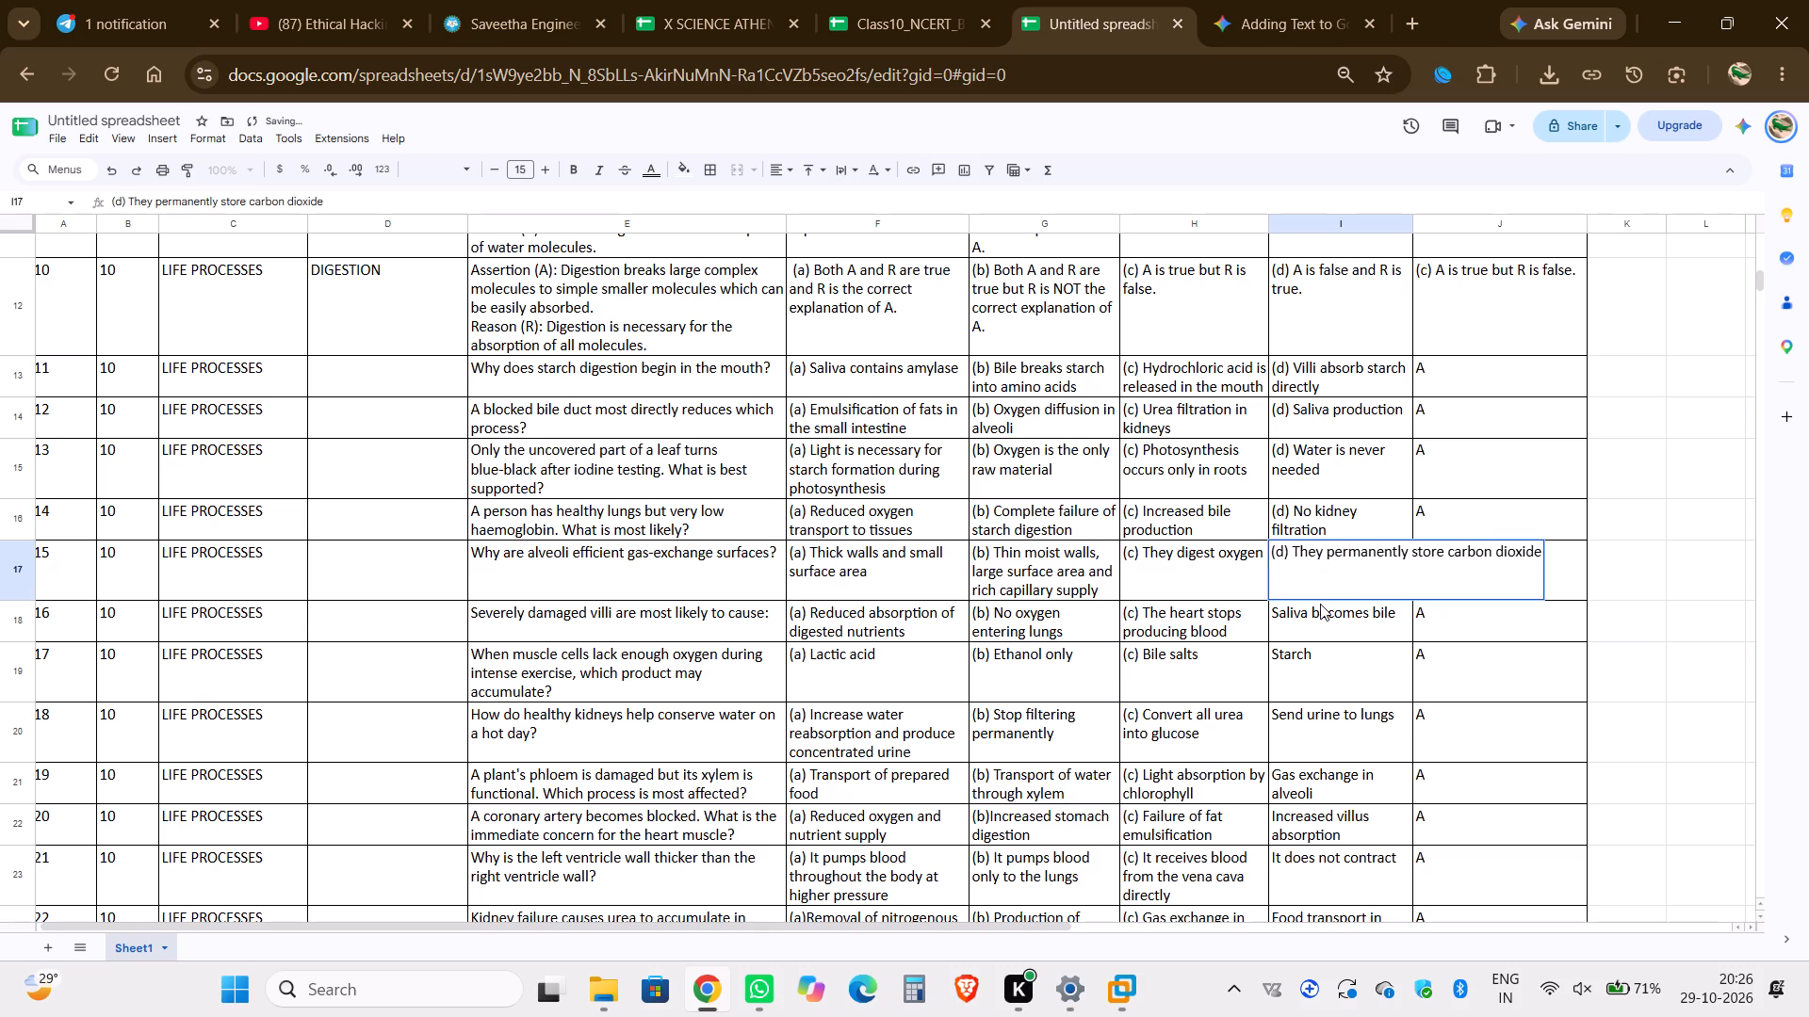
{"action": "double_click", "coordinate": [1320, 604]}
{"action": "key", "text": "Up"}
{"action": "key", "text": "ctrl+v"}
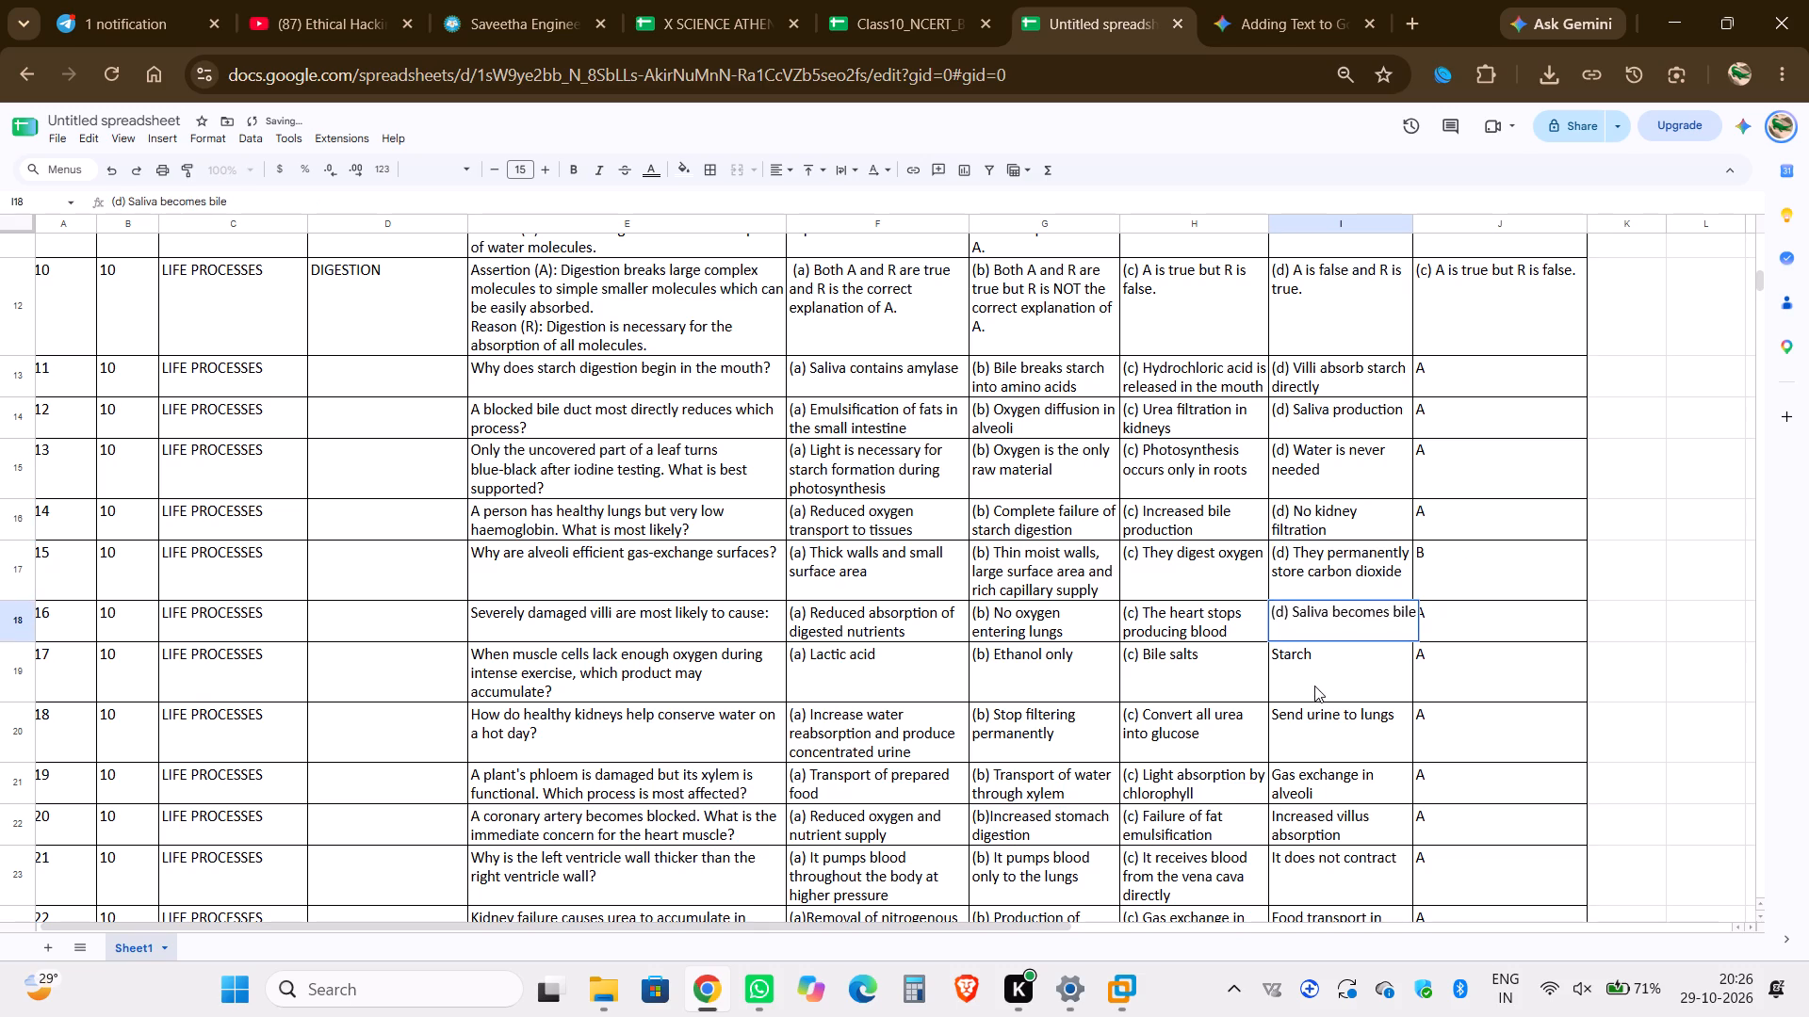
{"action": "double_click", "coordinate": [1314, 686]}
{"action": "key", "text": "Up"}
{"action": "key", "text": "ctrl+v"}
Add the prefix "(d) " before the Answer_D options in I20 to I23, from "Send urine to lungs" through "It does not contract".
{"action": "double_click", "coordinate": [1317, 713]}
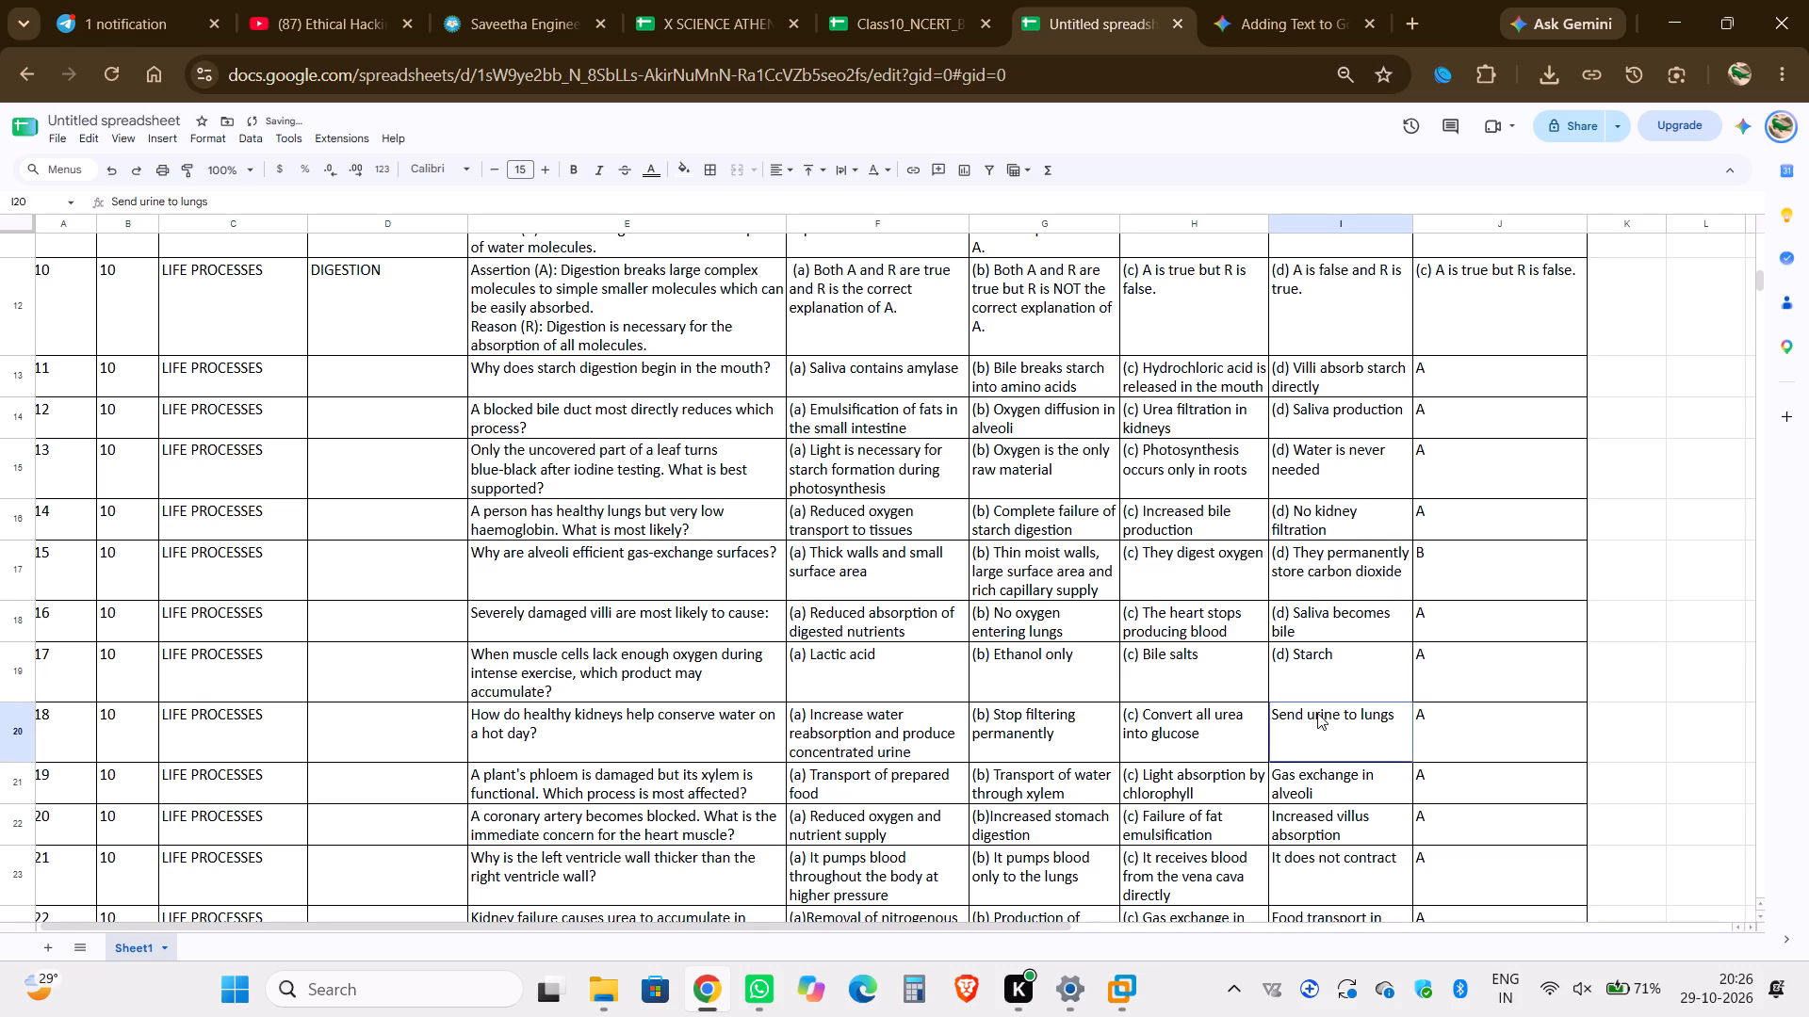
{"action": "key", "text": "Up"}
{"action": "key", "text": "ctrl+v"}
{"action": "double_click", "coordinate": [1327, 778]}
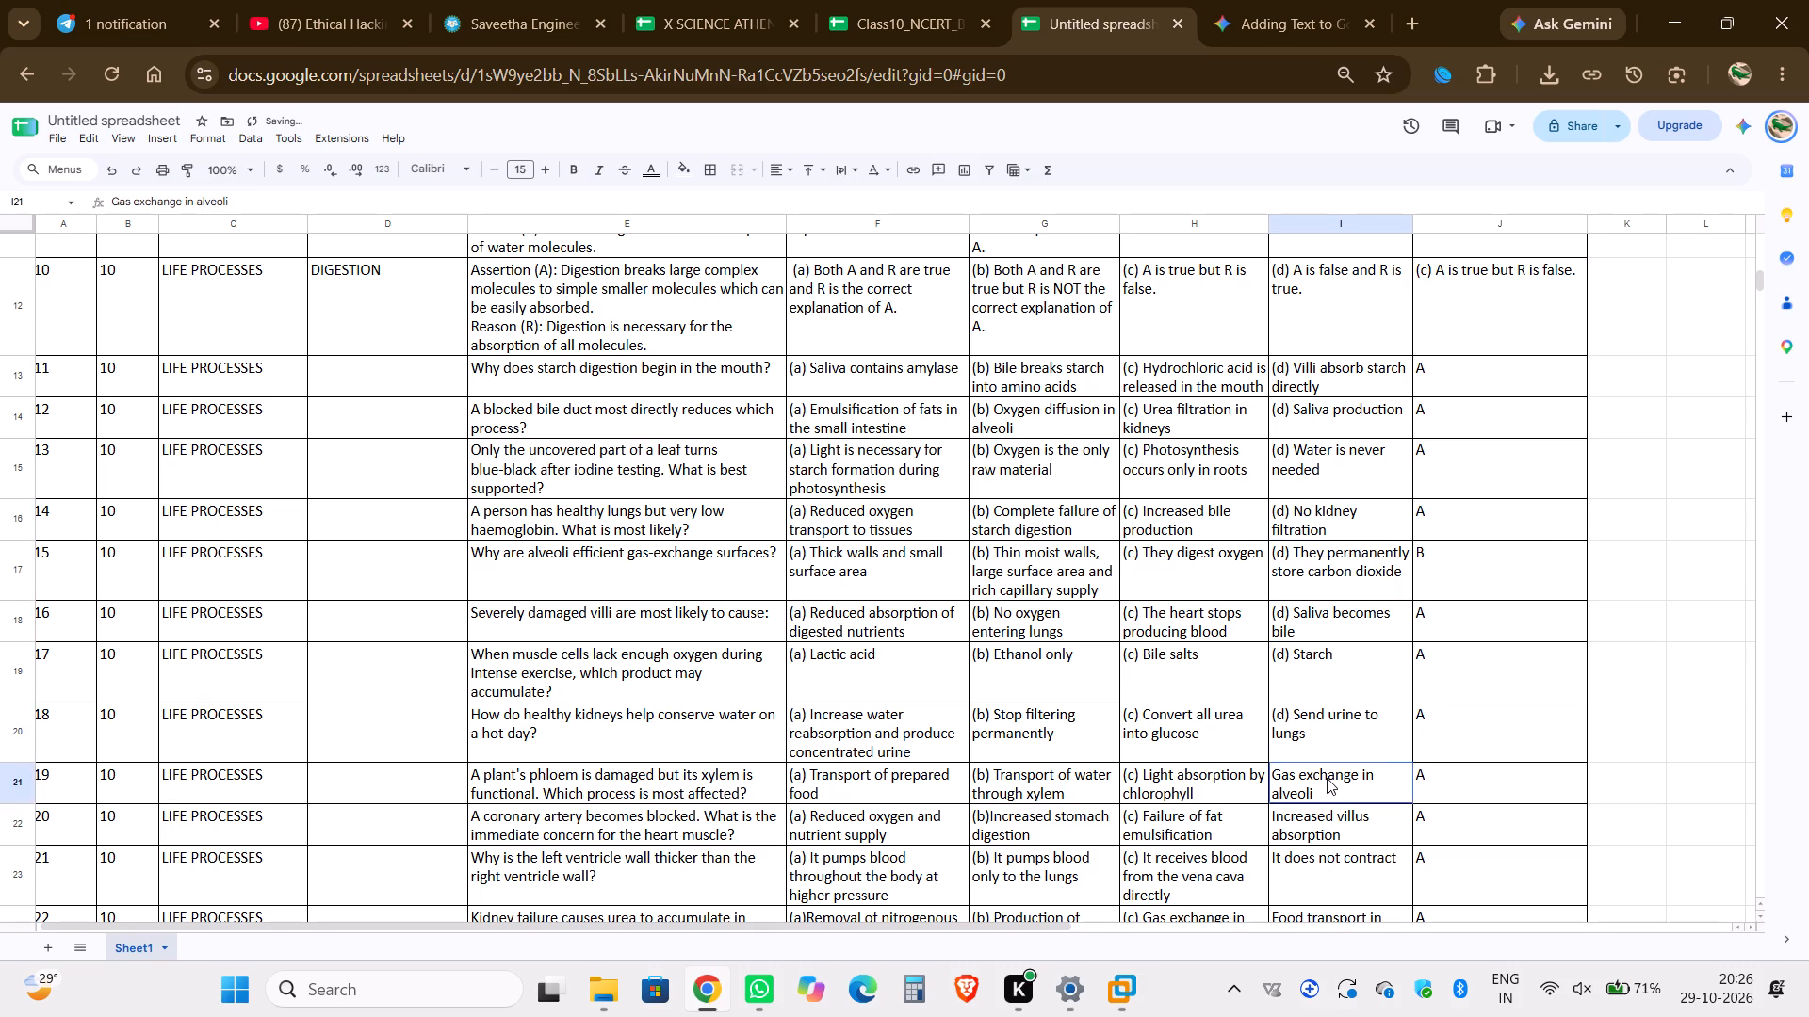
{"action": "key", "text": "Up"}
{"action": "key", "text": "ctrl+v"}
{"action": "double_click", "coordinate": [1326, 829]}
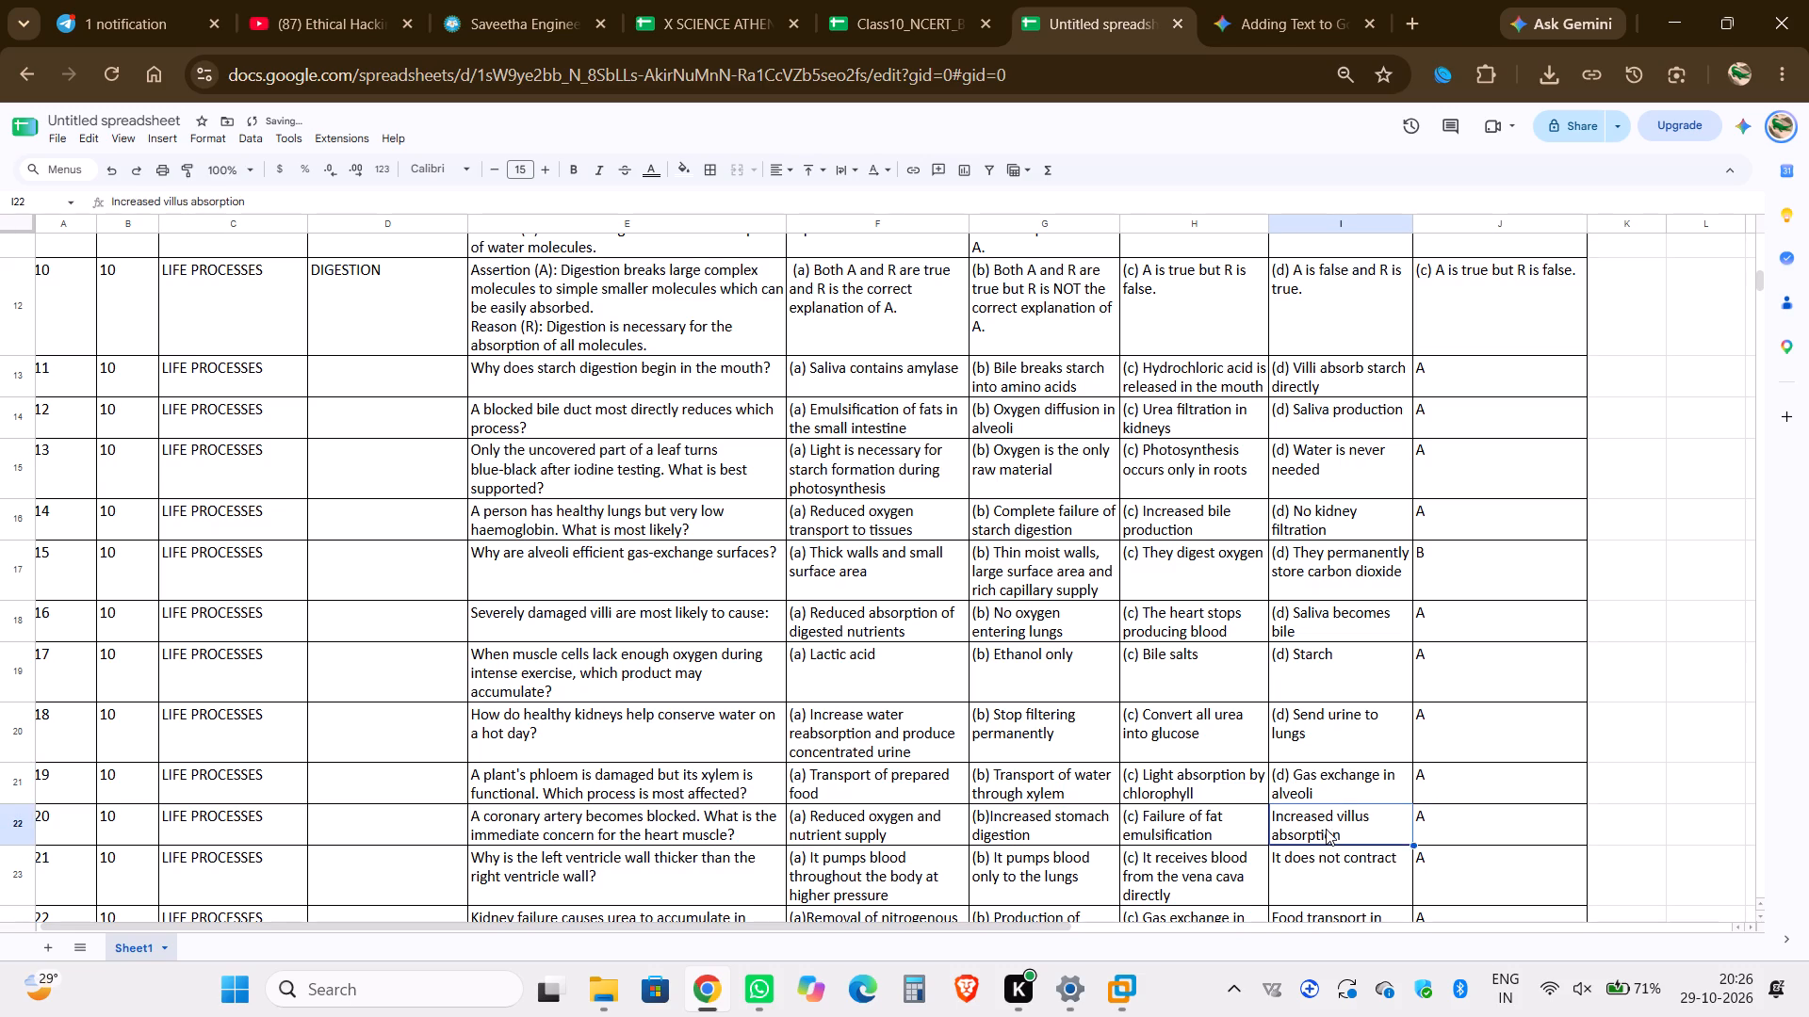
{"action": "key", "text": "Up"}
{"action": "key", "text": "ctrl+v"}
{"action": "double_click", "coordinate": [1323, 849]}
{"action": "key", "text": "Up"}
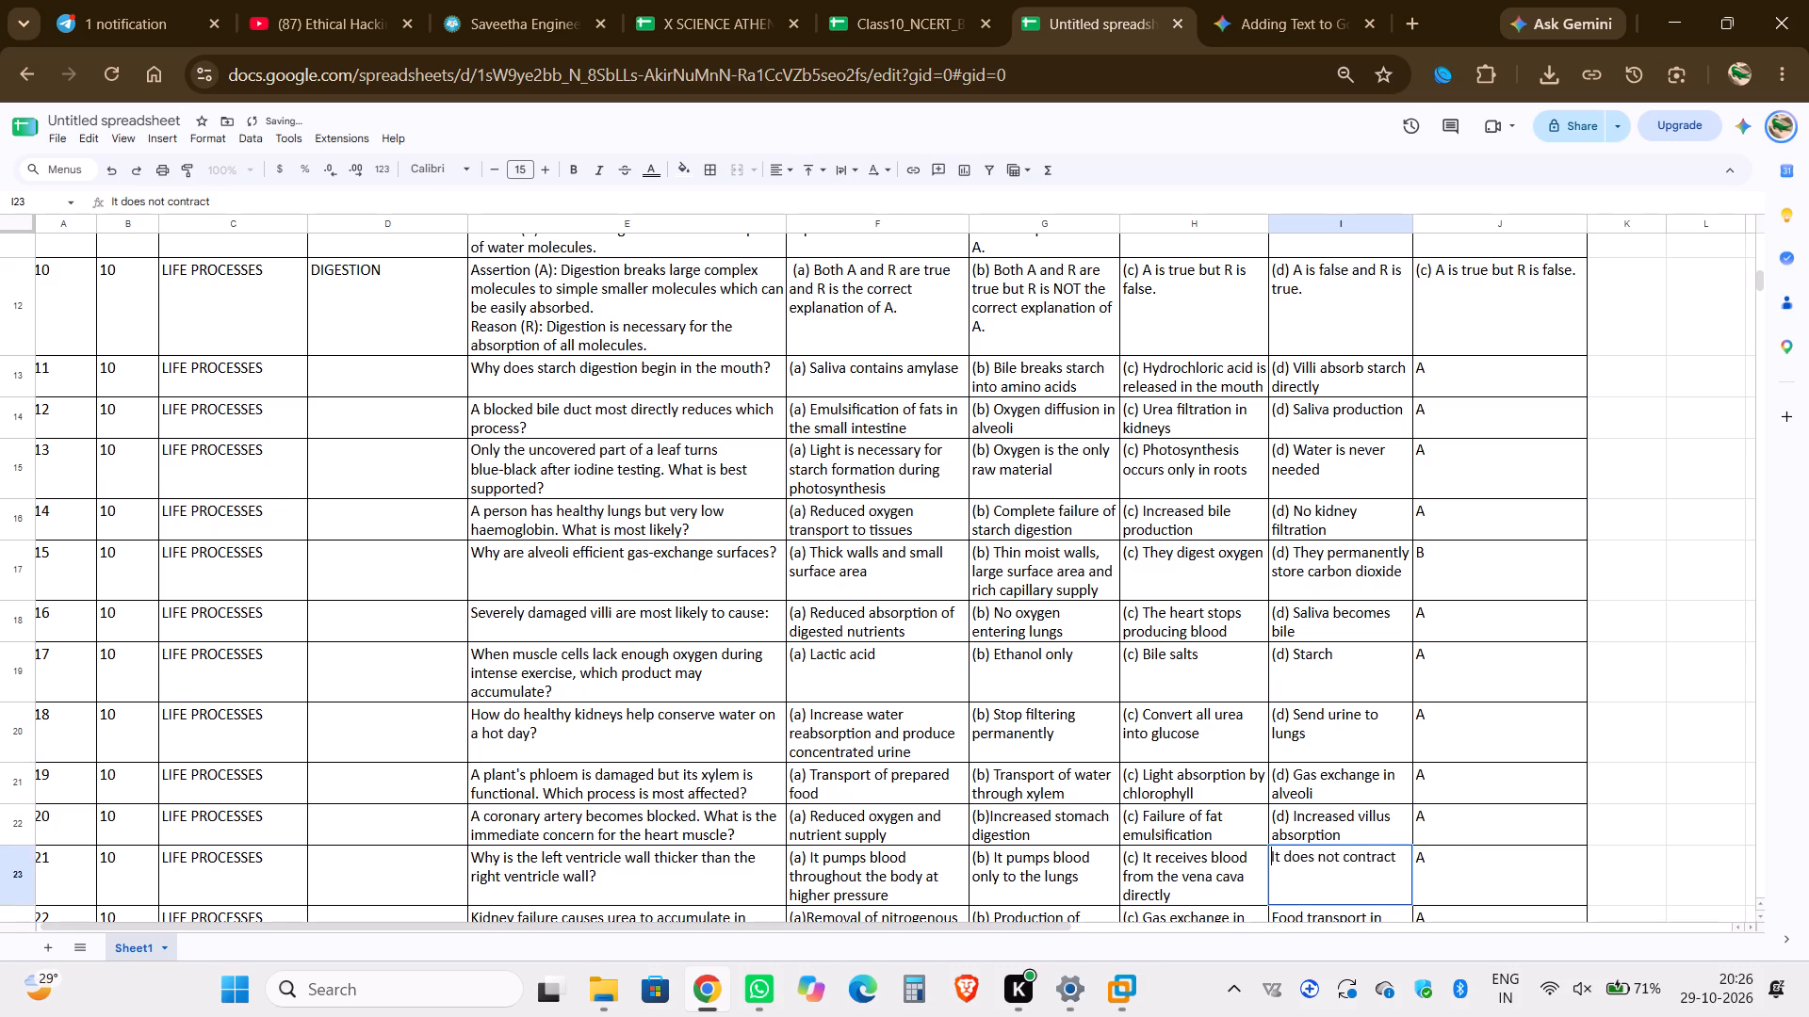
{"action": "key", "text": "ctrl+v"}
{"action": "scroll", "coordinate": [1323, 849], "scroll_direction": "down", "scroll_amount": 1}
{"action": "left_click", "coordinate": [1552, 796]}
Add the prefix "(d) " before the Answer_D options in I24 to I26, from "Food transport in phloem" through "Plants get usable energy directly from sunlight without respiration".
{"action": "scroll", "coordinate": [1552, 796], "scroll_direction": "down", "scroll_amount": 1}
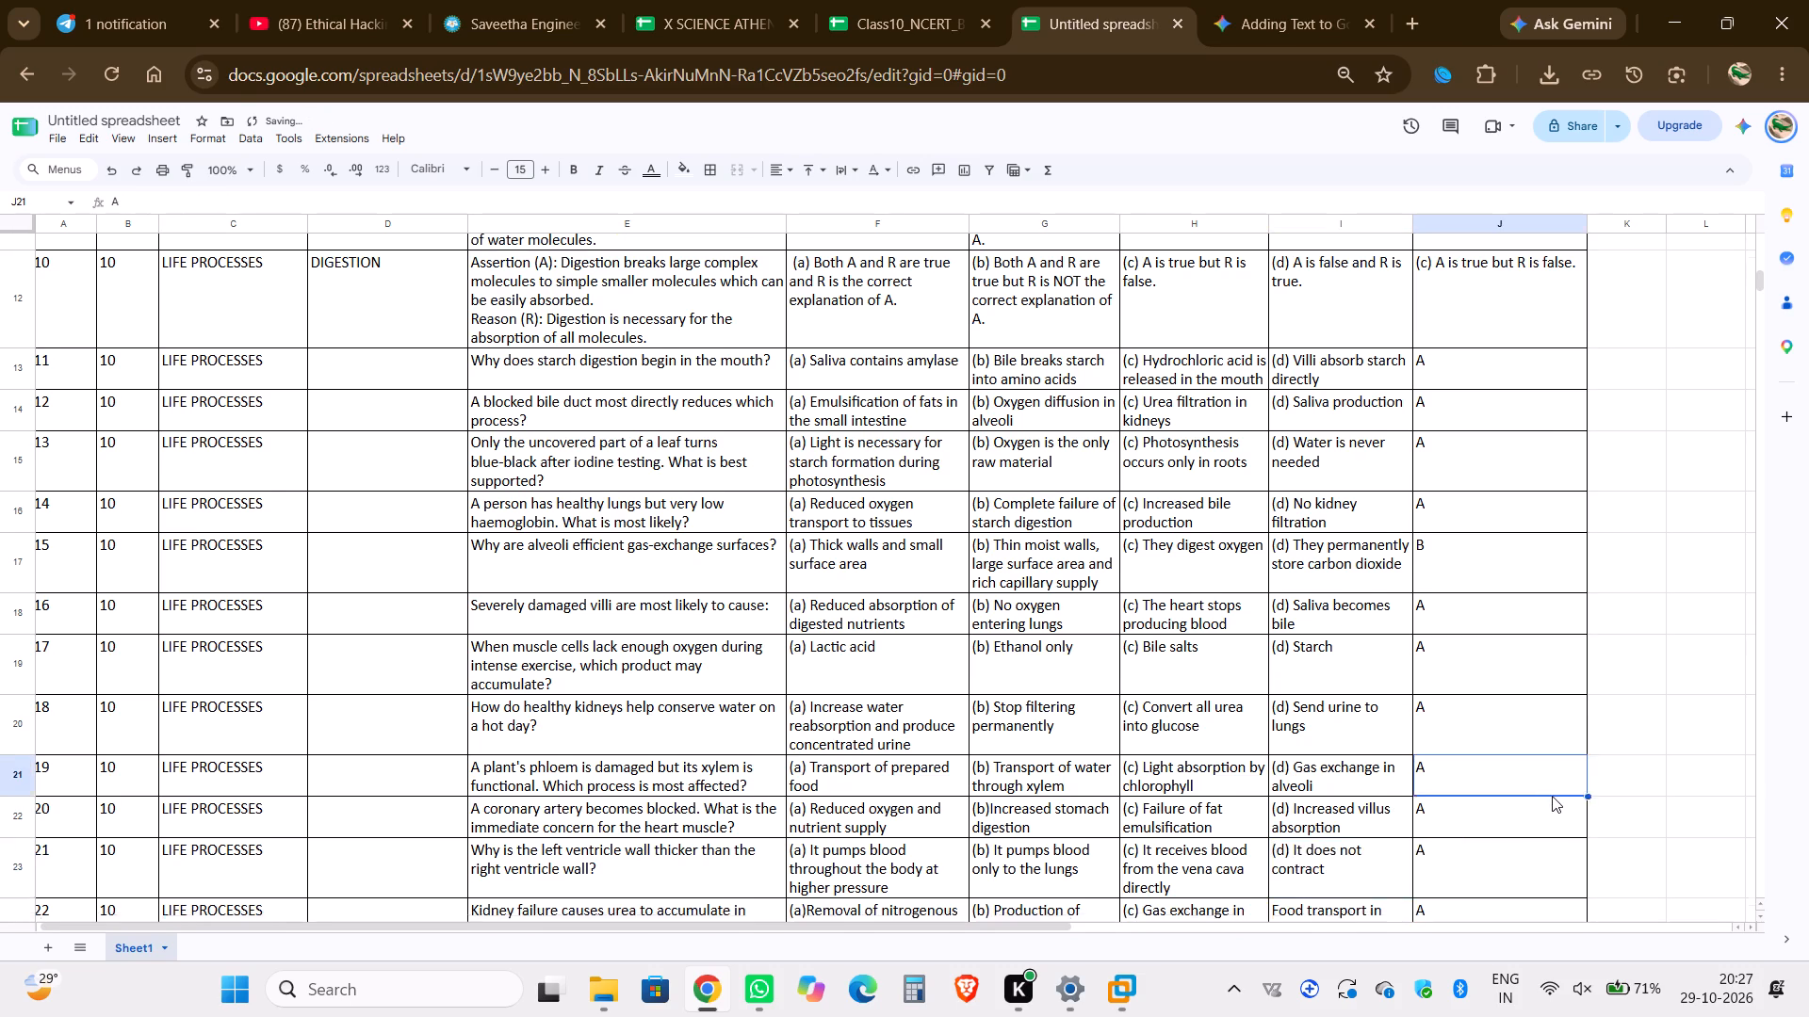
{"action": "scroll", "coordinate": [1552, 796], "scroll_direction": "down", "scroll_amount": 2}
{"action": "double_click", "coordinate": [1346, 589]}
{"action": "key", "text": "Right"}
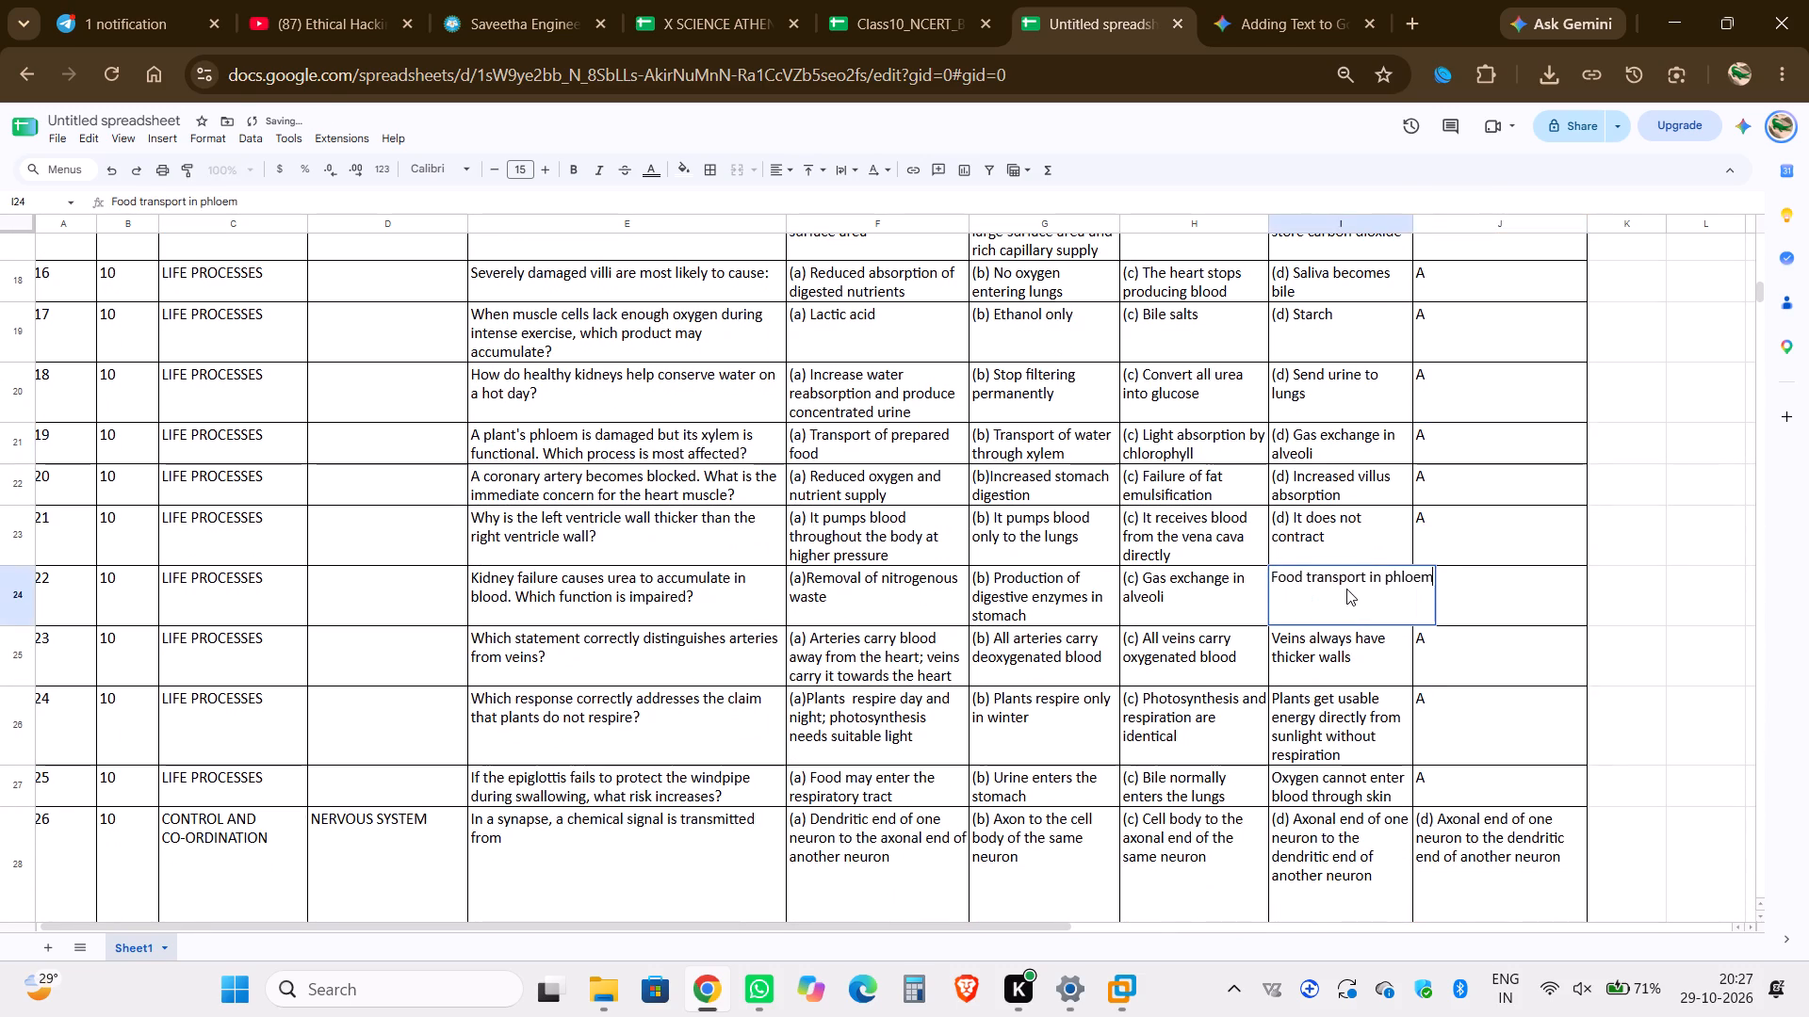
{"action": "key", "text": "Up"}
{"action": "key", "text": "ctrl+v"}
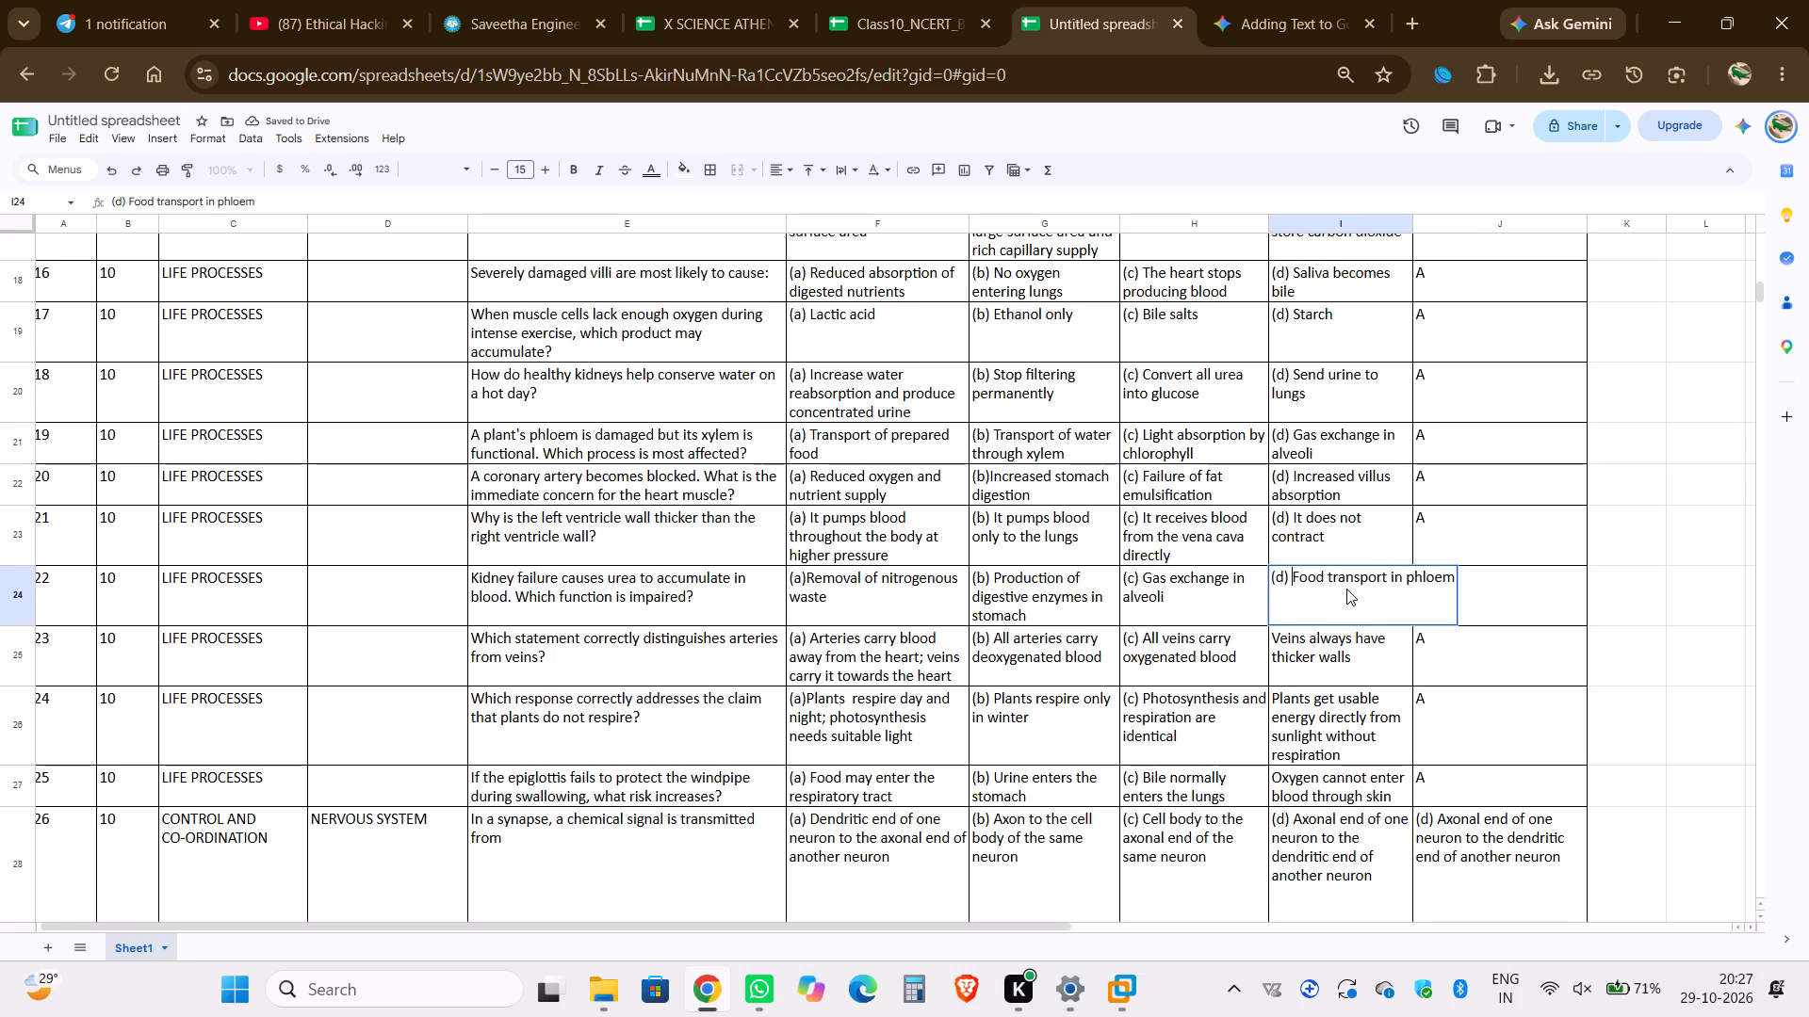
{"action": "double_click", "coordinate": [1334, 656]}
{"action": "key", "text": "Up"}
{"action": "key", "text": "ctrl+v"}
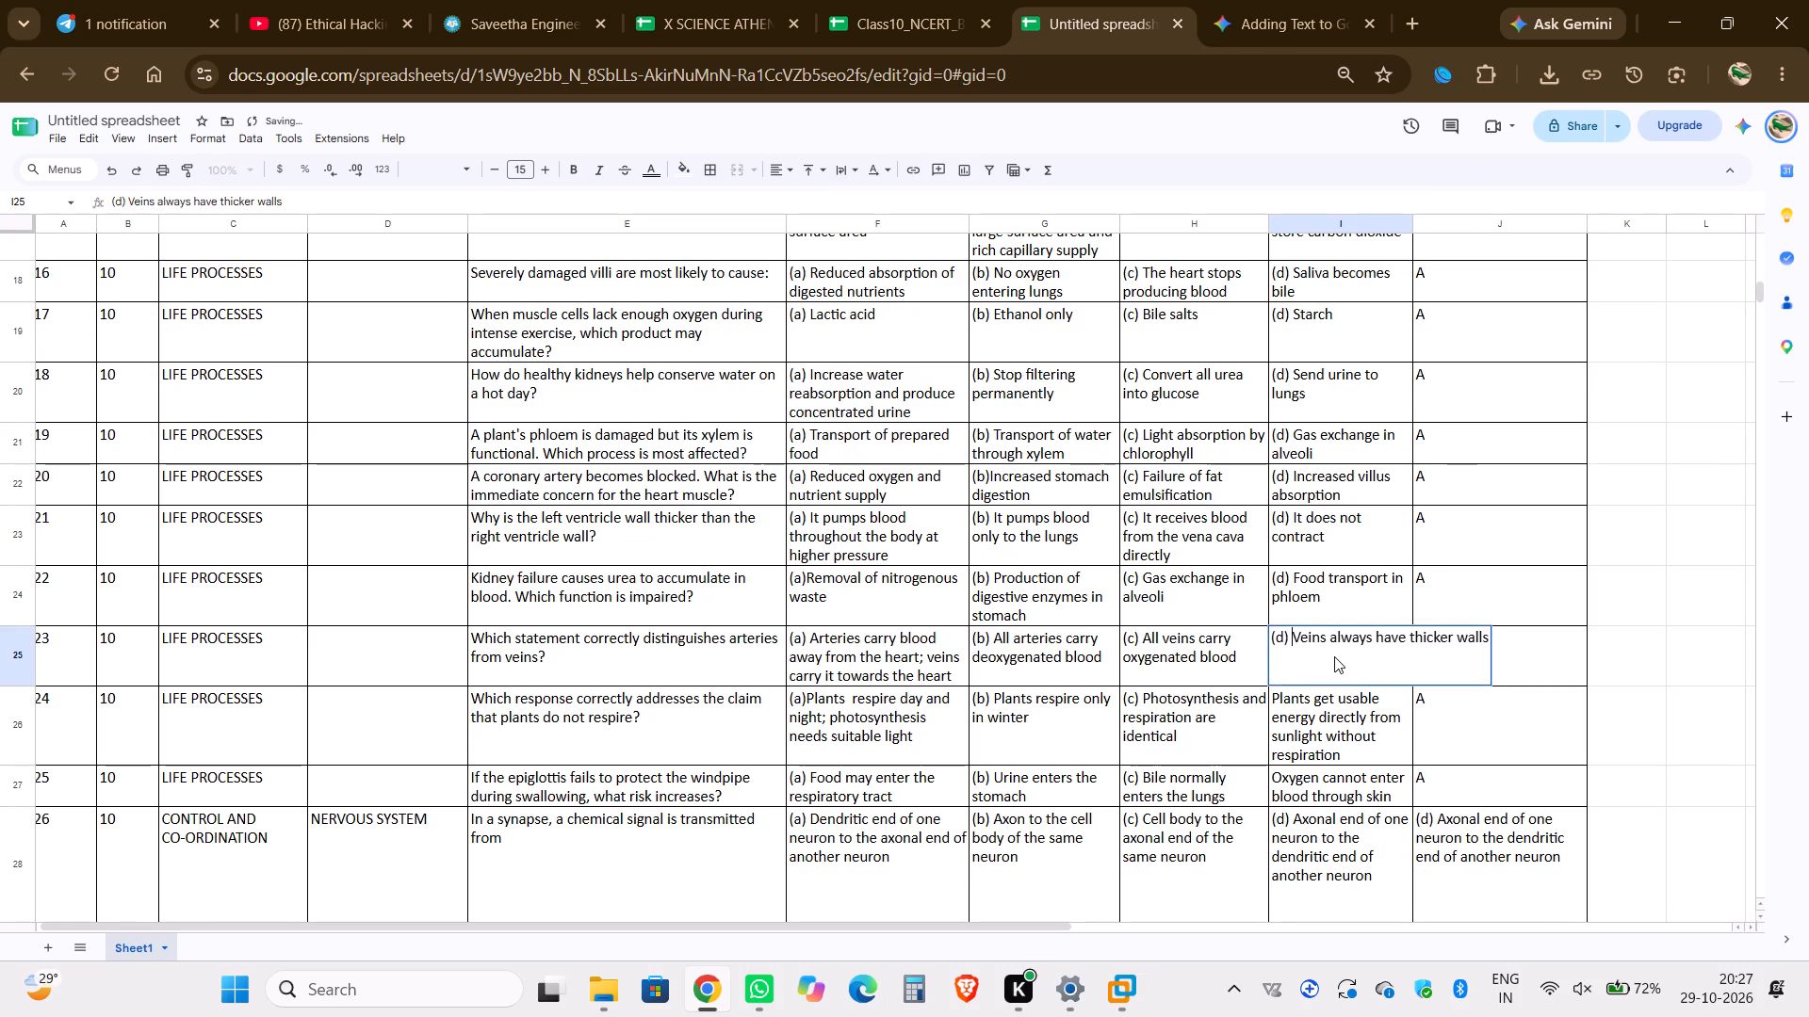
{"action": "double_click", "coordinate": [1334, 706]}
{"action": "key", "text": "Up"}
{"action": "key", "text": "ctrl+v"}
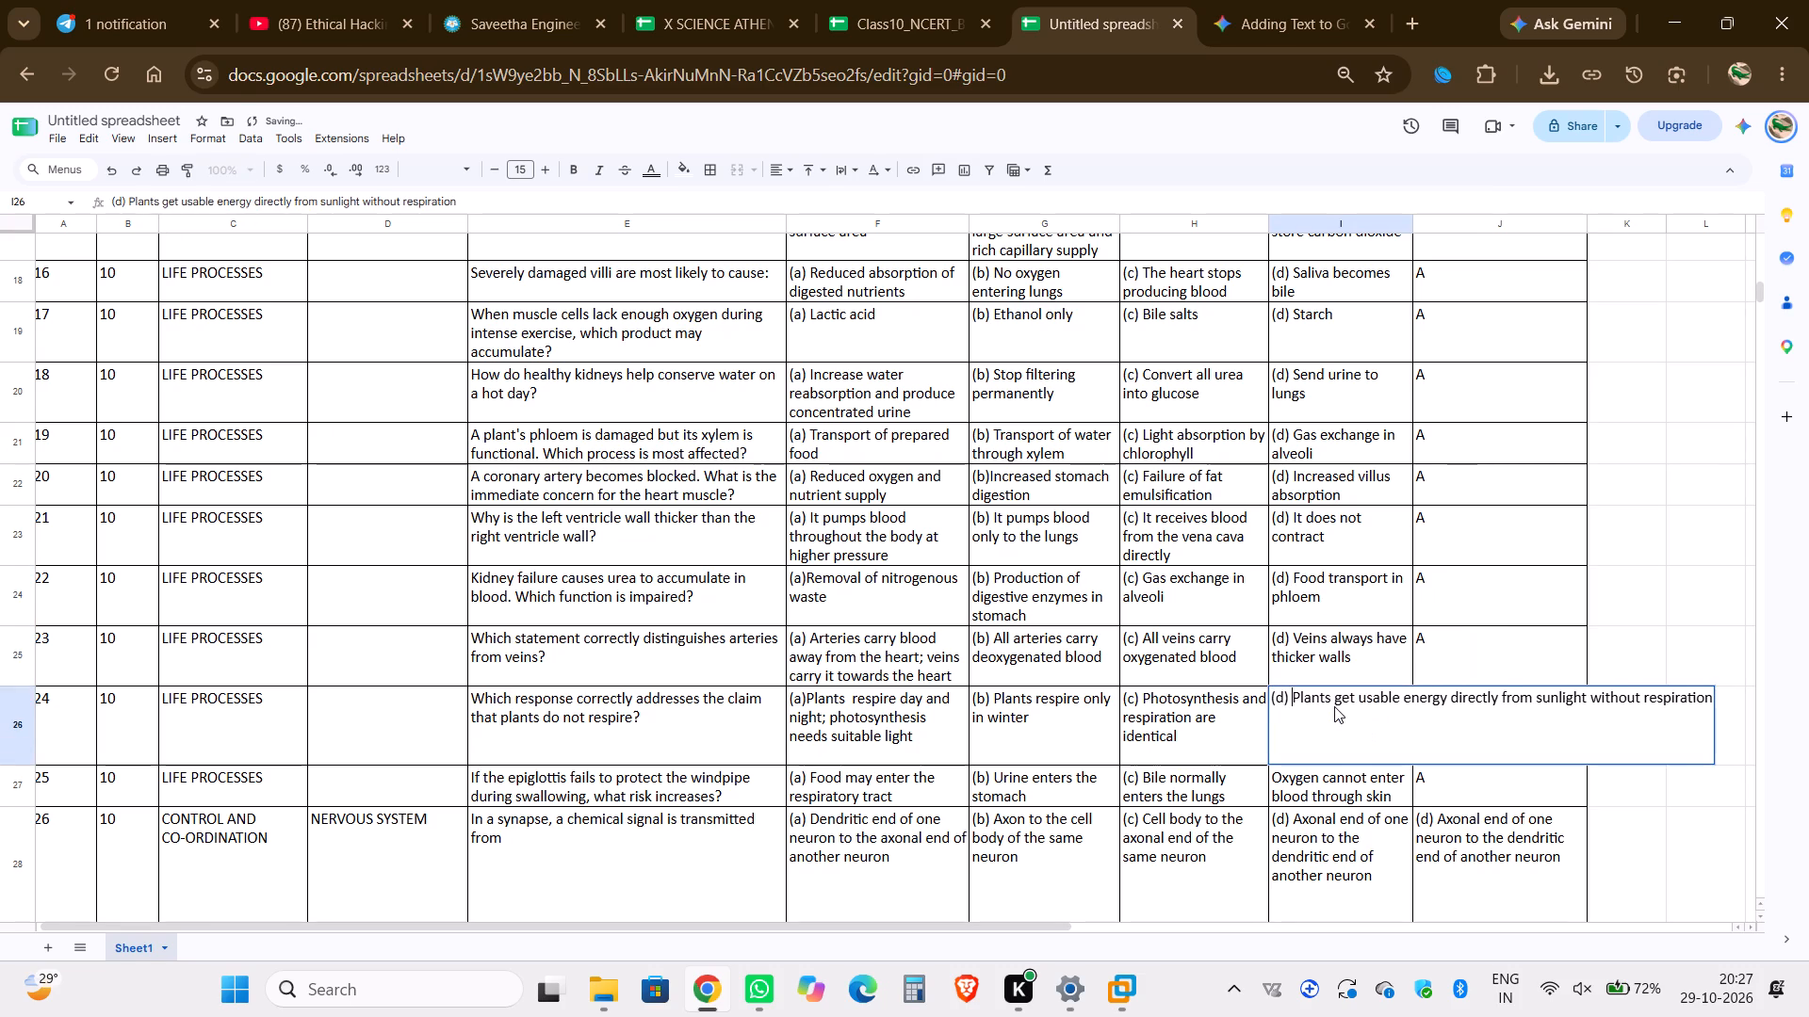
Add the prefix "(d) " before the option "Oxygen cannot enter blood through skin" in I27.
{"action": "double_click", "coordinate": [1334, 770]}
{"action": "key", "text": "Up"}
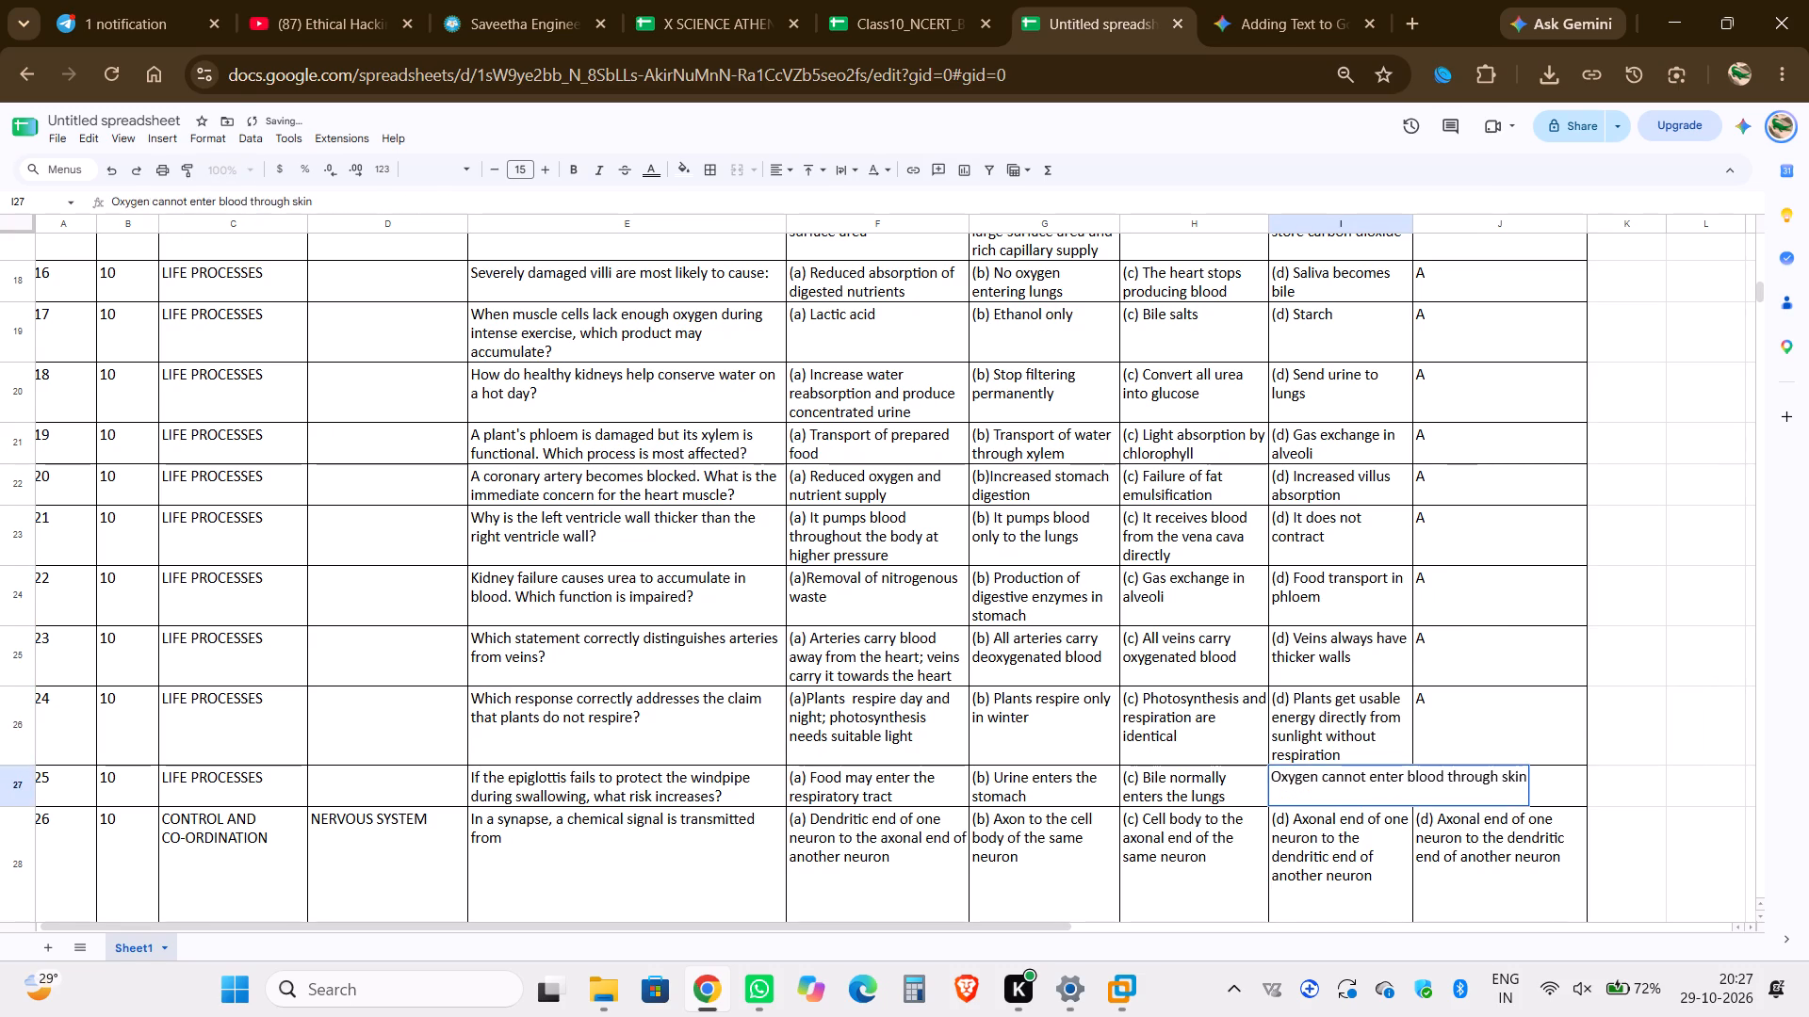
{"action": "key", "text": "ctrl+v"}
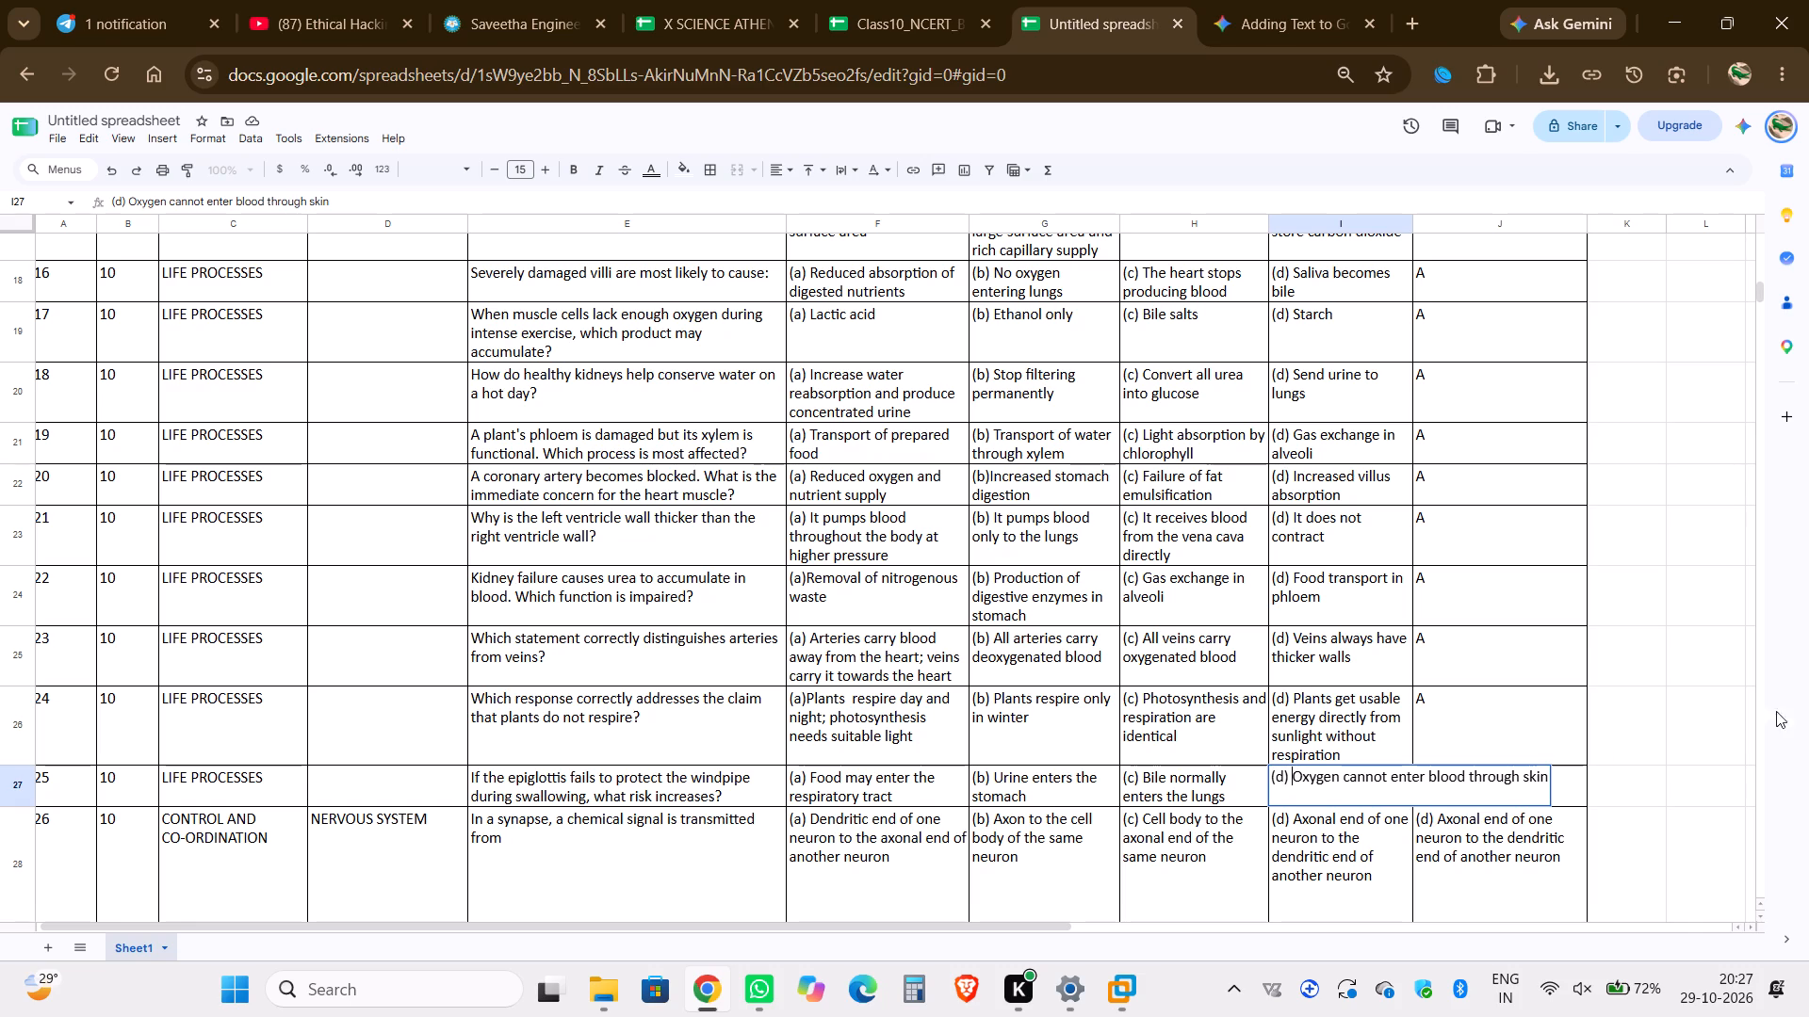
{"action": "scroll", "coordinate": [1361, 891], "scroll_direction": "down", "scroll_amount": 1}
{"action": "left_click", "coordinate": [1361, 891]}
Add the prefix "(d) " before the options in I38 and I39, "Receptor → blood → muscle" and "Retina".
{"action": "scroll", "coordinate": [1361, 891], "scroll_direction": "down", "scroll_amount": 2}
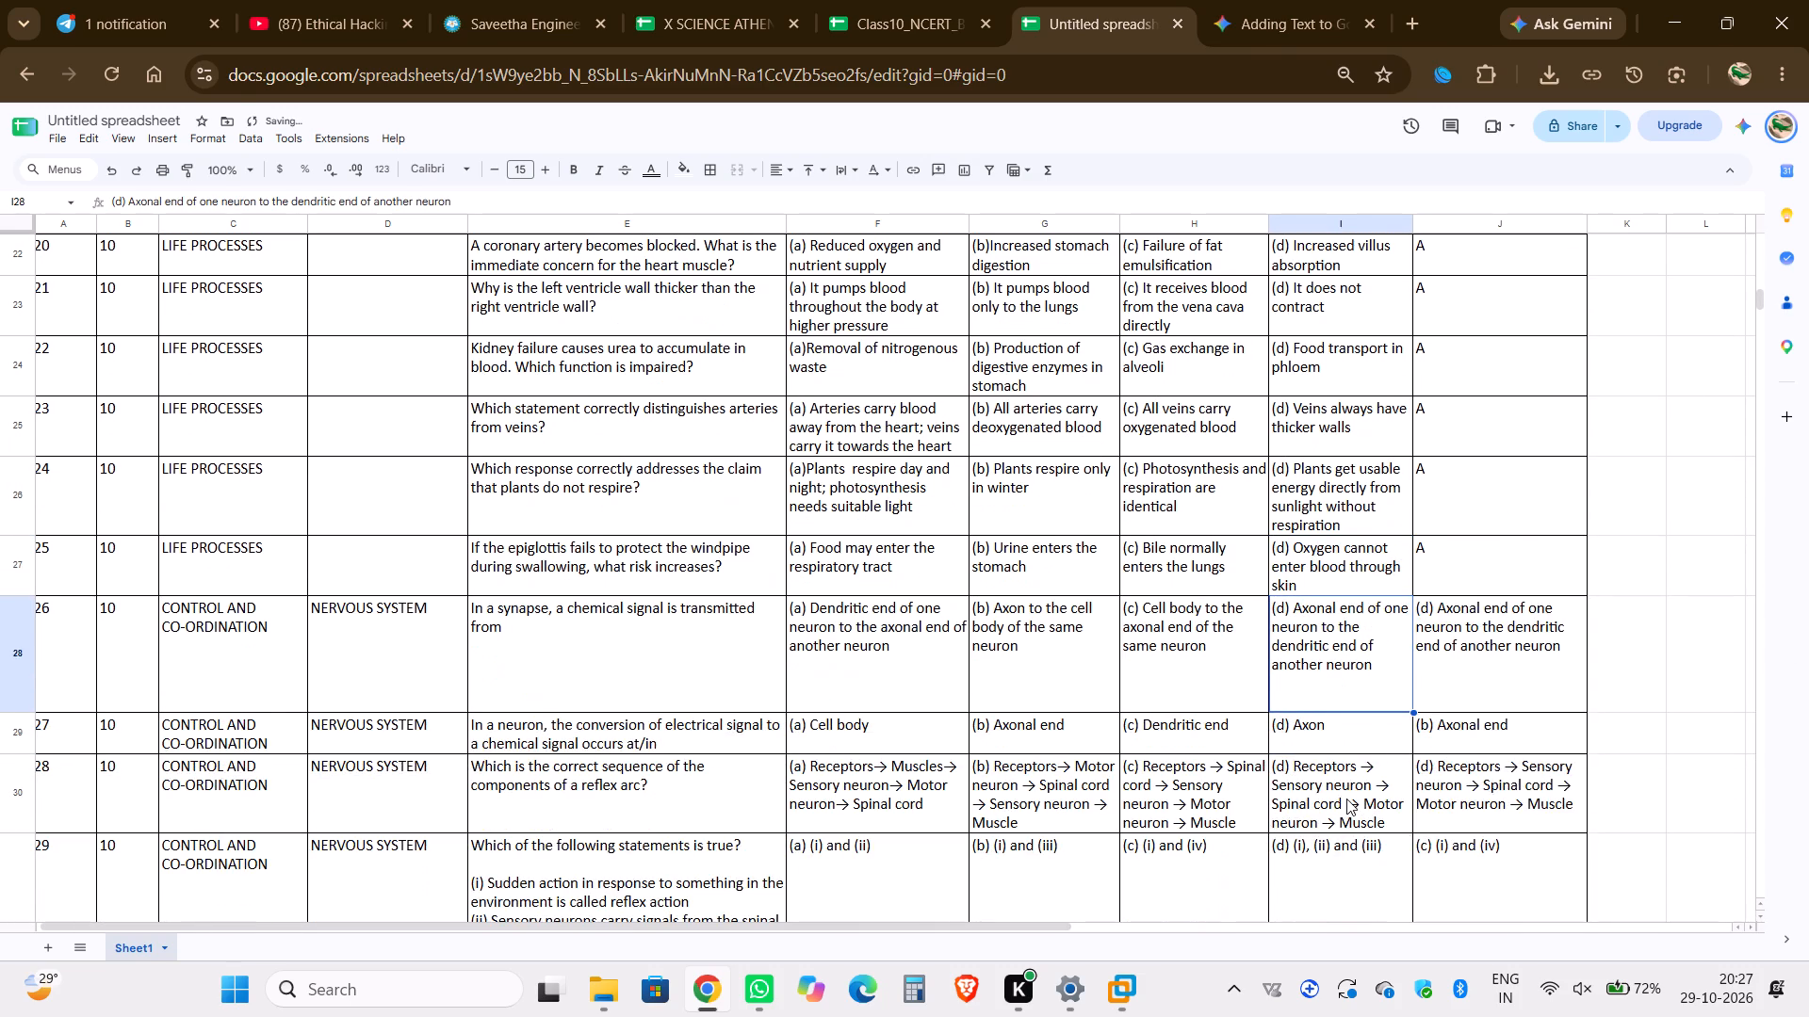
{"action": "scroll", "coordinate": [1346, 799], "scroll_direction": "down", "scroll_amount": 3}
{"action": "scroll", "coordinate": [1346, 799], "scroll_direction": "up", "scroll_amount": 5}
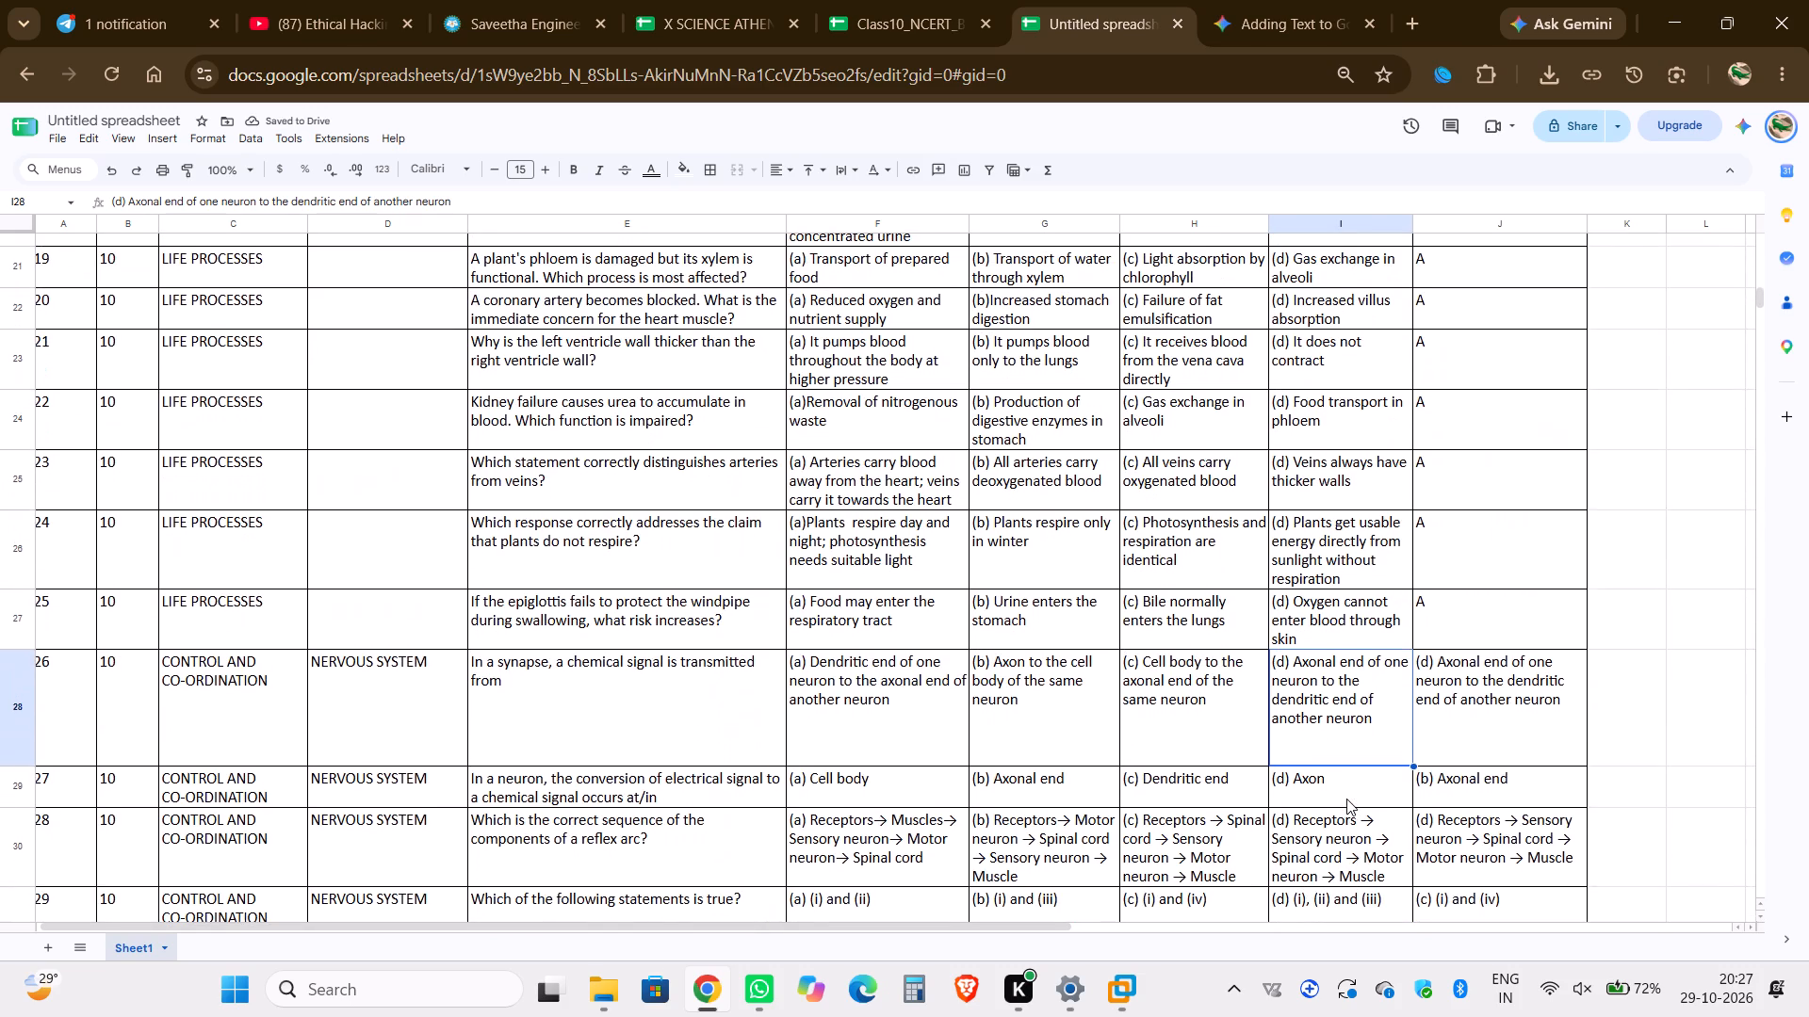
{"action": "scroll", "coordinate": [1346, 799], "scroll_direction": "up", "scroll_amount": 1}
{"action": "scroll", "coordinate": [1346, 799], "scroll_direction": "down", "scroll_amount": 4}
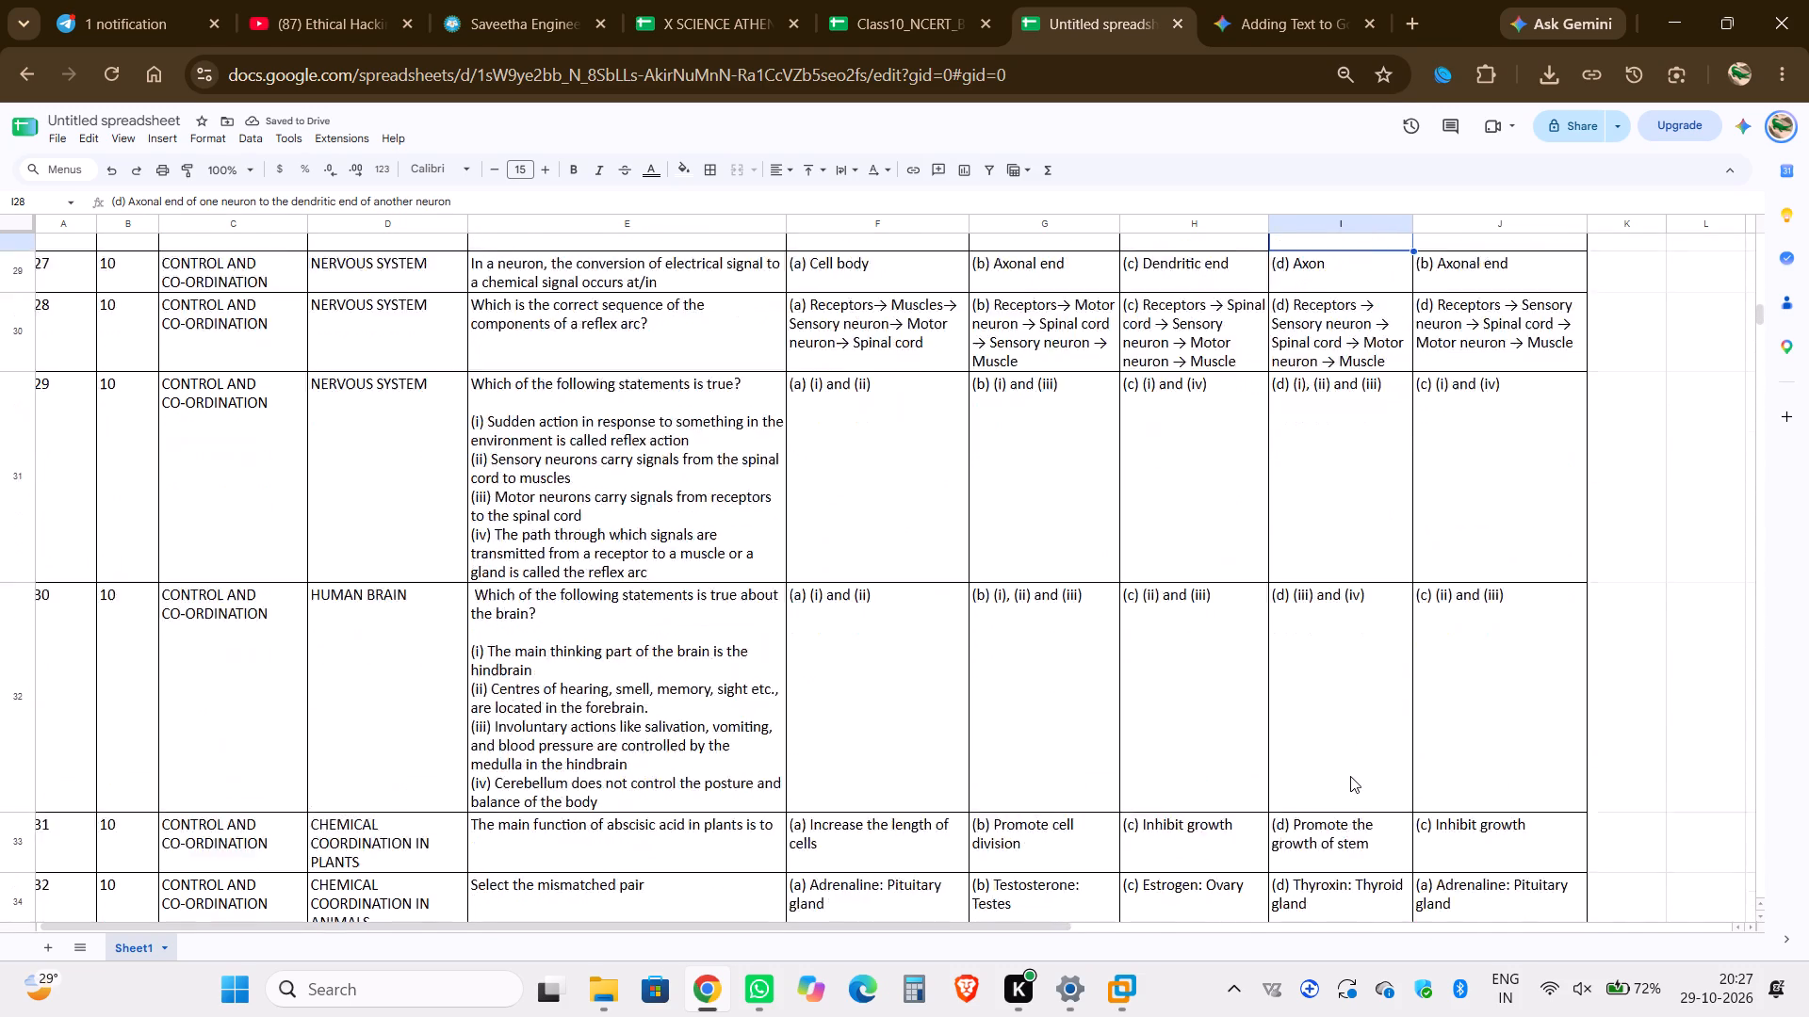
{"action": "scroll", "coordinate": [1350, 776], "scroll_direction": "down", "scroll_amount": 4}
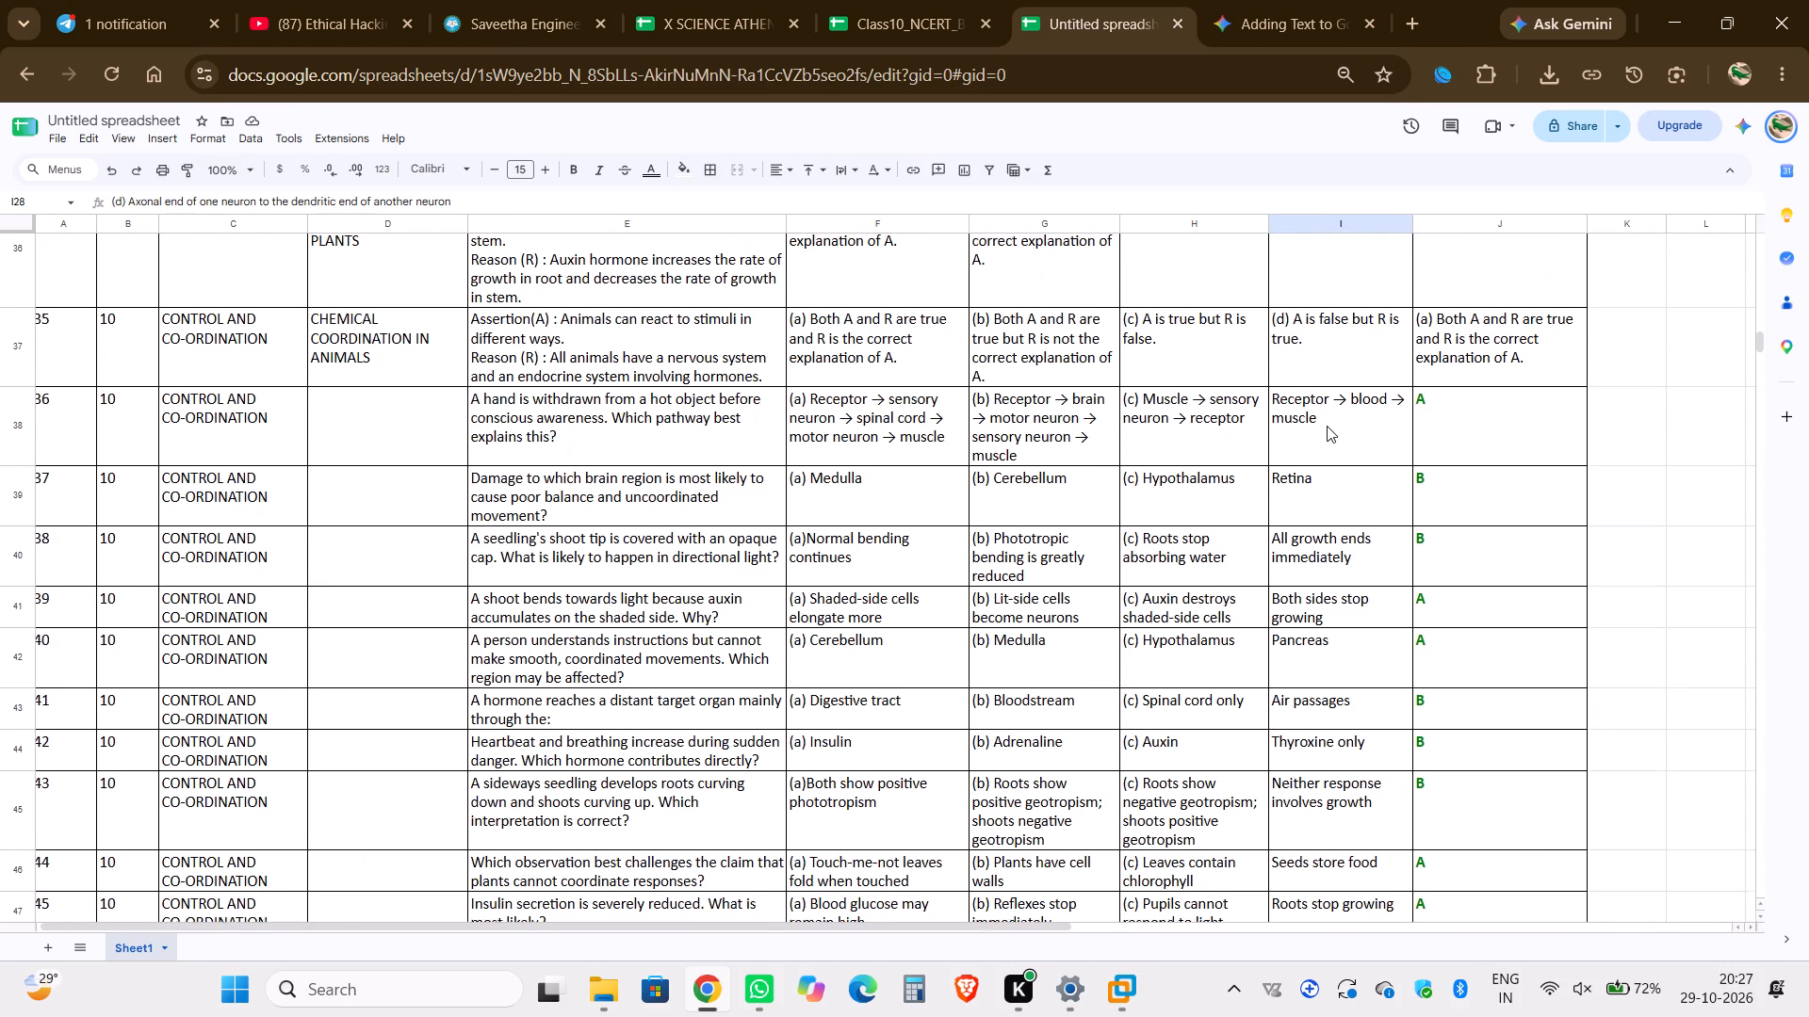
{"action": "double_click", "coordinate": [1327, 426]}
{"action": "key", "text": "Up"}
{"action": "key", "text": "ctrl+v"}
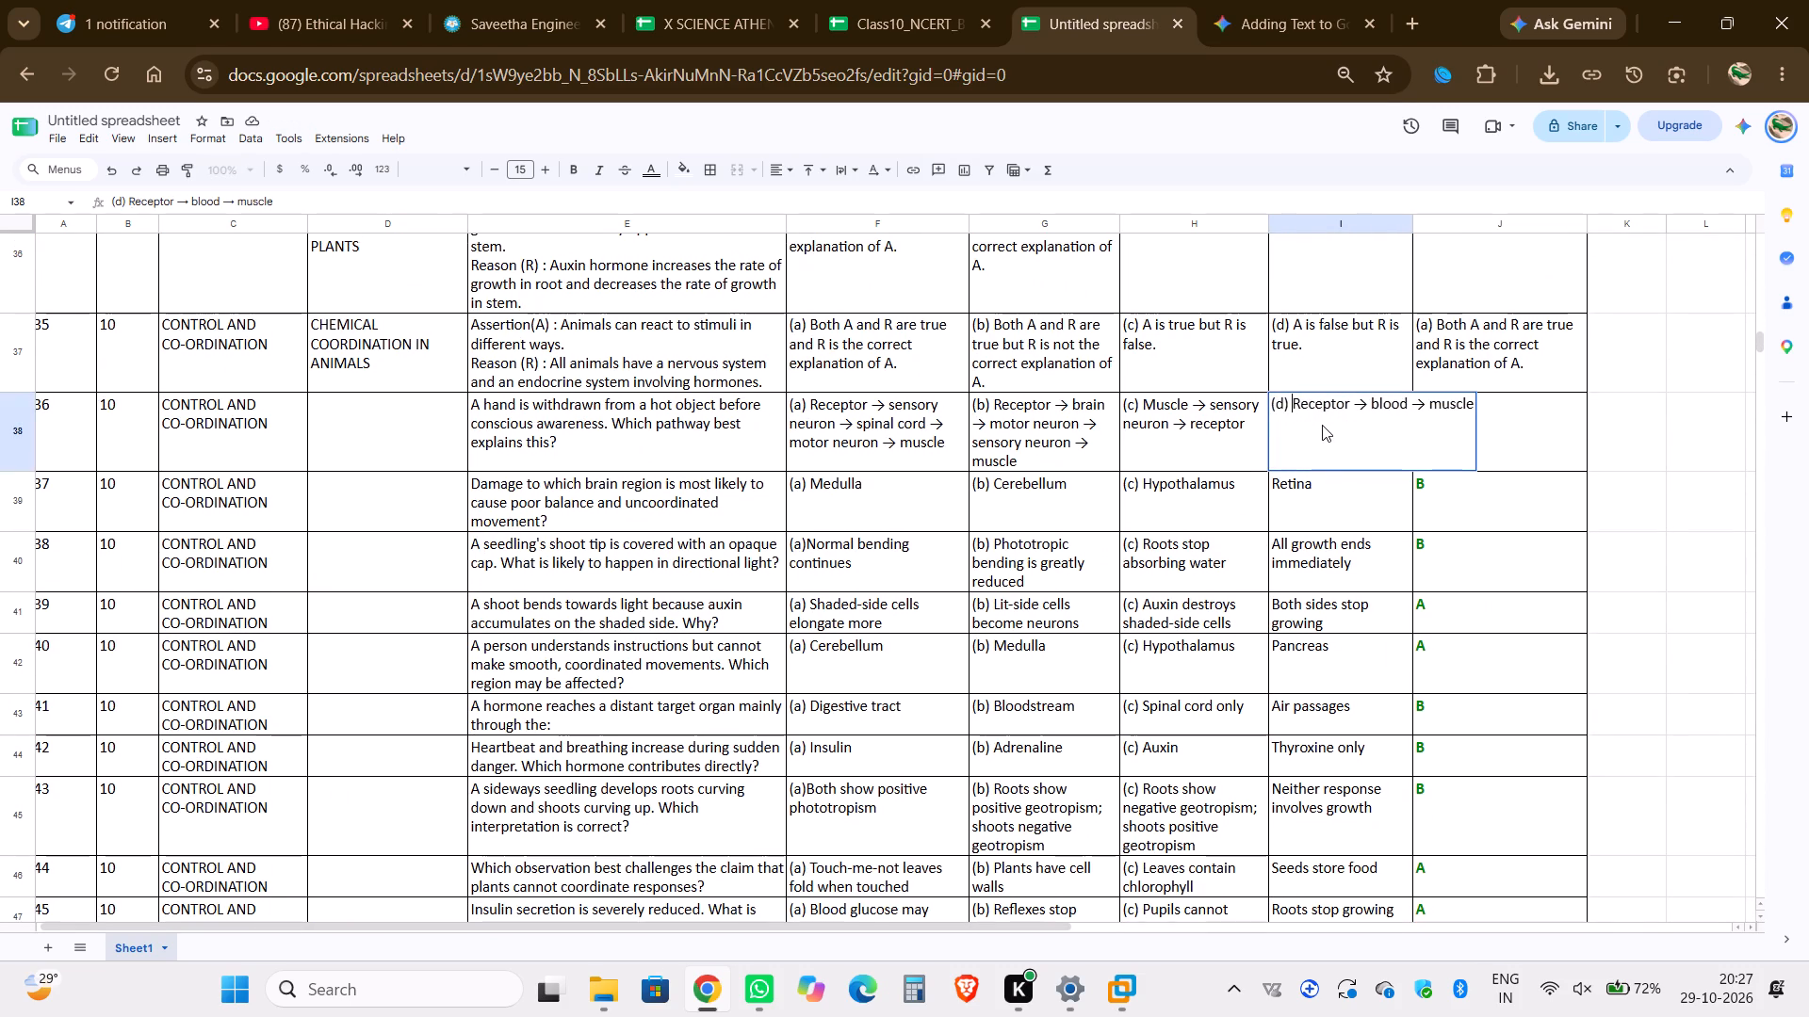
{"action": "double_click", "coordinate": [1327, 503]}
{"action": "key", "text": "Up"}
{"action": "key", "text": "ctrl+v"}
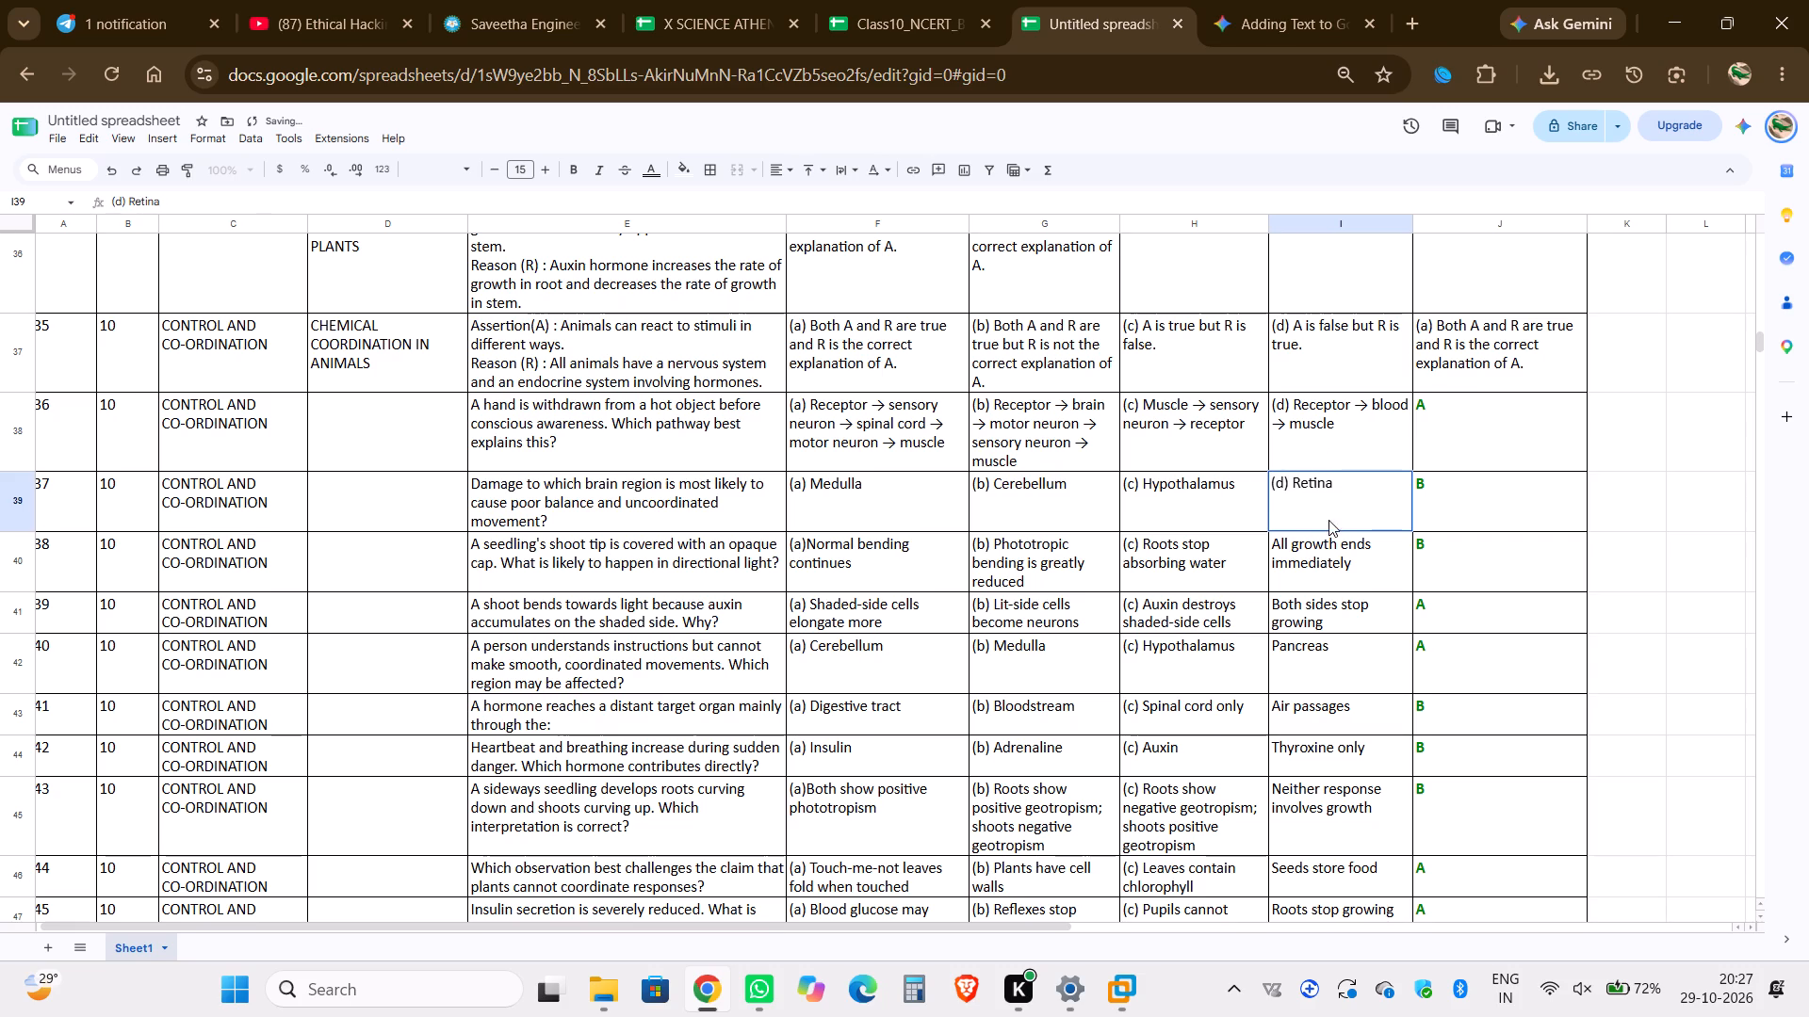
Add the prefix "(d) " before the options in I40 to I42, from "All growth ends immediately" through "Pancreas".
{"action": "double_click", "coordinate": [1328, 554]}
{"action": "key", "text": "Up"}
{"action": "key", "text": "ctrl+v"}
{"action": "left_click", "coordinate": [1328, 554], "text": "ctrl"}
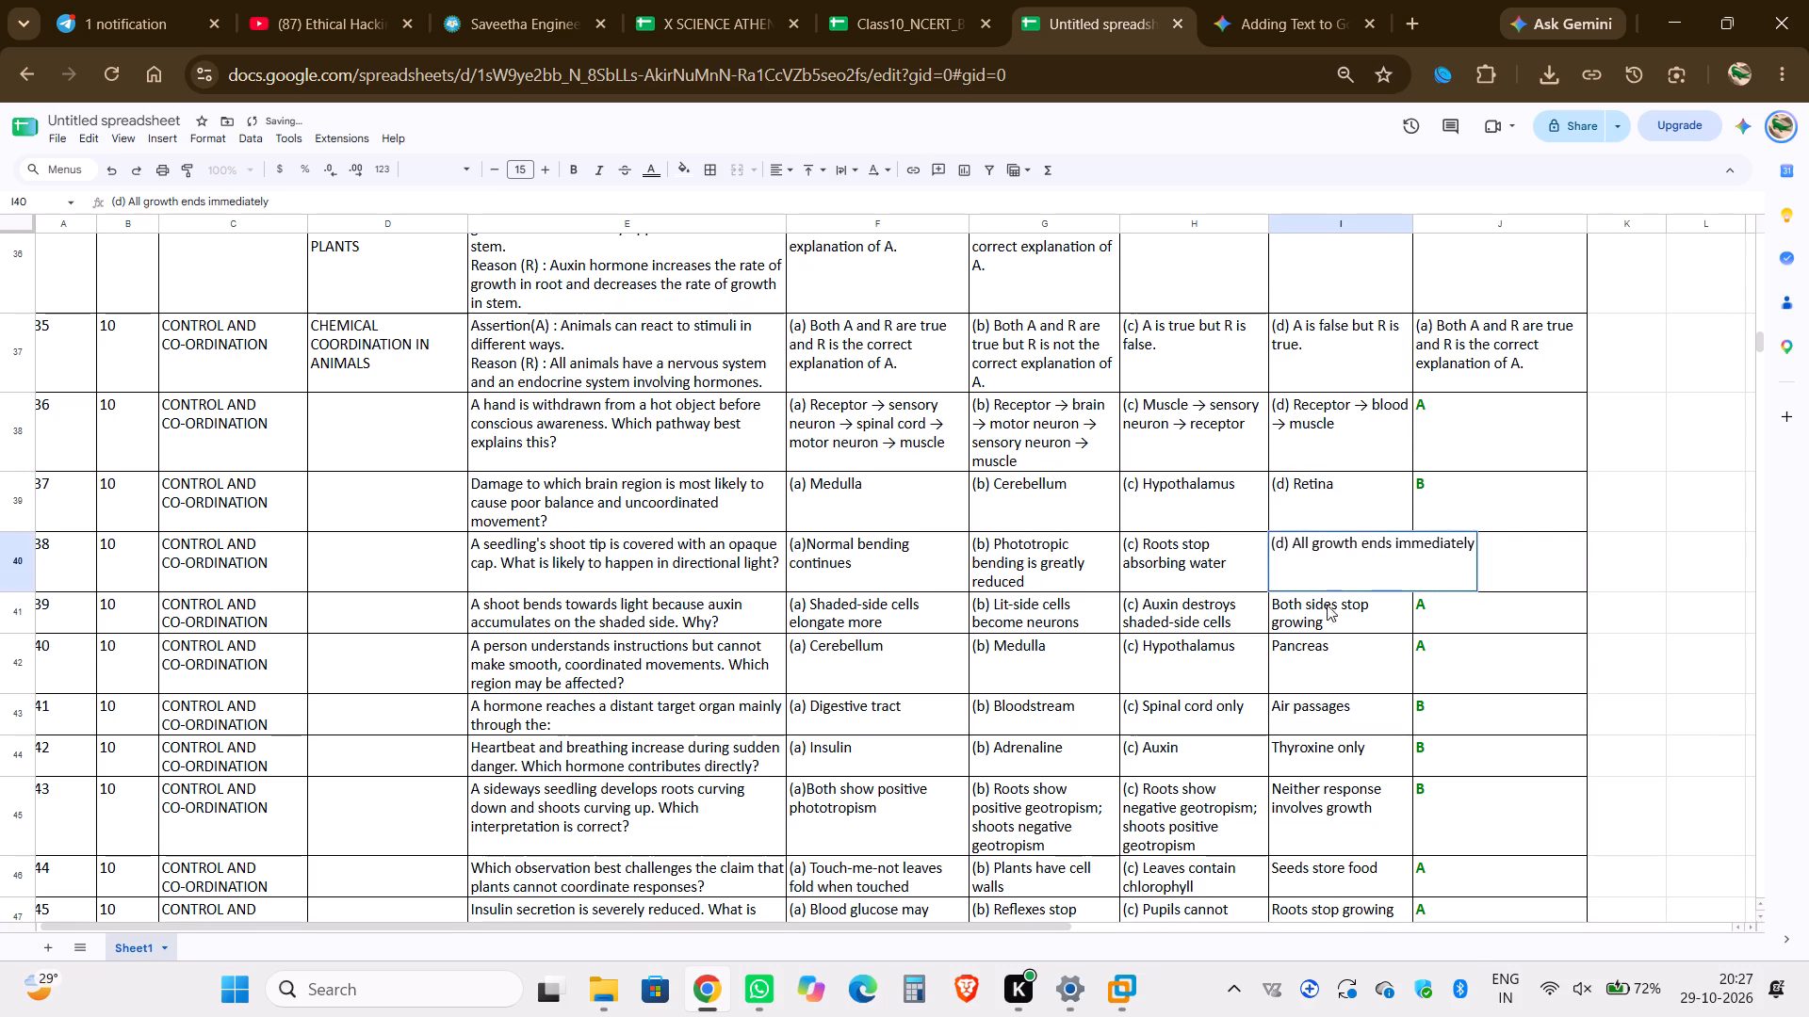
{"action": "double_click", "coordinate": [1326, 621]}
{"action": "key", "text": "Up"}
{"action": "key", "text": "ctrl+v"}
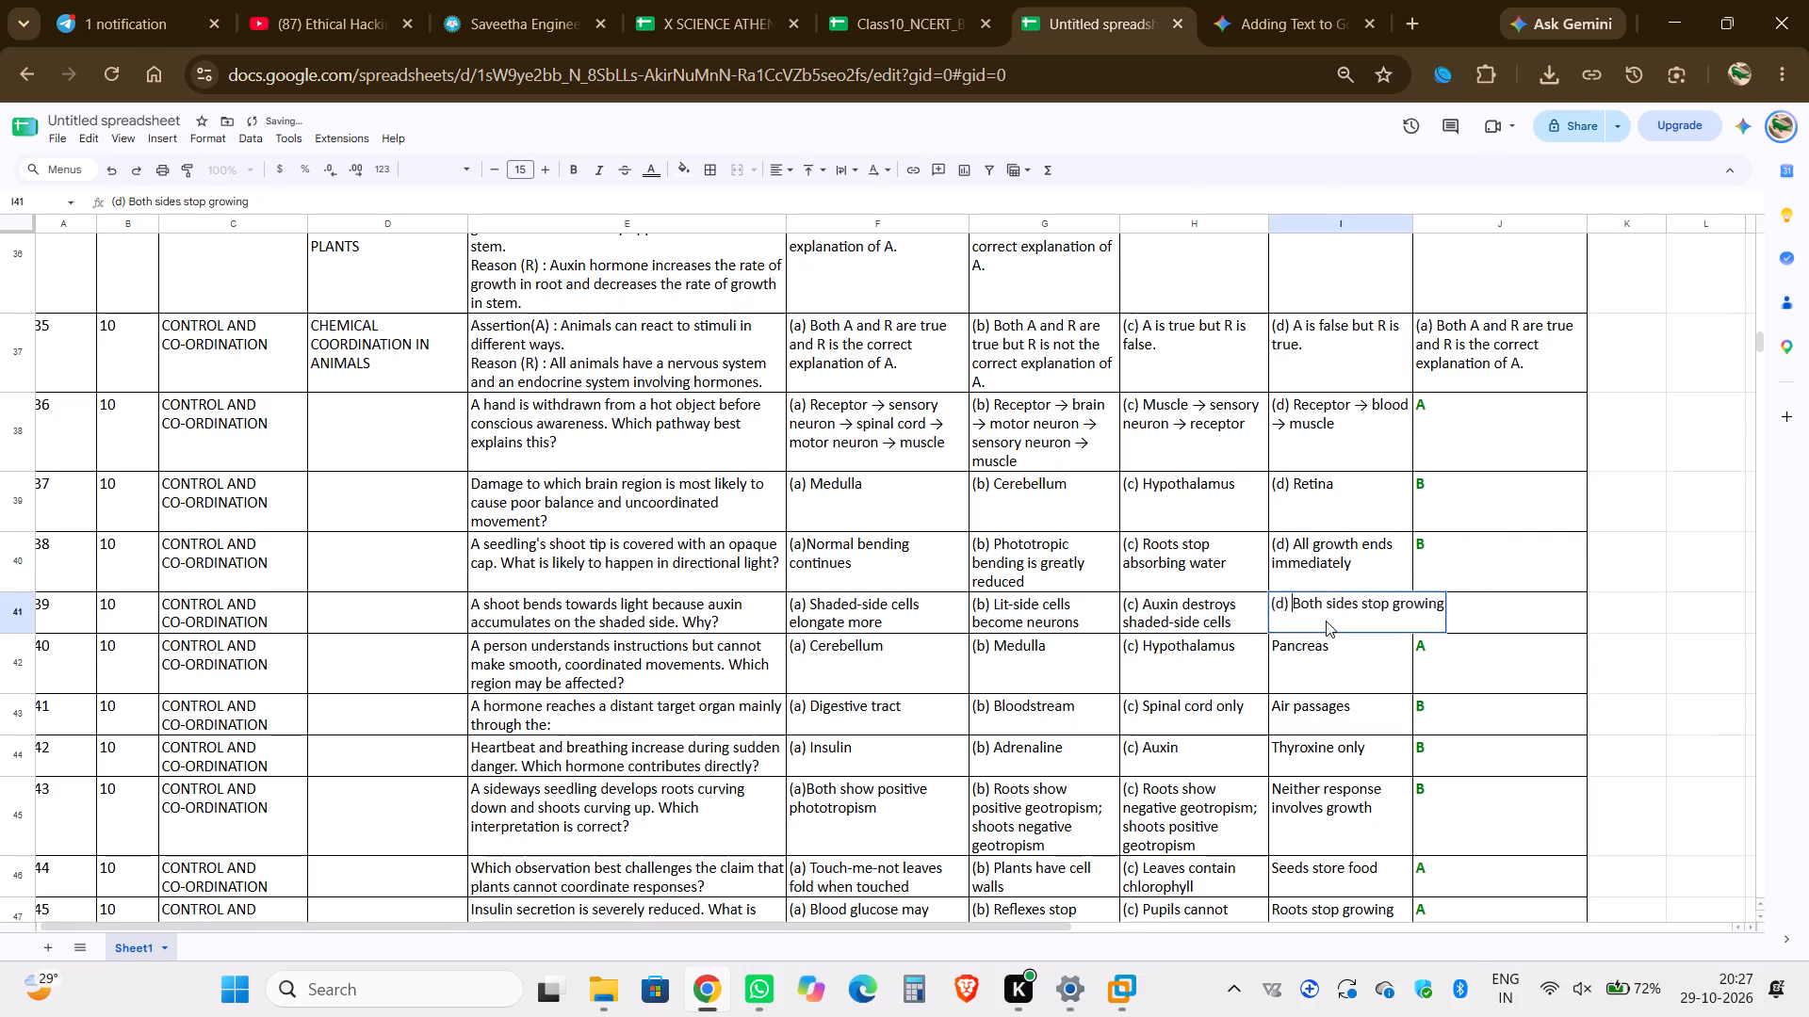
{"action": "double_click", "coordinate": [1330, 650]}
{"action": "key", "text": "Up"}
{"action": "key", "text": "ctrl+v"}
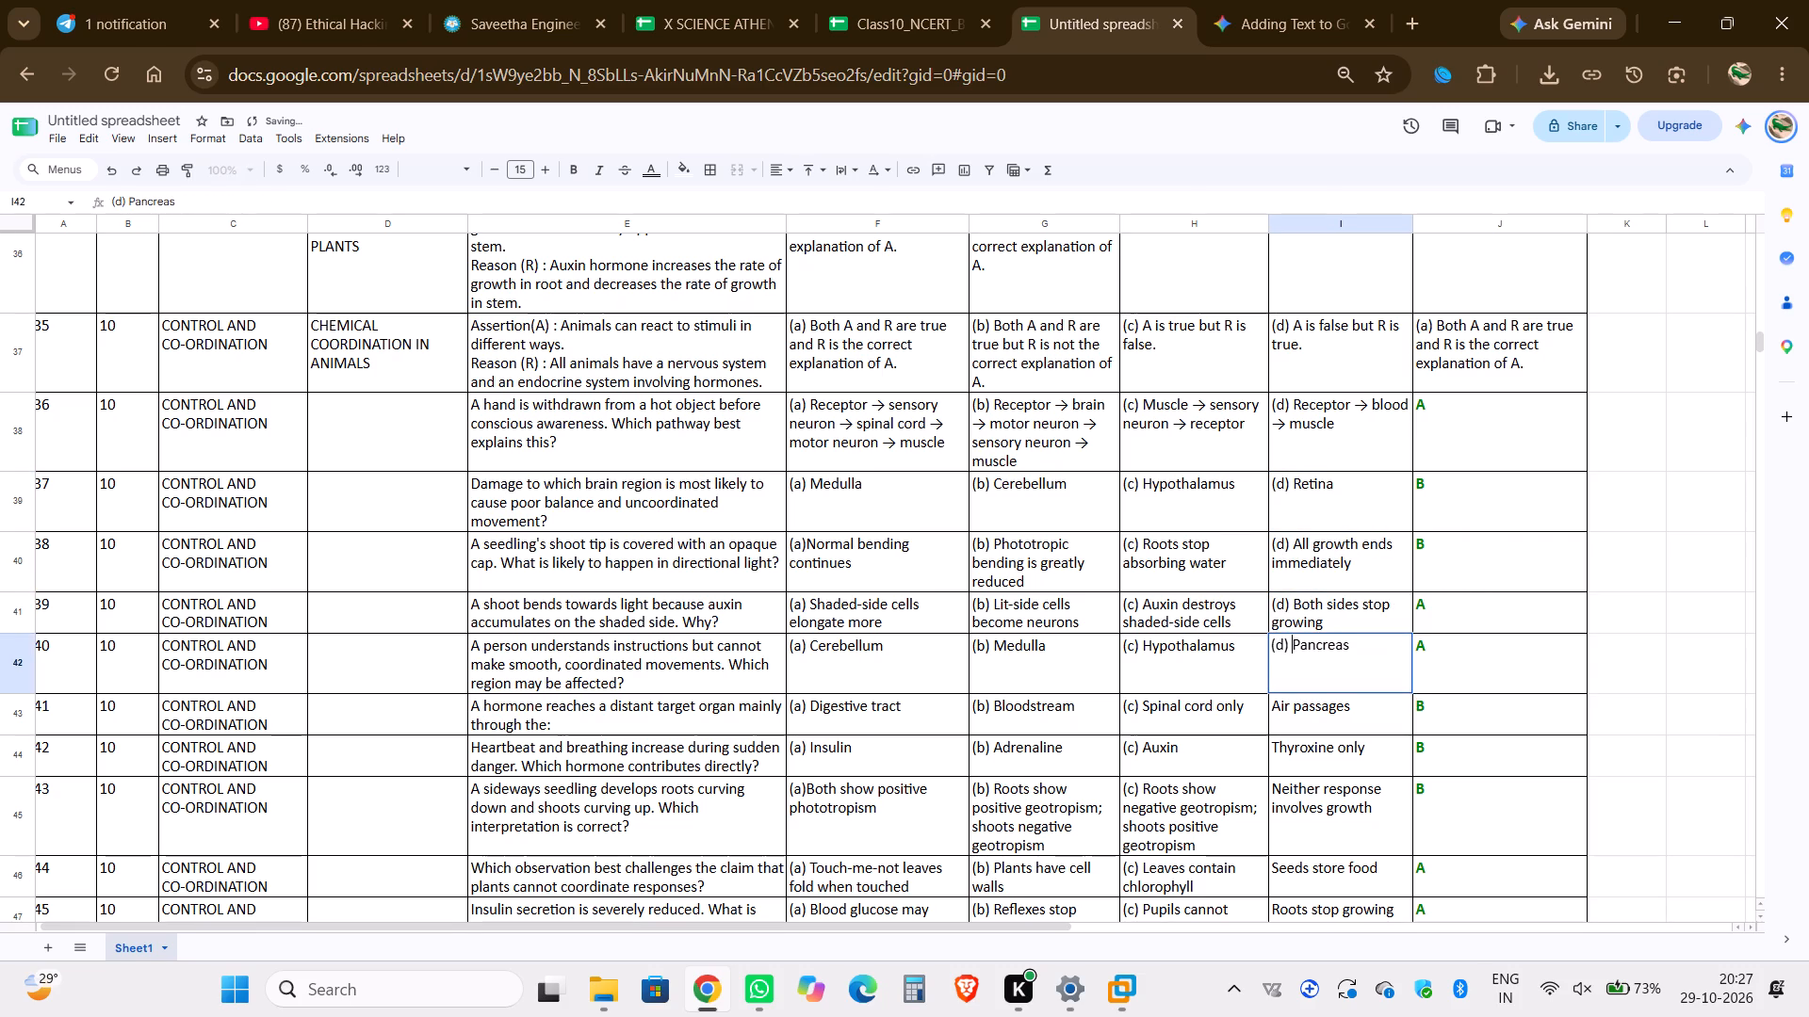
Add the prefix "(d) " before the options in I43 to I46, from "Air passages" through "Seeds store food".
{"action": "double_click", "coordinate": [1325, 704]}
{"action": "key", "text": "Up"}
{"action": "key", "text": "ctrl+v"}
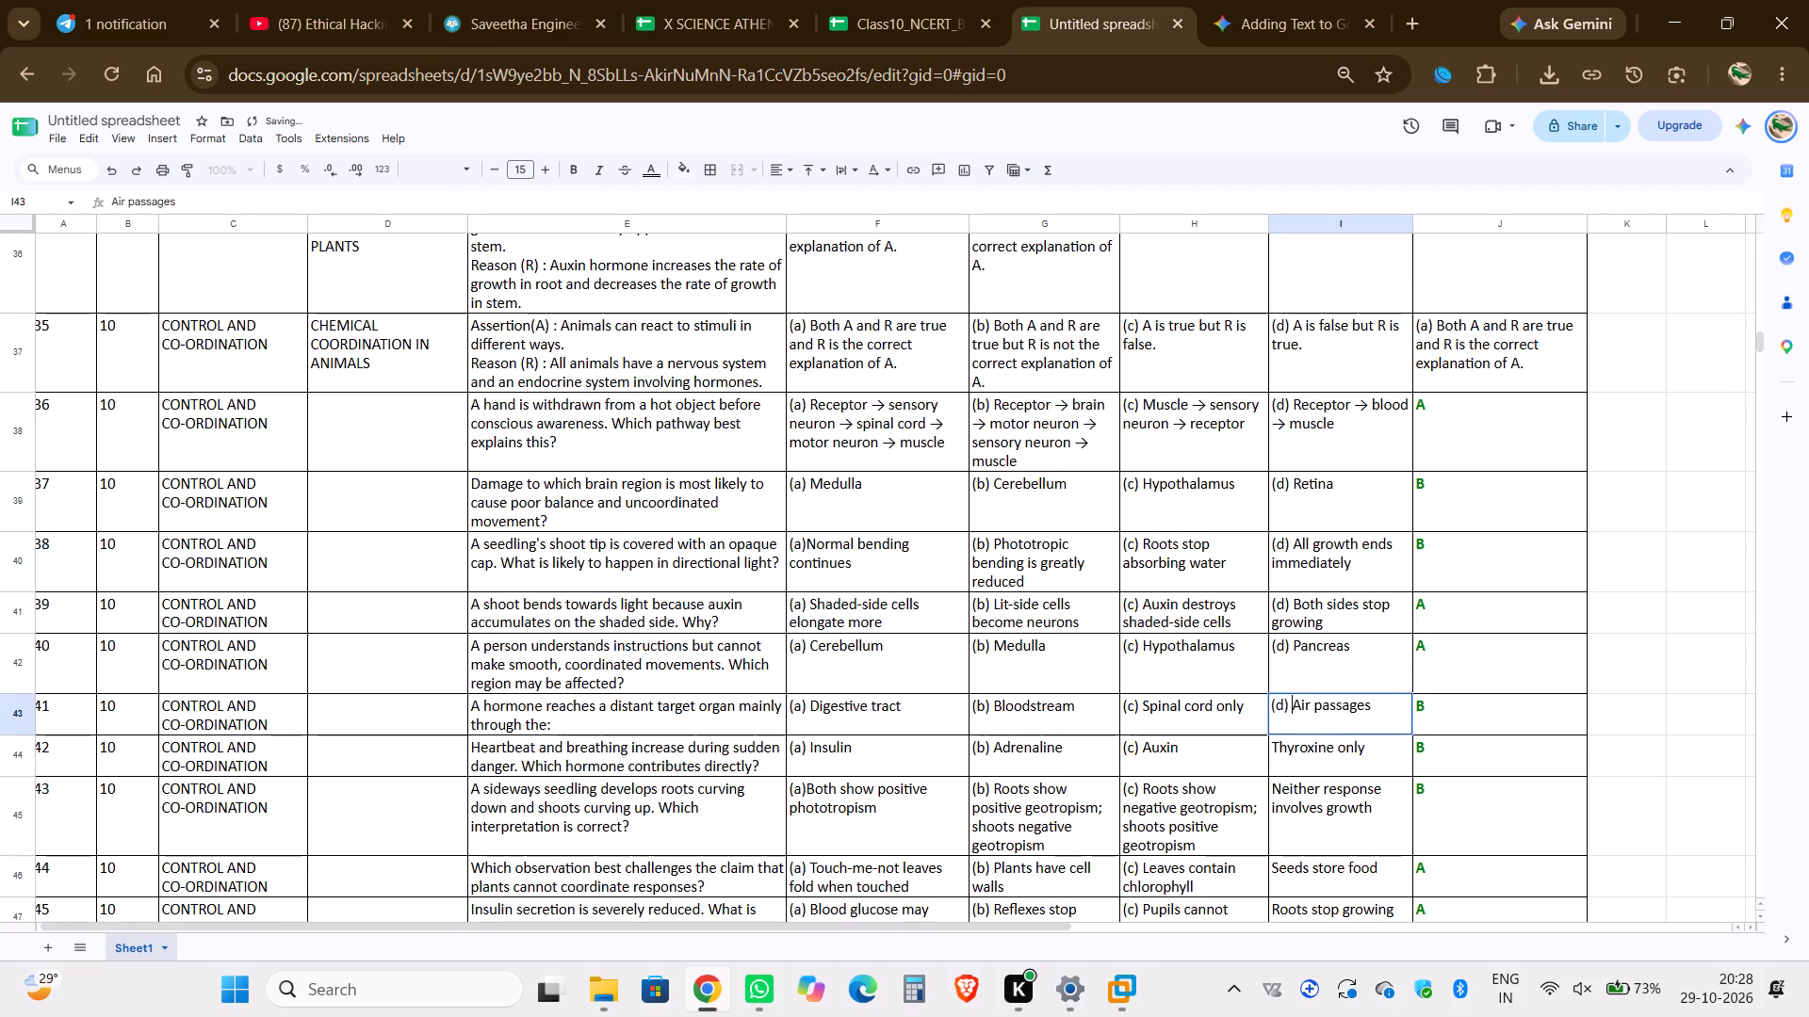
{"action": "double_click", "coordinate": [1328, 768]}
{"action": "key", "text": "Up"}
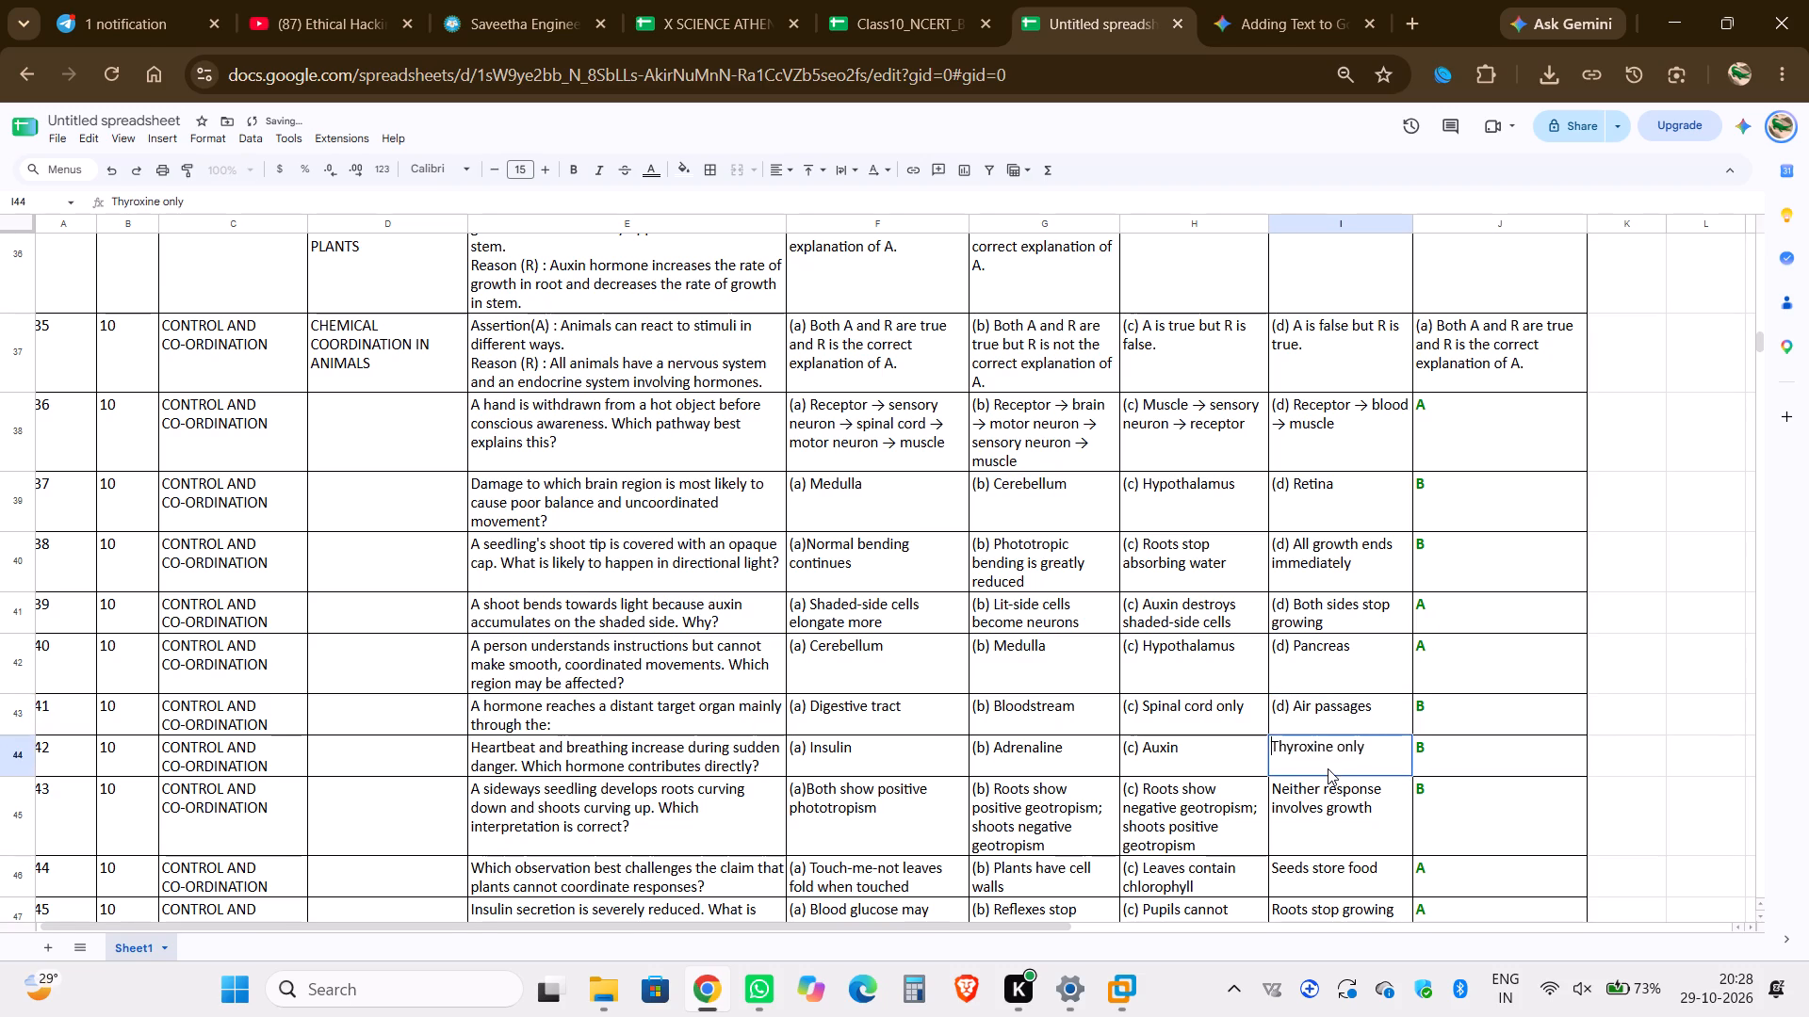
{"action": "key", "text": "ctrl+v"}
{"action": "double_click", "coordinate": [1328, 807]}
{"action": "key", "text": "Up"}
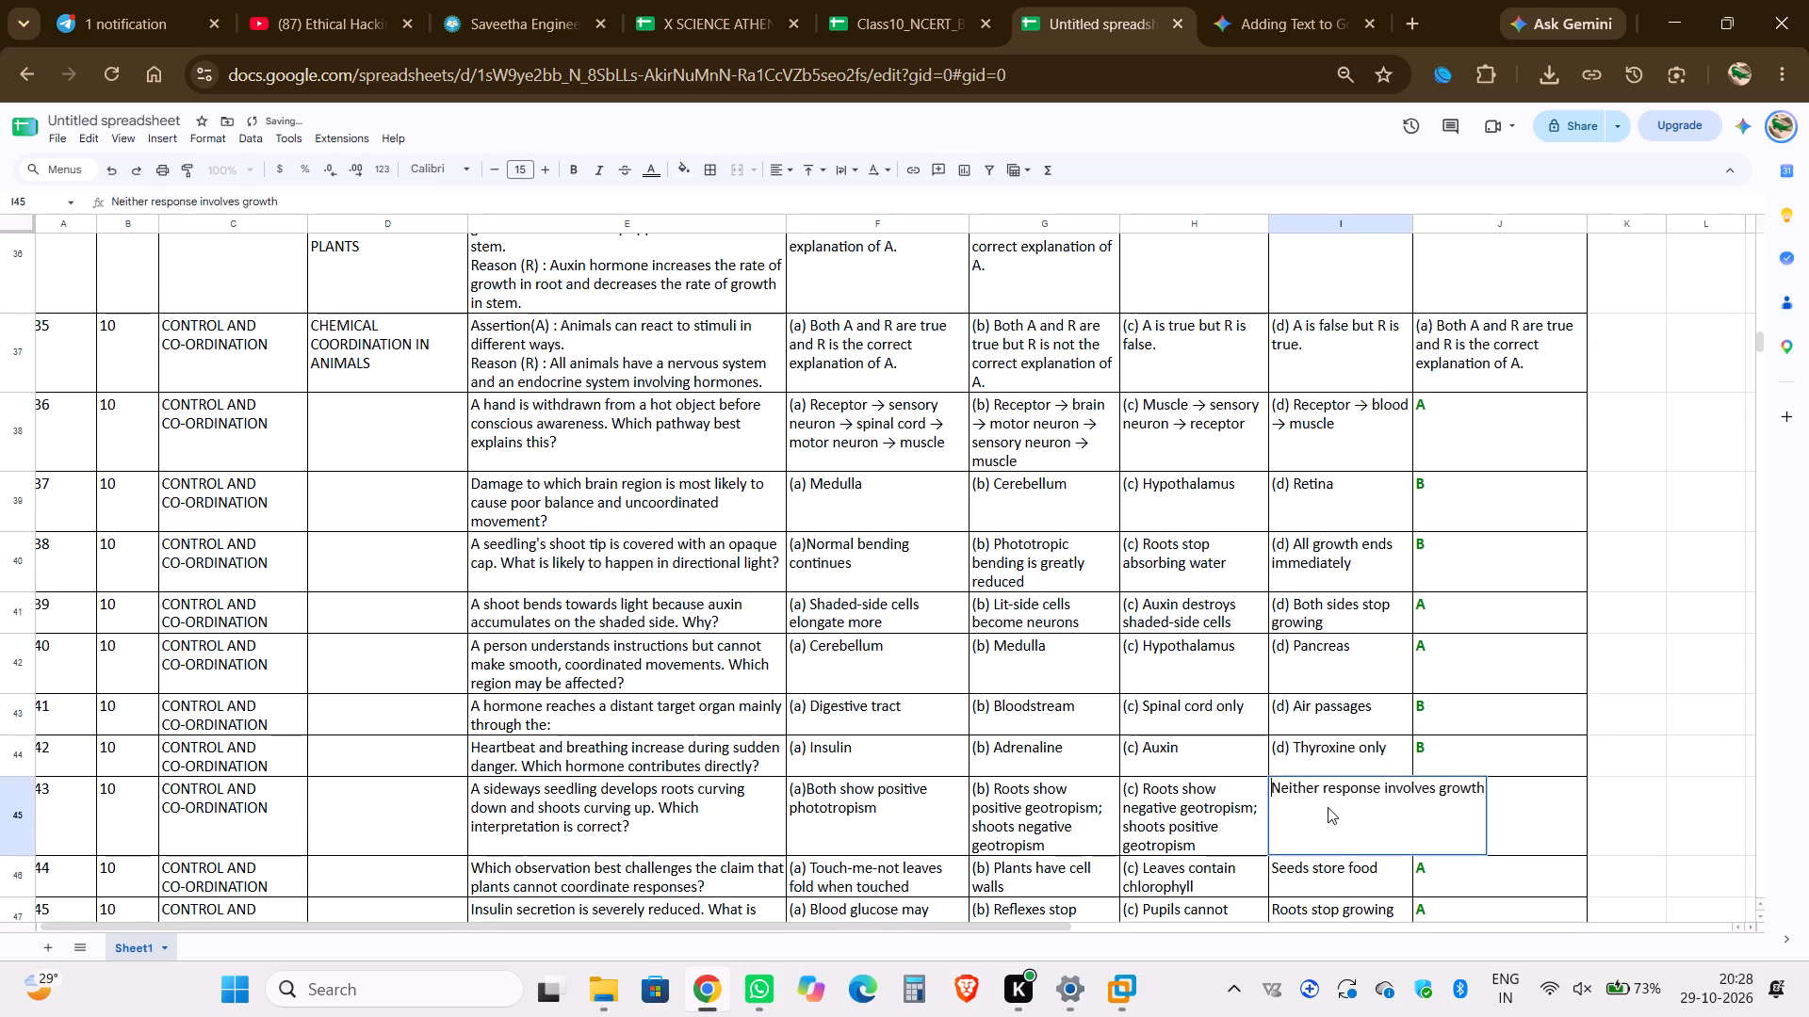
{"action": "key", "text": "ctrl+v"}
{"action": "double_click", "coordinate": [1319, 863]}
{"action": "key", "text": "Up"}
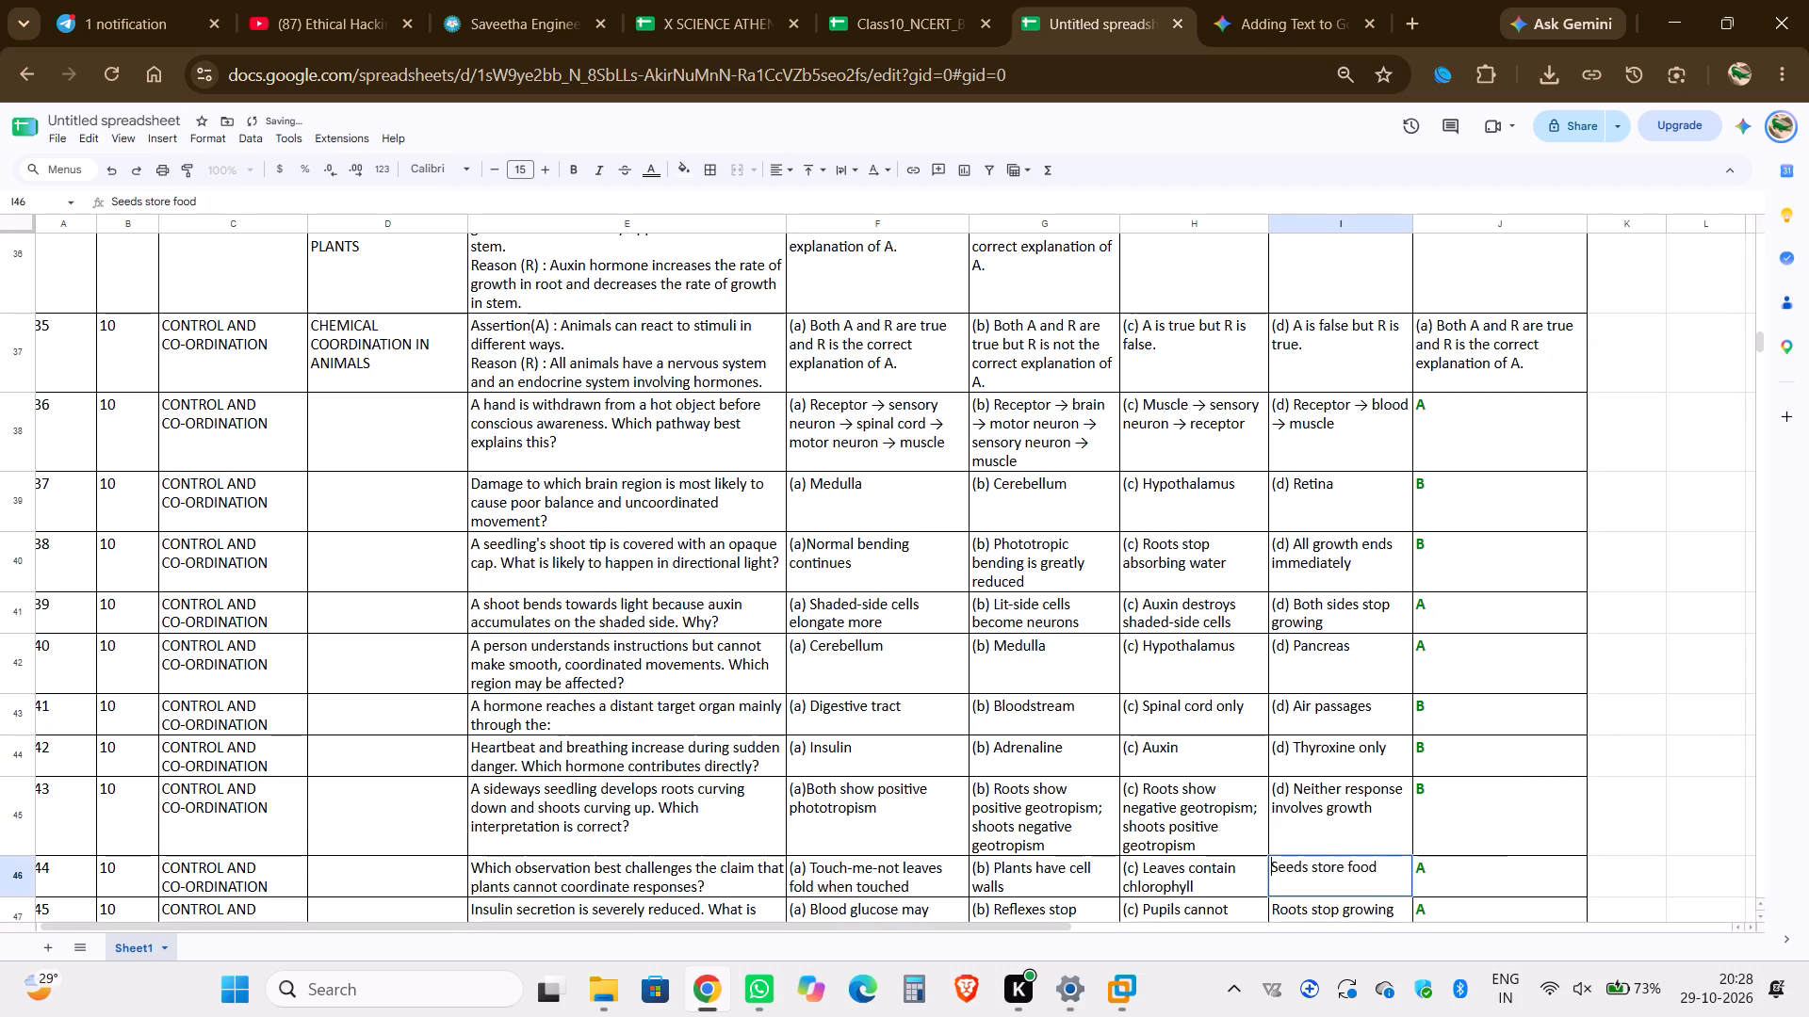
{"action": "key", "text": "ctrl+v"}
{"action": "scroll", "coordinate": [1319, 863], "scroll_direction": "down", "scroll_amount": 1}
{"action": "left_click", "coordinate": [1320, 834]}
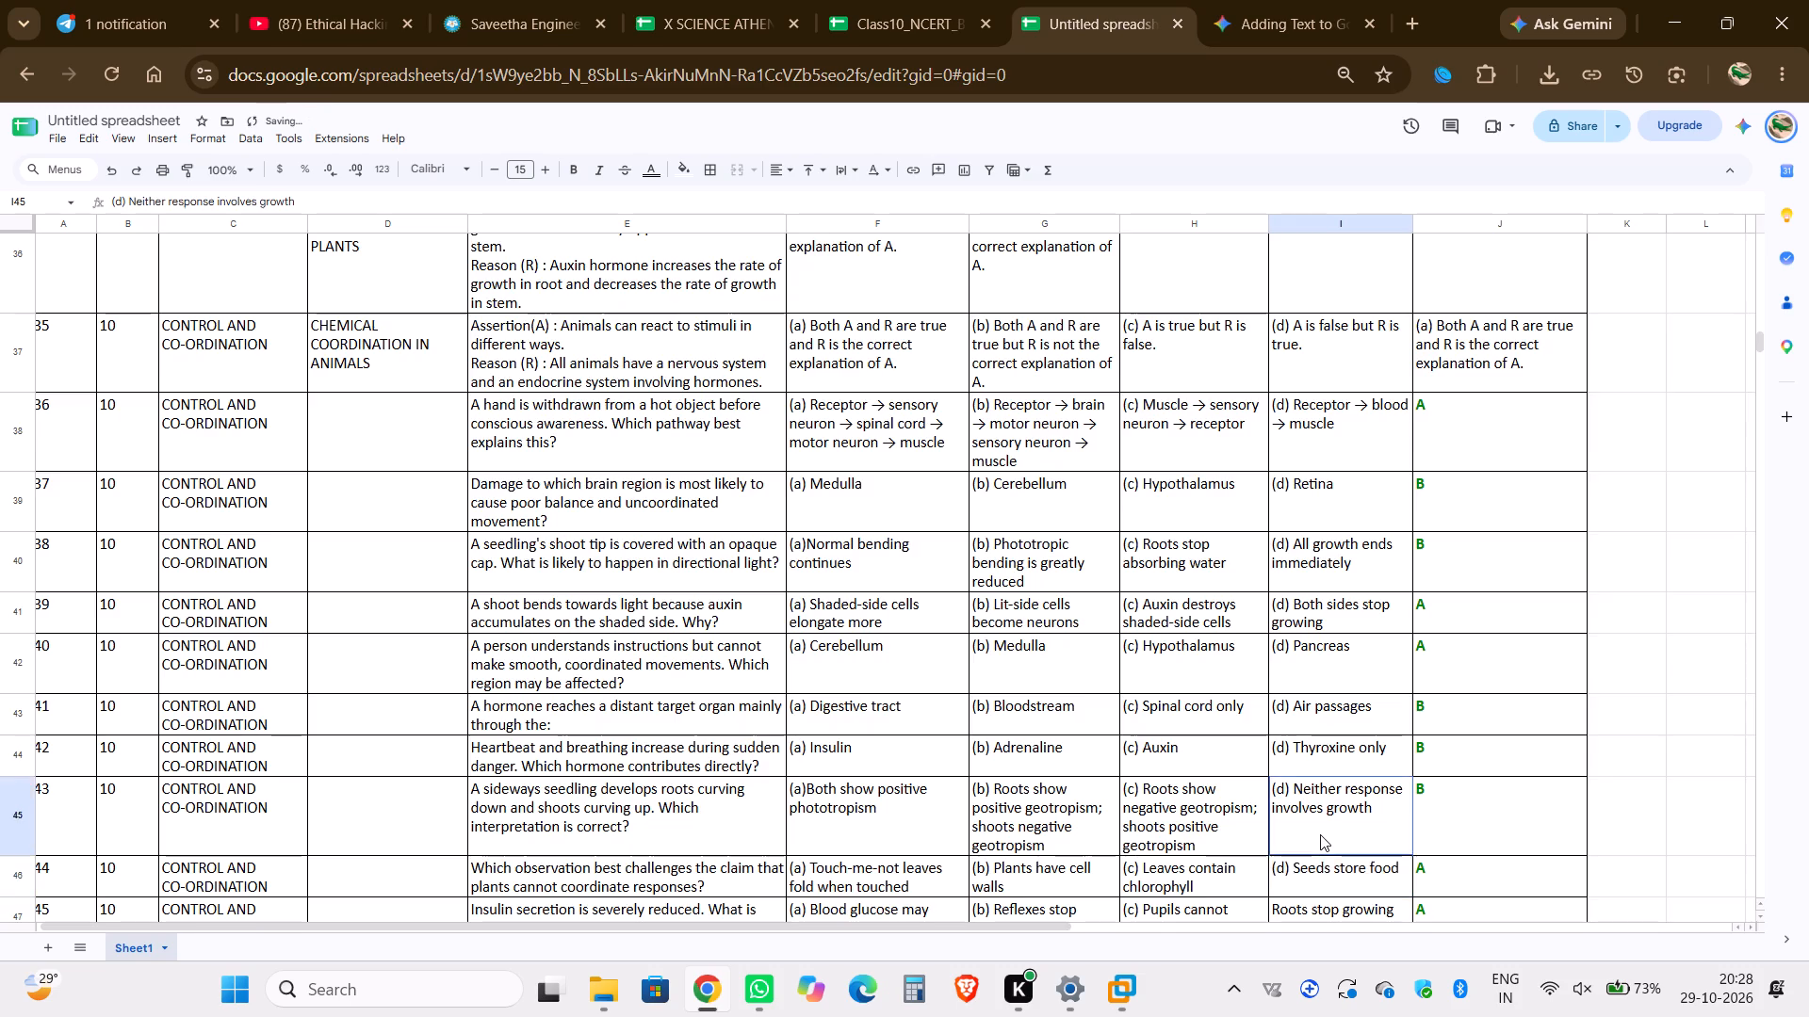
Add the prefix "(d) " before the options in I47 to I49, from "Roots stop growing" through "The tip produces nerve impulses".
{"action": "scroll", "coordinate": [1320, 834], "scroll_direction": "down", "scroll_amount": 4}
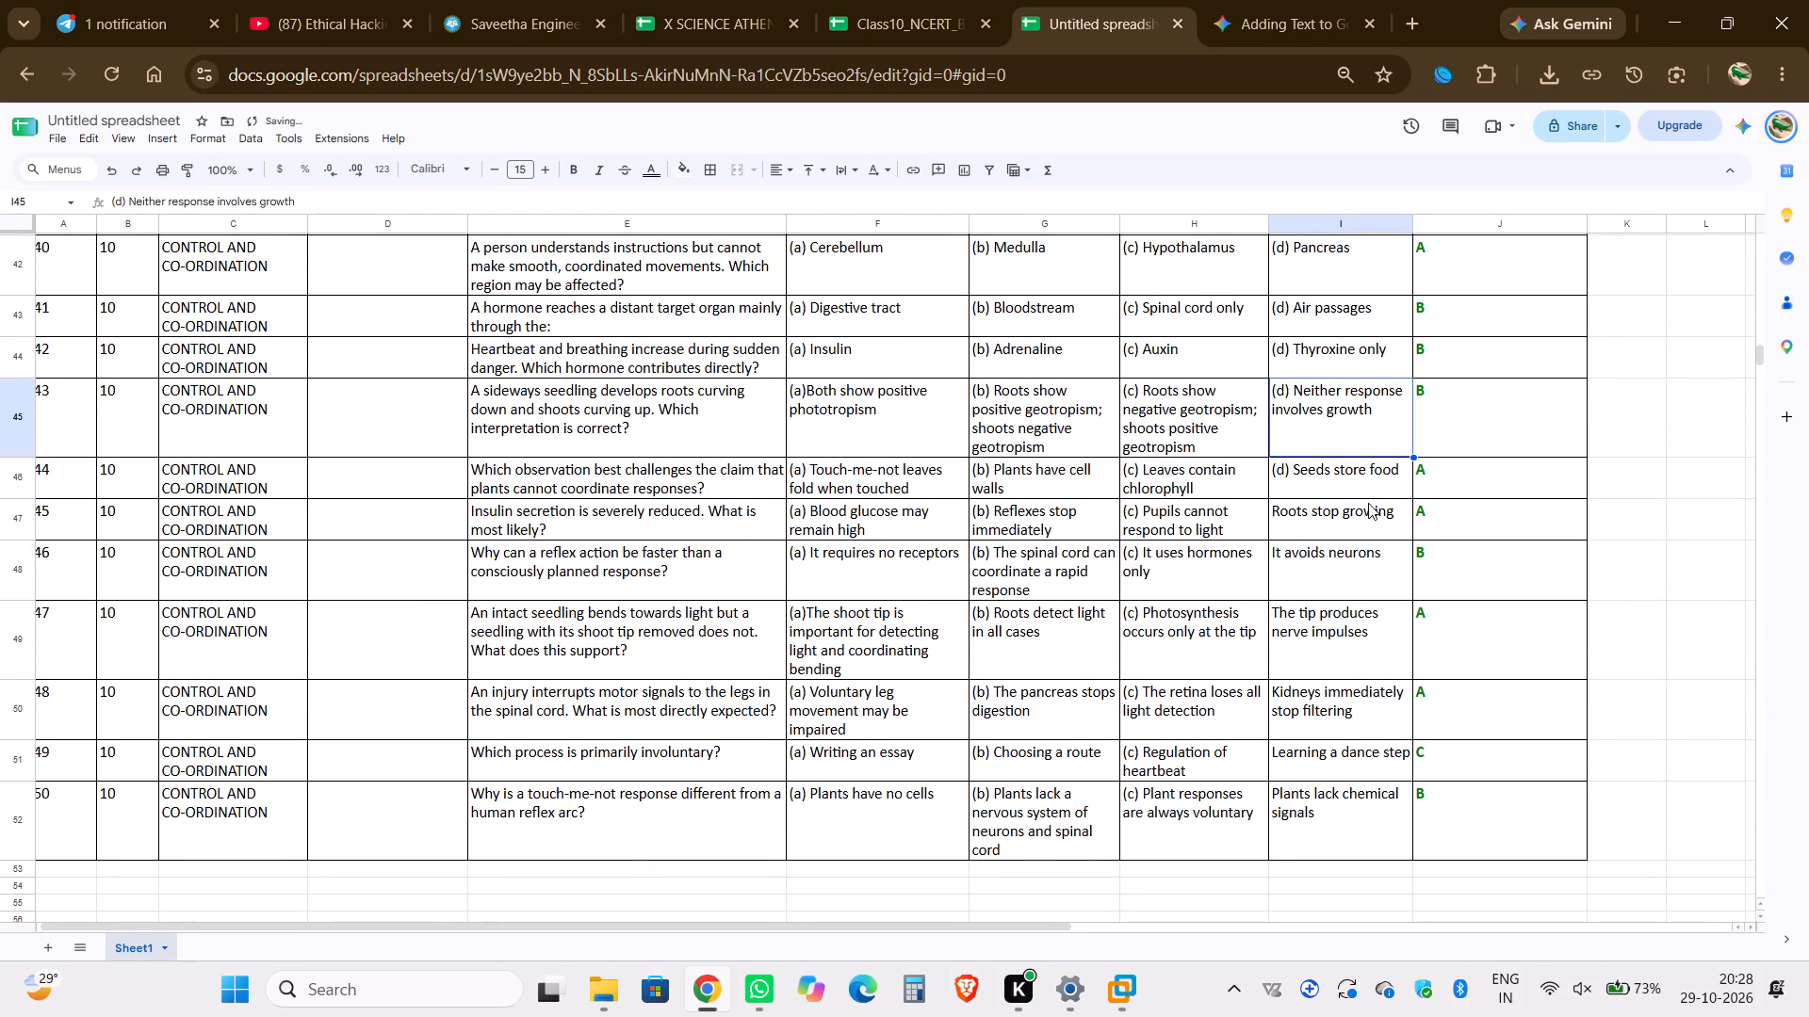
{"action": "left_click", "coordinate": [1368, 503]}
{"action": "left_click", "coordinate": [1368, 503]}
{"action": "double_click", "coordinate": [1366, 519]}
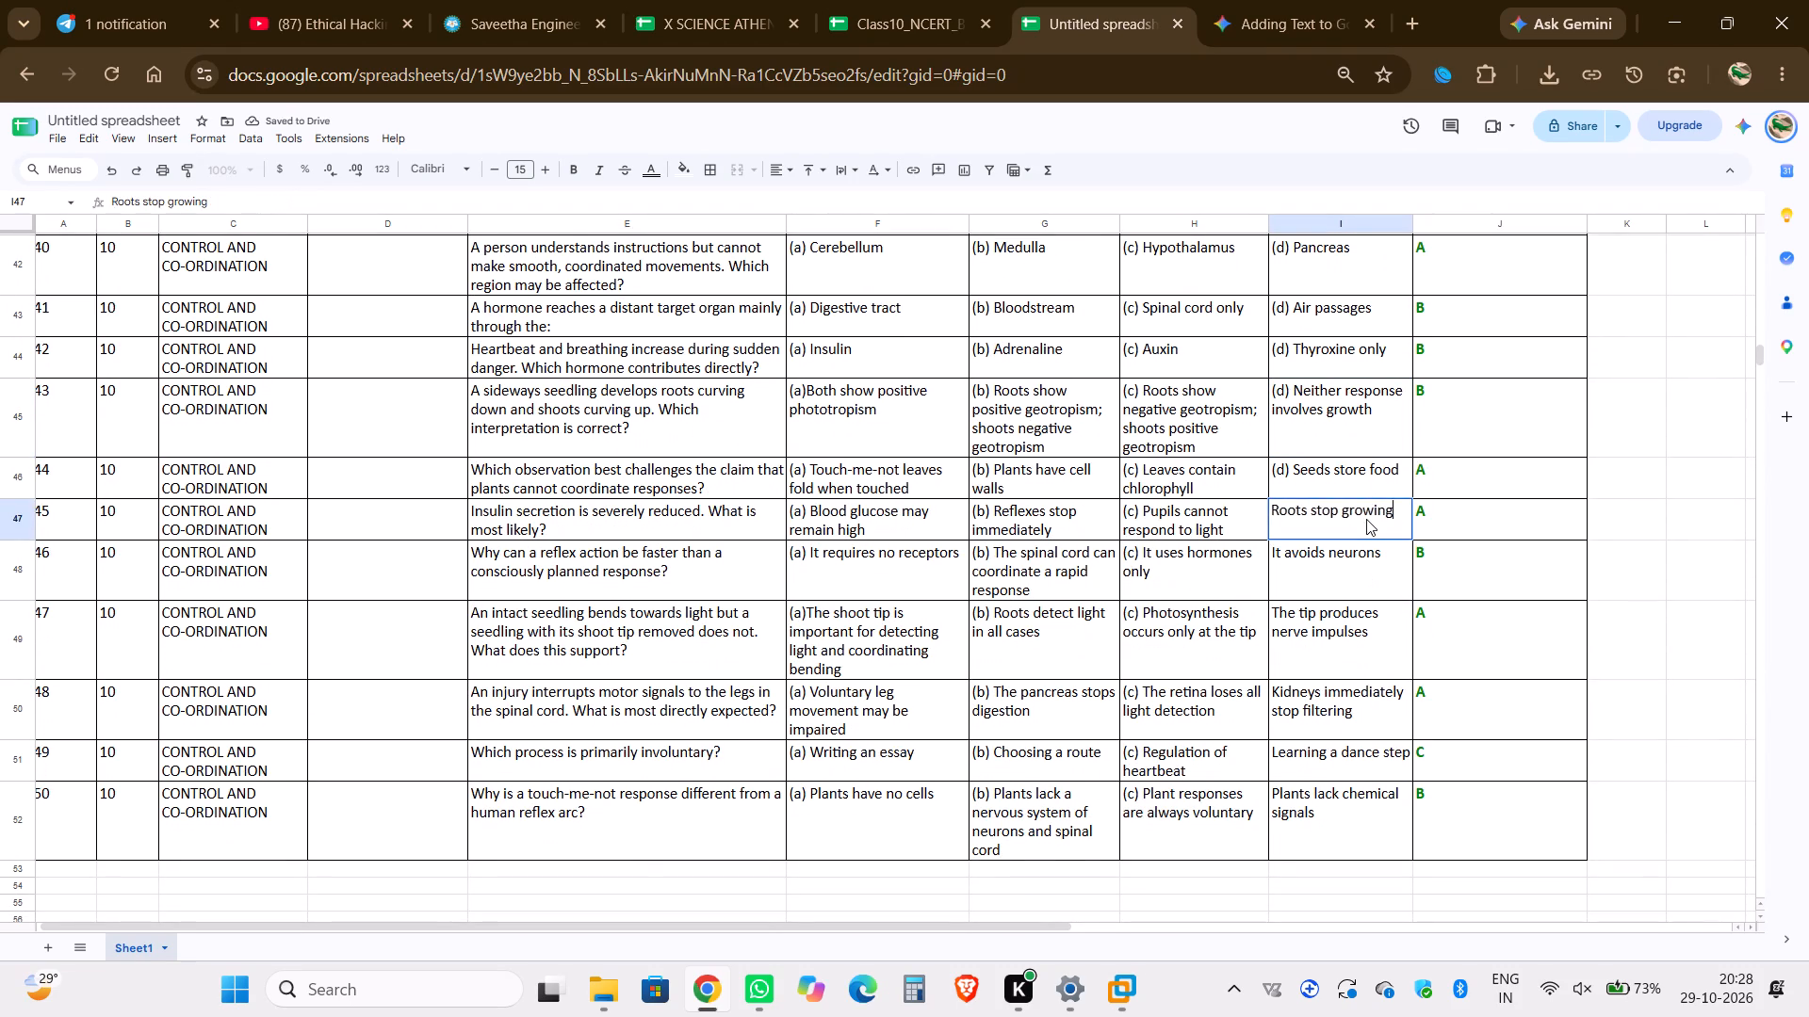
{"action": "key", "text": "Up"}
{"action": "key", "text": "ctrl+v"}
{"action": "double_click", "coordinate": [1354, 567]}
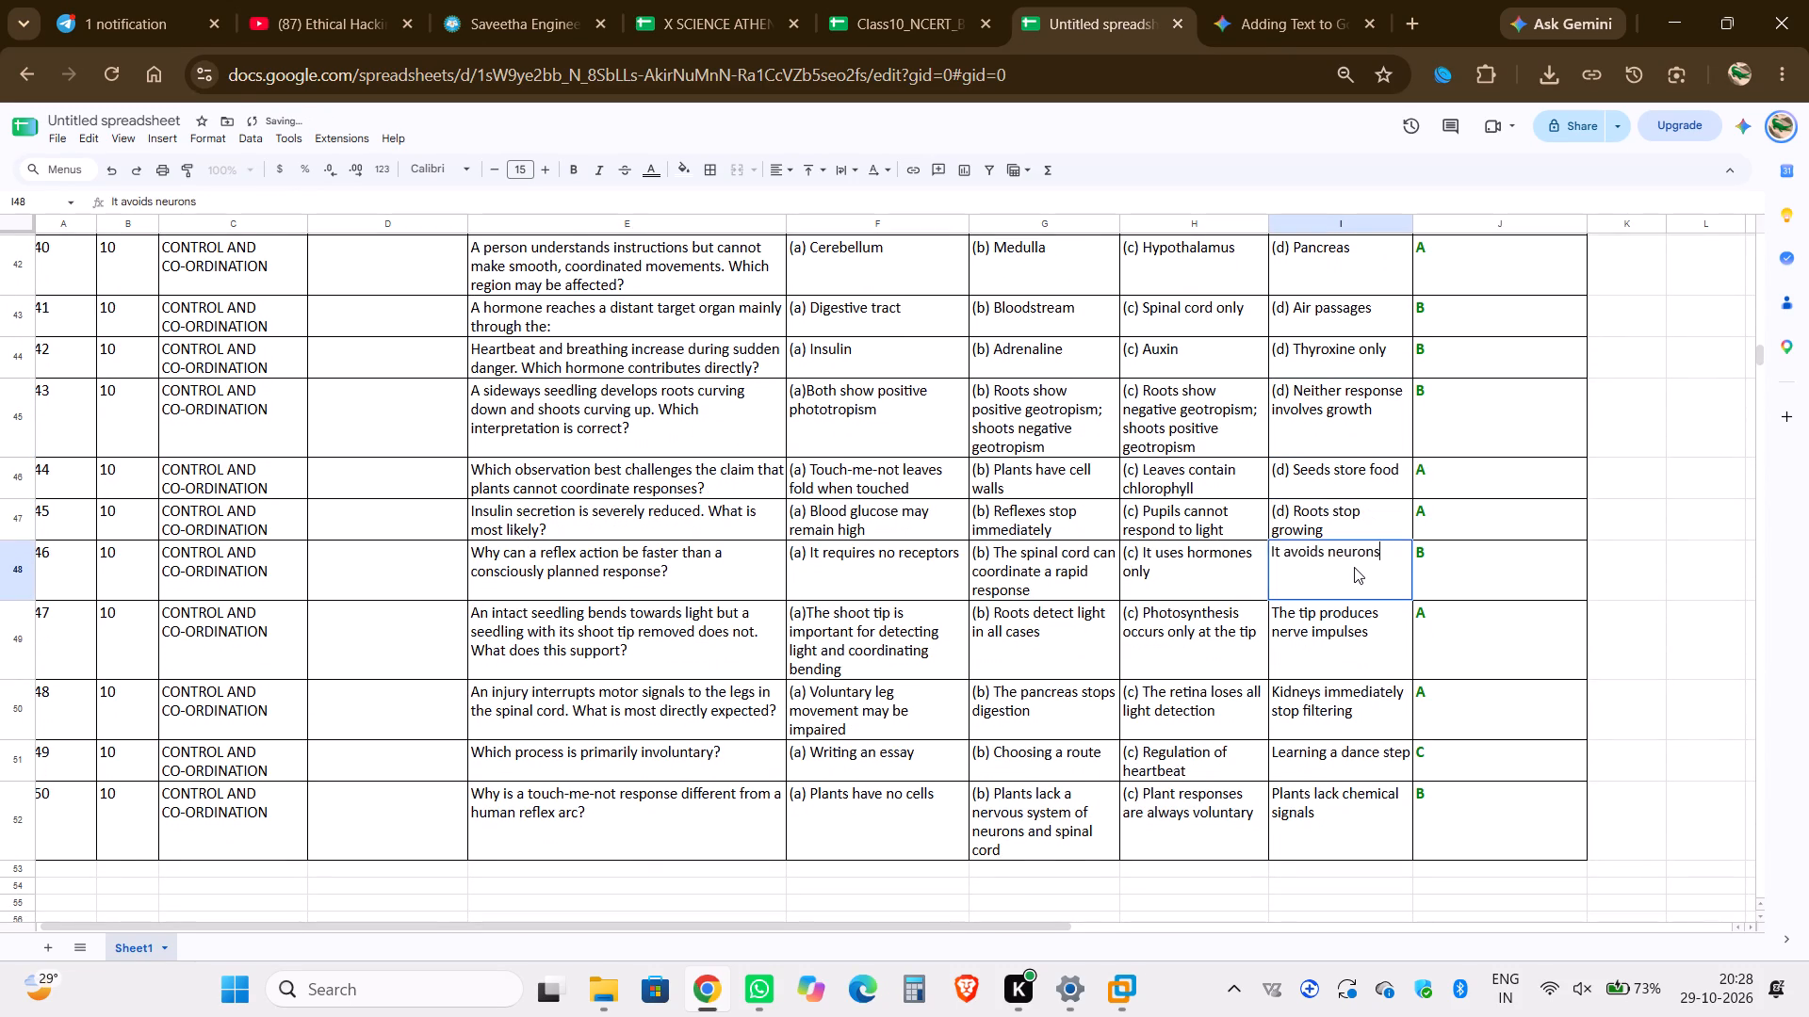
{"action": "key", "text": "Up"}
{"action": "key", "text": "ctrl+v"}
{"action": "double_click", "coordinate": [1349, 632]}
{"action": "key", "text": "Up"}
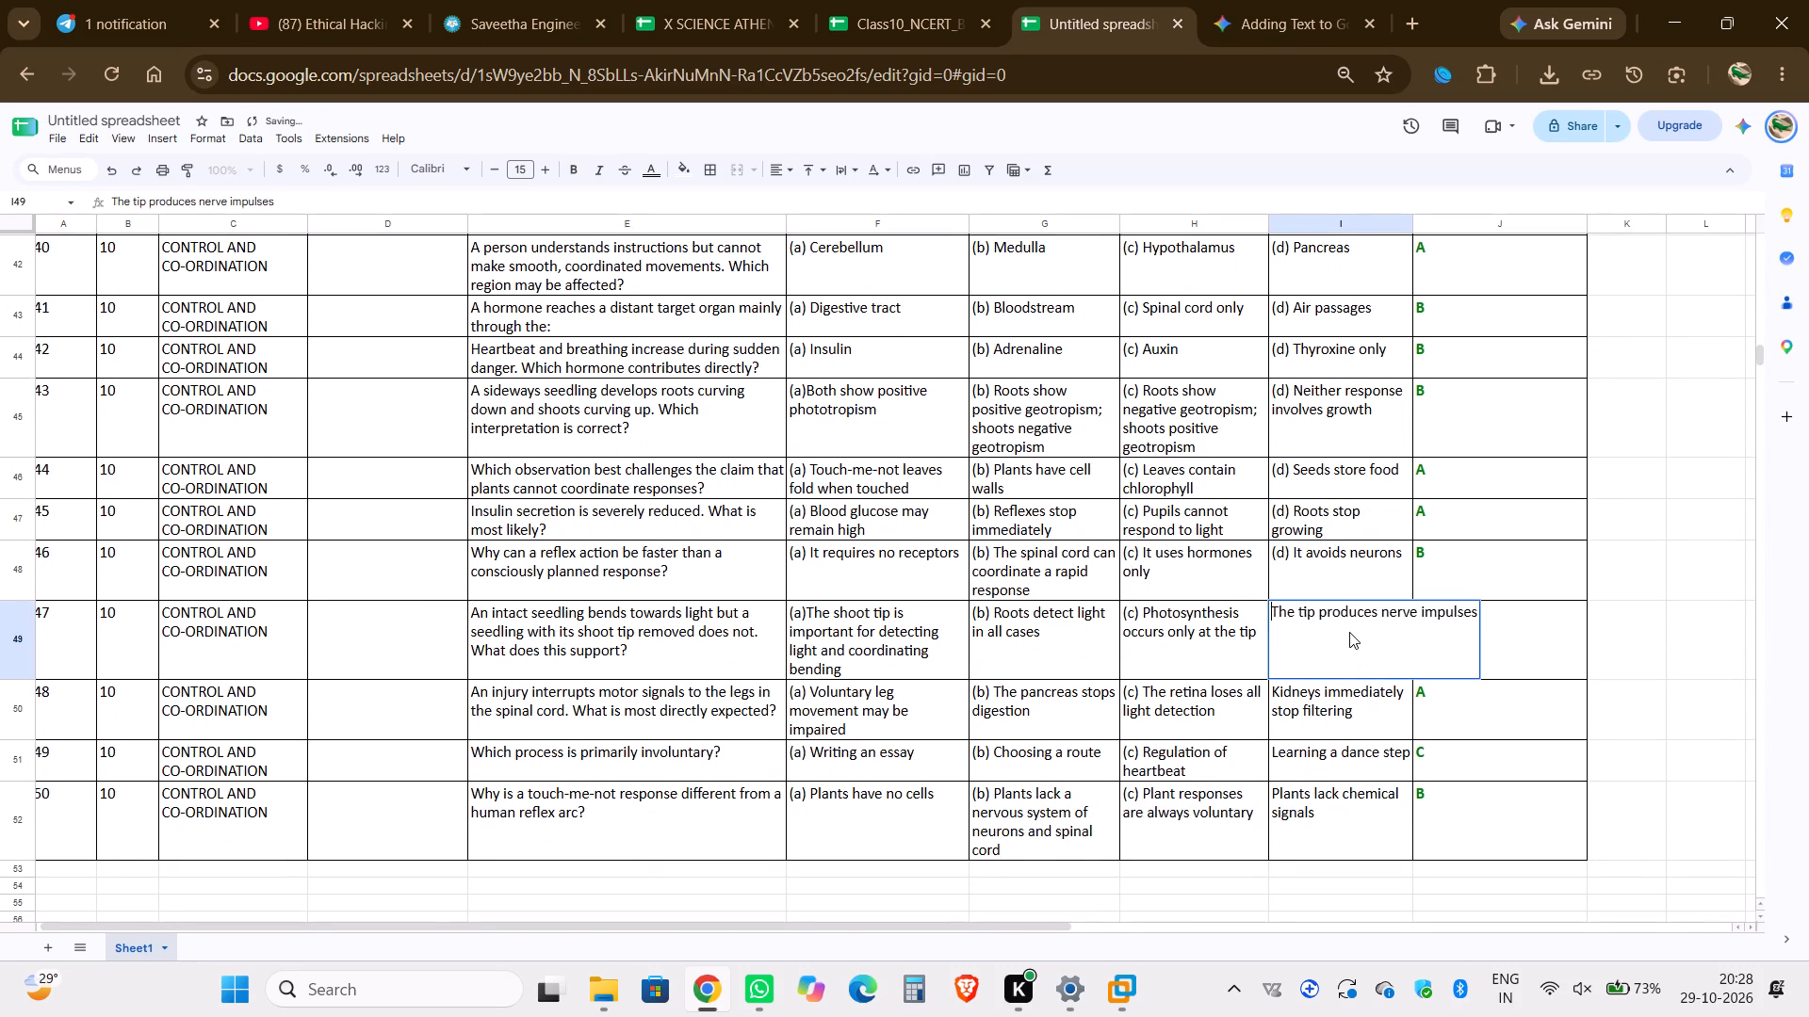
{"action": "key", "text": "ctrl+v"}
Add the prefix "(d) " before the options in I50 to I52, from "Kidneys immediately stop filtering" through "Plants lack chemical signals".
{"action": "double_click", "coordinate": [1337, 694]}
{"action": "key", "text": "Up"}
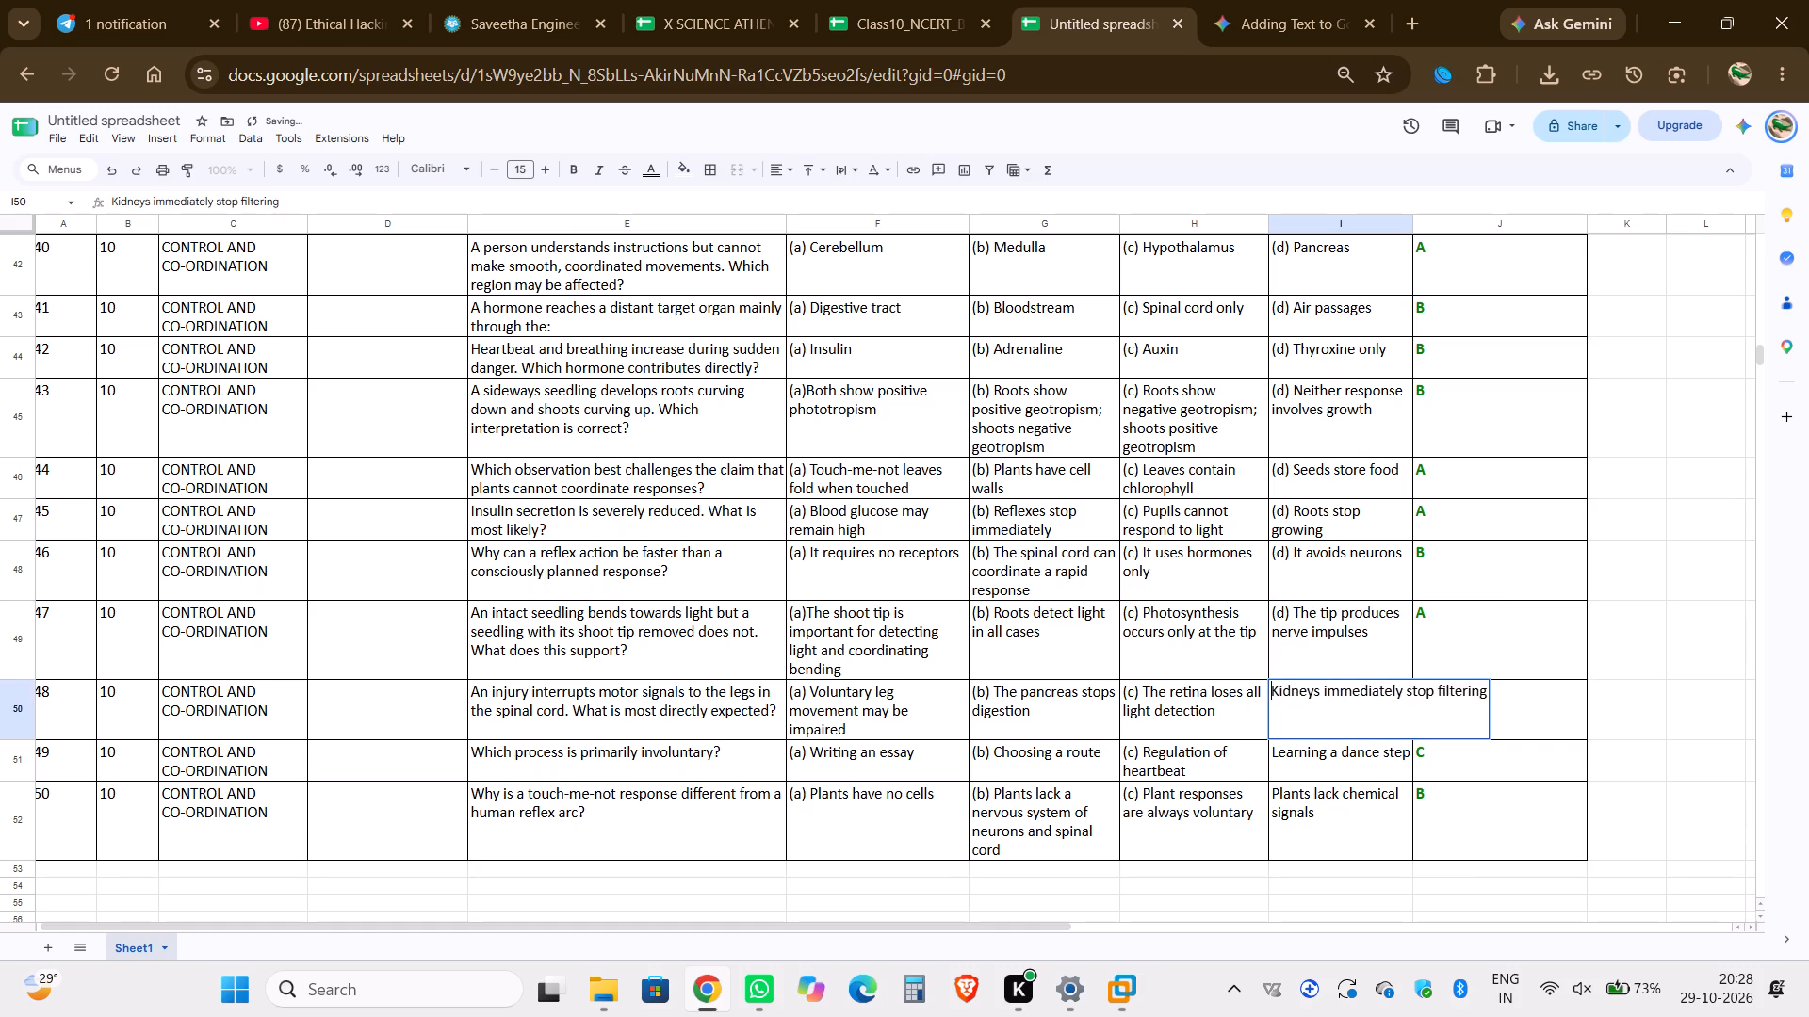
{"action": "key", "text": "ctrl+v"}
{"action": "double_click", "coordinate": [1328, 741]}
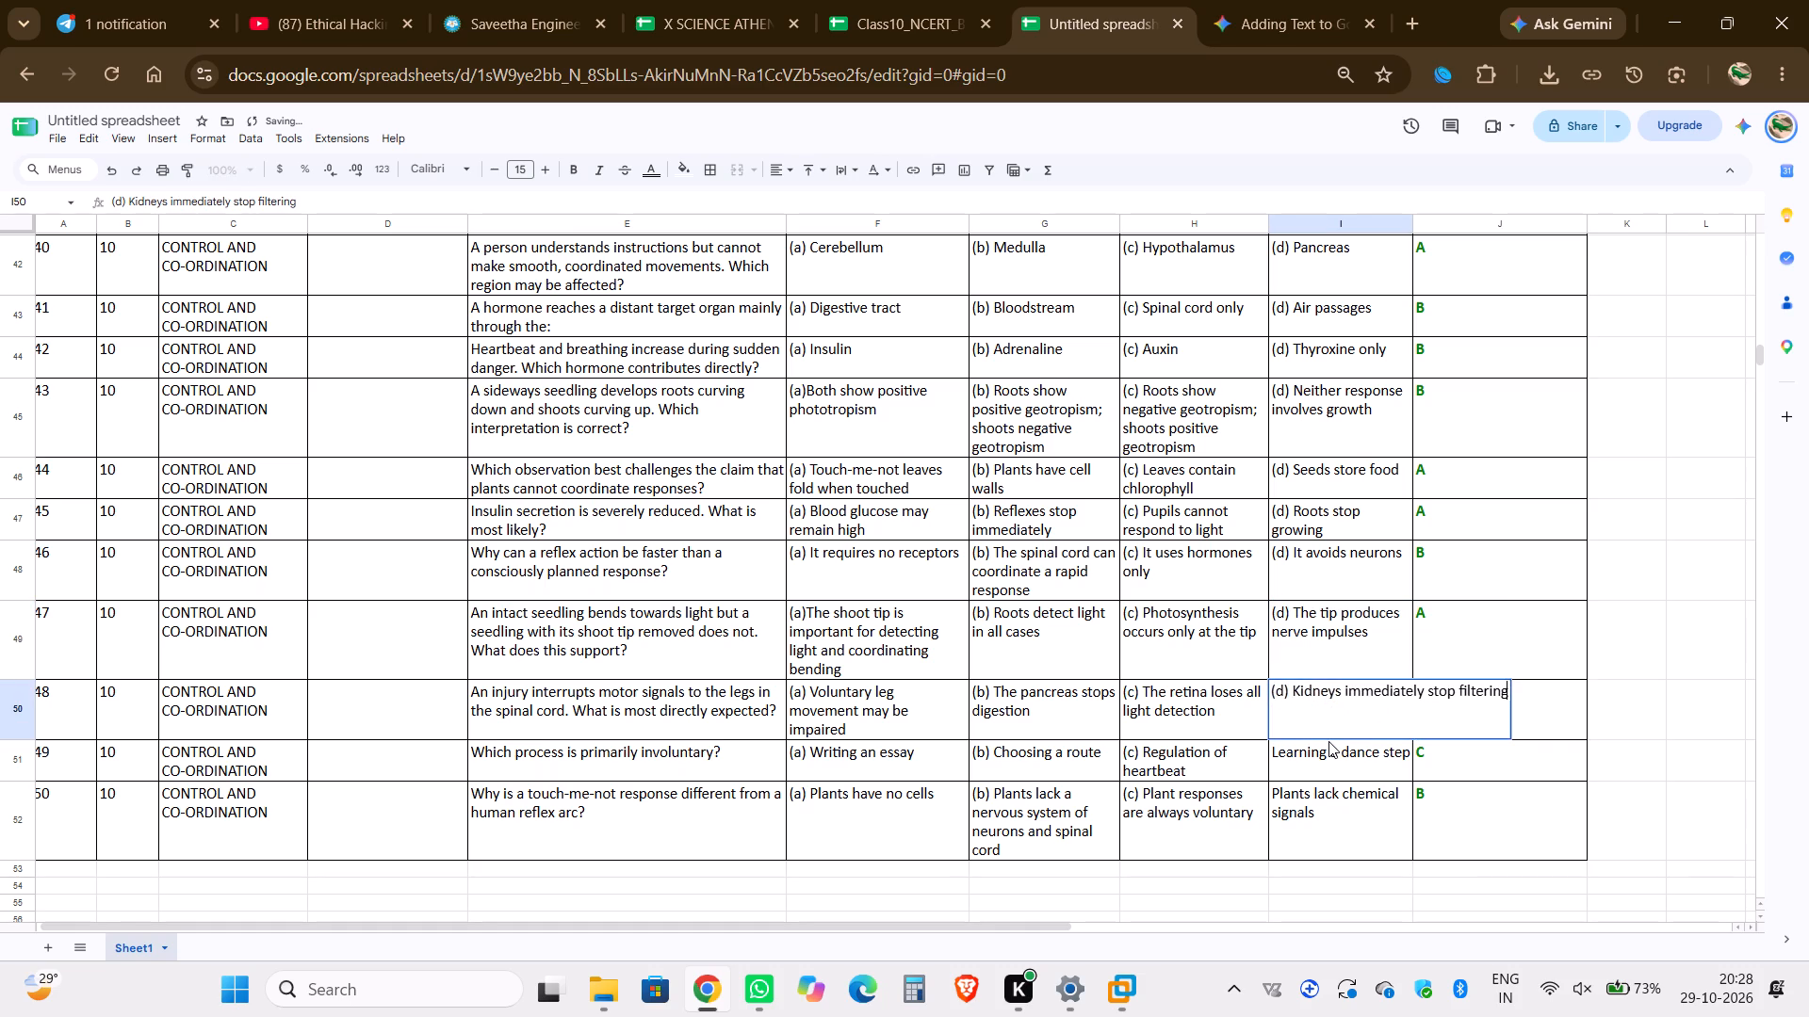
{"action": "double_click", "coordinate": [1326, 763]}
{"action": "key", "text": "Up"}
{"action": "key", "text": "ctrl+v"}
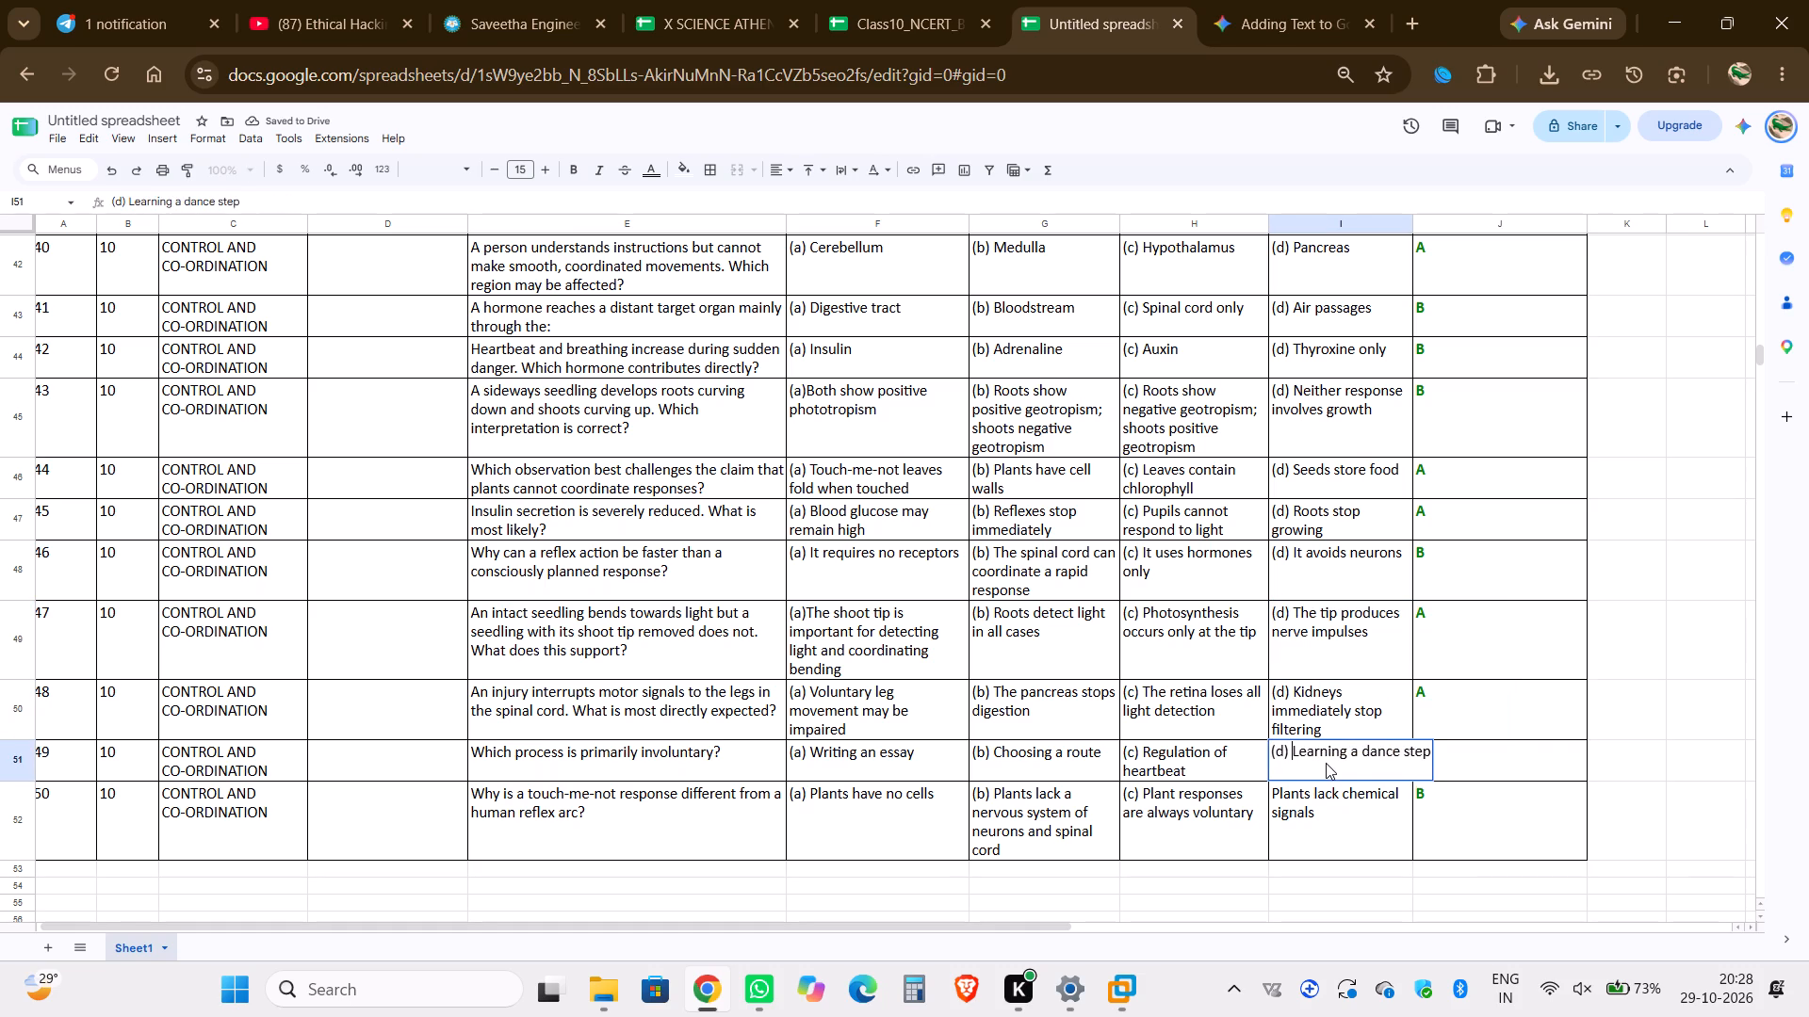
{"action": "double_click", "coordinate": [1333, 820]}
{"action": "key", "text": "Up"}
{"action": "key", "text": "ctrl+v"}
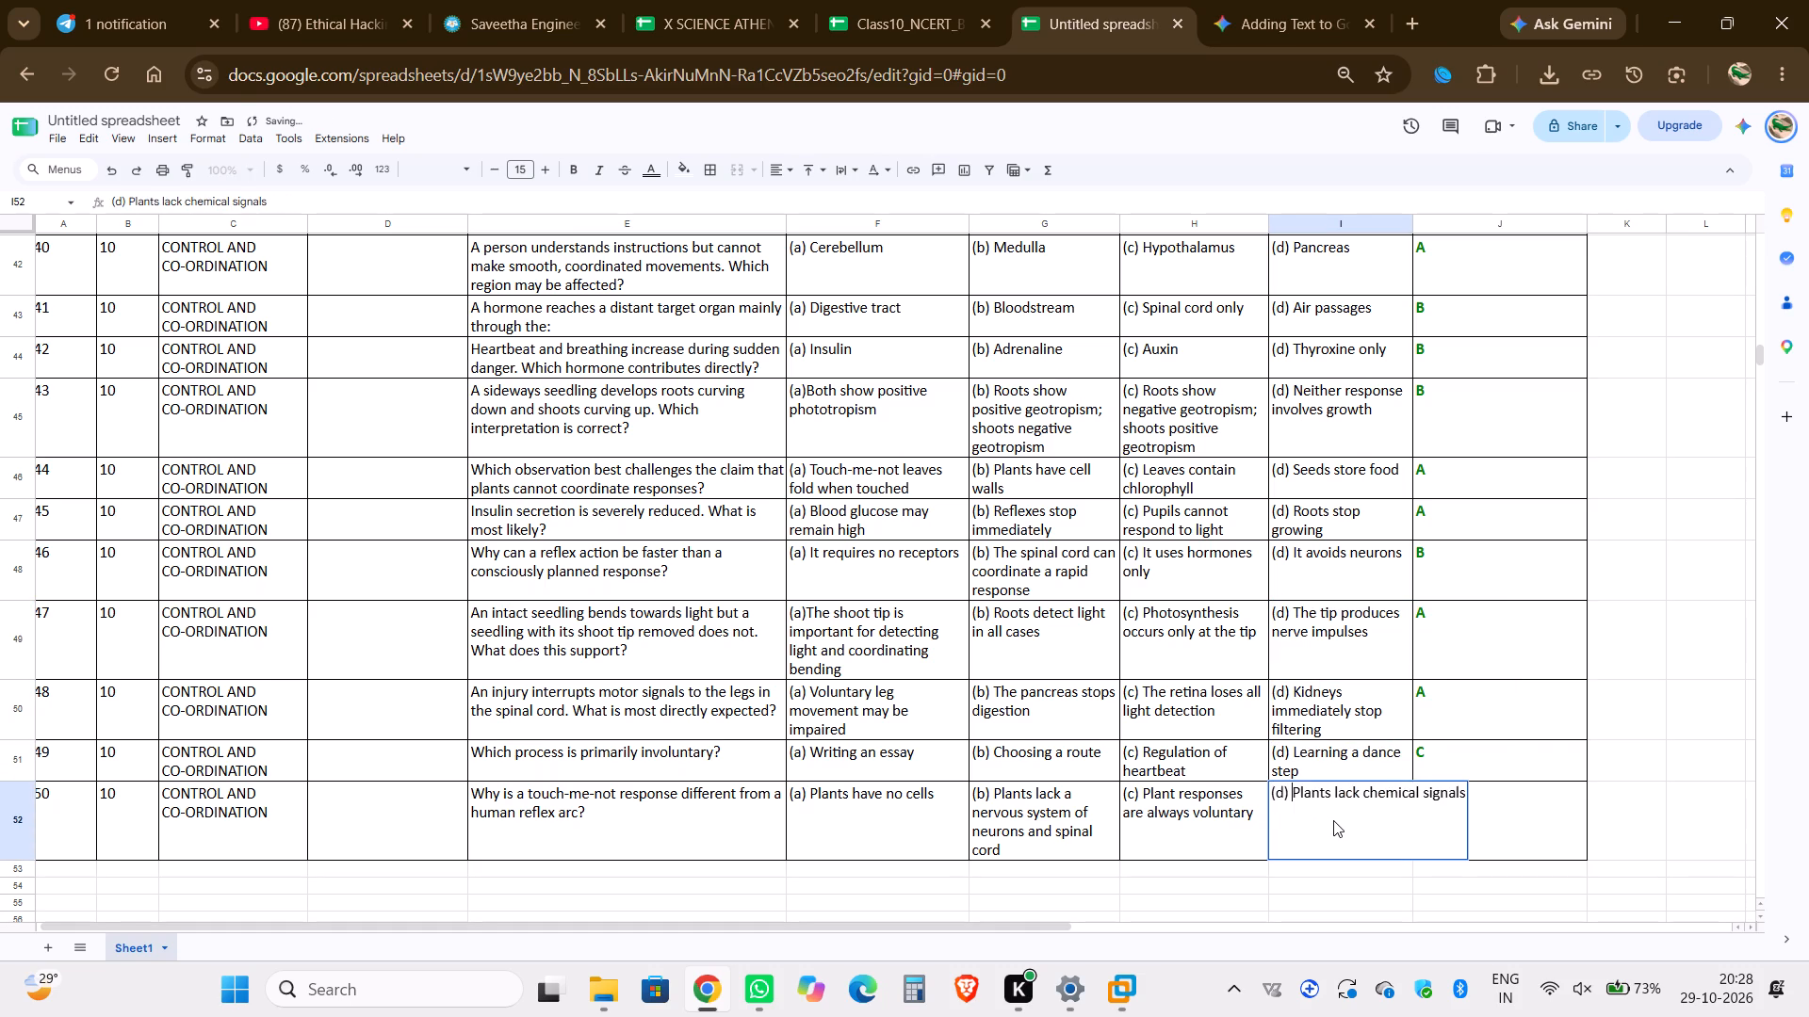
{"action": "left_click", "coordinate": [1442, 617]}
Replace the answer letters in J13 and J14 with the full (a) option texts copied from F13 and F14.
{"action": "scroll", "coordinate": [1442, 617], "scroll_direction": "up", "scroll_amount": 13}
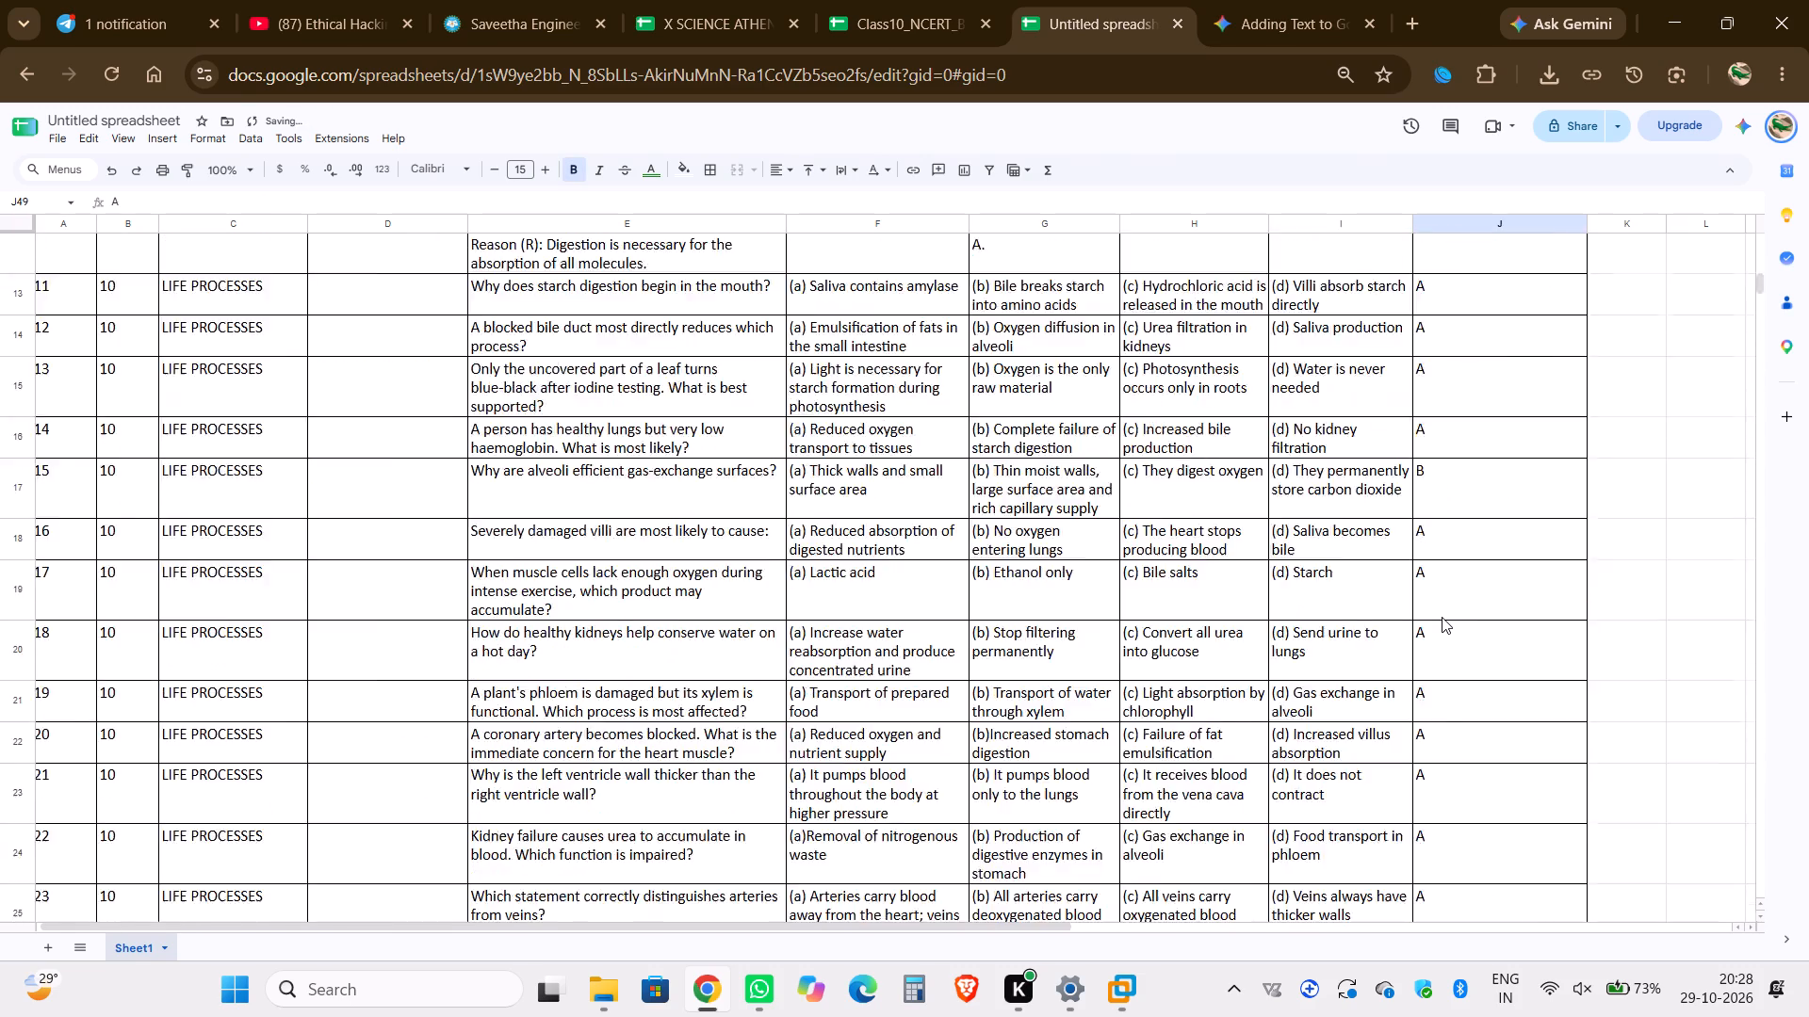
{"action": "scroll", "coordinate": [1442, 617], "scroll_direction": "up", "scroll_amount": 5}
{"action": "scroll", "coordinate": [1442, 617], "scroll_direction": "down", "scroll_amount": 8}
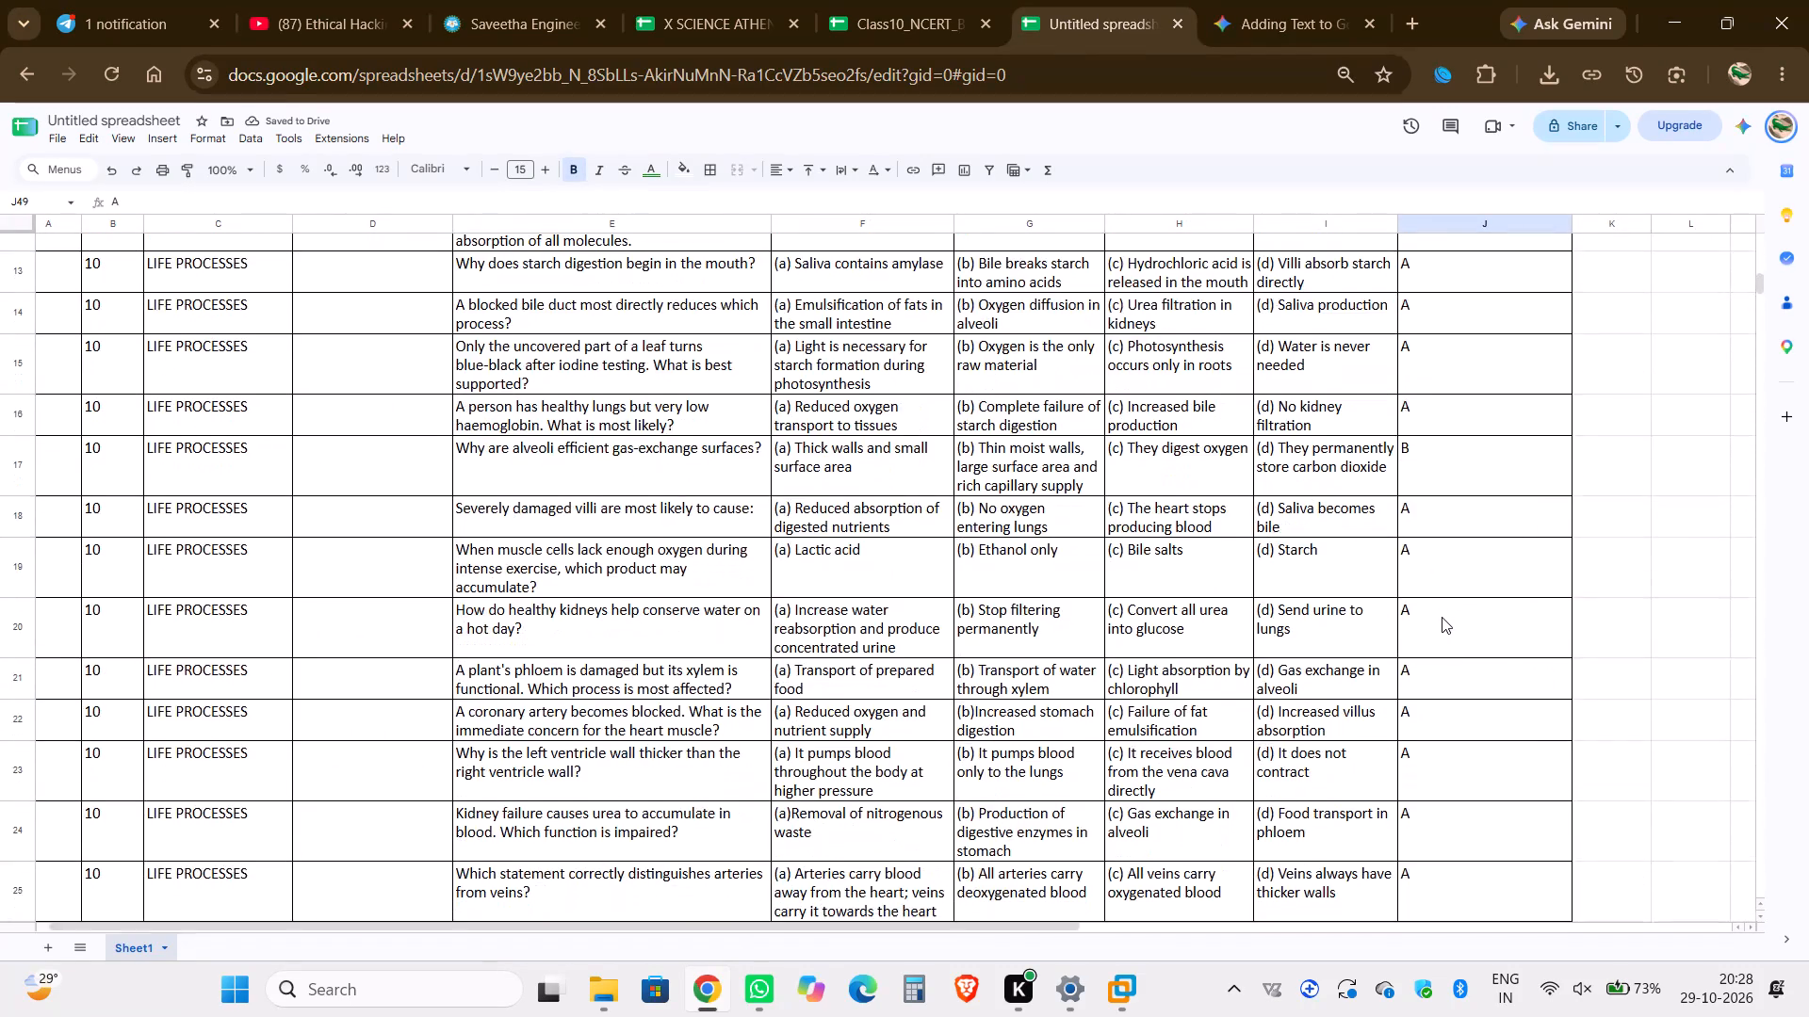
{"action": "scroll", "coordinate": [1442, 617], "scroll_direction": "up", "scroll_amount": 1}
{"action": "left_click", "coordinate": [867, 365]}
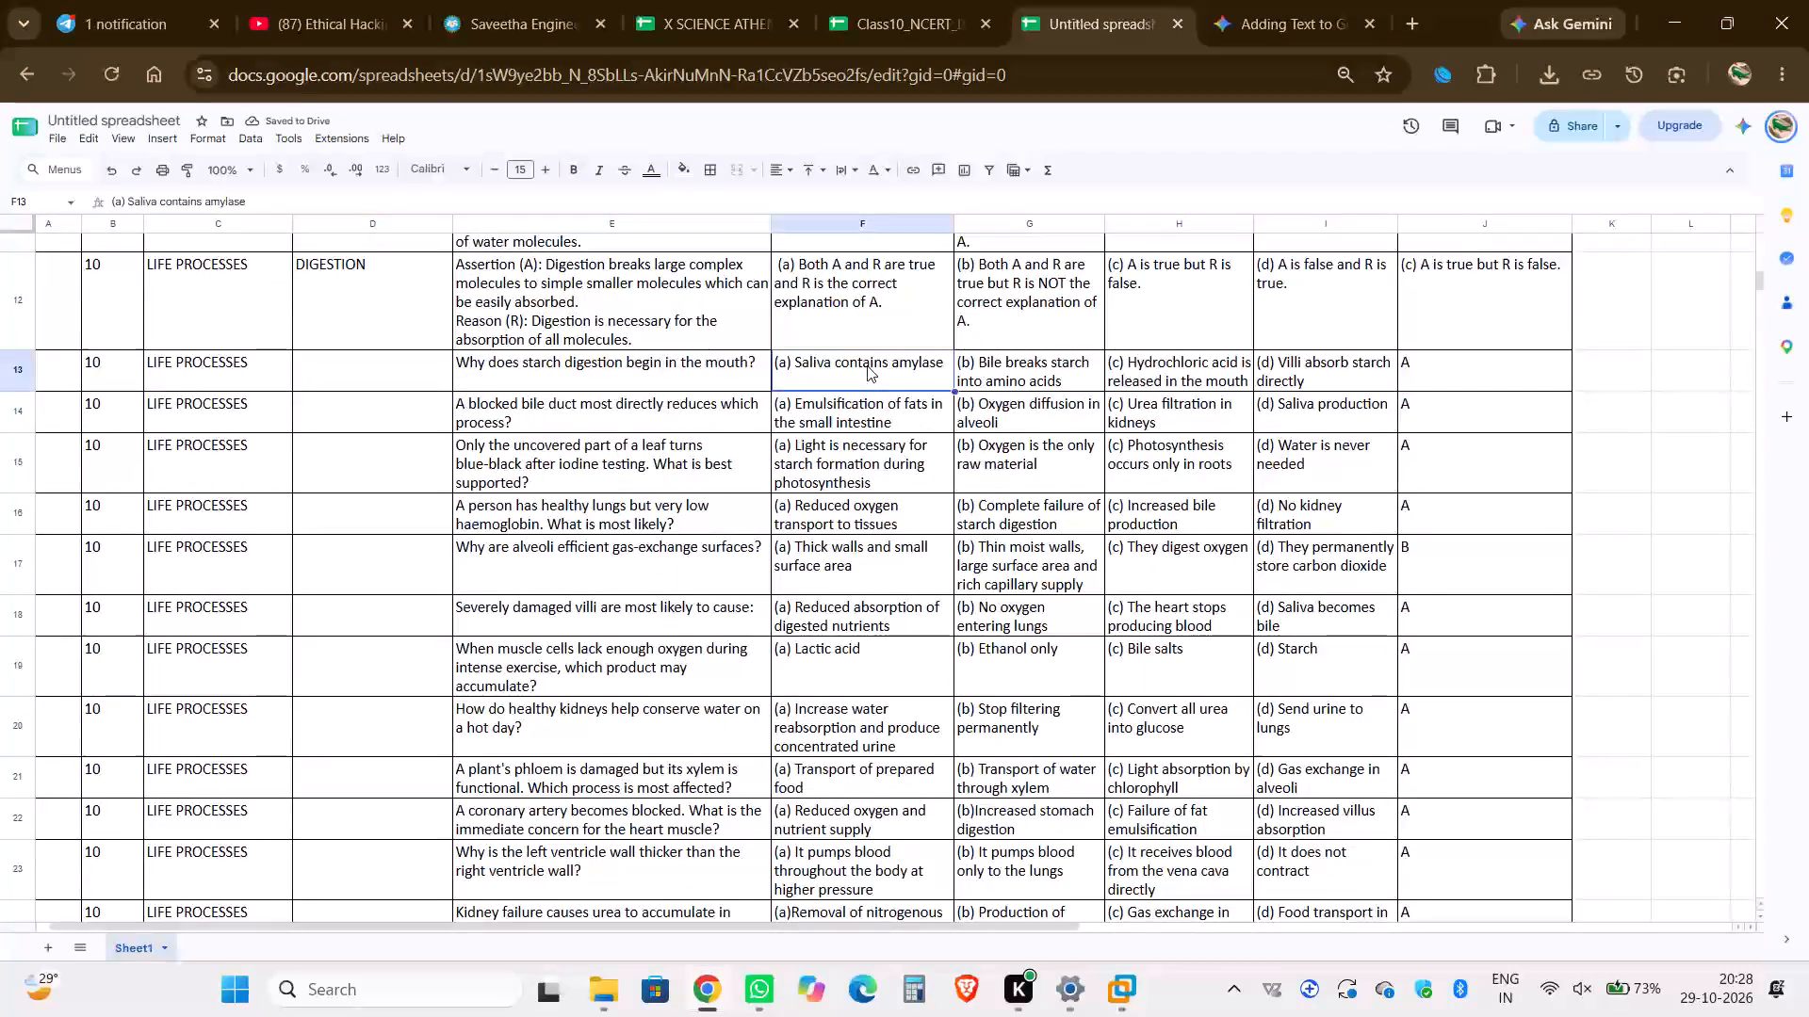
{"action": "key", "text": "ctrl+c"}
{"action": "left_click", "coordinate": [1430, 366]}
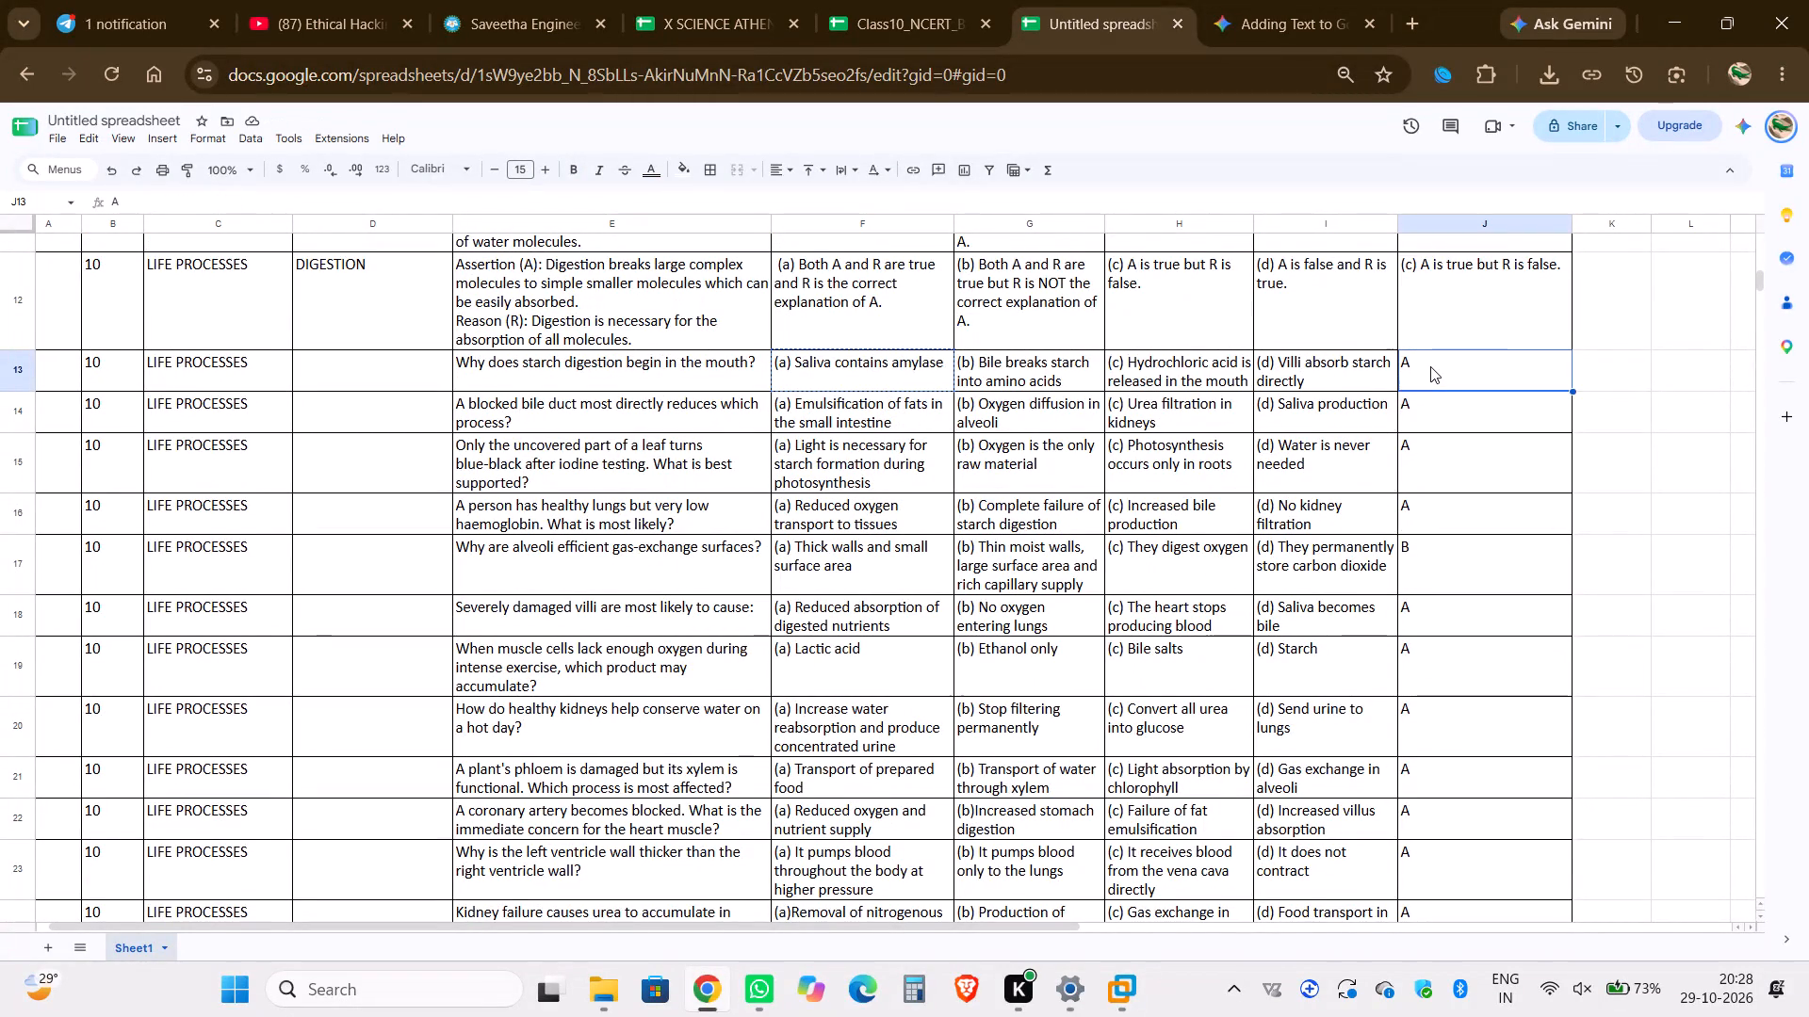
{"action": "key", "text": "ctrl+v"}
{"action": "left_click", "coordinate": [909, 404]}
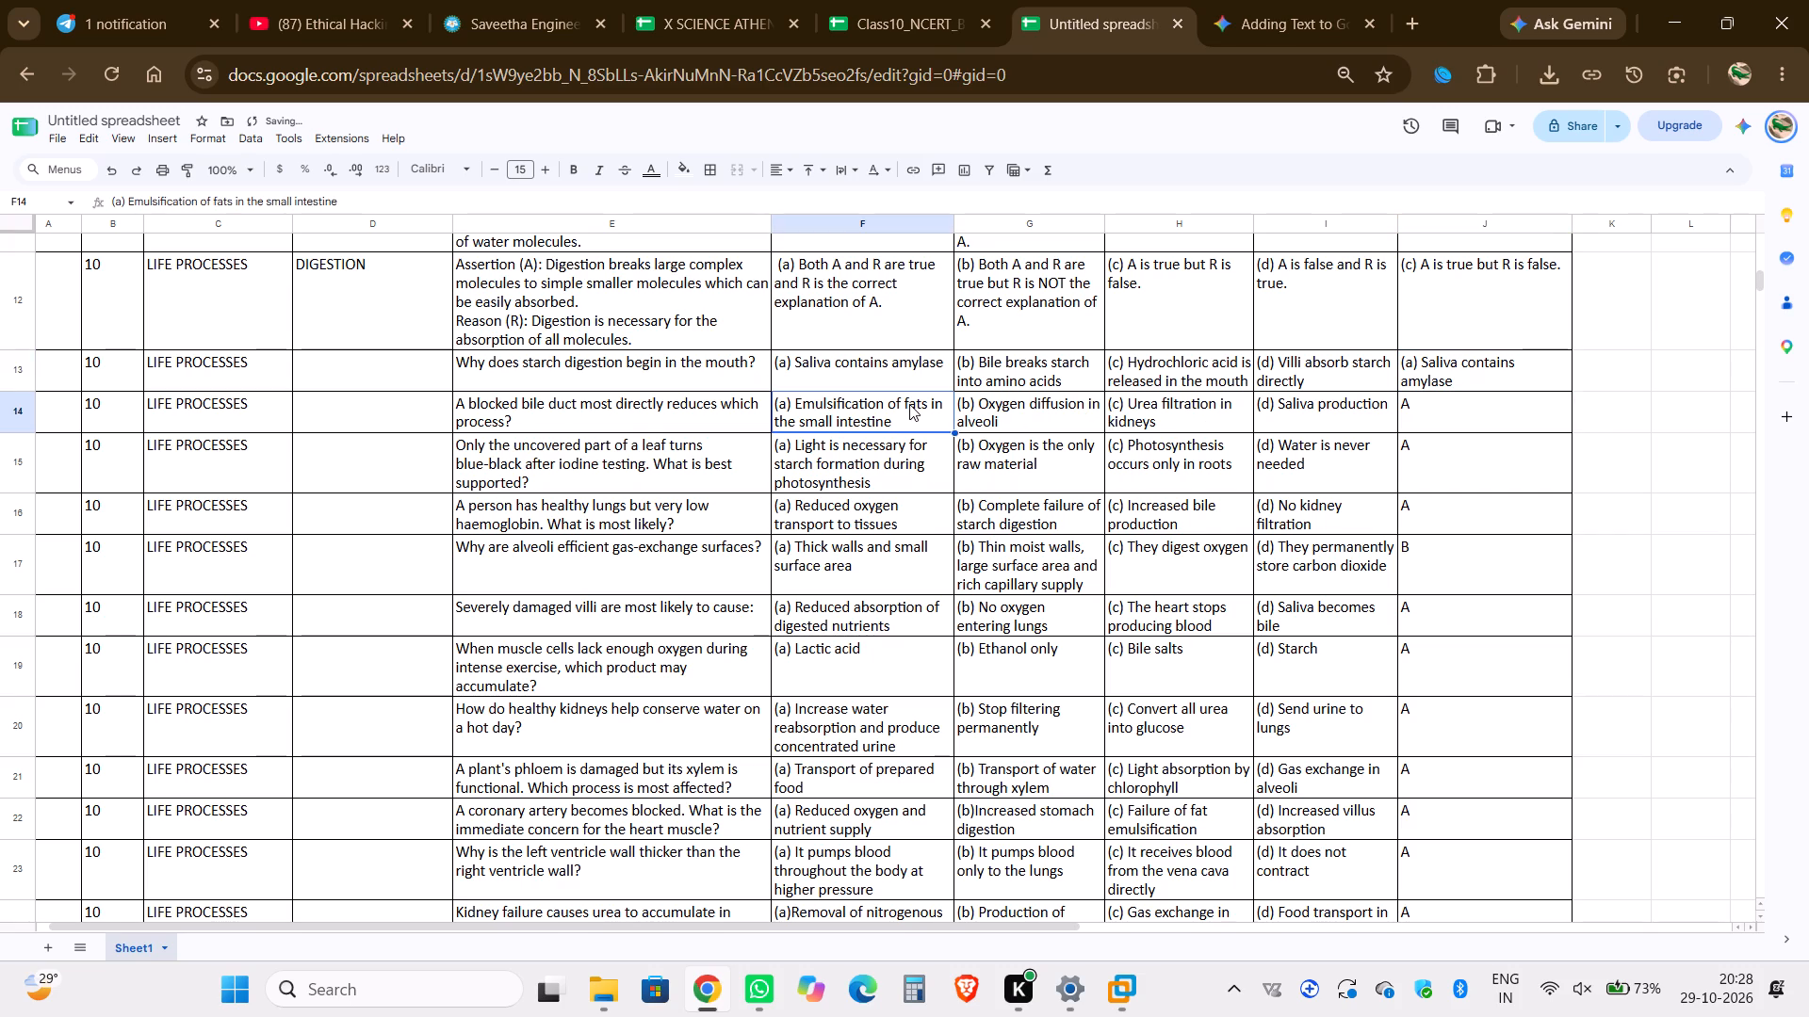
{"action": "key", "text": "ctrl+c"}
{"action": "left_click", "coordinate": [1507, 408]}
{"action": "key", "text": "ctrl+v"}
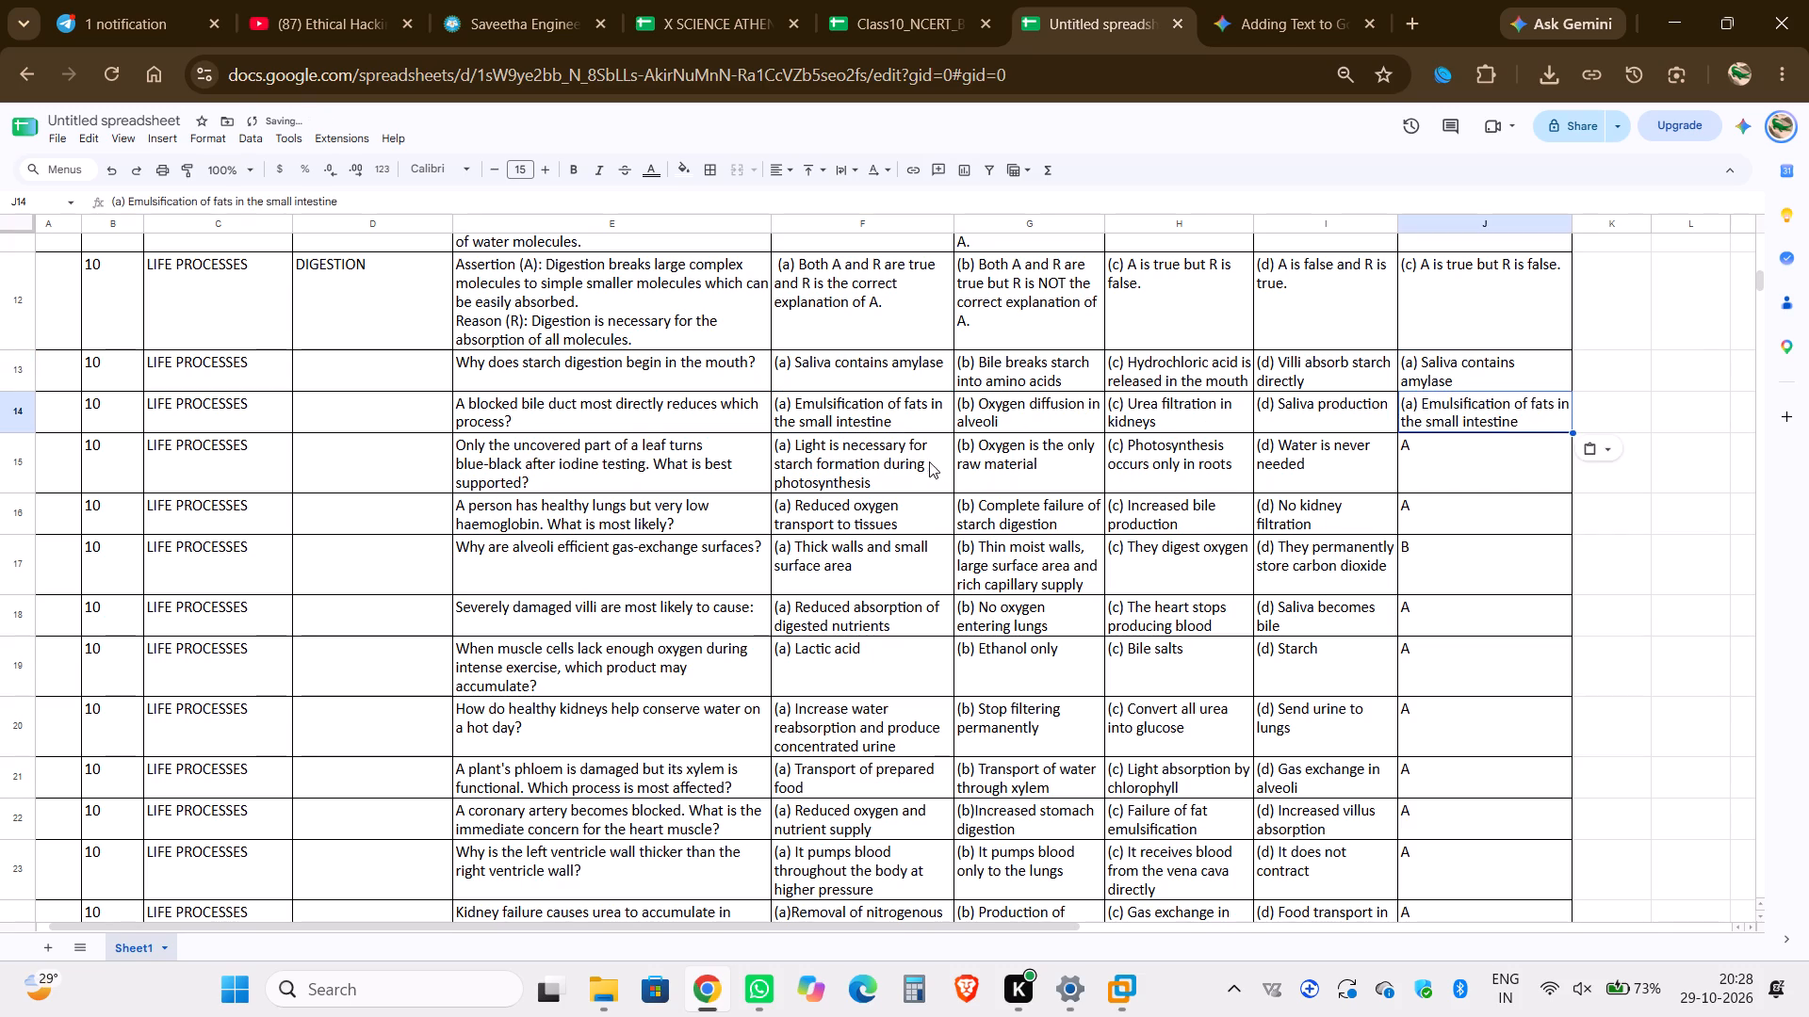
Replace the answer letters in J15 and J16 with the full (a) option texts copied from F15 and F16.
{"action": "left_click", "coordinate": [896, 461]}
{"action": "key", "text": "ctrl+v"}
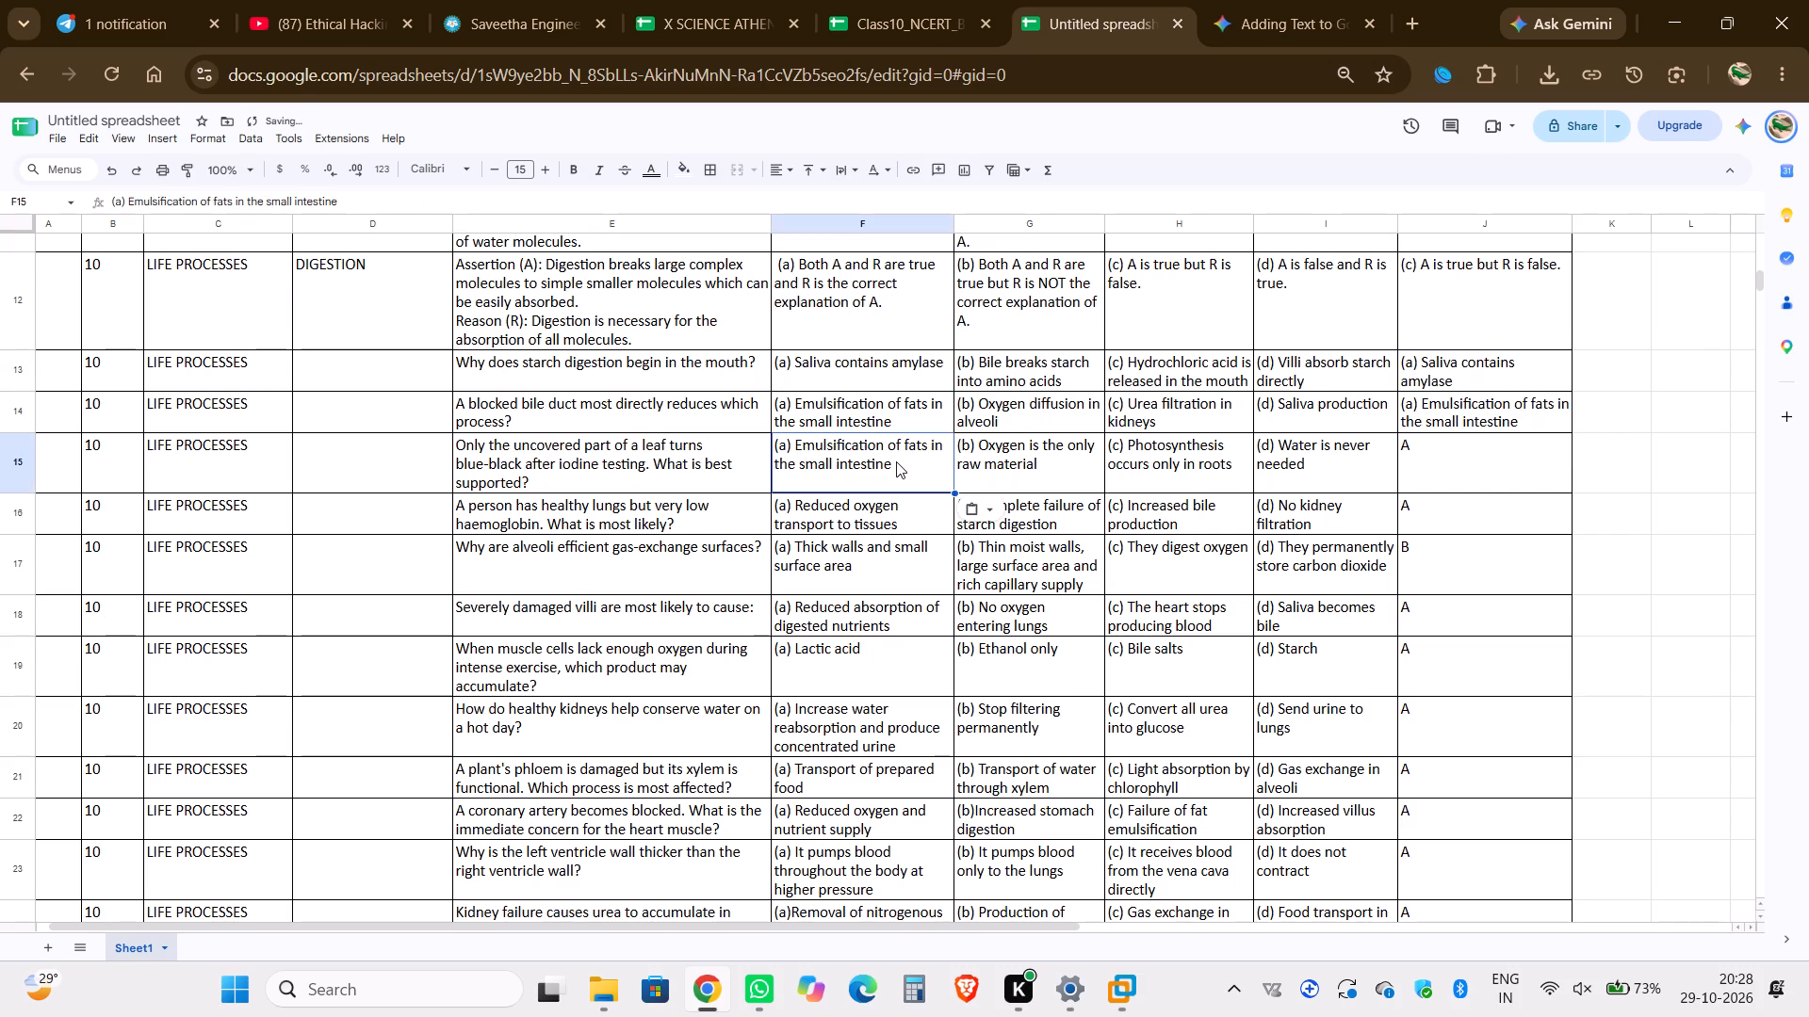
{"action": "key", "text": "ctrl+z"}
{"action": "key", "text": "ctrl+c"}
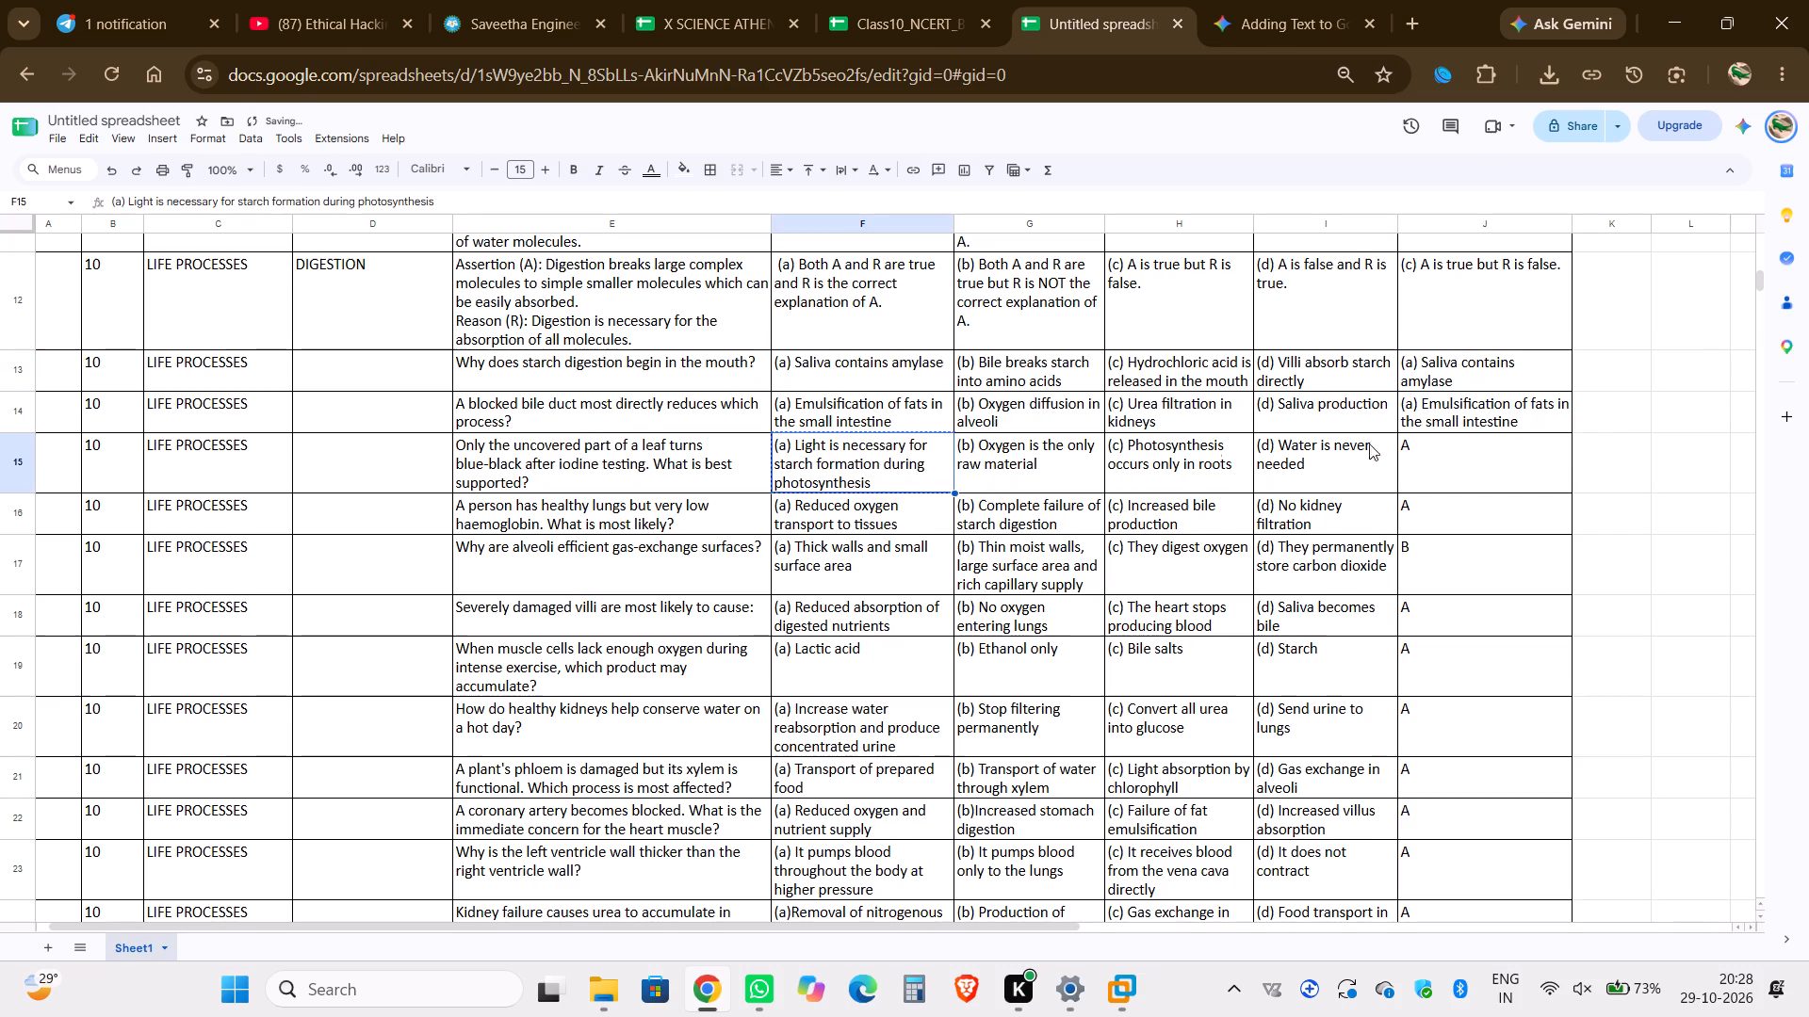
{"action": "left_click", "coordinate": [1487, 463]}
{"action": "key", "text": "ctrl+v"}
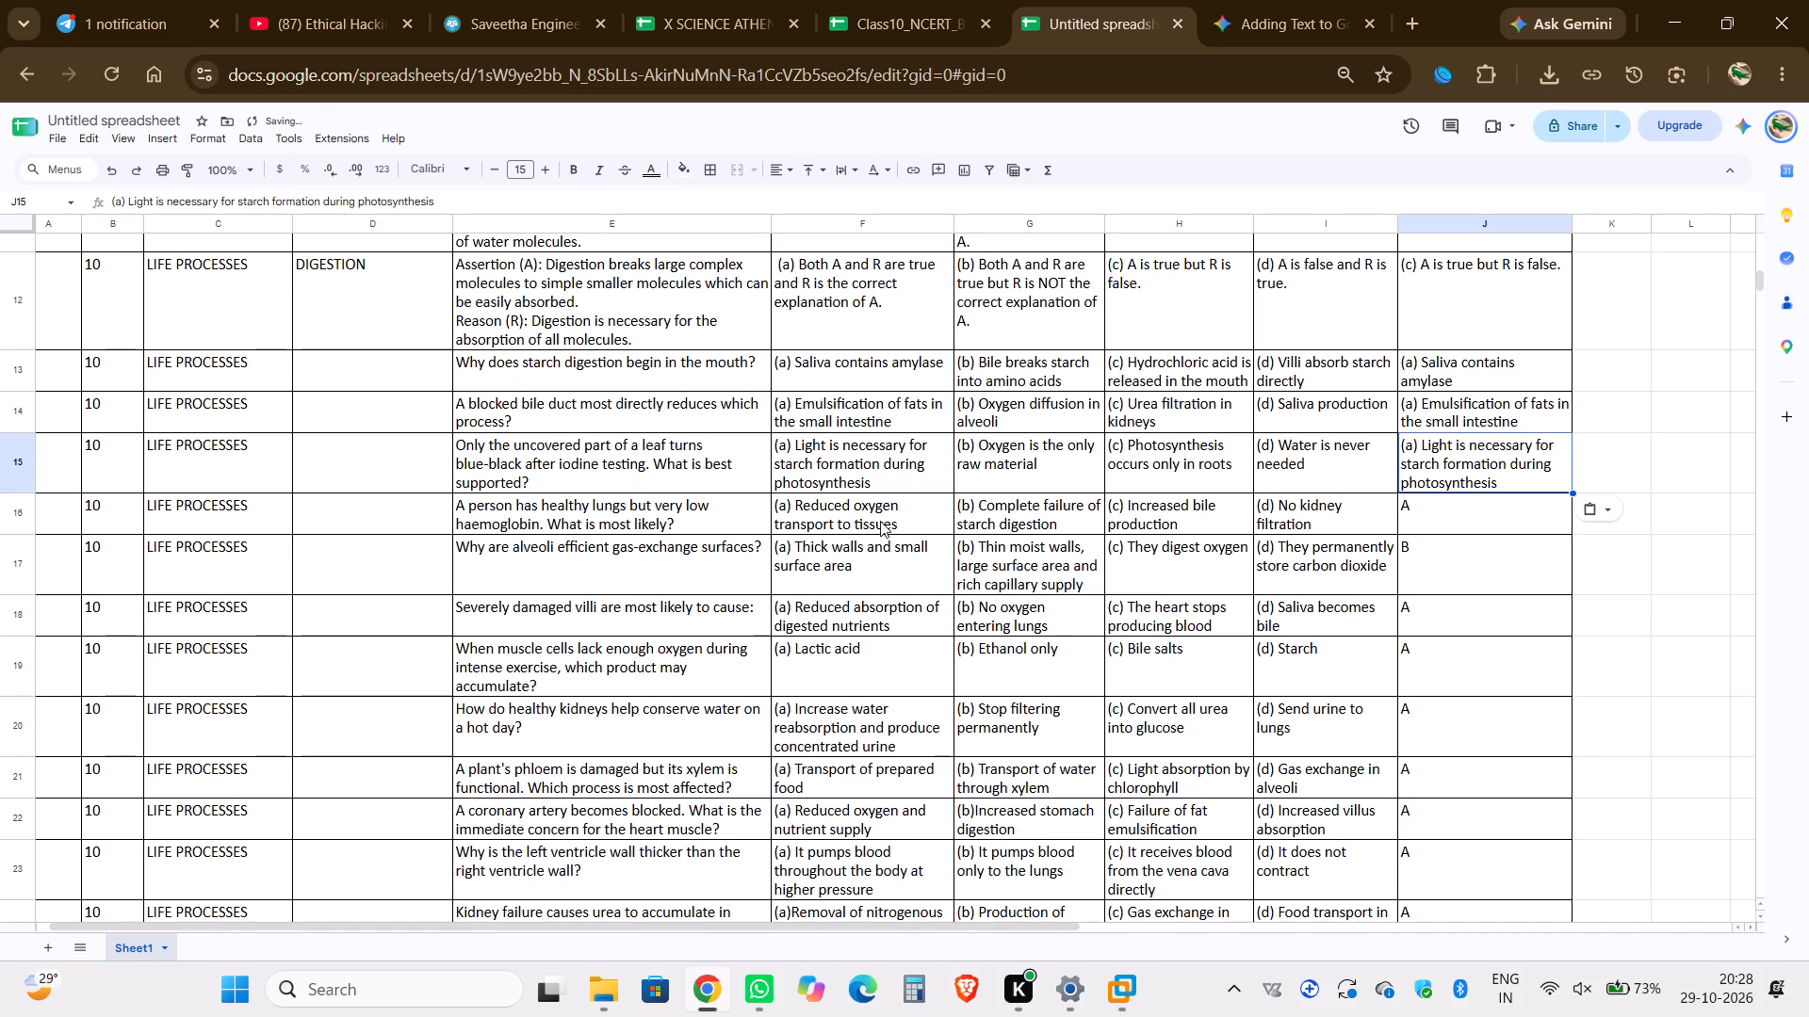
{"action": "left_click", "coordinate": [880, 521]}
{"action": "key", "text": "ctrl+c"}
{"action": "left_click", "coordinate": [1494, 501]}
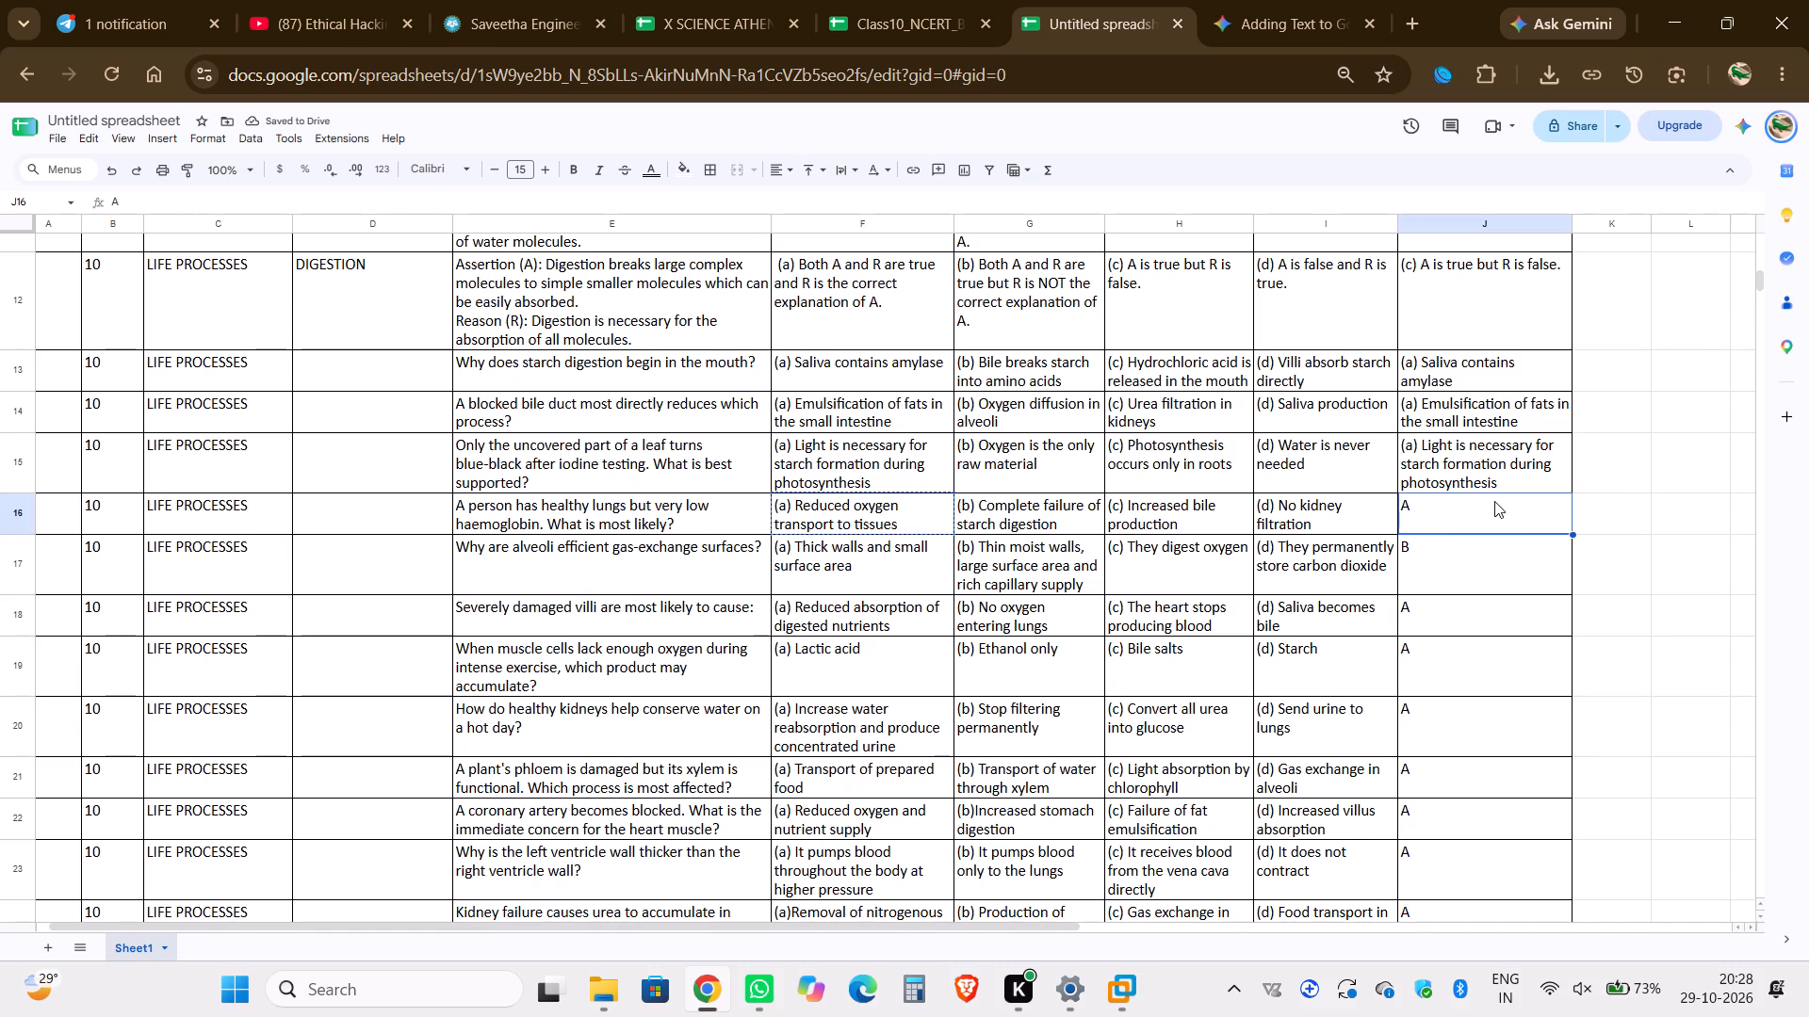
{"action": "key", "text": "ctrl+v"}
Replace the answer letters in J17 and J18 with the full option texts copied from G17 (b) and F18 (a).
{"action": "left_click", "coordinate": [1041, 548]}
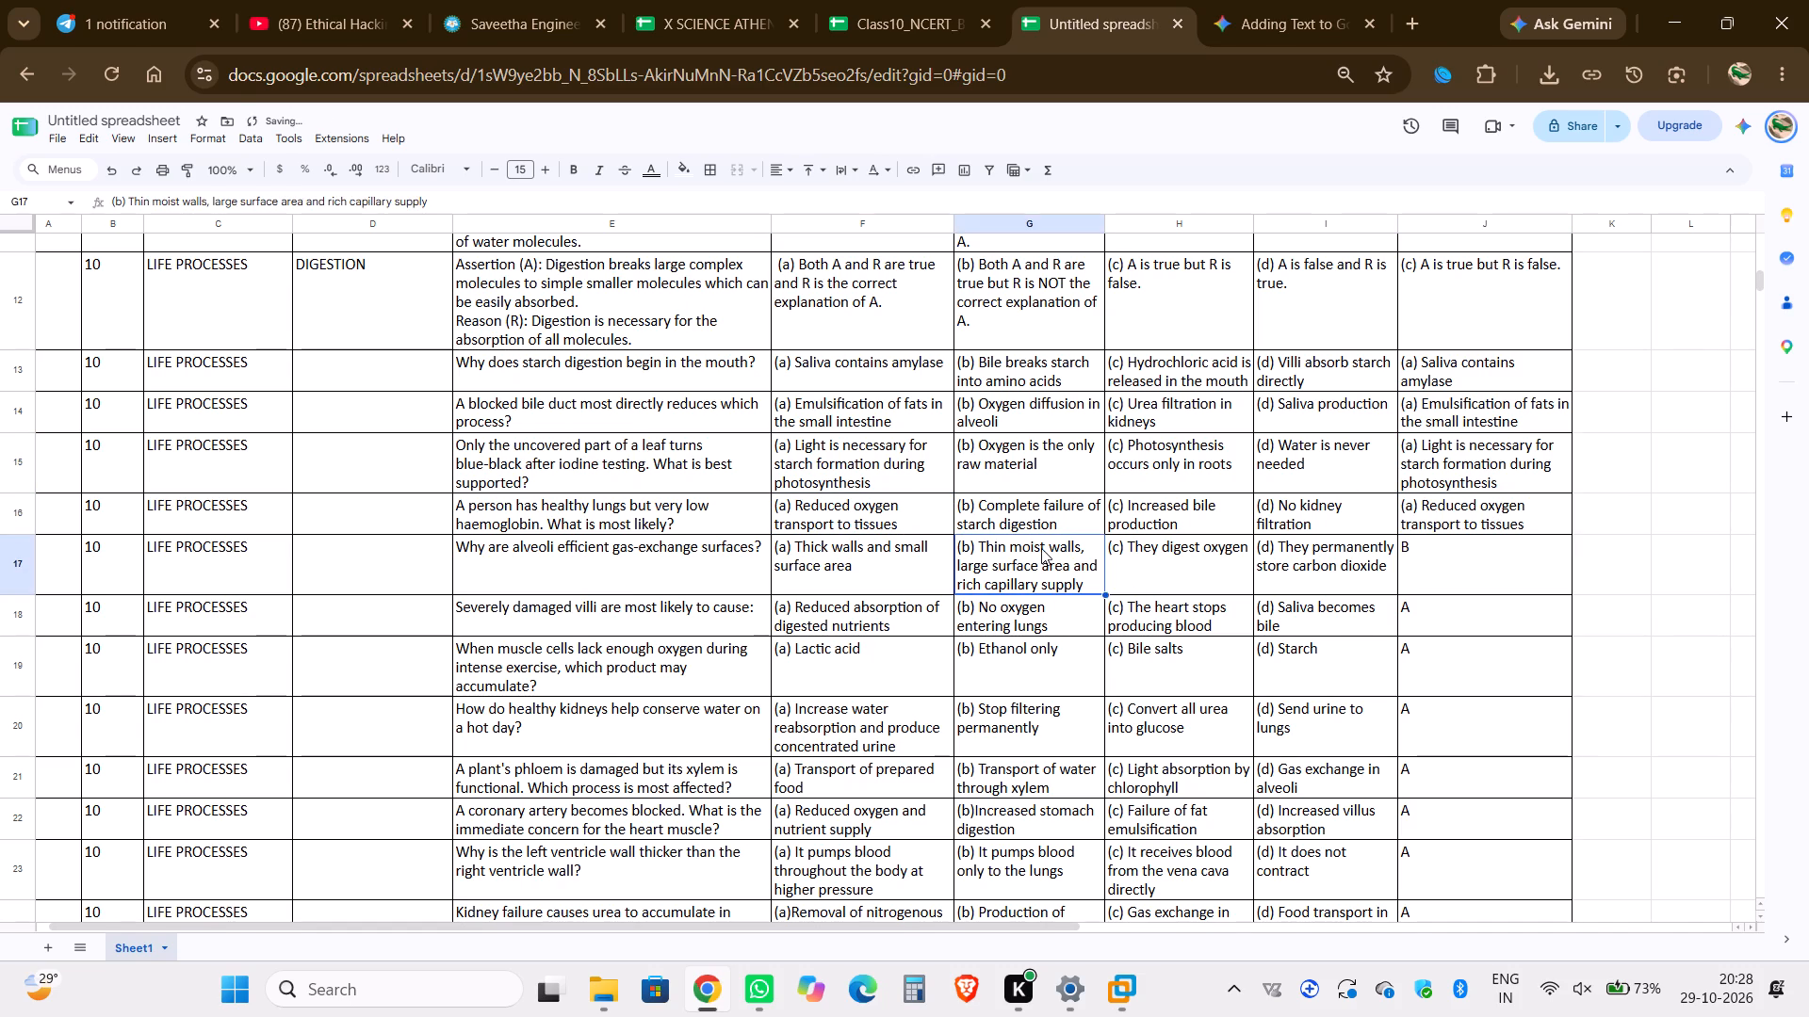
{"action": "key", "text": "ctrl+c"}
{"action": "left_click", "coordinate": [1487, 583]}
{"action": "key", "text": "ctrl+v"}
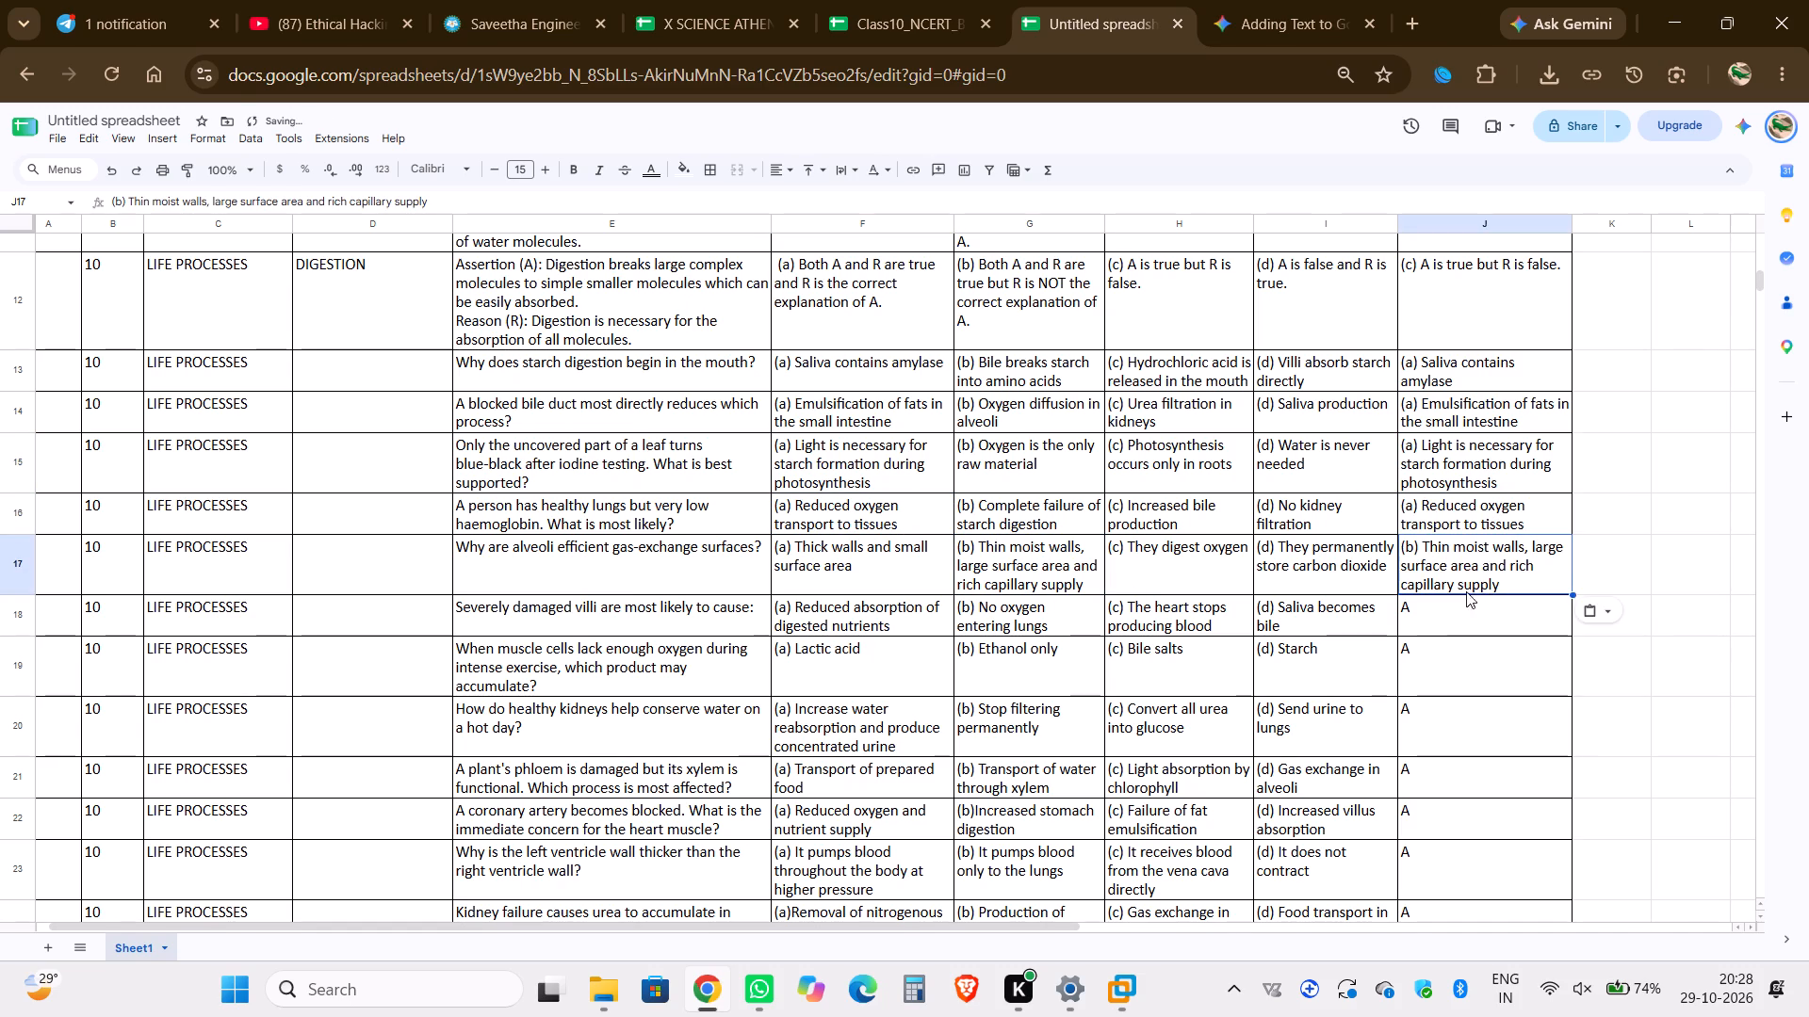
{"action": "left_click", "coordinate": [898, 638]}
{"action": "left_click", "coordinate": [891, 626]}
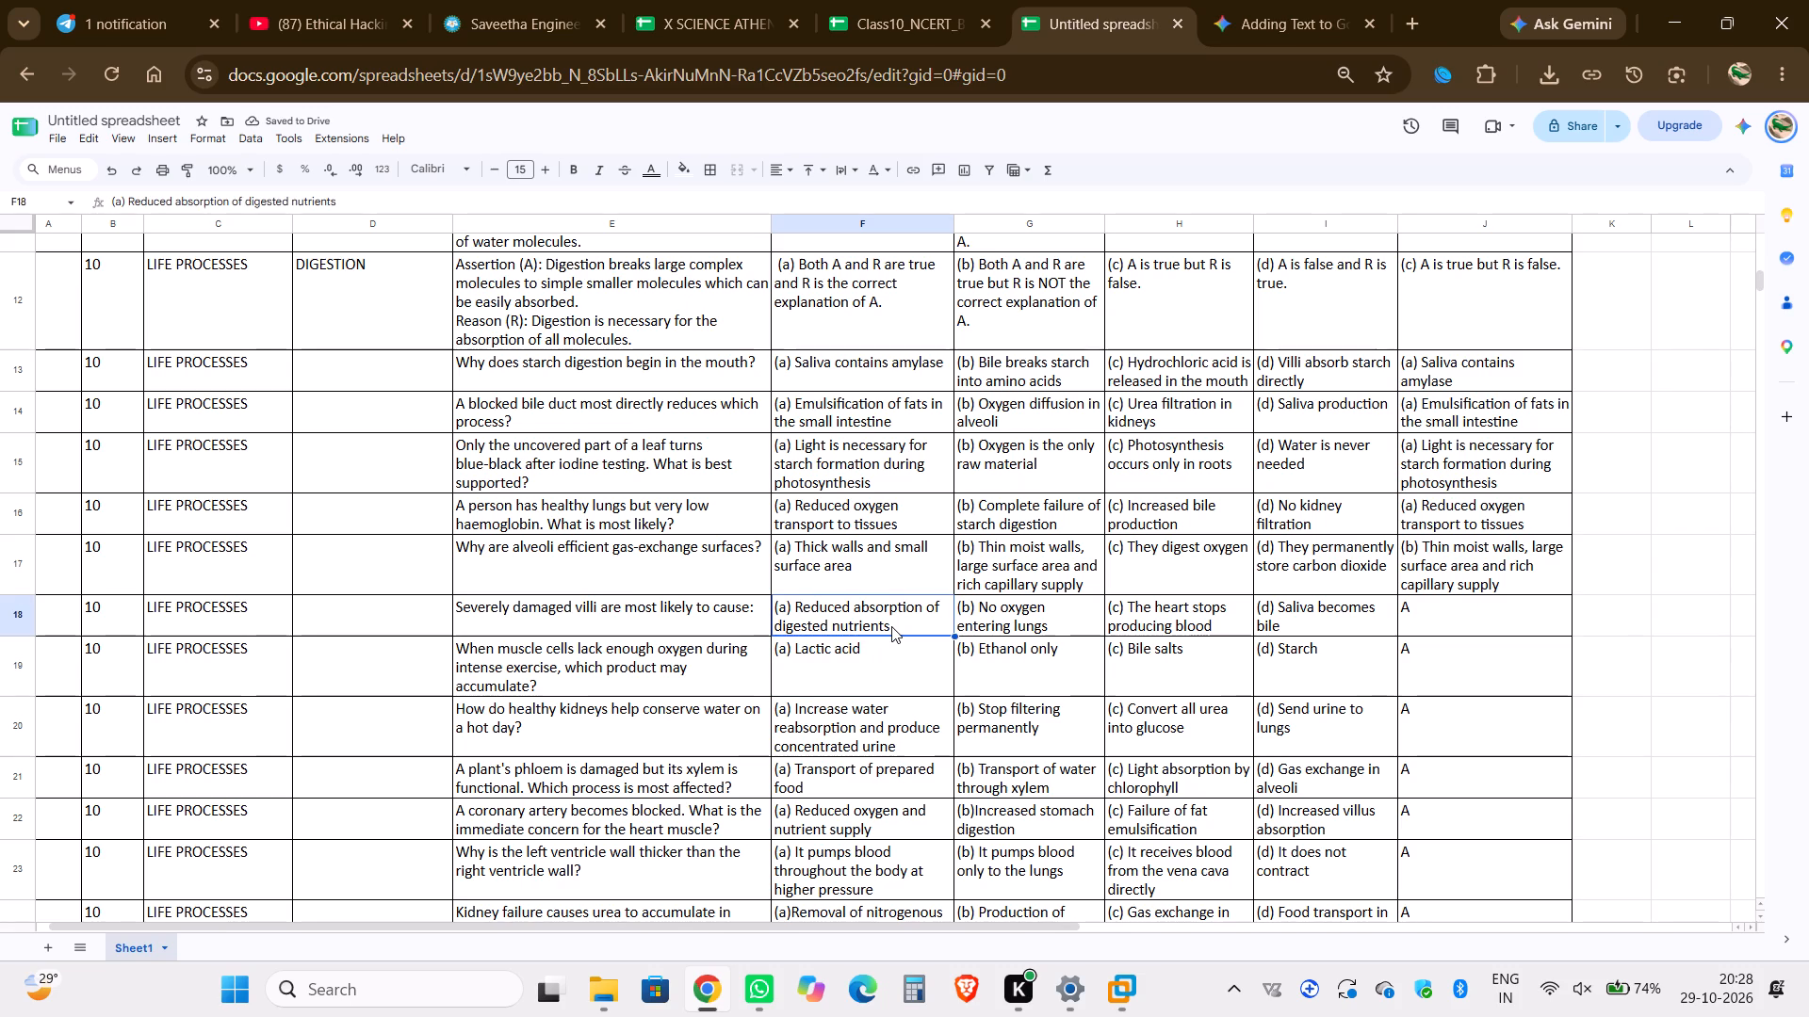
{"action": "key", "text": "ctrl+c"}
{"action": "left_click", "coordinate": [1454, 624]}
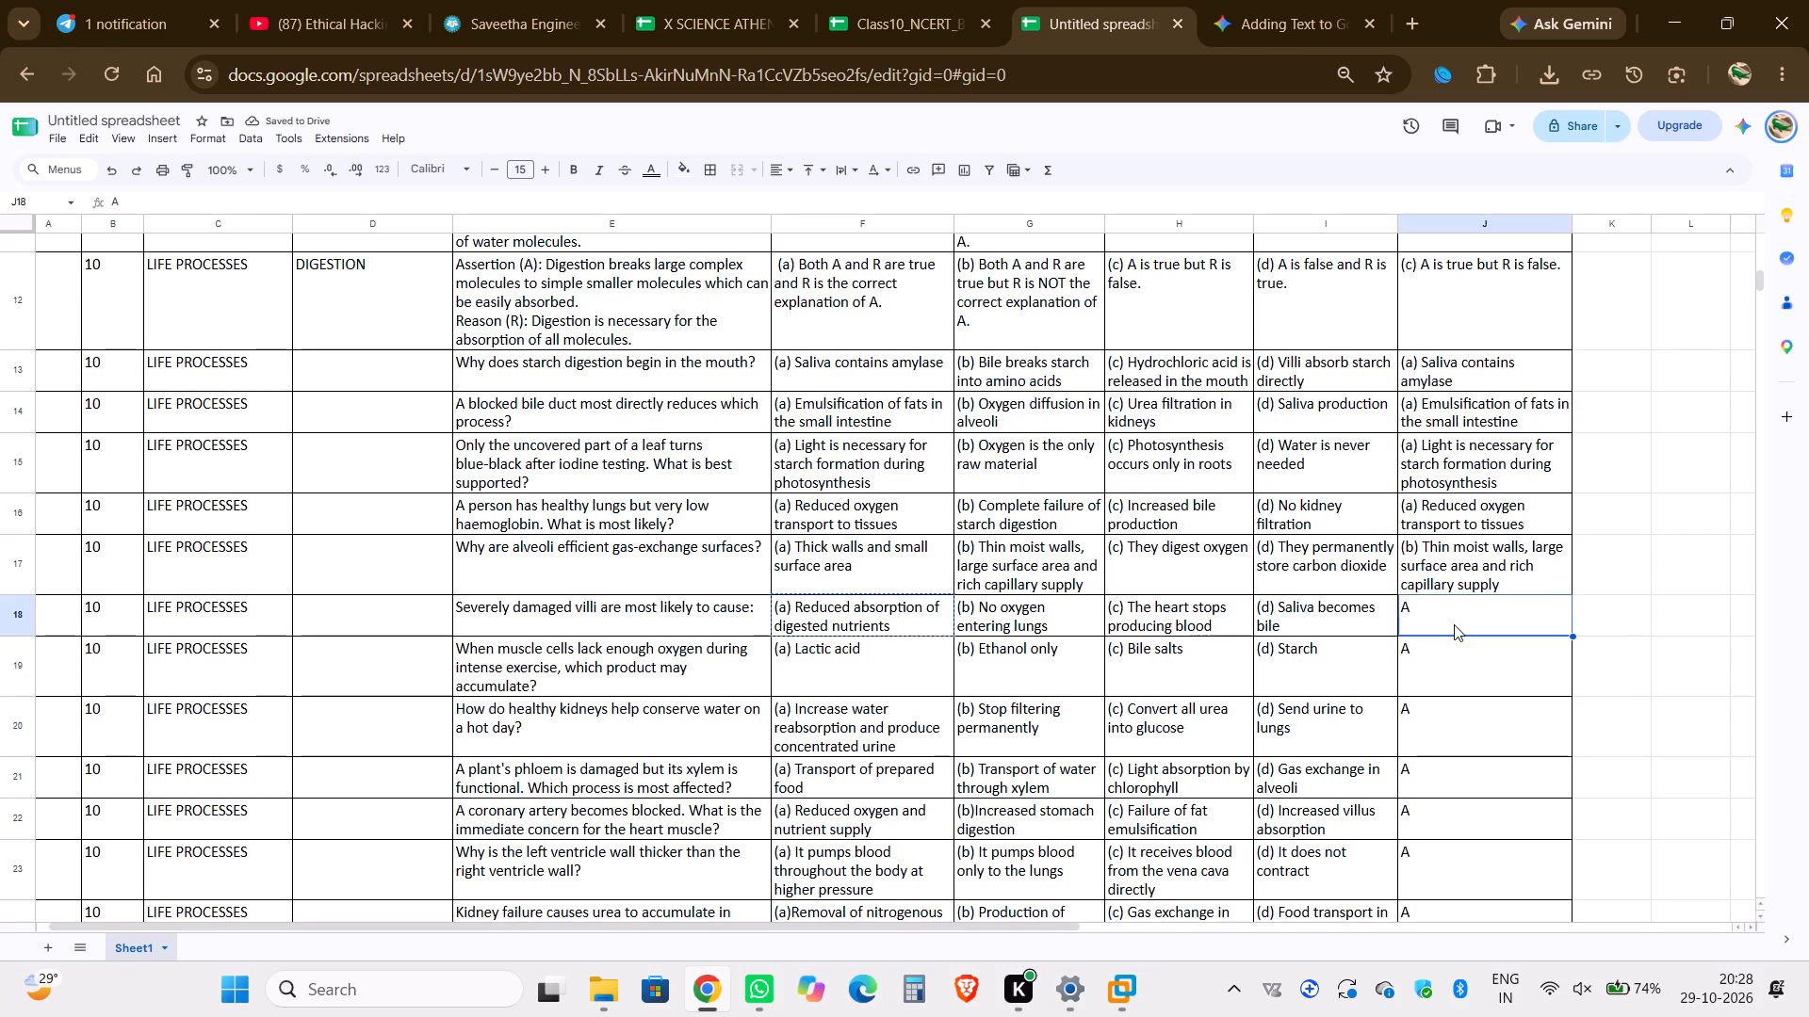
{"action": "key", "text": "ctrl+v"}
Replace the answer letters in J19 and J20 with the full (a) option texts copied from F19 and F20.
{"action": "left_click", "coordinate": [910, 654]}
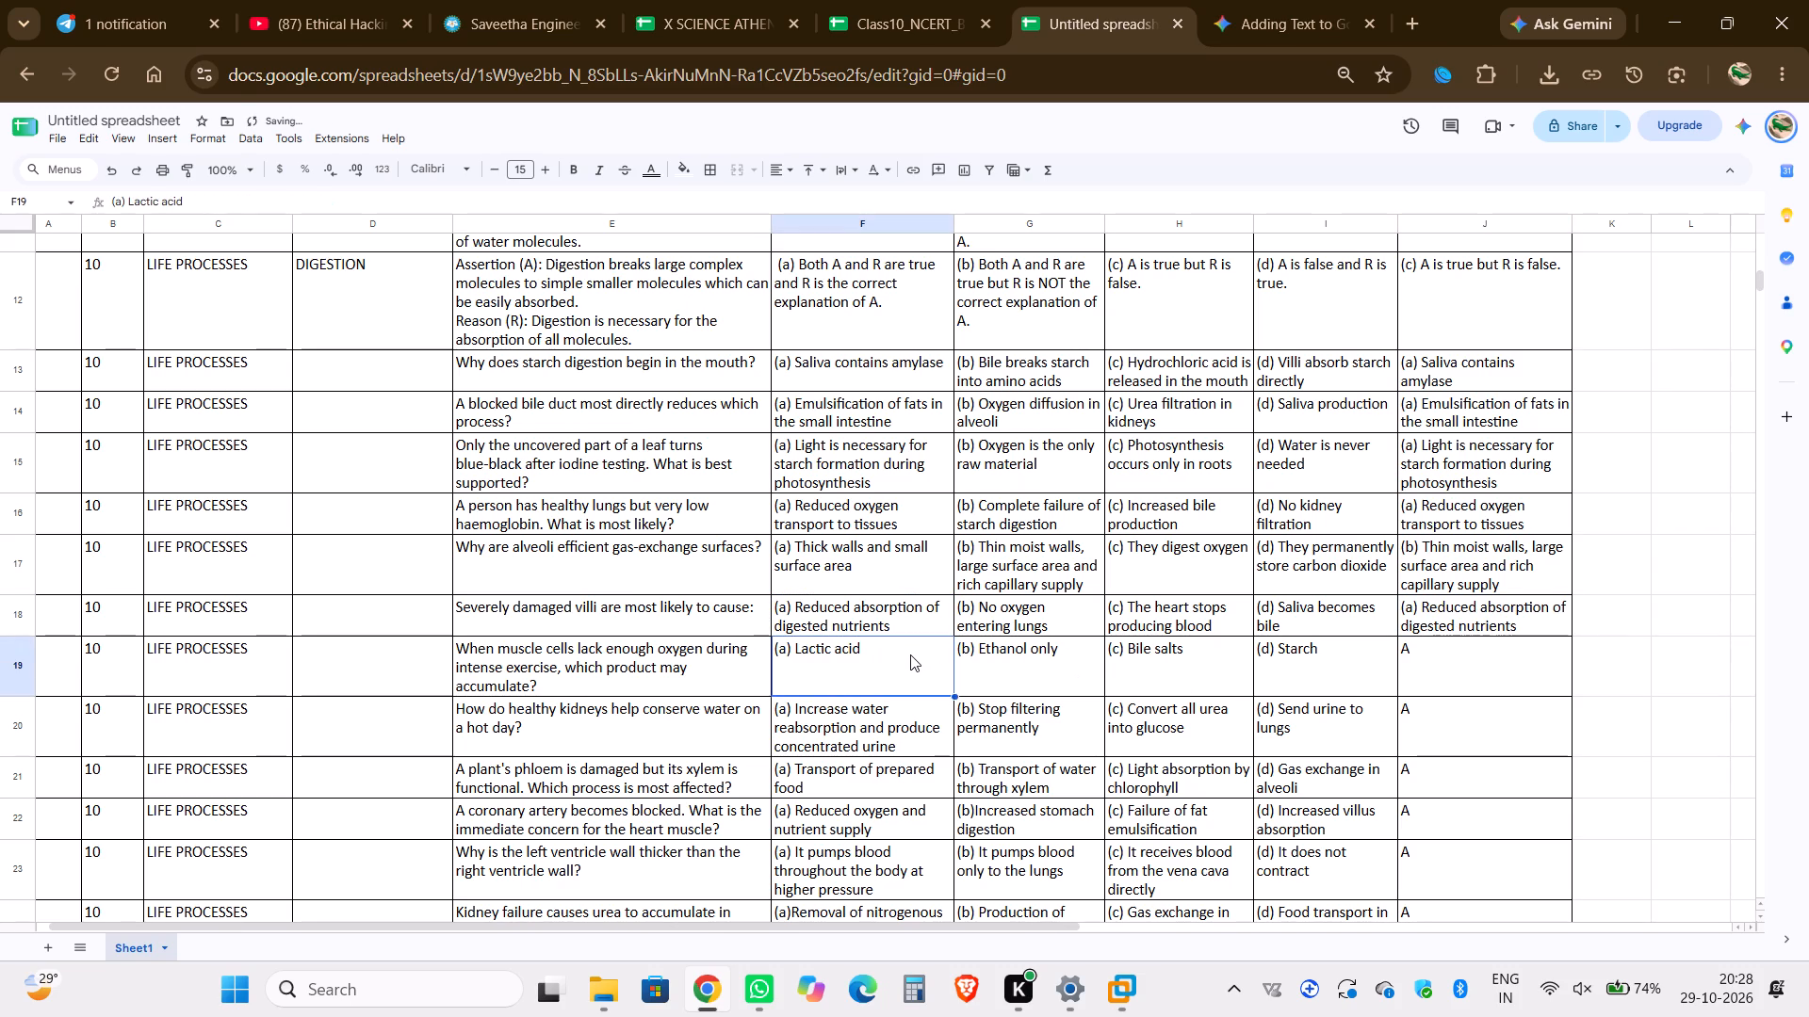
{"action": "key", "text": "ctrl+c"}
{"action": "left_click", "coordinate": [1441, 679]}
{"action": "key", "text": "ctrl+v"}
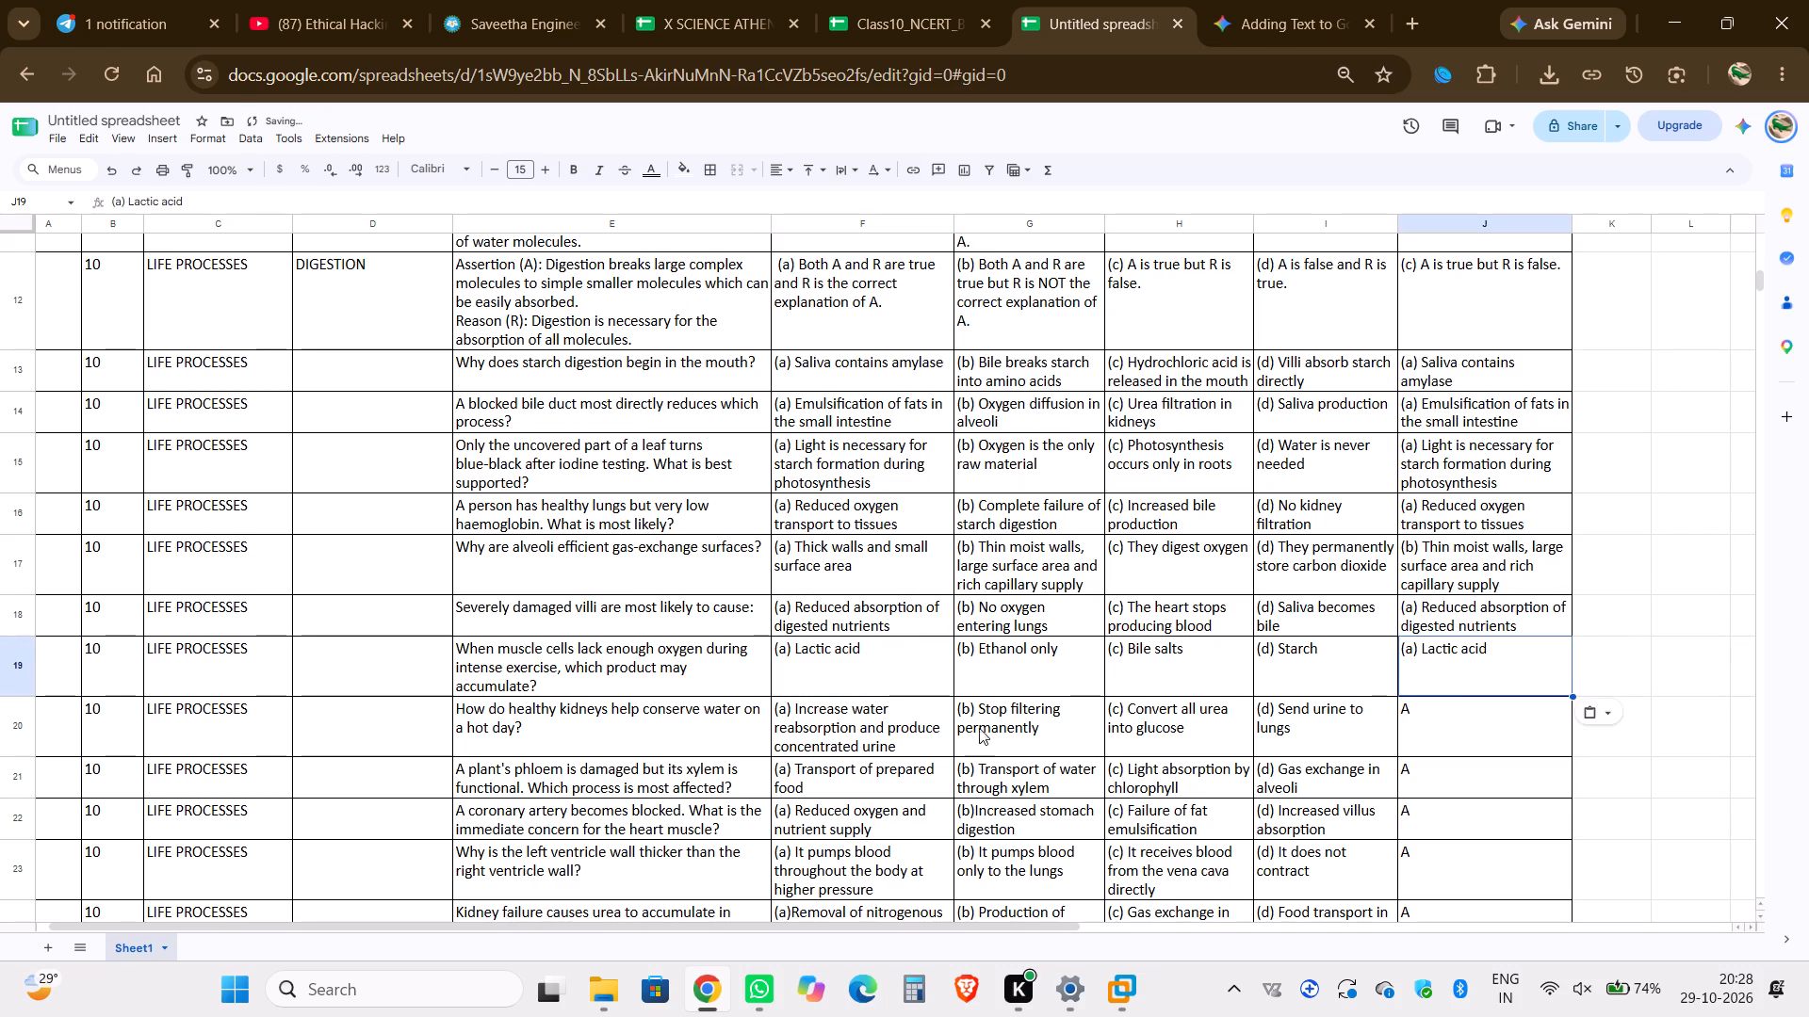
{"action": "left_click", "coordinate": [914, 724]}
{"action": "key", "text": "ctrl+c"}
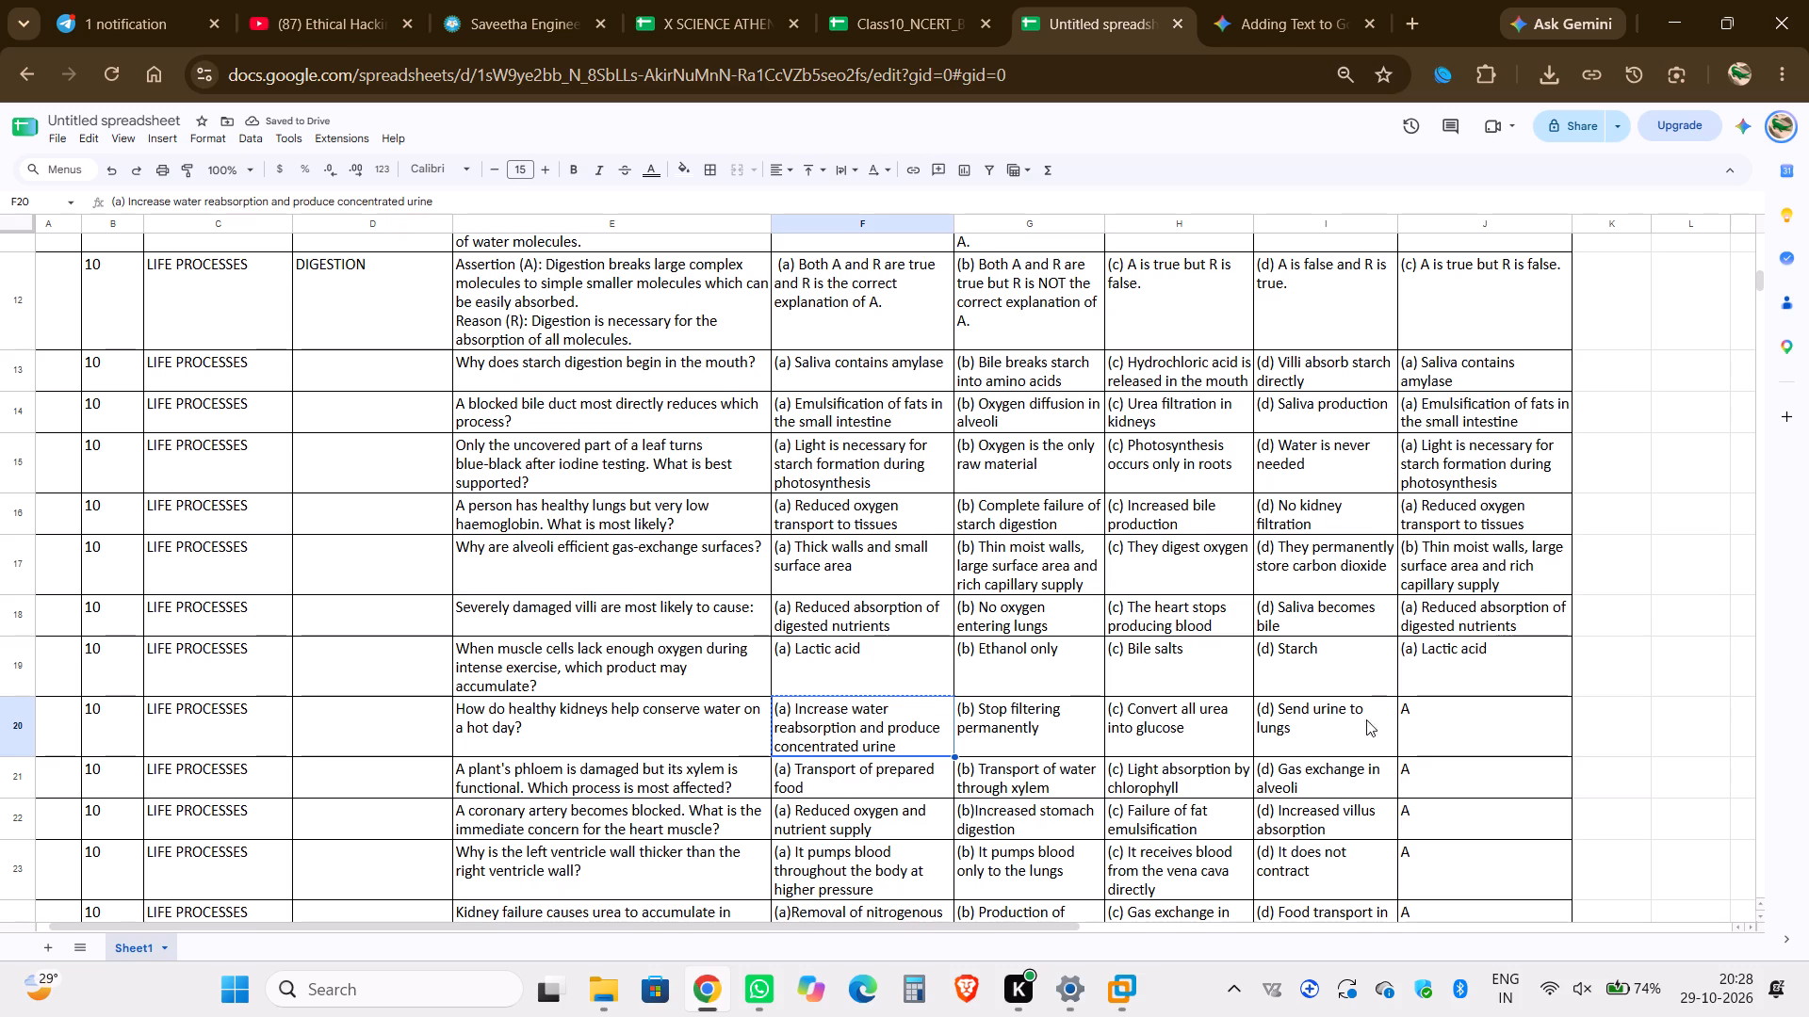
{"action": "left_click", "coordinate": [1499, 723]}
{"action": "key", "text": "ctrl+v"}
Replace the answer letters in J21 to J27 with the full (a) option texts copied from F21 to F27.
{"action": "scroll", "coordinate": [1279, 742], "scroll_direction": "down", "scroll_amount": 1}
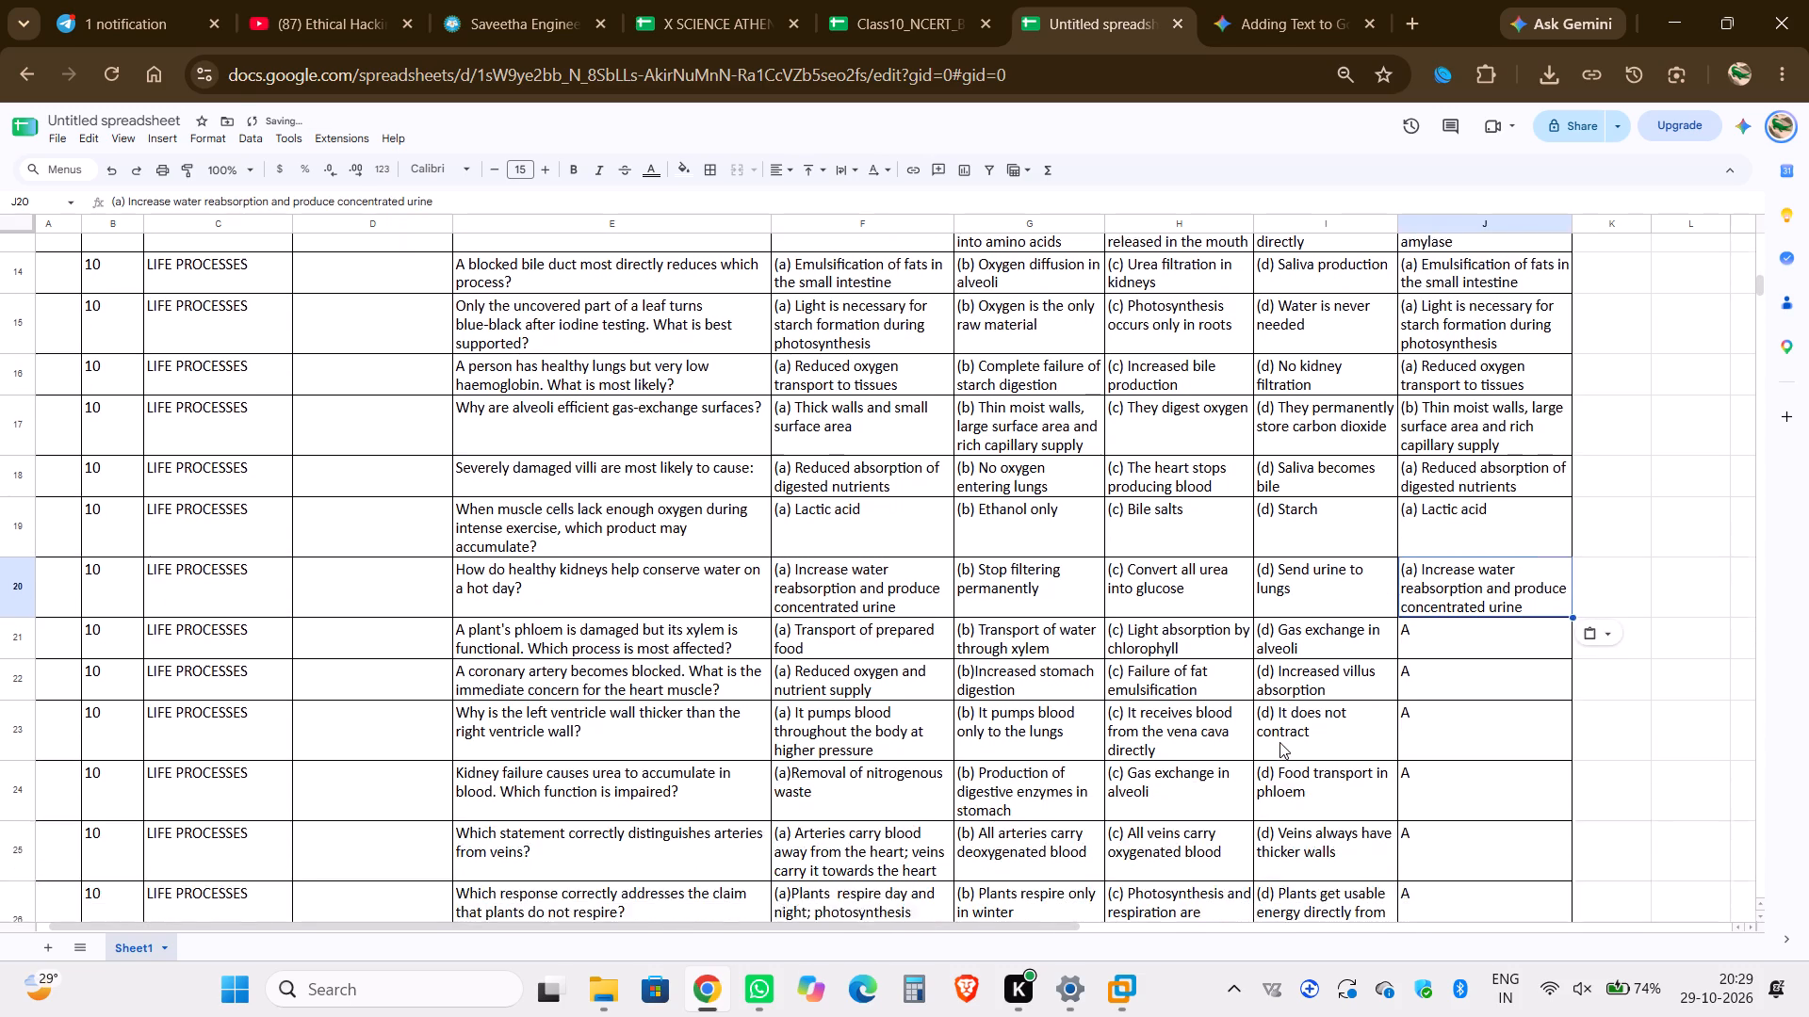
{"action": "scroll", "coordinate": [1279, 742], "scroll_direction": "down", "scroll_amount": 2}
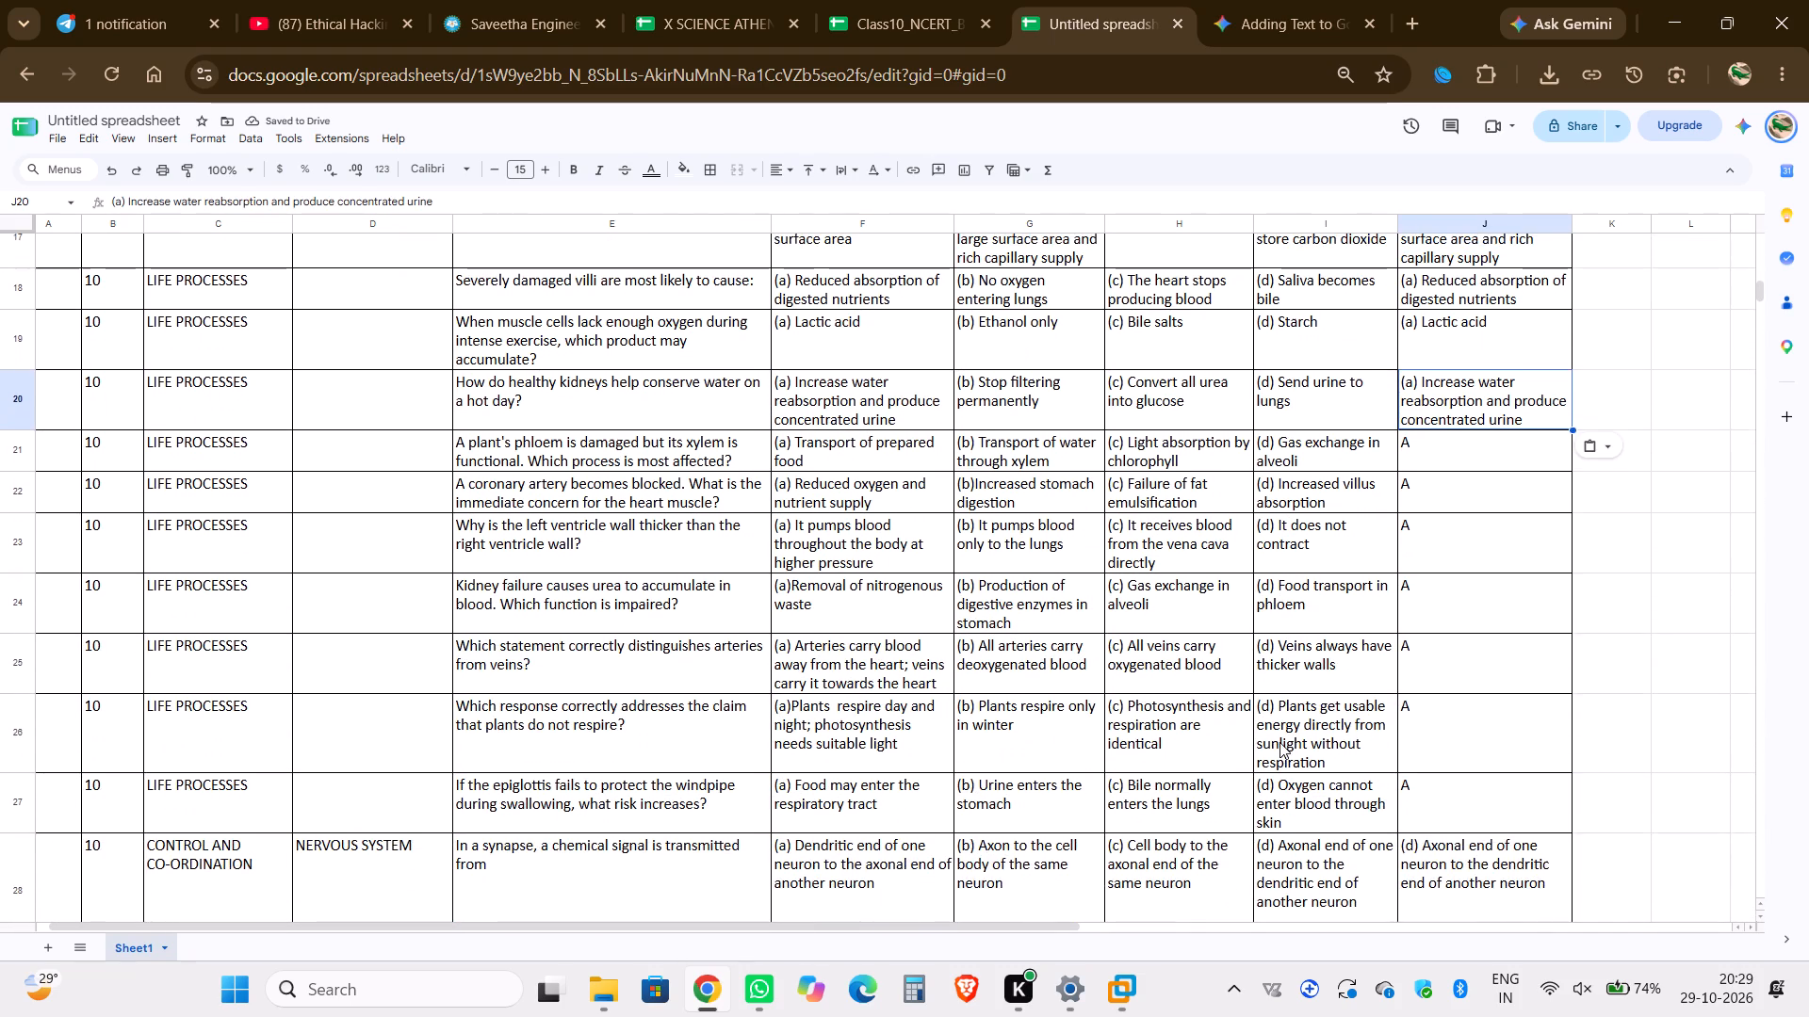
{"action": "scroll", "coordinate": [1279, 742], "scroll_direction": "down", "scroll_amount": 1}
{"action": "left_click_drag", "start_coordinate": [895, 441], "coordinate": [912, 725]}
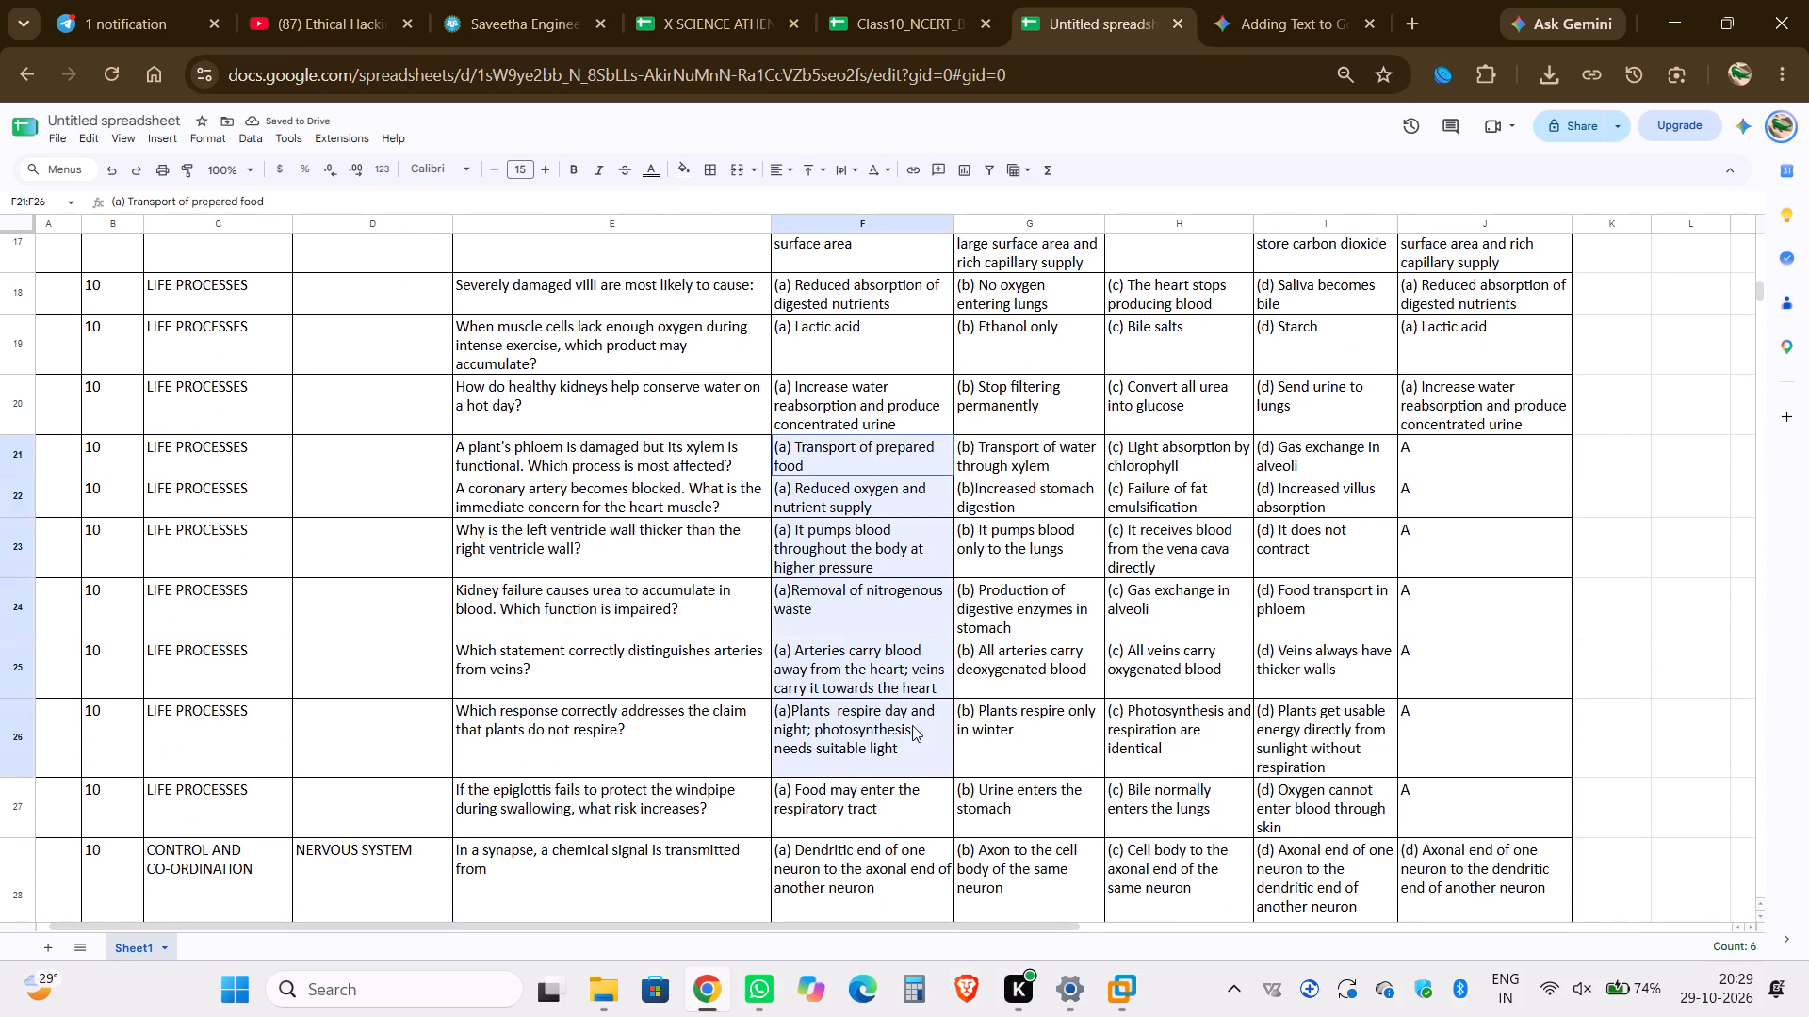
{"action": "left_click_drag", "start_coordinate": [912, 725], "coordinate": [912, 727]}
{"action": "left_click", "coordinate": [912, 727]}
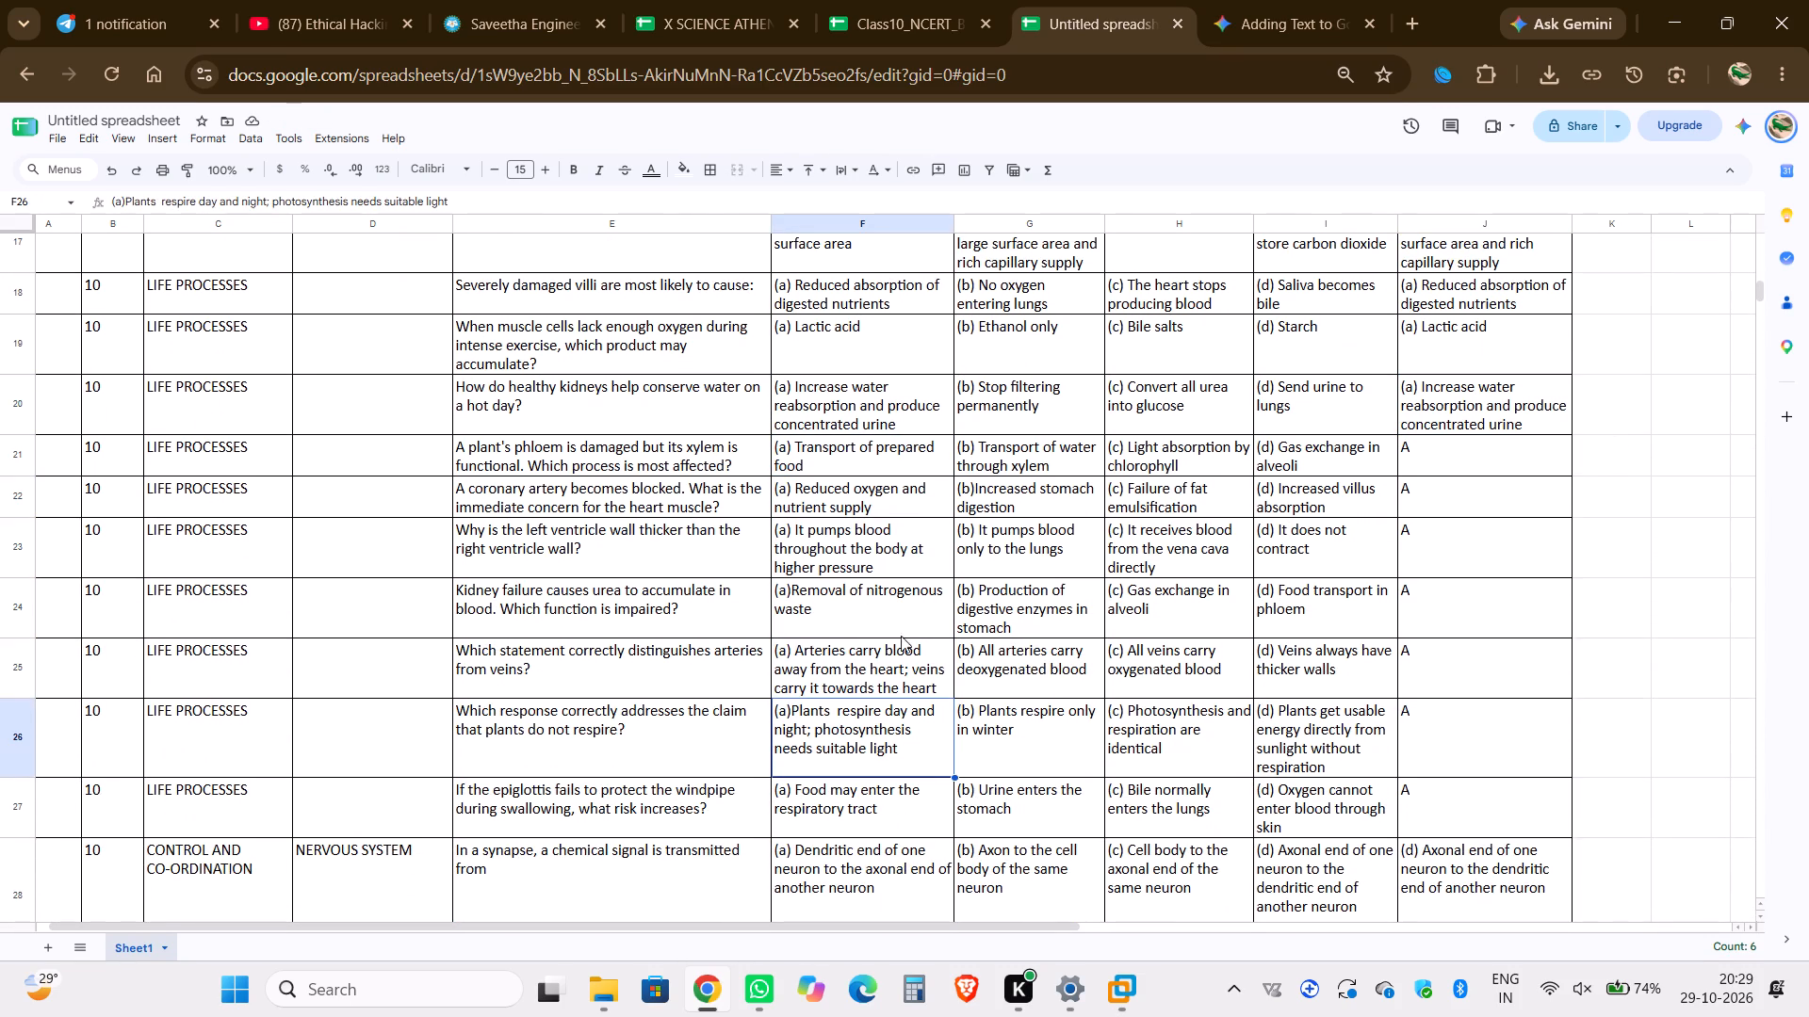
{"action": "left_click_drag", "start_coordinate": [857, 460], "coordinate": [884, 794]}
{"action": "key", "text": "ctrl+c"}
{"action": "left_click", "coordinate": [1507, 453]}
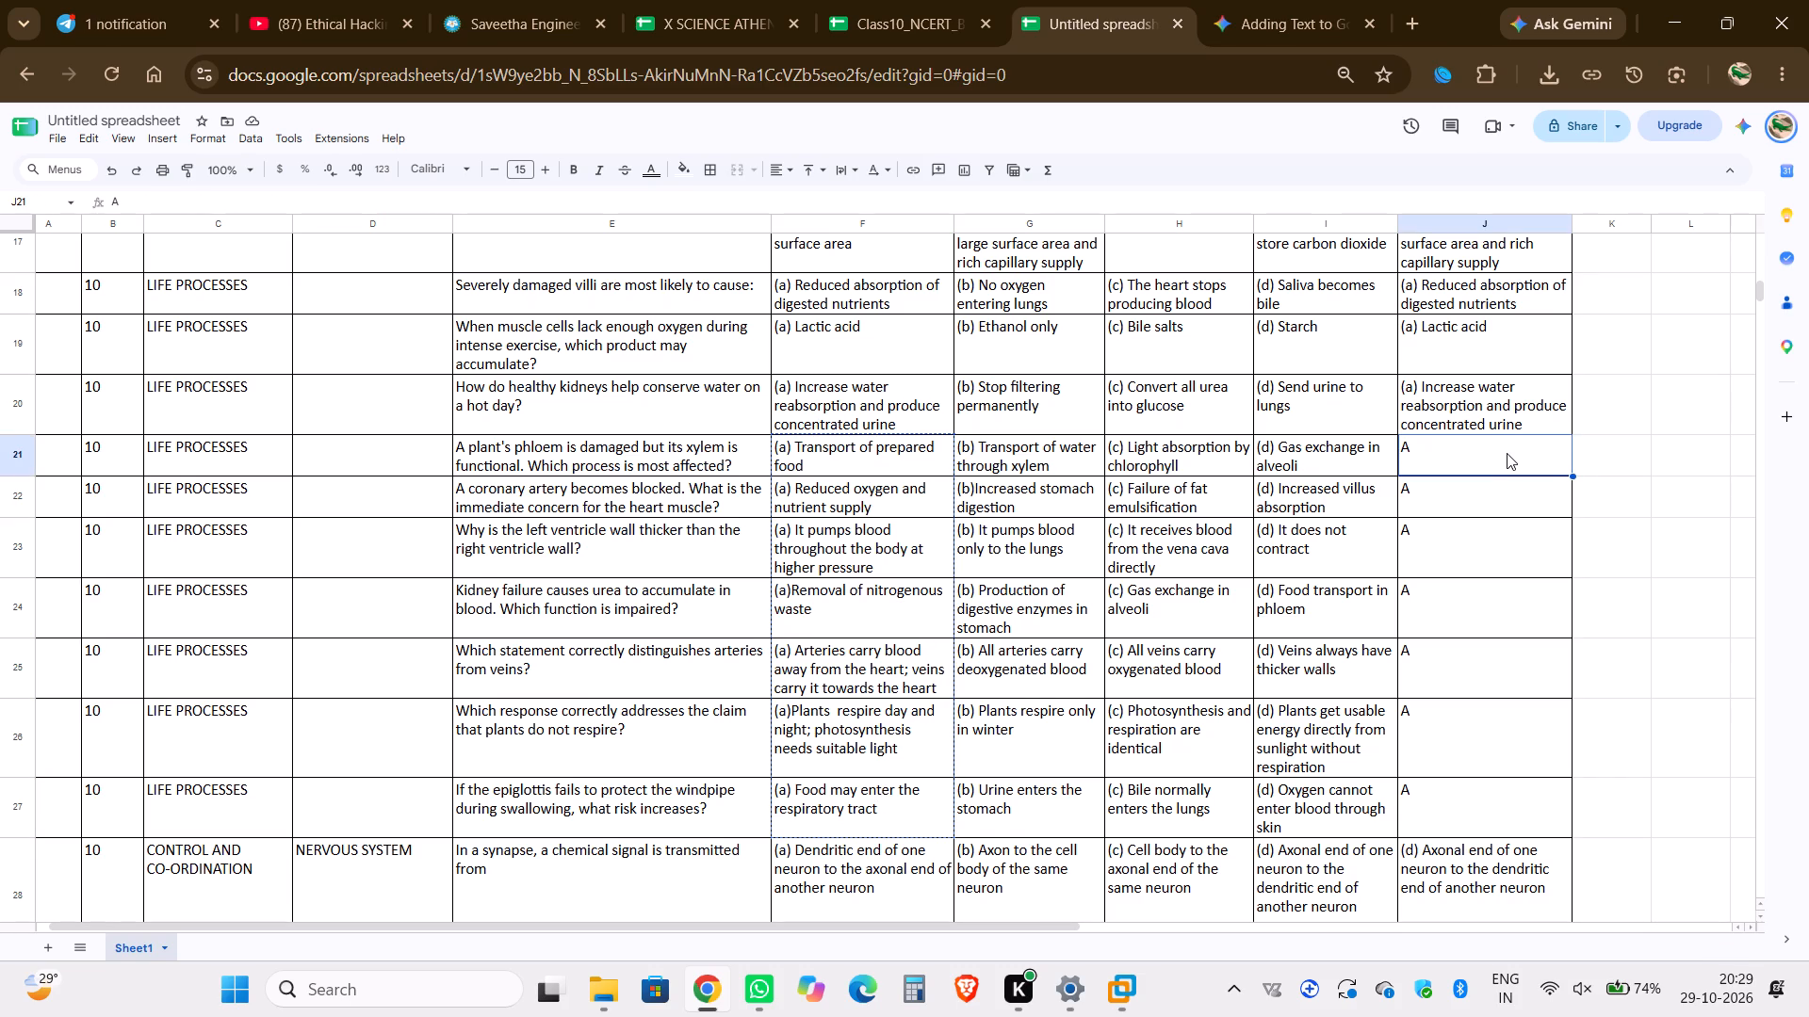
{"action": "key", "text": "ctrl+v"}
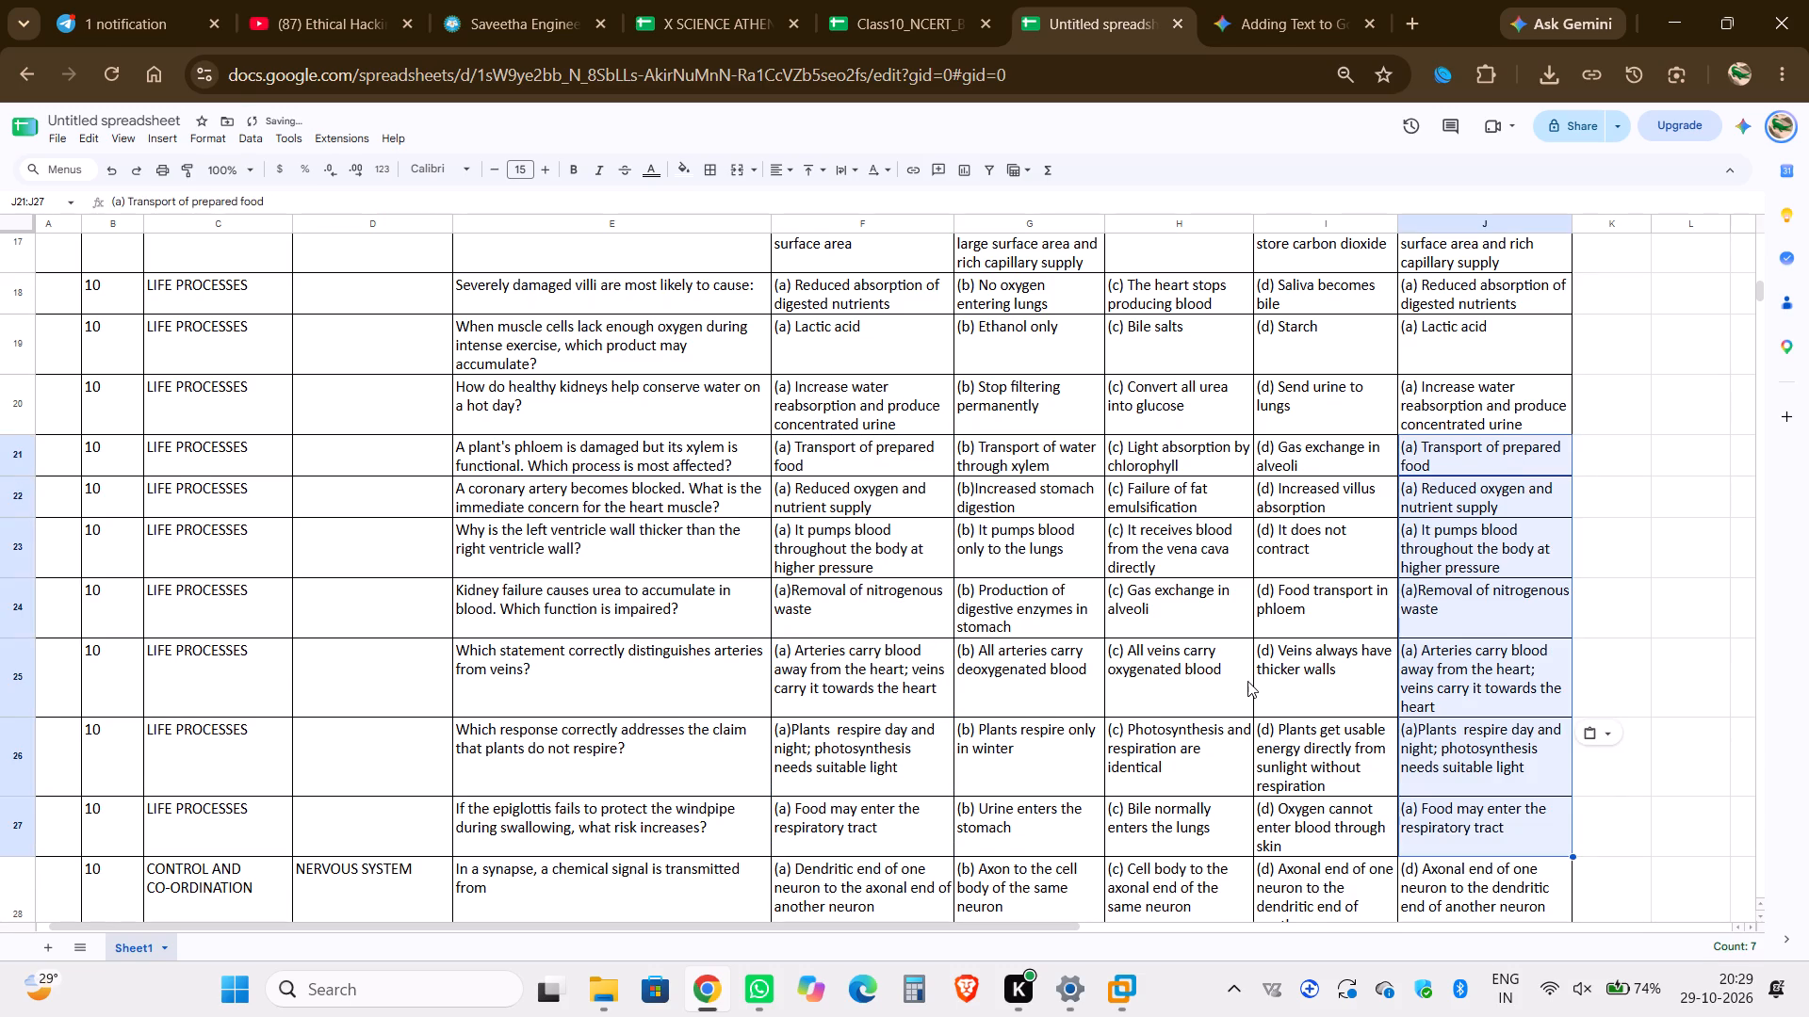
Replace the answer letter in J38 with the full (a) option text copied from F38.
{"action": "scroll", "coordinate": [1247, 681], "scroll_direction": "down", "scroll_amount": 8}
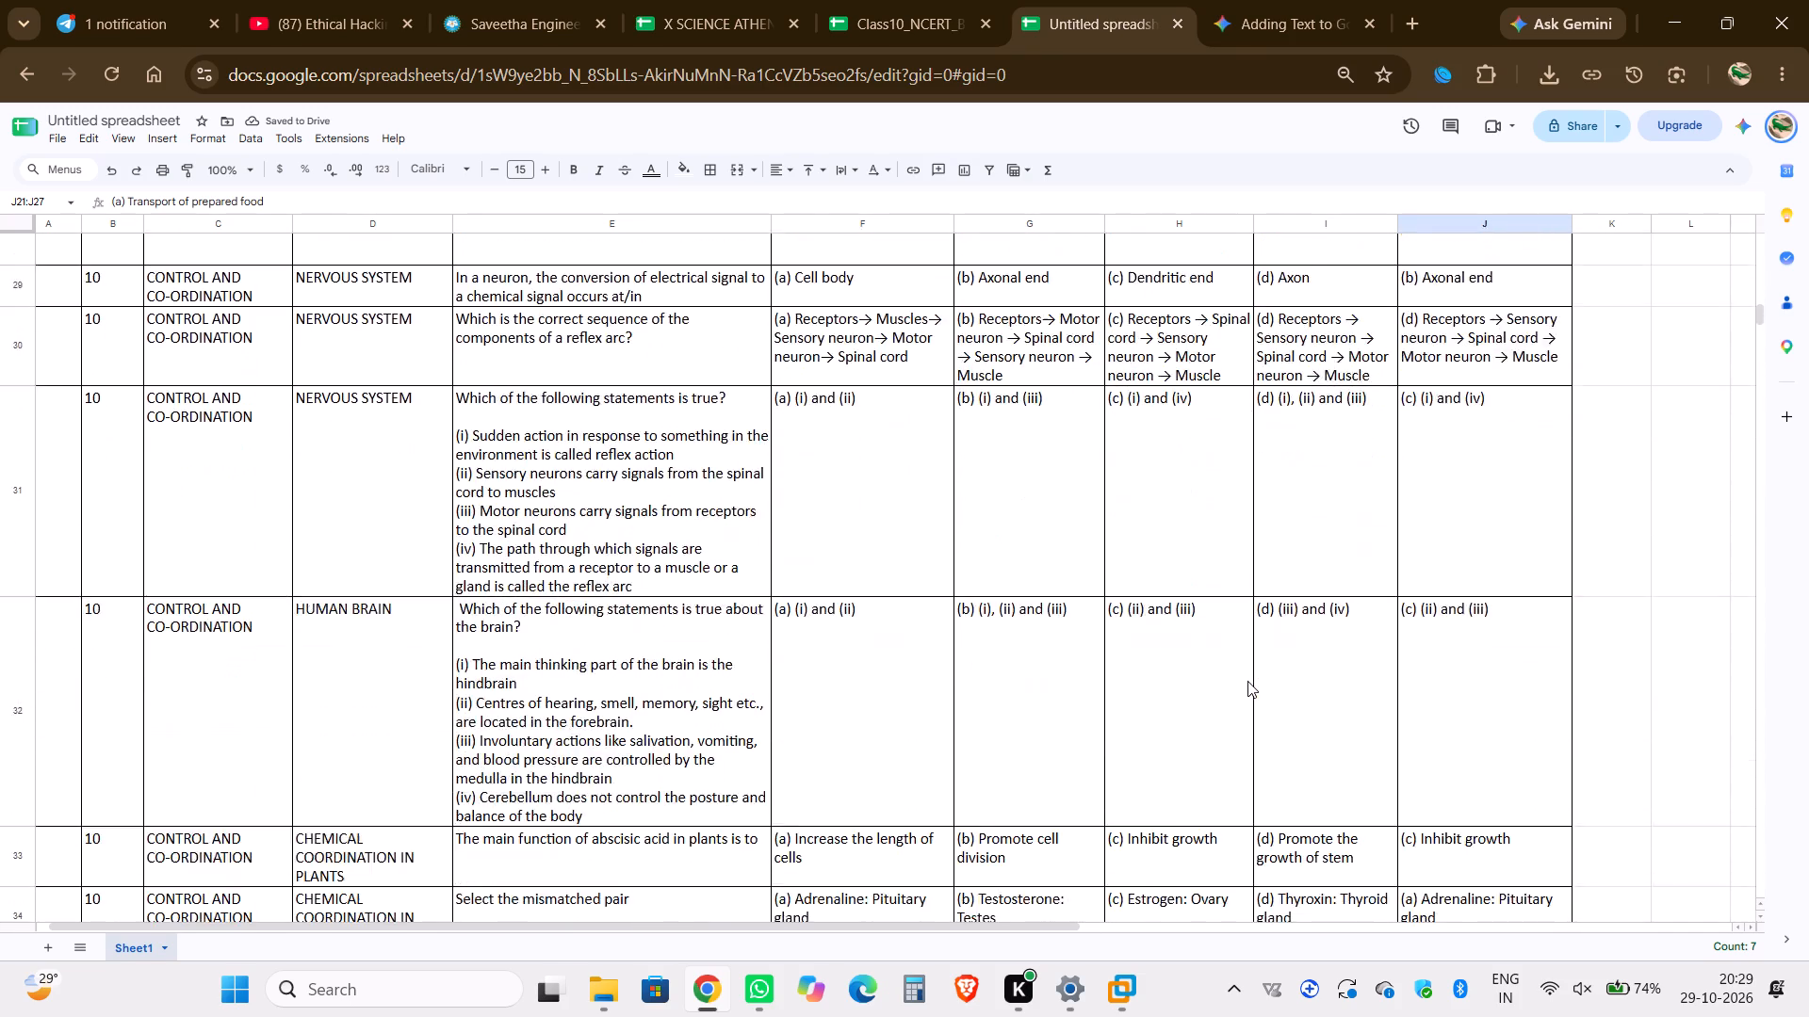
{"action": "scroll", "coordinate": [1247, 681], "scroll_direction": "down", "scroll_amount": 2}
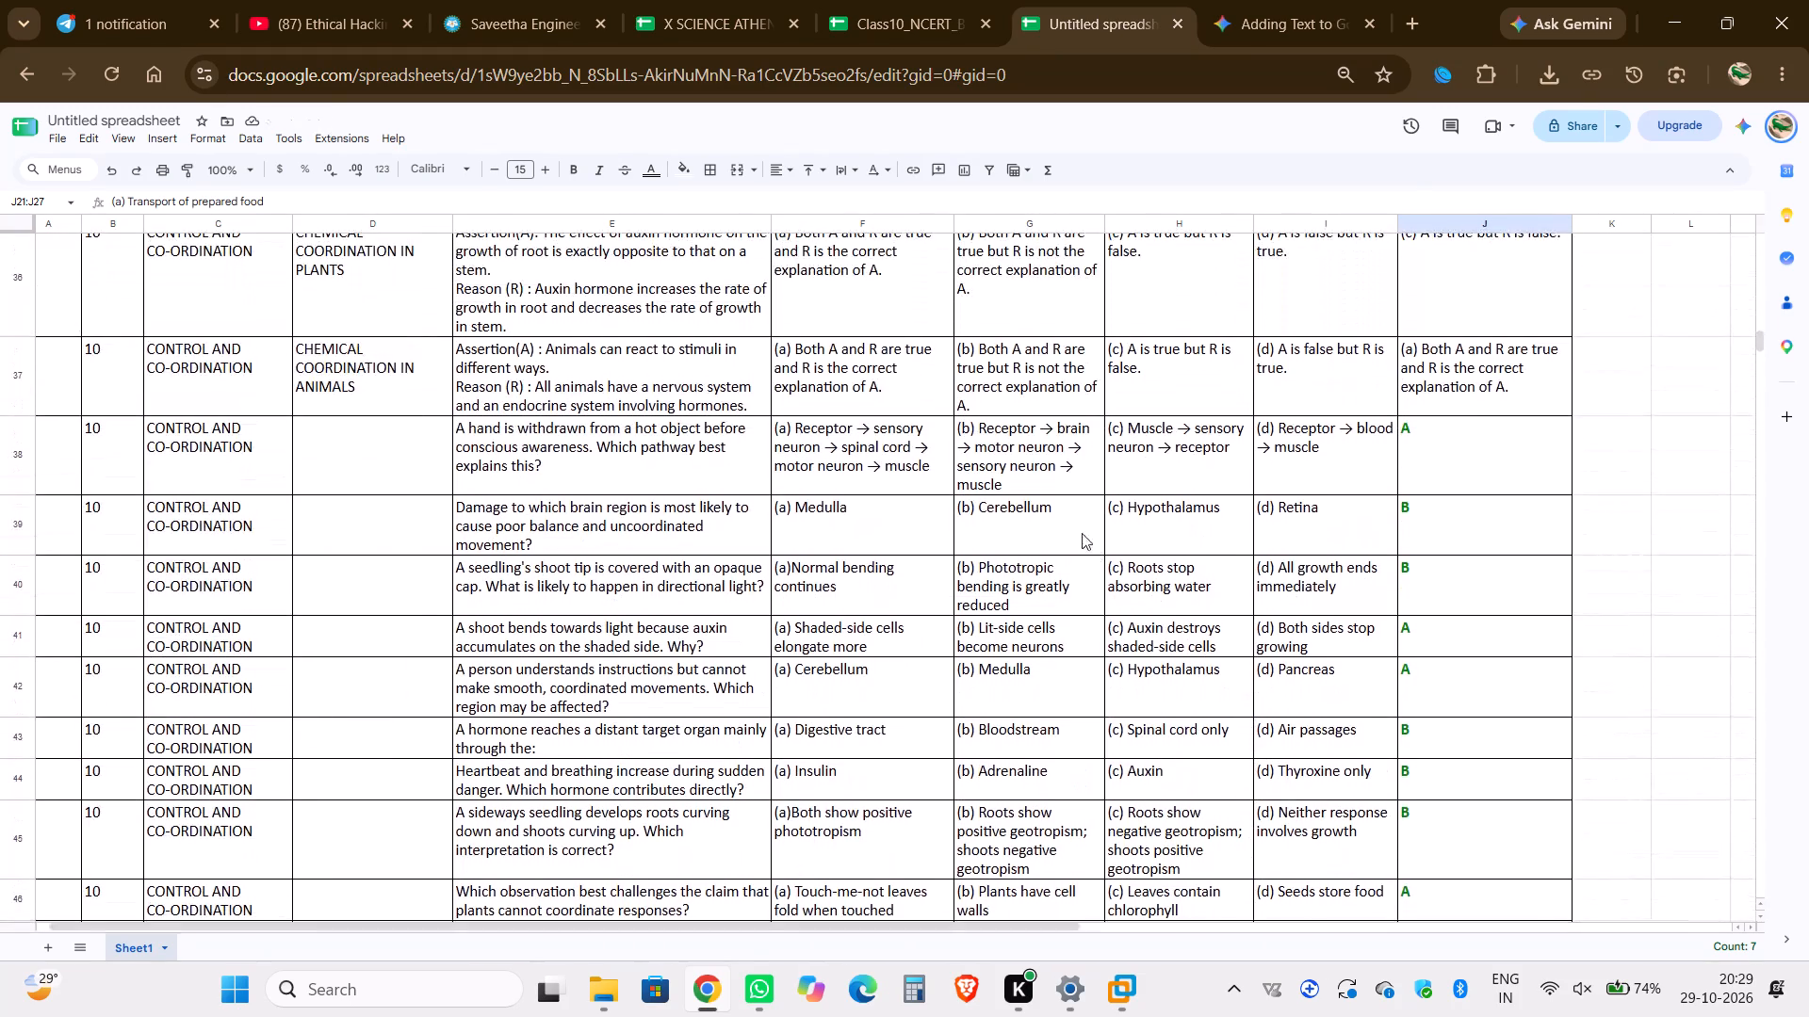
{"action": "left_click", "coordinate": [916, 460]}
{"action": "key", "text": "ctrl+c"}
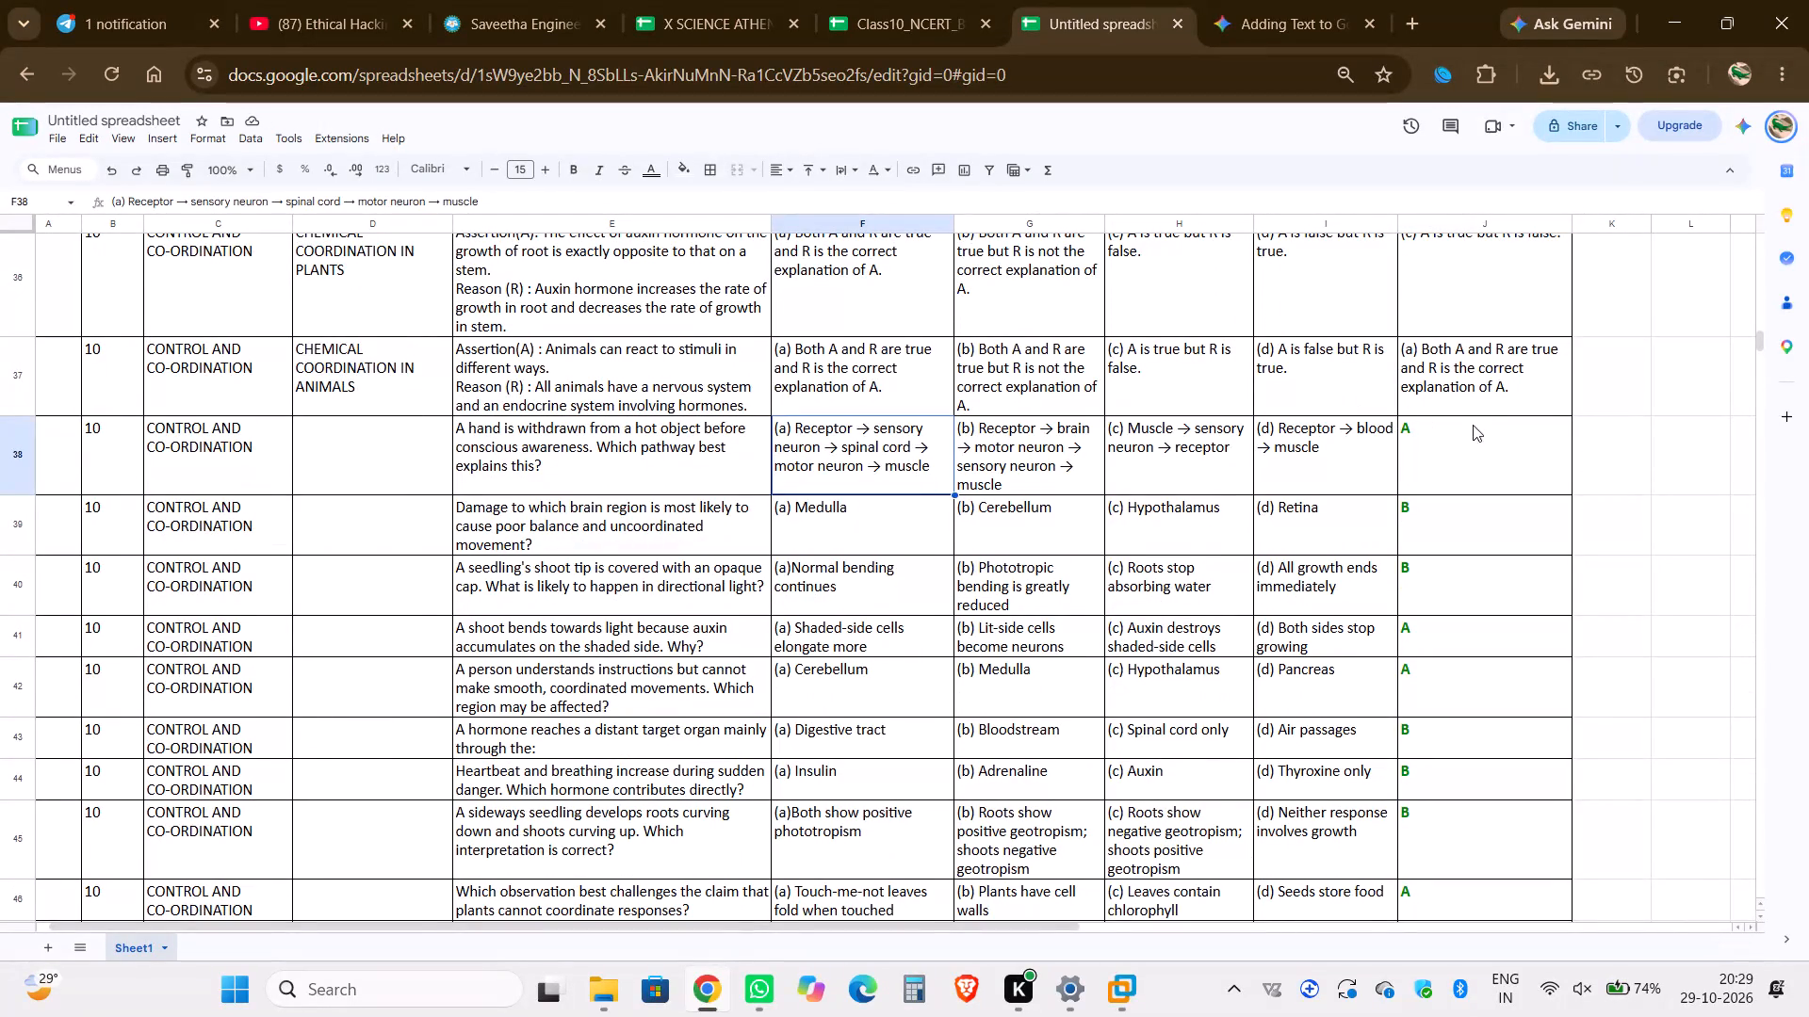
{"action": "left_click", "coordinate": [1479, 447]}
{"action": "key", "text": "ctrl+c"}
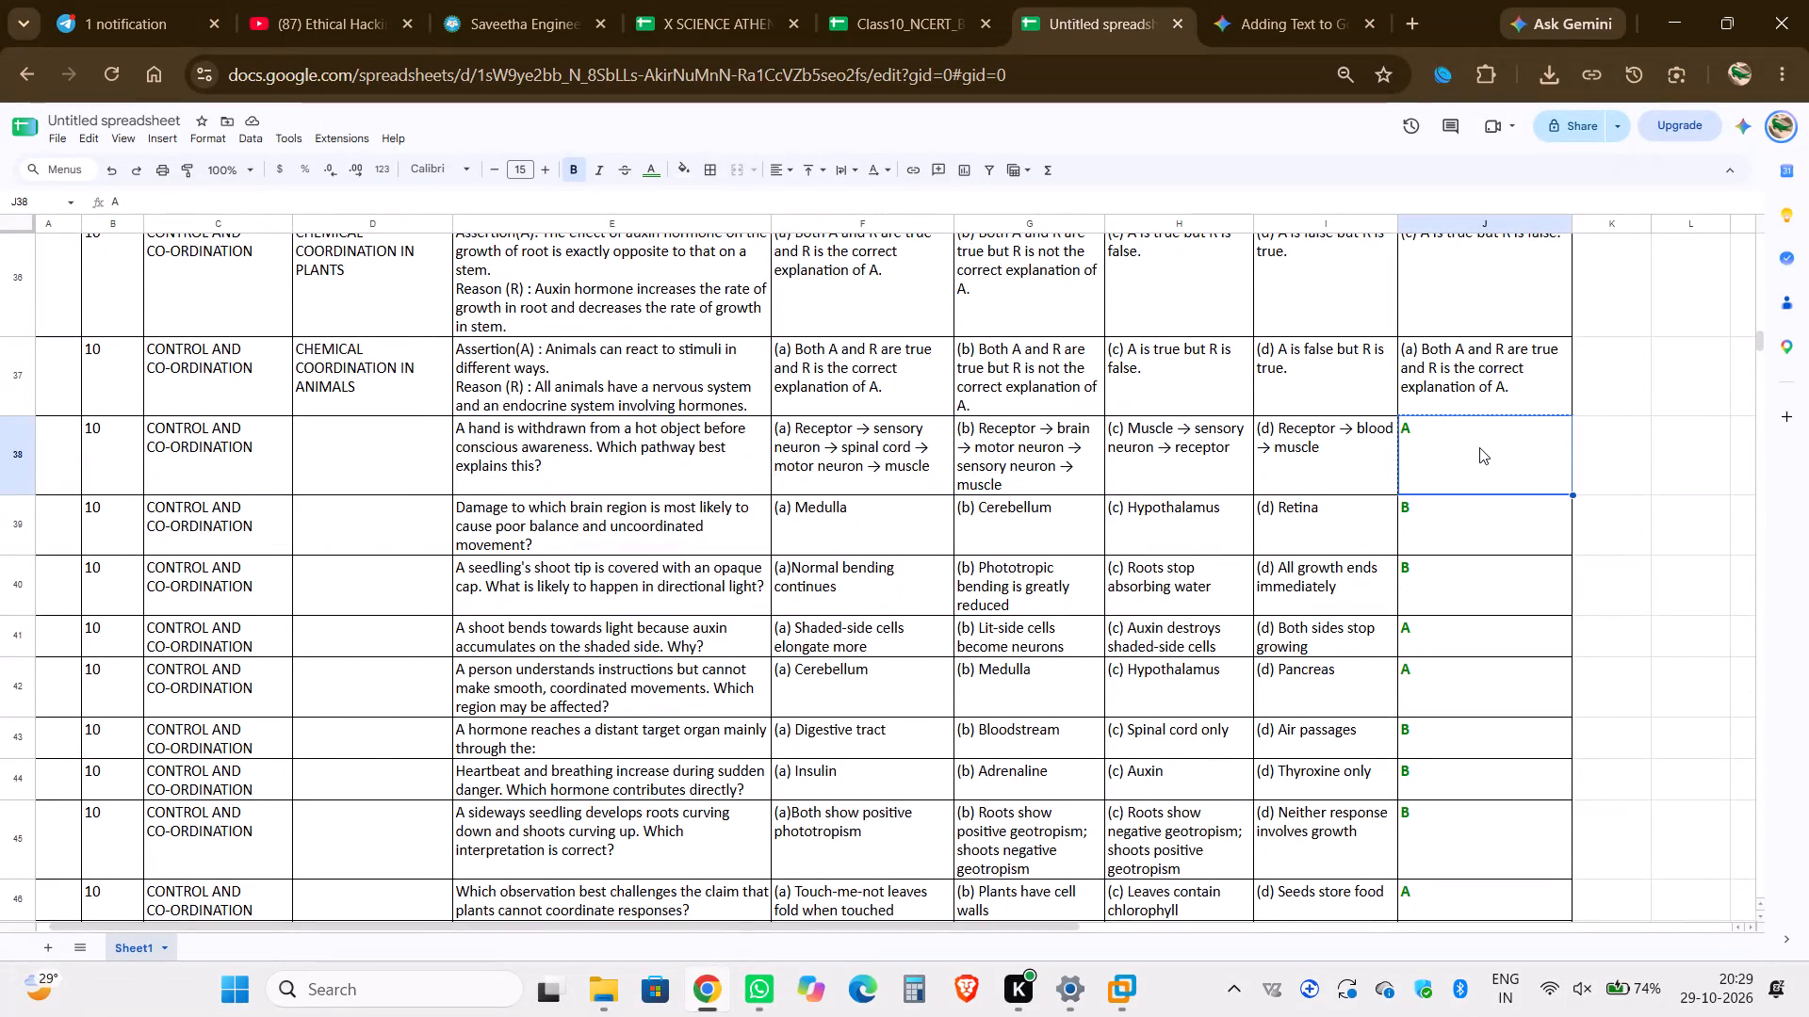
{"action": "left_click", "coordinate": [819, 436]}
{"action": "key", "text": "ctrl+c"}
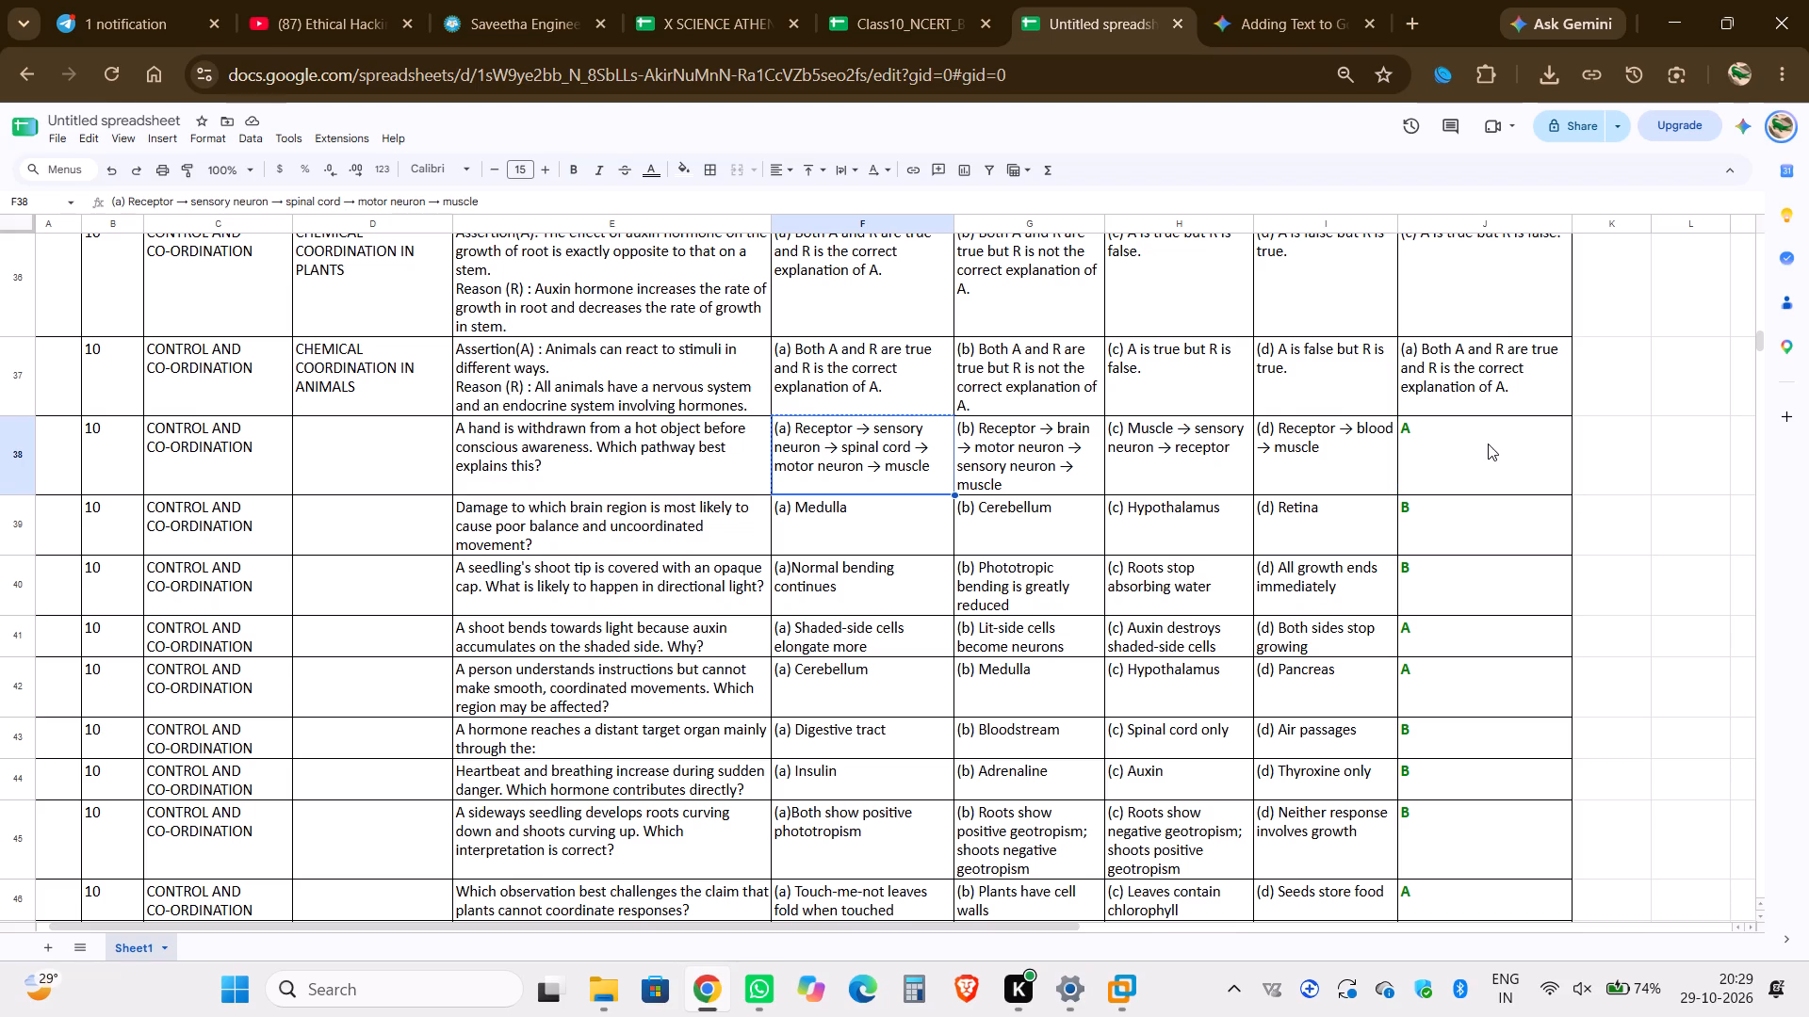
{"action": "left_click", "coordinate": [1488, 444]}
{"action": "key", "text": "ctrl+v"}
Replace the answer letters in J39 and J40 with the full (b) option texts copied from G39 and G40.
{"action": "left_click_drag", "start_coordinate": [851, 519], "coordinate": [857, 575]}
{"action": "left_click_drag", "start_coordinate": [1047, 529], "coordinate": [1047, 571]}
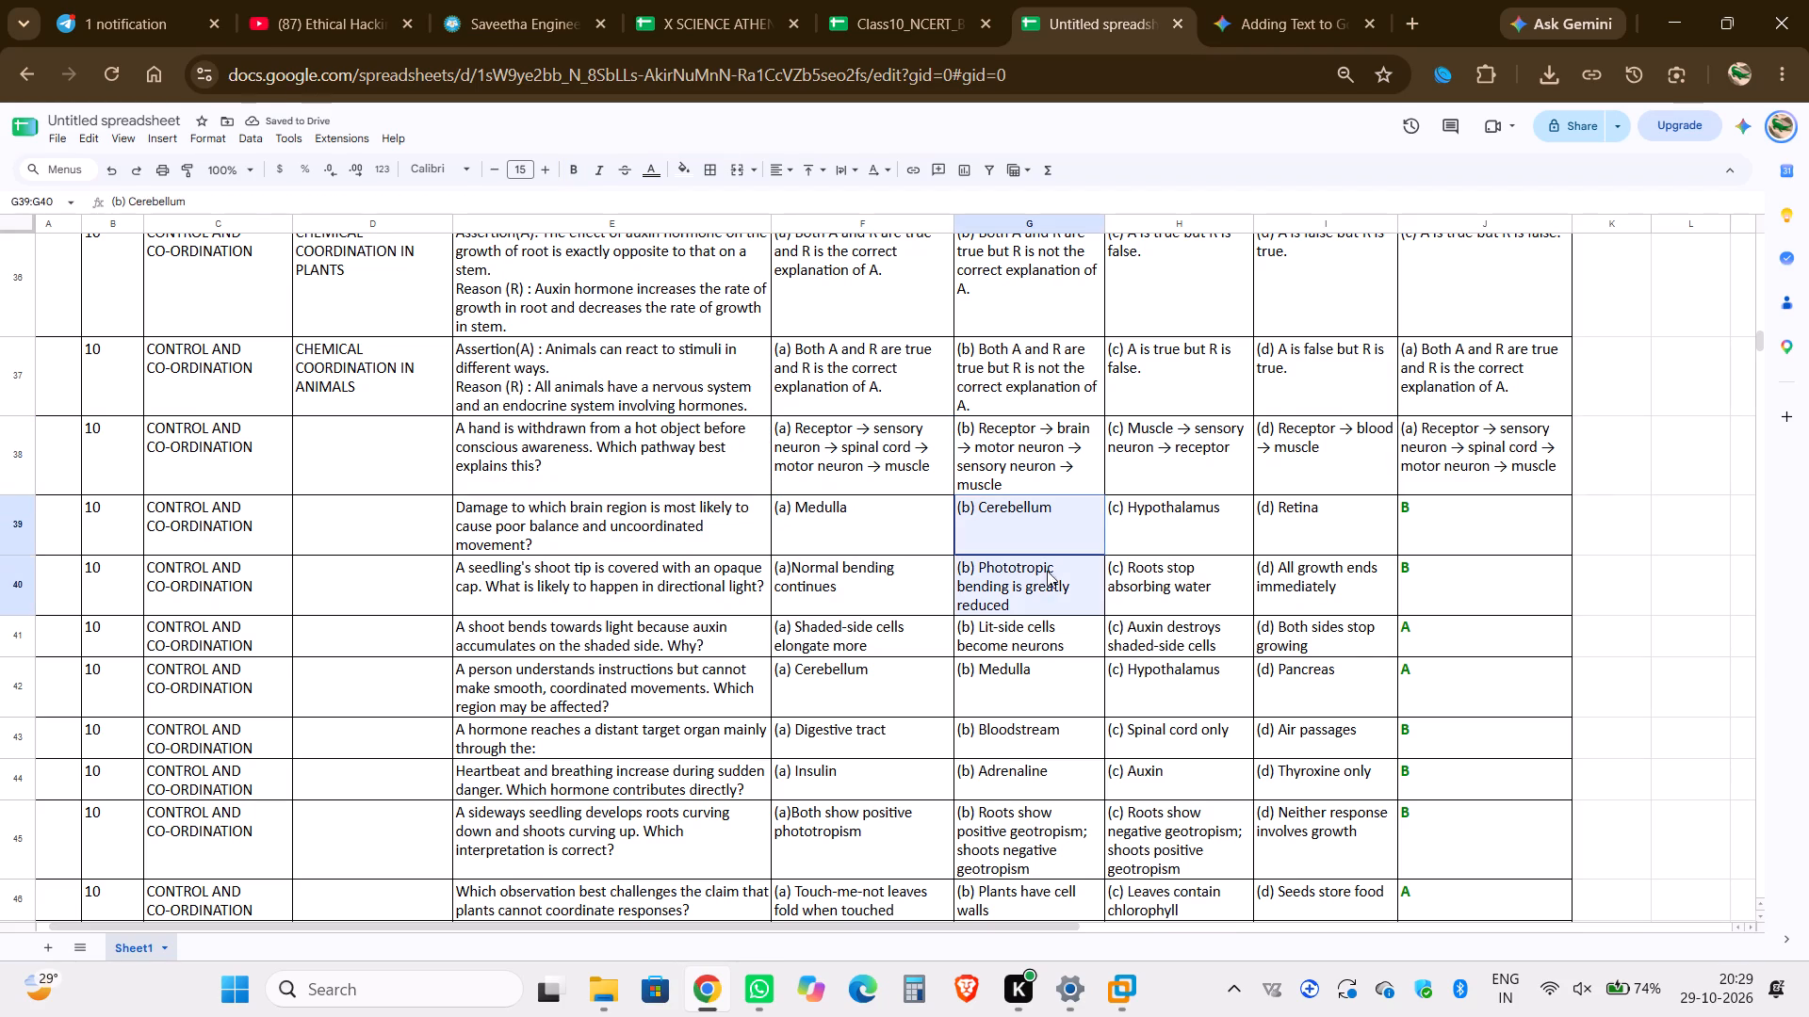
{"action": "left_click_drag", "start_coordinate": [1047, 571], "coordinate": [1047, 584]}
{"action": "key", "text": "ctrl+c"}
{"action": "left_click", "coordinate": [1457, 531]}
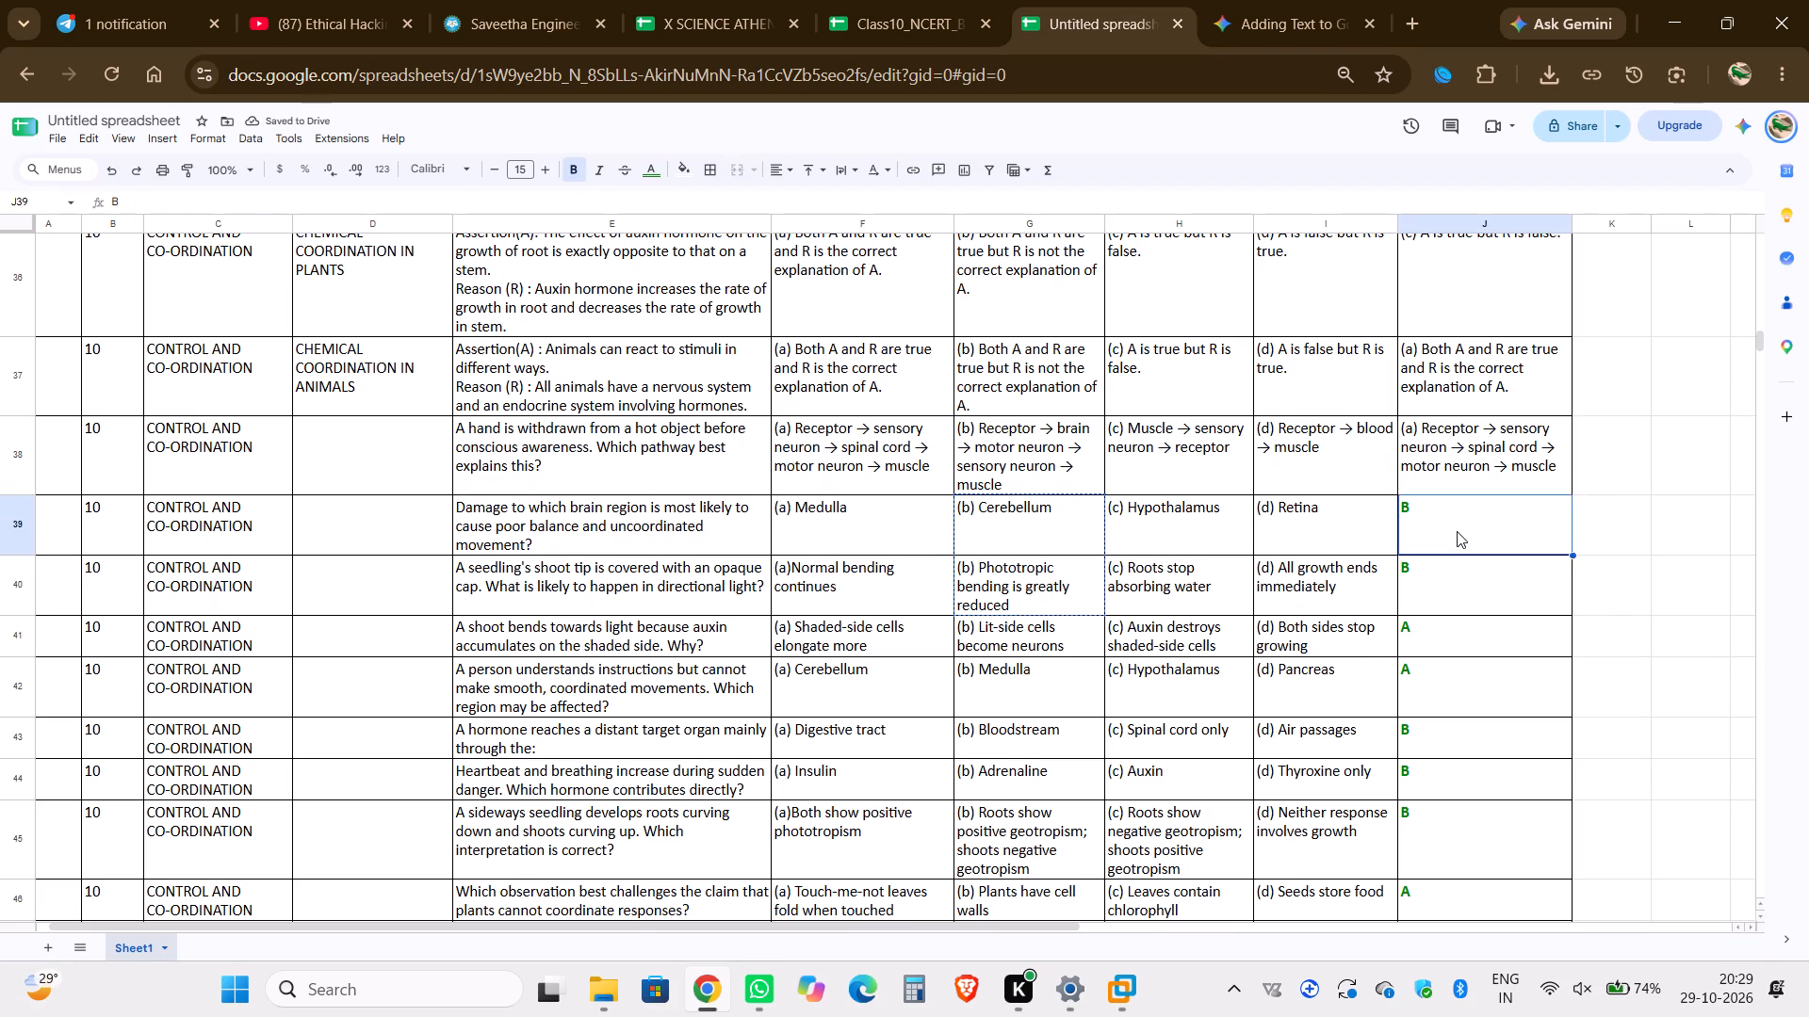
{"action": "key", "text": "ctrl+v"}
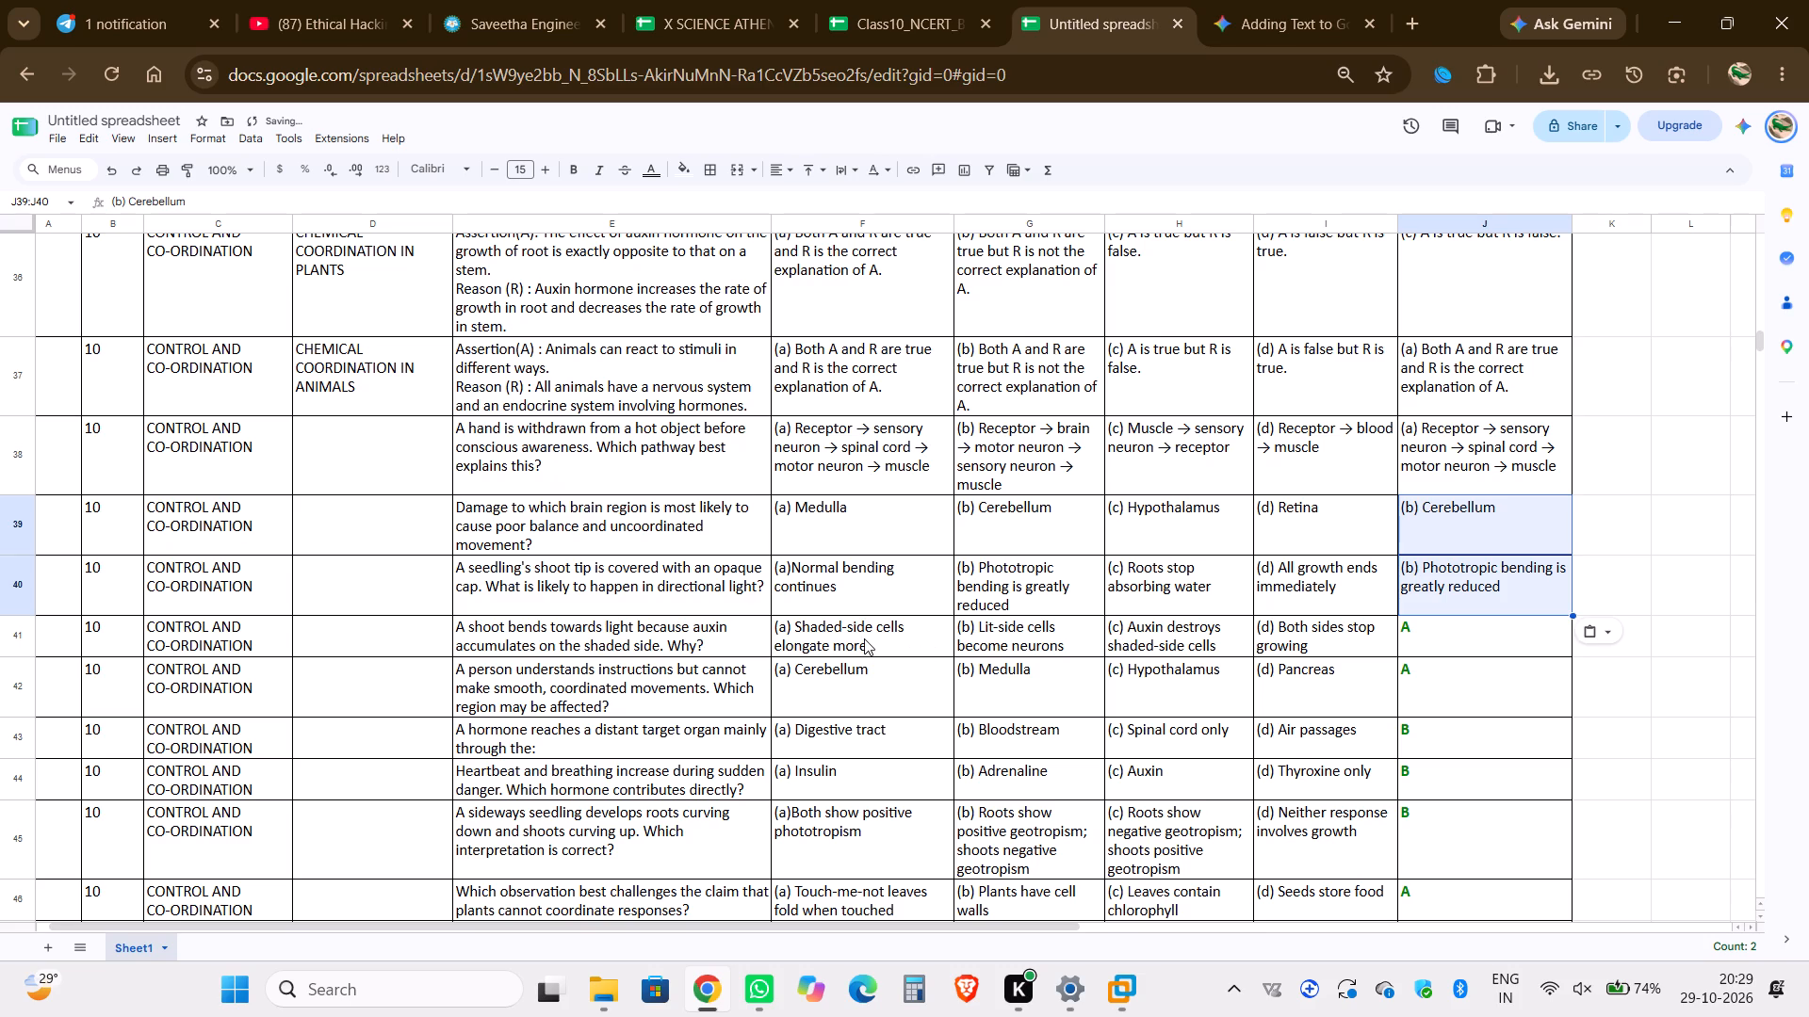
Replace the answer letters in J41 and J42 with the full (a) option texts copied from F41 and F42.
{"action": "left_click_drag", "start_coordinate": [864, 638], "coordinate": [865, 686]}
{"action": "key", "text": "ctrl+c"}
{"action": "left_click", "coordinate": [1476, 641]}
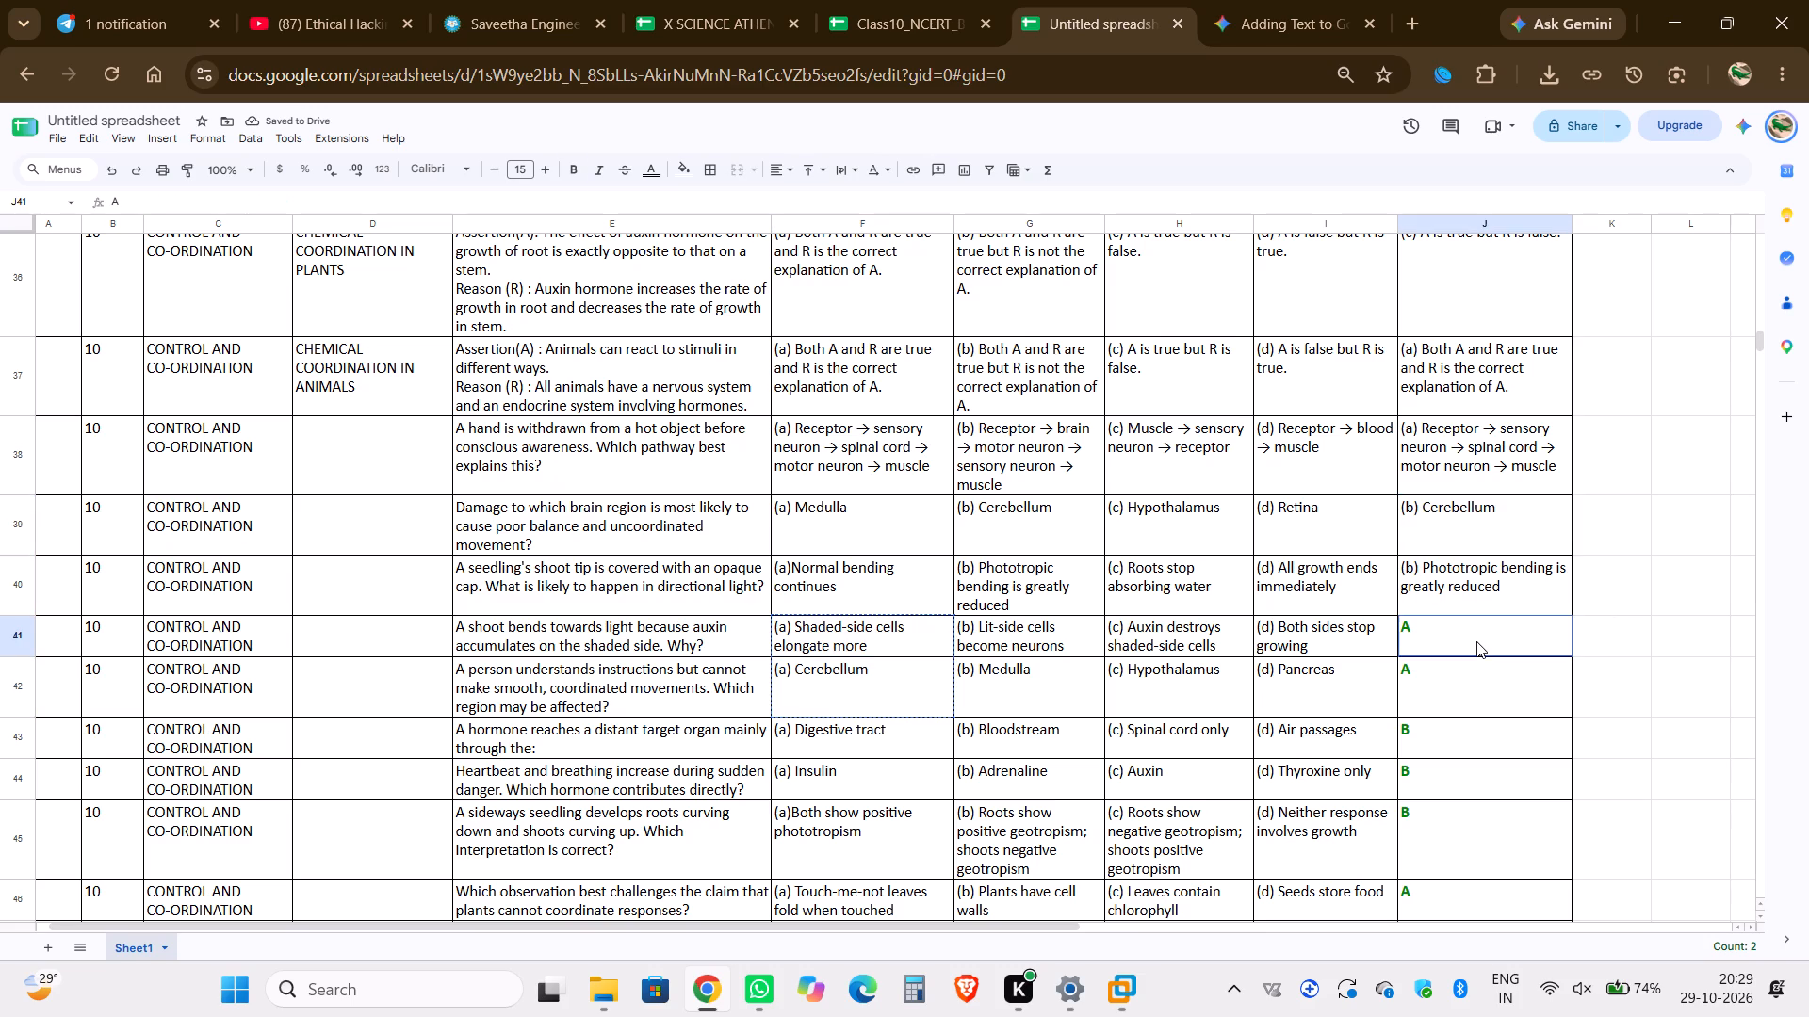
{"action": "key", "text": "ctrl+v"}
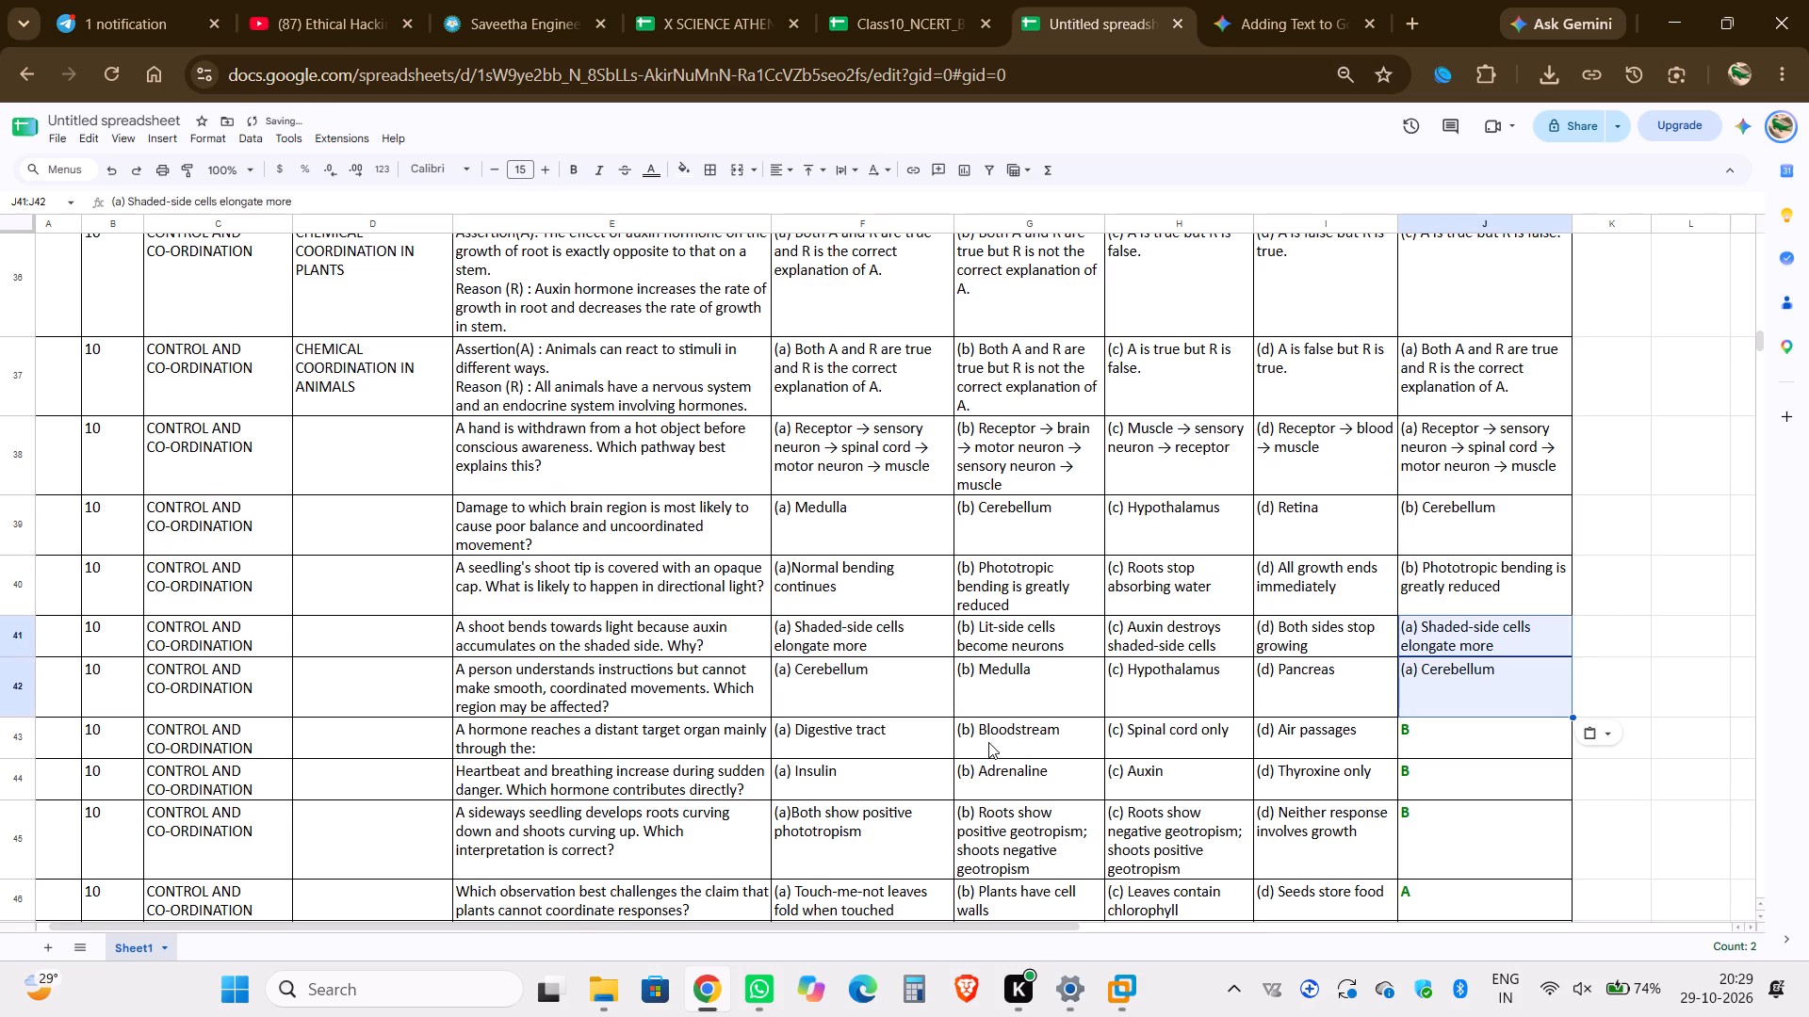
Replace the answer letters in J43 to J45 with the full (b) option texts copied from G43 to G45.
{"action": "left_click_drag", "start_coordinate": [985, 732], "coordinate": [1003, 857]}
{"action": "key", "text": "ctrl+c"}
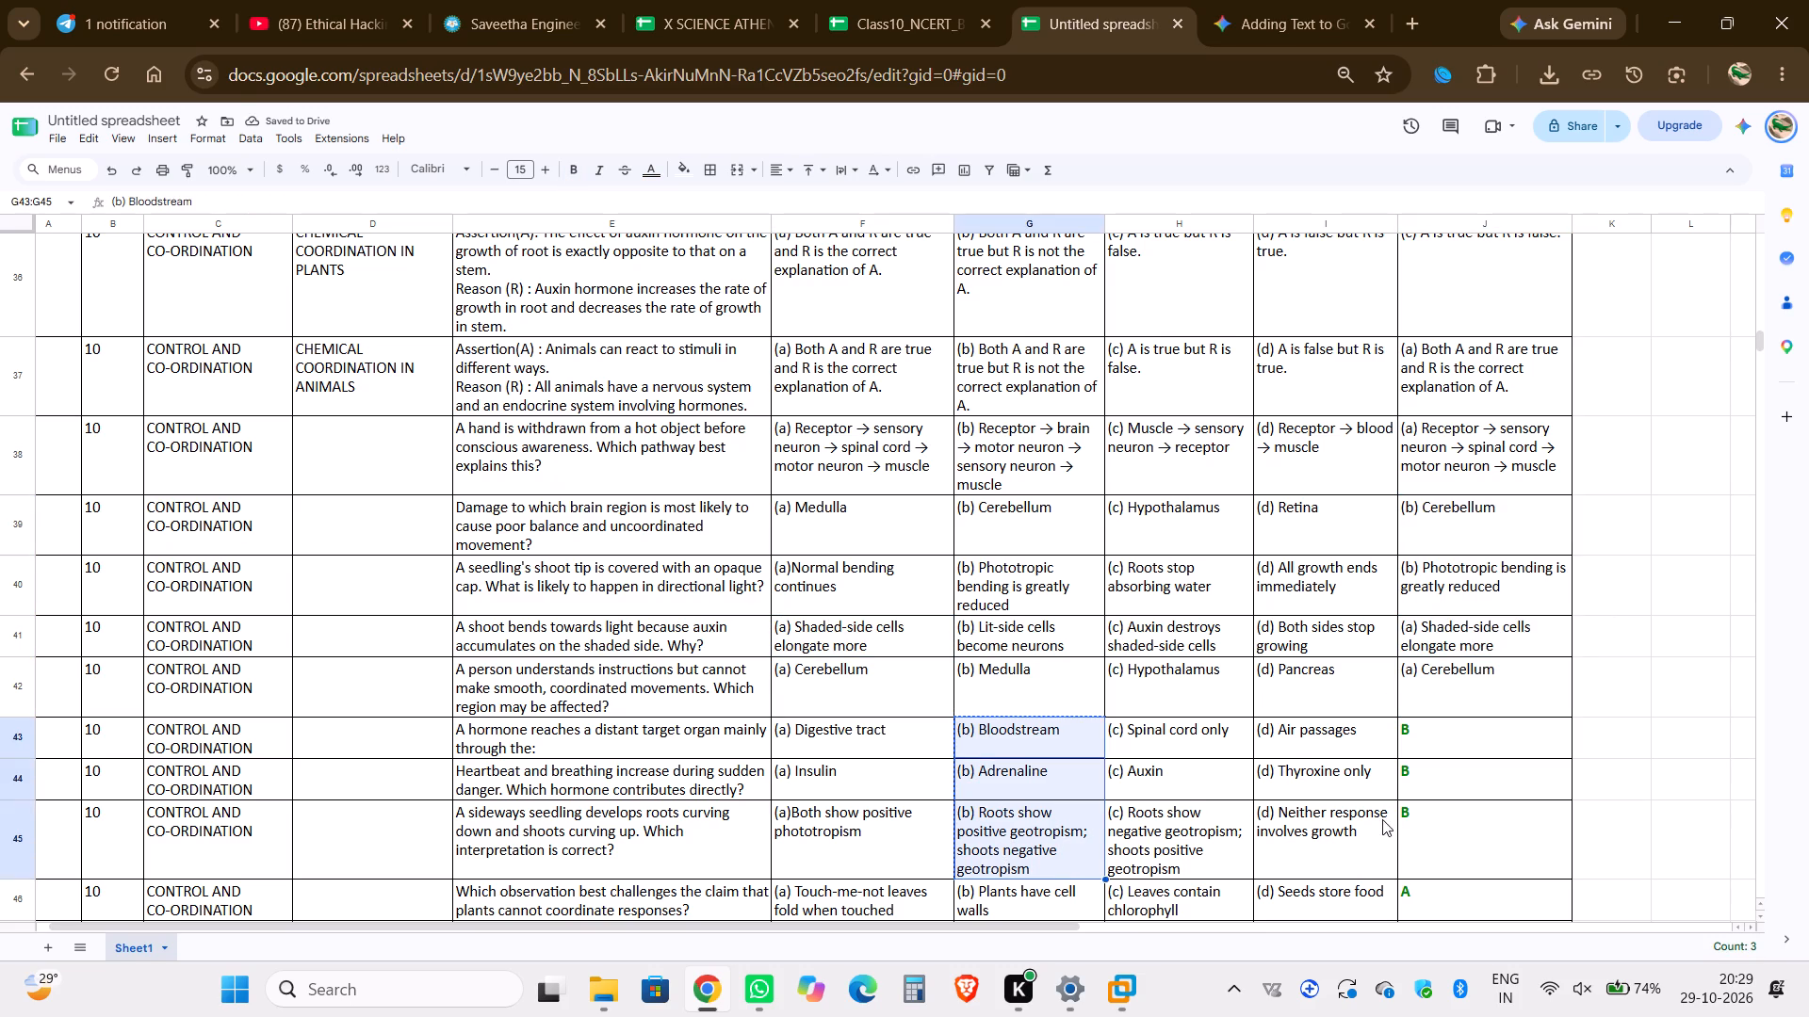
{"action": "left_click", "coordinate": [1422, 744]}
{"action": "key", "text": "ctrl+v"}
Replace the answer letters in J46 and J47 with the full (a) option texts copied from F46 and F47.
{"action": "scroll", "coordinate": [1422, 744], "scroll_direction": "down", "scroll_amount": 2}
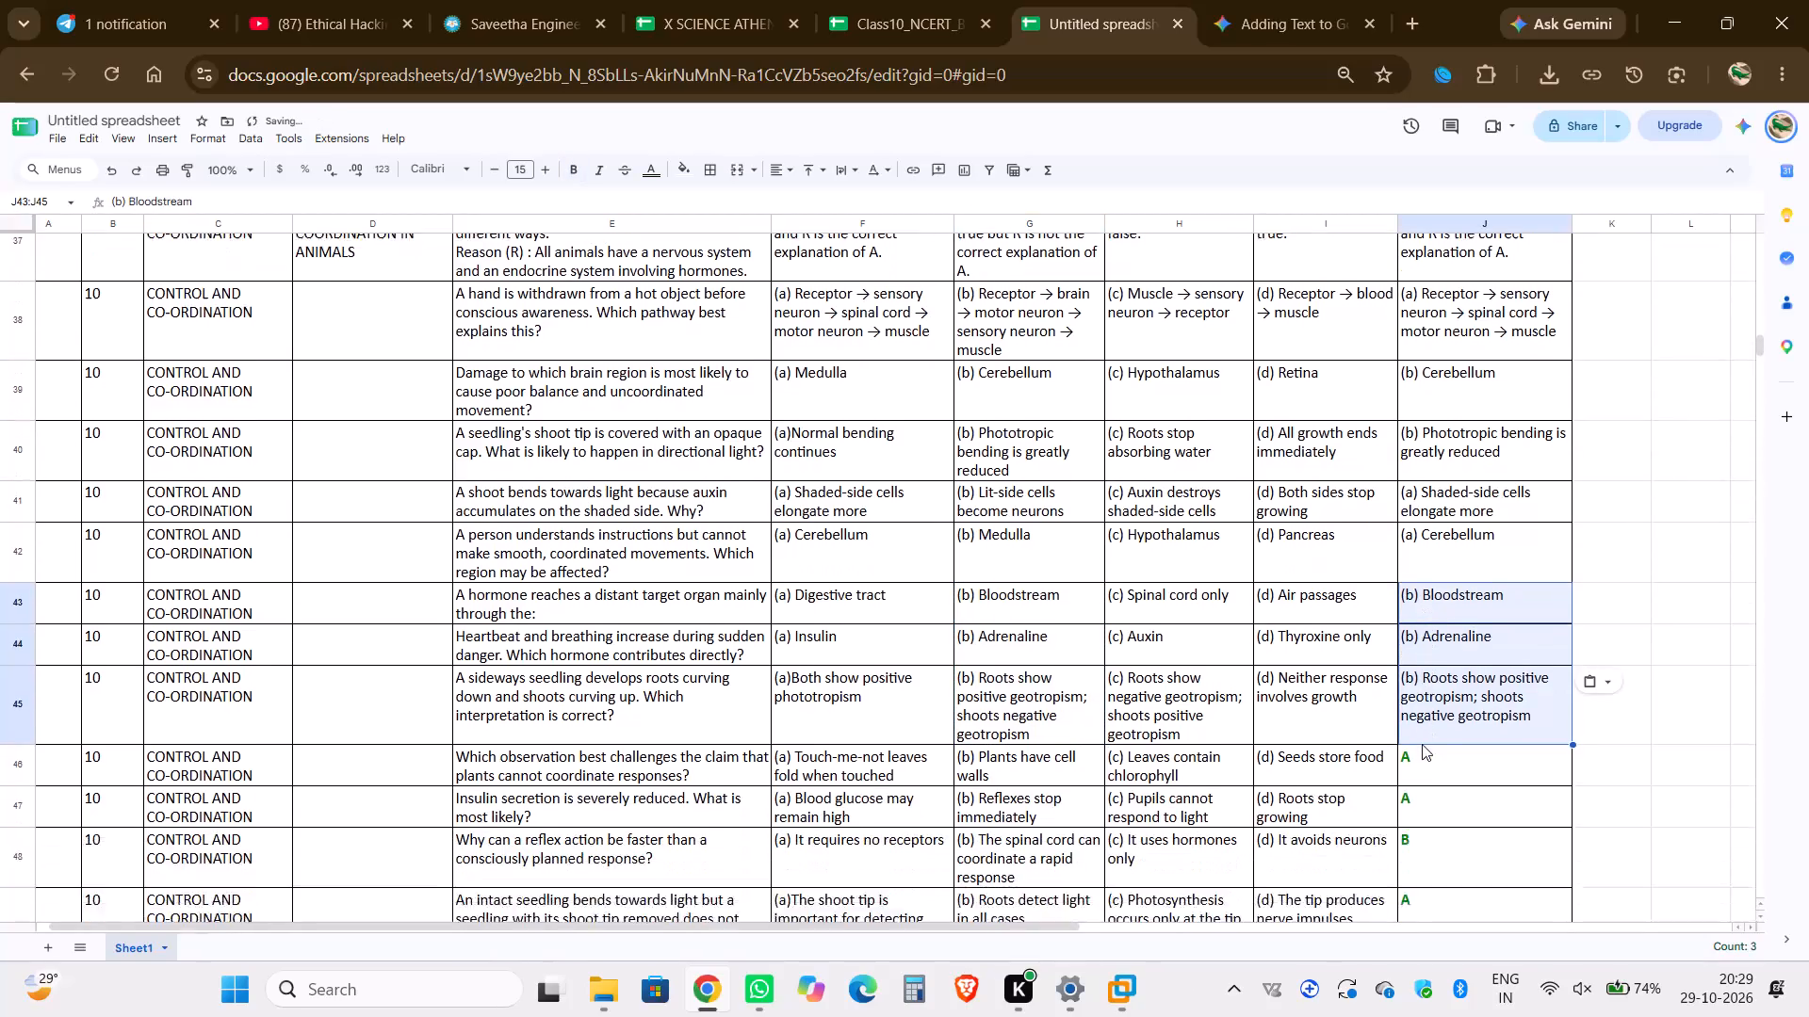
{"action": "scroll", "coordinate": [1422, 744], "scroll_direction": "down", "scroll_amount": 2}
{"action": "left_click_drag", "start_coordinate": [927, 630], "coordinate": [928, 659]}
{"action": "key", "text": "ctrl+c"}
{"action": "left_click", "coordinate": [1494, 621]}
{"action": "key", "text": "ctrl+v"}
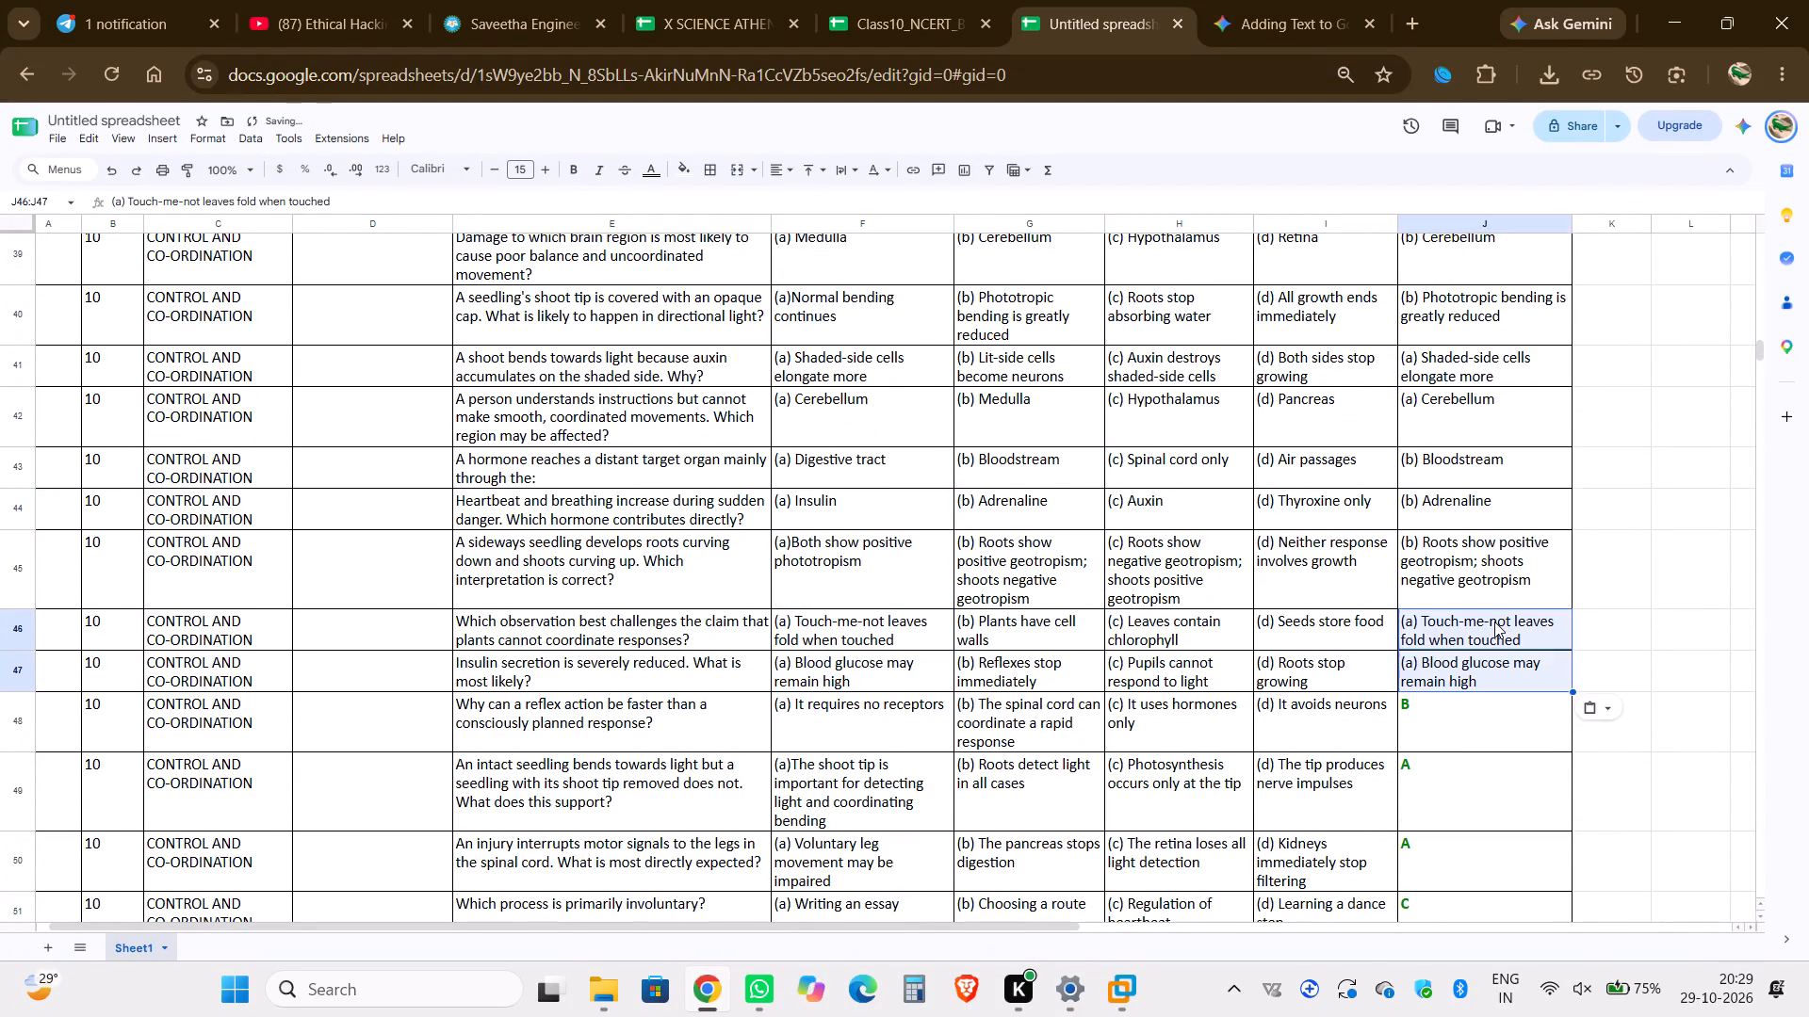
Replace the answer letter in J48 with the full (b) option text copied from G48.
{"action": "scroll", "coordinate": [1253, 687], "scroll_direction": "down", "scroll_amount": 1}
{"action": "left_click", "coordinate": [982, 617]}
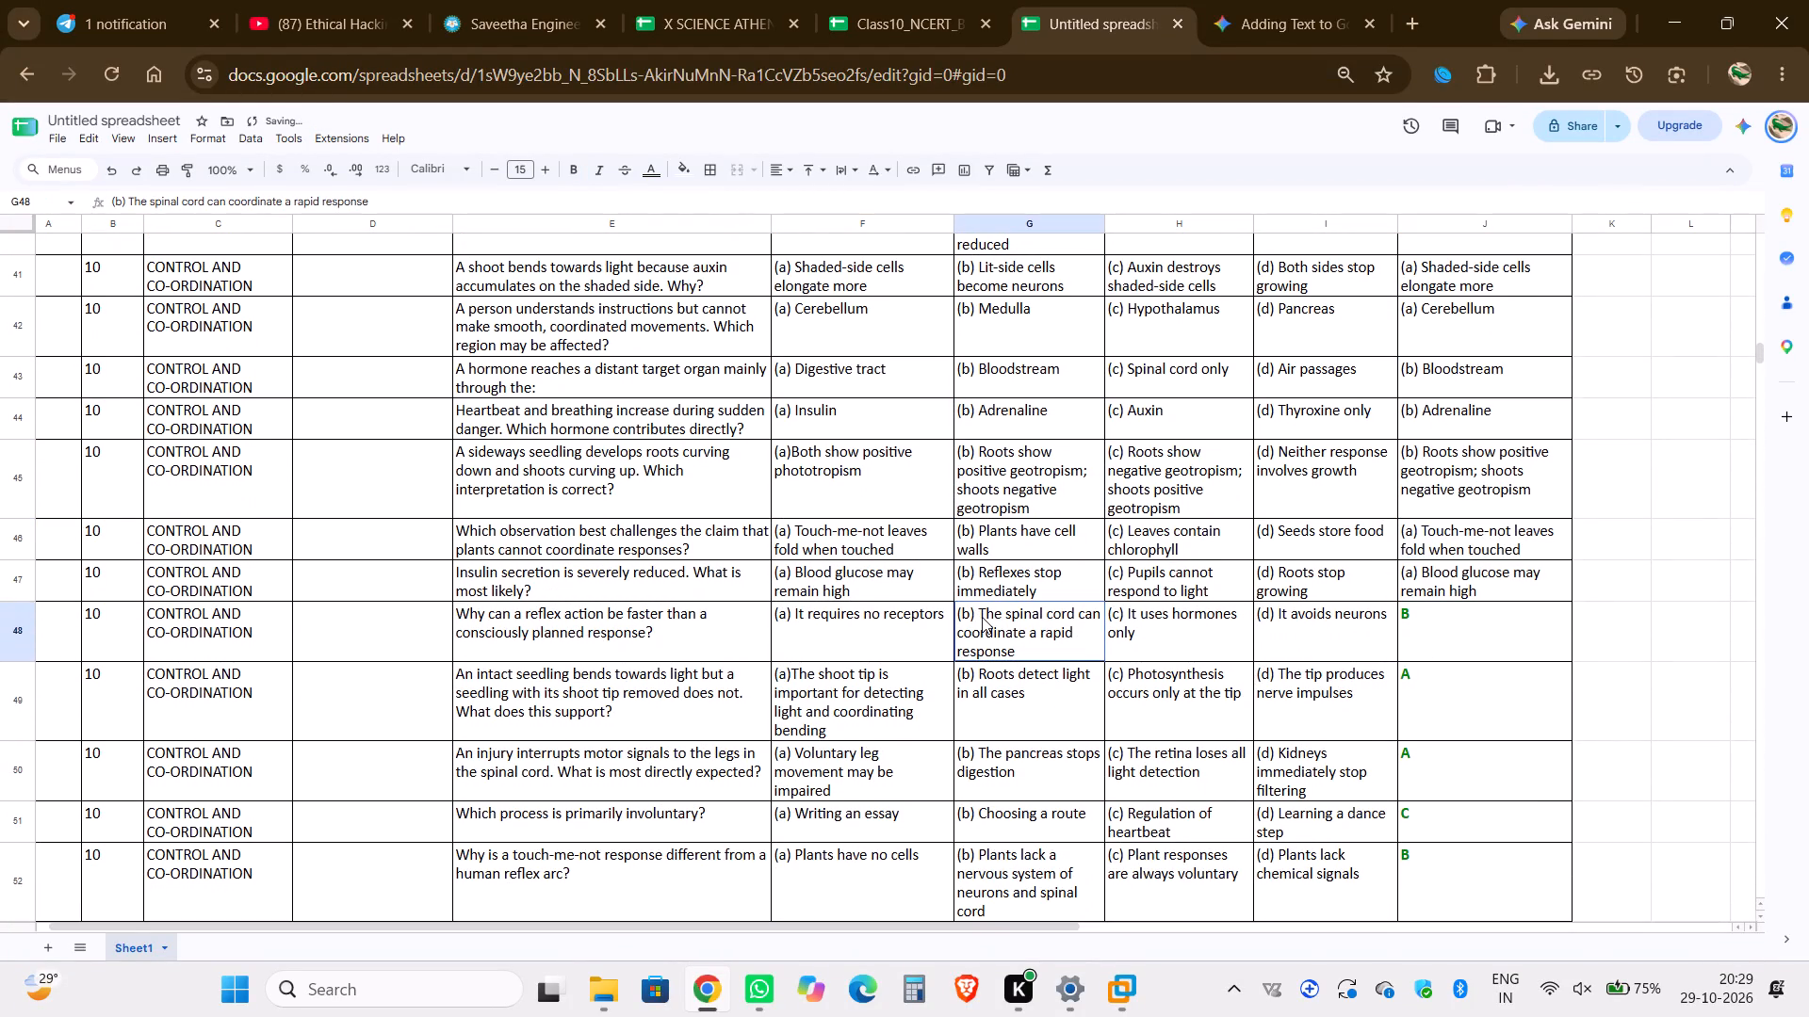
{"action": "key", "text": "ctrl+c"}
{"action": "left_click", "coordinate": [1530, 611]}
{"action": "key", "text": "ctrl+v"}
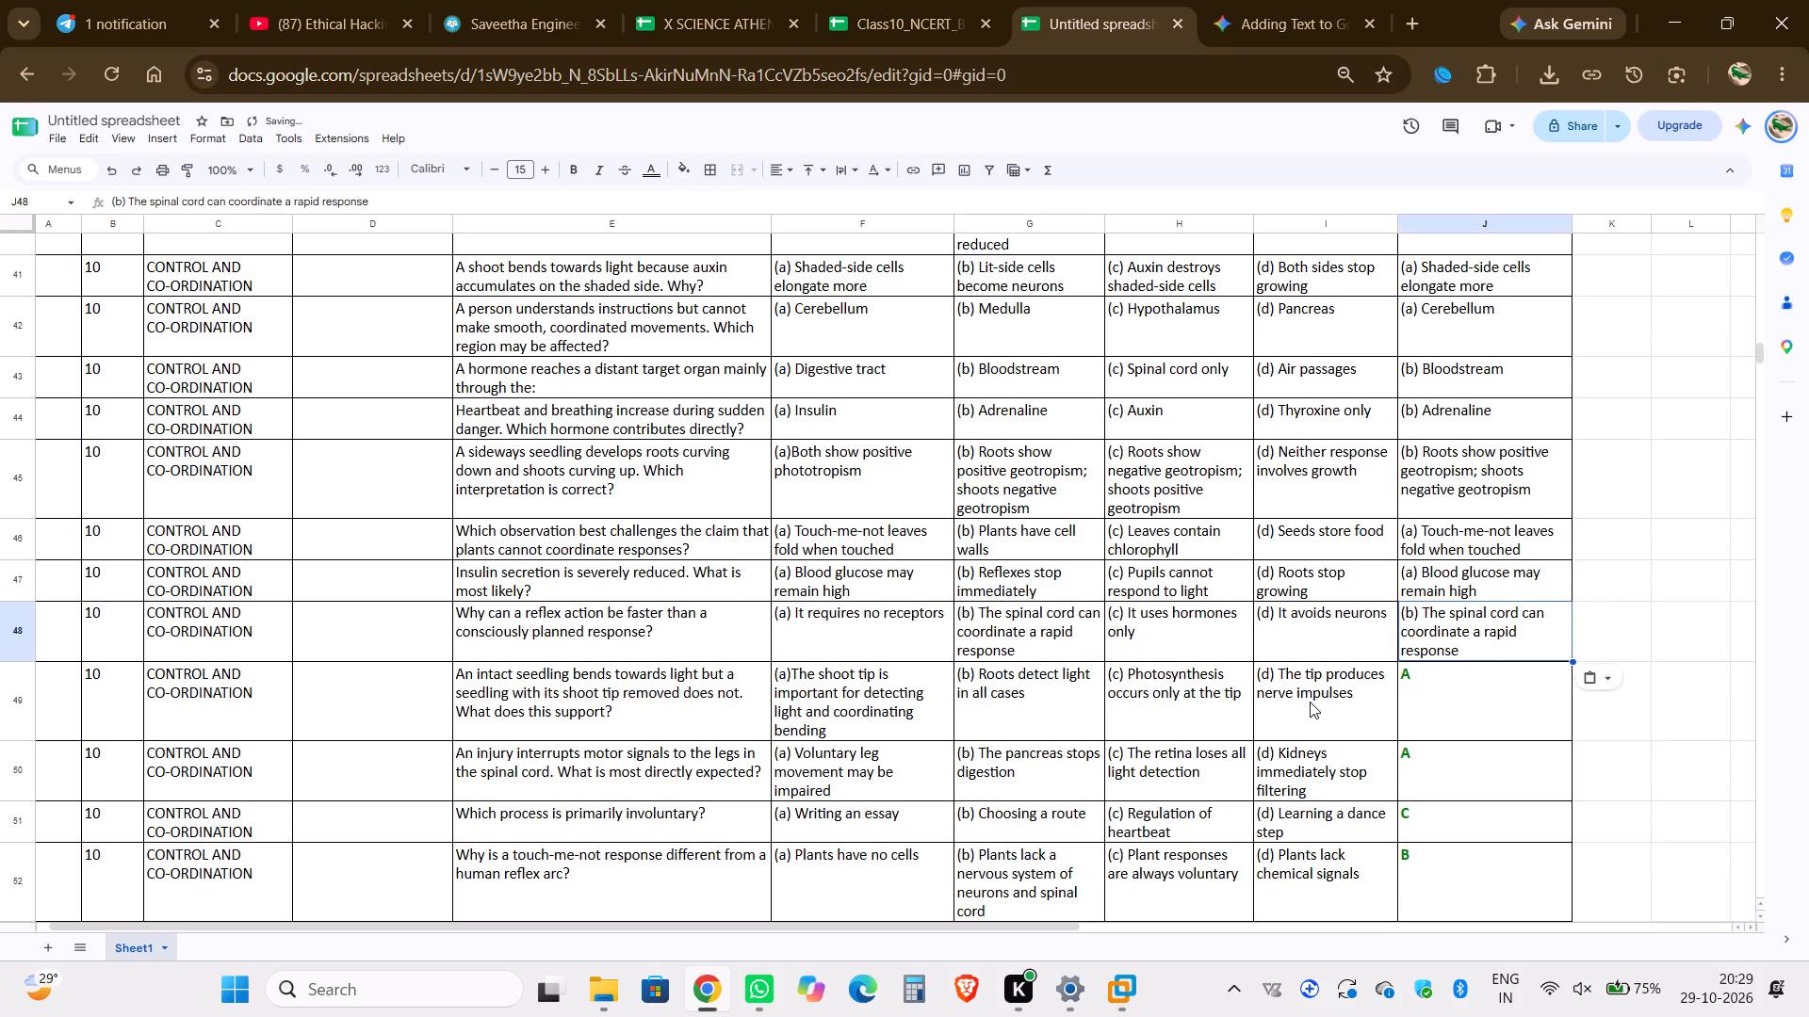
Replace the answer letters in J49 and J50 with the full (a) option texts copied from F49 and F50.
{"action": "scroll", "coordinate": [1310, 702], "scroll_direction": "down", "scroll_amount": 1}
{"action": "left_click_drag", "start_coordinate": [902, 612], "coordinate": [890, 702]}
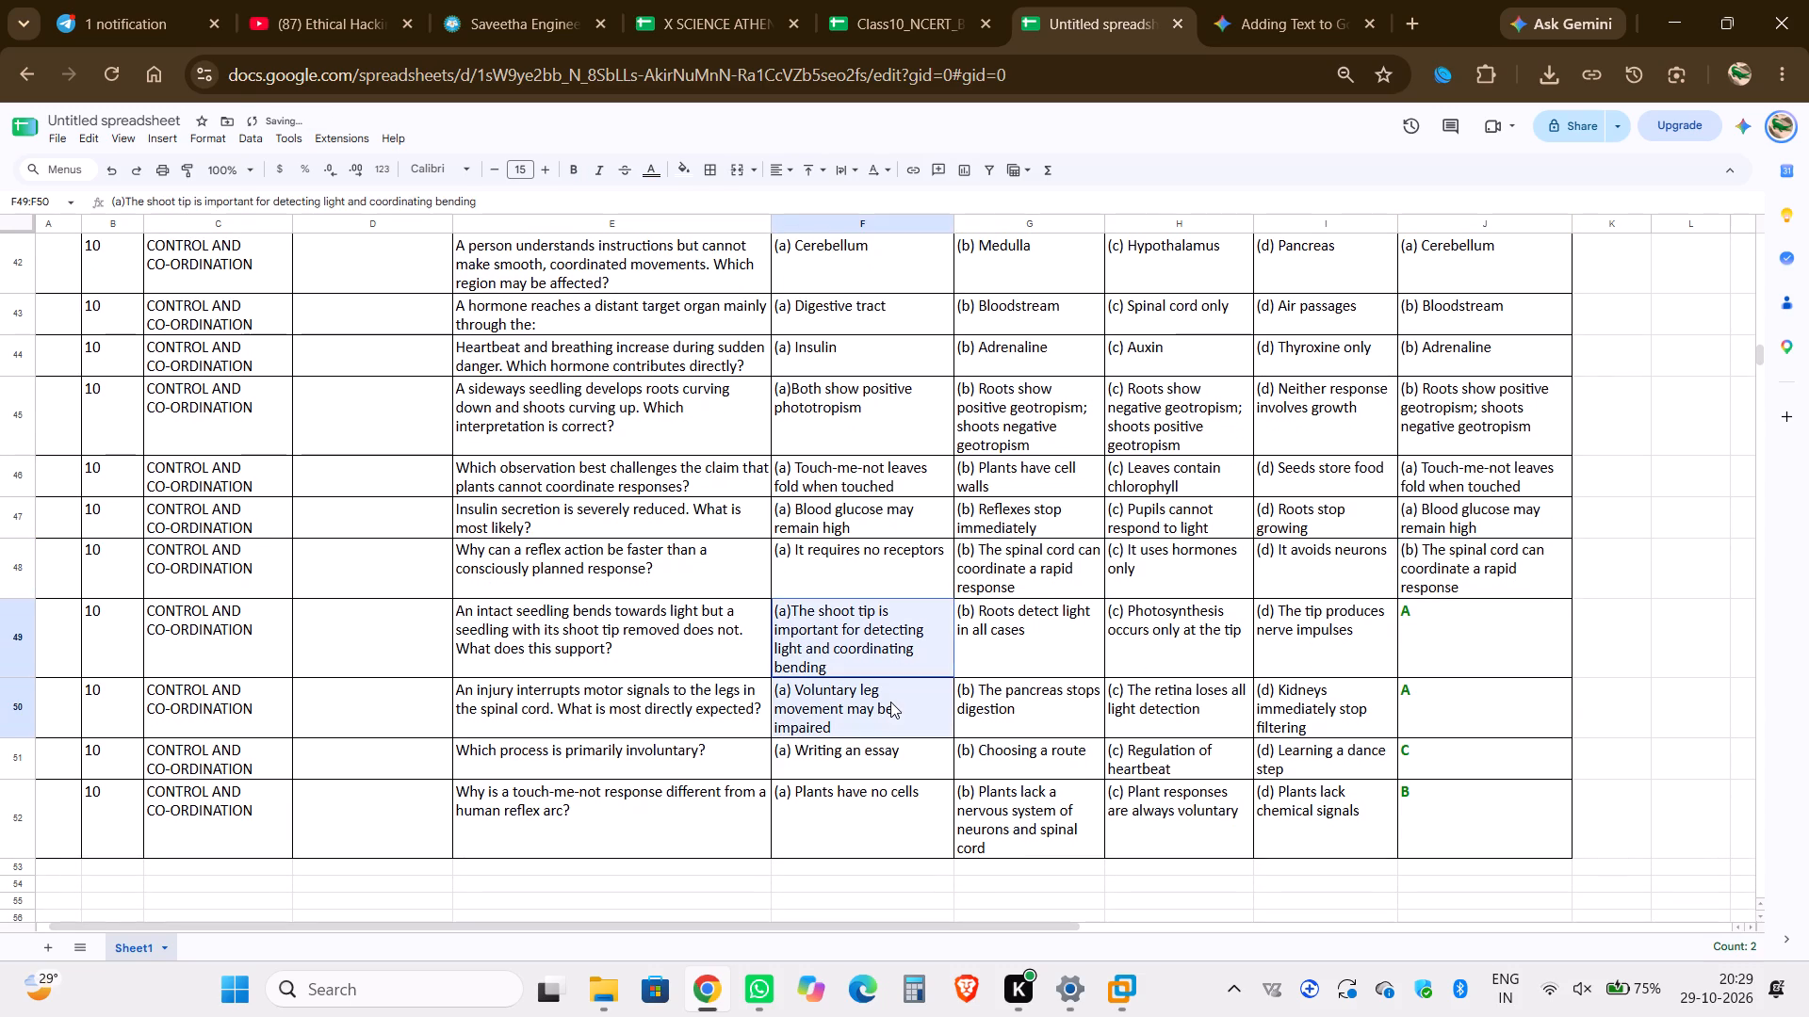
{"action": "key", "text": "ctrl+c"}
{"action": "left_click", "coordinate": [1492, 632]}
{"action": "key", "text": "ctrl+v"}
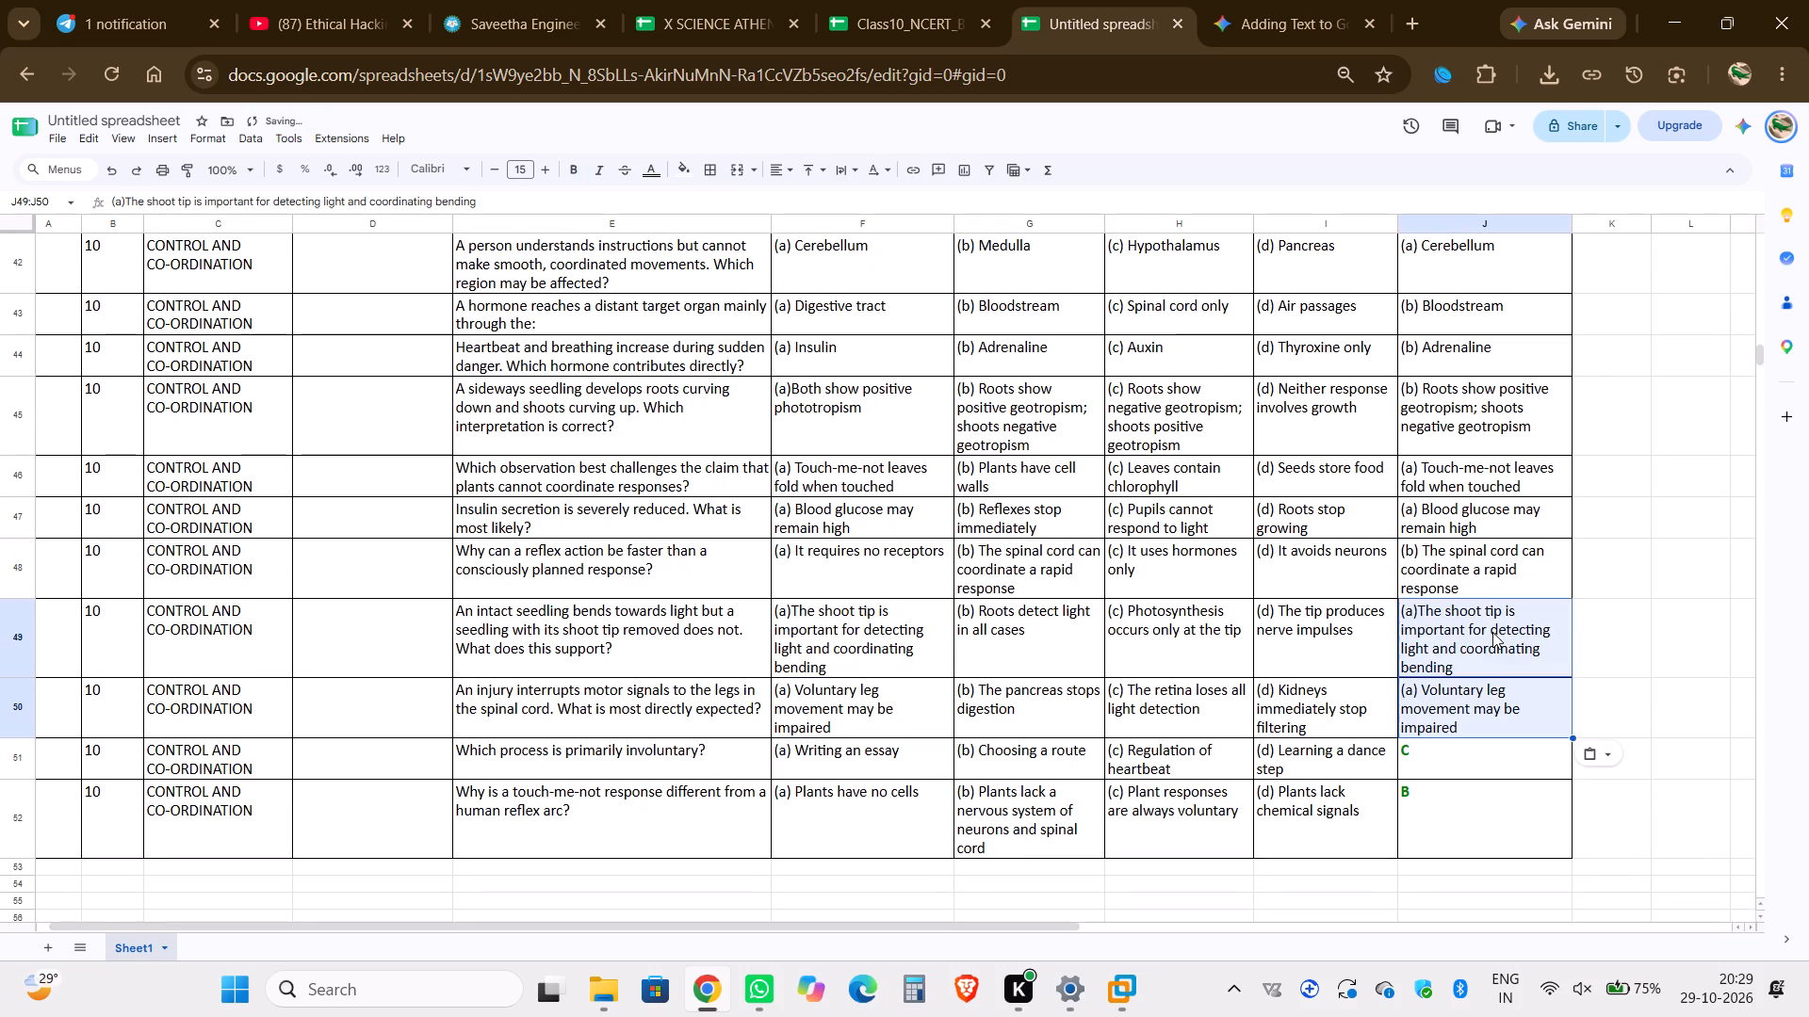
Replace the answer letter in J51 with the full (c) option text "Regulation of heartbeat" copied from H51.
{"action": "left_click", "coordinate": [1201, 760]}
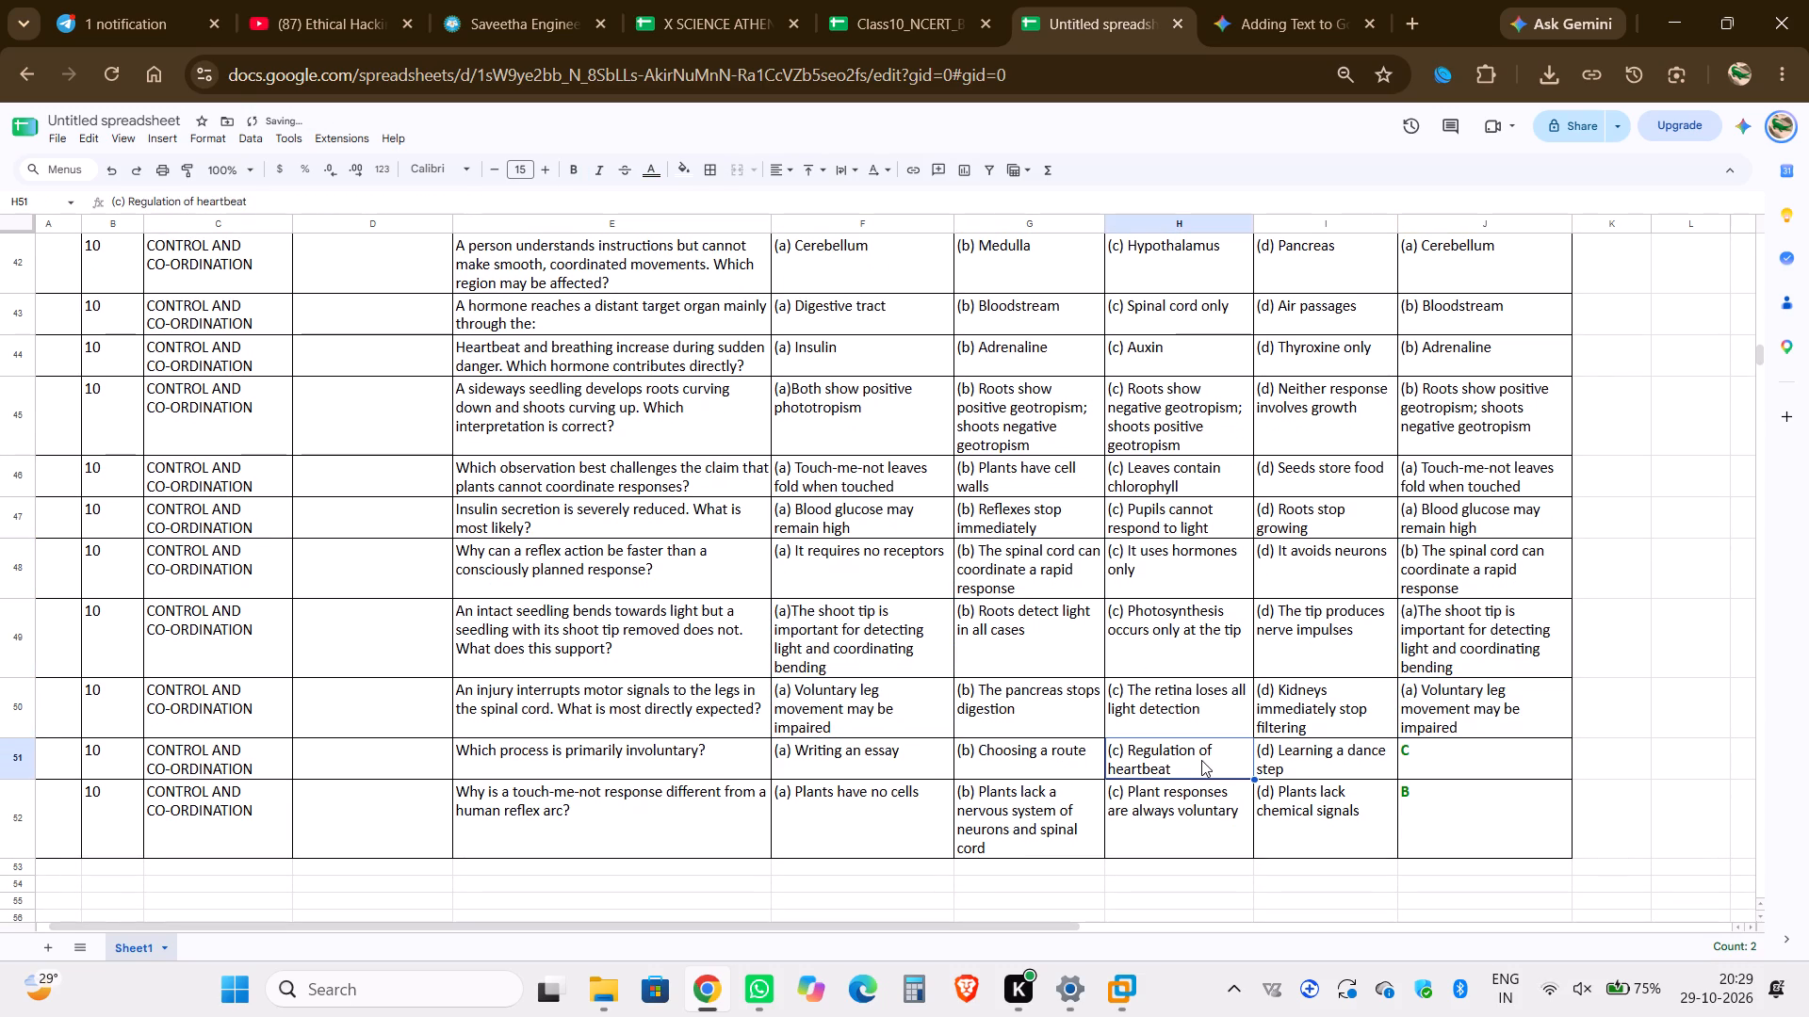
{"action": "key", "text": "ctrl+c"}
{"action": "left_click", "coordinate": [1473, 754]}
{"action": "key", "text": "ctrl+v"}
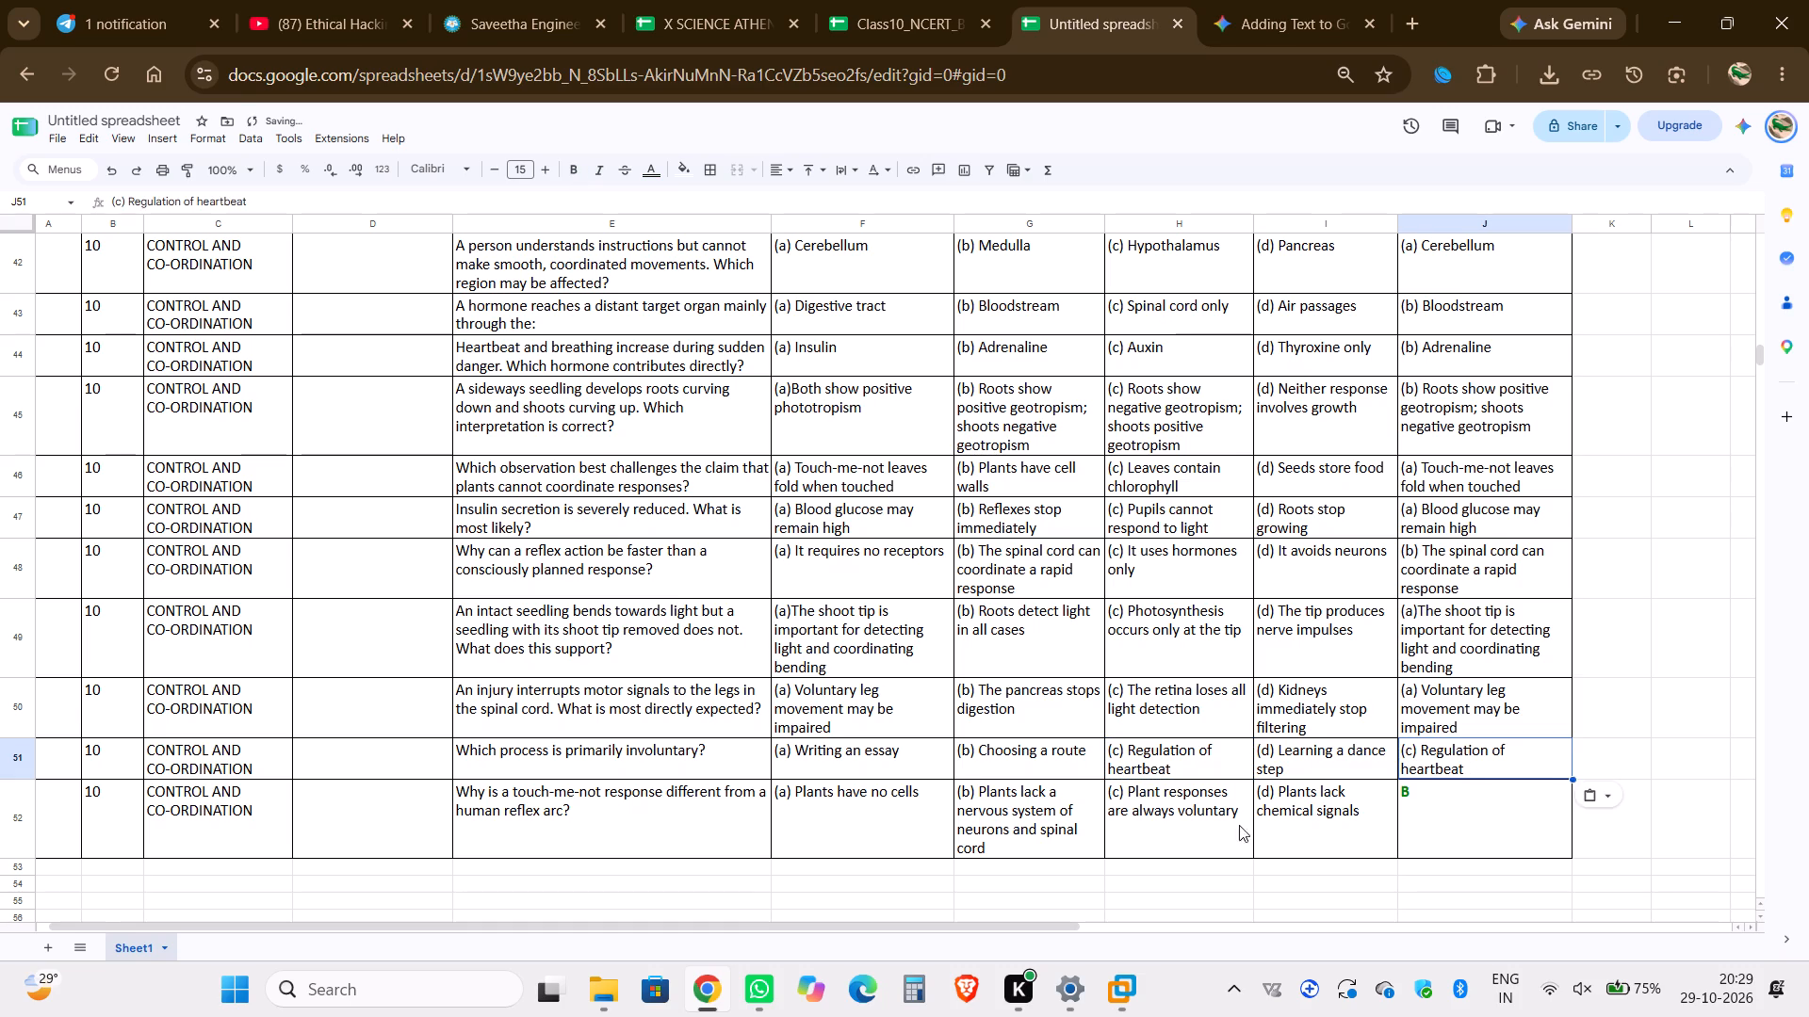
Copy the full (b) option text in G52 to replace the answer letter in J52.
{"action": "left_click", "coordinate": [1061, 815]}
{"action": "key", "text": "ctrl+c"}
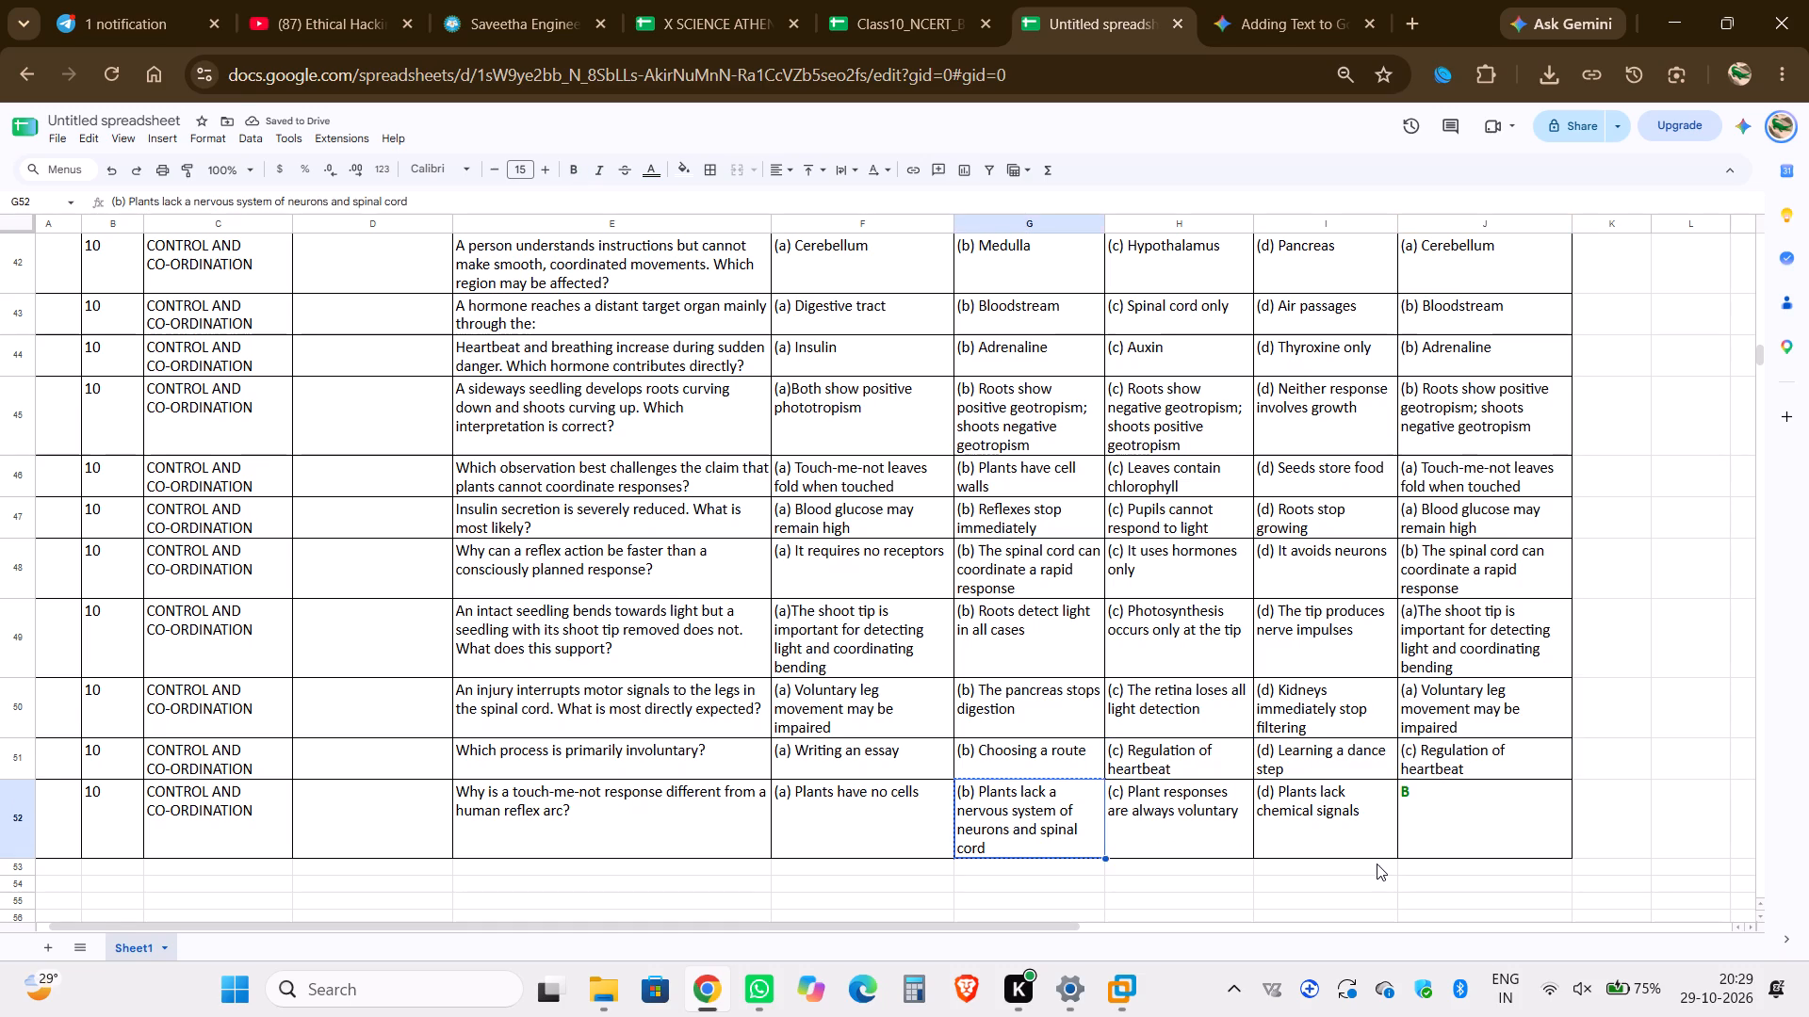
Replace the answer letter in J52 with the full (b) option text copied from G52.
{"action": "left_click", "coordinate": [1464, 815]}
{"action": "key", "text": "ctrl+v"}
{"action": "left_click", "coordinate": [1696, 548]}
Rename the untitled spreadsheet "X SCIENCE ATHENA TEST 4", copying the name from the title cell in row 1.
{"action": "scroll", "coordinate": [1696, 548], "scroll_direction": "up", "scroll_amount": 2}
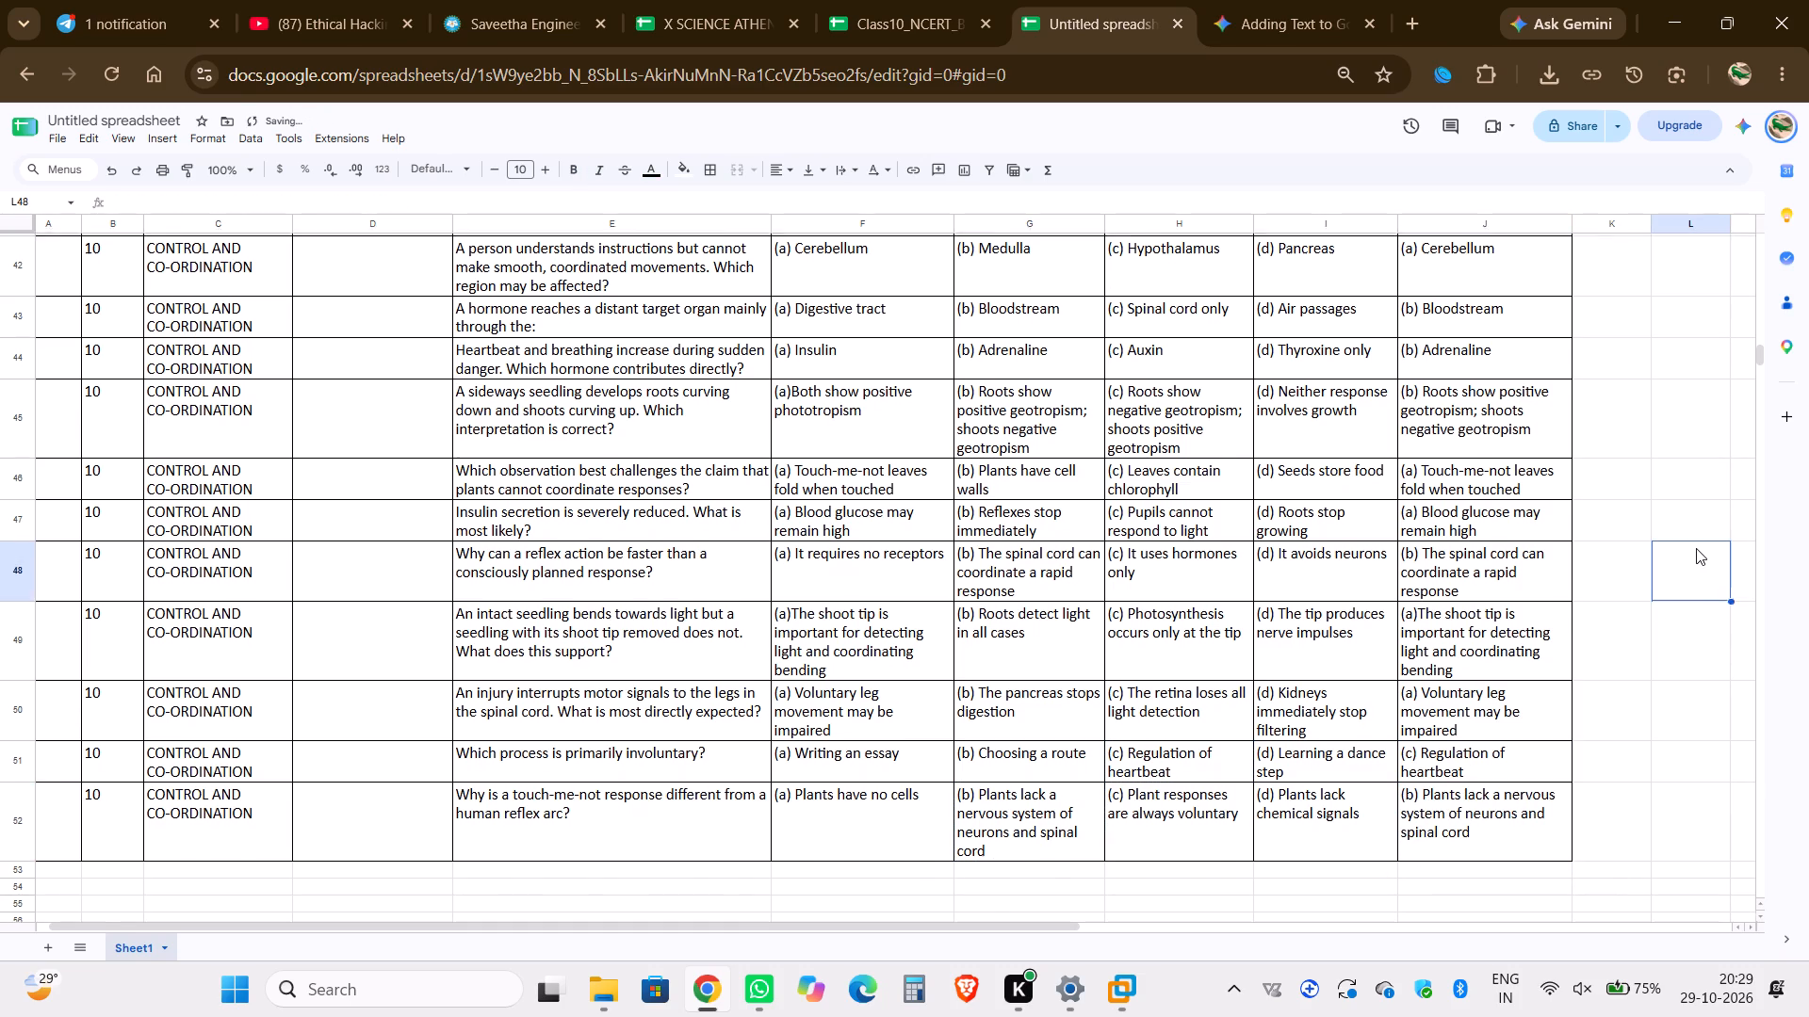
{"action": "scroll", "coordinate": [1696, 548], "scroll_direction": "up", "scroll_amount": 15}
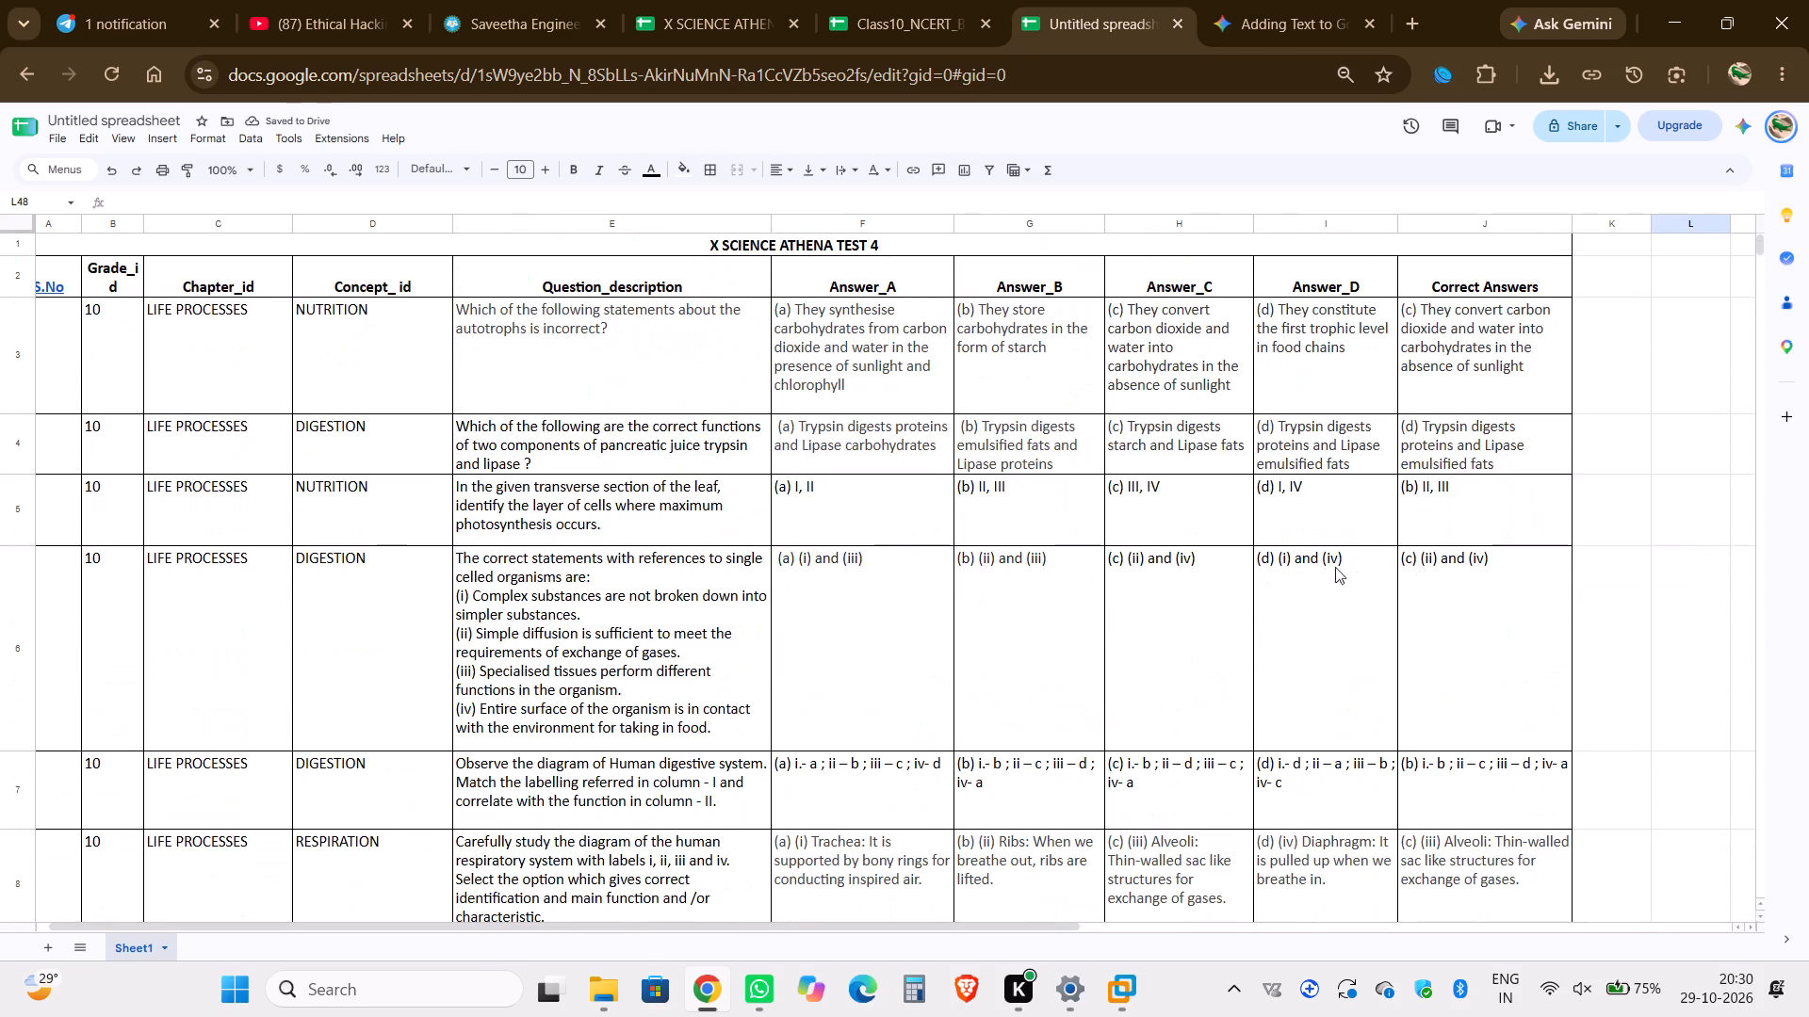
{"action": "scroll", "coordinate": [1335, 567], "scroll_direction": "right", "scroll_amount": 2}
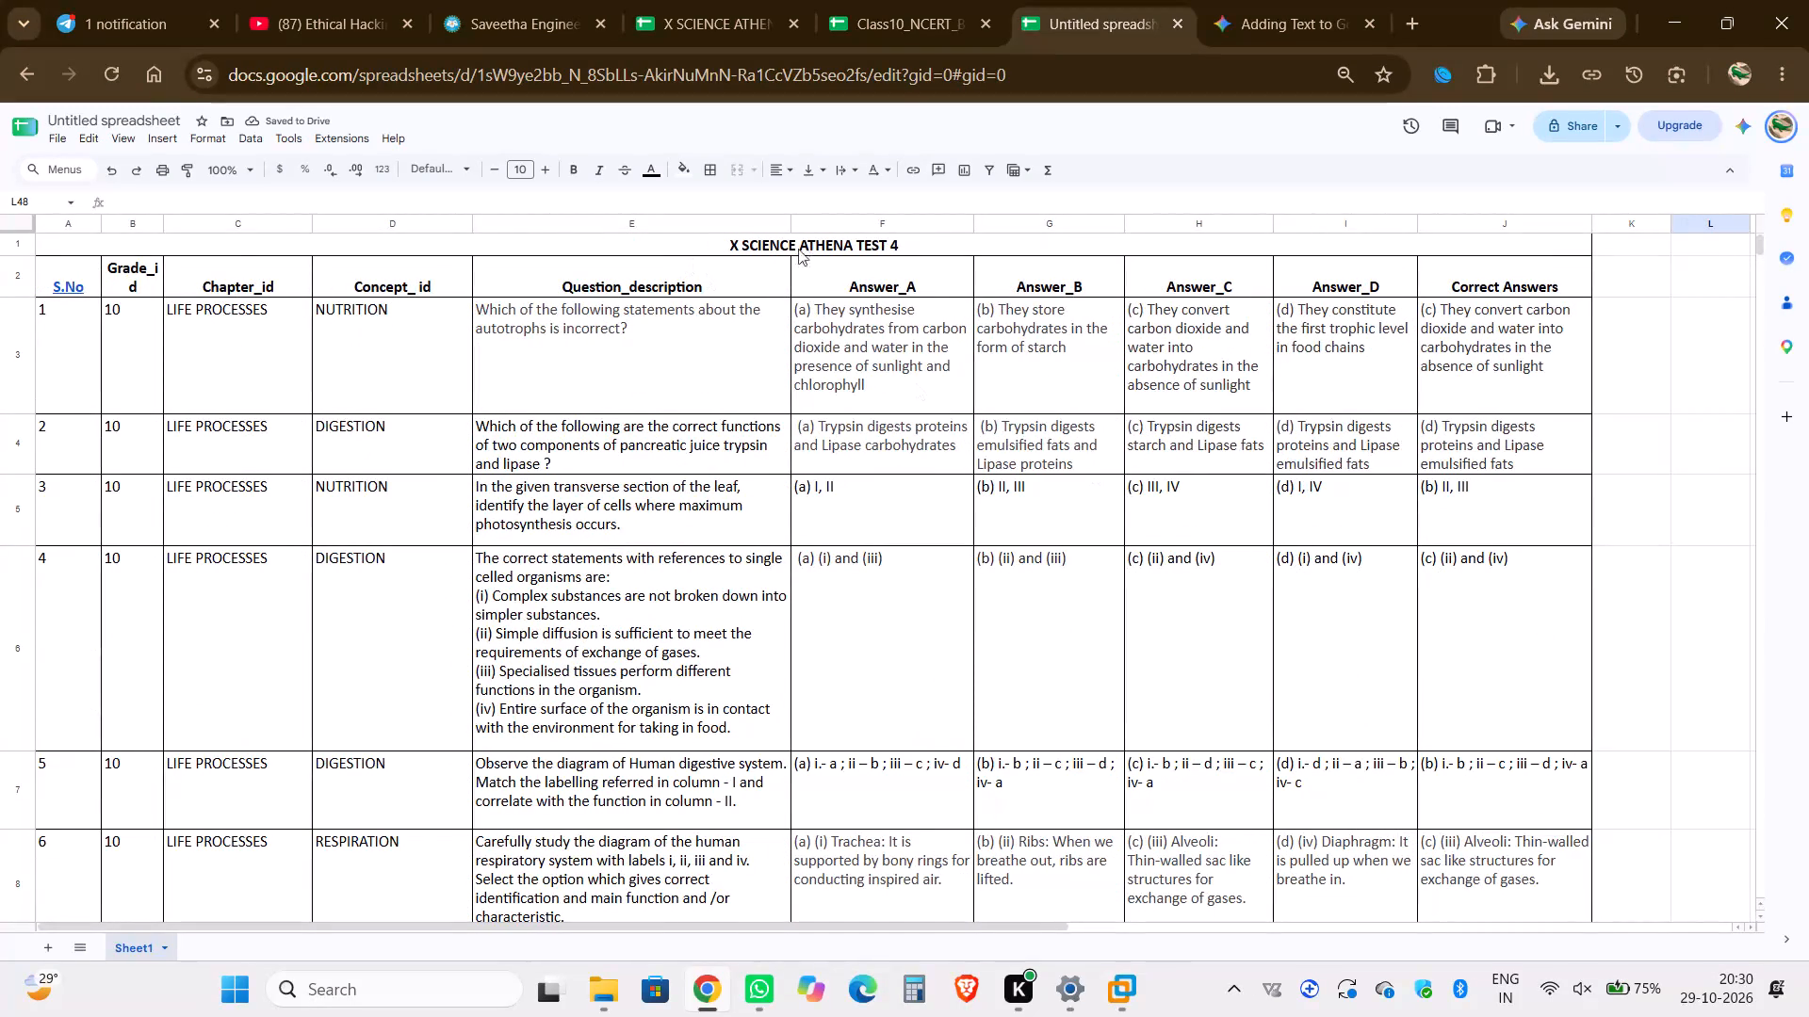
{"action": "left_click", "coordinate": [790, 248]}
{"action": "key", "text": "ctrl+c"}
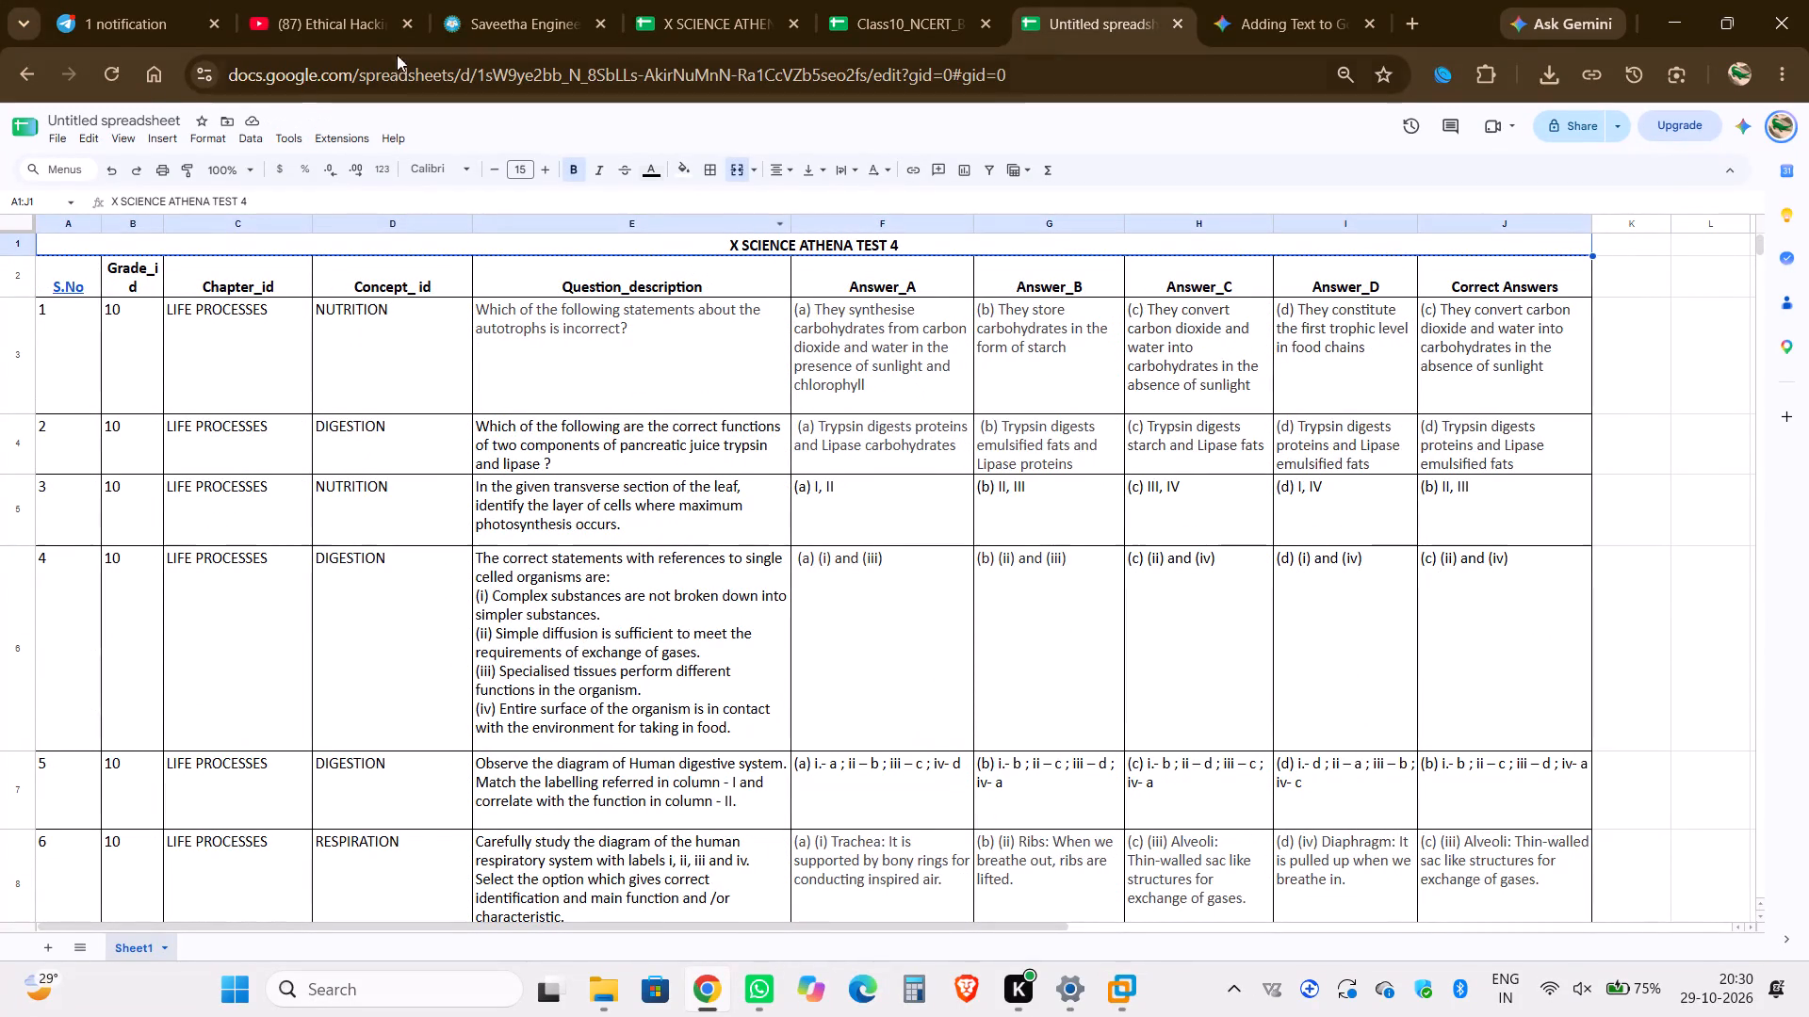
{"action": "left_click", "coordinate": [94, 122]}
{"action": "left_click", "coordinate": [131, 122]}
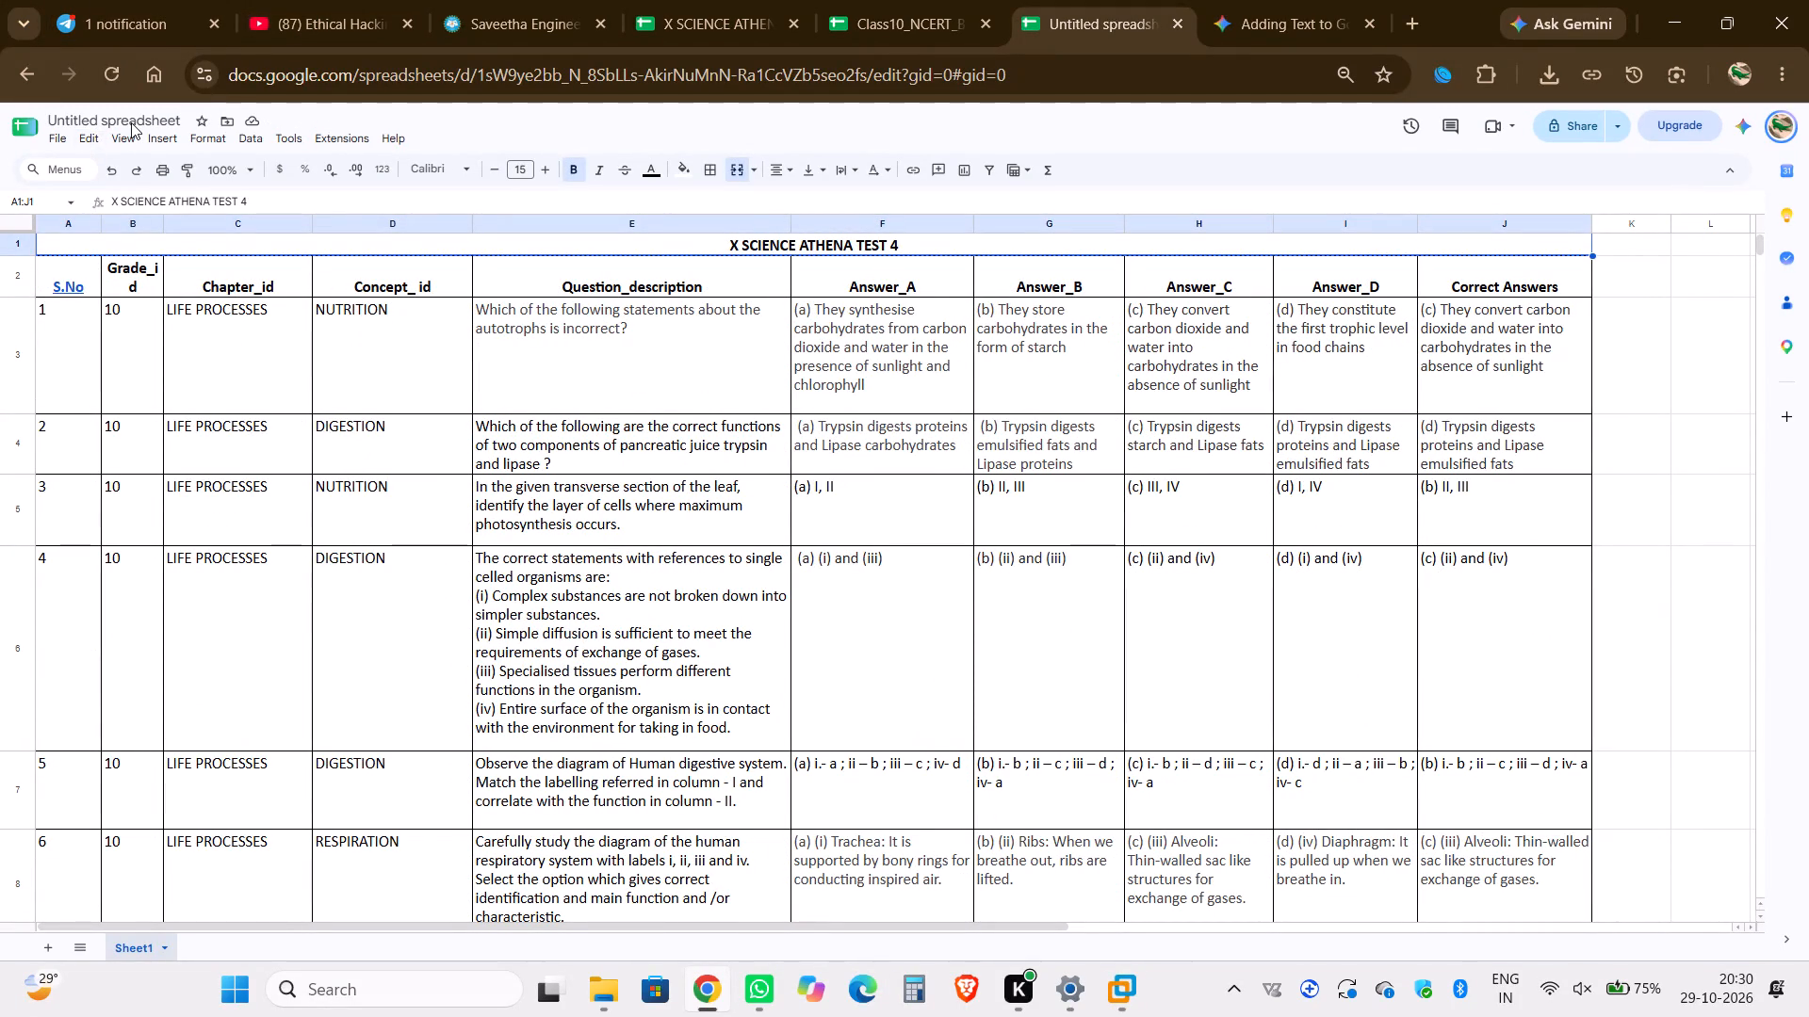
{"action": "left_click", "coordinate": [100, 113]}
{"action": "double_click", "coordinate": [100, 113]}
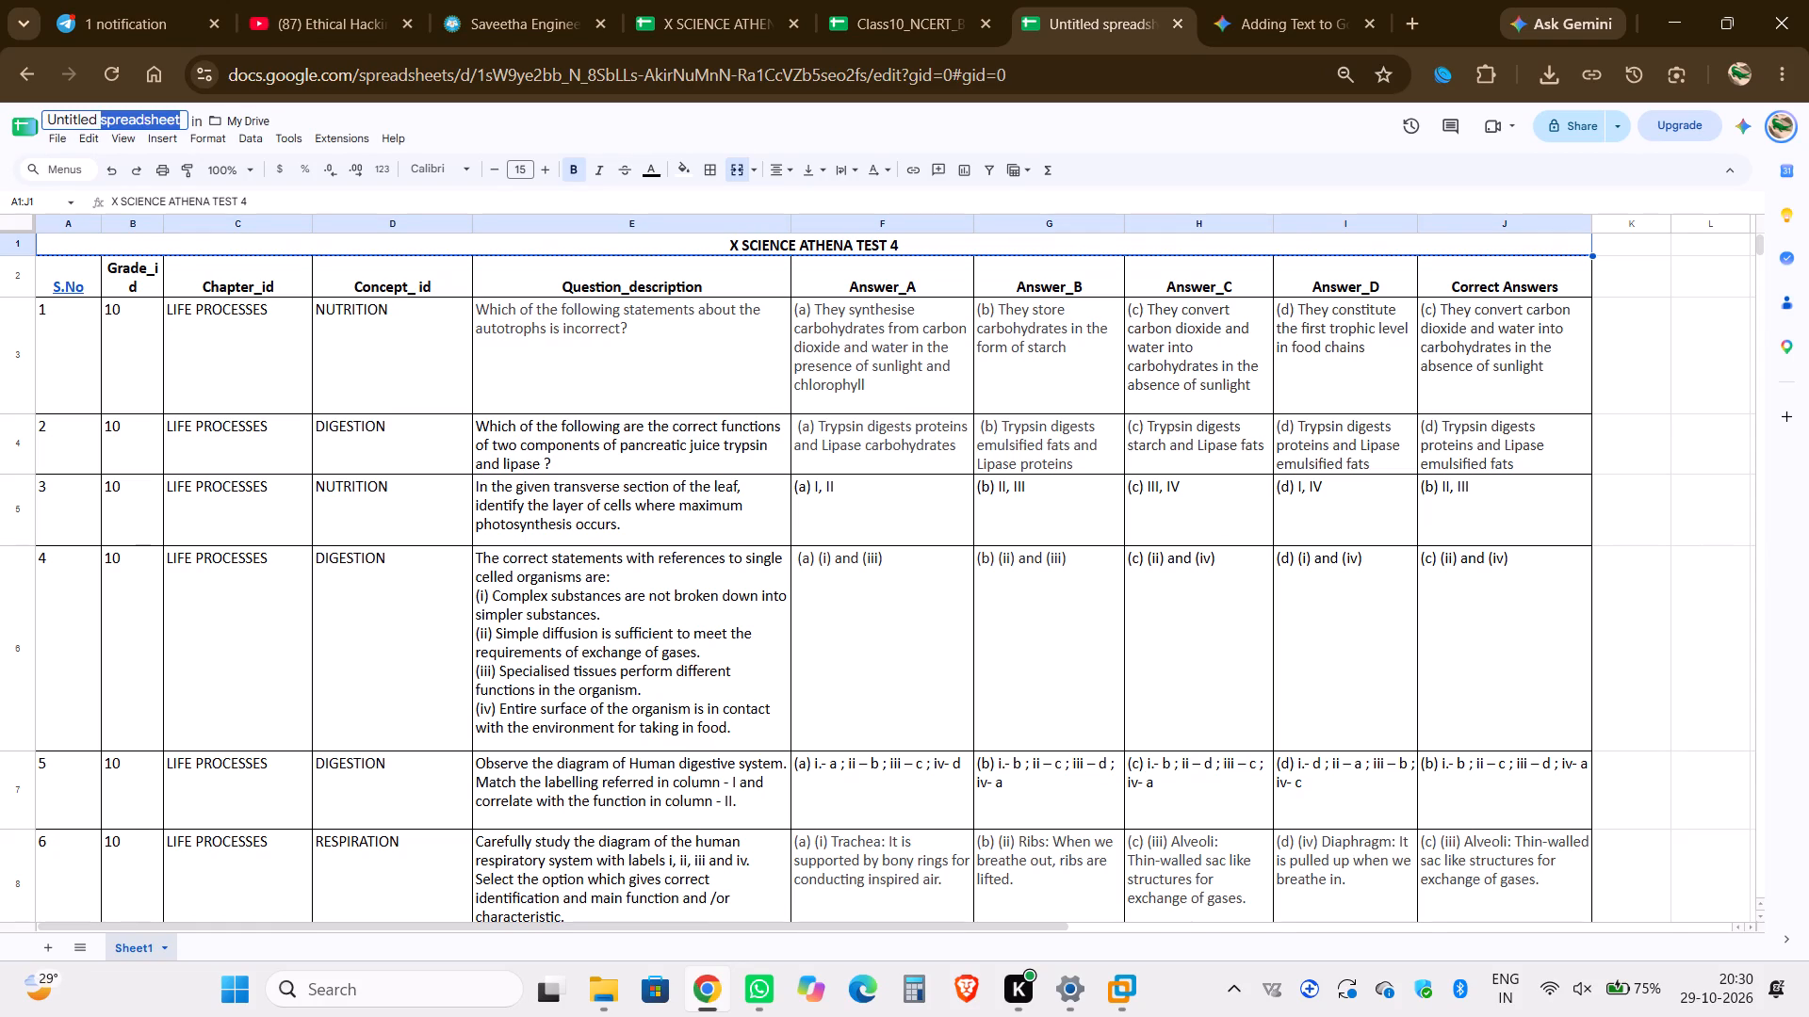
{"action": "left_click", "coordinate": [100, 113]}
{"action": "key", "text": "ctrl+v"}
{"action": "left_click", "coordinate": [376, 121]}
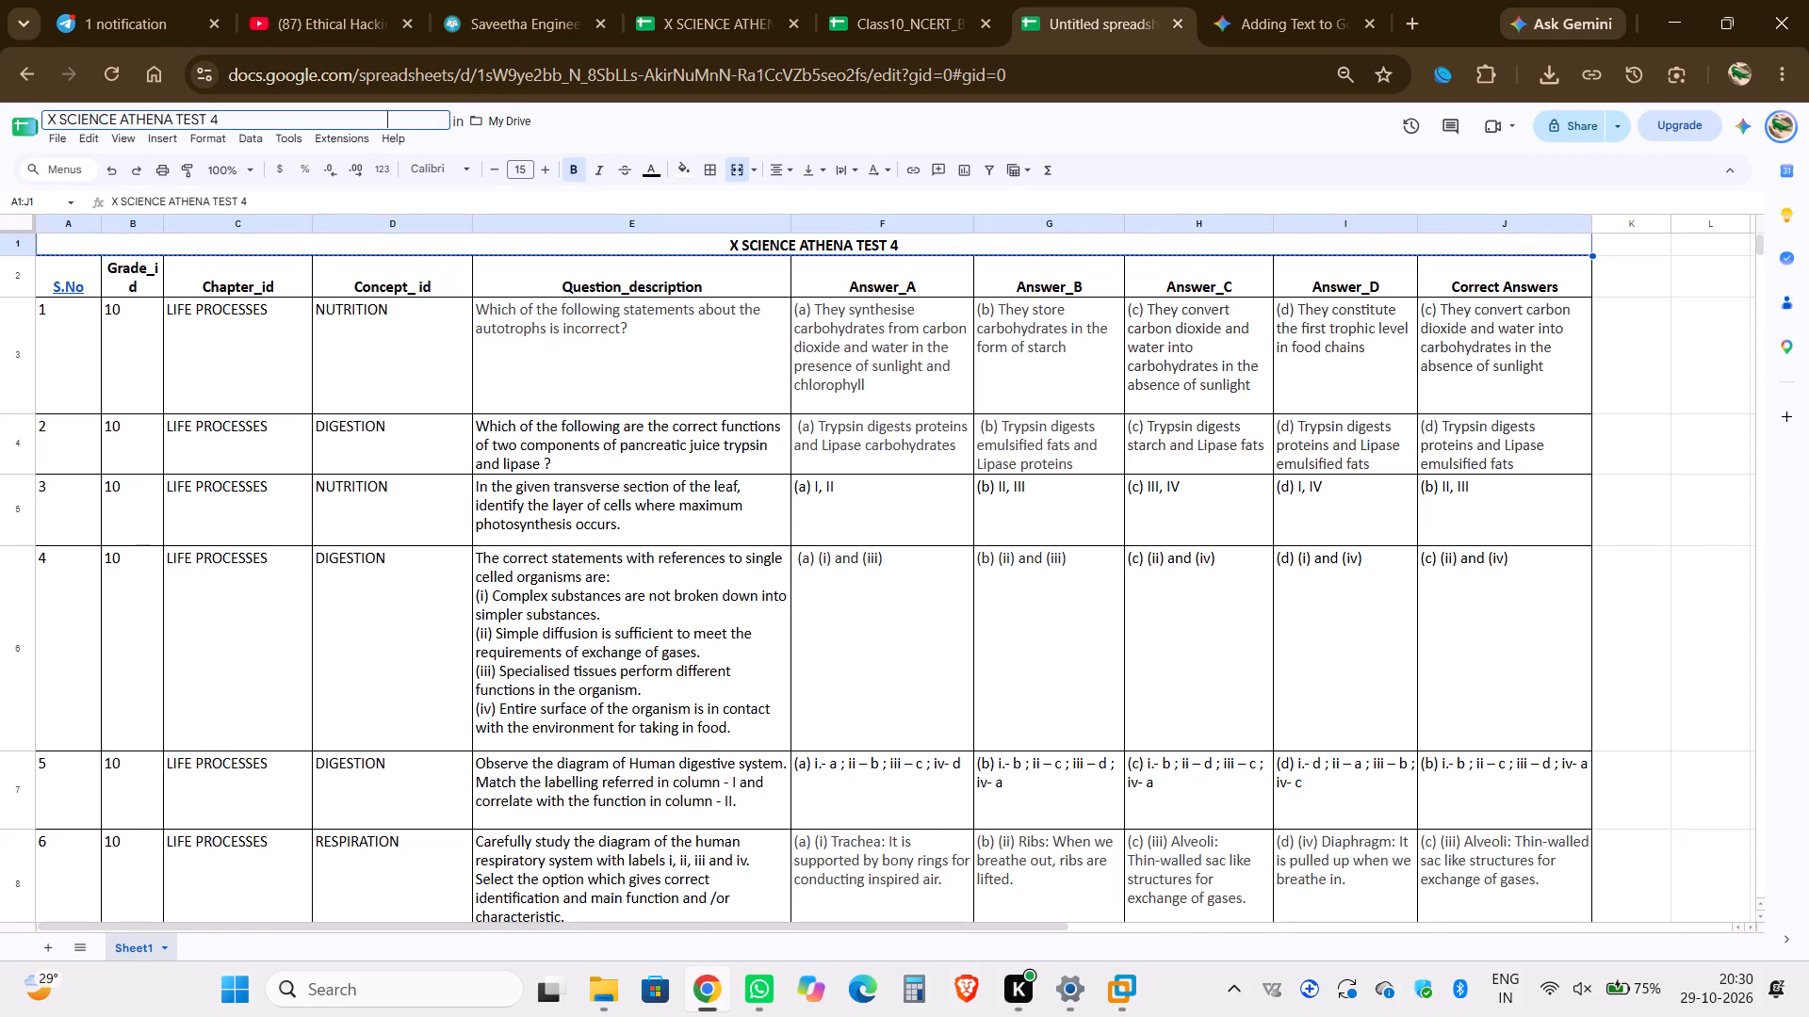
{"action": "left_click", "coordinate": [592, 129]}
Download the spreadsheet as a Microsoft Excel (.xlsx) file.
{"action": "left_click", "coordinate": [53, 145]}
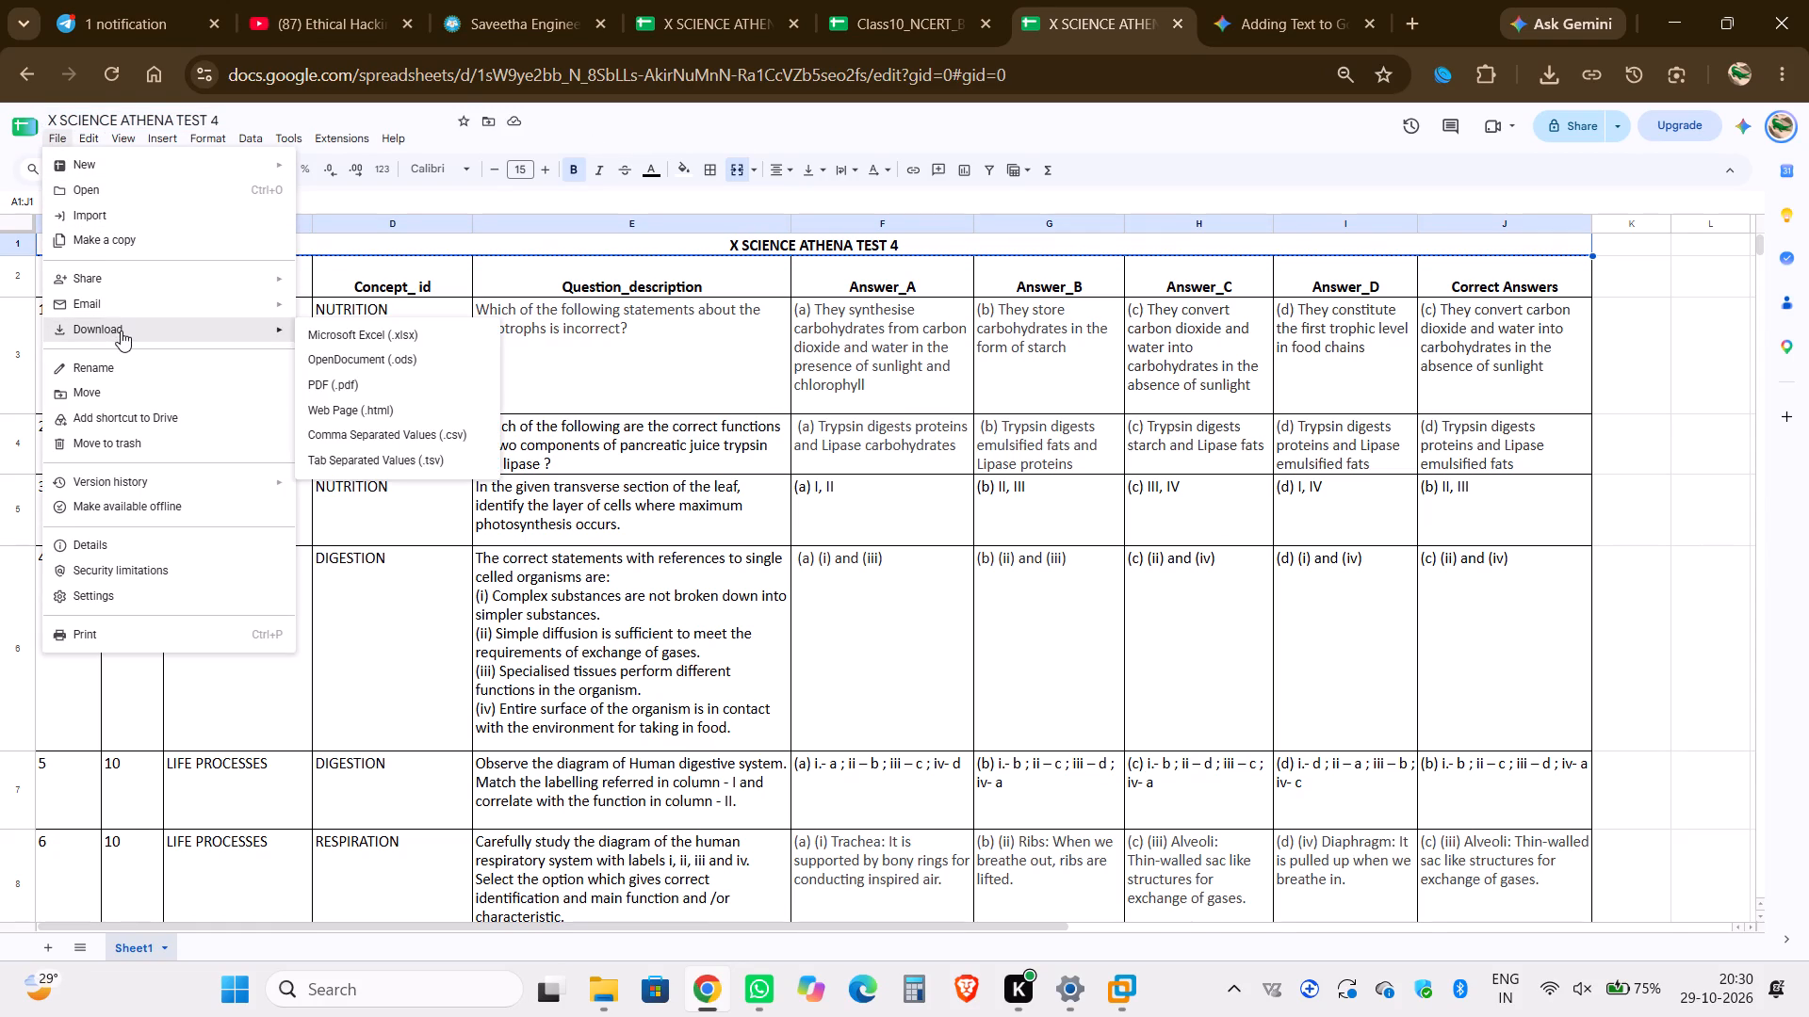
{"action": "left_click", "coordinate": [371, 328]}
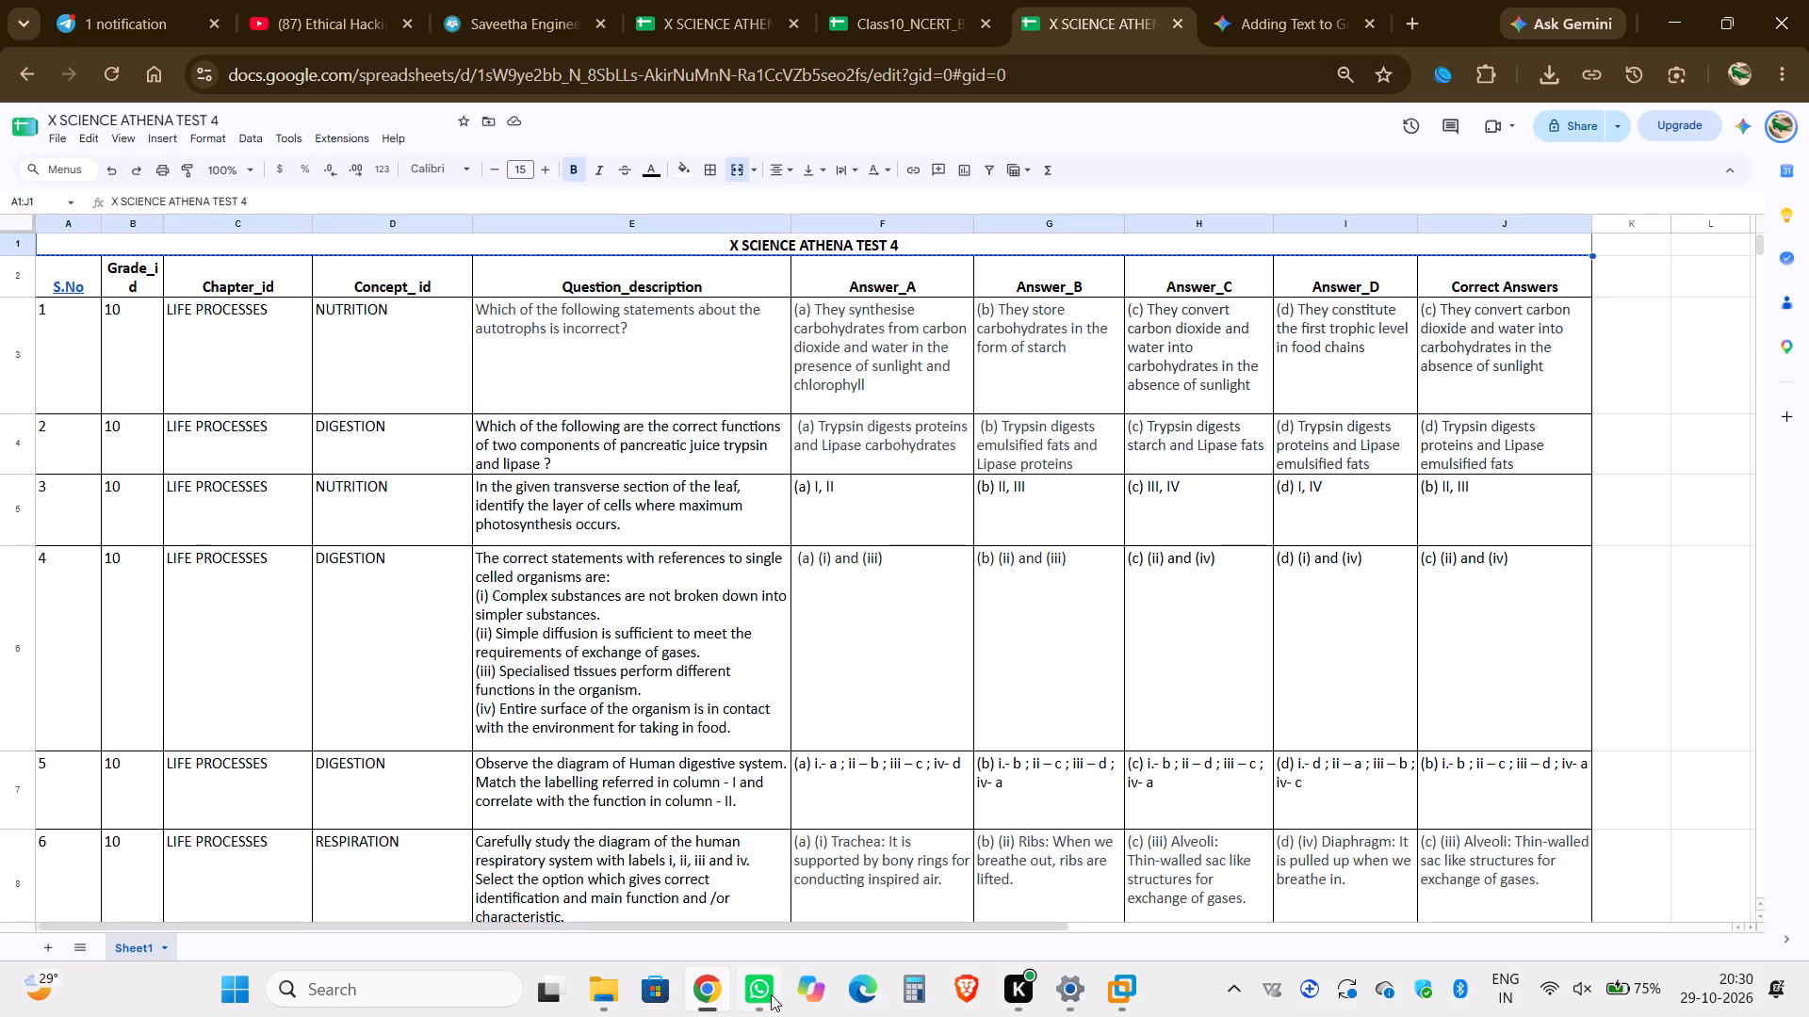
Open the downloaded X SCIENCE ATHENA TEST 4 file.
{"action": "left_click", "coordinate": [1344, 133]}
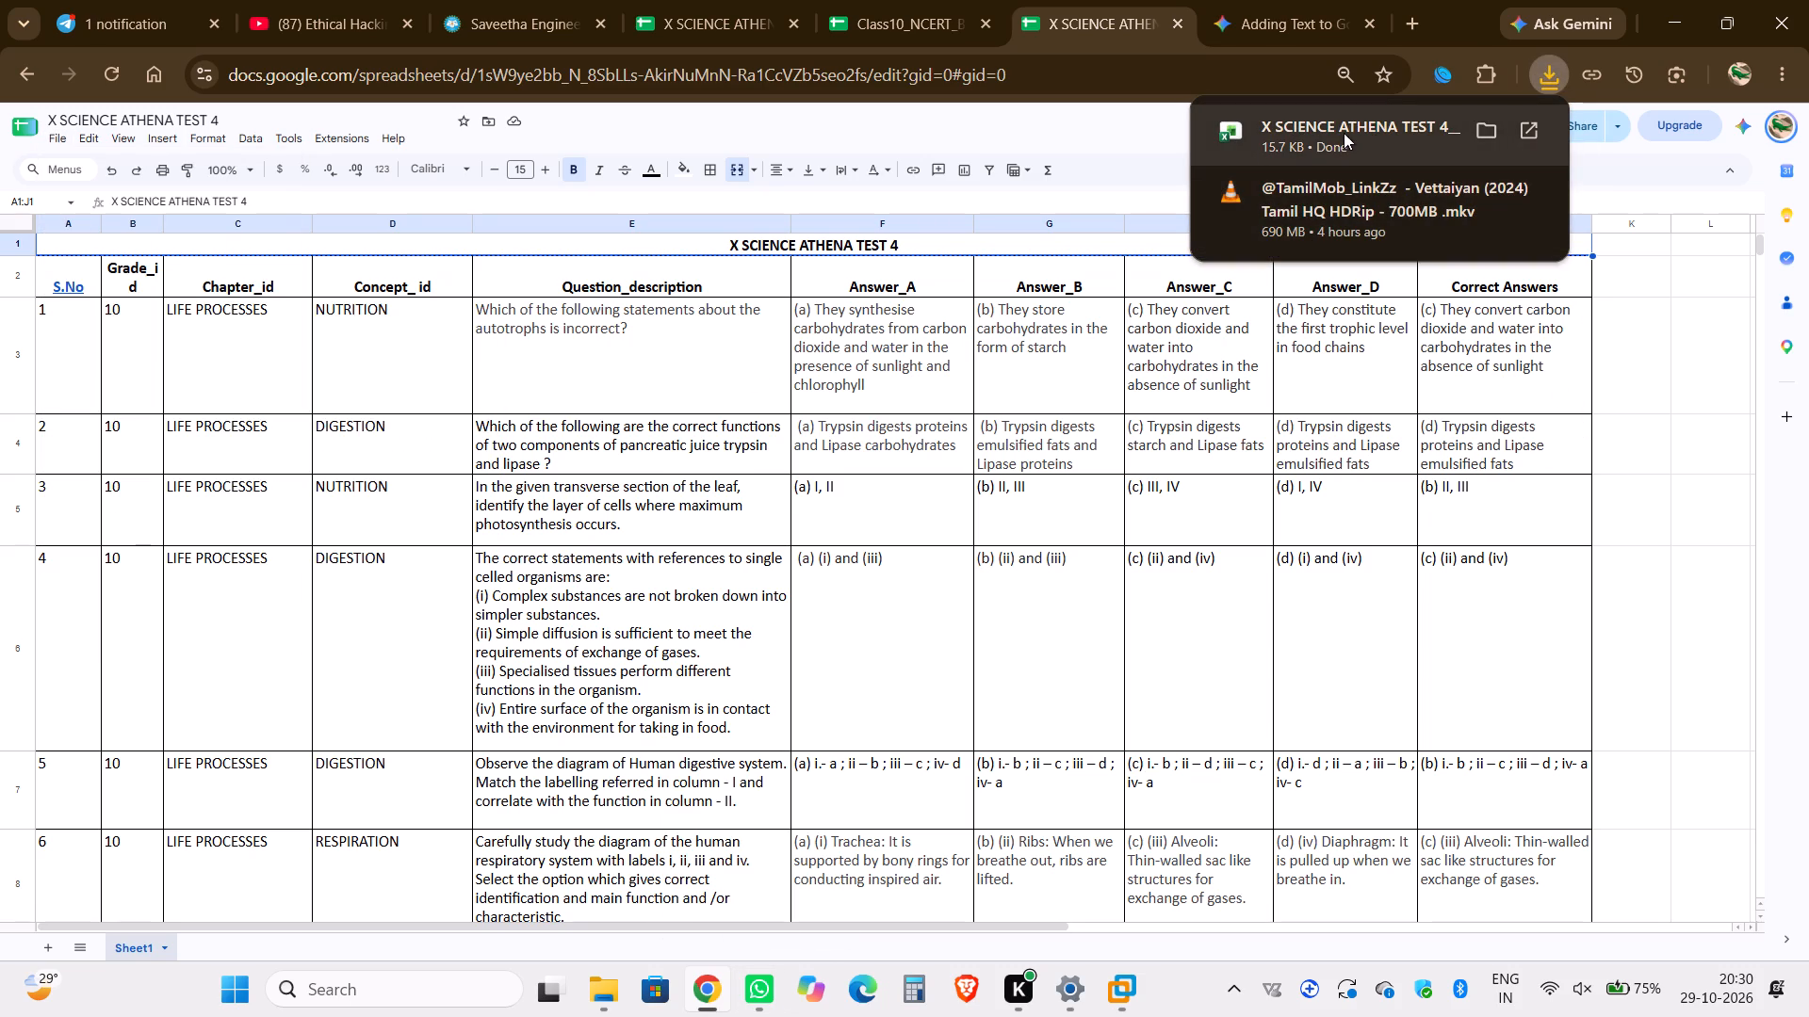